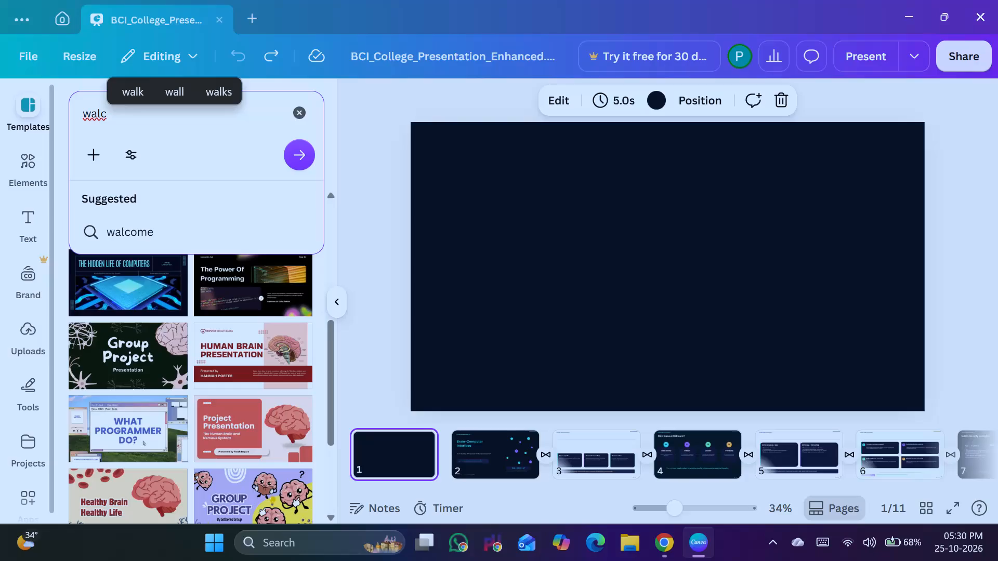
# Search the templates for "welcome", correcting the misspelled "walcome" query.
pyautogui.click(135, 243)
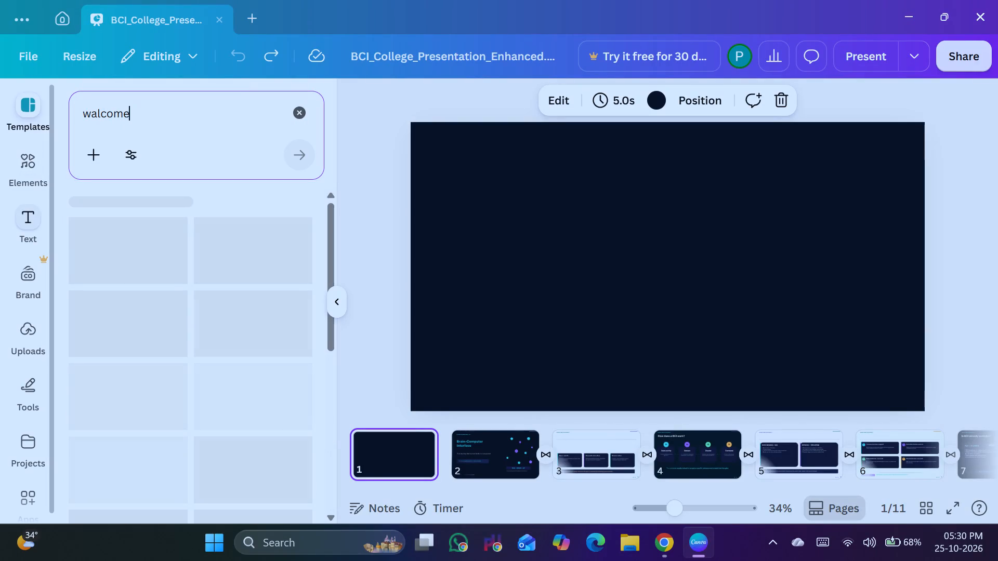
pyautogui.moveTo(94, 112); pyautogui.dragTo(99, 116)
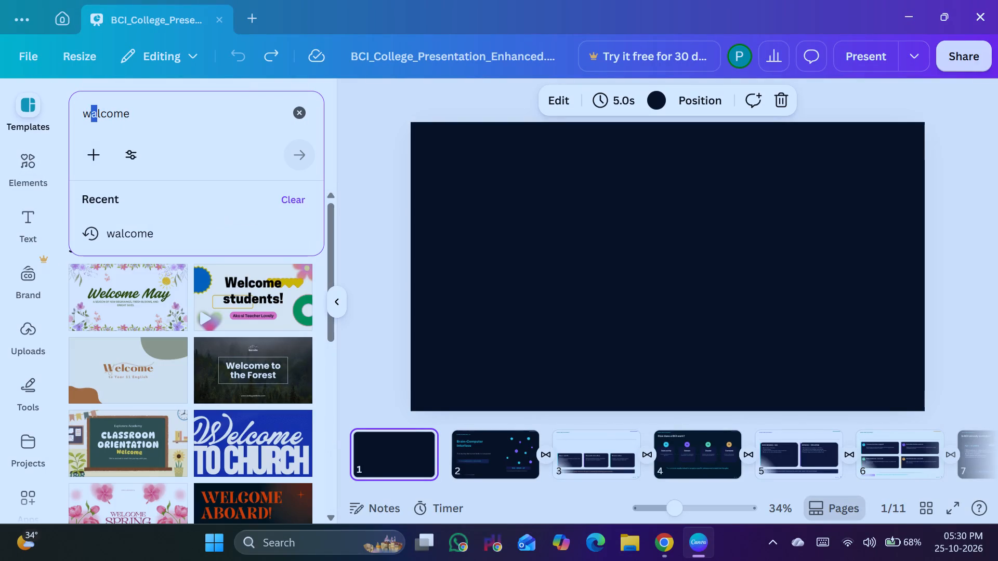
pyautogui.press('e')
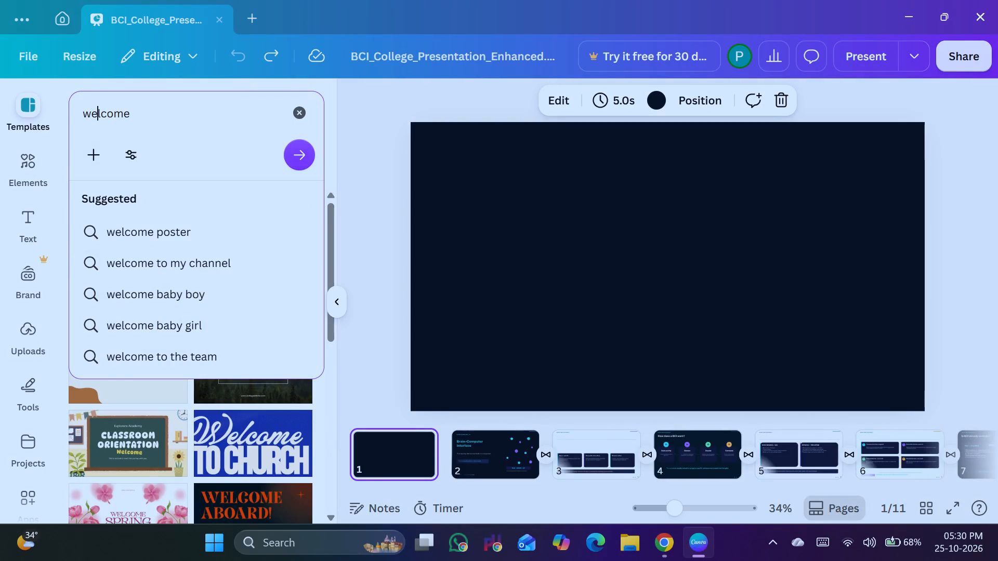
pyautogui.click(298, 153)
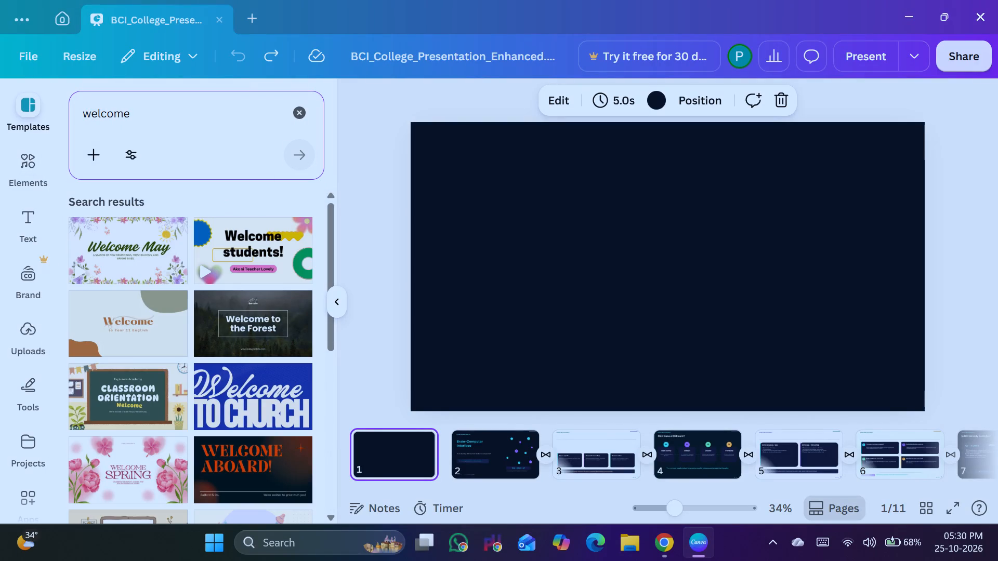
# Extend the template search to "welcome to our presentation".
pyautogui.click(188, 111)
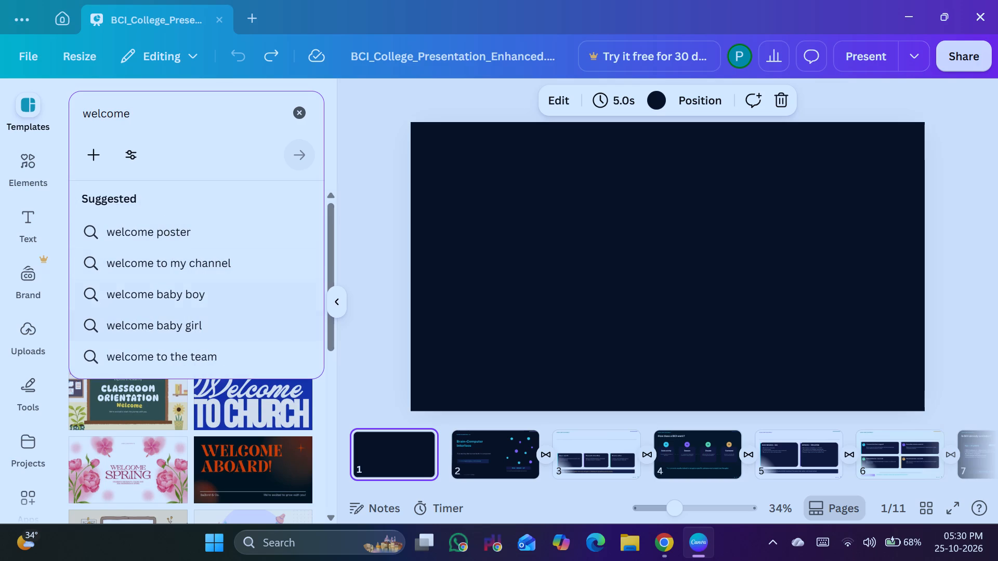
pyautogui.press('space')
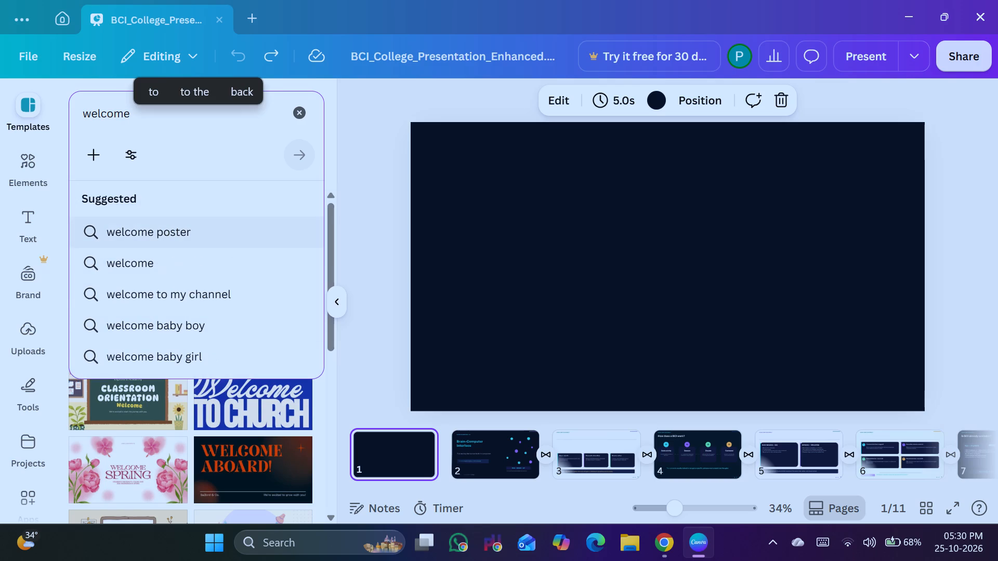
pyautogui.write('to')
pyautogui.press('space')
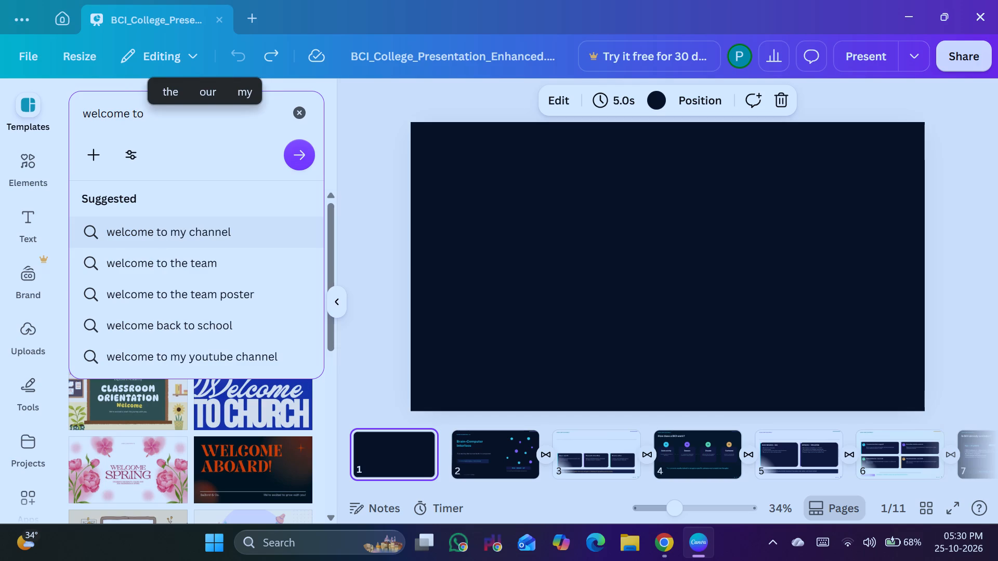
pyautogui.press('o')
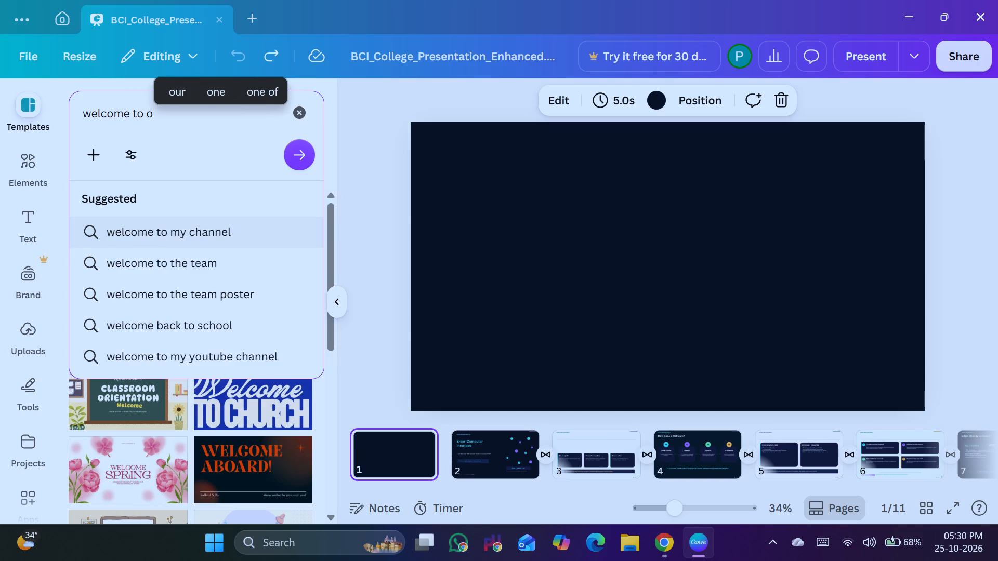
pyautogui.write('ur p')
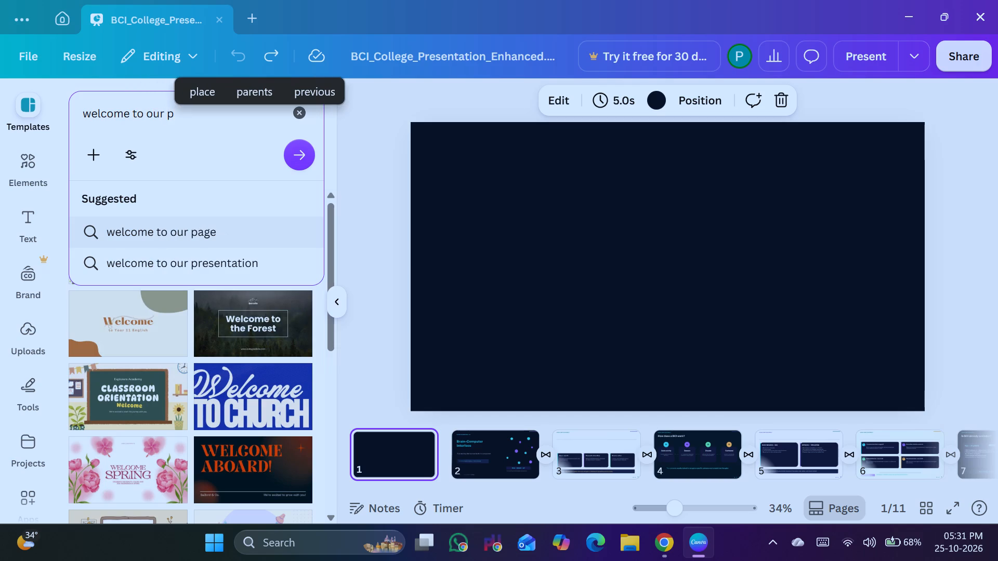
pyautogui.click(219, 257)
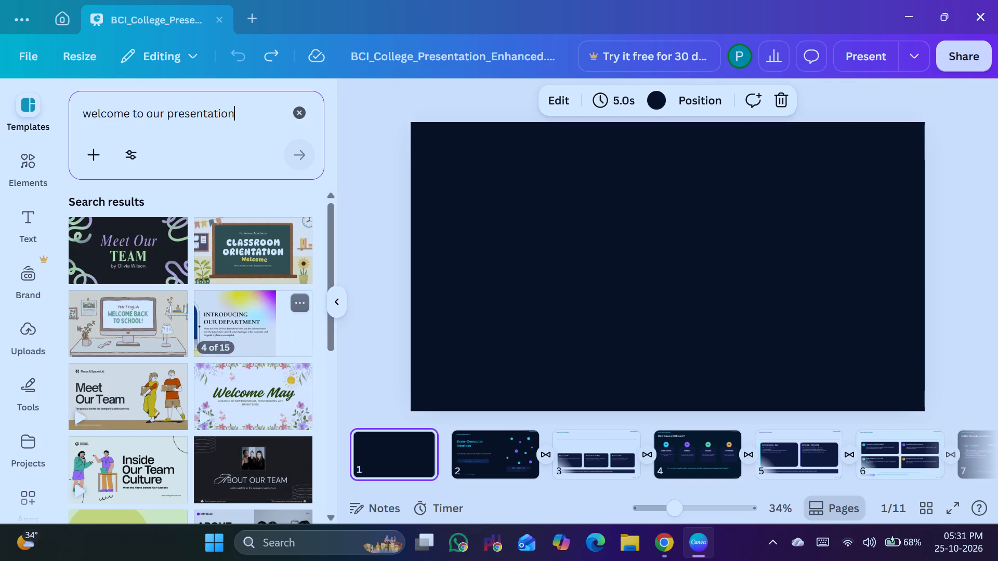
# Look through the template results for a design that suits a welcome slide, and return to the first results.
pyautogui.scroll(-3, 222, 299)
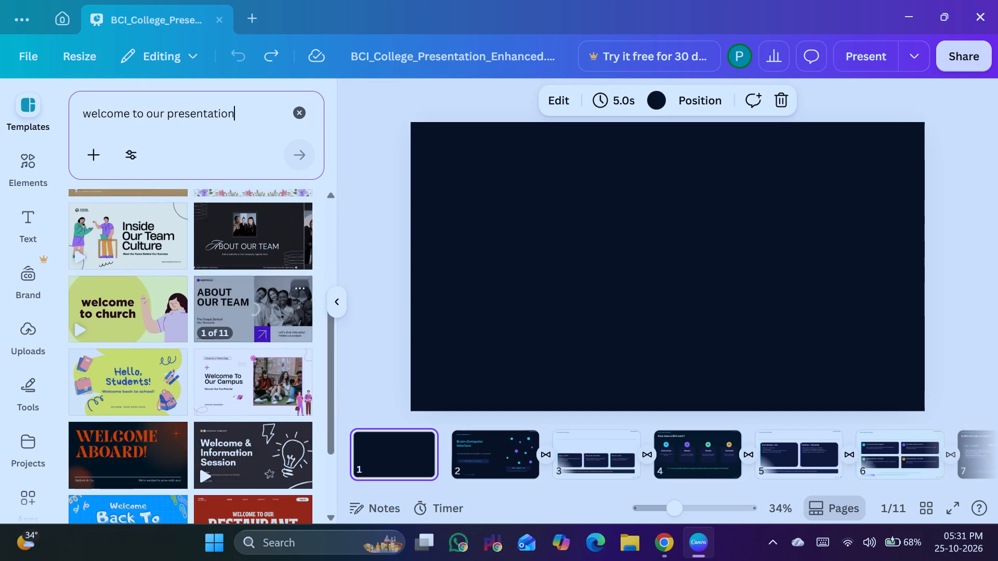
pyautogui.scroll(-1, 251, 291)
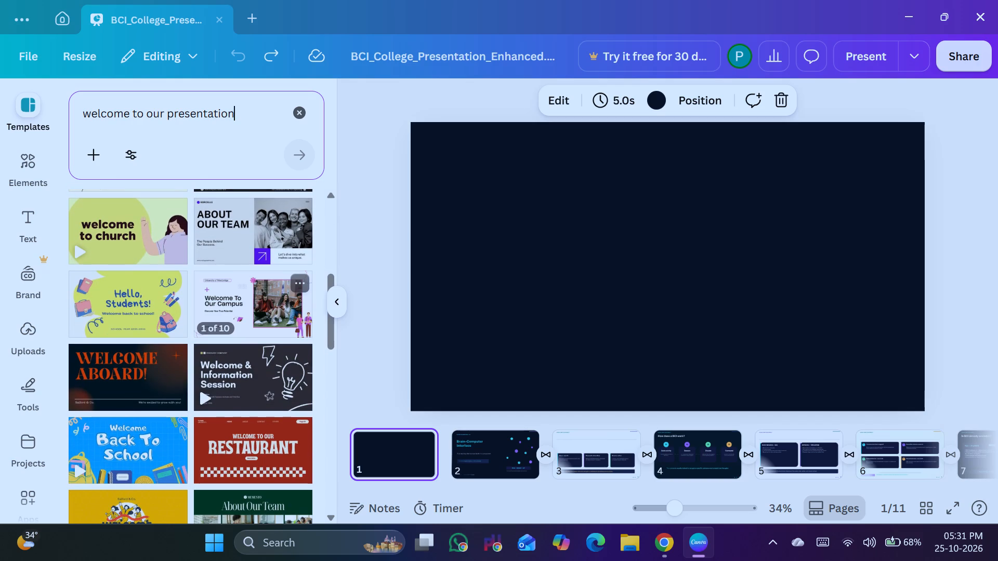
pyautogui.scroll(-1, 251, 291)
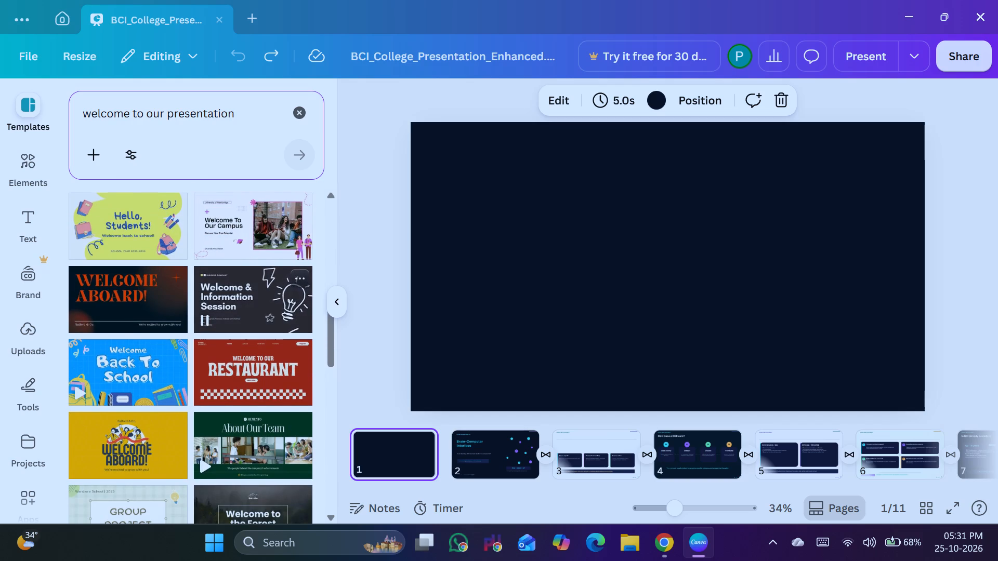
pyautogui.scroll(-4, 251, 291)
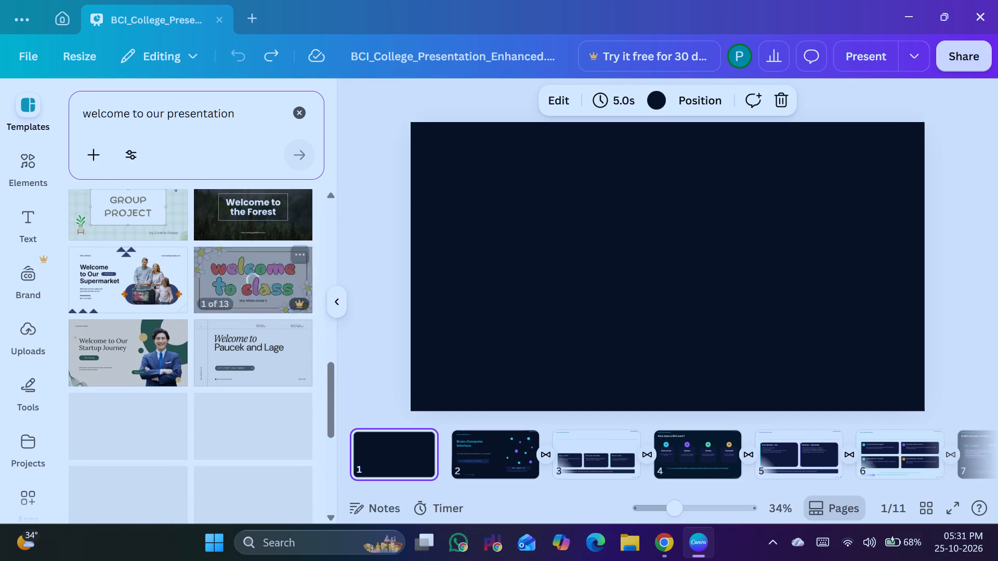
pyautogui.scroll(-3, 251, 279)
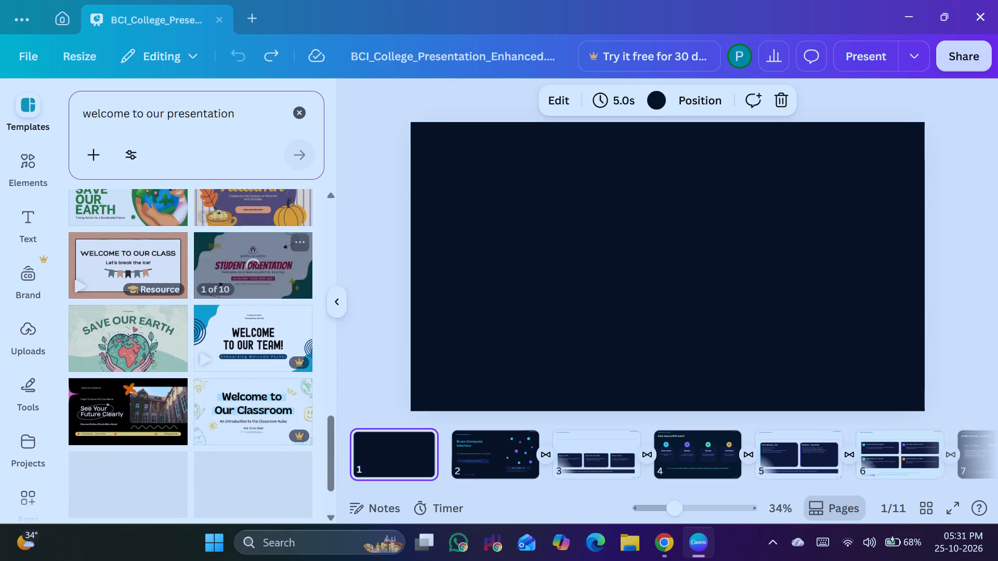
pyautogui.scroll(-4, 245, 285)
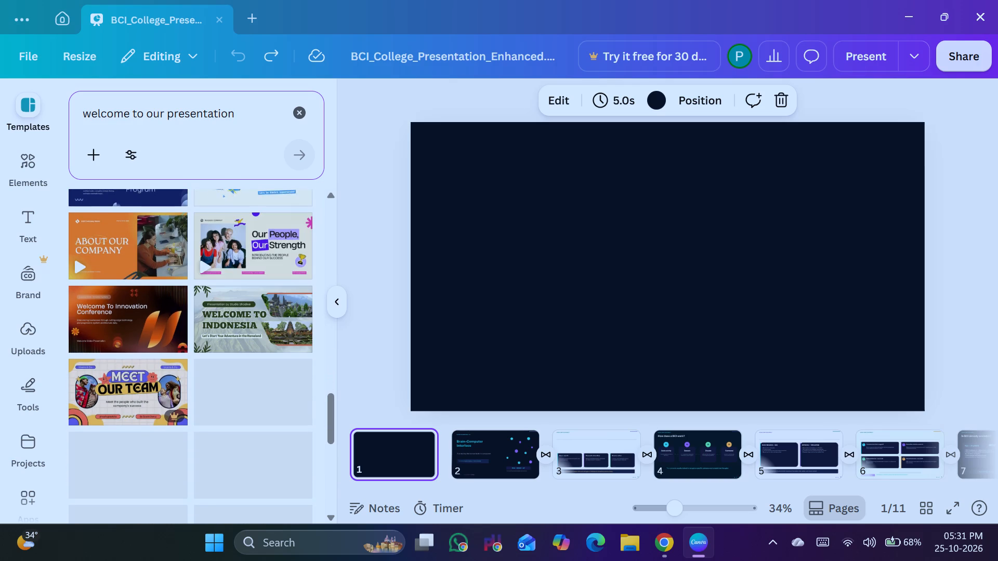
pyautogui.scroll(-2, 245, 285)
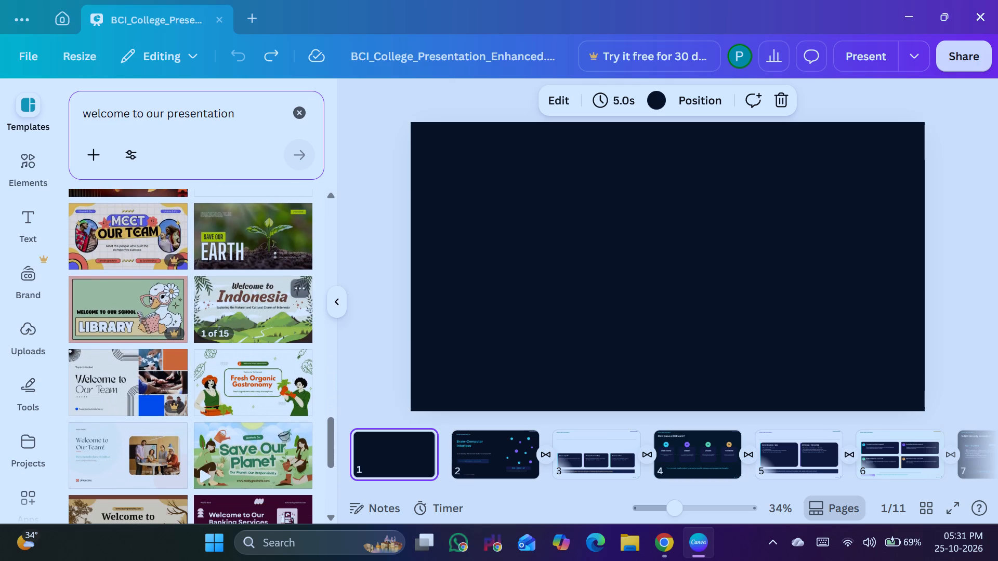
pyautogui.scroll(-1, 245, 285)
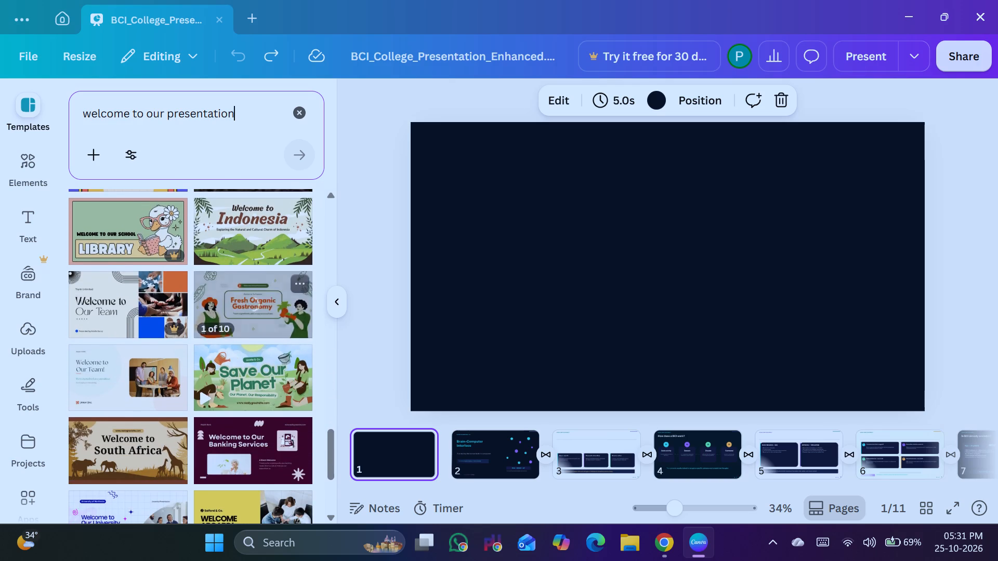
pyautogui.scroll(-2, 245, 280)
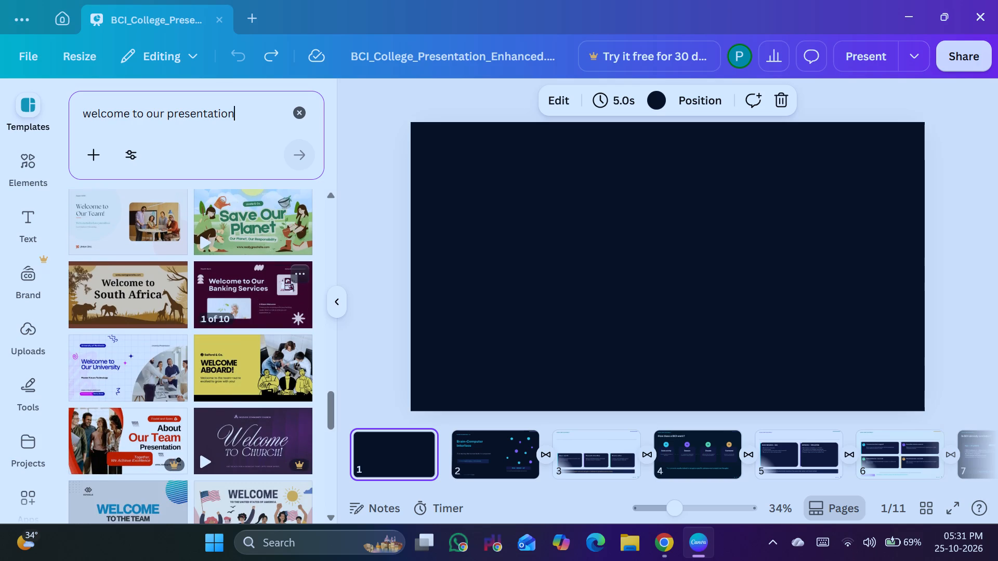
pyautogui.scroll(-1, 168, 287)
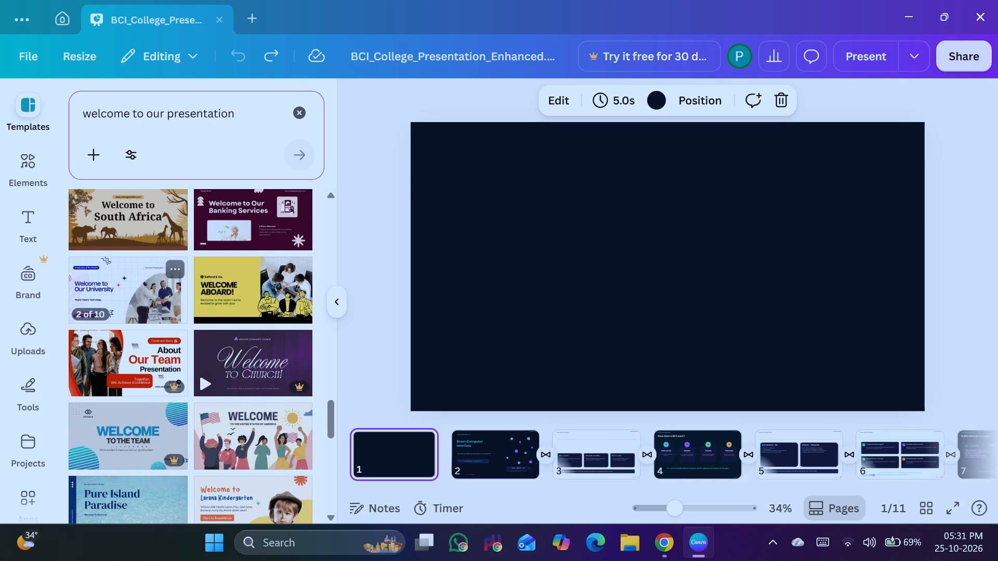
pyautogui.scroll(-1, 165, 295)
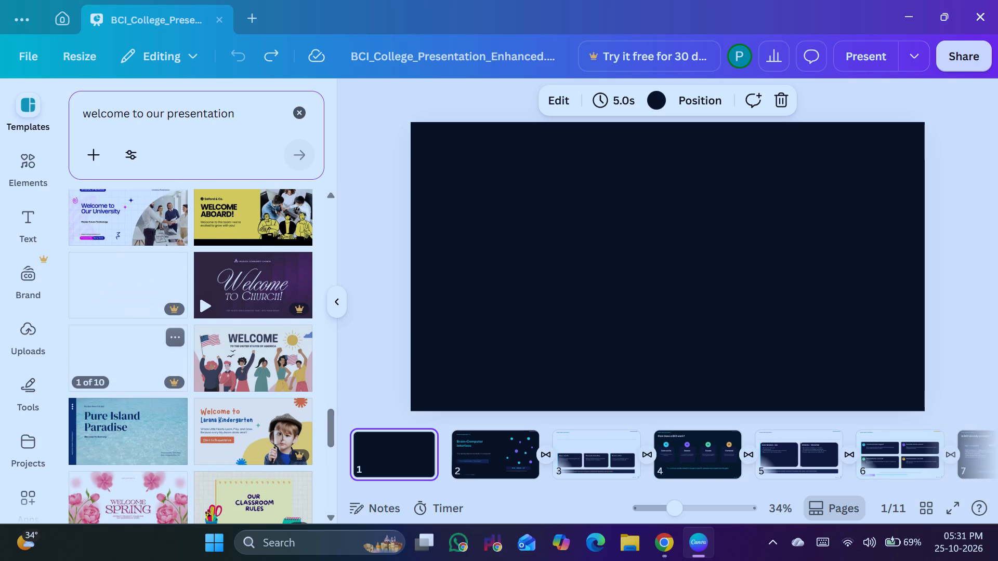
pyautogui.scroll(-2, 252, 383)
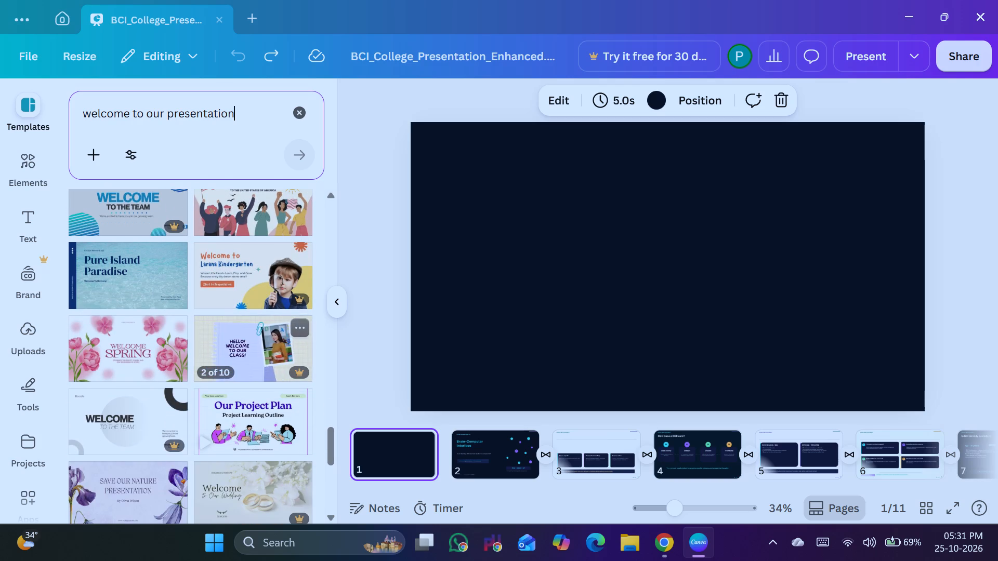
pyautogui.scroll(-2, 258, 381)
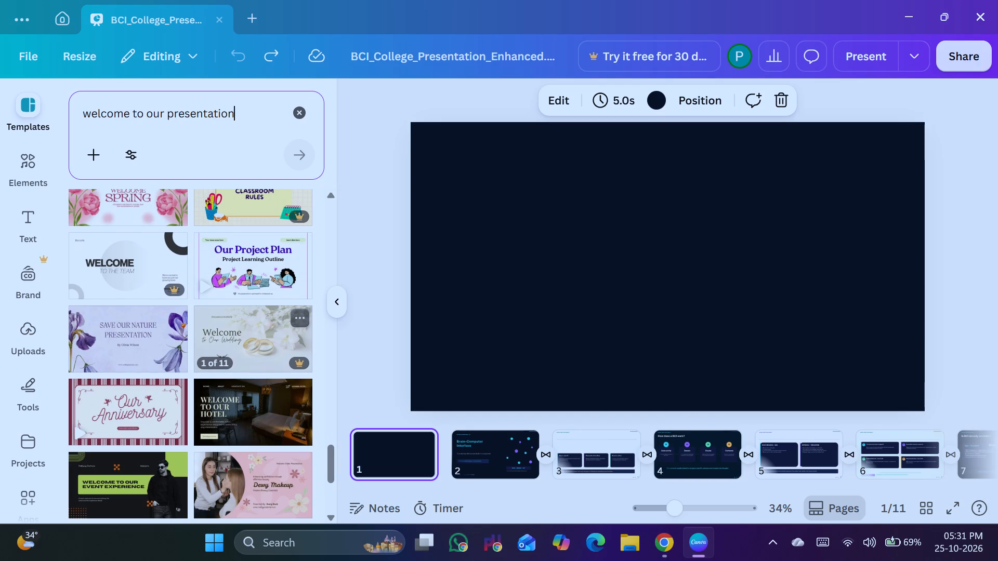
pyautogui.scroll(-3, 233, 363)
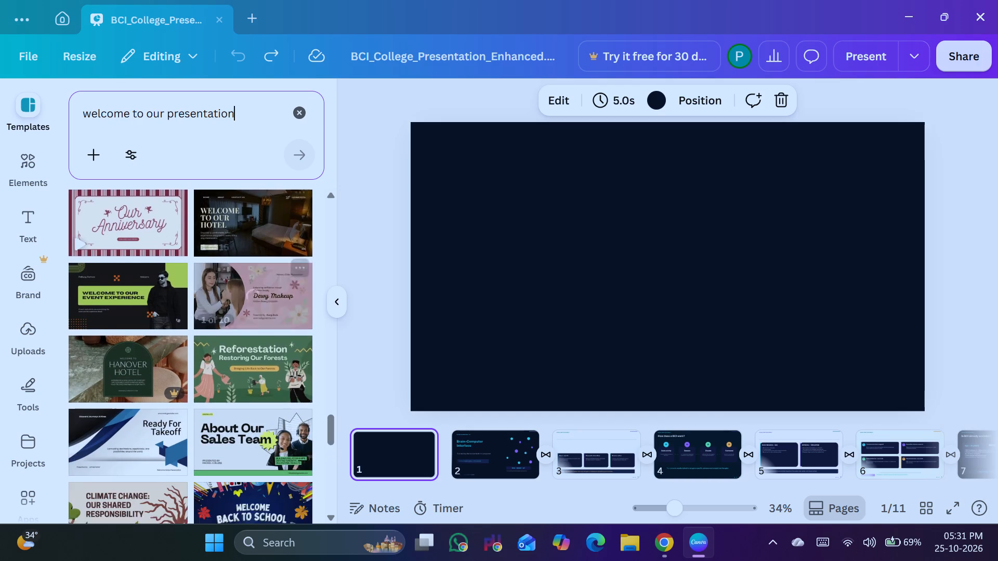
pyautogui.scroll(-3, 212, 347)
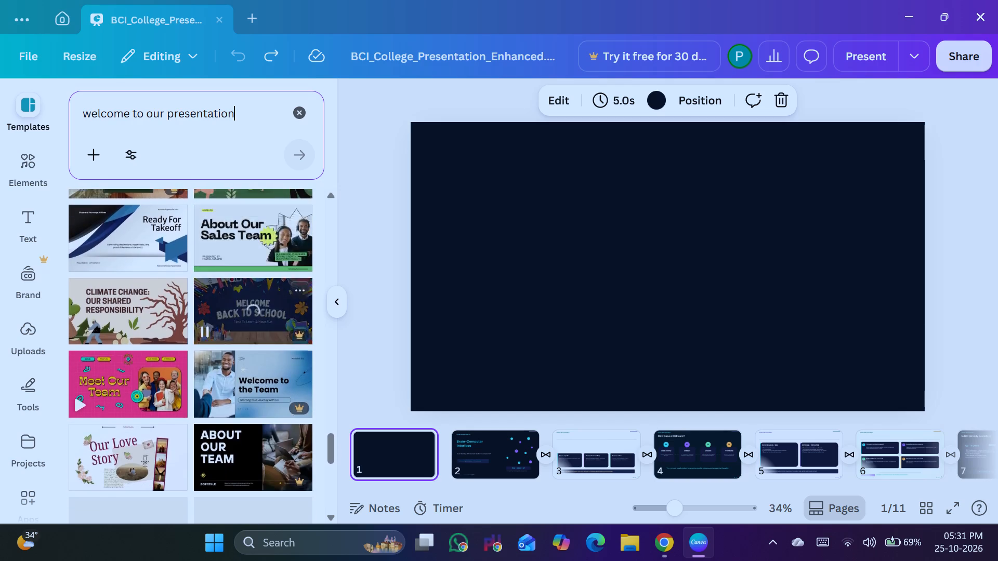
pyautogui.scroll(-1, 212, 347)
pyautogui.scroll(13, 213, 345)
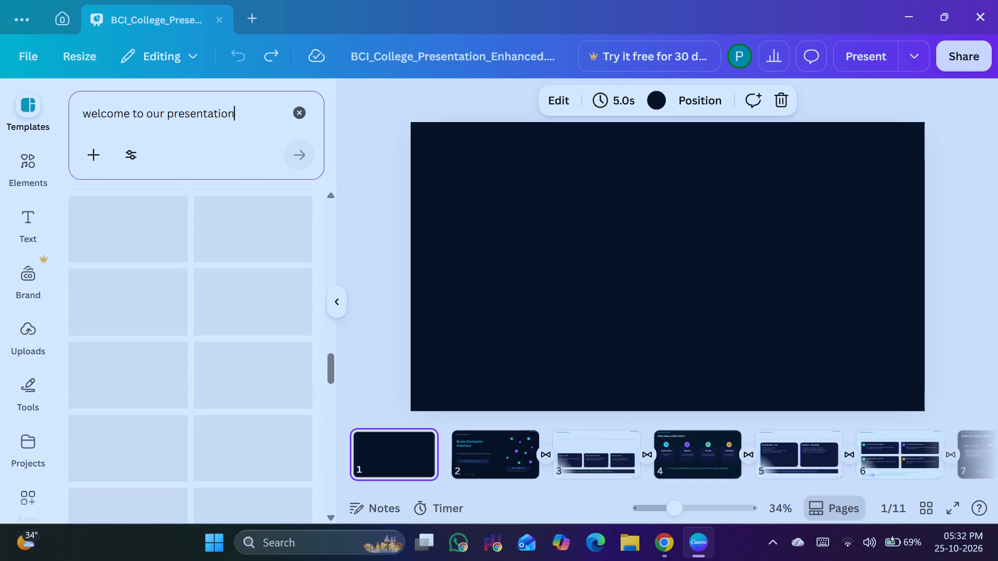
pyautogui.scroll(9, 215, 331)
pyautogui.scroll(15, 216, 307)
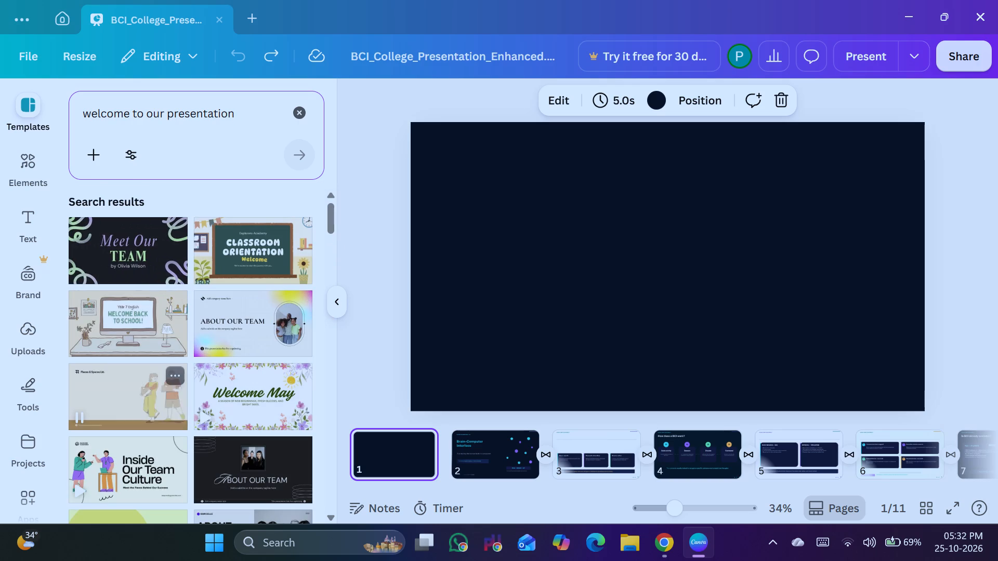
# Apply the "Welcome May" cover from the Purple Pink and Green Illustrated Welcome Presentation template to the blank page 1.
pyautogui.click(282, 401)
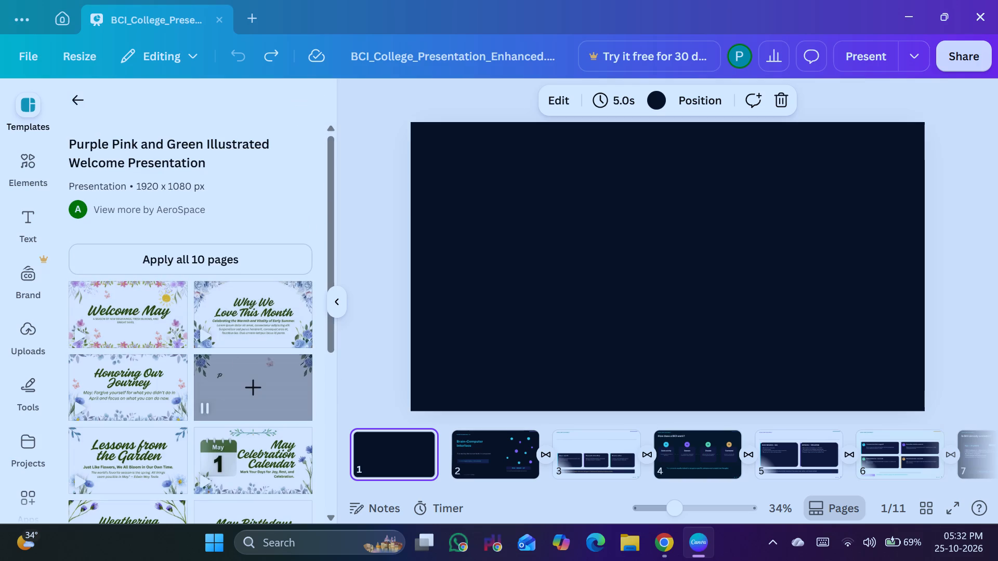
pyautogui.scroll(-2, 201, 376)
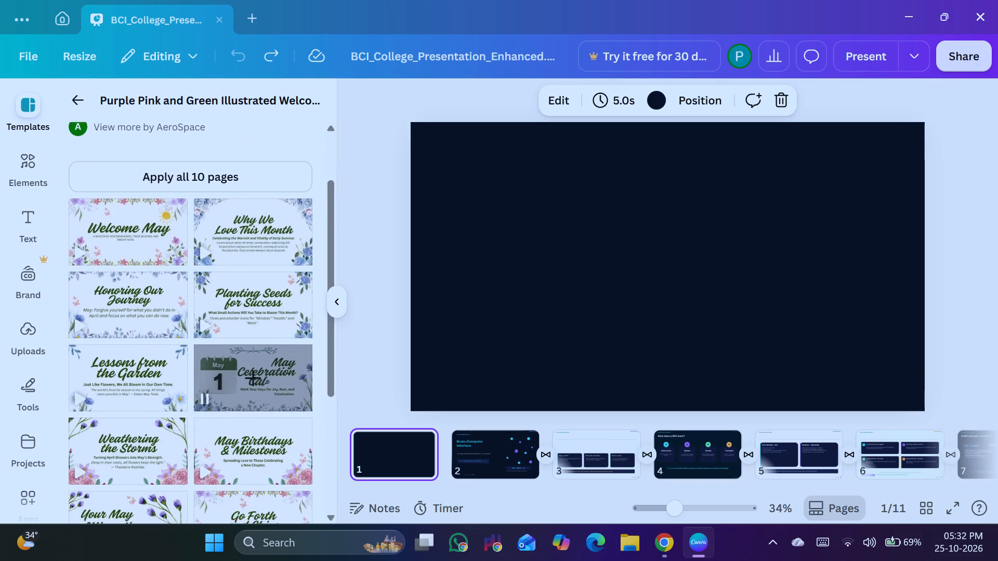
pyautogui.scroll(-1, 203, 373)
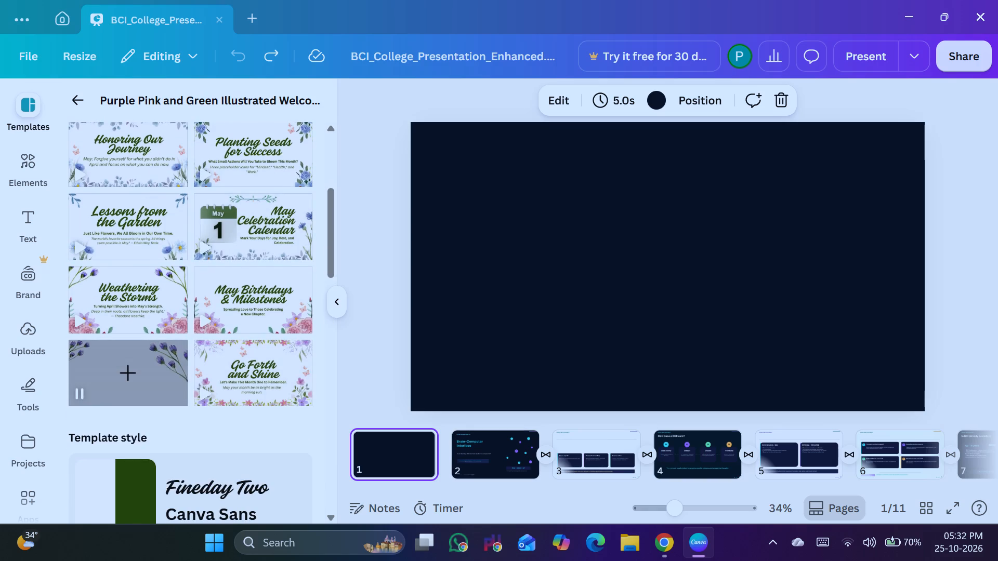
pyautogui.scroll(6, 185, 374)
pyautogui.click(119, 328)
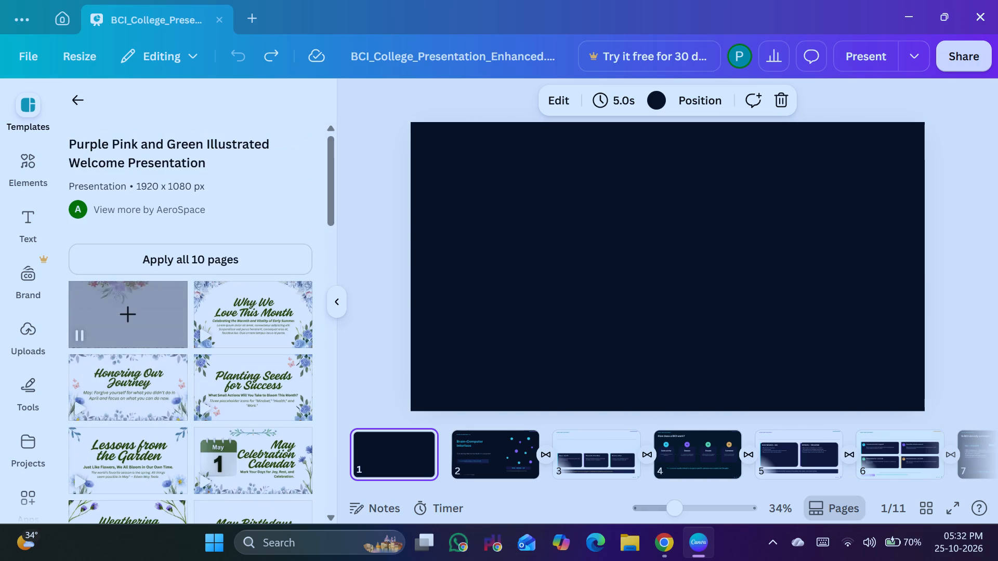
pyautogui.scroll(-3, 150, 352)
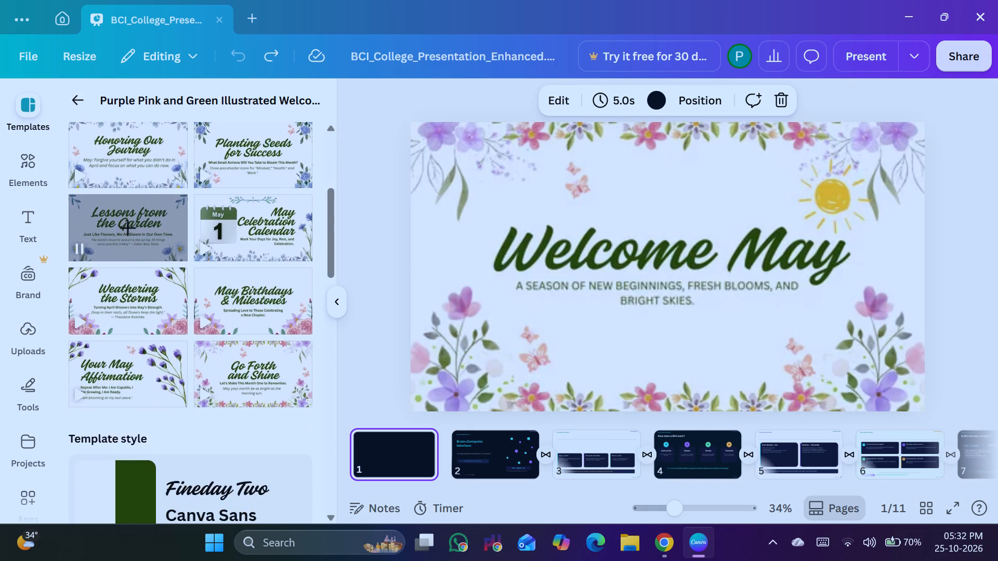
pyautogui.scroll(8, 150, 353)
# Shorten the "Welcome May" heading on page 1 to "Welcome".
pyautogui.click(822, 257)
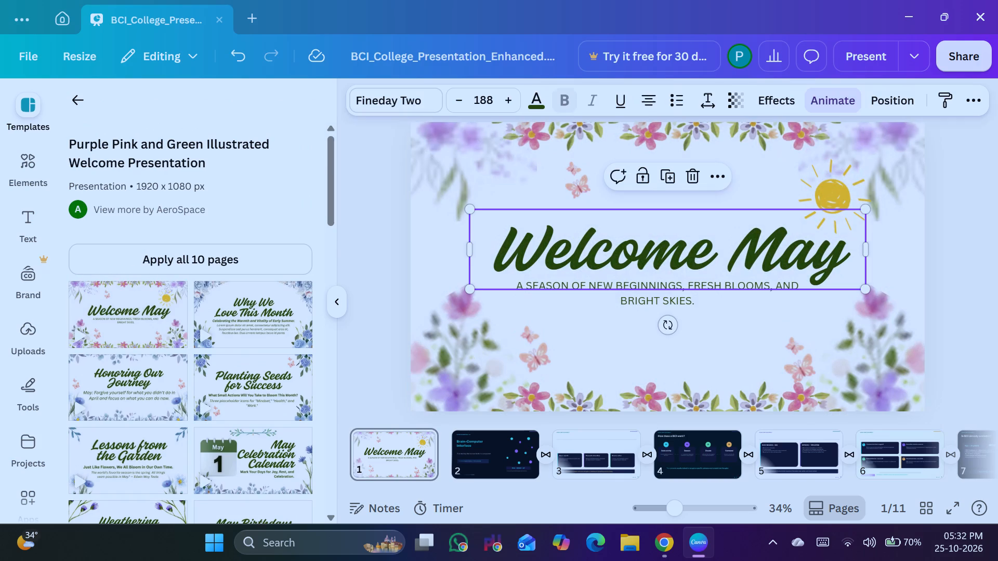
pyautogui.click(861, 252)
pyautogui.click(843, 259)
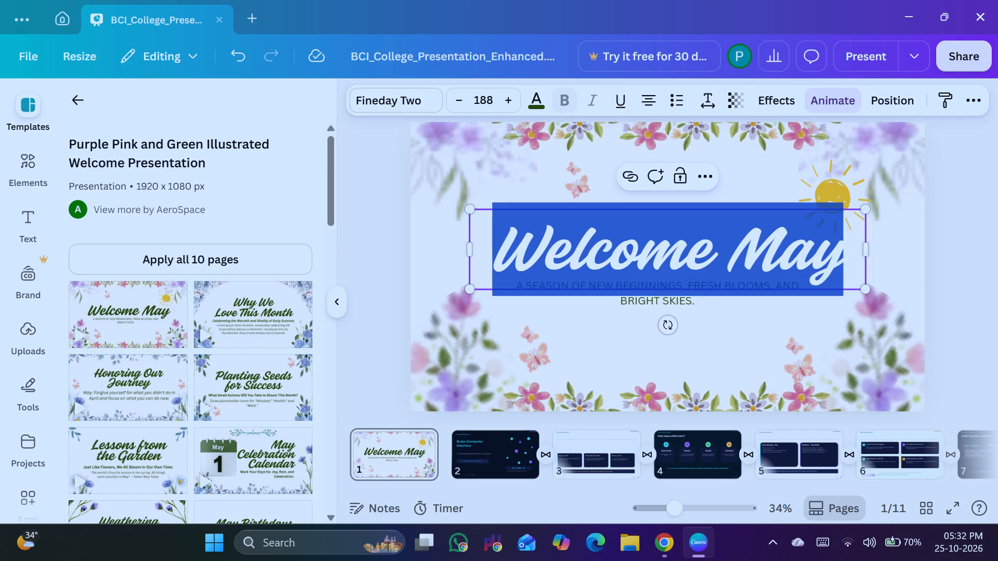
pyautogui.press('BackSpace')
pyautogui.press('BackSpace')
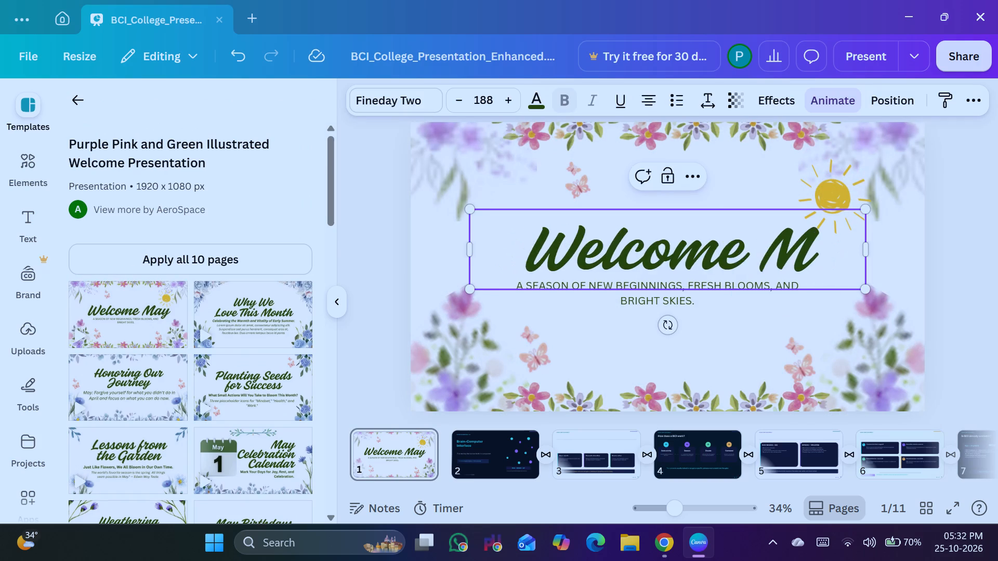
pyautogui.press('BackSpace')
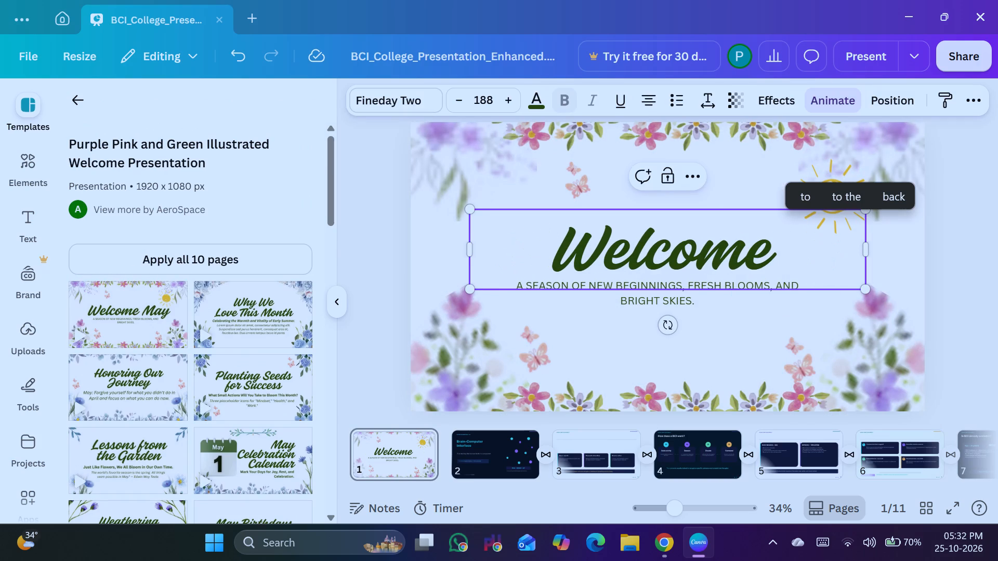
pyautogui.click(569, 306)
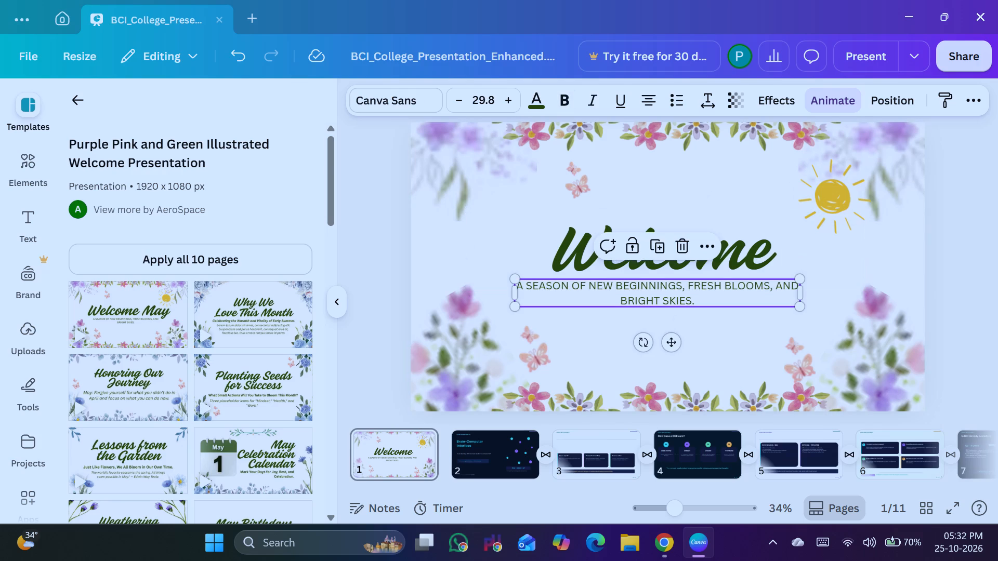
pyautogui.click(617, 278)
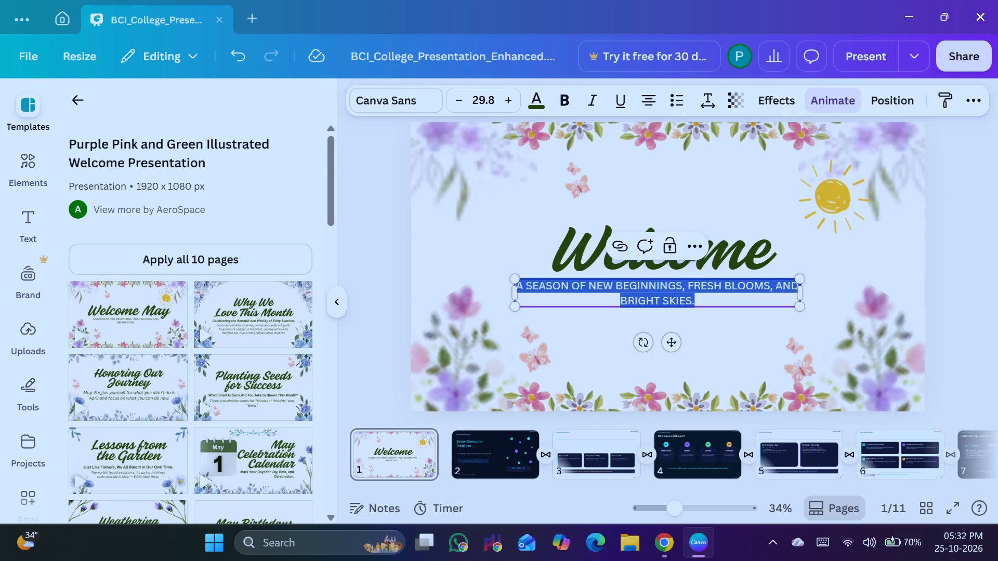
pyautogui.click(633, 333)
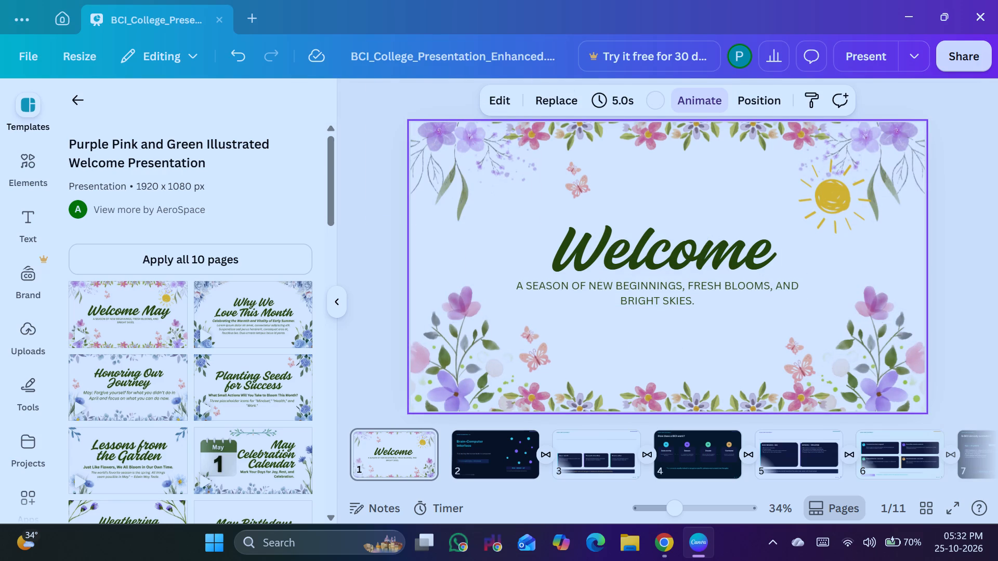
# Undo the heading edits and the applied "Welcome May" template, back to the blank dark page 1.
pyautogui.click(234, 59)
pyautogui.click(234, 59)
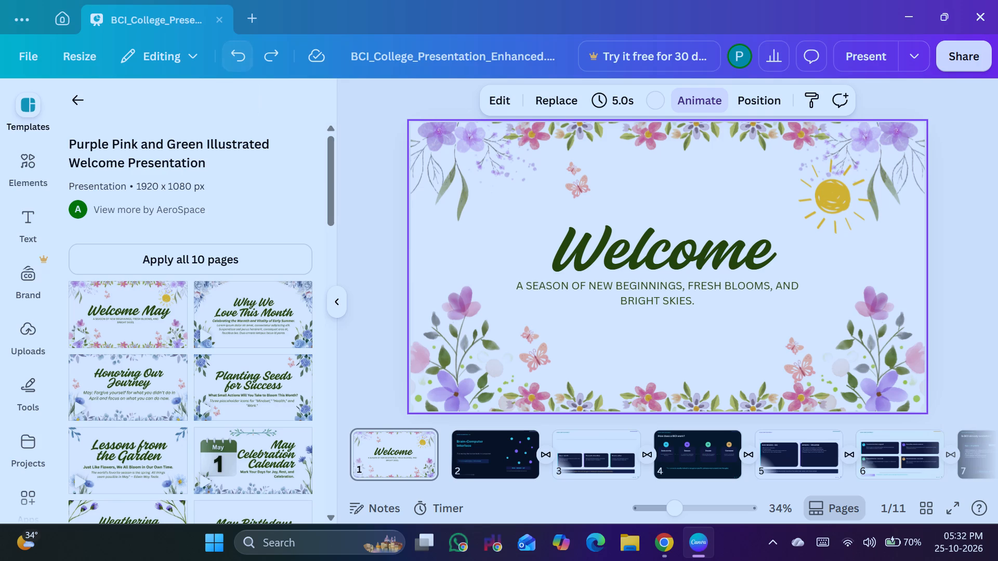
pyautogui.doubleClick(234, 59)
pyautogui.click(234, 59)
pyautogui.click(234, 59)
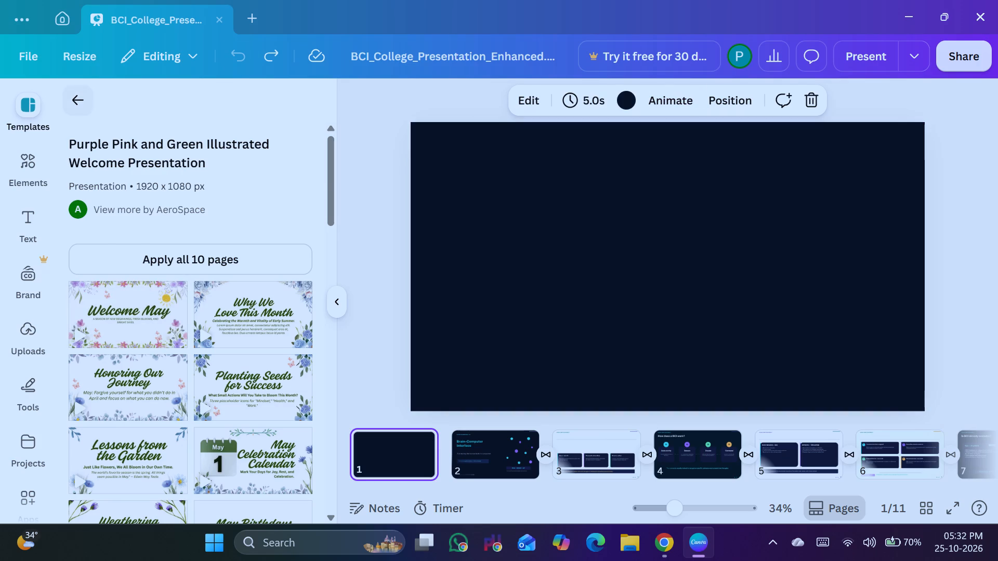
# Return to the "welcome to our presentation" template results and look through them for another design that suits the welcome slide.
pyautogui.click(86, 105)
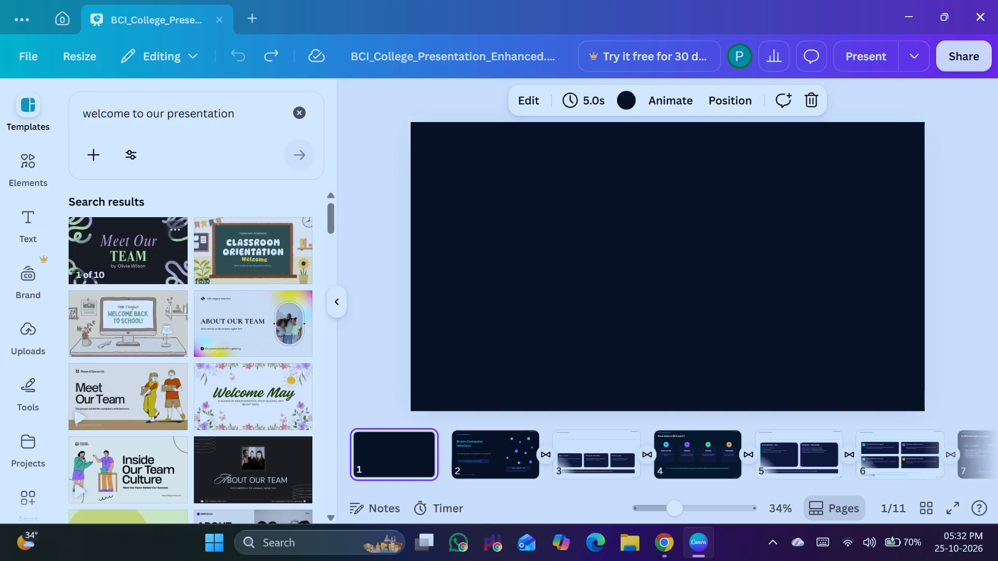
pyautogui.scroll(-2, 238, 355)
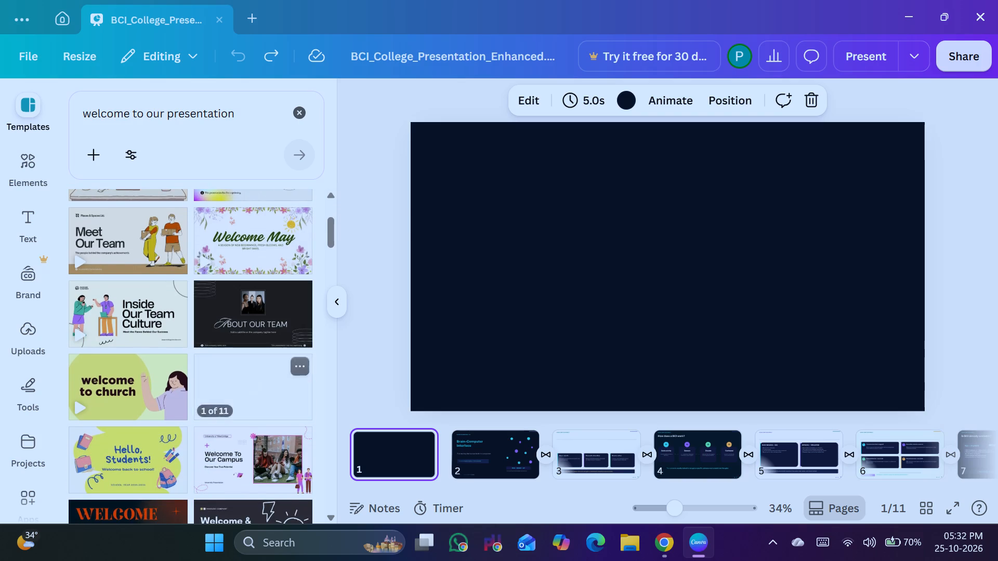
pyautogui.scroll(-2, 237, 341)
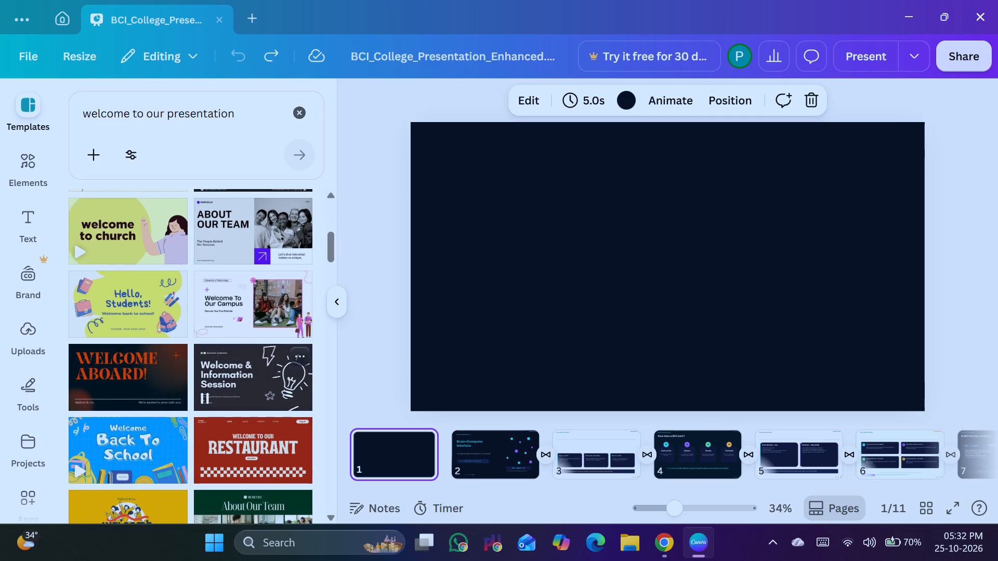
pyautogui.scroll(-3, 240, 375)
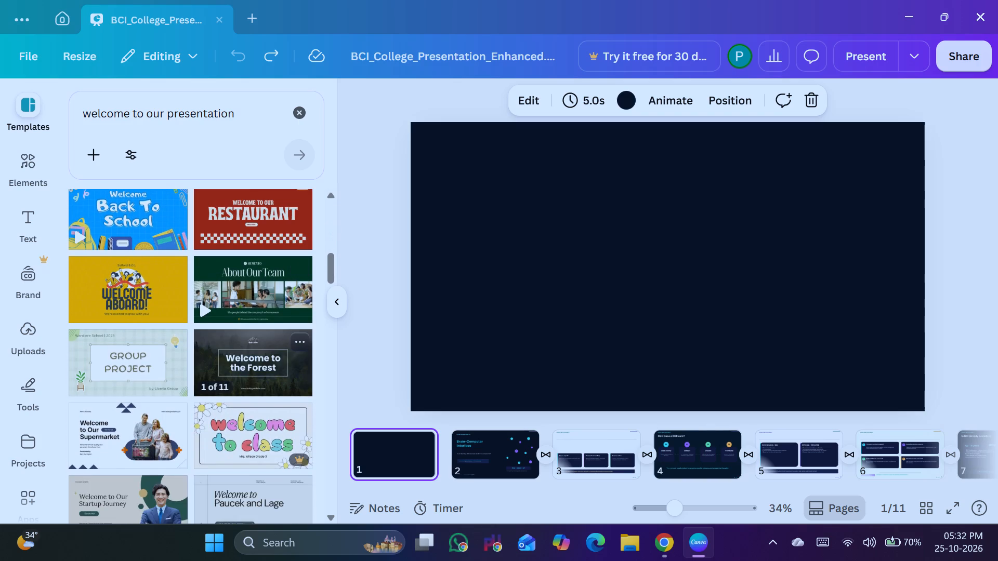
pyautogui.scroll(-4, 241, 365)
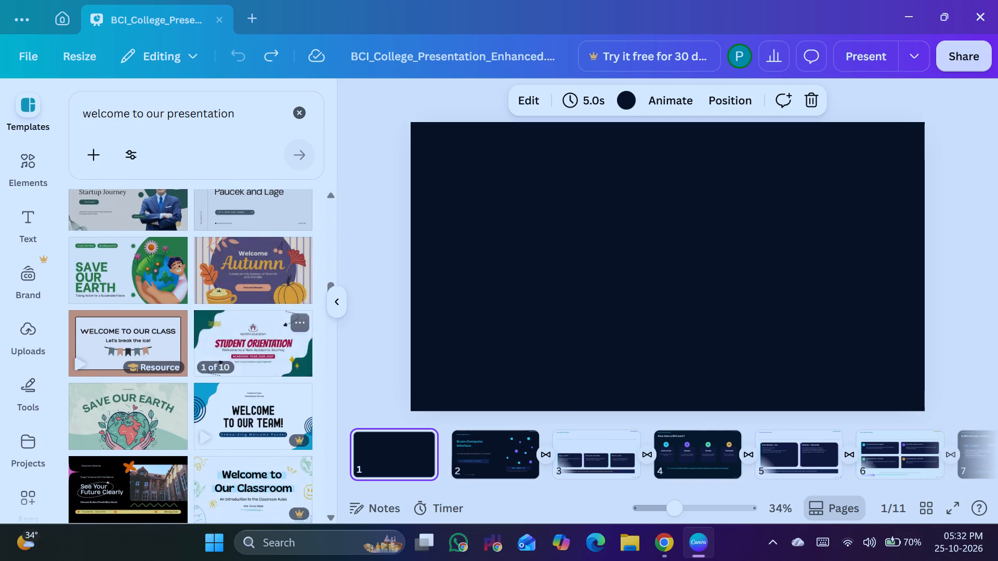
pyautogui.scroll(-5, 240, 362)
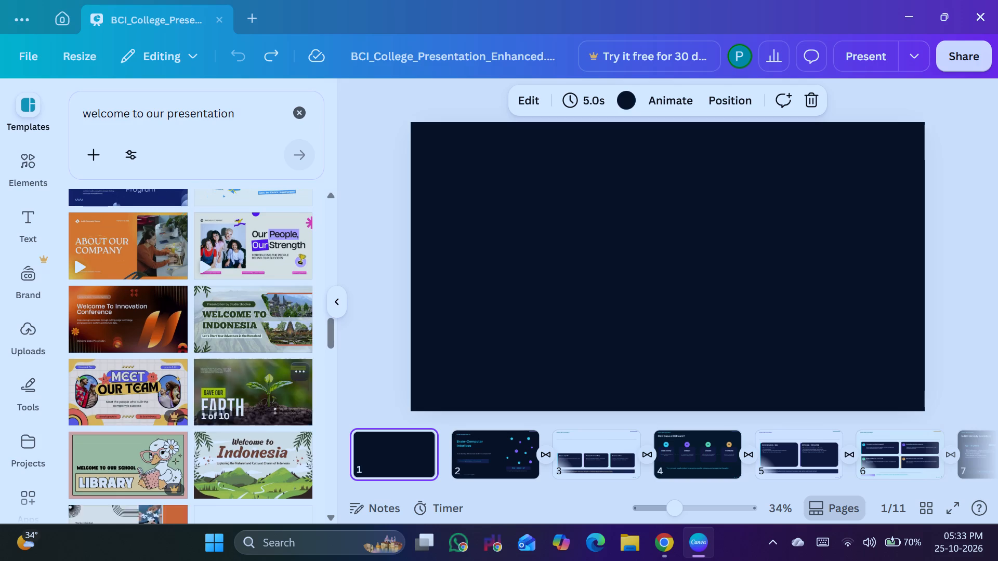
pyautogui.scroll(1, 240, 359)
pyautogui.scroll(-2, 240, 359)
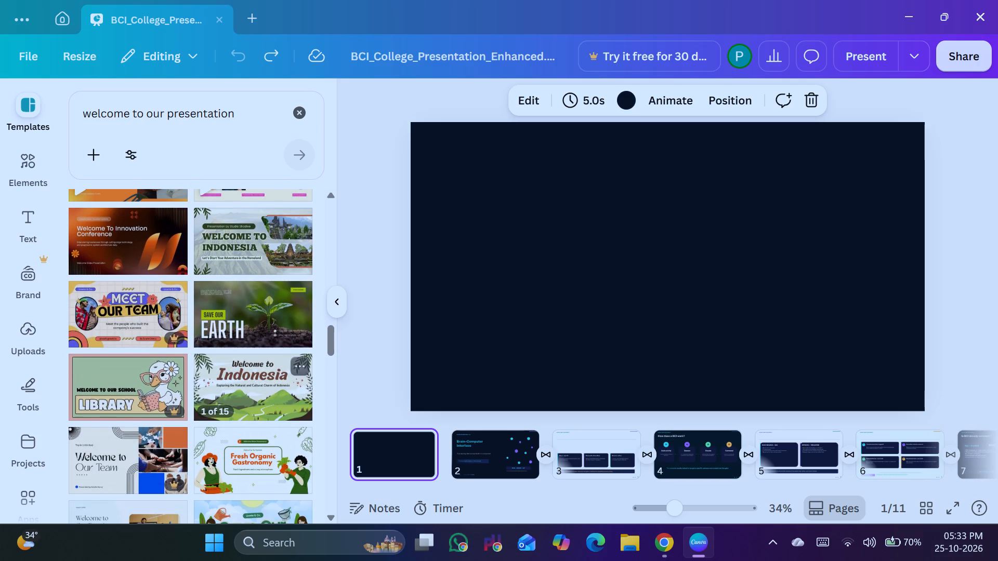
pyautogui.scroll(-1, 240, 359)
pyautogui.scroll(1, 240, 359)
pyautogui.scroll(-3, 240, 359)
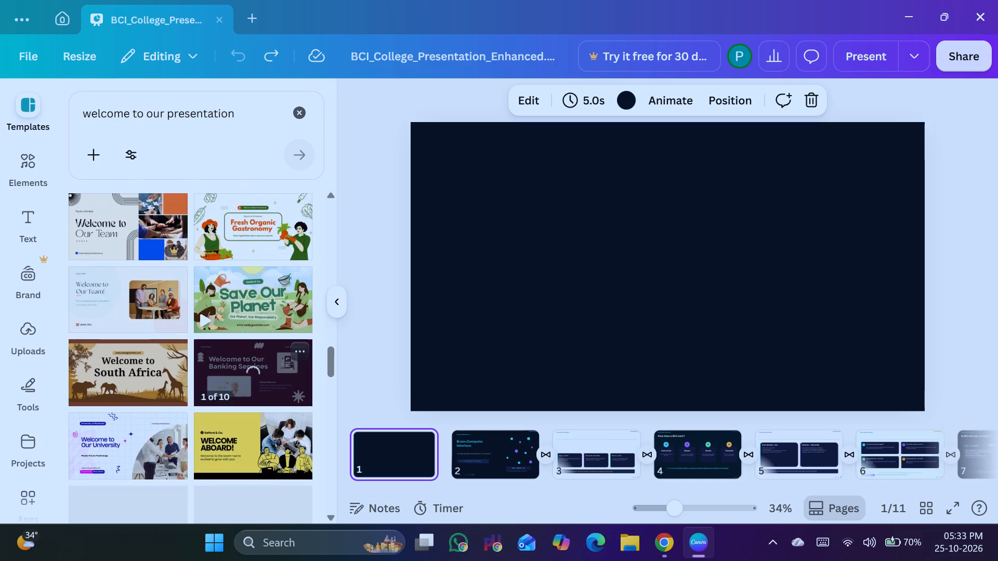
pyautogui.scroll(-2, 240, 359)
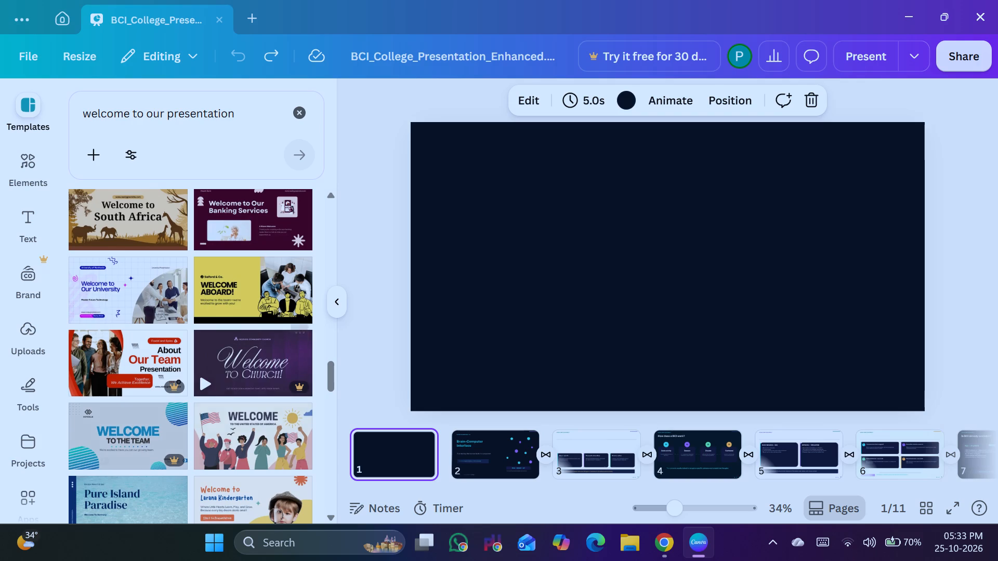
pyautogui.scroll(-2, 144, 429)
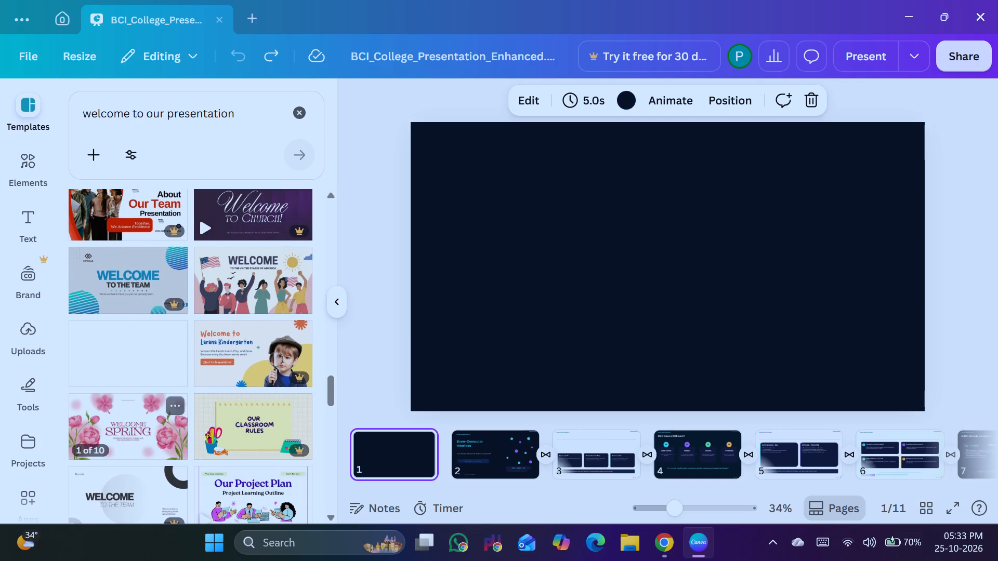
pyautogui.scroll(-1, 152, 394)
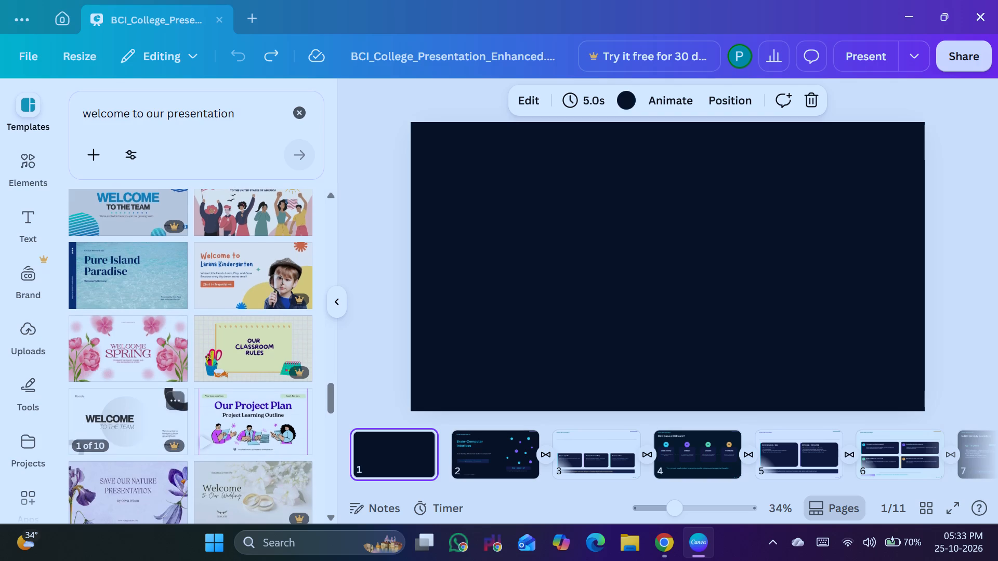
pyautogui.scroll(-1, 153, 394)
pyautogui.scroll(1, 153, 394)
pyautogui.scroll(1, 143, 293)
pyautogui.scroll(-2, 147, 299)
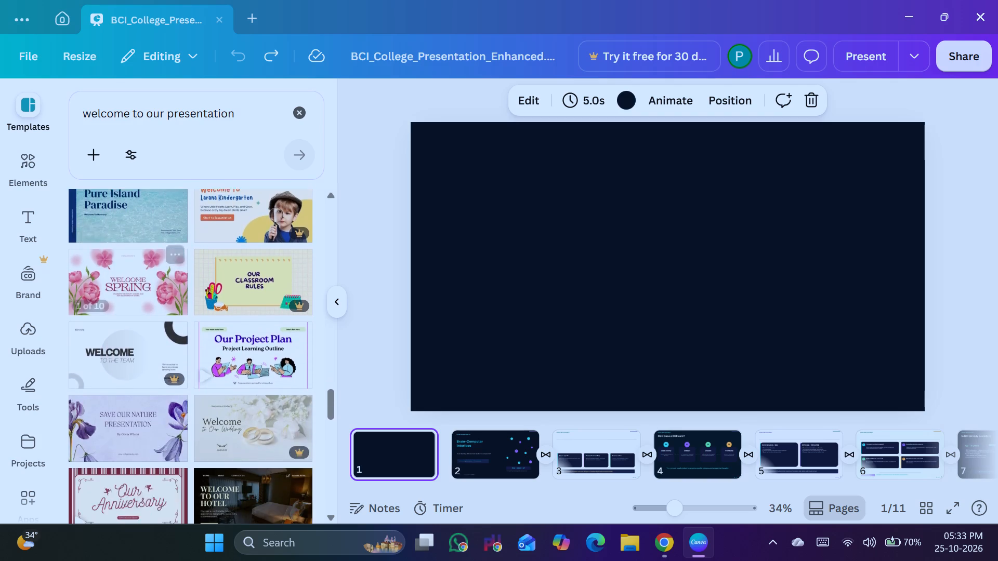
pyautogui.scroll(-2, 148, 304)
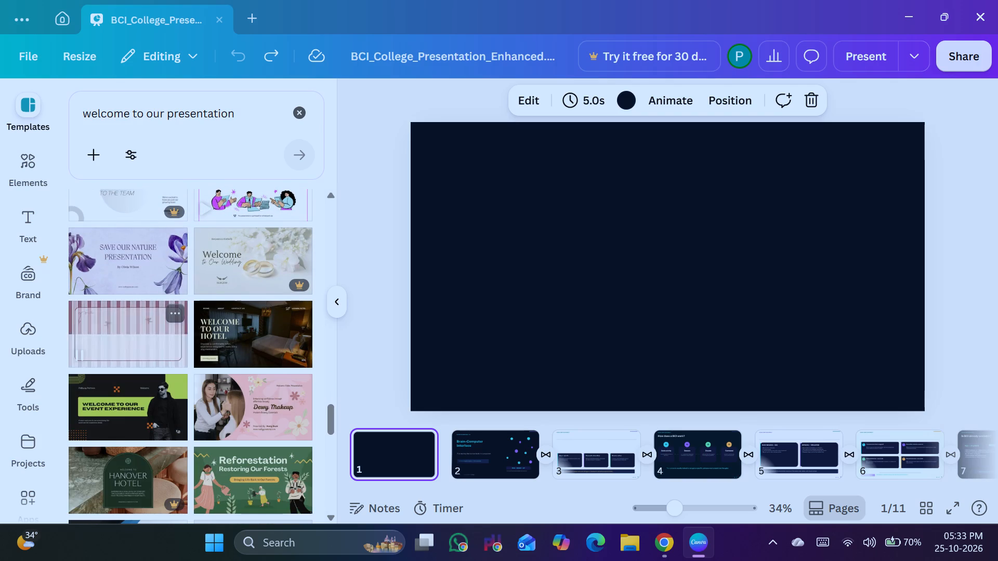
pyautogui.scroll(-1, 148, 305)
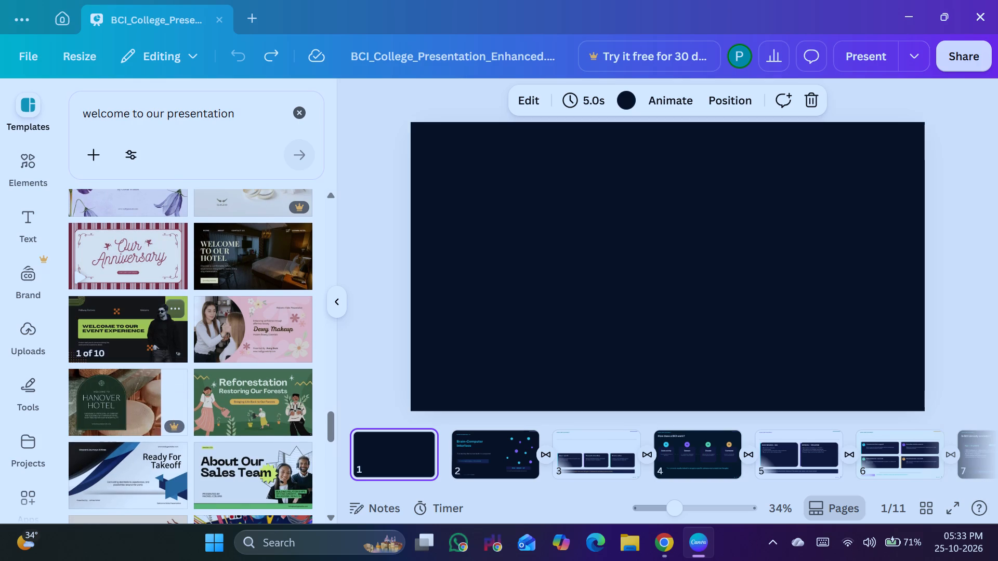
pyautogui.scroll(-1, 173, 361)
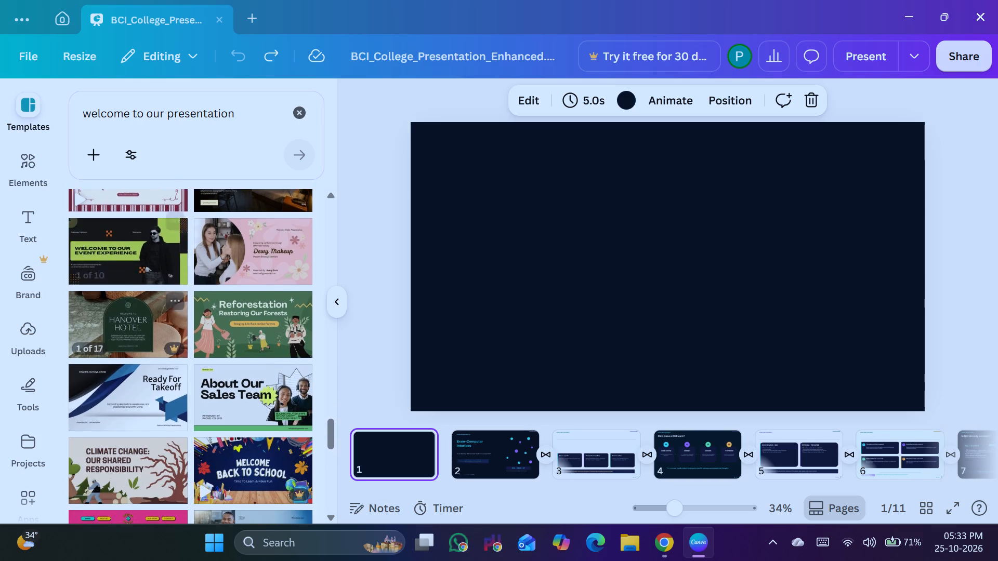
pyautogui.scroll(-2, 173, 361)
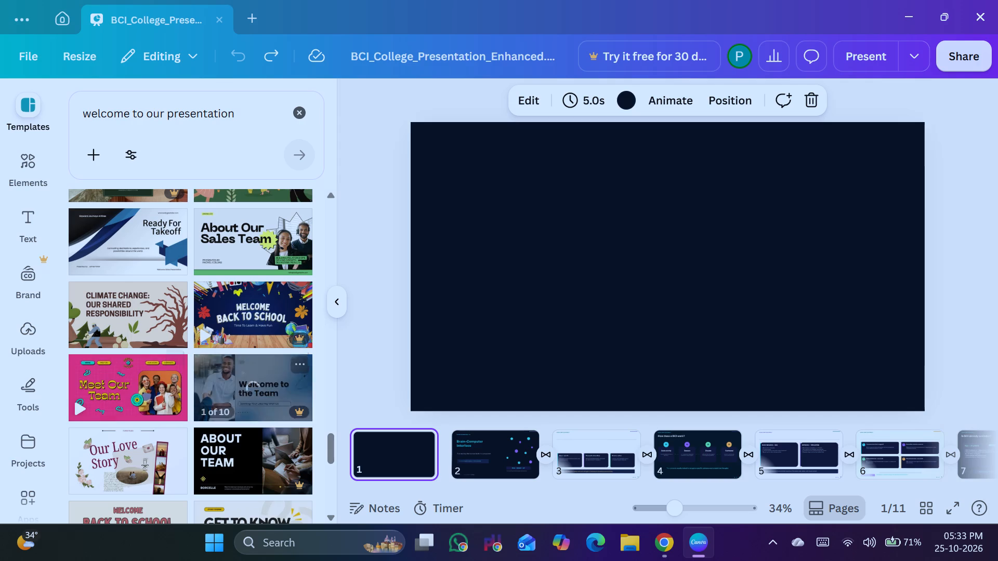
pyautogui.scroll(-1, 234, 420)
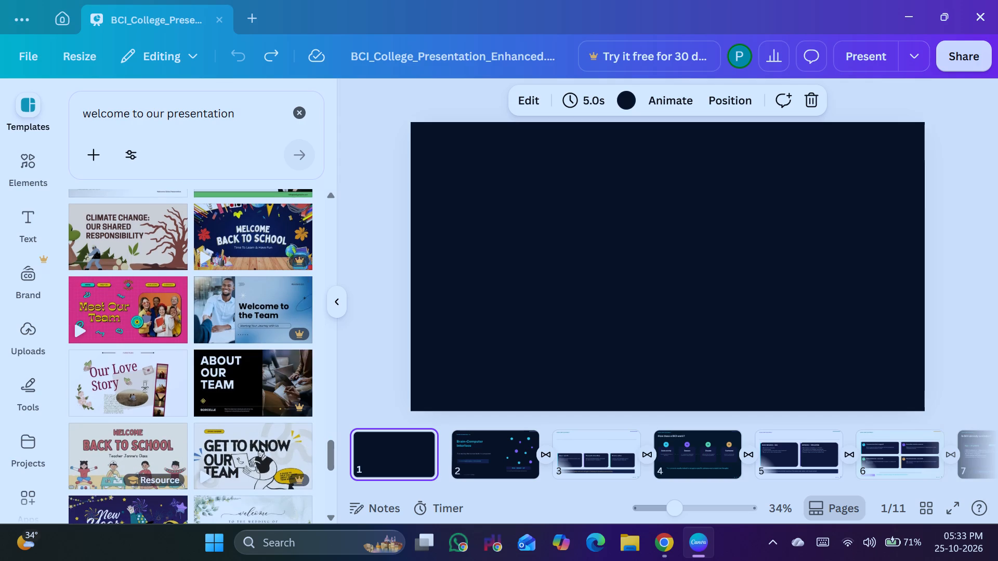
pyautogui.scroll(-2, 182, 382)
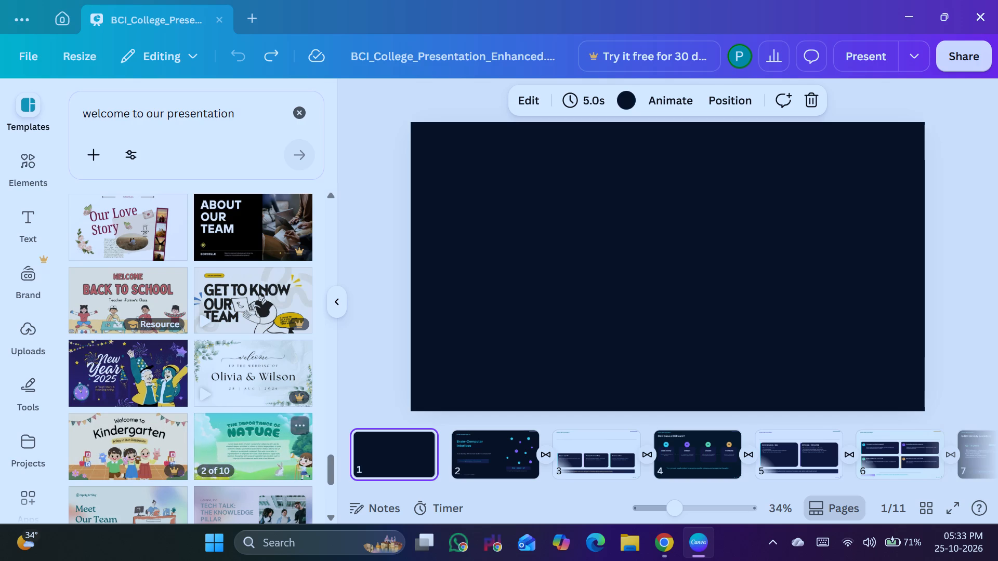
pyautogui.scroll(-2, 235, 418)
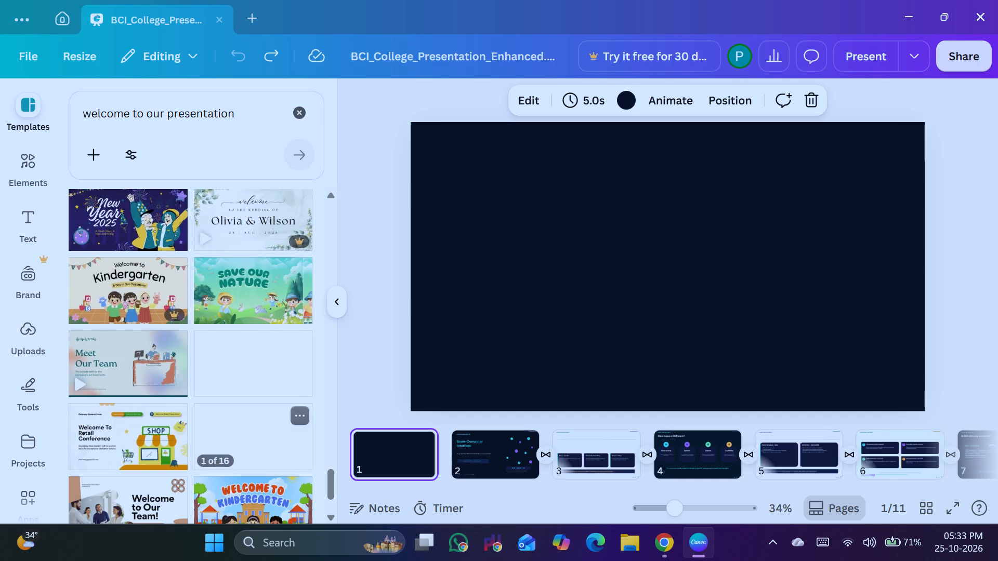
pyautogui.scroll(-1, 237, 417)
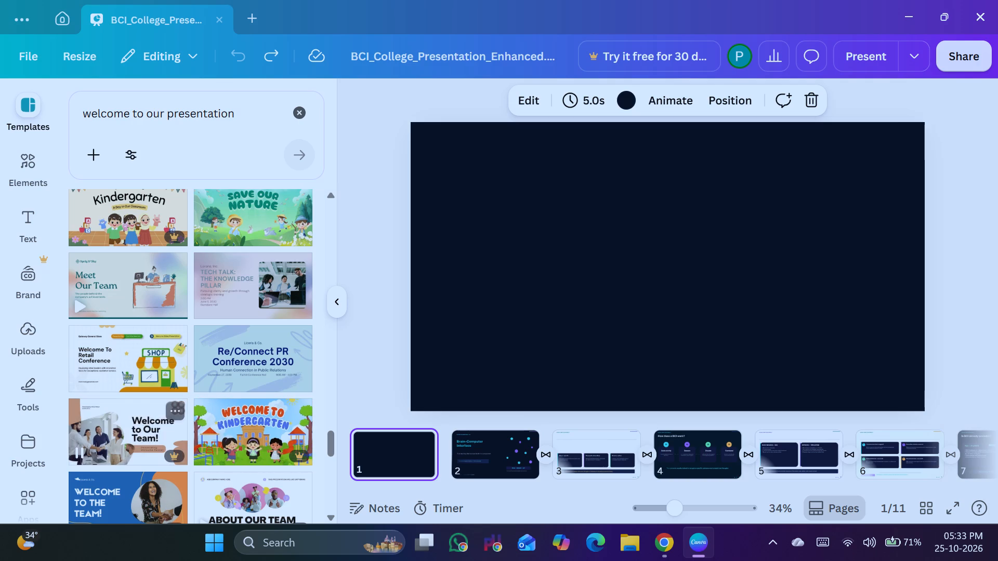
pyautogui.scroll(-1, 222, 436)
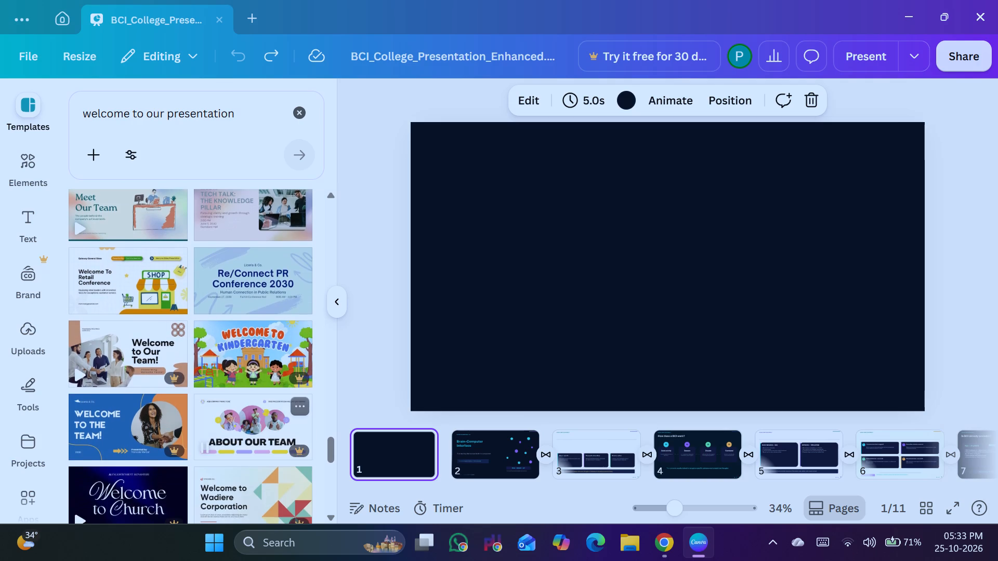
pyautogui.scroll(-1, 222, 436)
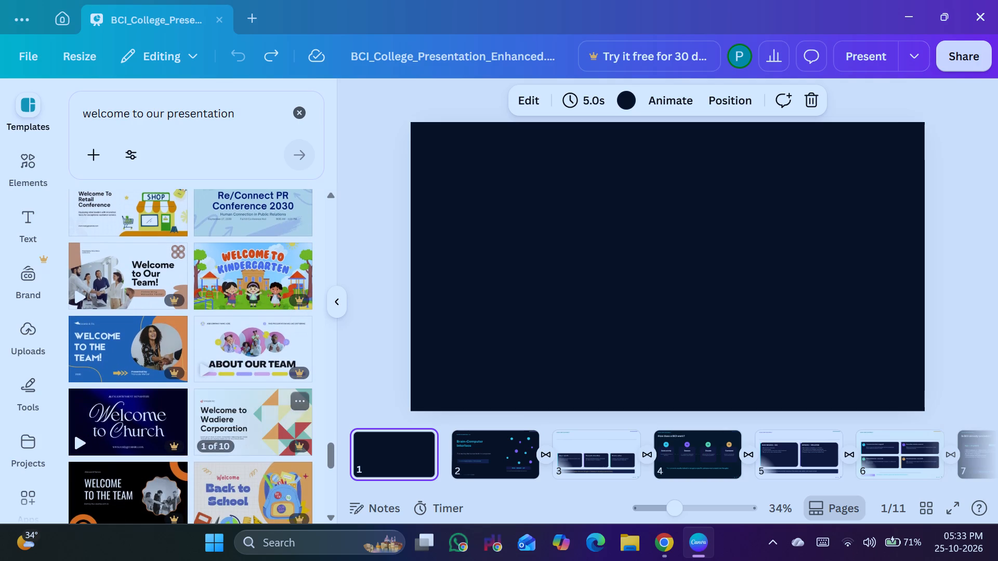
pyautogui.scroll(-2, 222, 436)
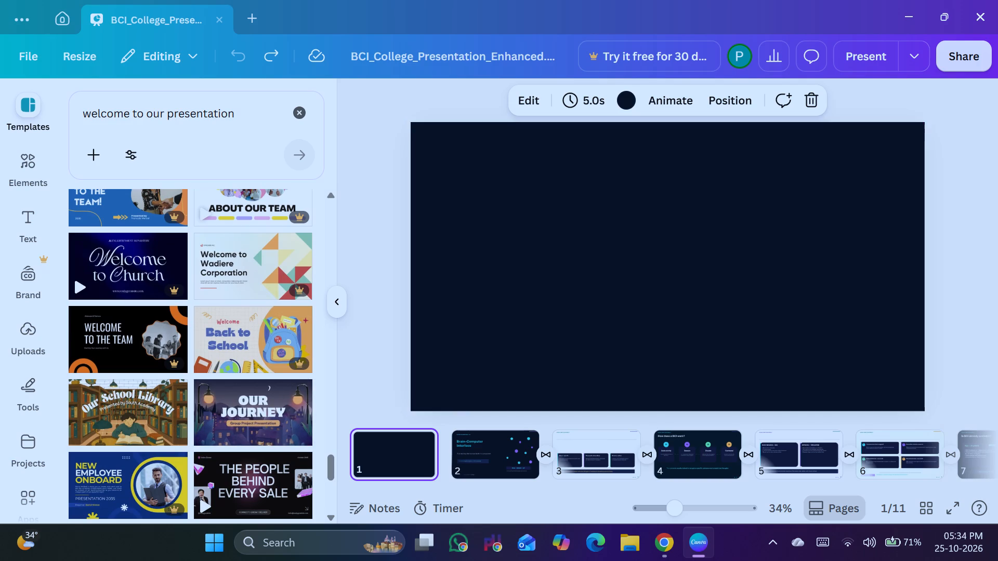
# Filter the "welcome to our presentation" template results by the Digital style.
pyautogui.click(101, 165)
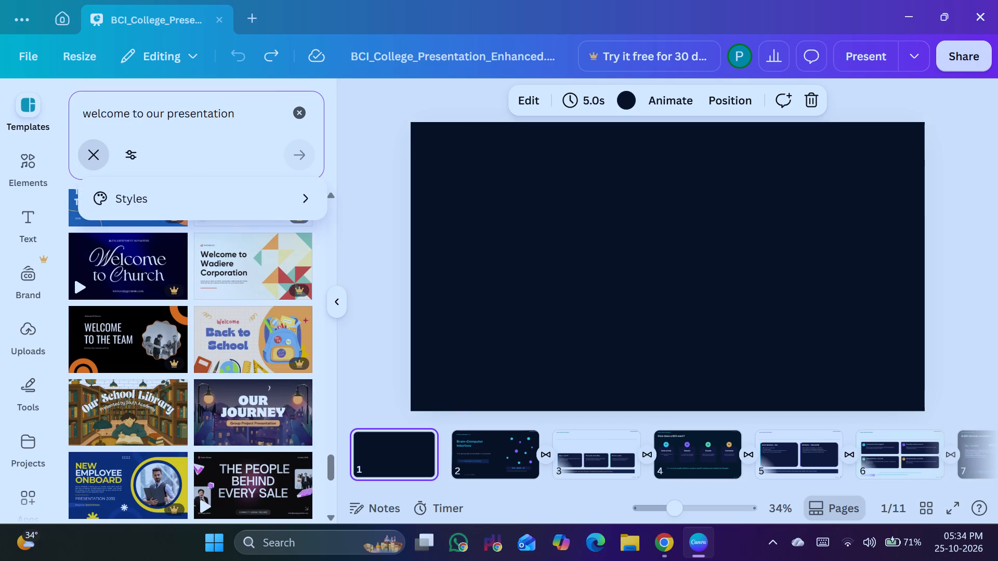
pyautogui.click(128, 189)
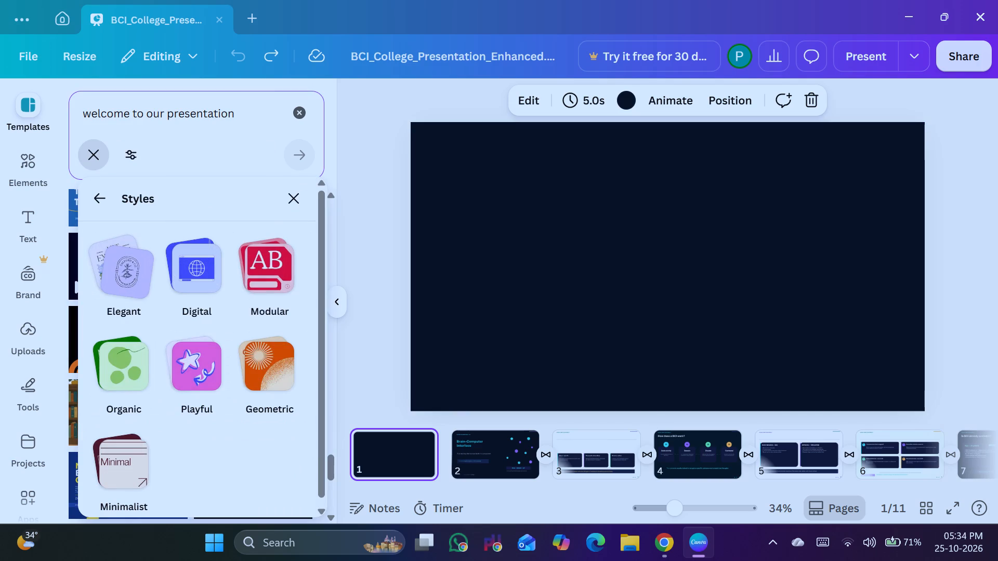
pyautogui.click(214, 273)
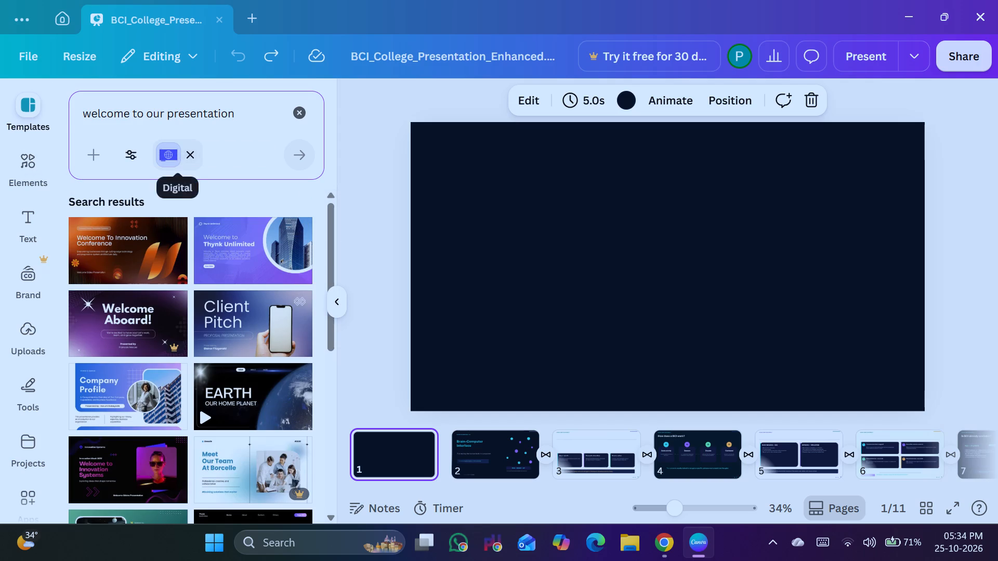
# Limit the template results to the language English (India).
pyautogui.click(130, 157)
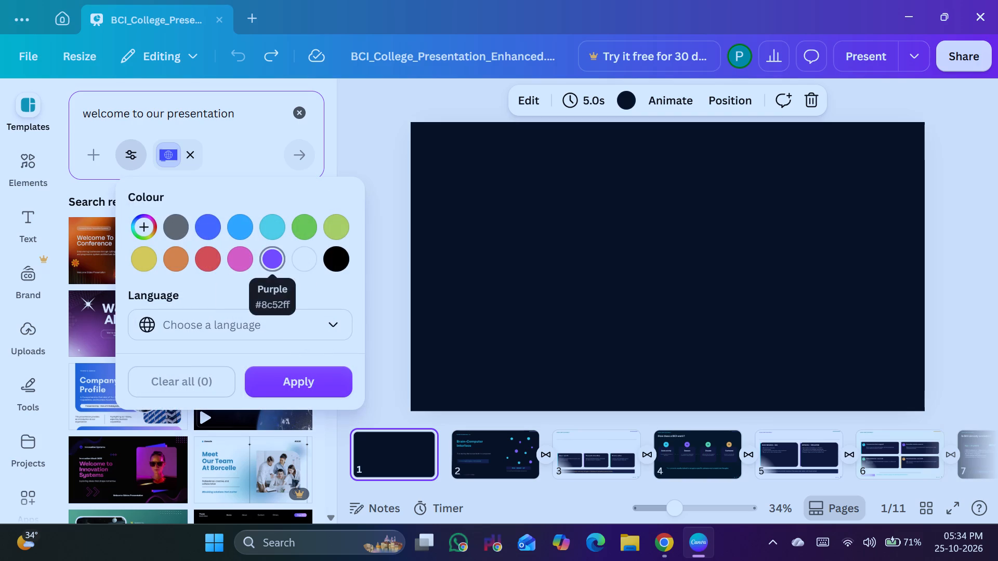
pyautogui.click(371, 339)
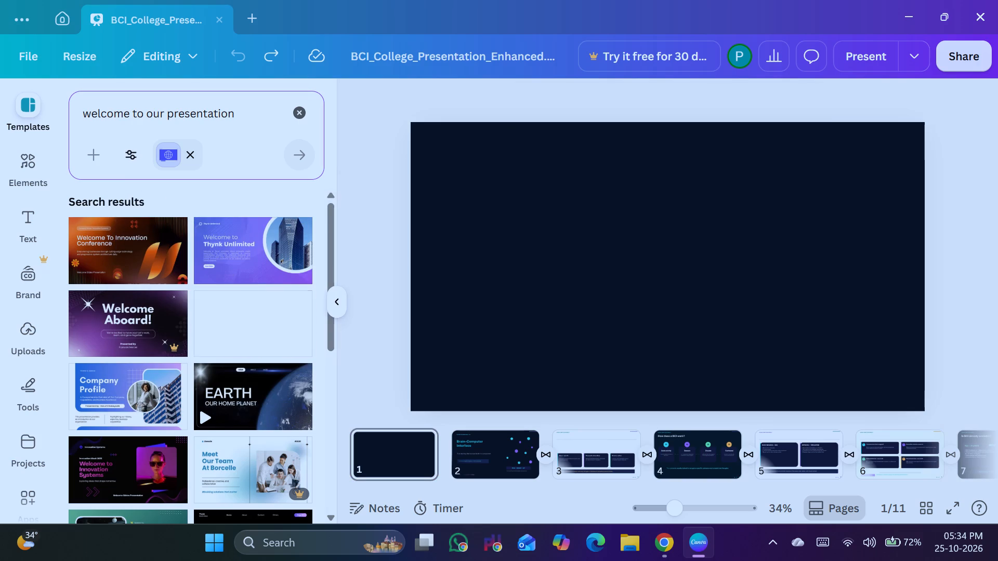
pyautogui.click(135, 165)
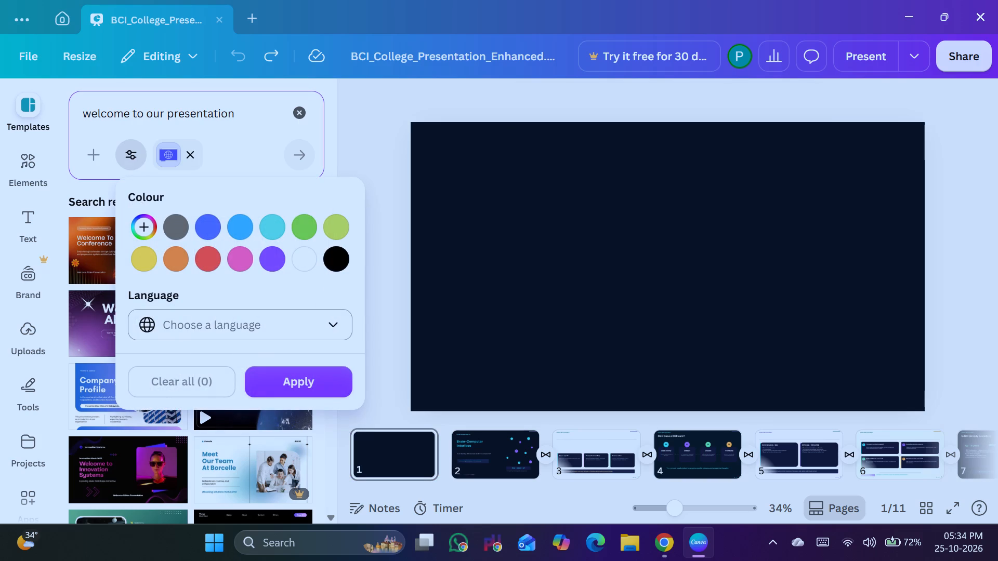
pyautogui.click(325, 319)
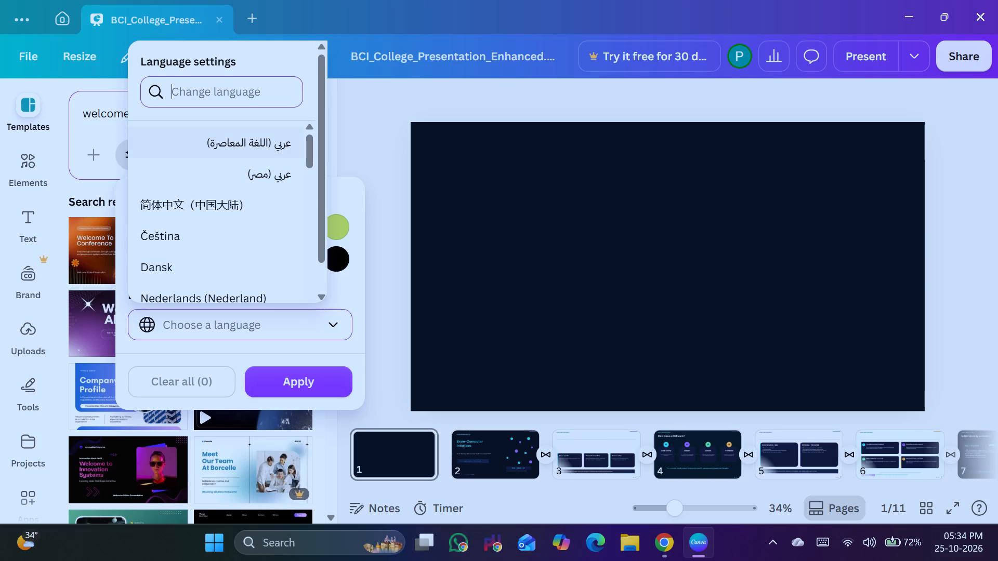
pyautogui.press('e')
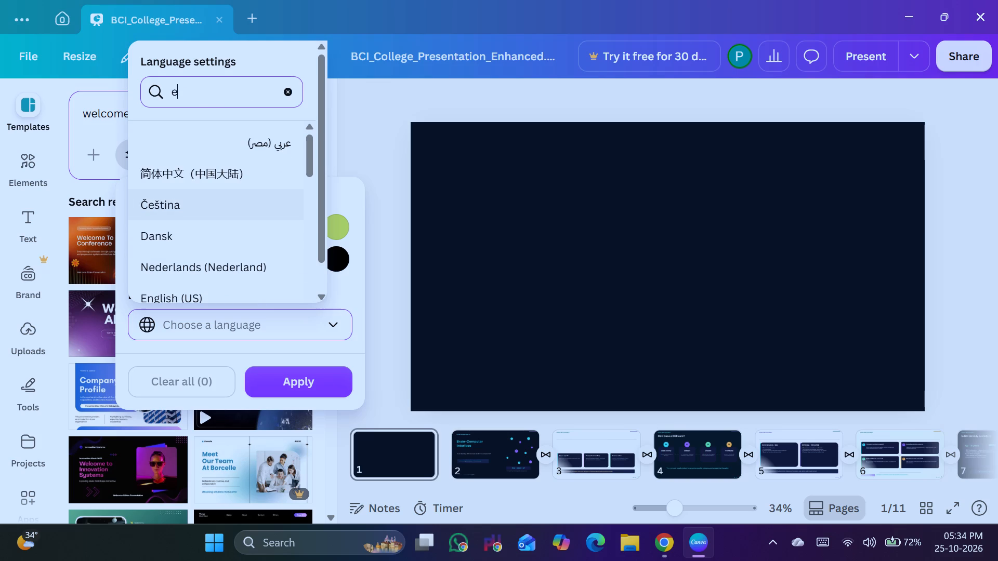
pyautogui.press('v')
pyautogui.press('BackSpace')
pyautogui.press('g')
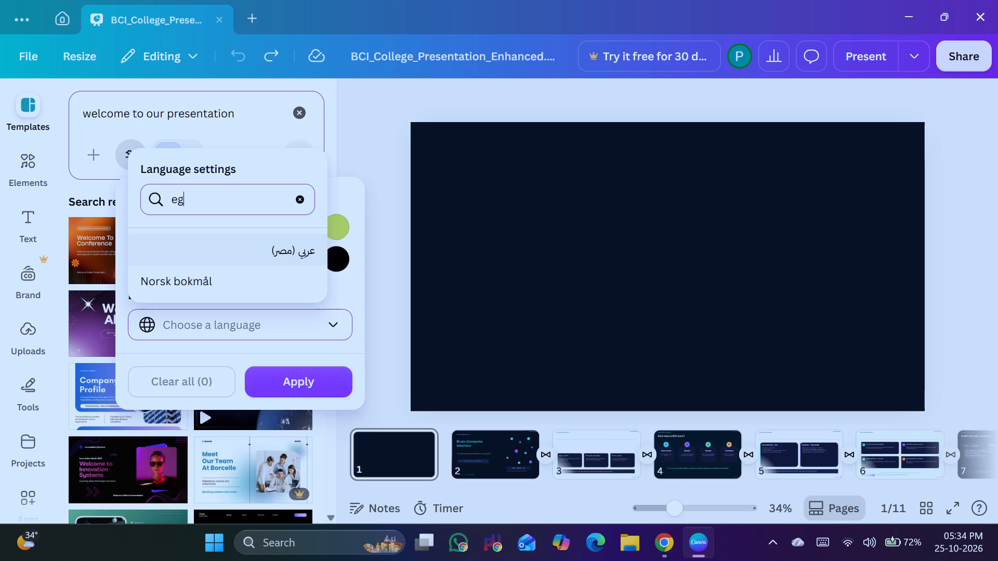
pyautogui.press('BackSpace')
pyautogui.press('n')
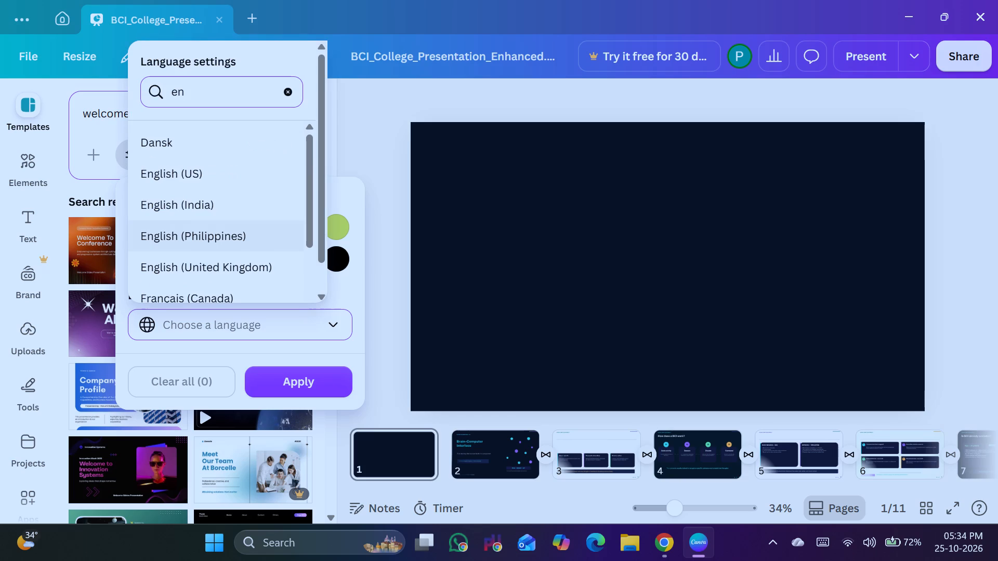
pyautogui.click(222, 207)
pyautogui.click(285, 380)
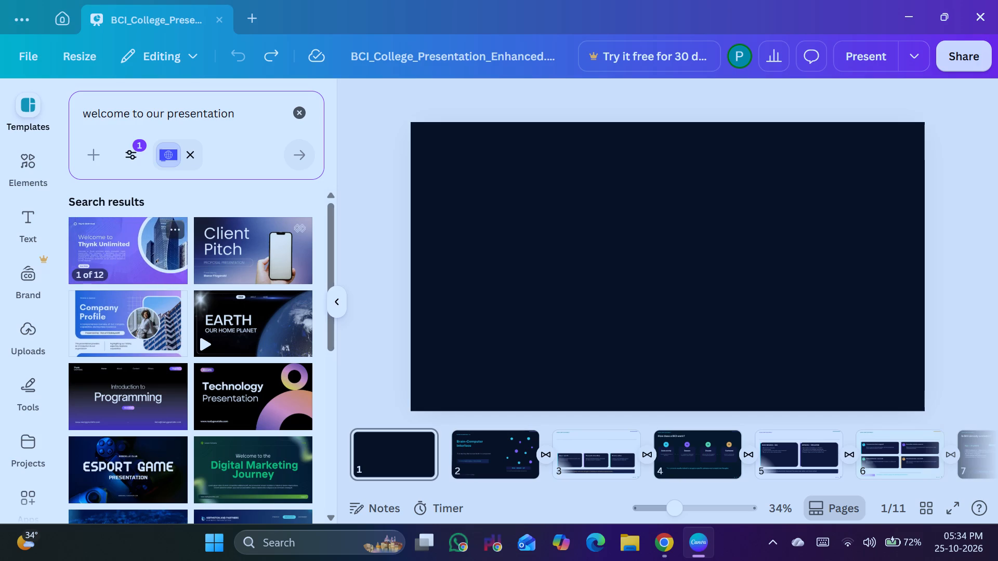
# Remove the Digital style filter and look through the style choices and the unfiltered-style template results.
pyautogui.doubleClick(91, 156)
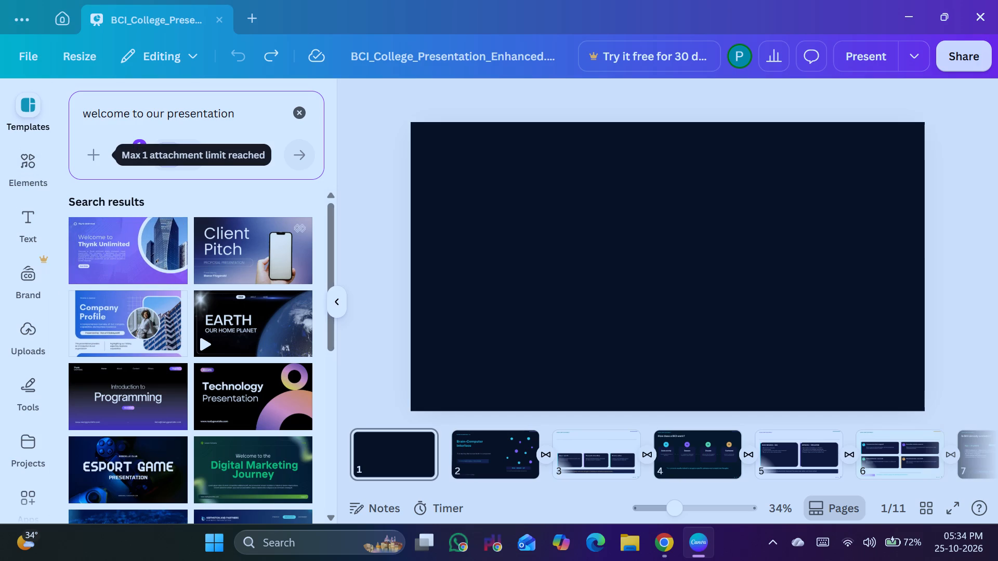
pyautogui.click(192, 159)
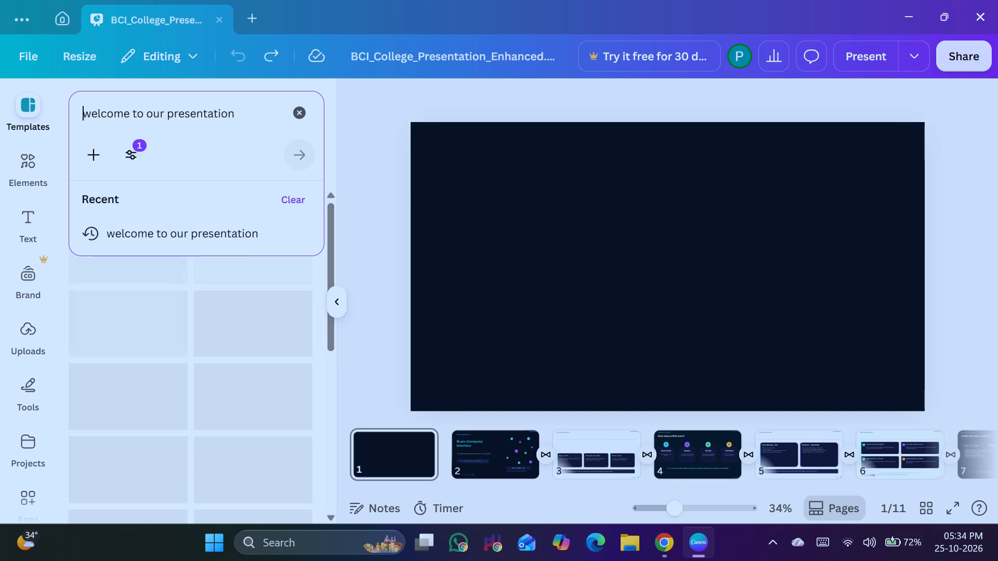
pyautogui.click(93, 164)
pyautogui.click(141, 196)
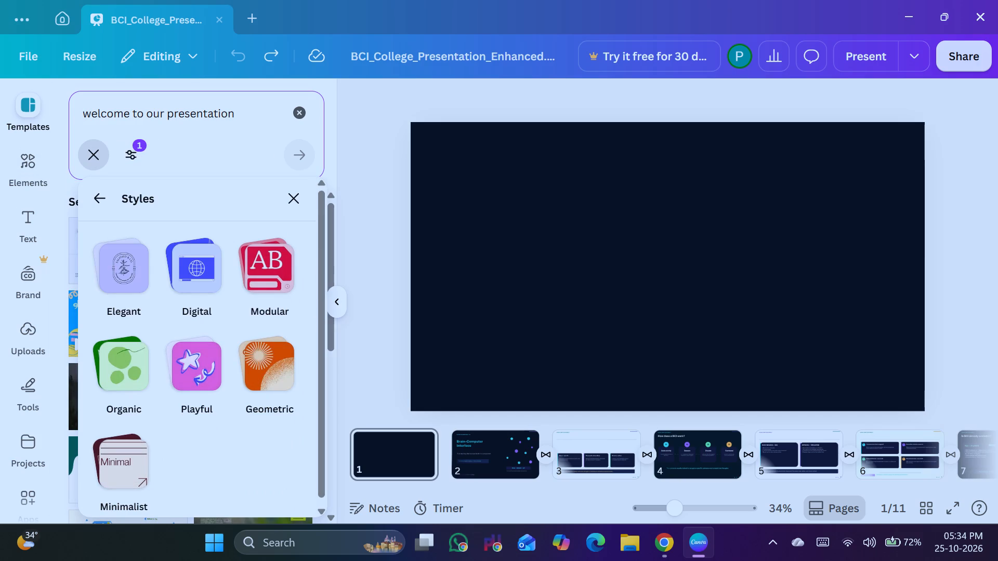
pyautogui.scroll(-7, 233, 297)
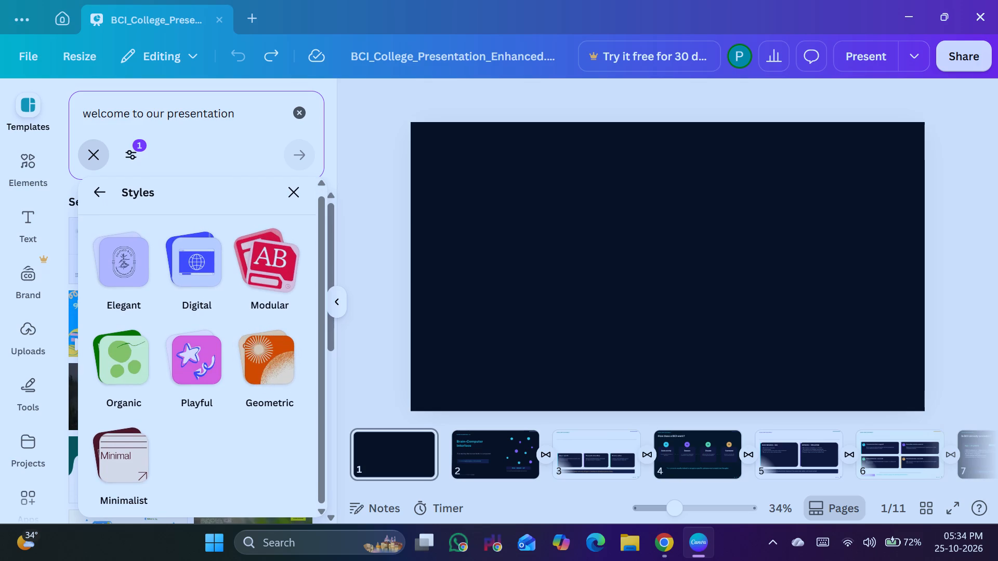
pyautogui.moveTo(330, 327); pyautogui.dragTo(326, 372)
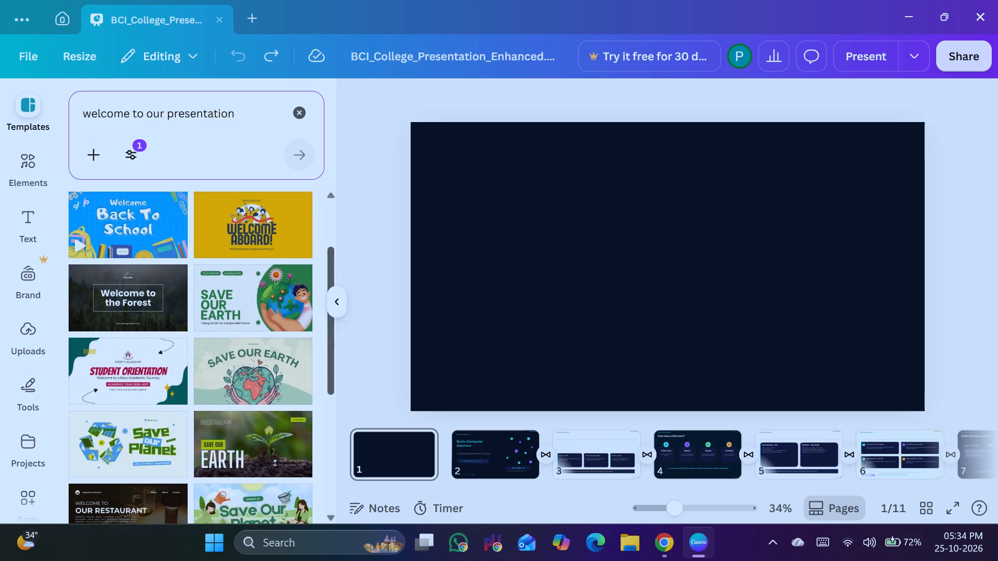
pyautogui.moveTo(326, 372); pyautogui.dragTo(326, 315)
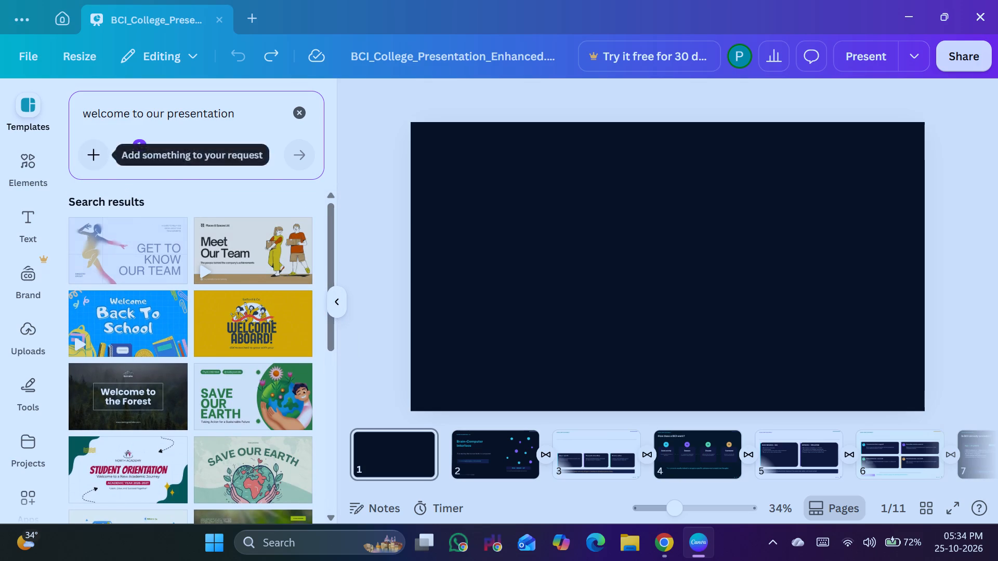
# Filter the template results by the Minimalist style and look through them for a suitable welcome design.
pyautogui.click(95, 167)
pyautogui.click(142, 191)
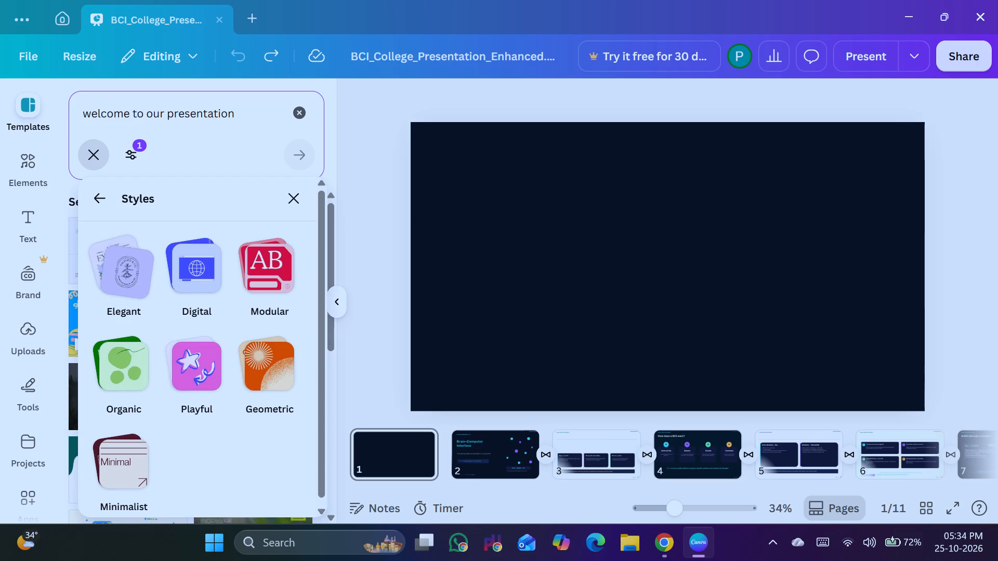
pyautogui.click(146, 451)
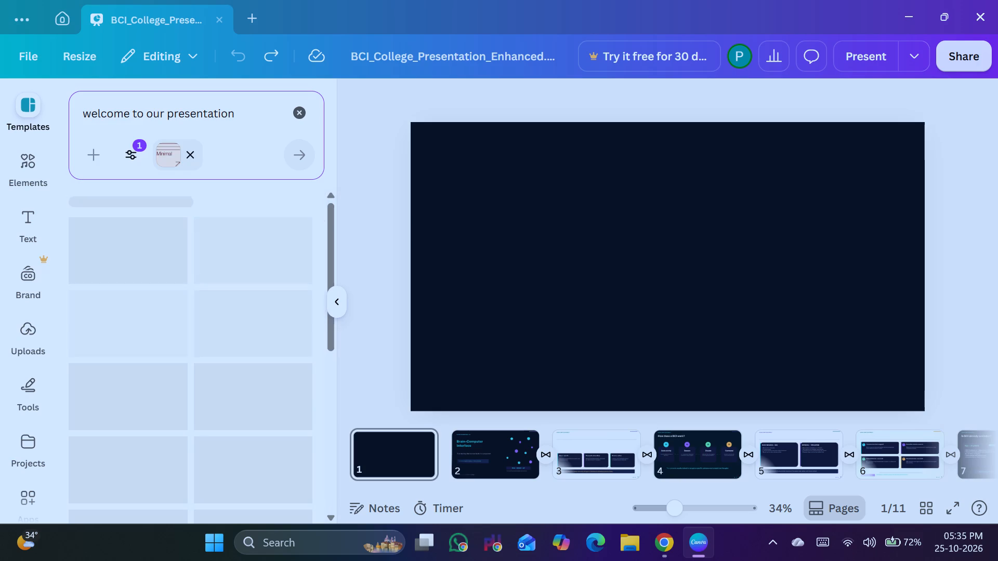
pyautogui.scroll(-5, 155, 430)
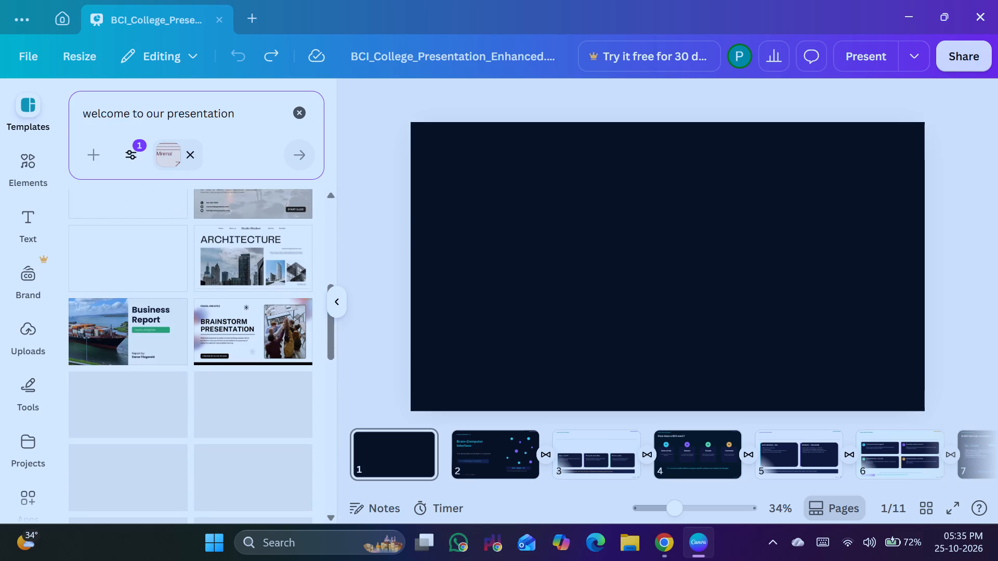
pyautogui.scroll(-3, 156, 430)
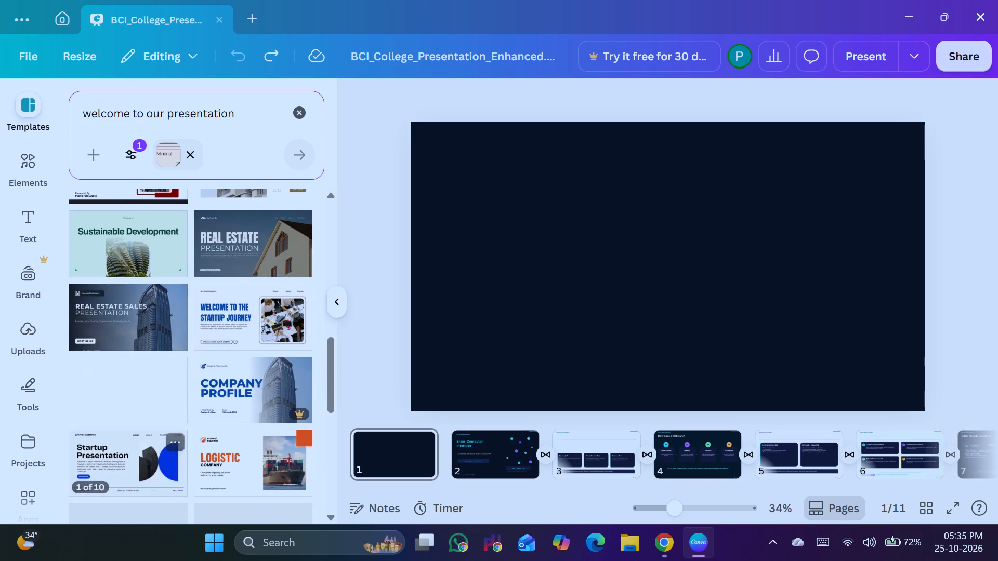
pyautogui.scroll(-6, 156, 429)
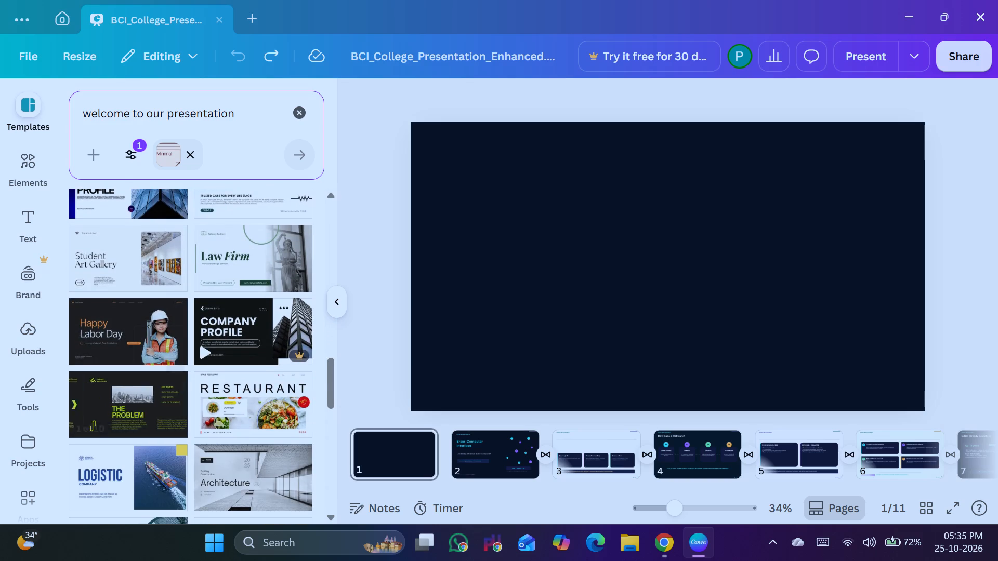
# Replace the Minimalist style filter with the Modular style for the template search.
pyautogui.click(193, 154)
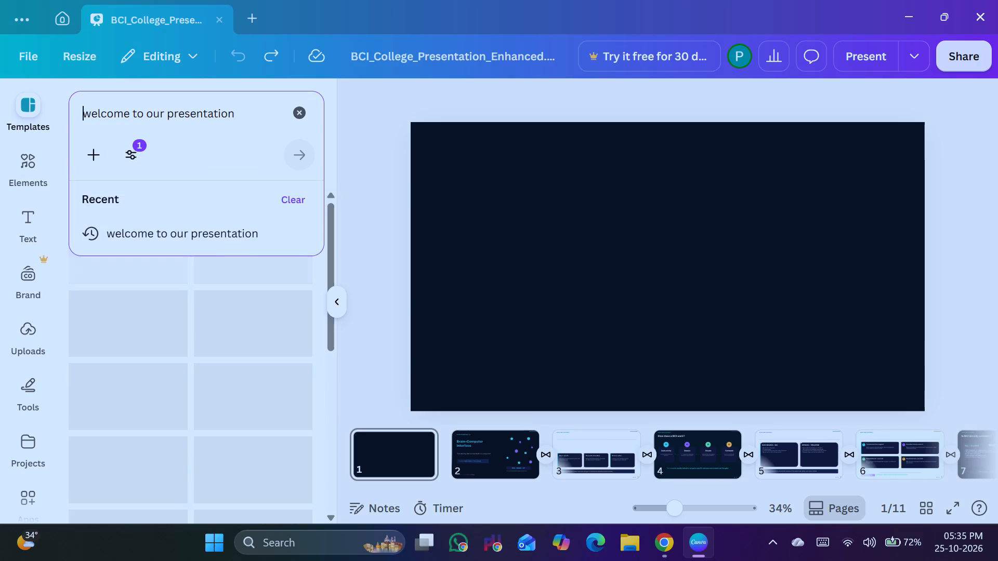
pyautogui.click(95, 150)
pyautogui.click(140, 204)
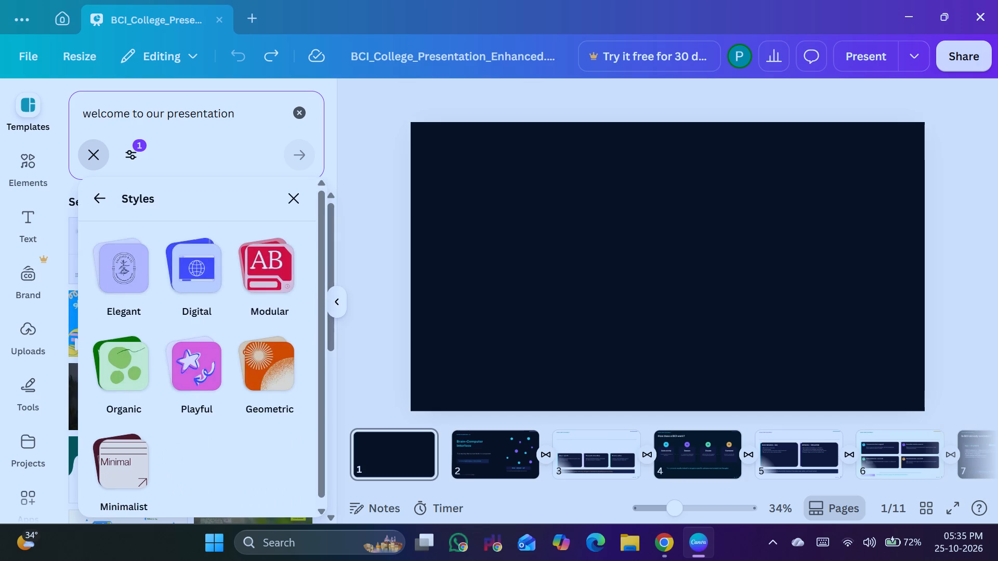
pyautogui.click(291, 269)
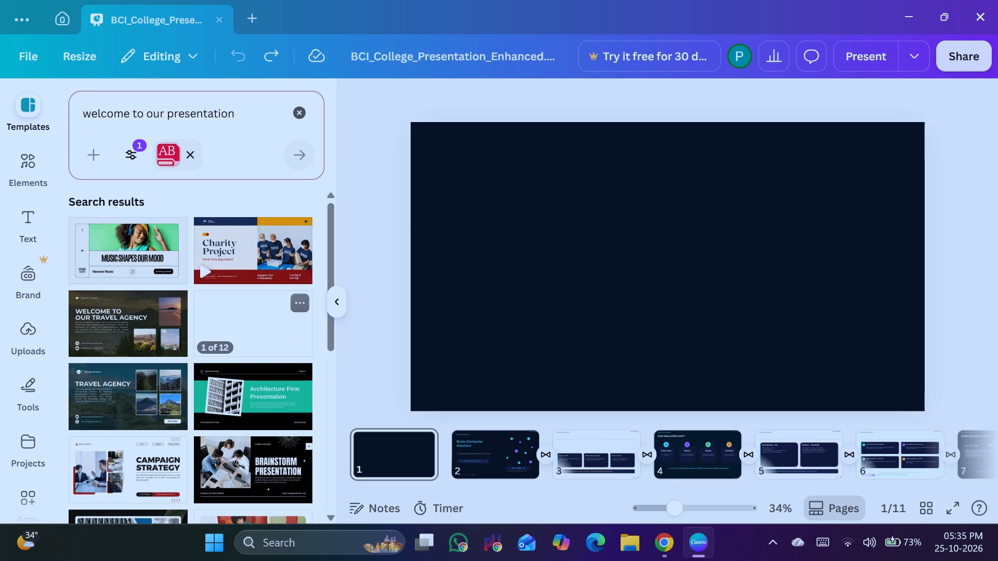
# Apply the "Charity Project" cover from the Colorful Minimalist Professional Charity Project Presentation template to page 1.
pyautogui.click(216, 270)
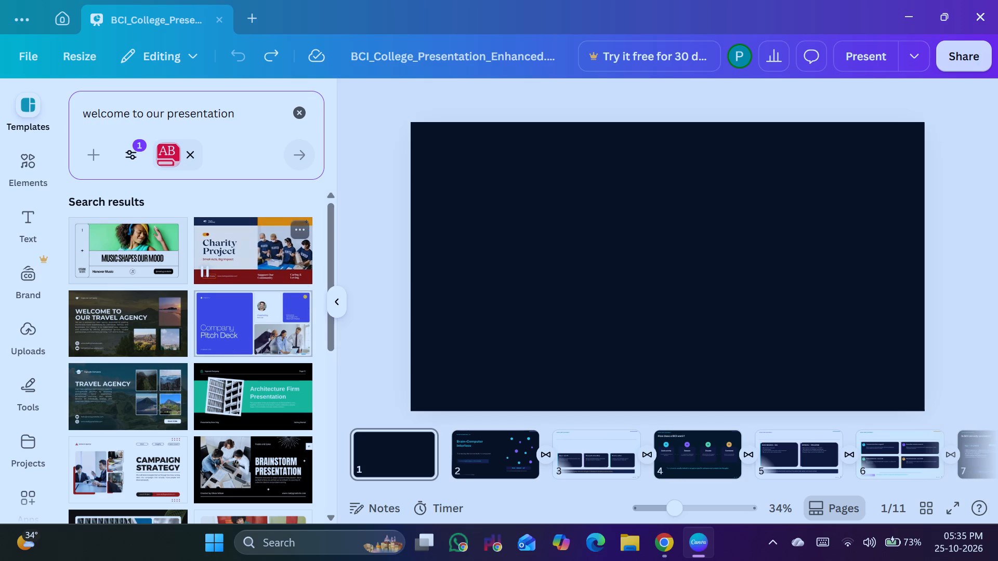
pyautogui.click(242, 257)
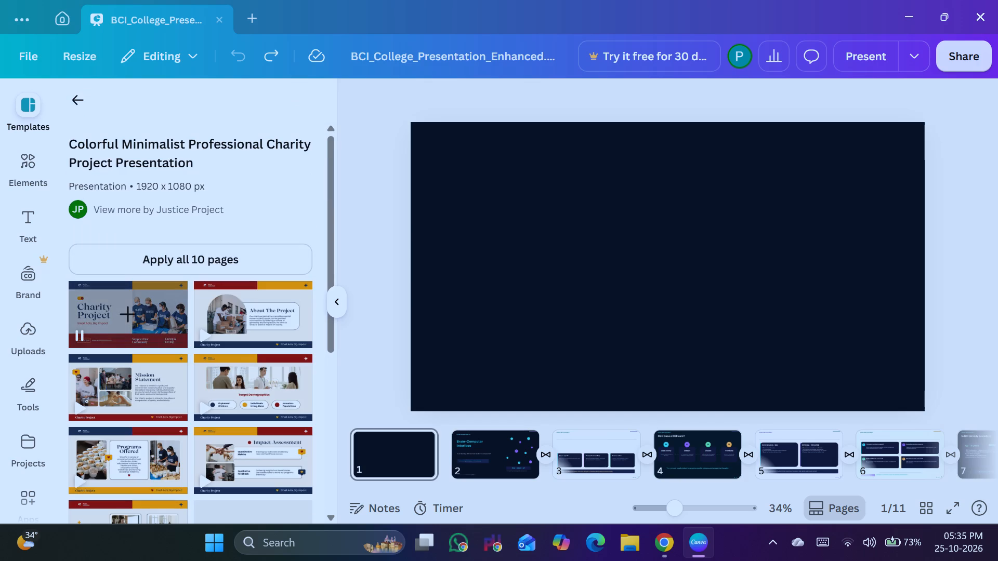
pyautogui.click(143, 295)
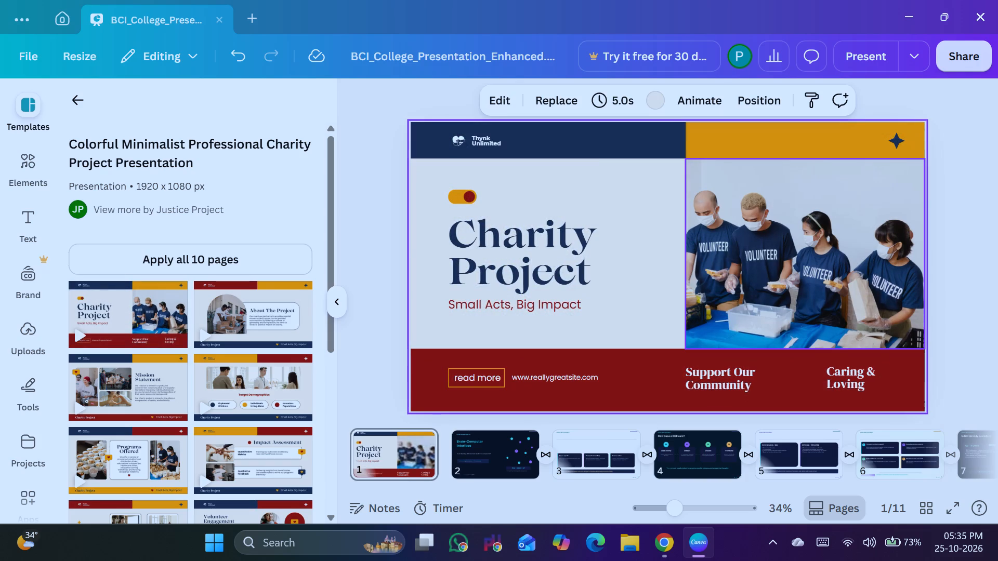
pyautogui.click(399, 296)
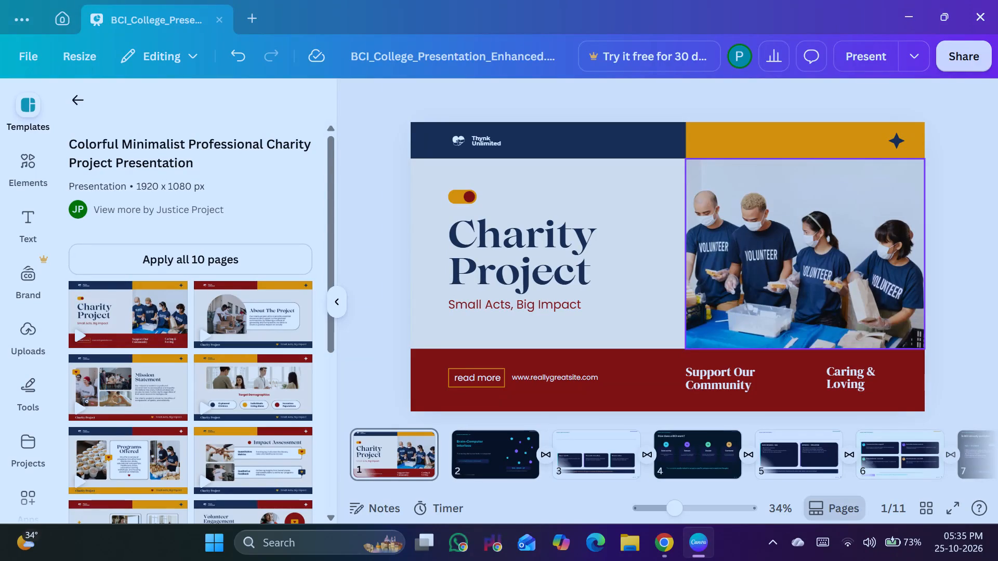
# Apply the same template's "About The Project" page to page 1.
pyautogui.click(207, 338)
pyautogui.click(236, 320)
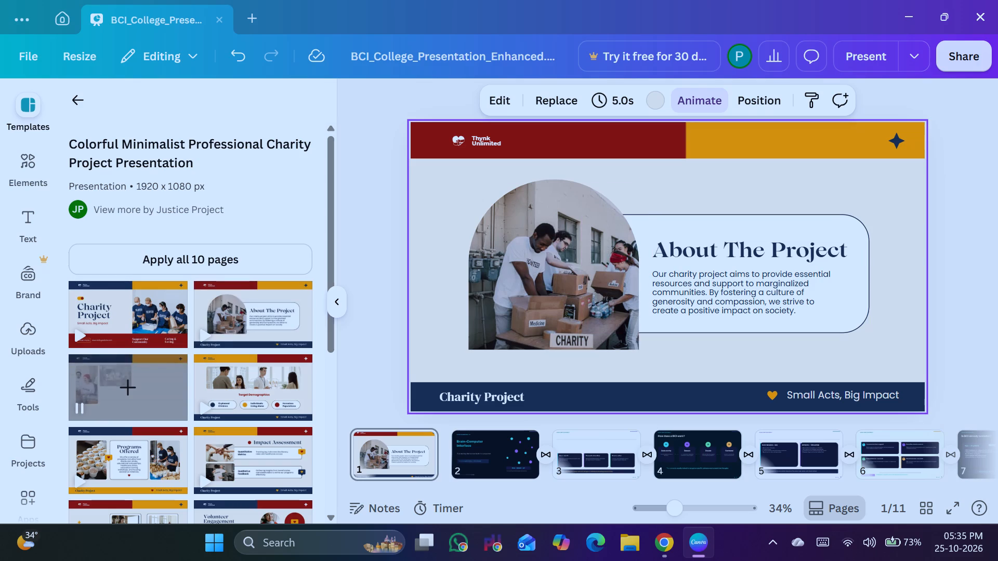
# Look through the charity template's other pages, then go back to the search results and remove the Modular style filter.
pyautogui.scroll(-2, 224, 429)
pyautogui.scroll(-3, 171, 433)
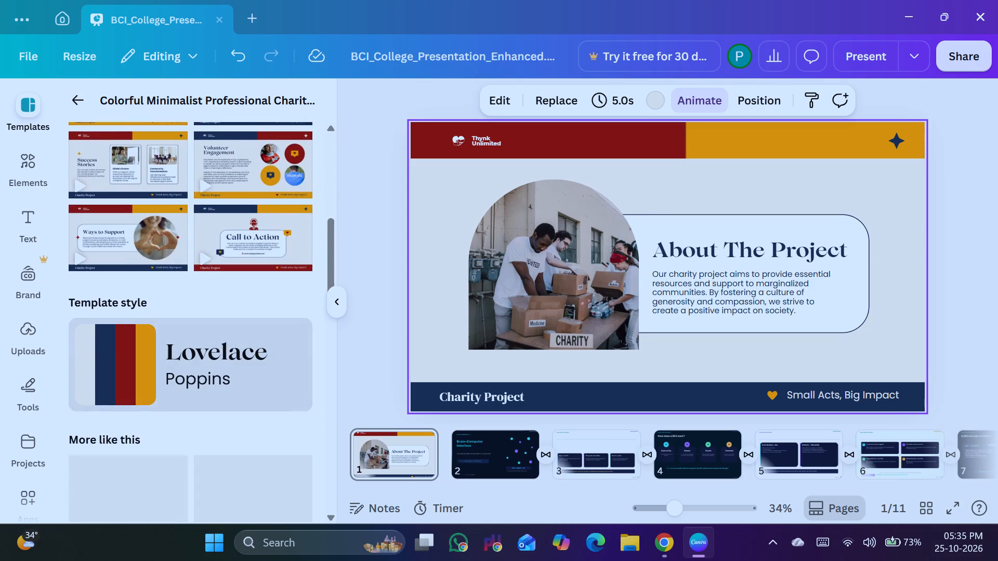
pyautogui.scroll(7, 172, 432)
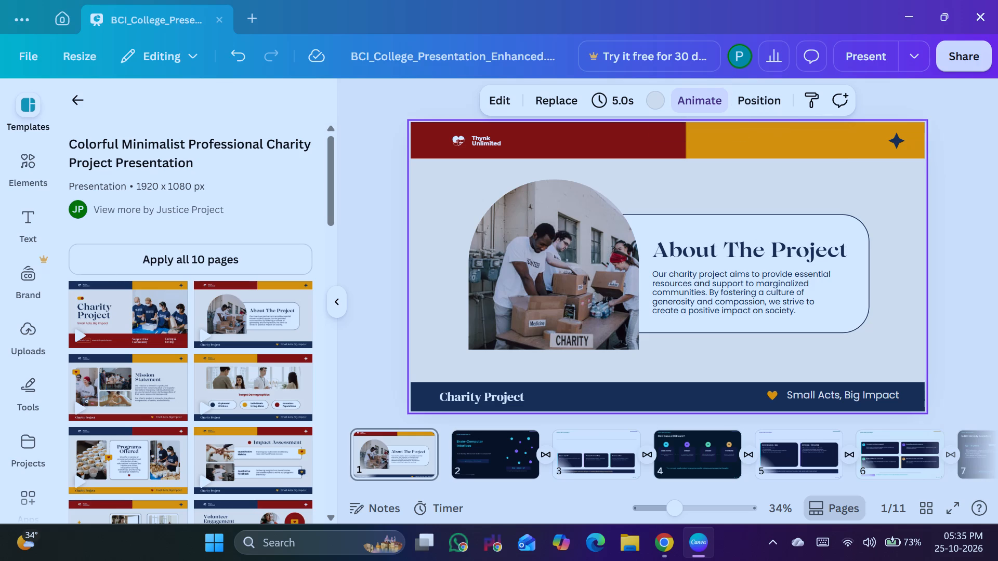
pyautogui.click(71, 99)
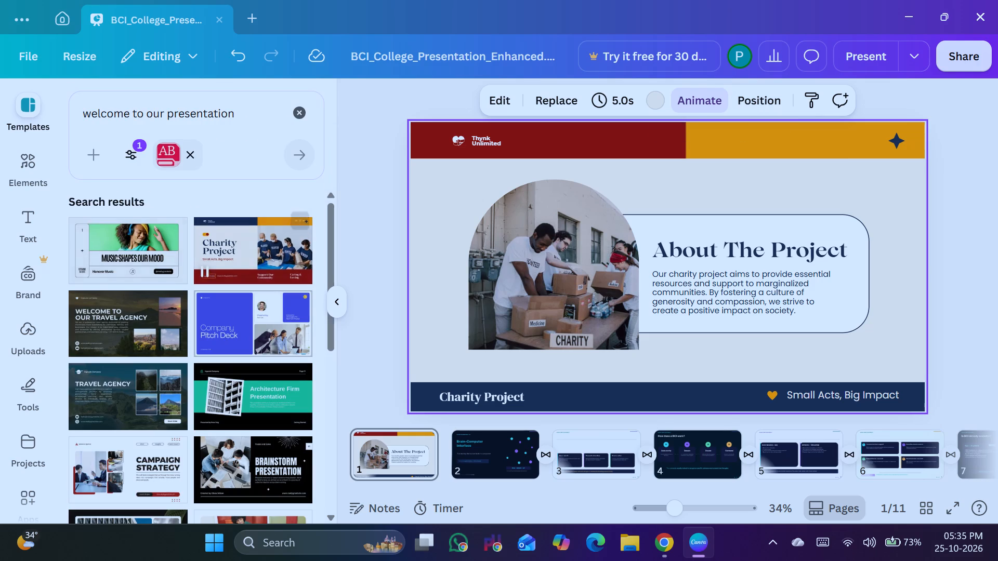
pyautogui.click(190, 157)
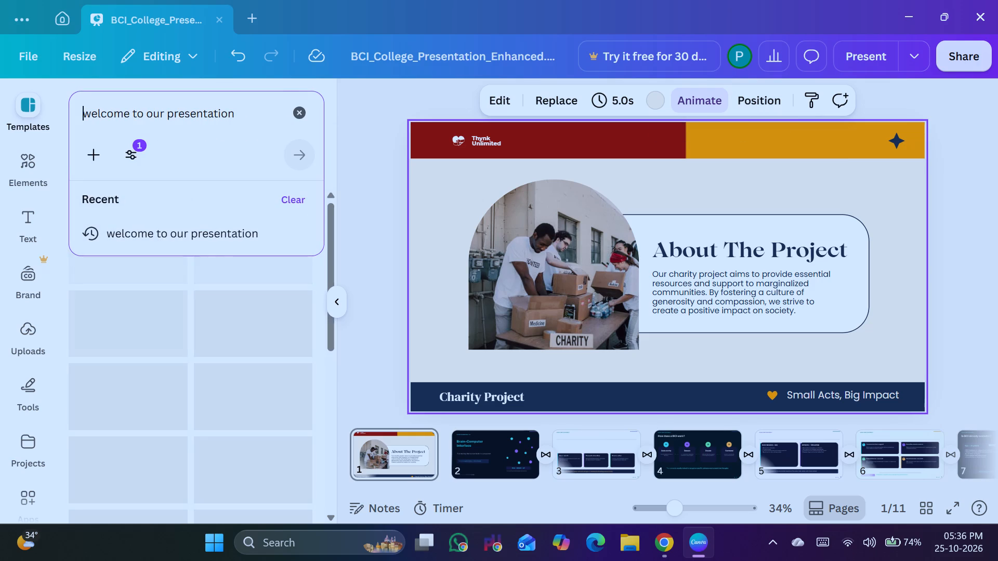
# Filter the "welcome to our presentation" template search by the Playful style.
pyautogui.click(86, 162)
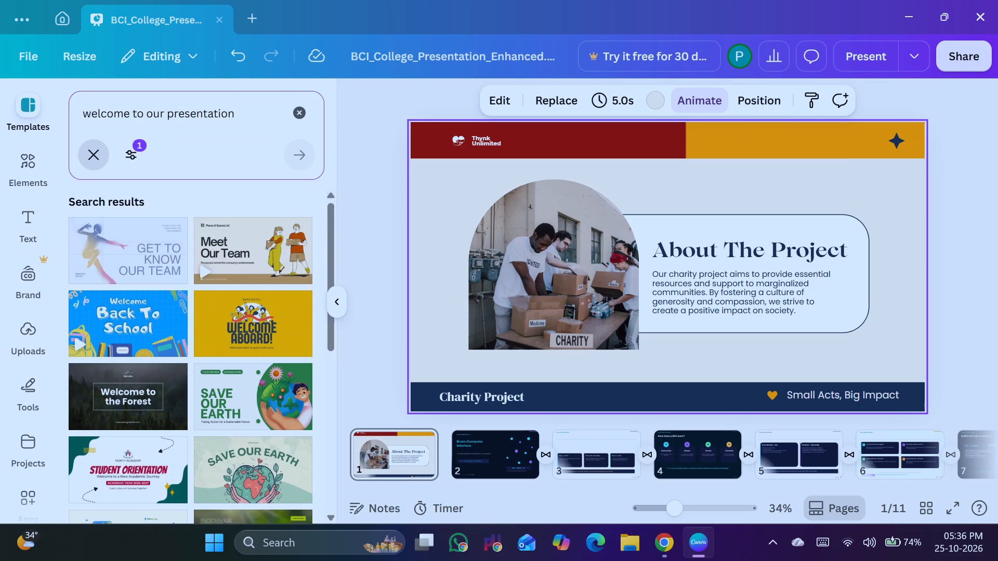
pyautogui.click(136, 194)
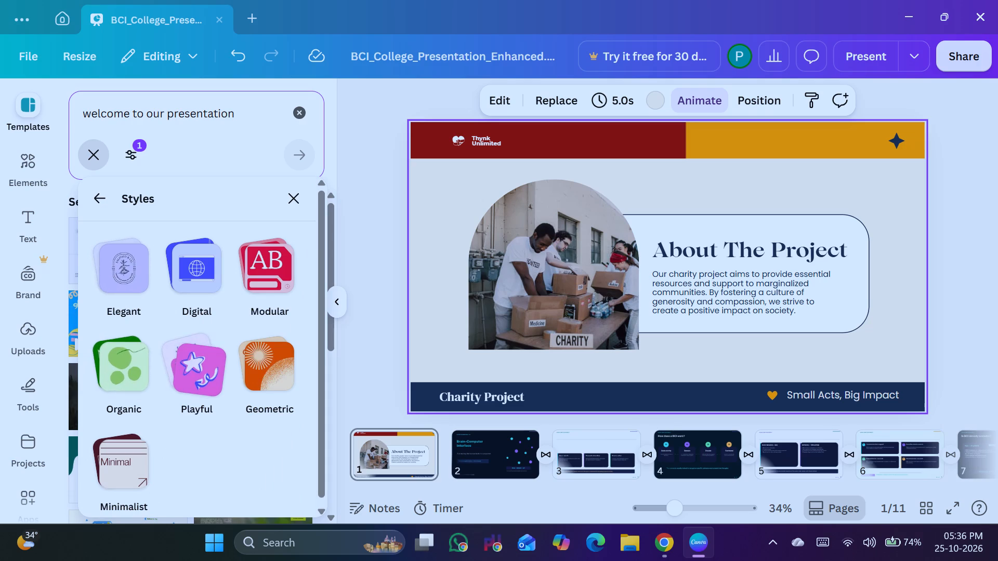
pyautogui.click(220, 367)
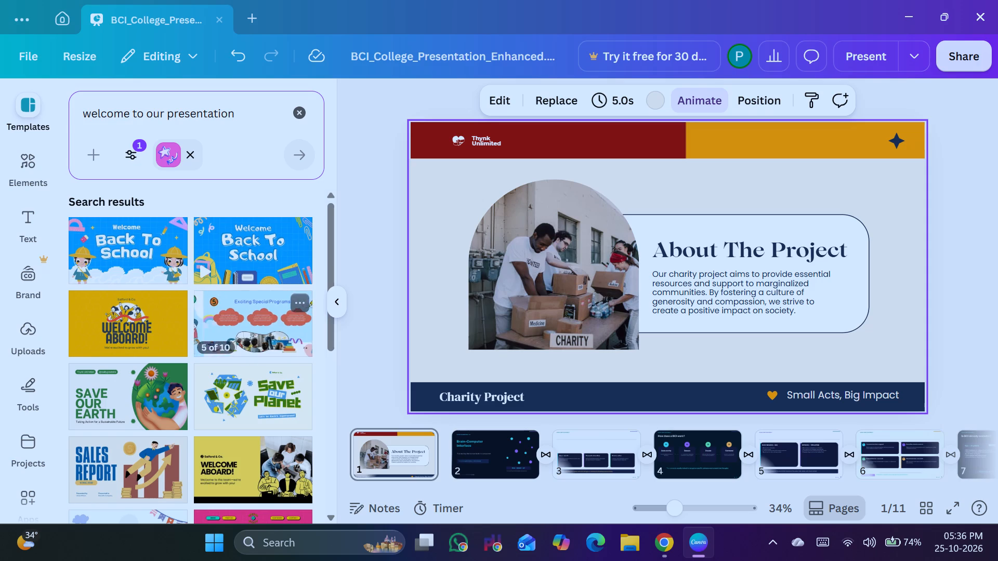
# Apply the "Our Journey" cover from the Purple and White Illustration Our Journey Group Project Presentation template to page 1.
pyautogui.scroll(-4, 237, 328)
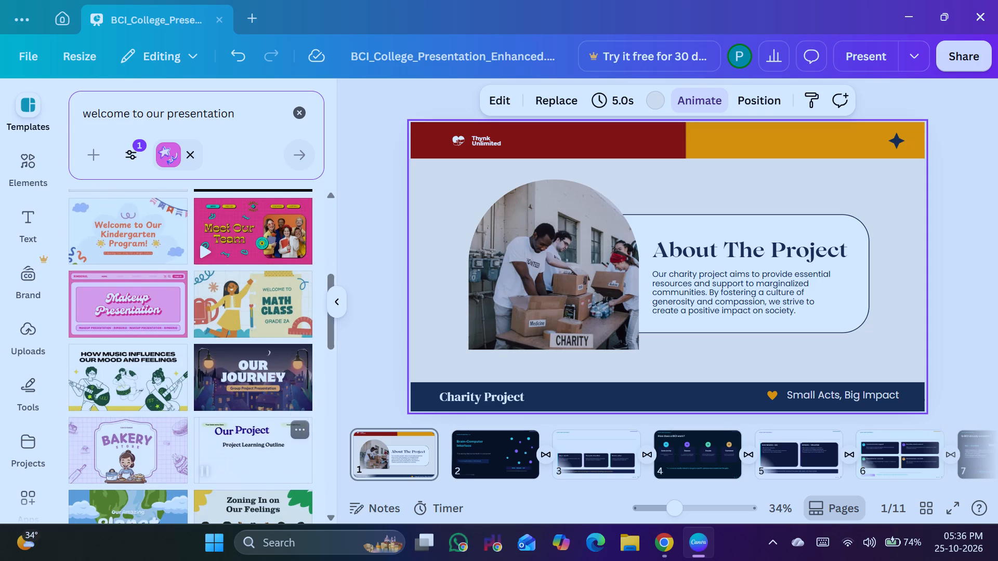
pyautogui.click(264, 372)
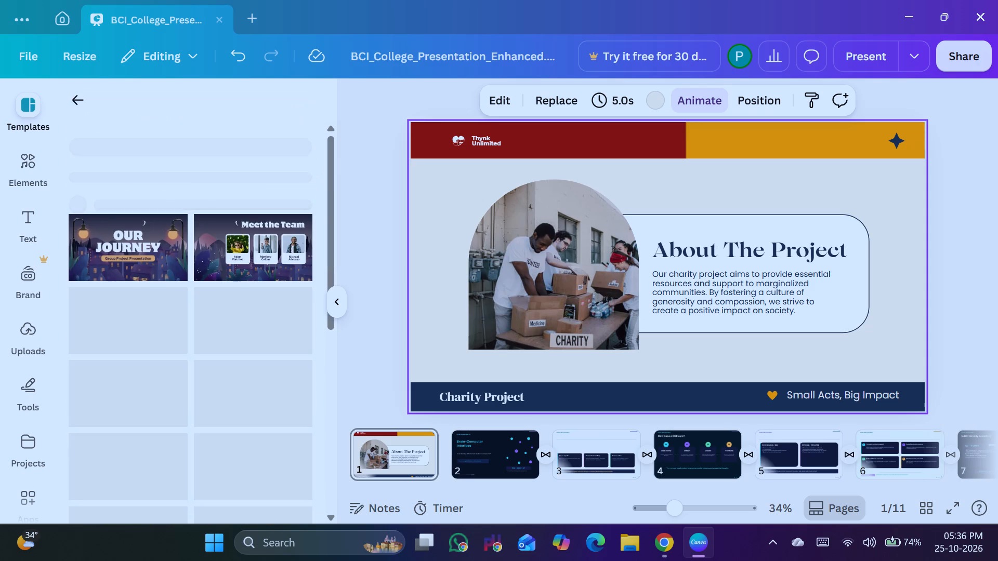
pyautogui.click(178, 307)
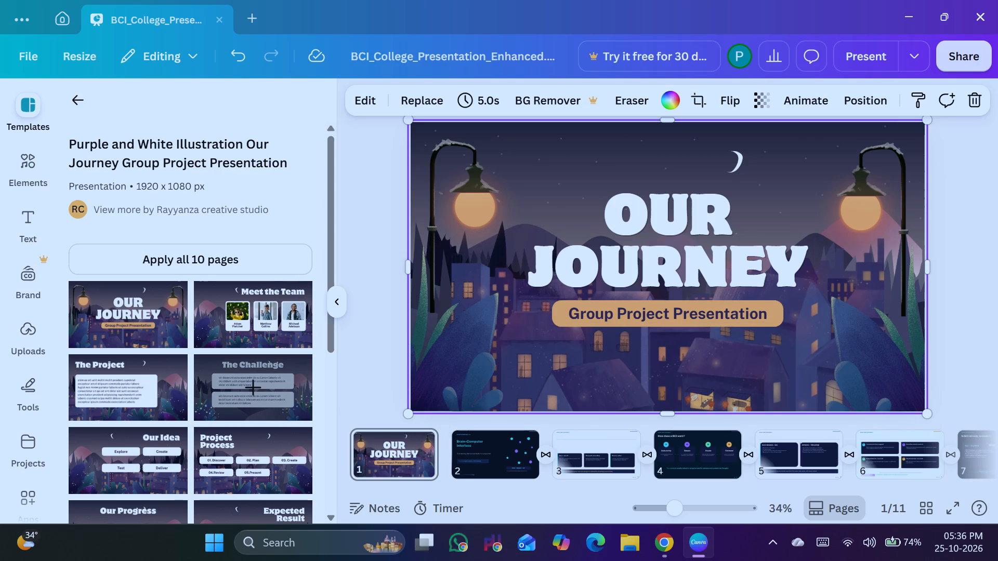
# Add a blank page after page 1 and apply the same template's "The Project" page to it.
pyautogui.scroll(-2, 174, 385)
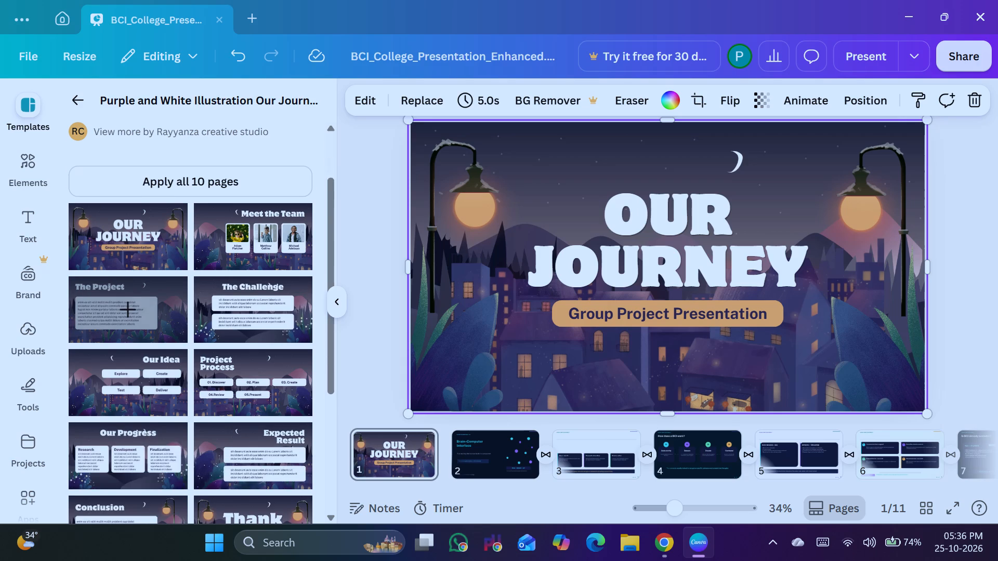
pyautogui.scroll(-2, 192, 384)
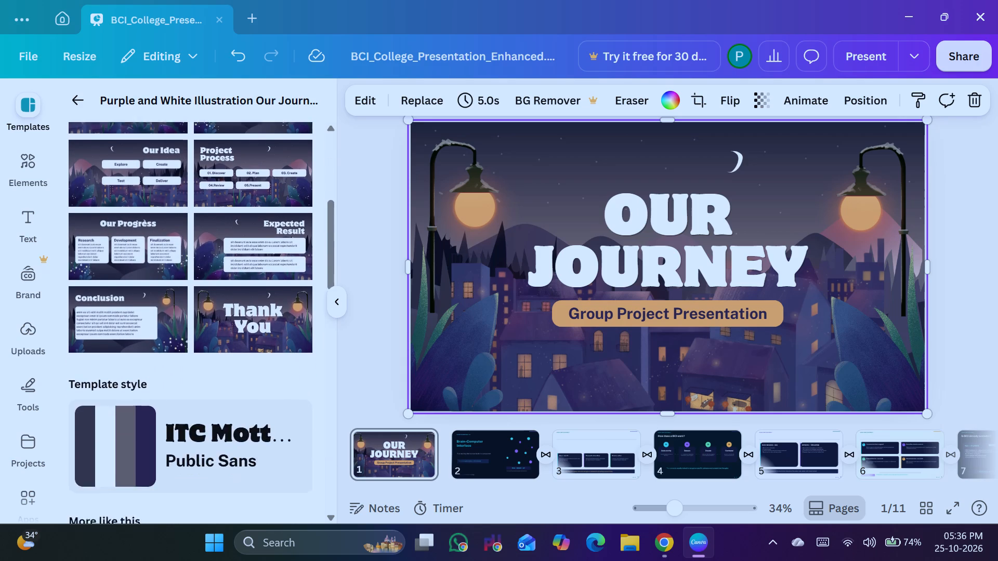
pyautogui.scroll(3, 199, 381)
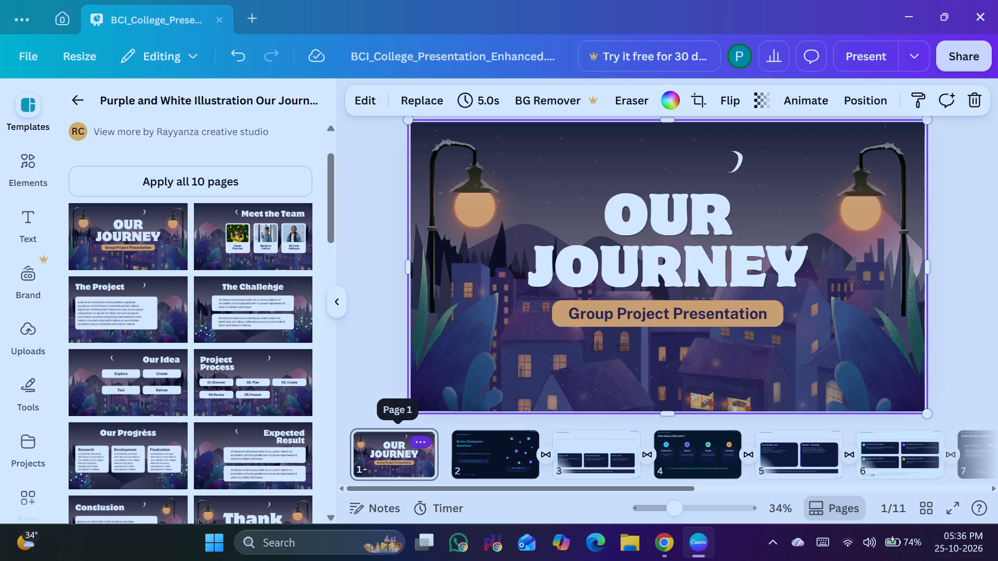
pyautogui.click(451, 443)
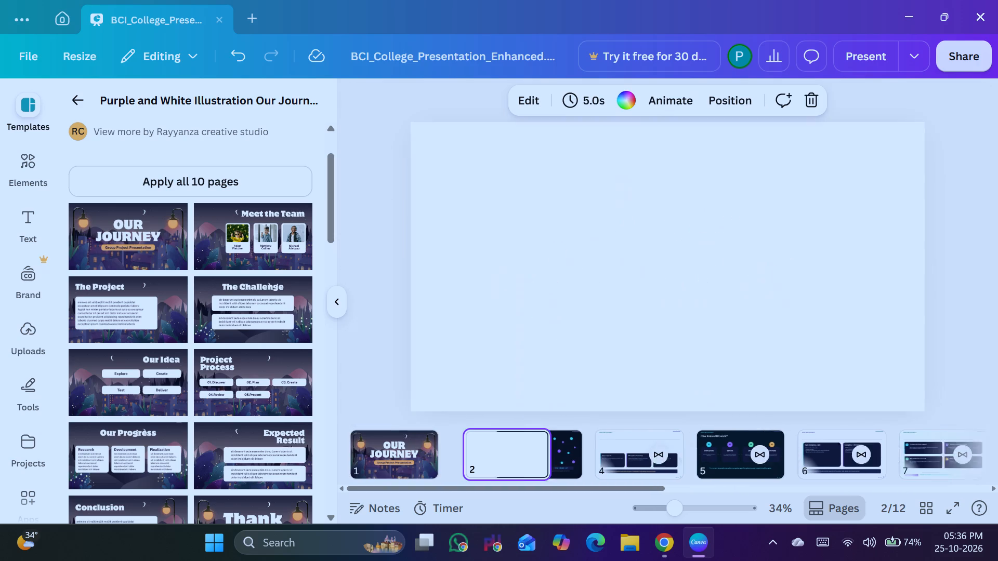
pyautogui.moveTo(156, 317); pyautogui.dragTo(279, 290)
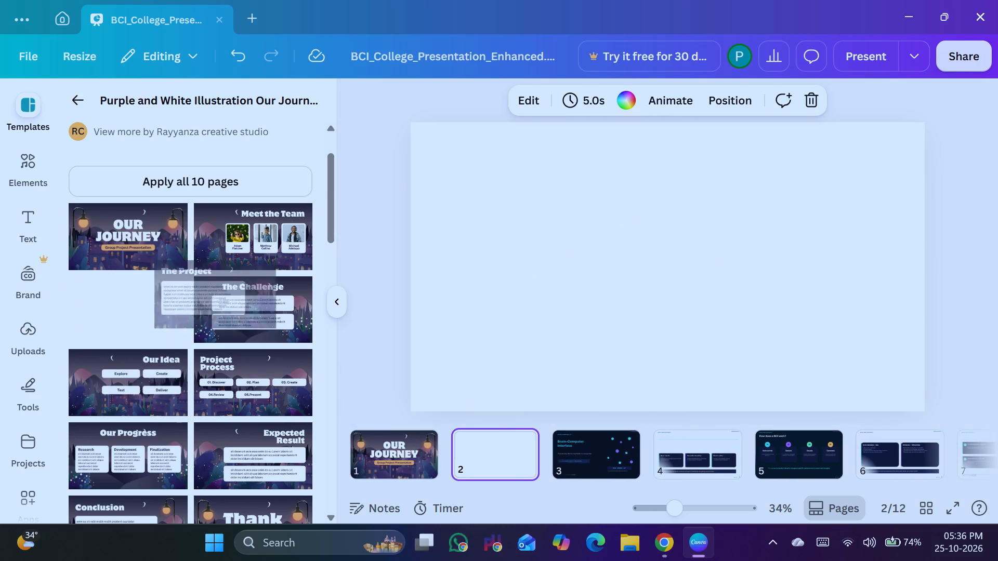
pyautogui.moveTo(279, 290); pyautogui.dragTo(604, 243)
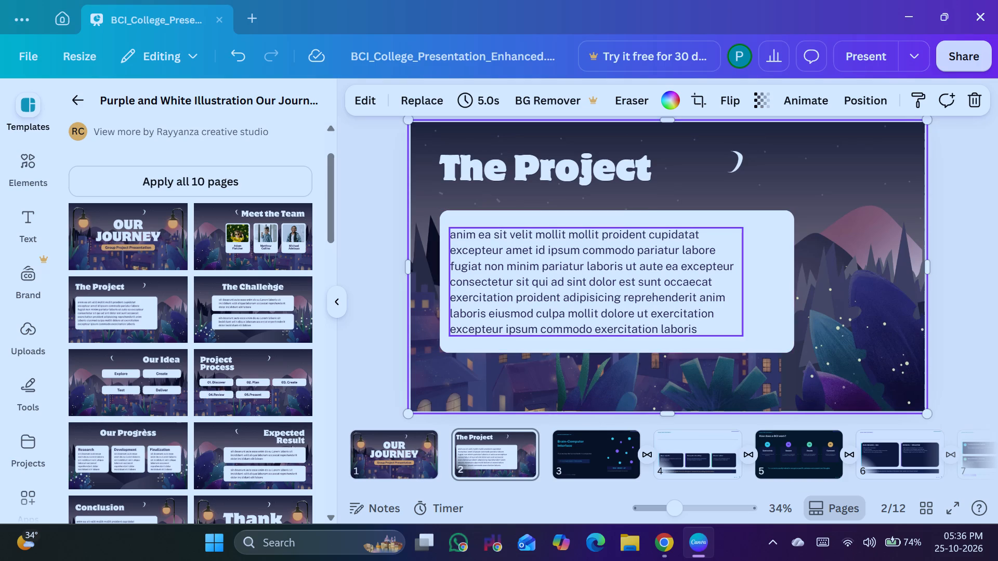
# Delete the placeholder paragraph from the light box on page 2.
pyautogui.moveTo(453, 234); pyautogui.dragTo(460, 237)
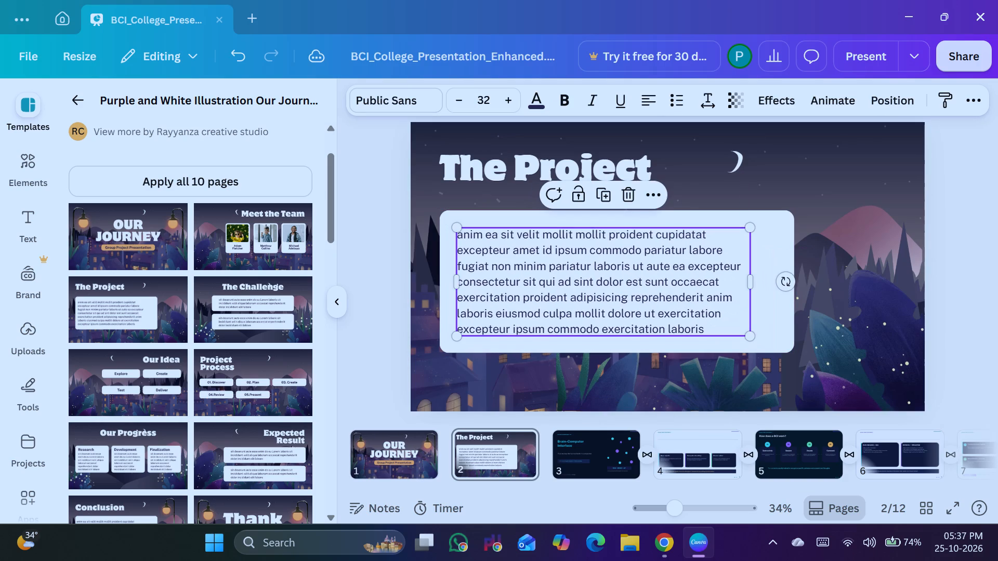
pyautogui.click(631, 195)
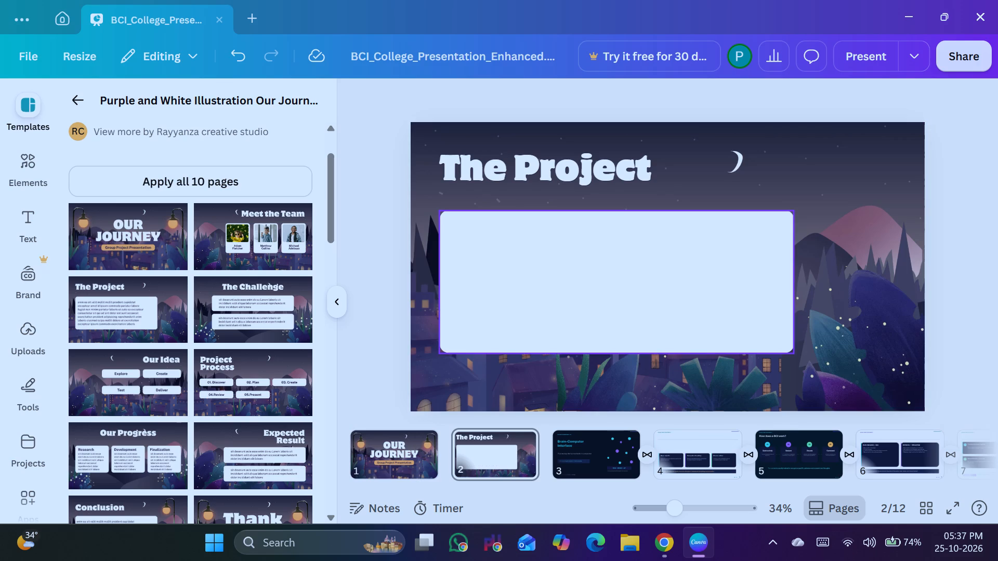
# In Chrome, open the AI Mode answer for "brain computer interface", copy its opening definition paragraph, and return to the presentation.
pyautogui.click(668, 537)
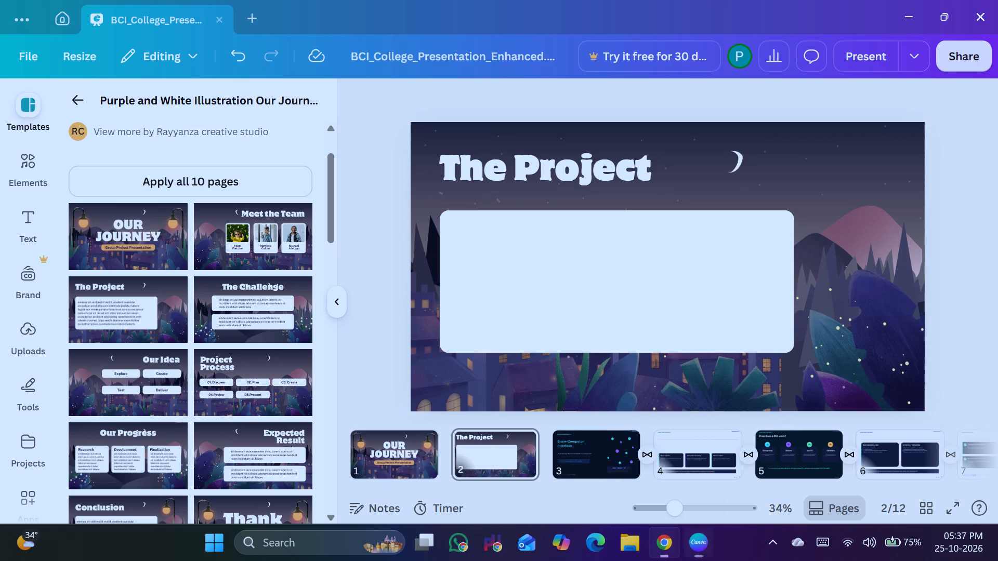
pyautogui.scroll(2, 238, 196)
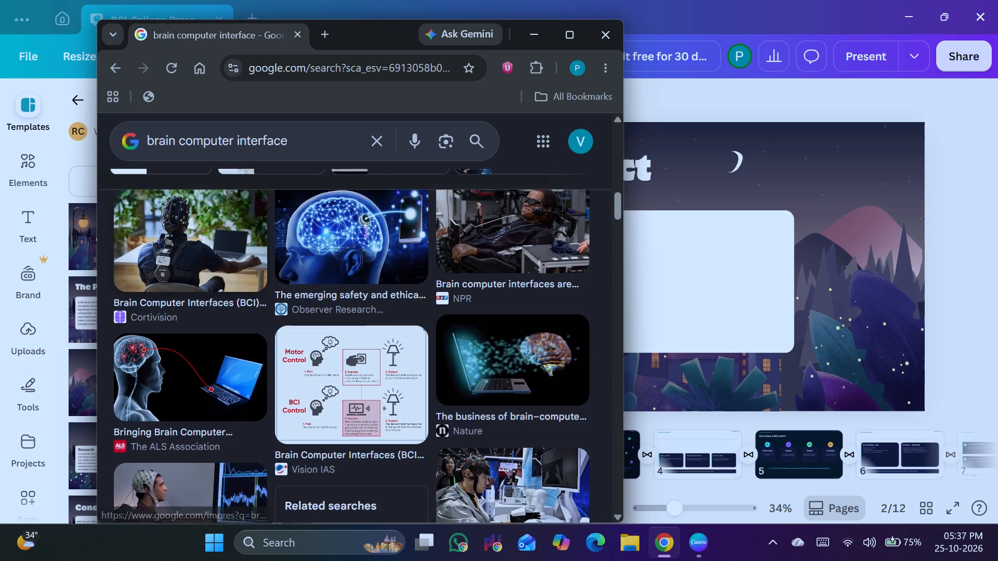
pyautogui.scroll(18, 238, 196)
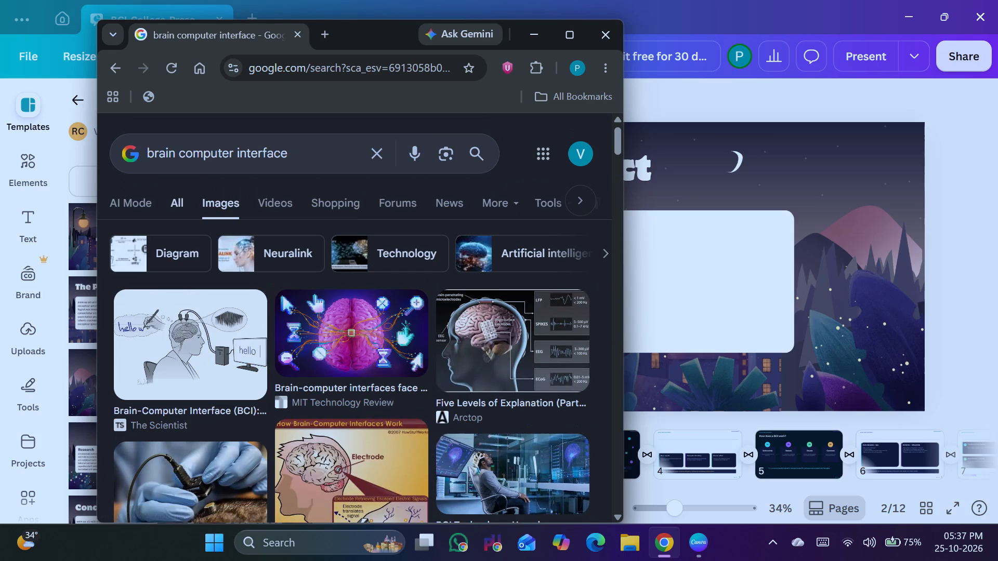
pyautogui.click(128, 203)
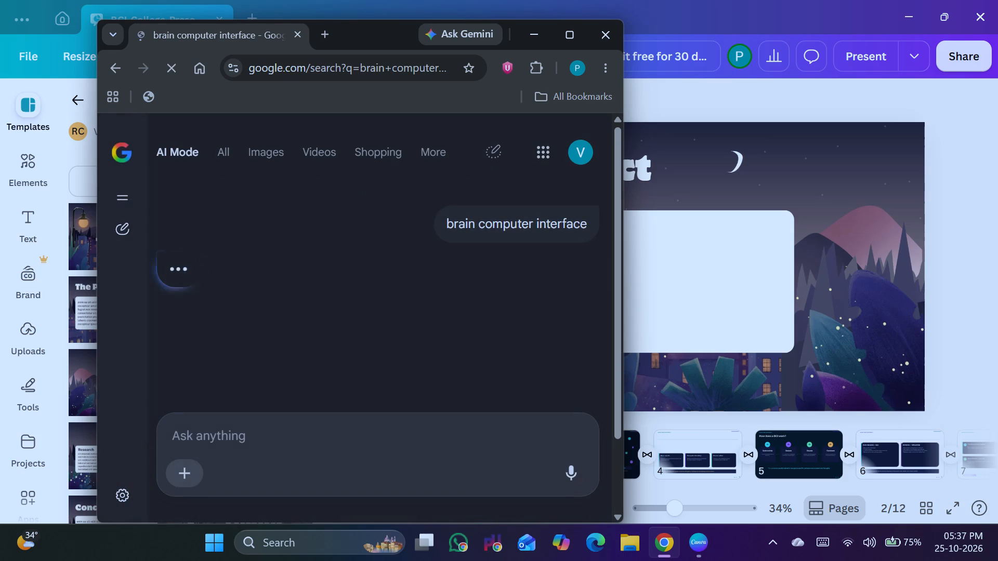
pyautogui.scroll(-1, 361, 277)
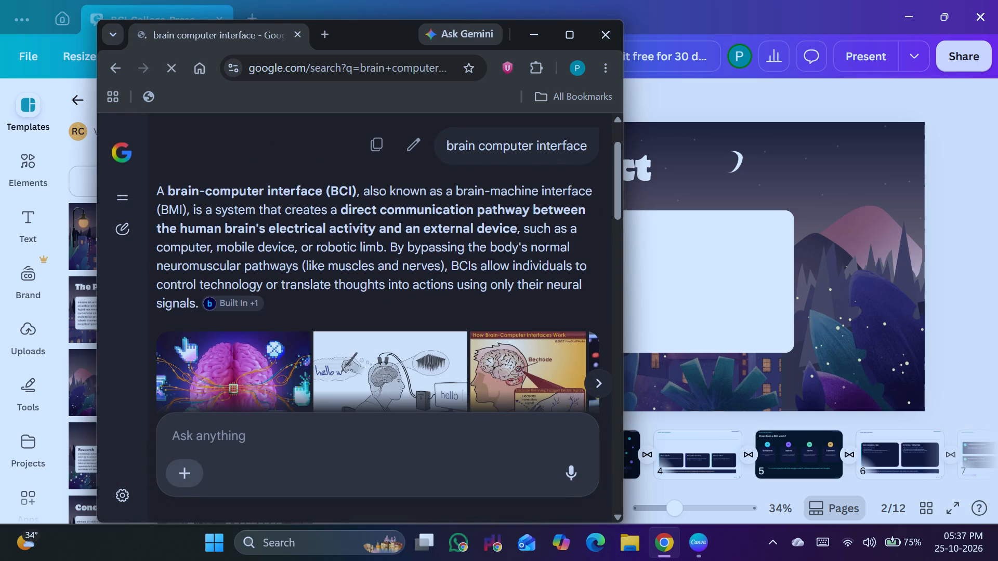
pyautogui.moveTo(157, 191); pyautogui.dragTo(196, 304)
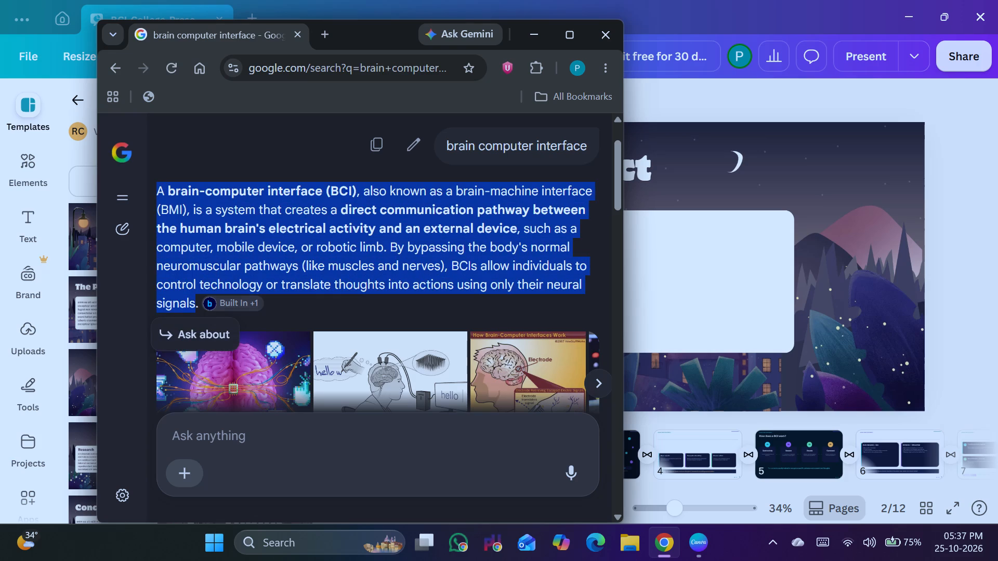
pyautogui.hotkey('ctrl', 'c')
pyautogui.moveTo(613, 33); pyautogui.dragTo(616, 51)
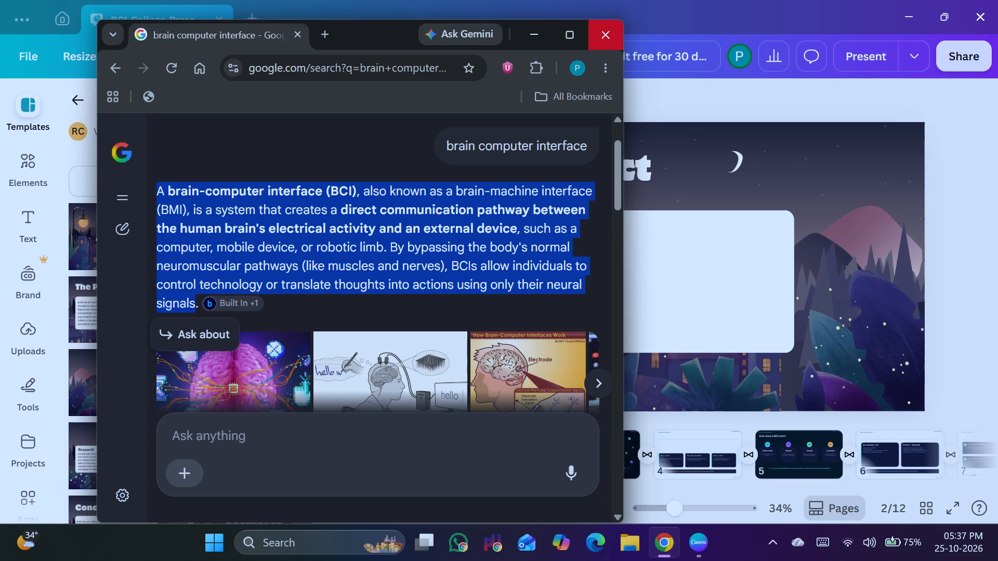
pyautogui.click(524, 35)
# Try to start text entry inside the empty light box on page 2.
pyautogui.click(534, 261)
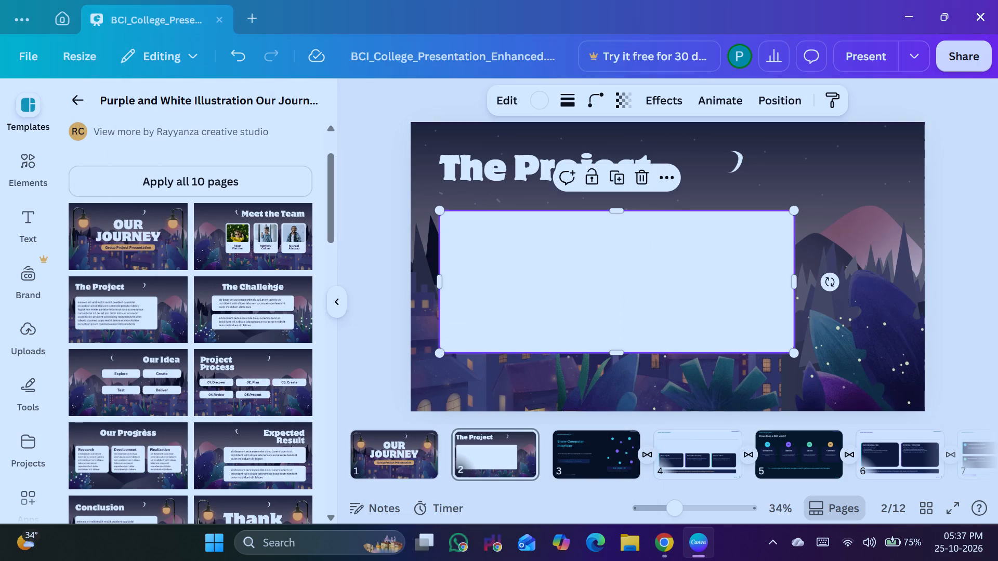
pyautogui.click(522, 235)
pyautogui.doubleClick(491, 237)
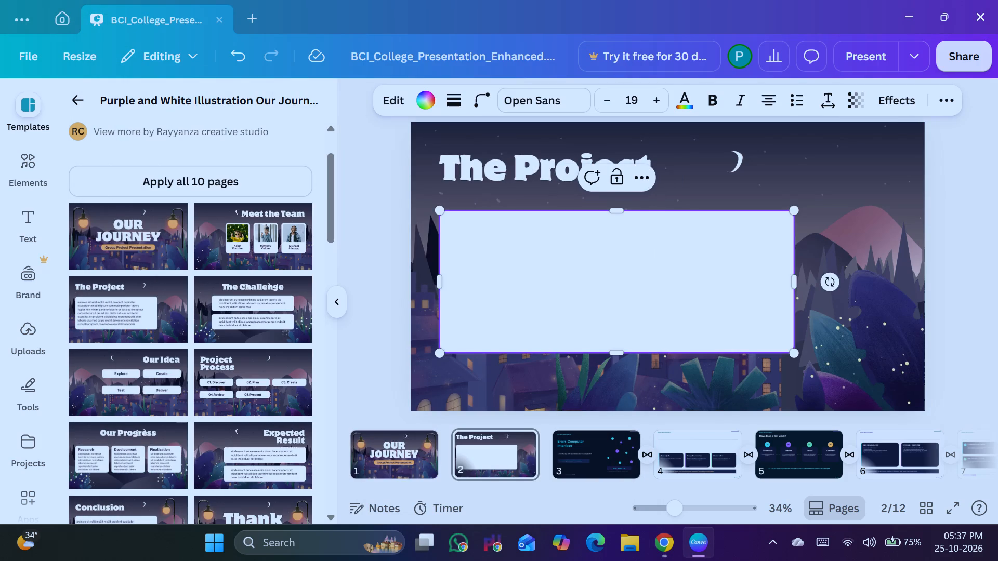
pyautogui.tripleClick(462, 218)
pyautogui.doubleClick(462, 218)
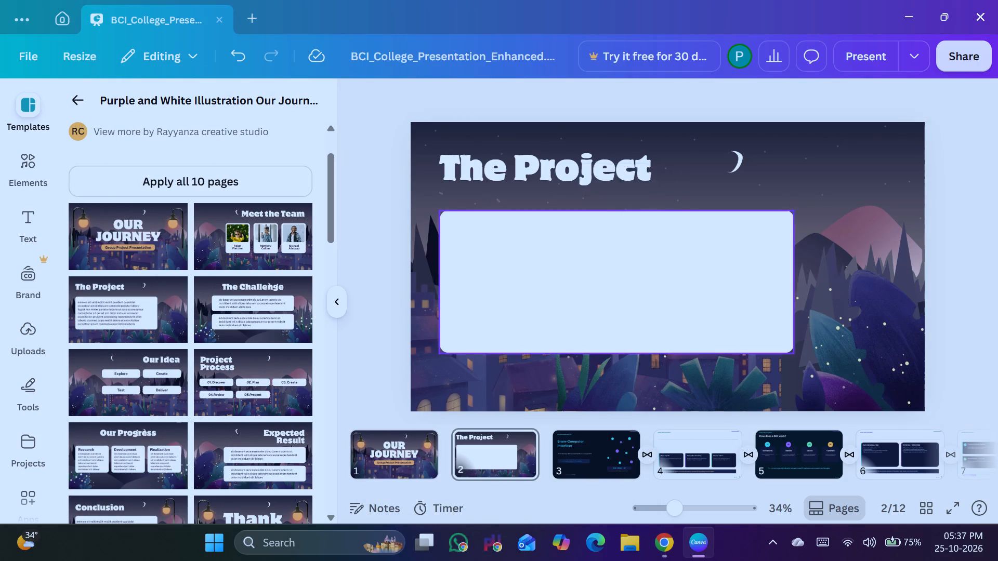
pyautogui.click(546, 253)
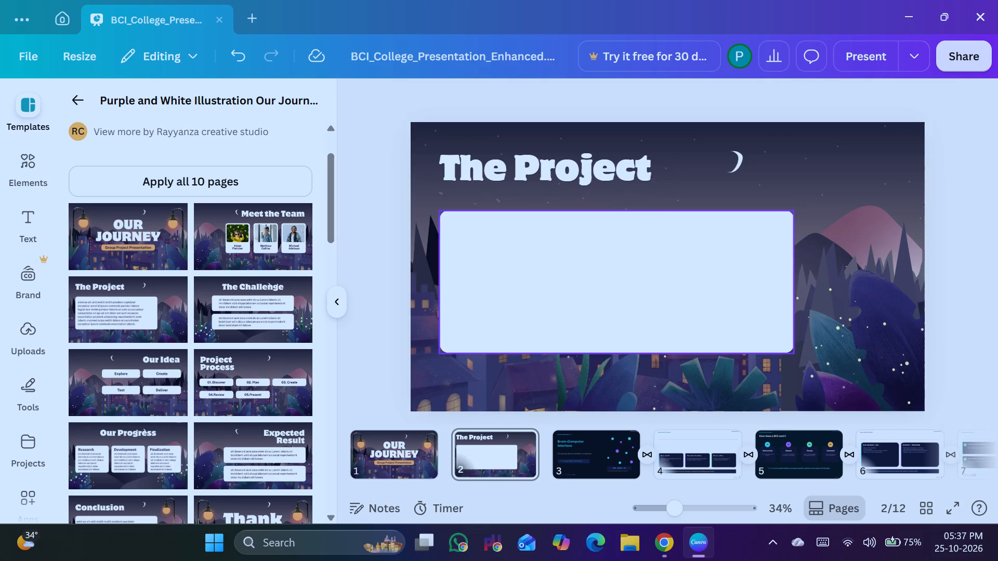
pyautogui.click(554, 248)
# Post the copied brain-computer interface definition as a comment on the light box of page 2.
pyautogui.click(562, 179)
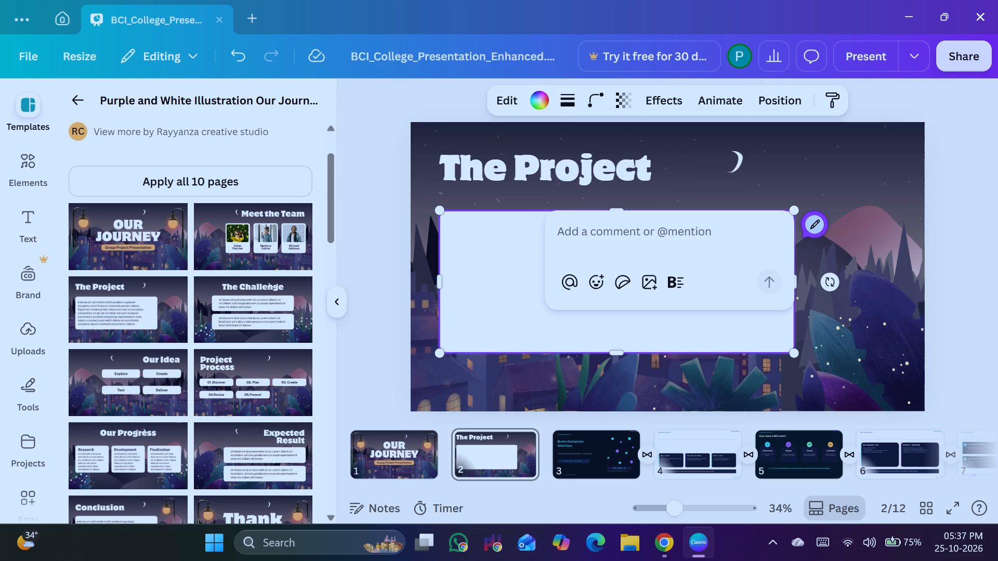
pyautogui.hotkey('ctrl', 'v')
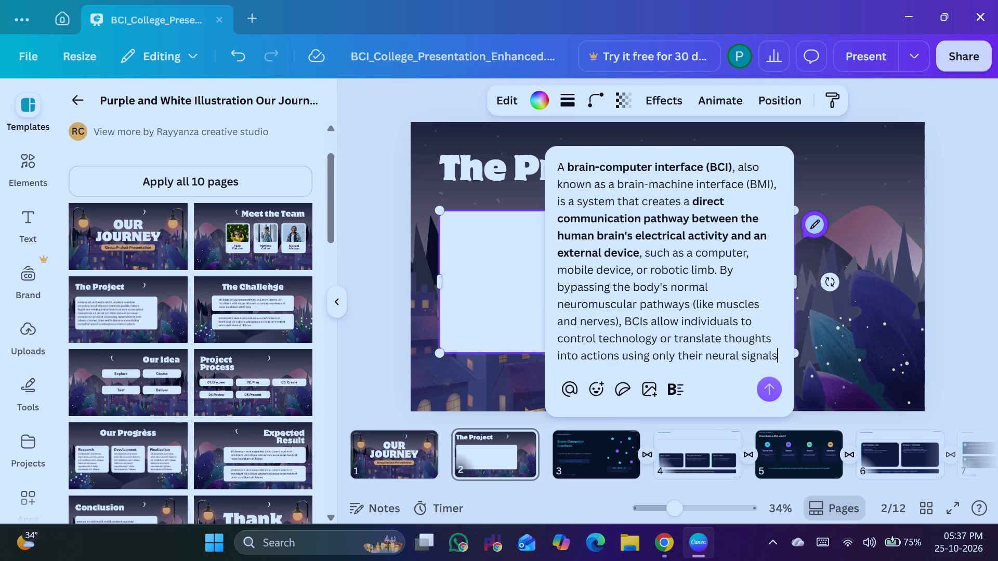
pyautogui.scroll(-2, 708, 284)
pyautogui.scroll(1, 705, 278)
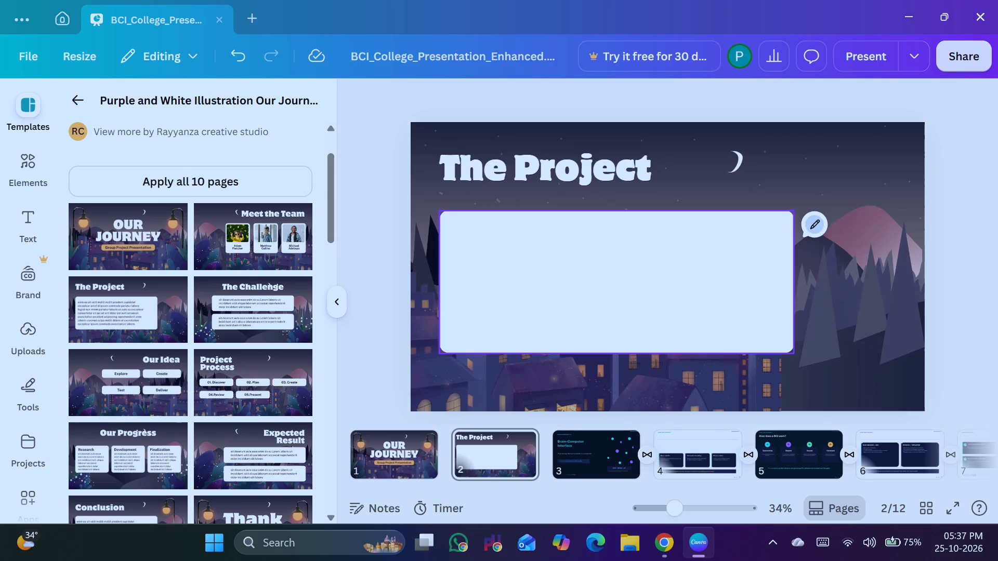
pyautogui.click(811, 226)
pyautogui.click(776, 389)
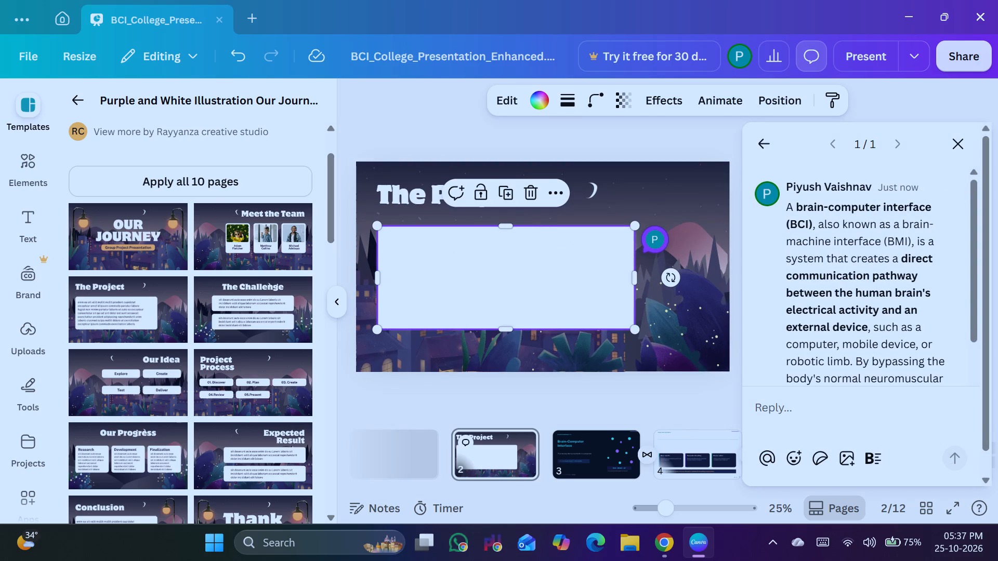
# Delete the light box with its attached comment from page 2 and close the comments.
pyautogui.moveTo(659, 236); pyautogui.dragTo(540, 258)
pyautogui.click(659, 239)
pyautogui.click(531, 197)
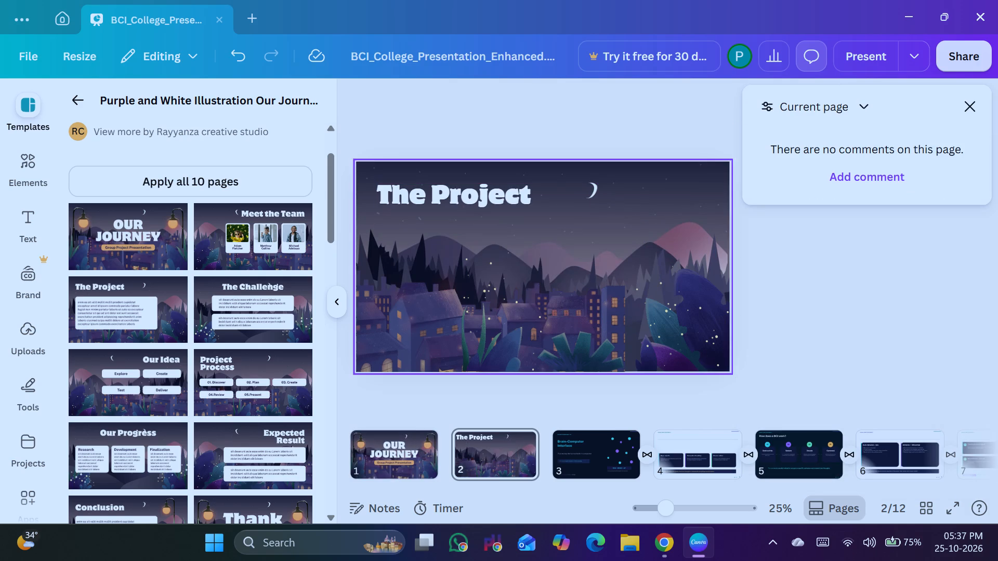
pyautogui.click(447, 254)
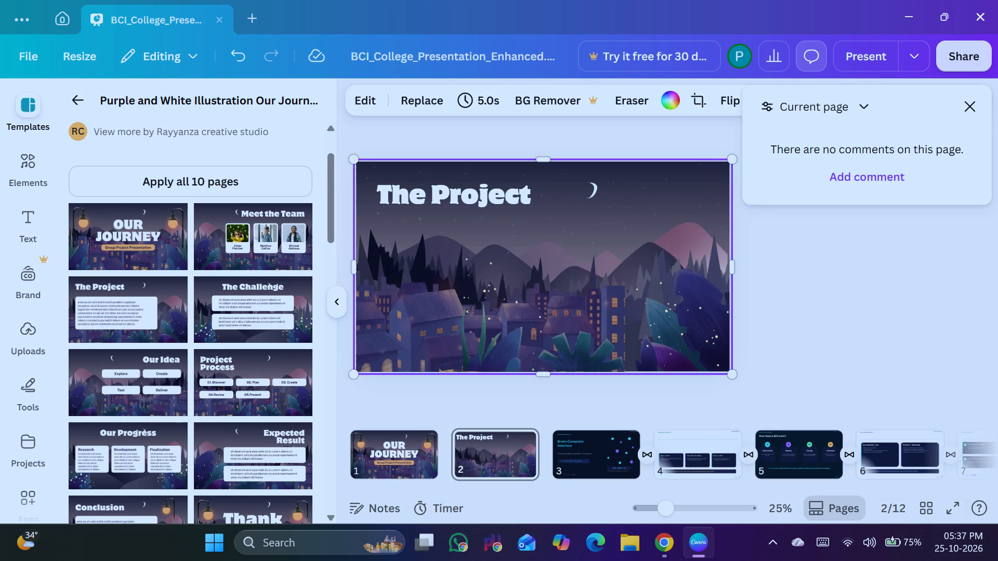
pyautogui.click(967, 142)
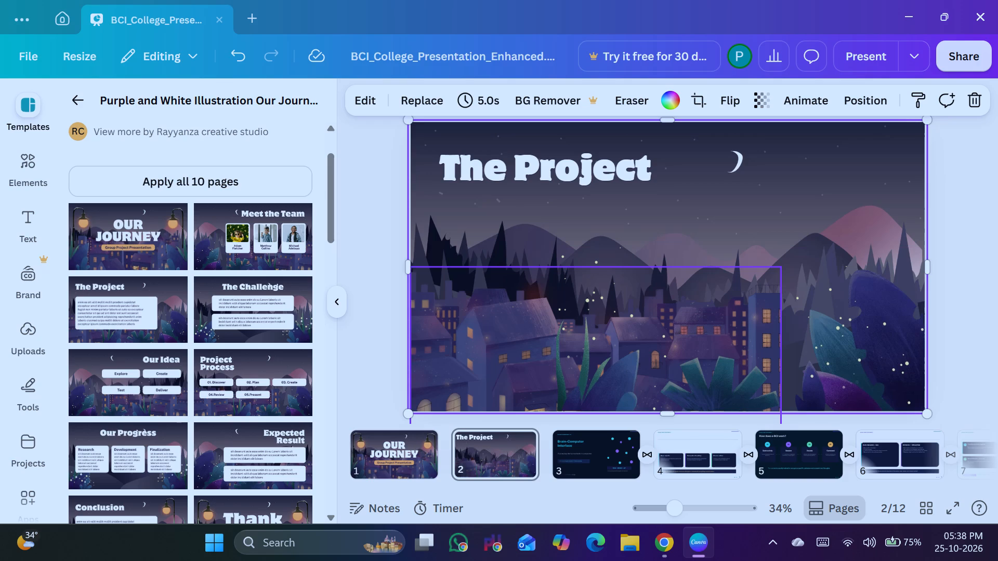
# Paste the copied brain-computer interface definition into page 2's presenter notes and shorten it with the AI notes action.
pyautogui.click(383, 511)
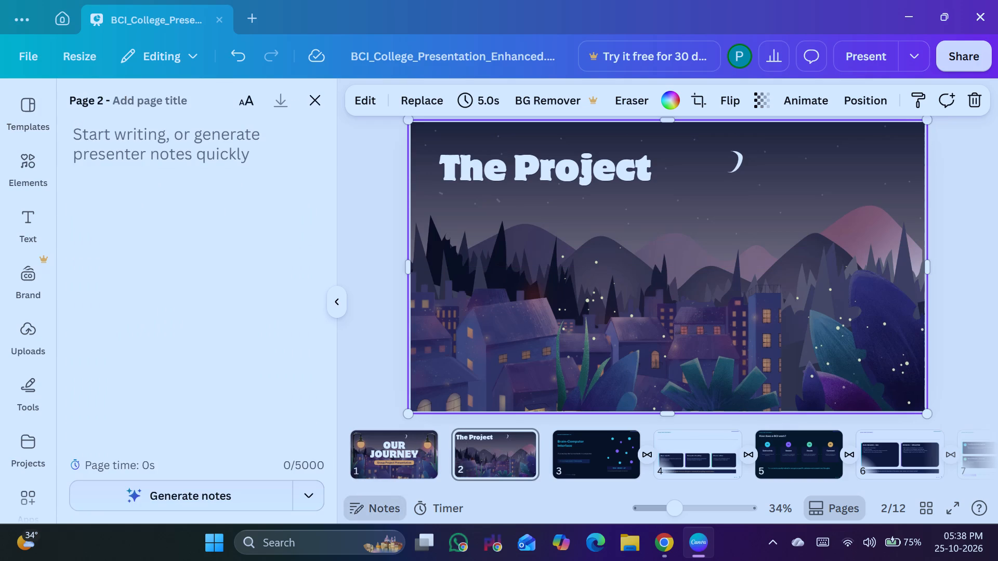
pyautogui.click(131, 142)
pyautogui.hotkey('ctrl', 'c')
pyautogui.hotkey('ctrl', 'v')
pyautogui.scroll(-2, 246, 192)
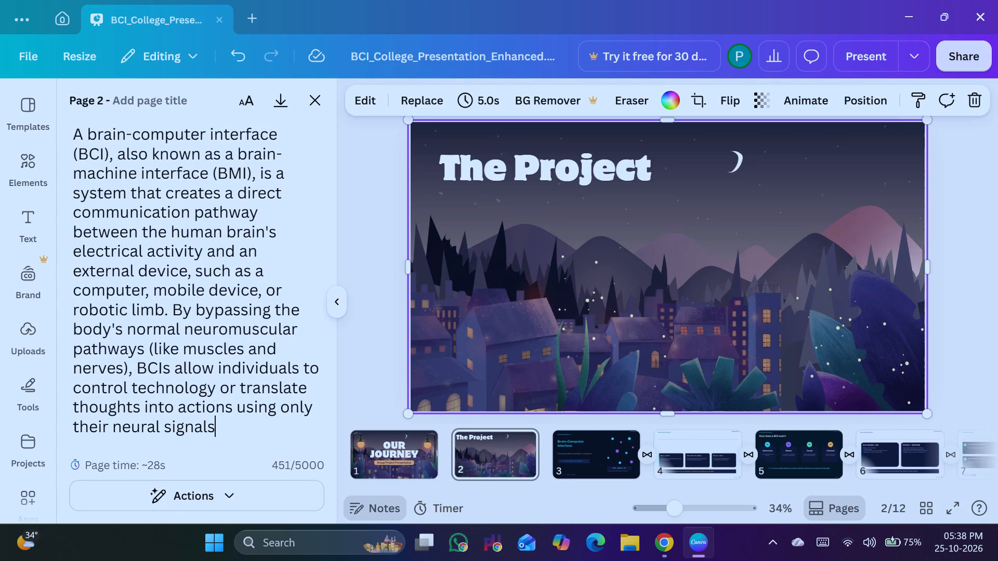
pyautogui.click(218, 486)
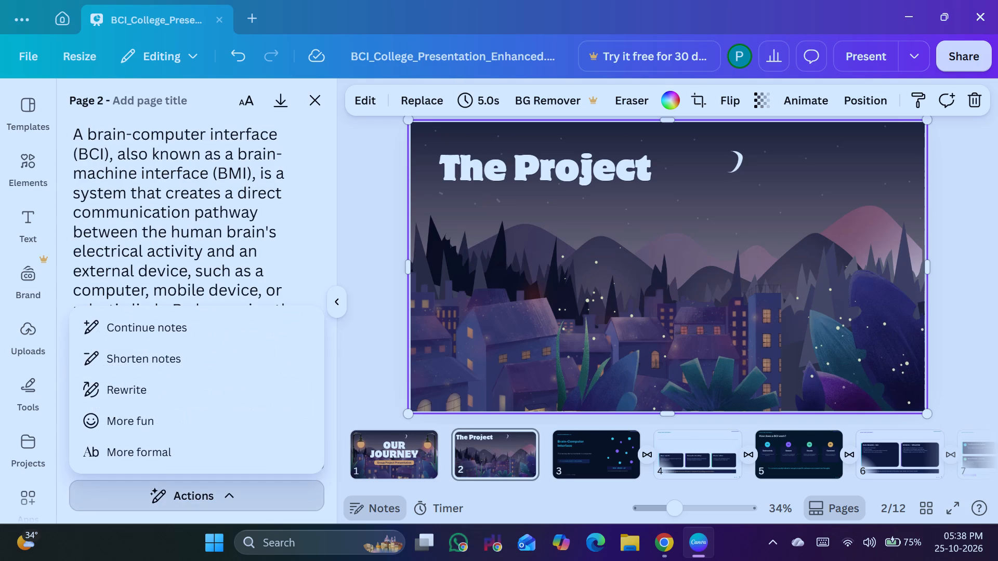
pyautogui.click(193, 359)
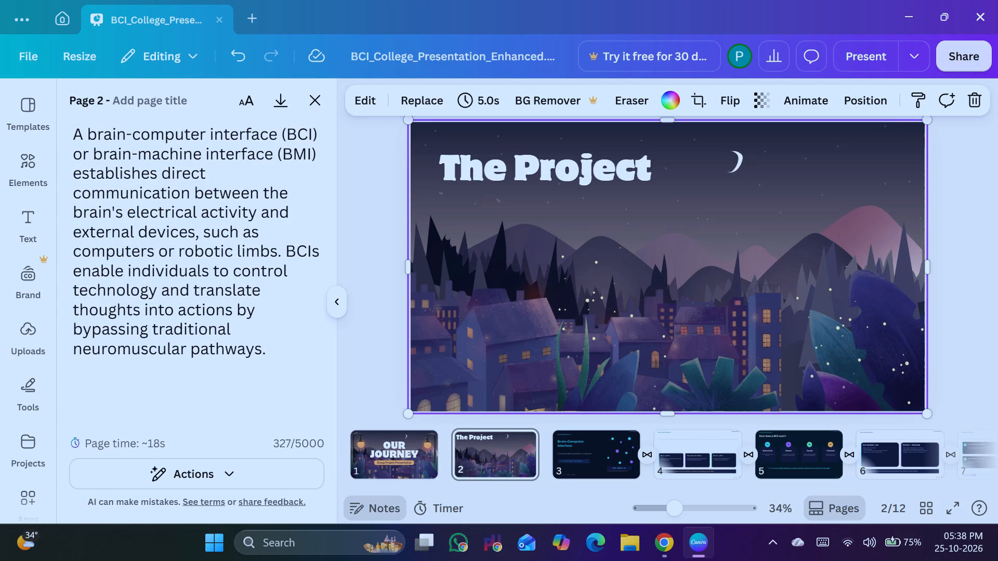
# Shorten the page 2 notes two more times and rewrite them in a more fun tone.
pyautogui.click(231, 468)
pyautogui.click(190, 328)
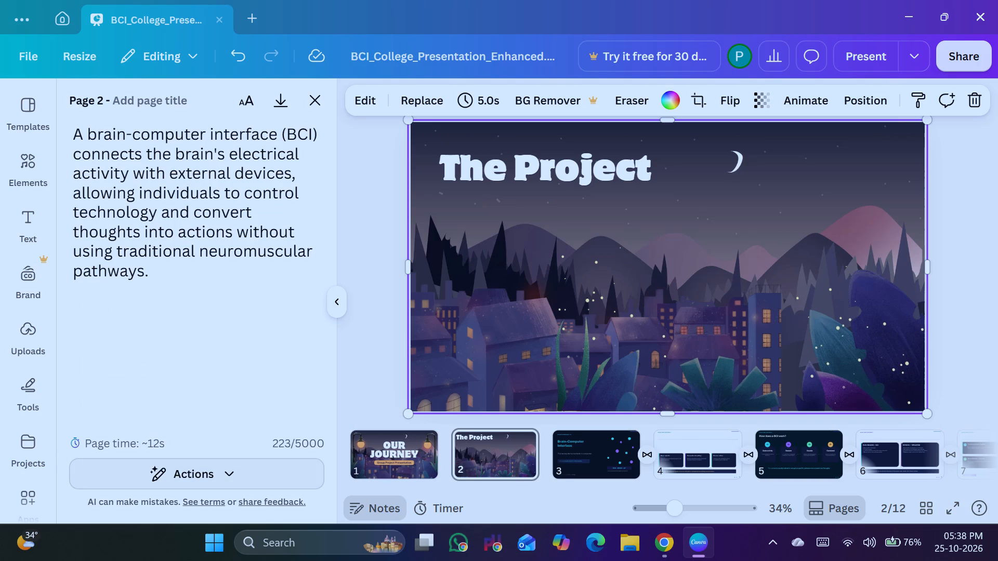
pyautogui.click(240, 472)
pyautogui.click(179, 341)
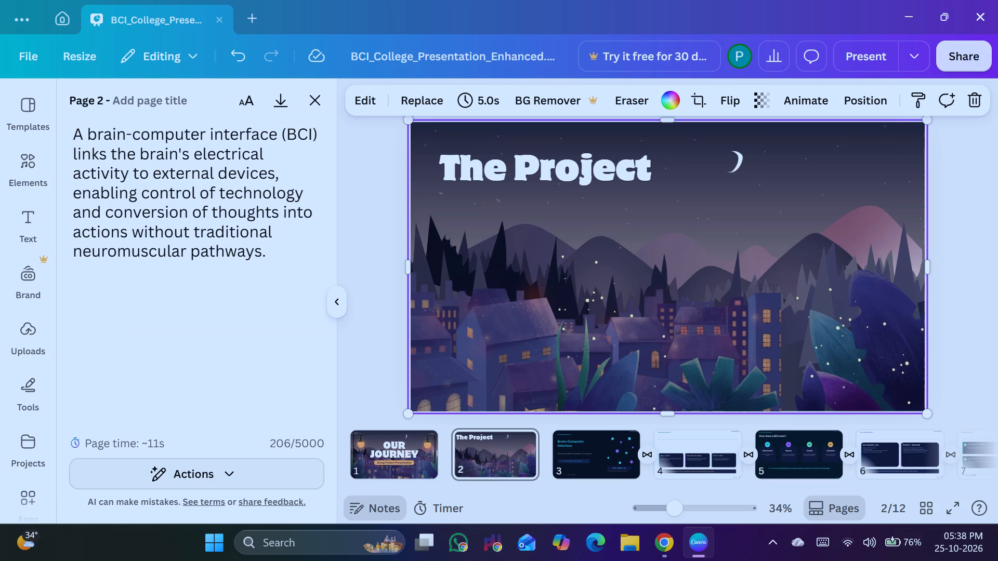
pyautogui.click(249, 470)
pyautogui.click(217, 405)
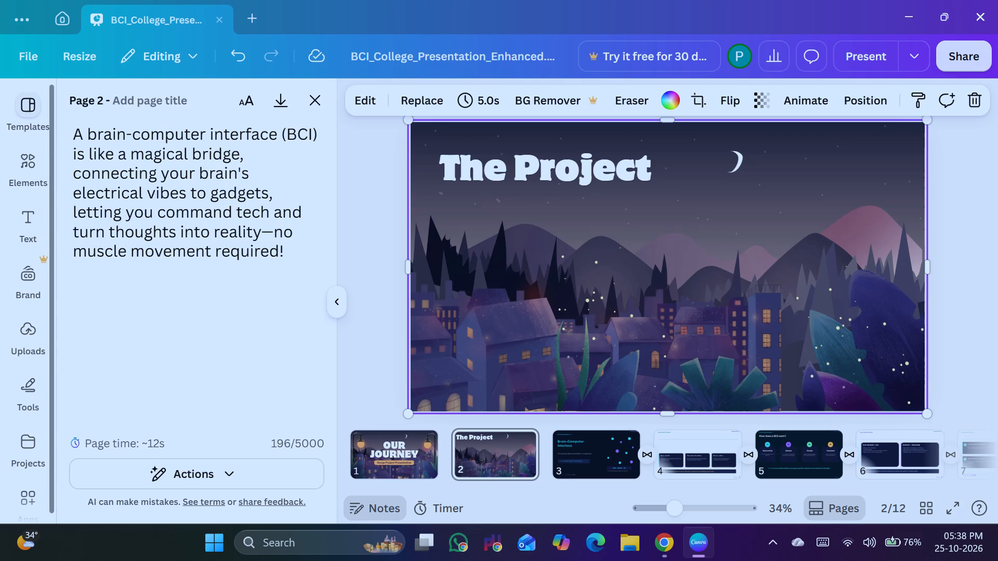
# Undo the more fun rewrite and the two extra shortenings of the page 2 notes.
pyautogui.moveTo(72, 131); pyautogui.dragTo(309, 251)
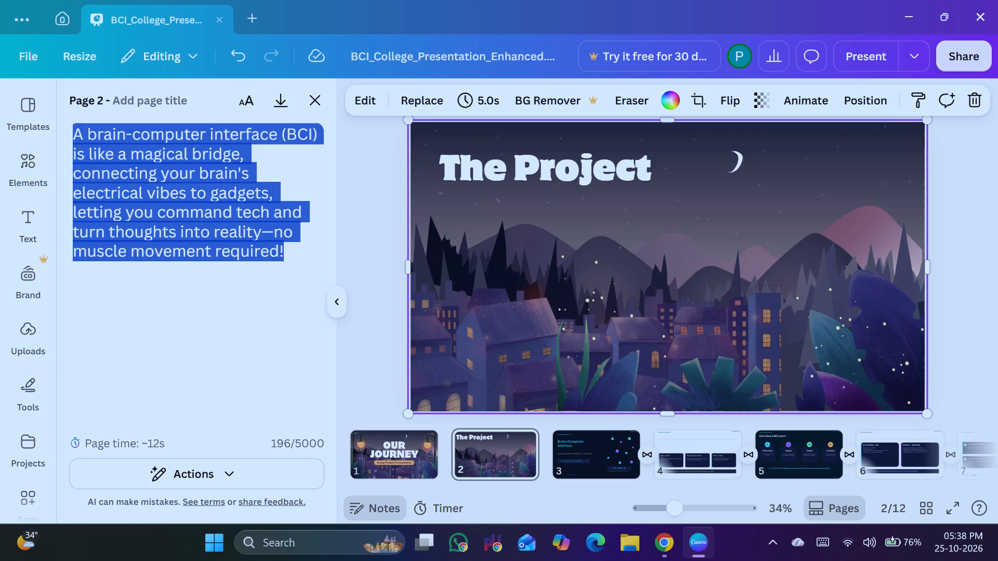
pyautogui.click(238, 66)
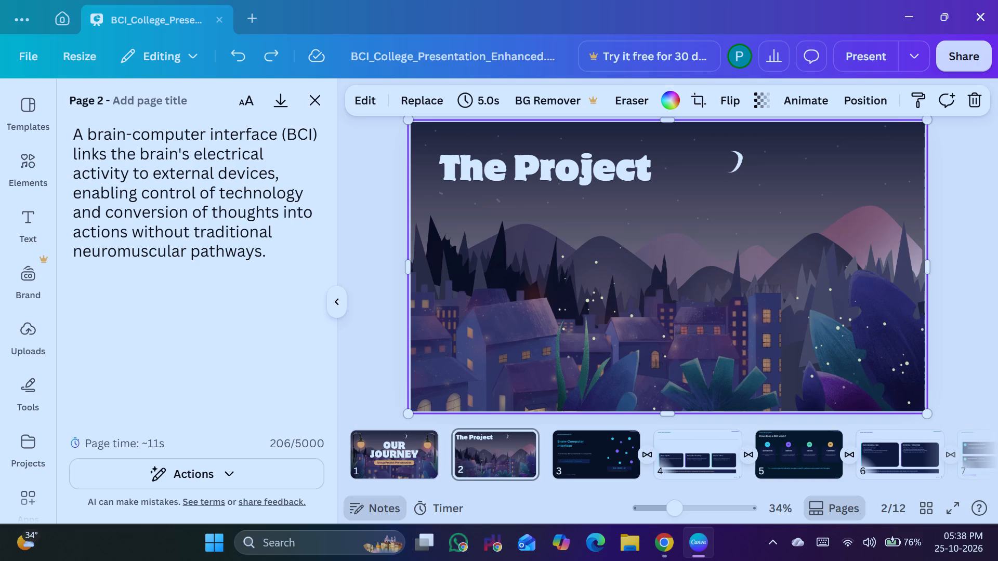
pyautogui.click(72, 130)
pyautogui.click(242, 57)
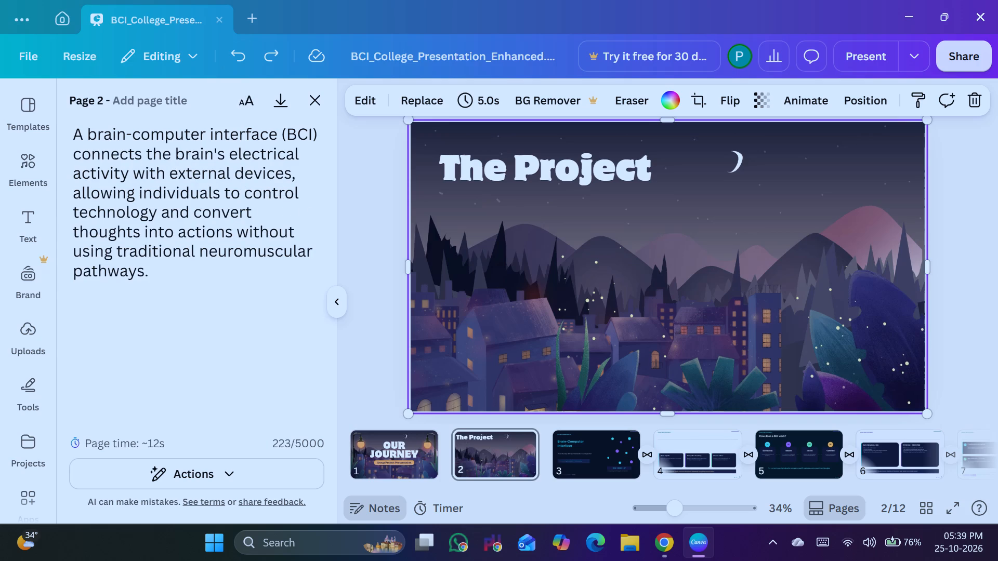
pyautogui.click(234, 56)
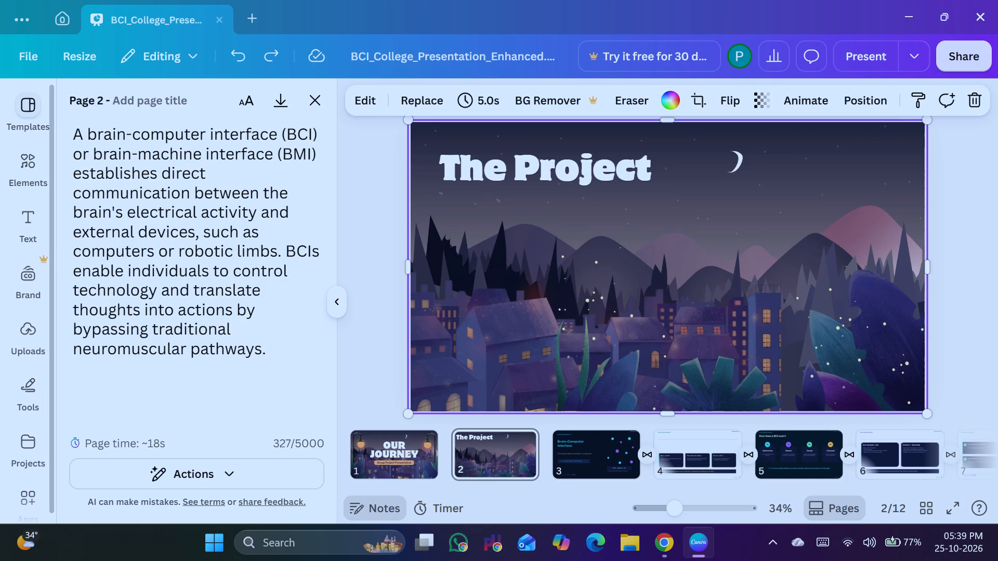
# Copy the entire shortened brain-computer interface definition from page 2's notes.
pyautogui.moveTo(74, 133); pyautogui.dragTo(106, 142)
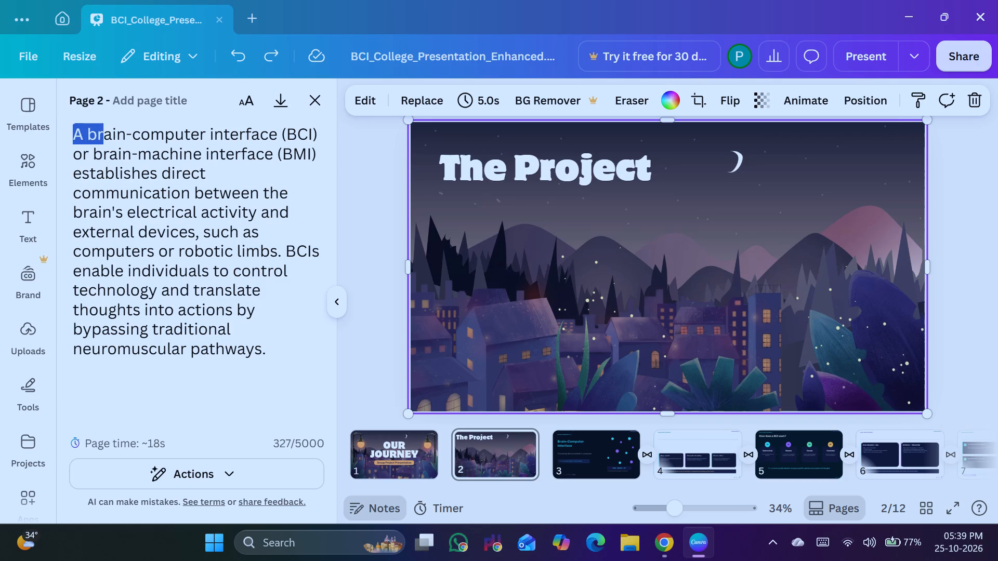
pyautogui.moveTo(106, 142); pyautogui.dragTo(265, 353)
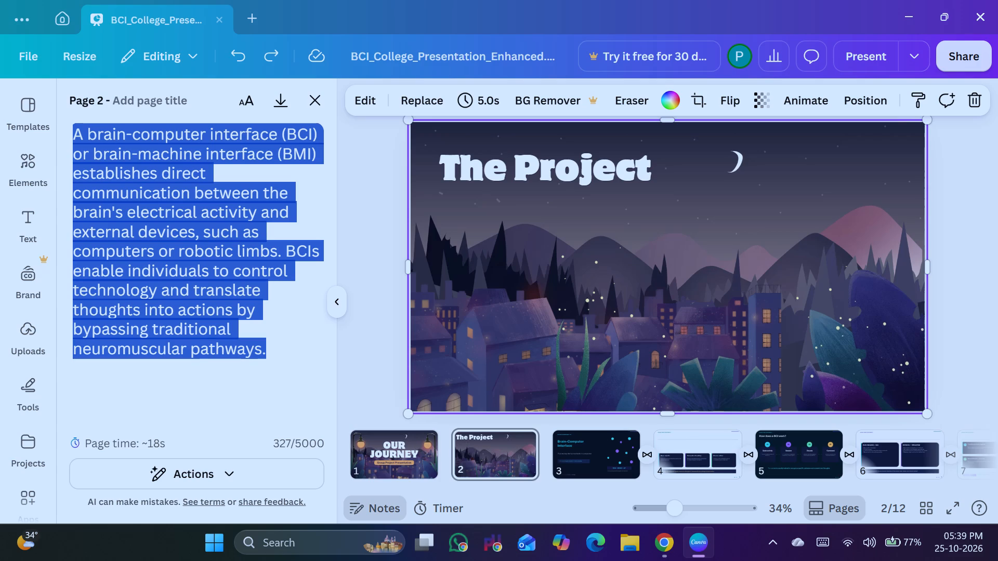
pyautogui.hotkey('ctrl', 'c')
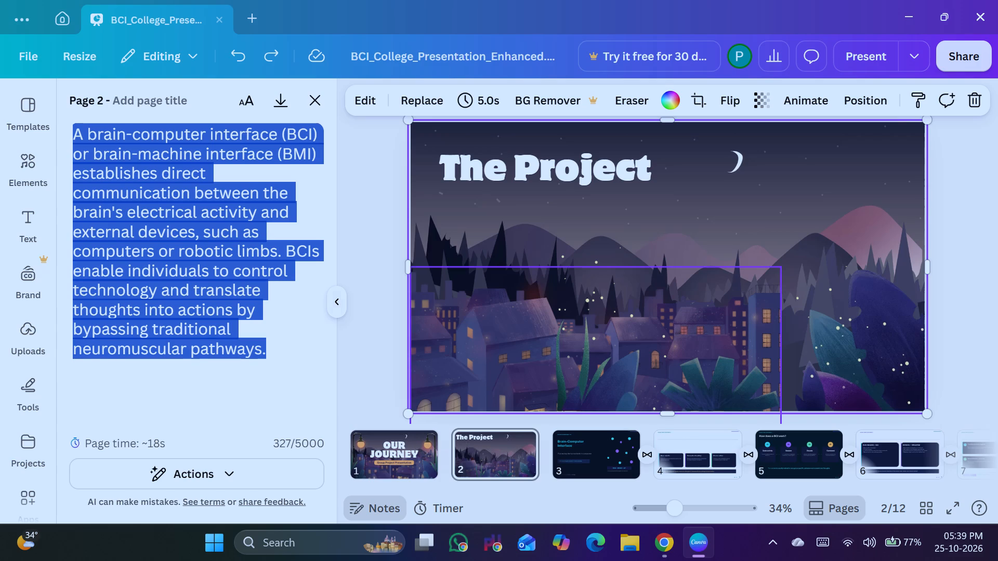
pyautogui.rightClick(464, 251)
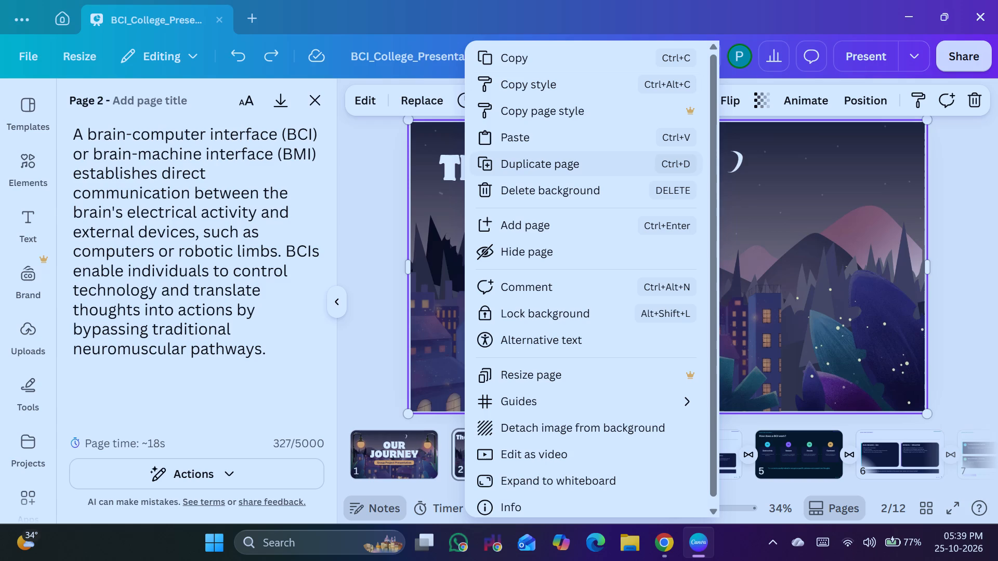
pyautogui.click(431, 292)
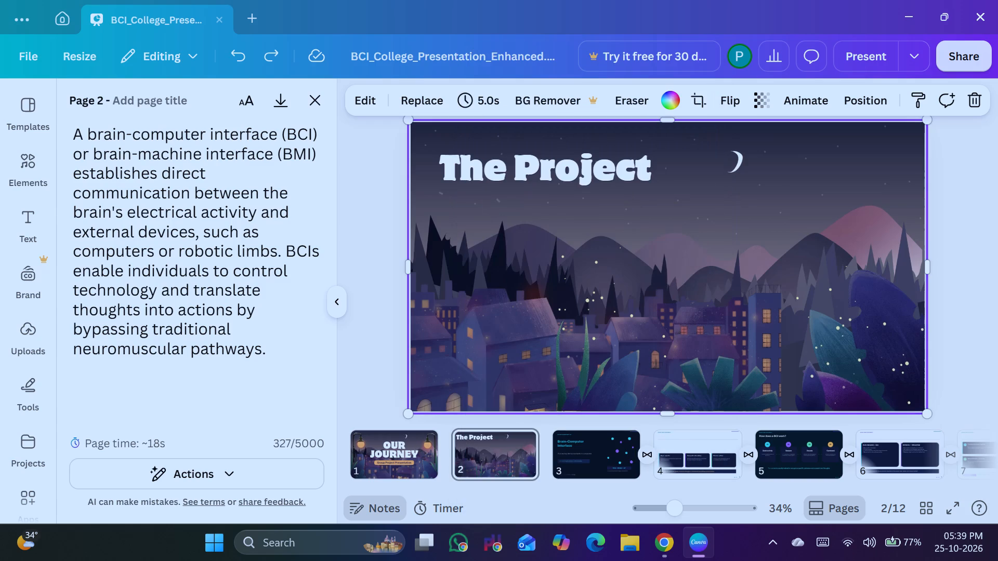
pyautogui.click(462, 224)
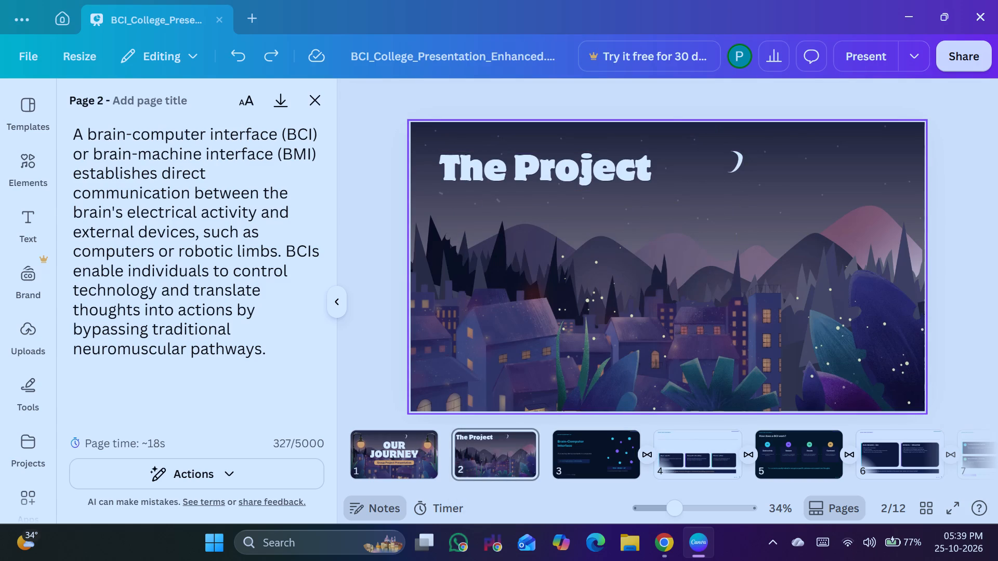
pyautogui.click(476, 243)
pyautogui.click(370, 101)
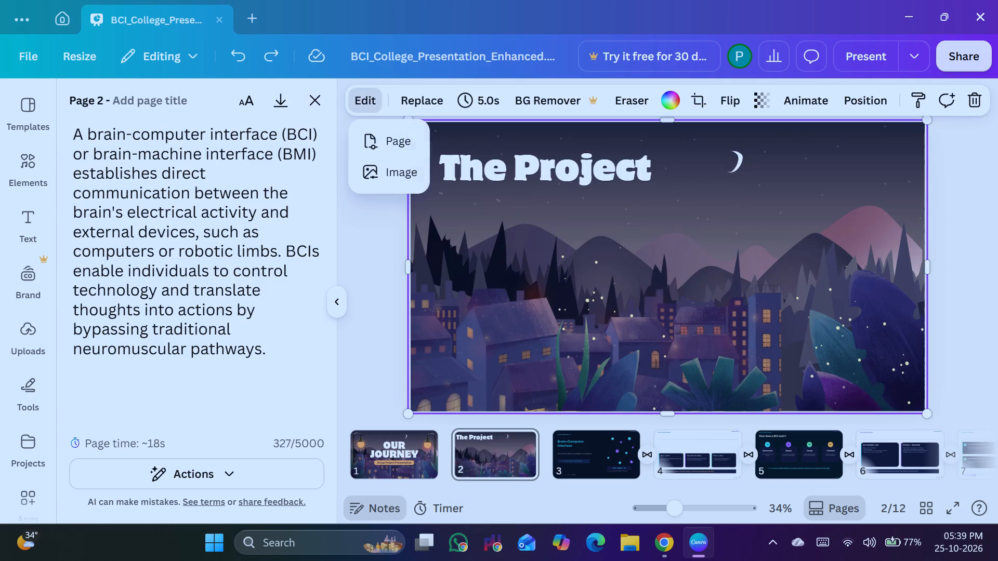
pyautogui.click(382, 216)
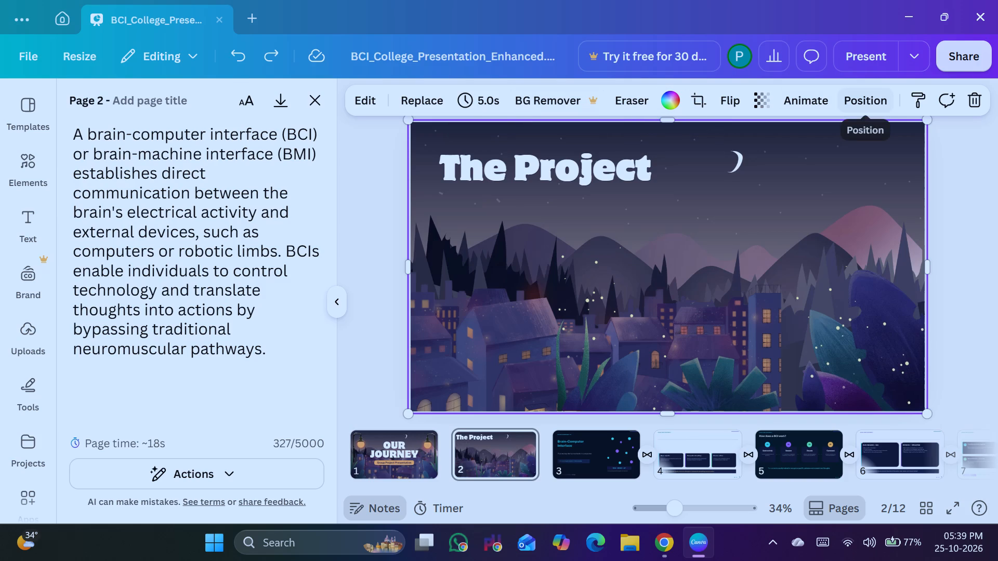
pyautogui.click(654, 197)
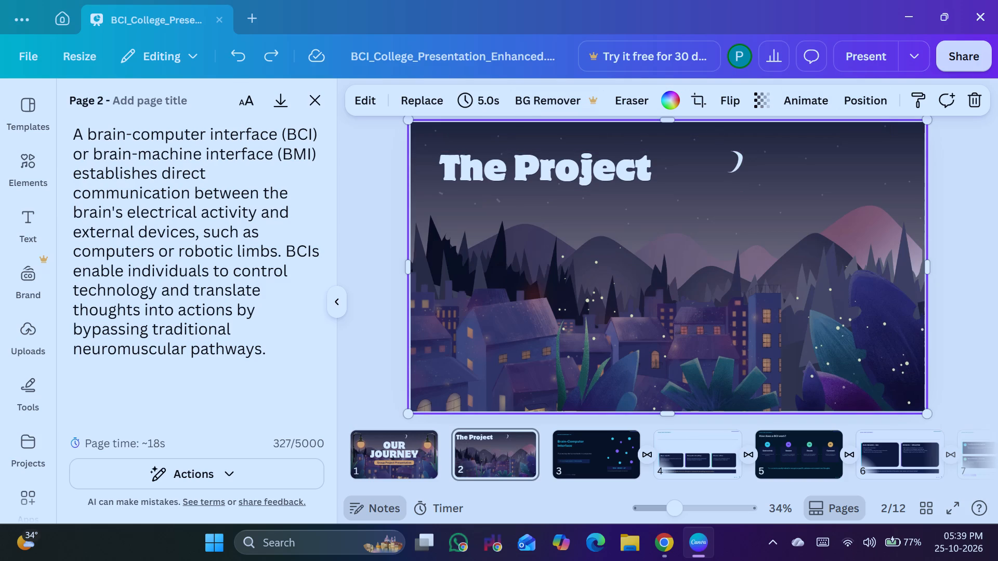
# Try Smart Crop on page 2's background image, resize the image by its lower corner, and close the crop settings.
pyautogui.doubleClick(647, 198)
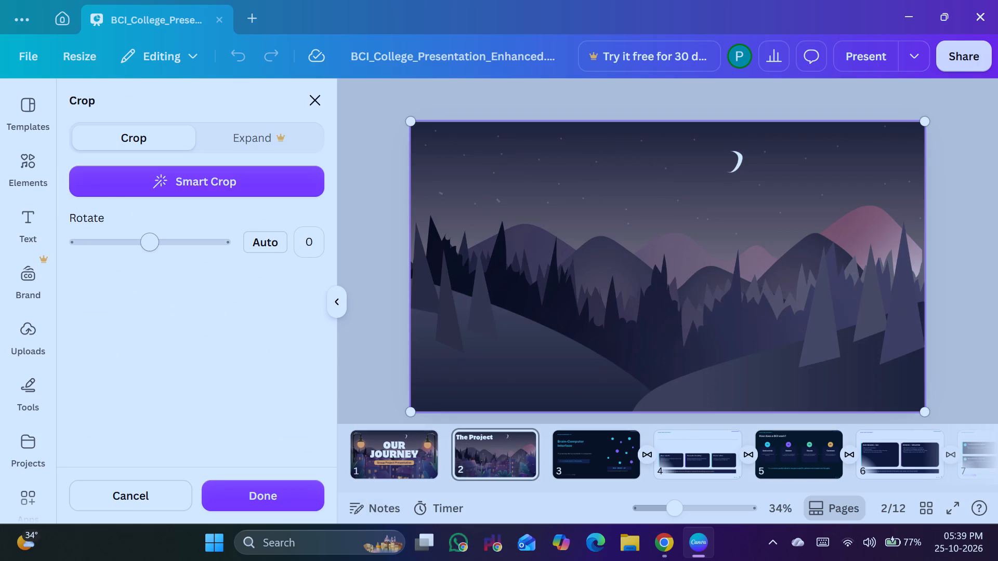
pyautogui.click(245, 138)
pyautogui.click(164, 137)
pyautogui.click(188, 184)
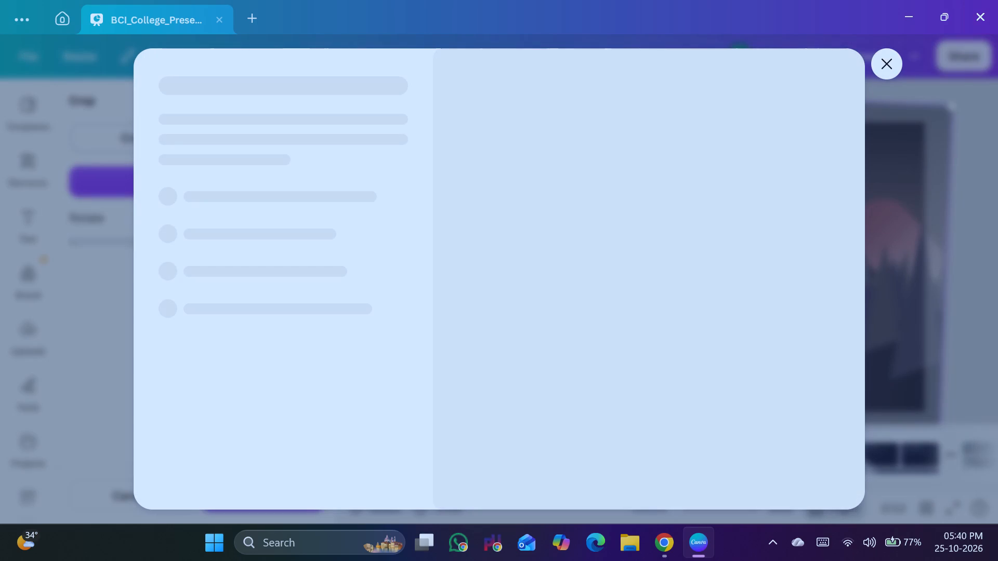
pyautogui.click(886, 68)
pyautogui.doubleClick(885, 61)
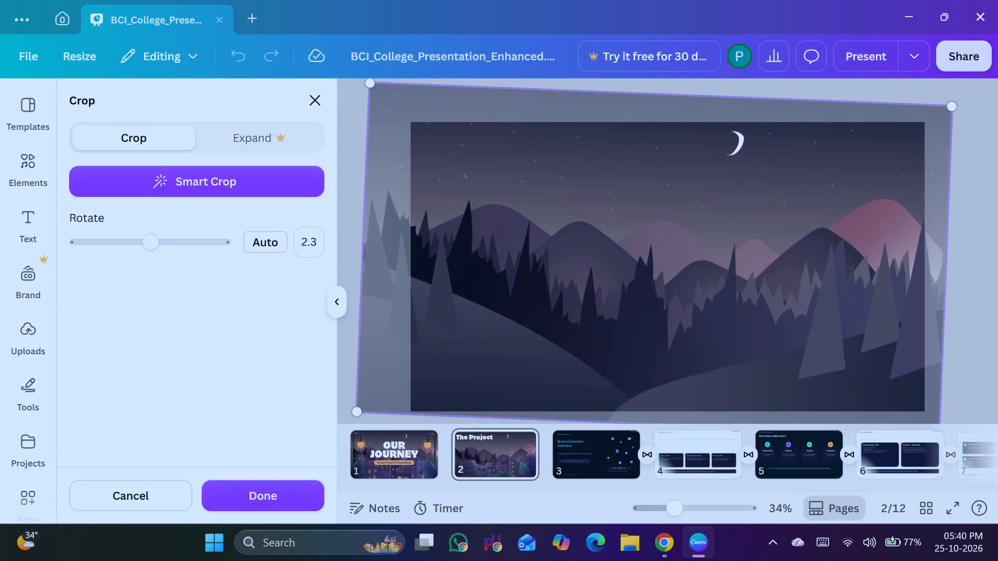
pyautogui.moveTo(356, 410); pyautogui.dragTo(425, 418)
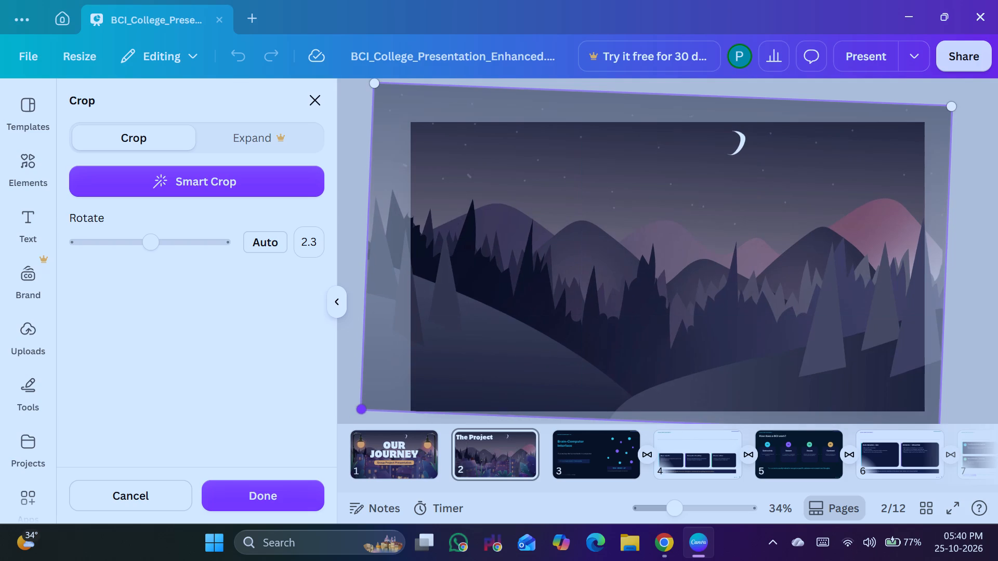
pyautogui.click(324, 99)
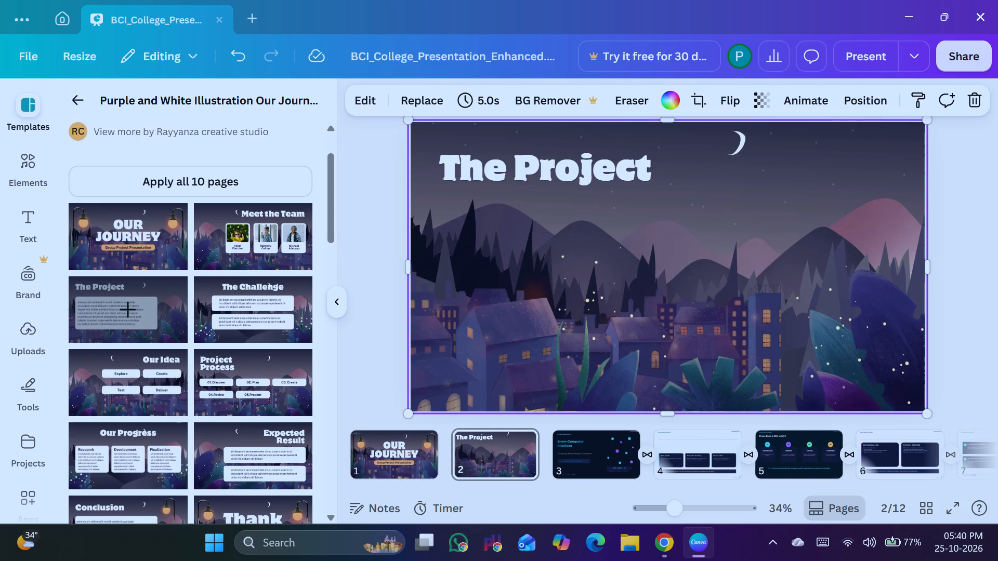
# Apply the template's "The Project" layout to page 2 and replace its placeholder paragraph with the copied shortened definition.
pyautogui.click(121, 314)
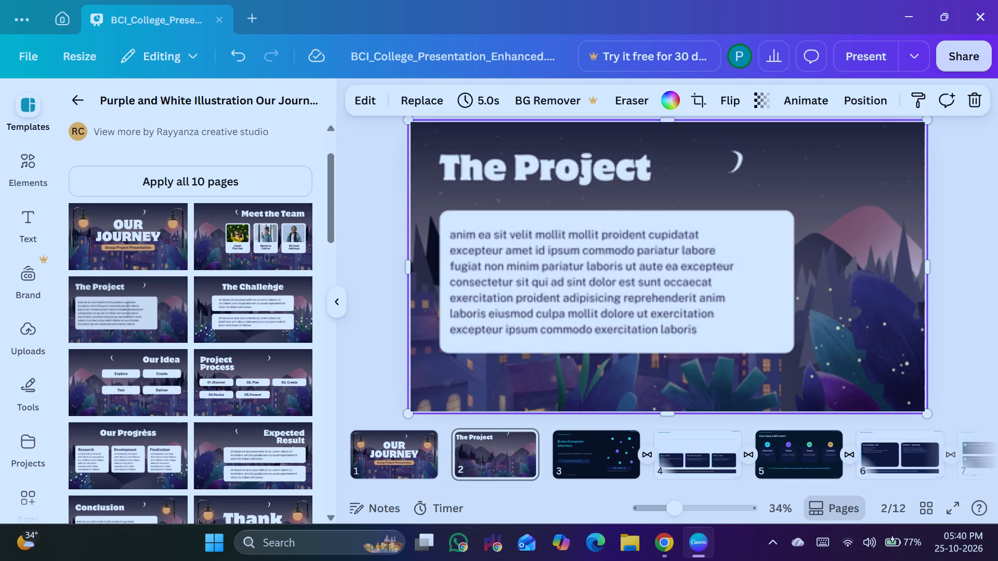
pyautogui.click(546, 247)
pyautogui.doubleClick(540, 255)
pyautogui.doubleClick(540, 256)
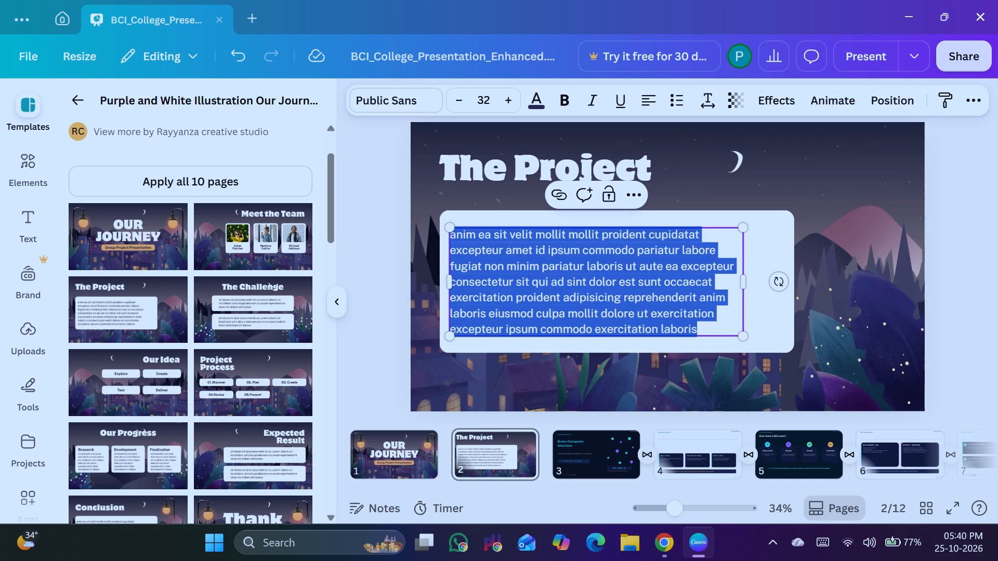
pyautogui.hotkey('ctrl', 'v')
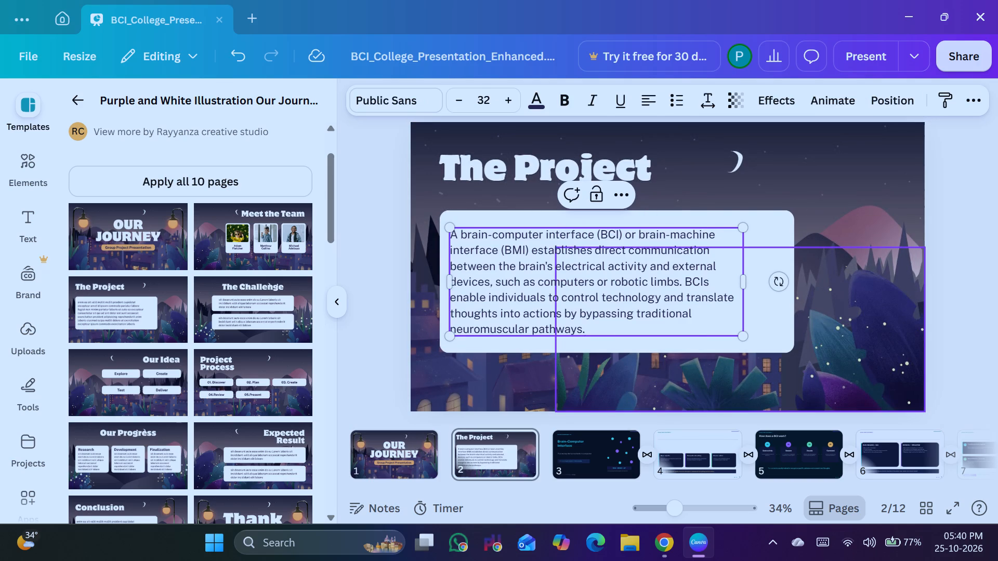
pyautogui.click(826, 282)
pyautogui.click(912, 268)
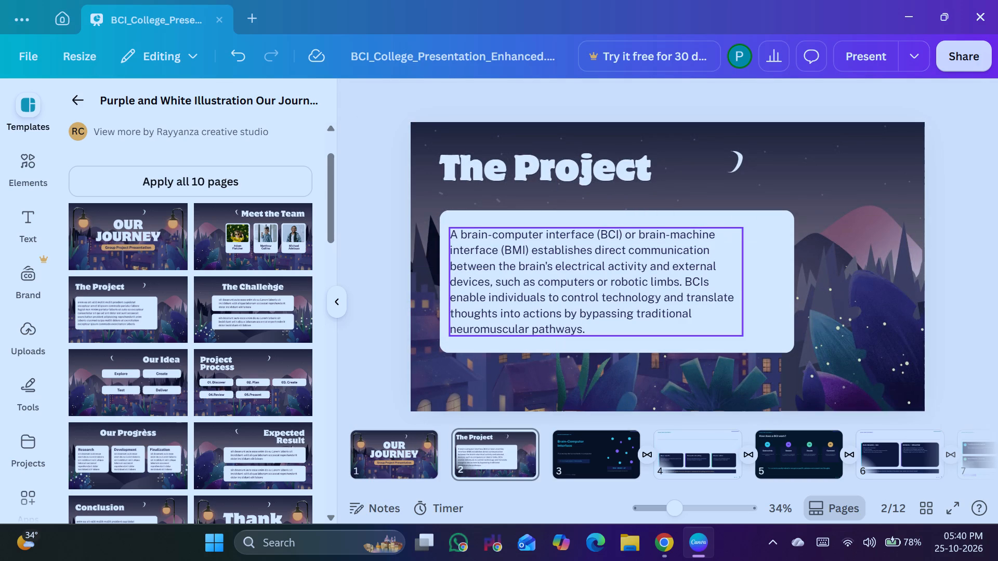
# Insert "About" in front of "The Project" in page 2's title.
pyautogui.click(488, 194)
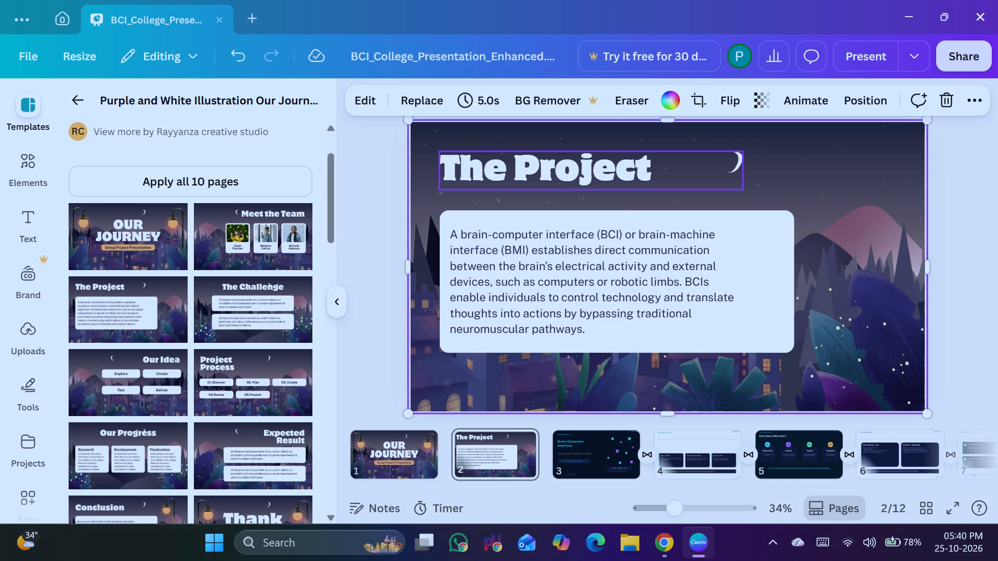
pyautogui.doubleClick(447, 171)
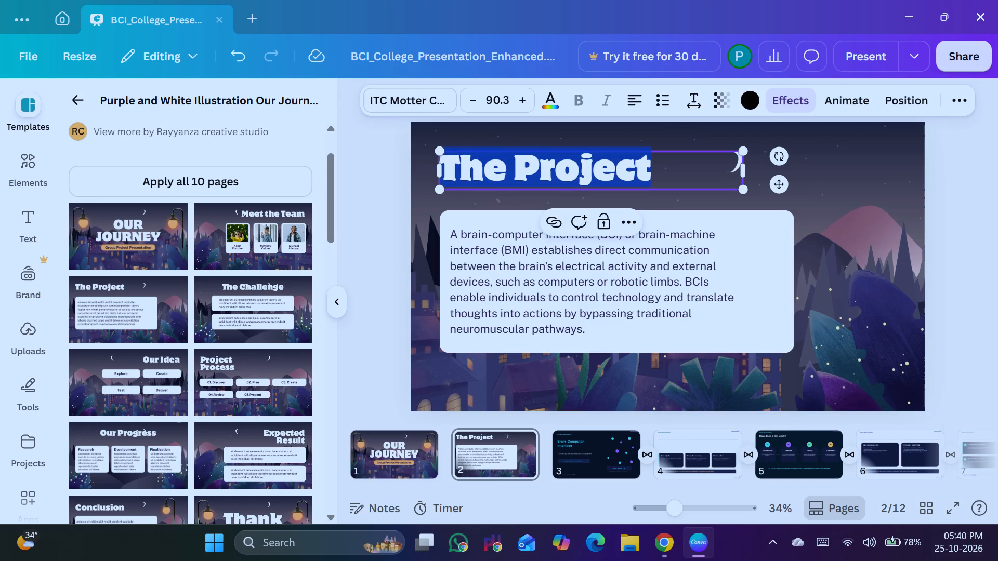
pyautogui.click(446, 173)
pyautogui.click(479, 172)
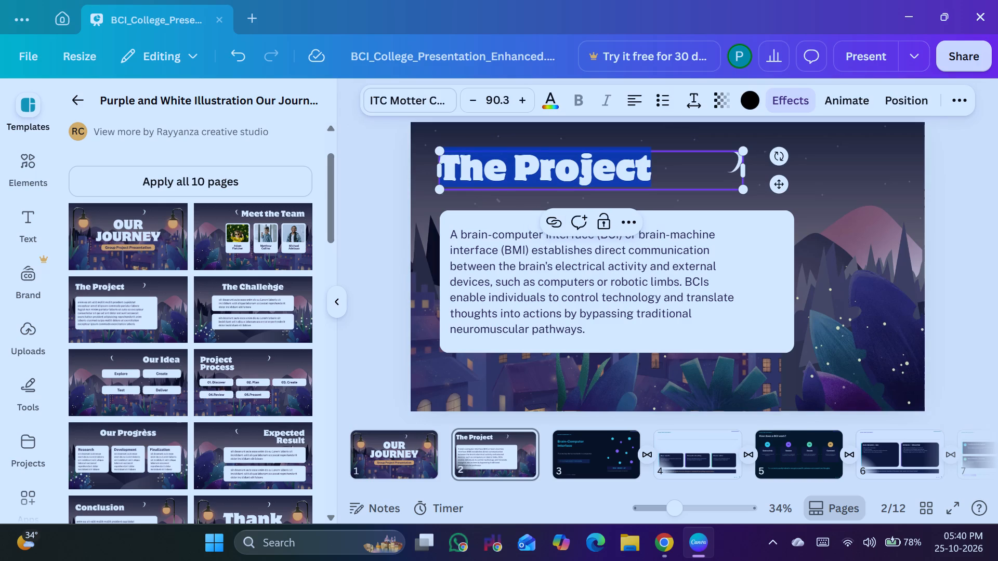
pyautogui.doubleClick(479, 172)
pyautogui.click(479, 172)
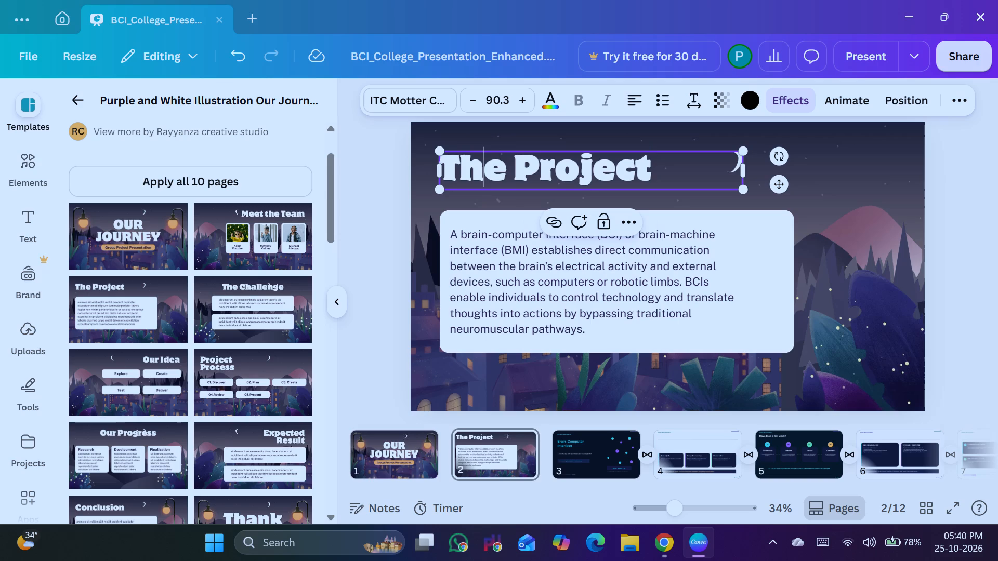
pyautogui.click(448, 173)
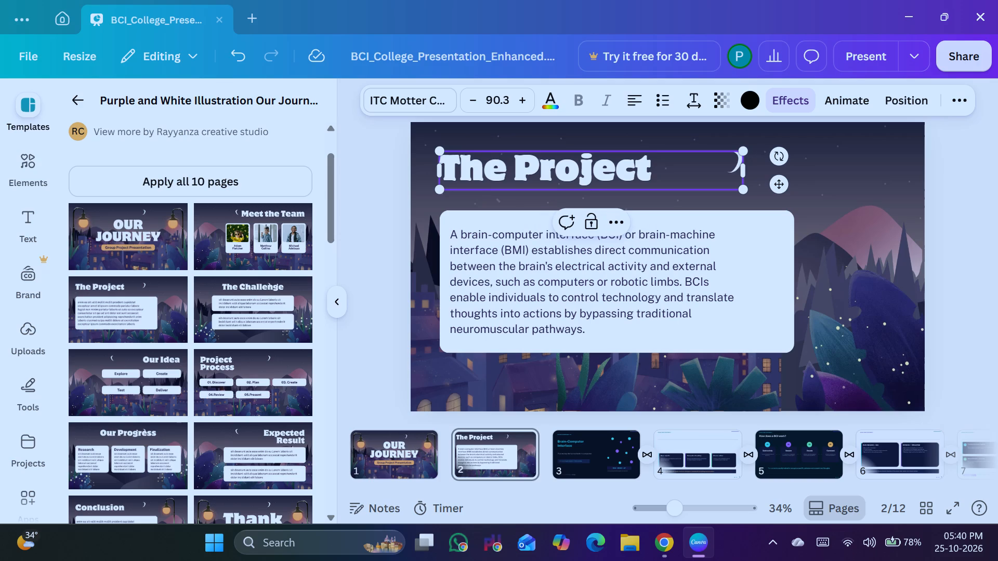
pyautogui.press('a')
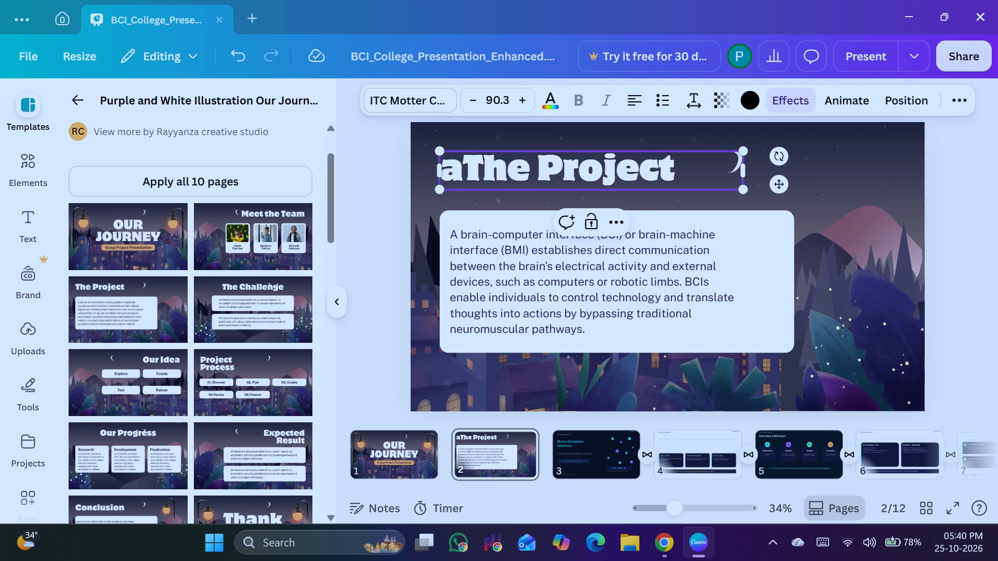
pyautogui.press('BackSpace')
pyautogui.press('a')
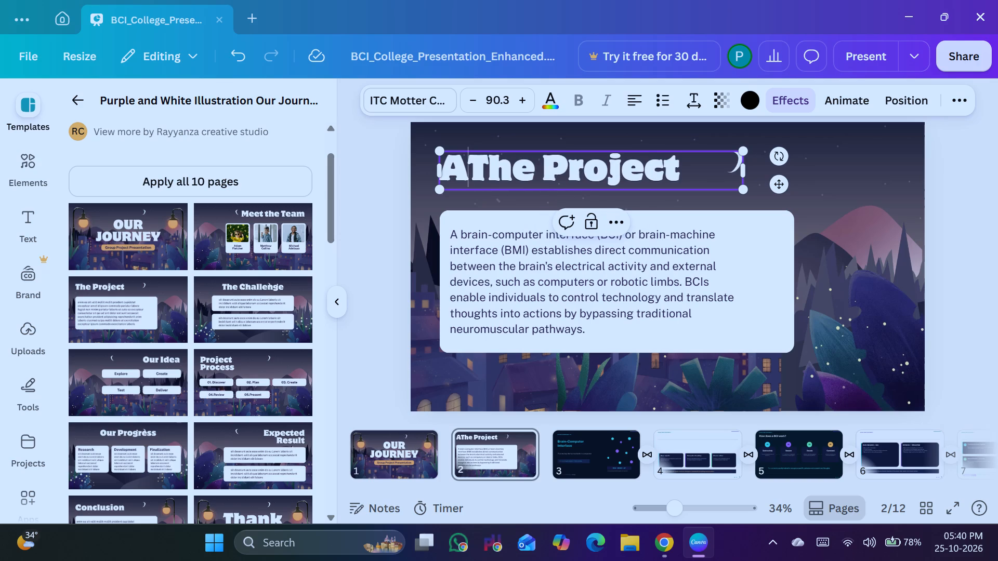
pyautogui.write('bo')
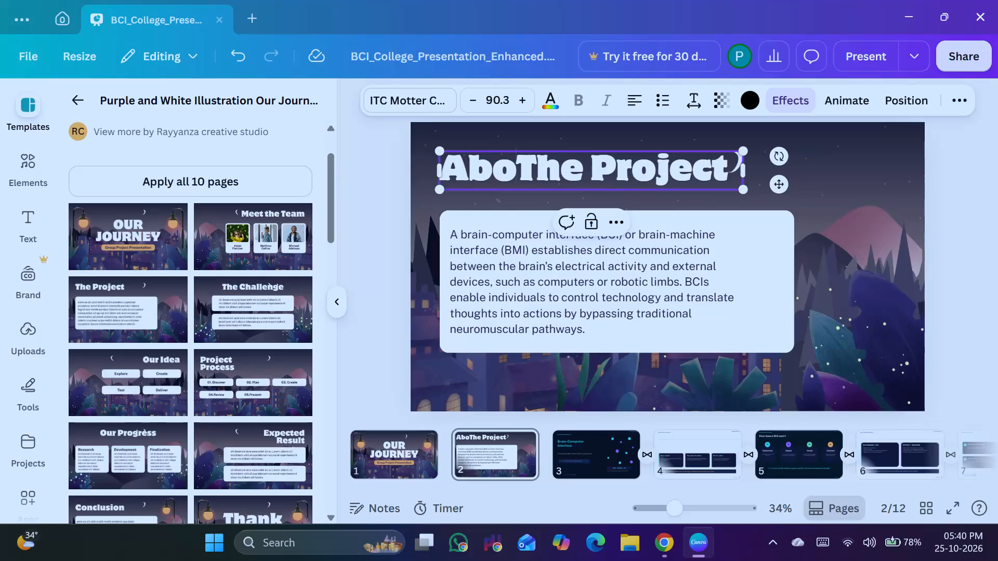
pyautogui.write('ut')
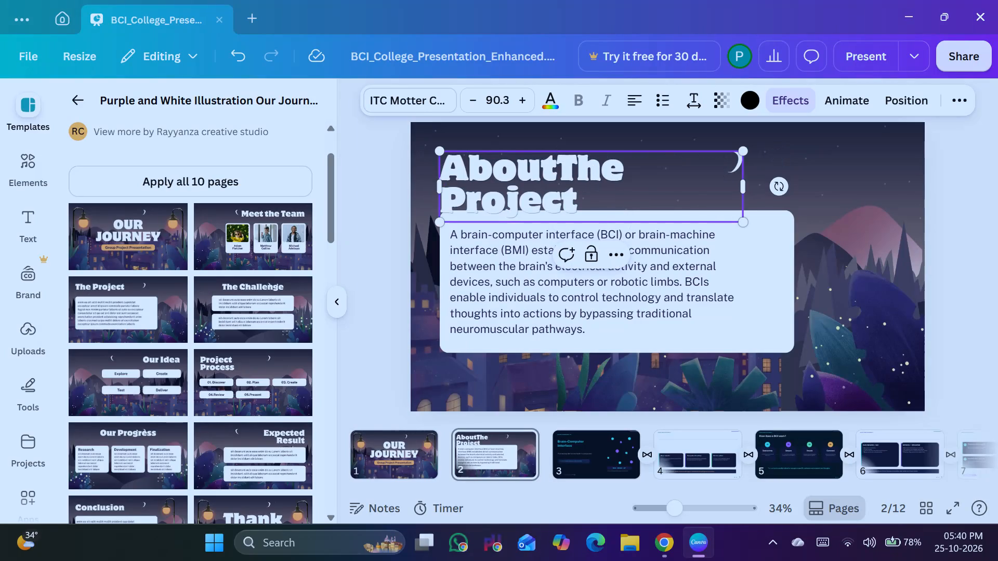
pyautogui.press('space')
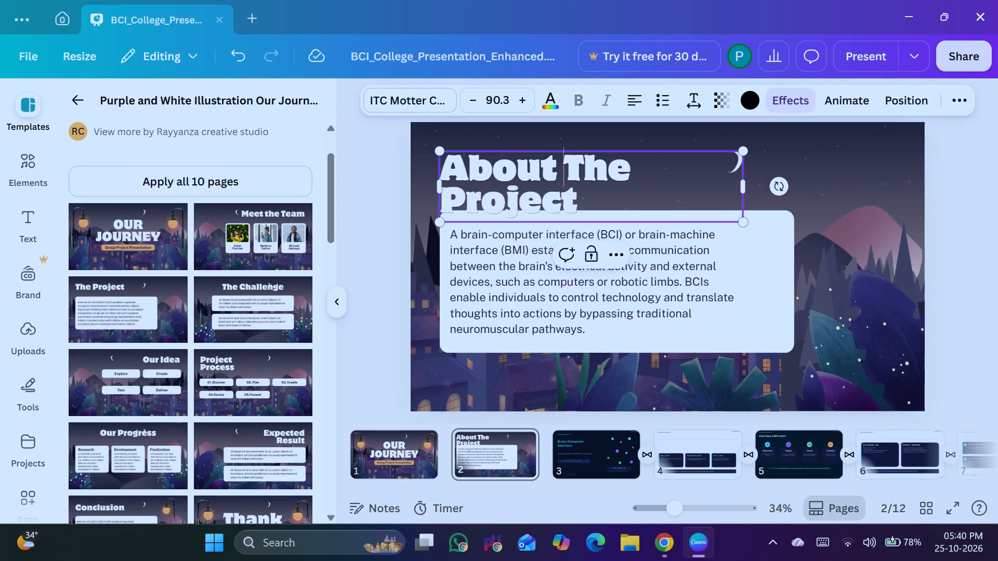
# Replace the word "Project" with "Topic" in page 2's title, add a line break after it, and leave text editing.
pyautogui.click(585, 199)
pyautogui.press('BackSpace')
pyautogui.press('BackSpace')
pyautogui.press('BackSpace')
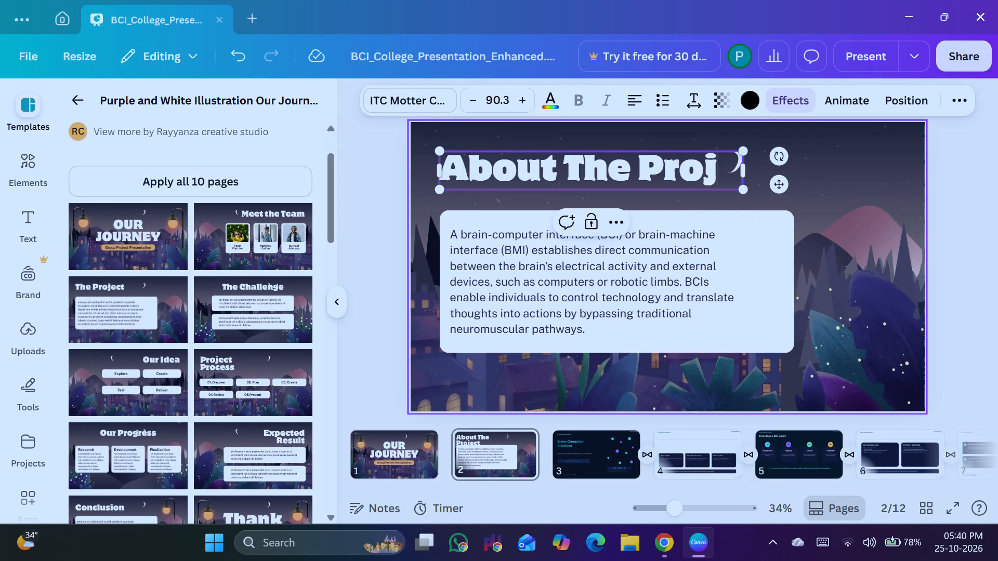
pyautogui.press('BackSpace')
pyautogui.press('BackSpace')
pyautogui.press('BackSpace')
pyautogui.press('BackSpace')
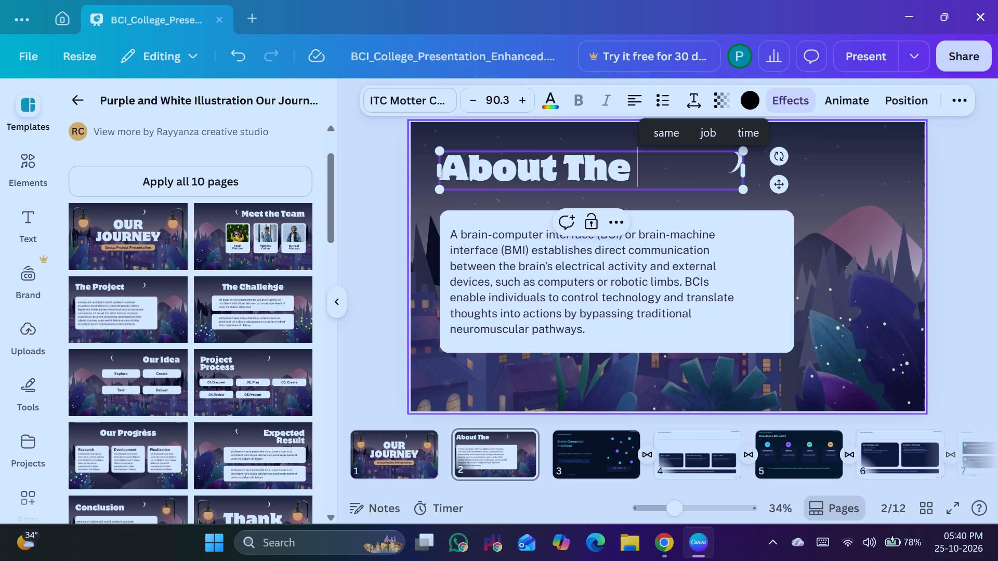
pyautogui.press('t')
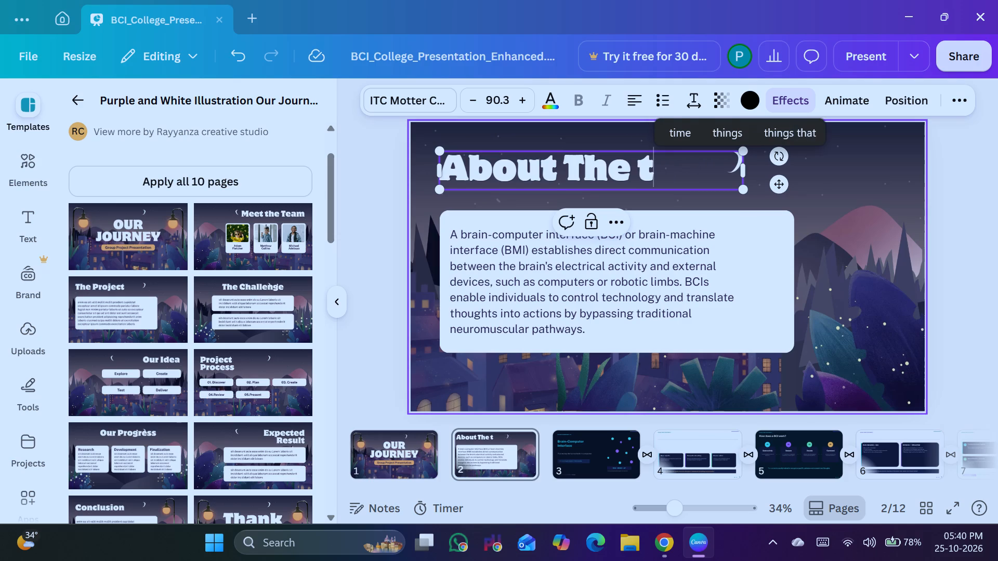
pyautogui.press('BackSpace')
pyautogui.press('t')
pyautogui.press('BackSpace')
pyautogui.press('t')
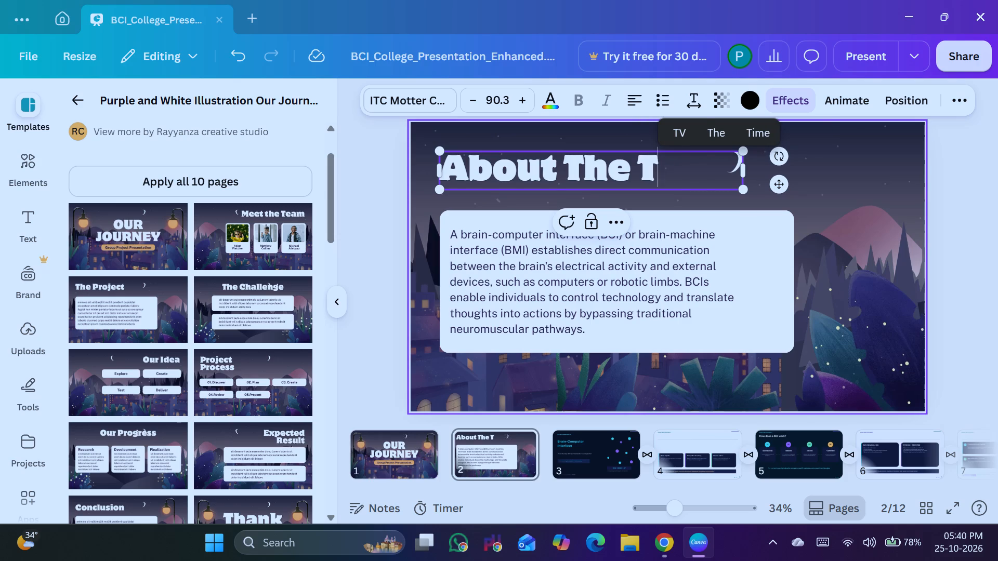
pyautogui.write('op')
pyautogui.write('ic')
pyautogui.press('Return')
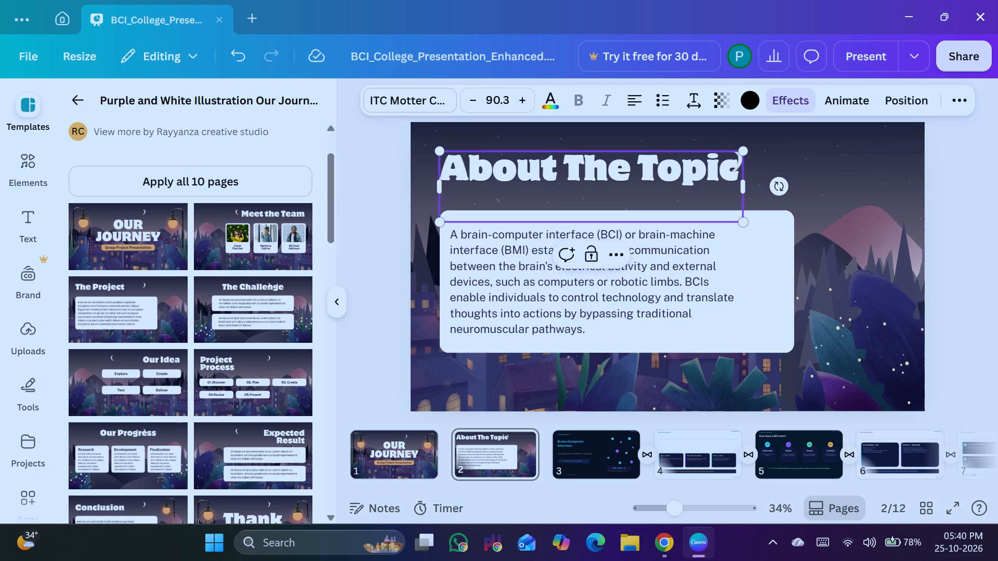
pyautogui.click(855, 209)
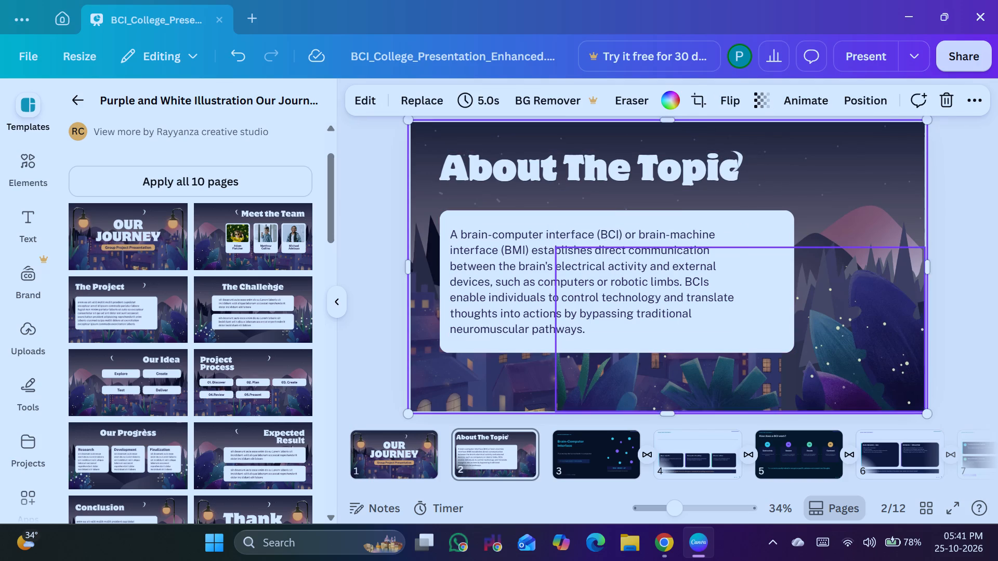
pyautogui.click(837, 317)
pyautogui.click(866, 259)
pyautogui.click(861, 260)
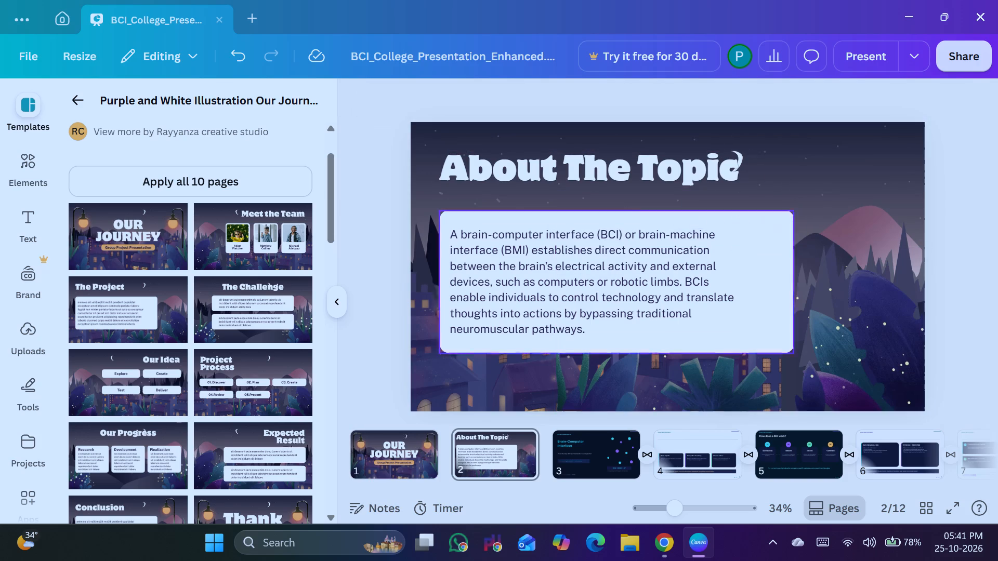
pyautogui.click(834, 233)
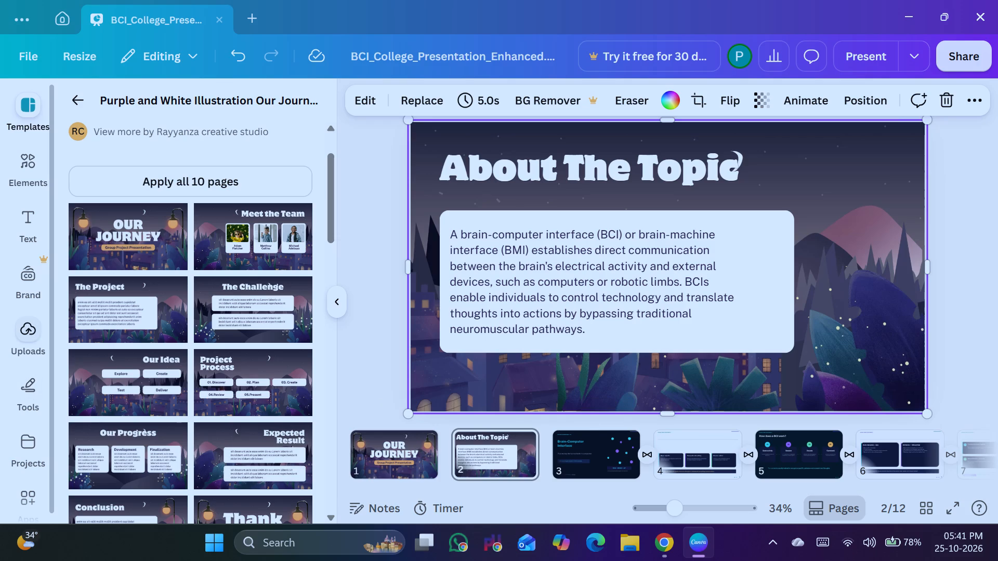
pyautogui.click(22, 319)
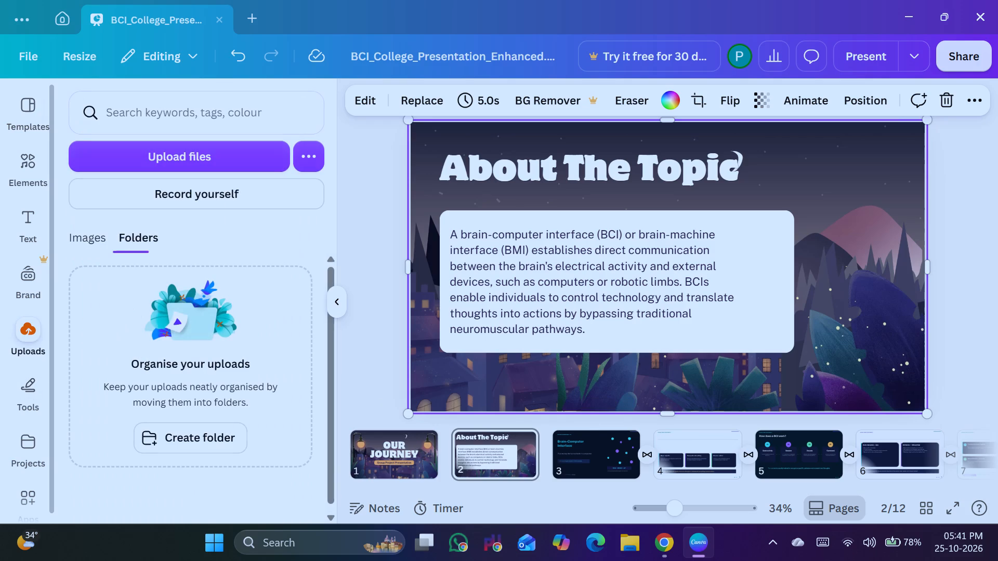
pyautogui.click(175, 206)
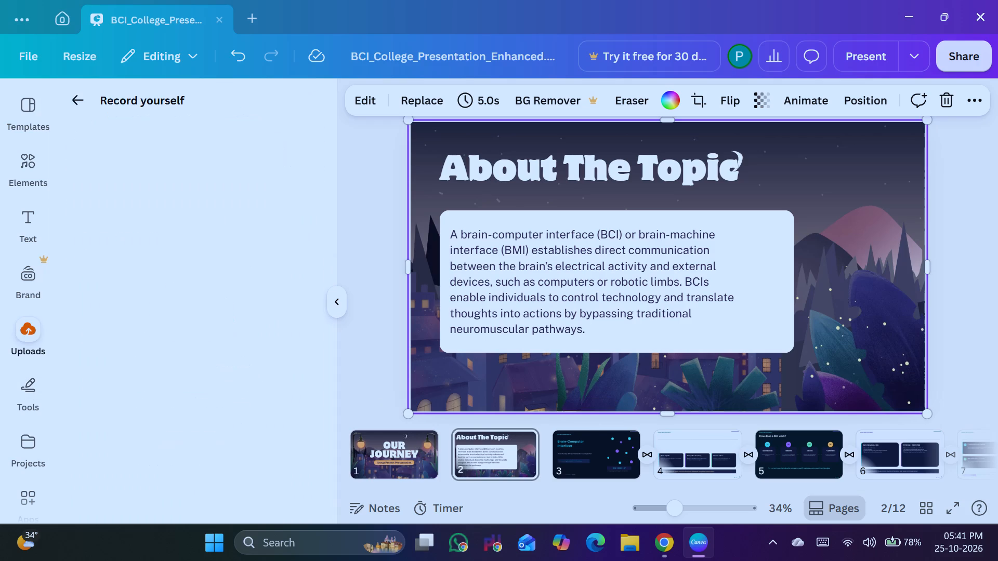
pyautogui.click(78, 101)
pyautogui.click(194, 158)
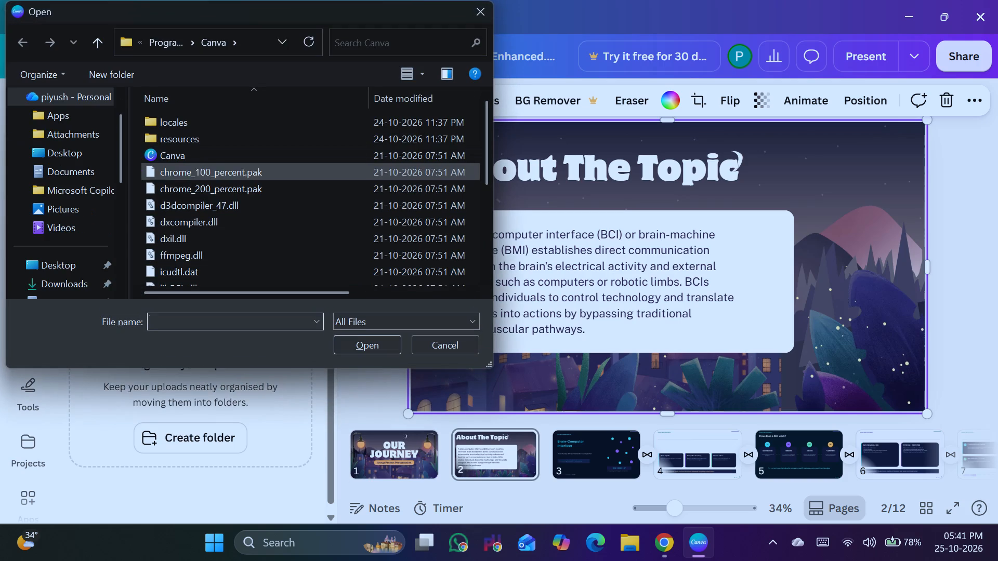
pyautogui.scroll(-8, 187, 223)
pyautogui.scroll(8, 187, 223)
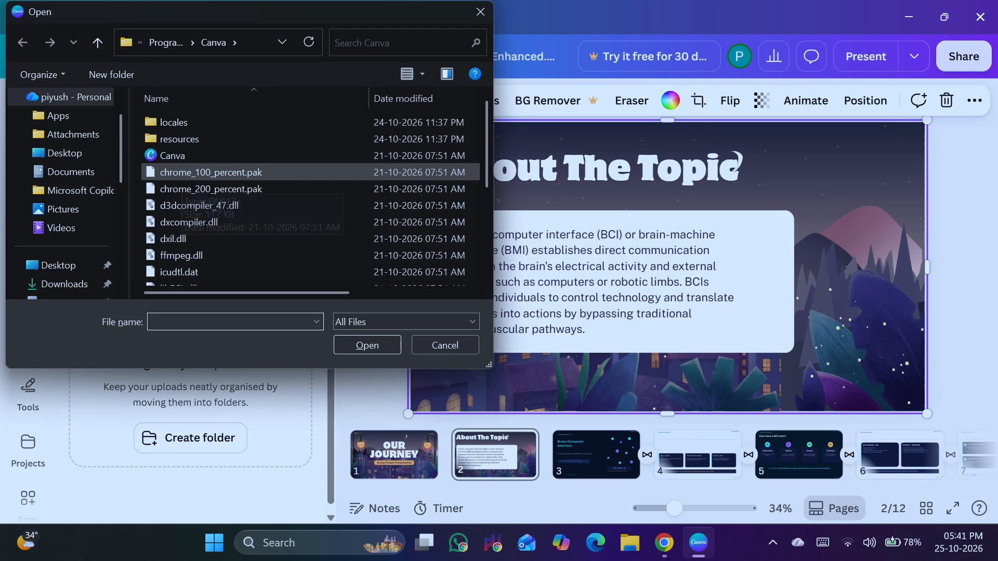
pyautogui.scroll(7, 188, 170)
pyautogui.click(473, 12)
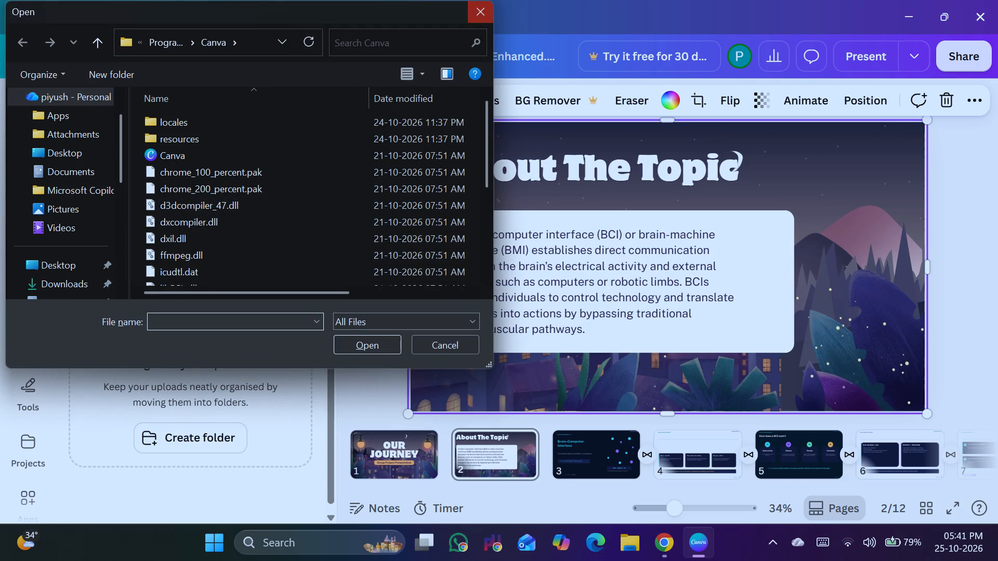
# Browse the file import and export apps in the upload options and open the YouTube app.
pyautogui.click(302, 163)
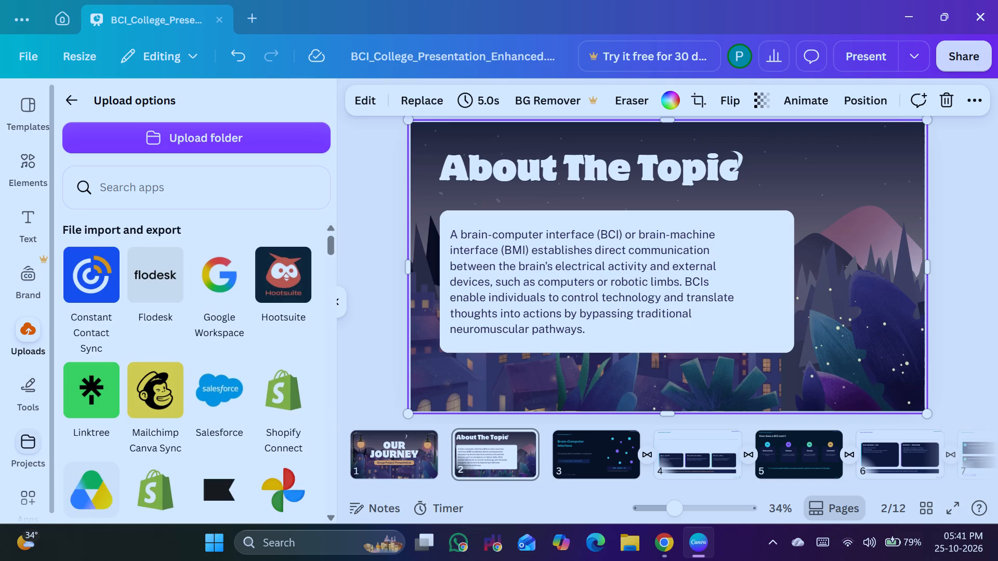
pyautogui.scroll(-6, 234, 321)
pyautogui.scroll(3, 139, 332)
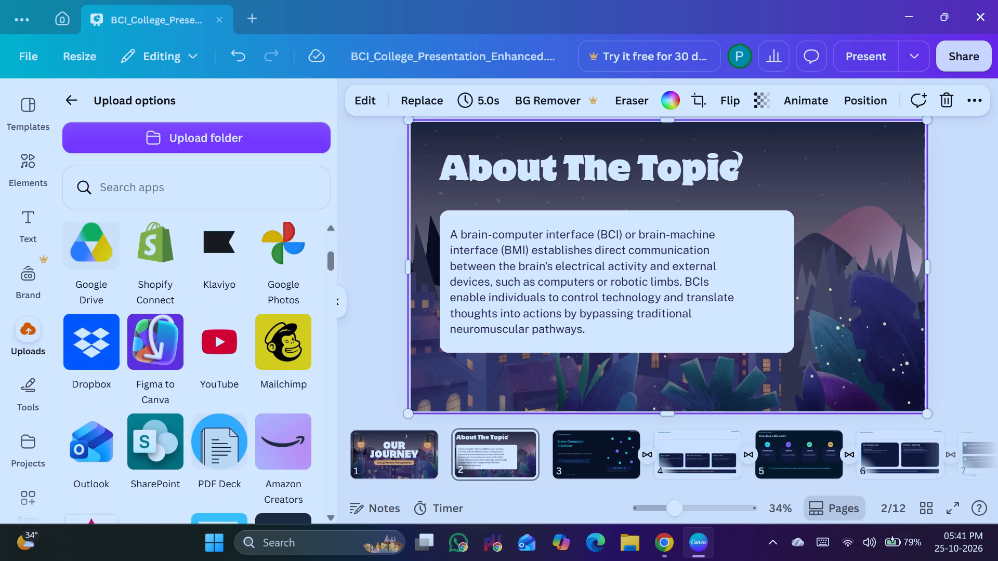
pyautogui.scroll(-3, 141, 331)
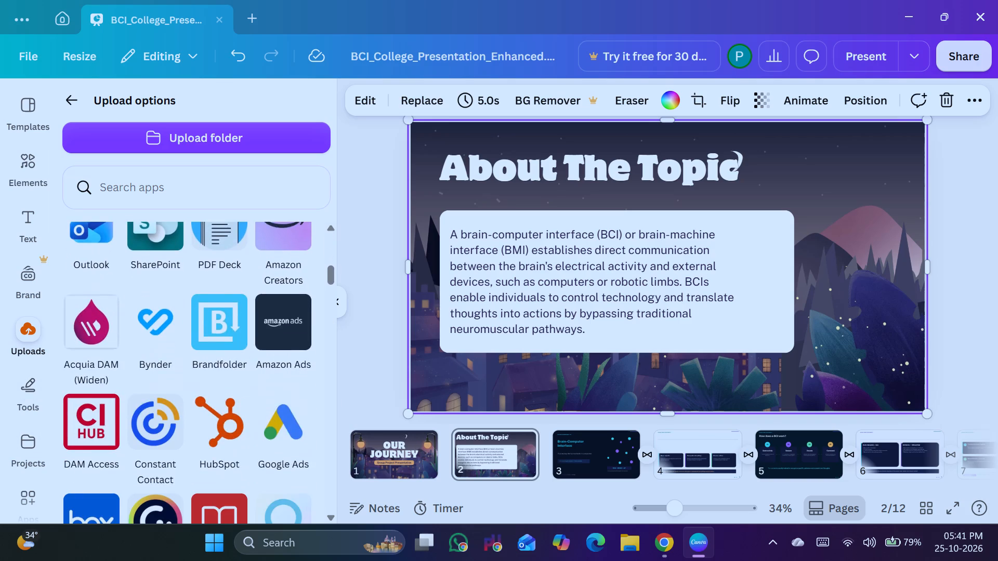
pyautogui.scroll(-7, 141, 329)
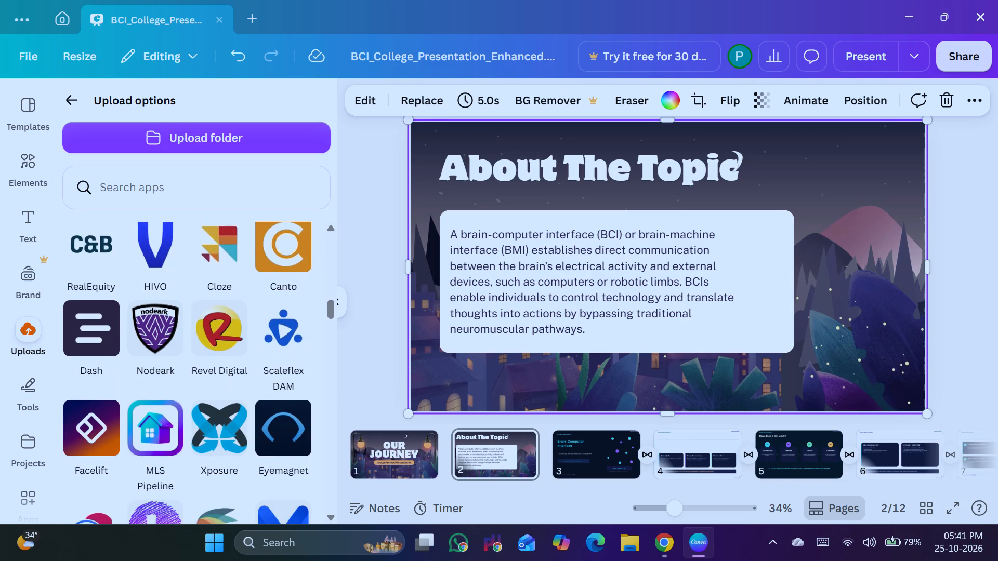
pyautogui.scroll(-2, 142, 326)
pyautogui.scroll(7, 143, 322)
pyautogui.scroll(2, 206, 315)
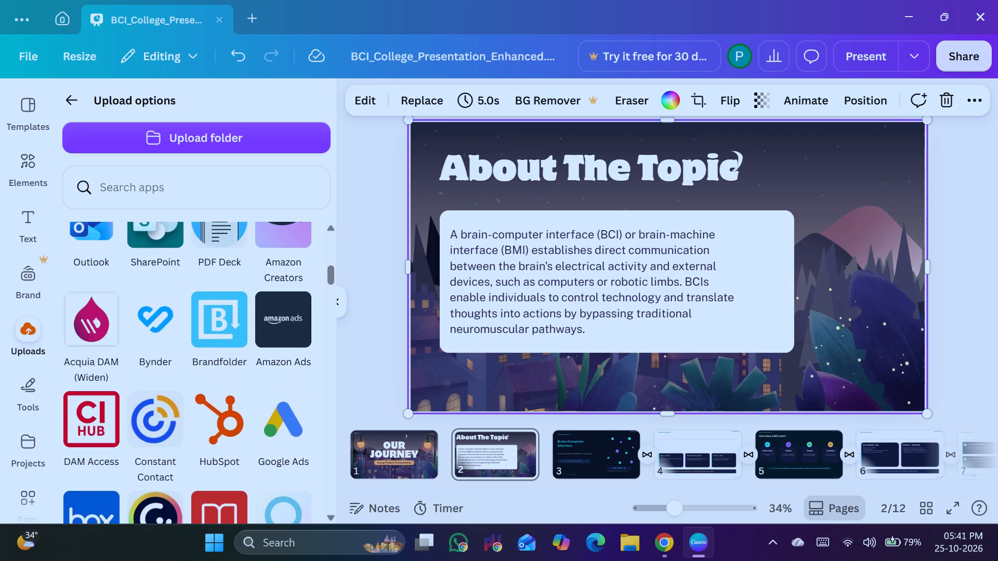
pyautogui.scroll(3, 208, 314)
pyautogui.click(216, 349)
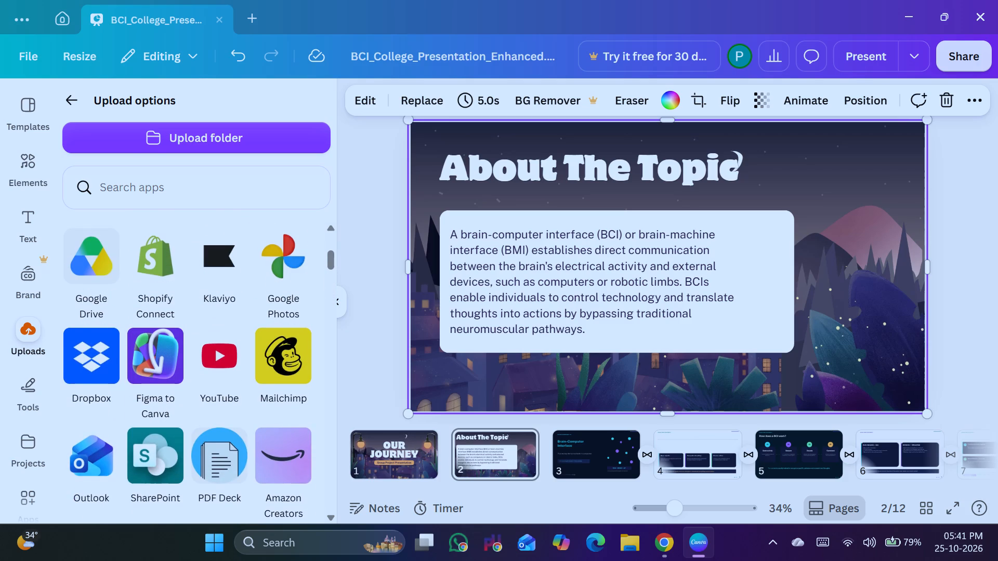
pyautogui.scroll(-3, 233, 259)
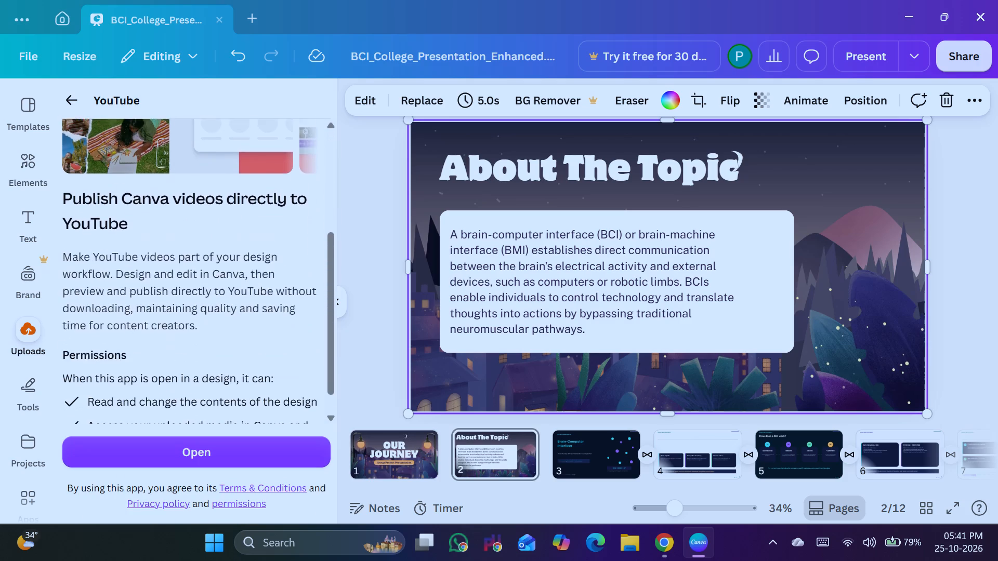
pyautogui.scroll(-2, 233, 265)
pyautogui.scroll(3, 233, 267)
pyautogui.click(227, 443)
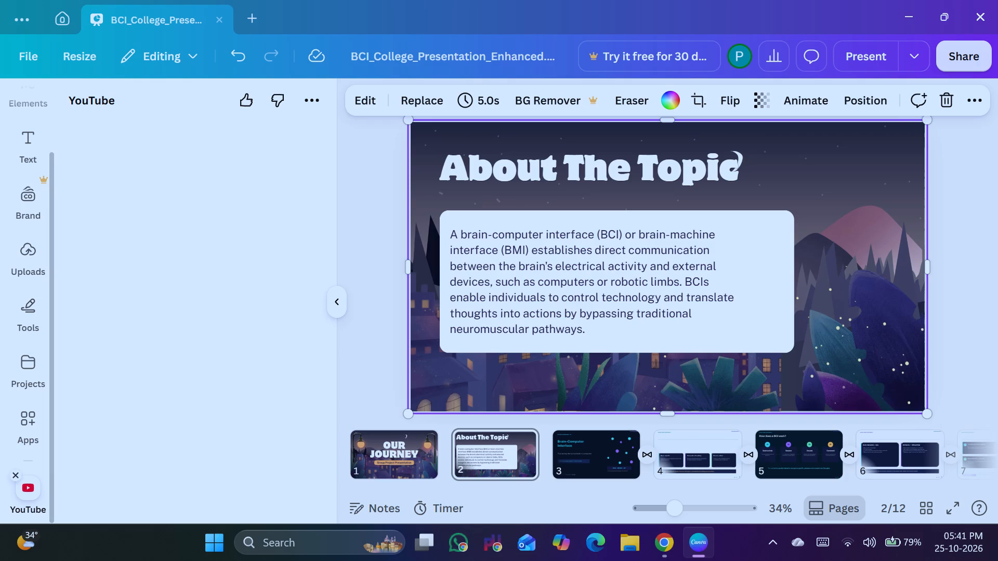
# Look through the drawing tools, the Starred folder and the images in your projects.
pyautogui.click(35, 313)
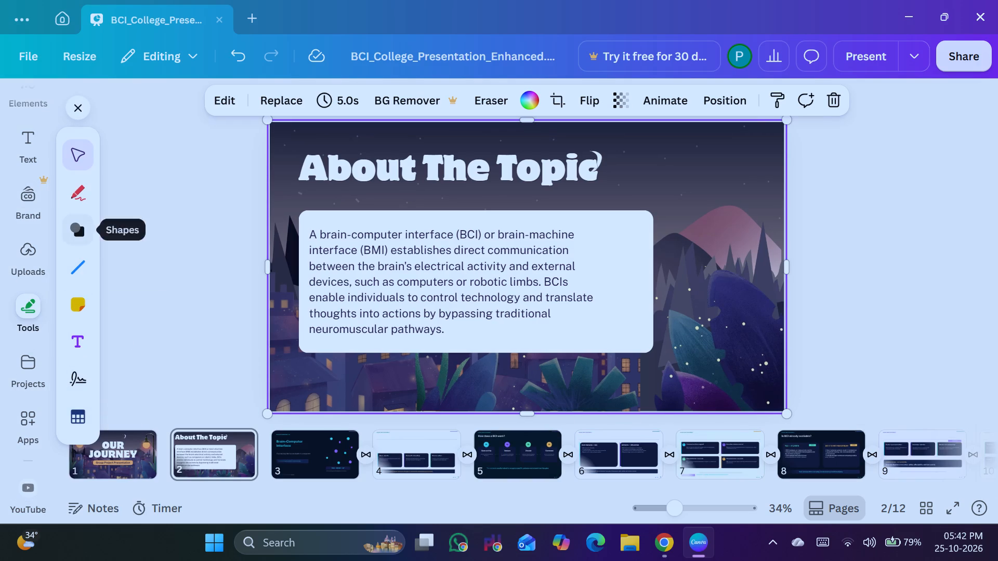
pyautogui.click(27, 359)
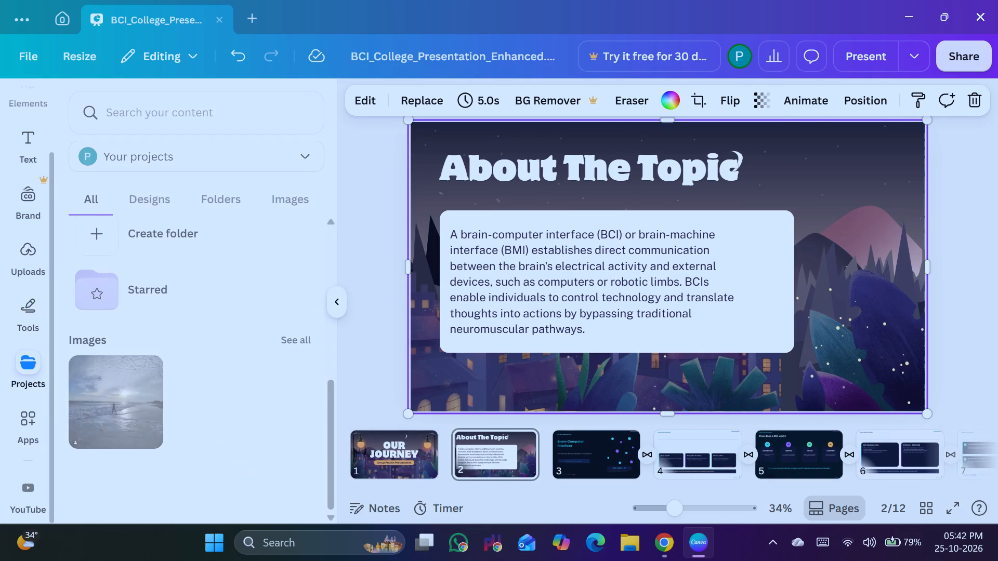
pyautogui.click(141, 292)
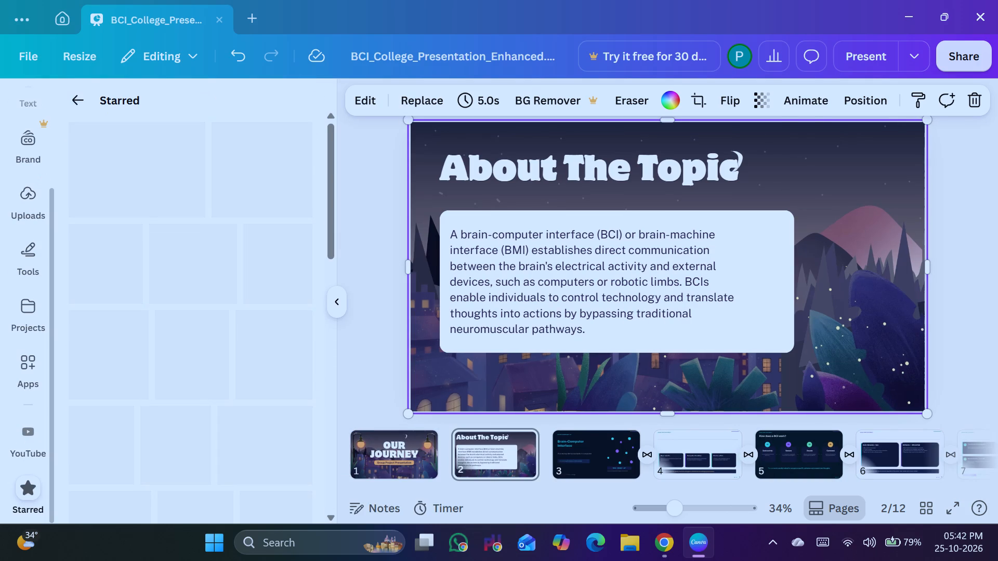
pyautogui.click(78, 102)
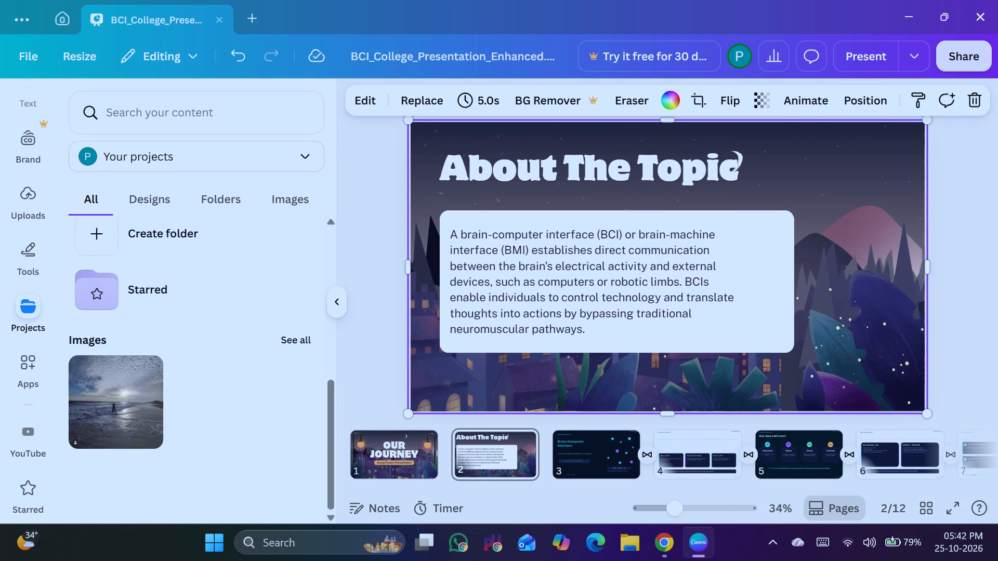
pyautogui.click(297, 350)
pyautogui.click(296, 341)
pyautogui.click(224, 196)
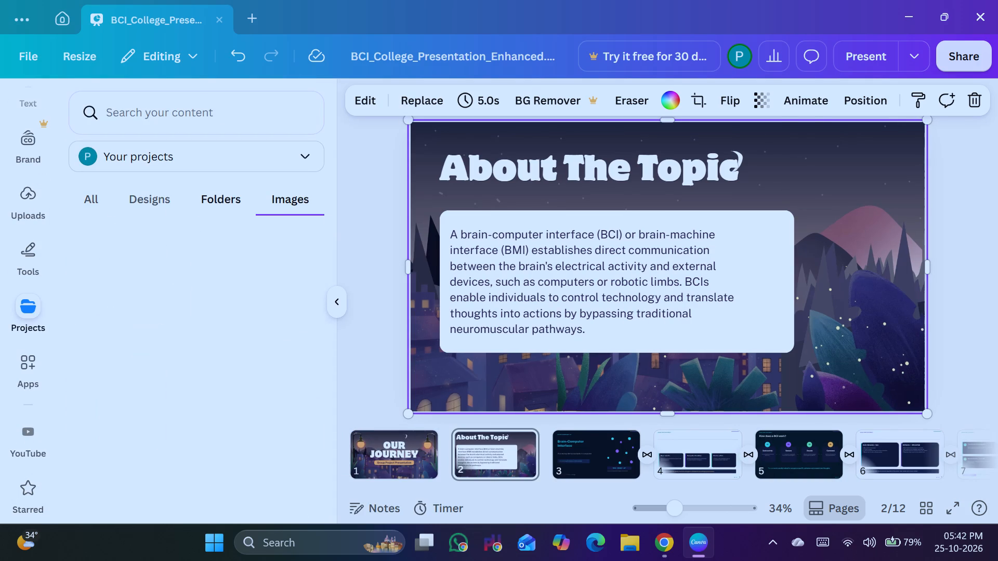
# Look through the saved designs in your projects for reusable content.
pyautogui.click(156, 203)
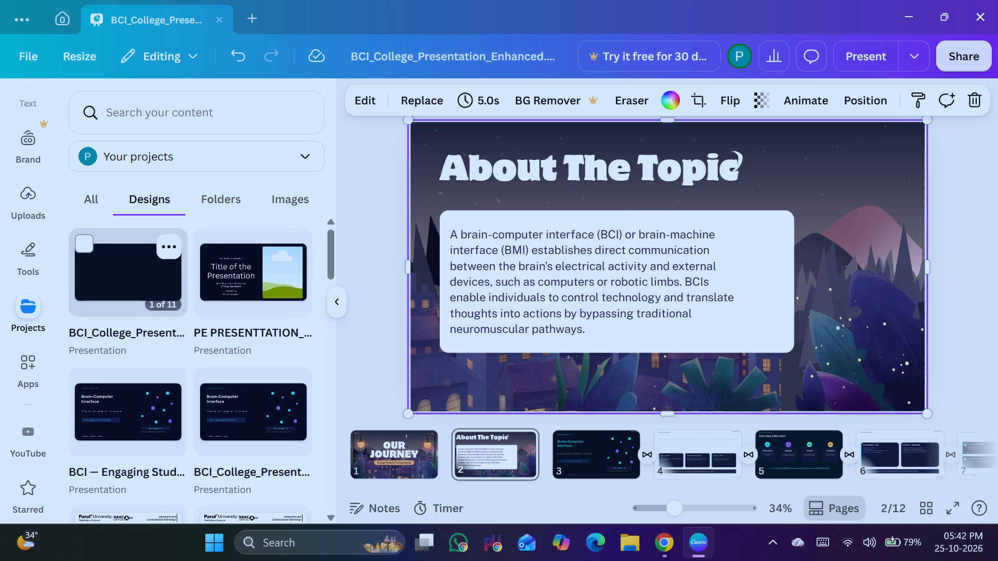
pyautogui.scroll(-3, 229, 318)
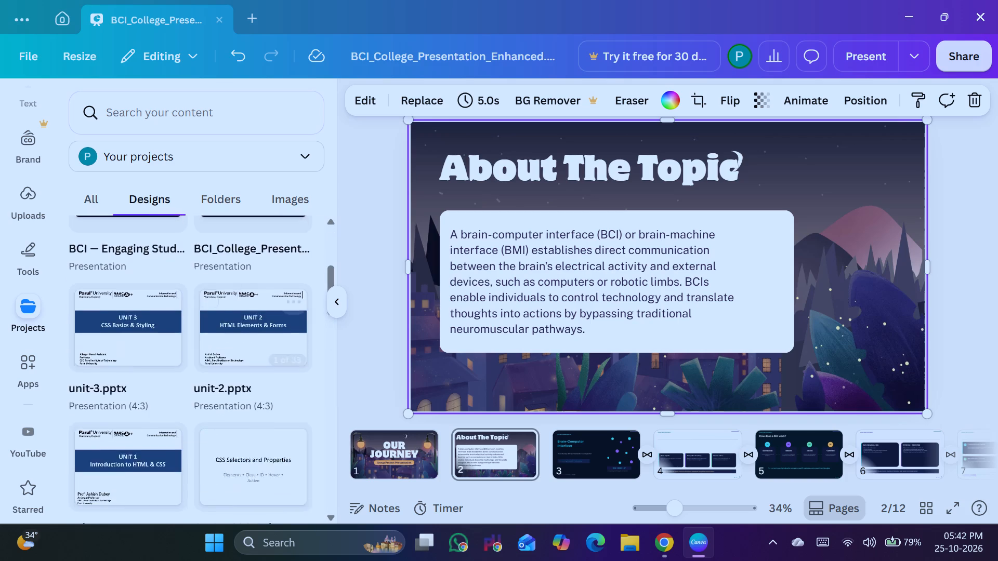
pyautogui.scroll(-5, 229, 318)
pyautogui.scroll(8, 229, 318)
pyautogui.scroll(-13, 234, 279)
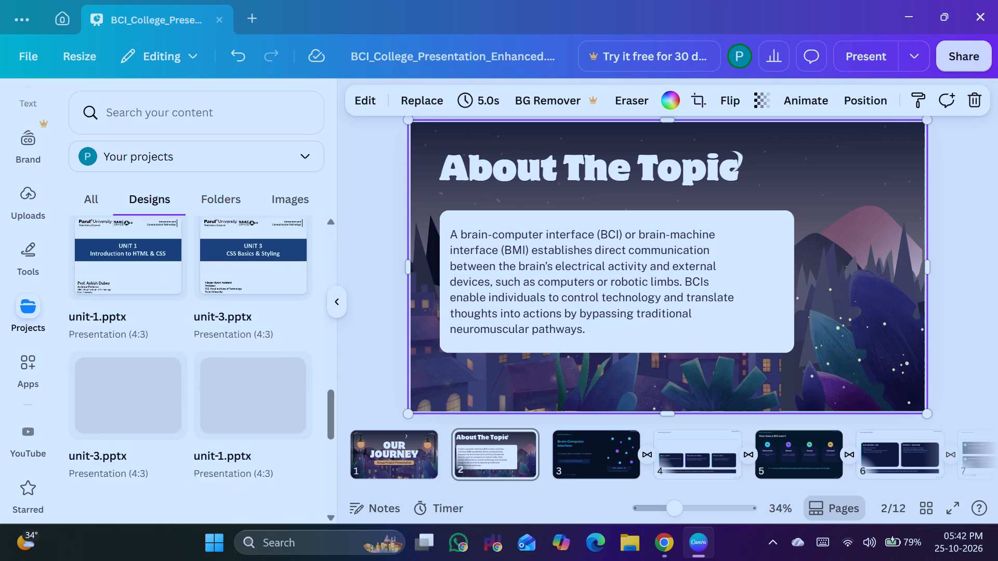
pyautogui.scroll(-9, 231, 286)
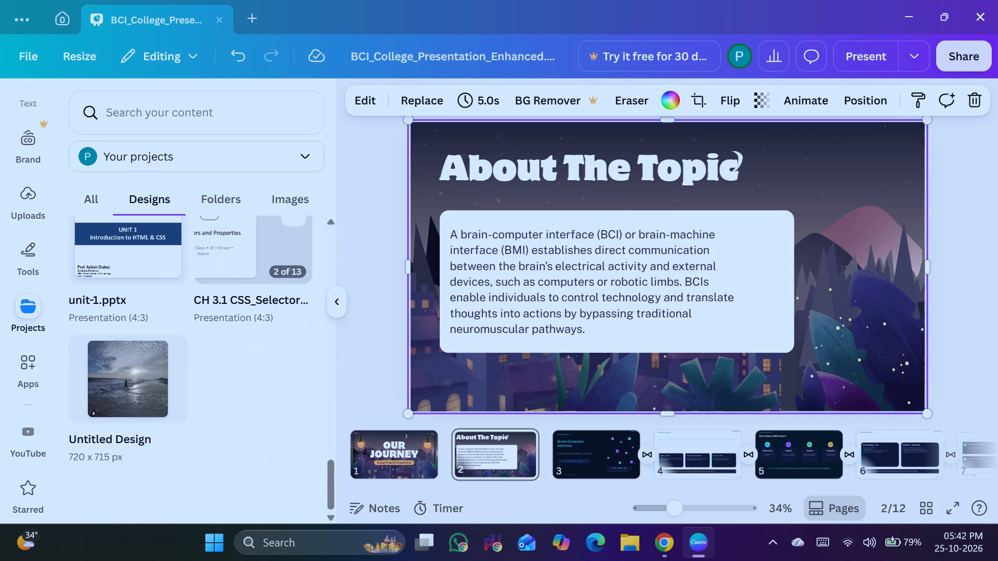
pyautogui.scroll(2, 201, 314)
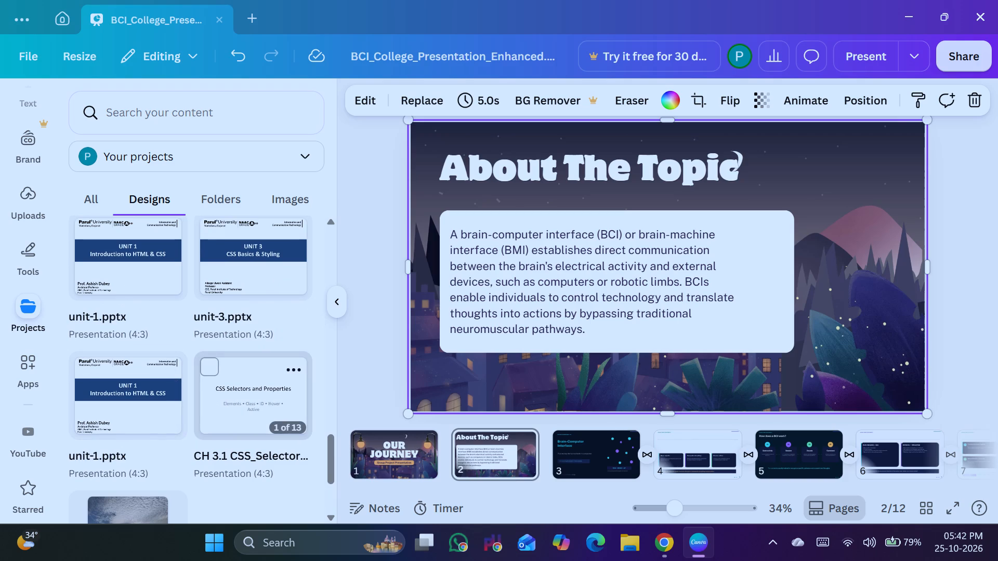
pyautogui.scroll(2, 227, 367)
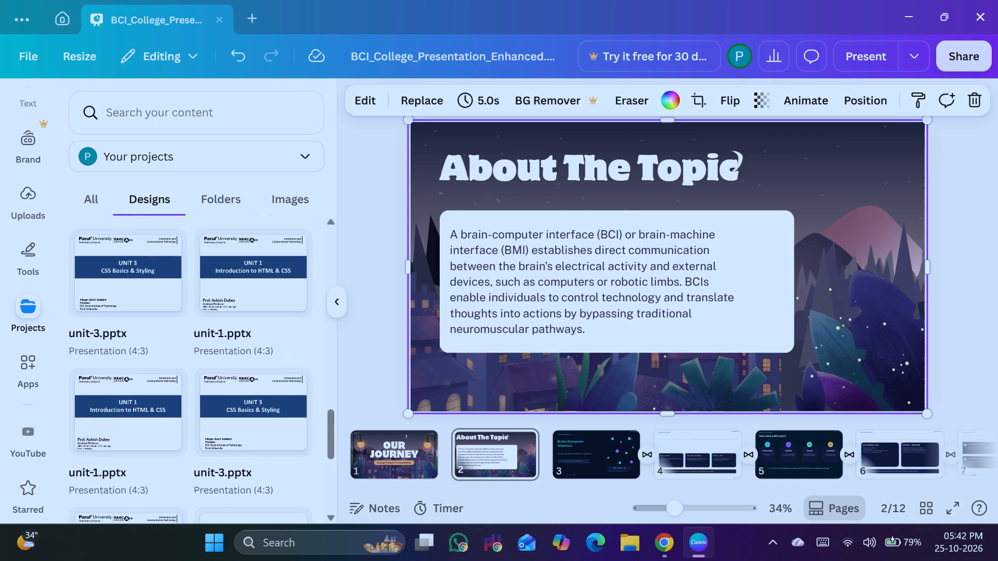
pyautogui.scroll(6, 226, 365)
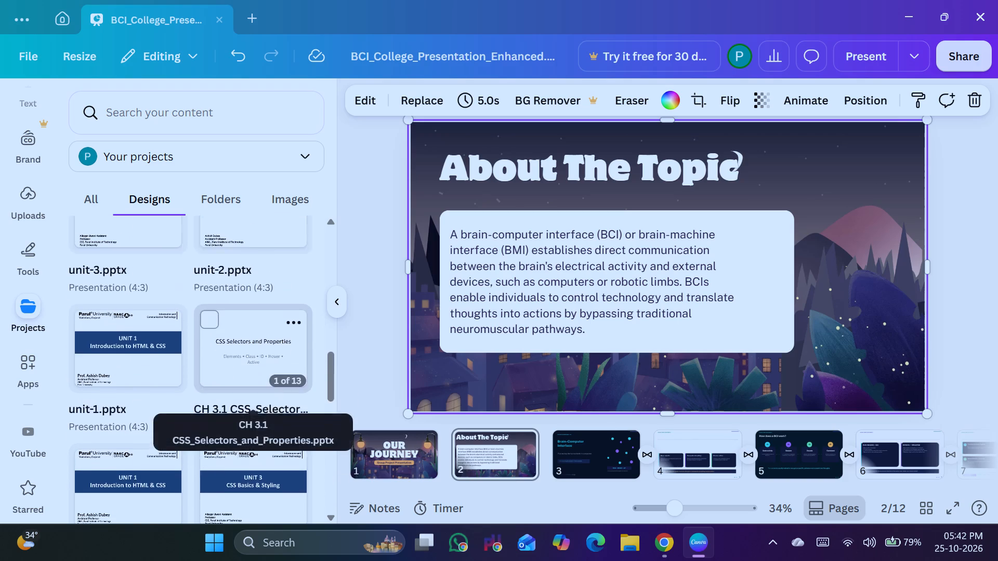
pyautogui.scroll(3, 225, 359)
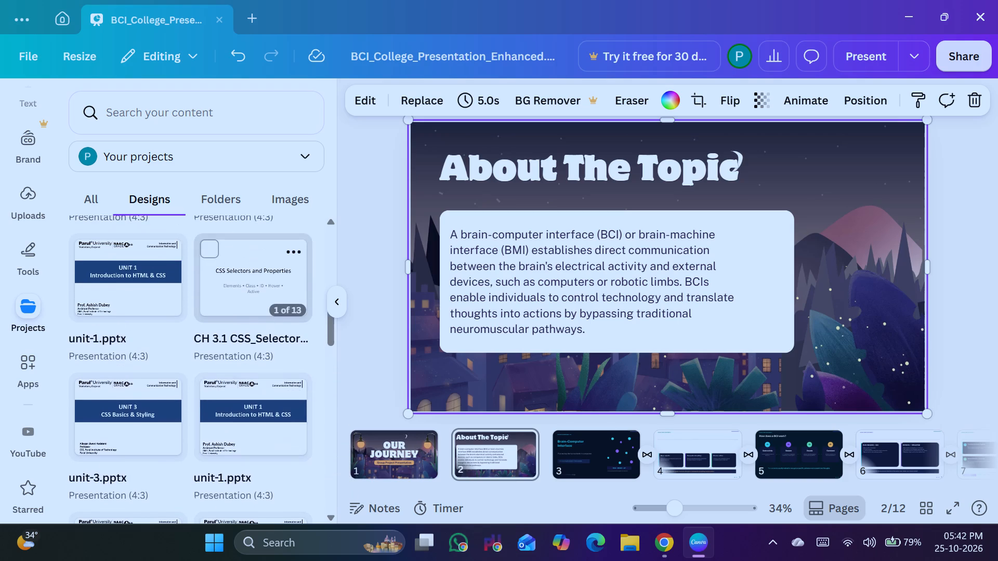
pyautogui.scroll(6, 220, 351)
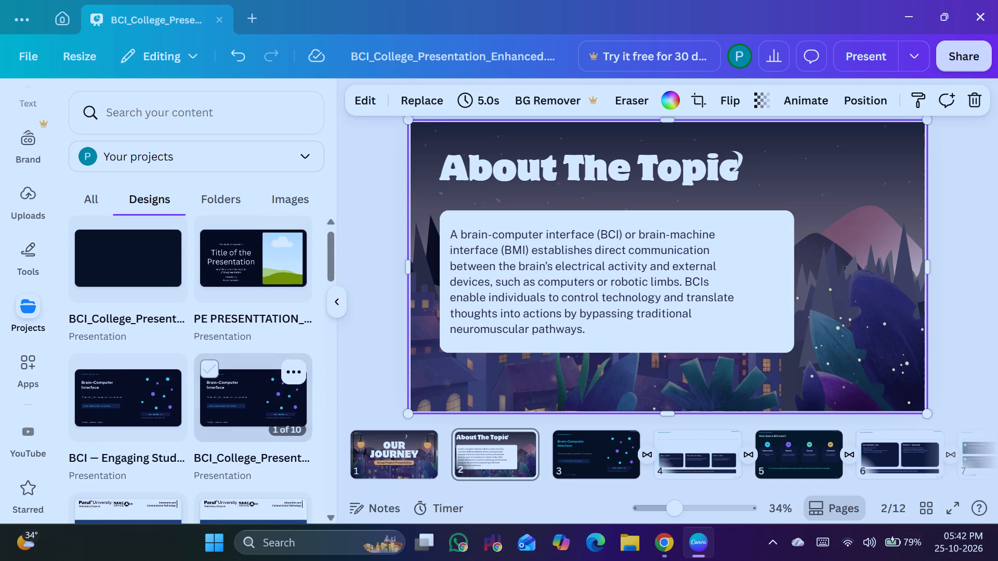
pyautogui.scroll(2, 220, 350)
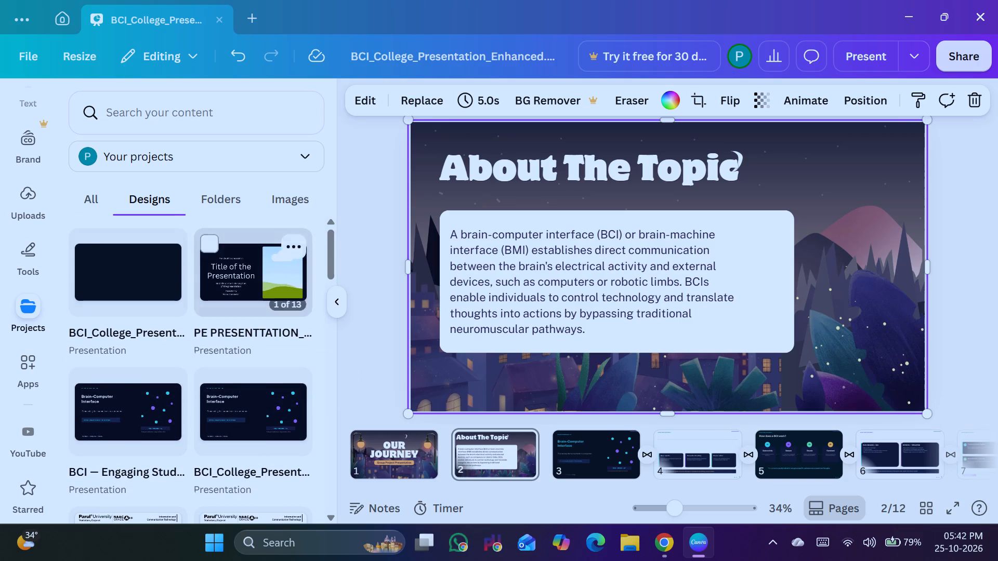
# Insert the uploaded image of the man in an electrode cap facing a glowing brain onto page 2.
pyautogui.click(30, 199)
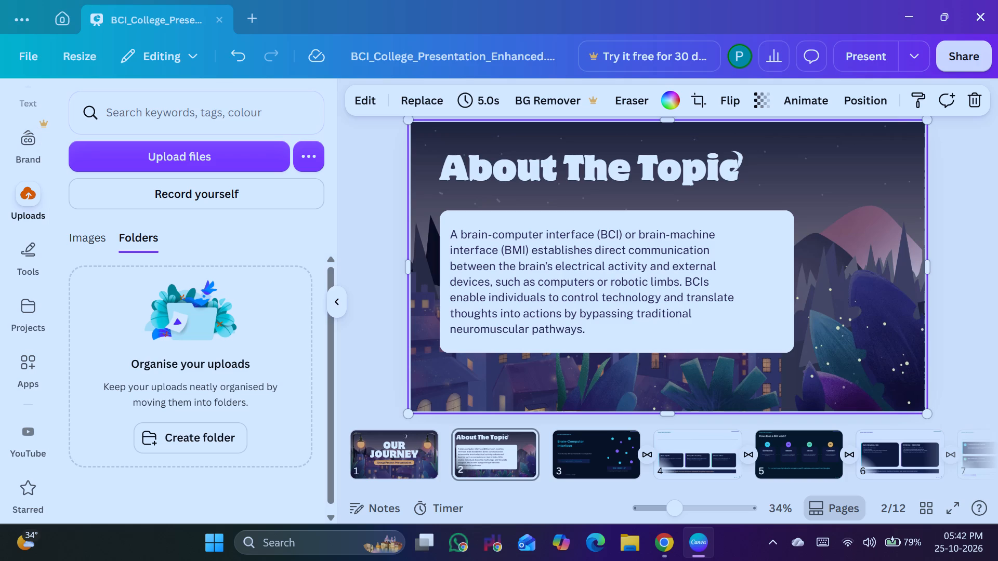
pyautogui.scroll(-5, 185, 352)
pyautogui.scroll(5, 188, 350)
pyautogui.click(102, 238)
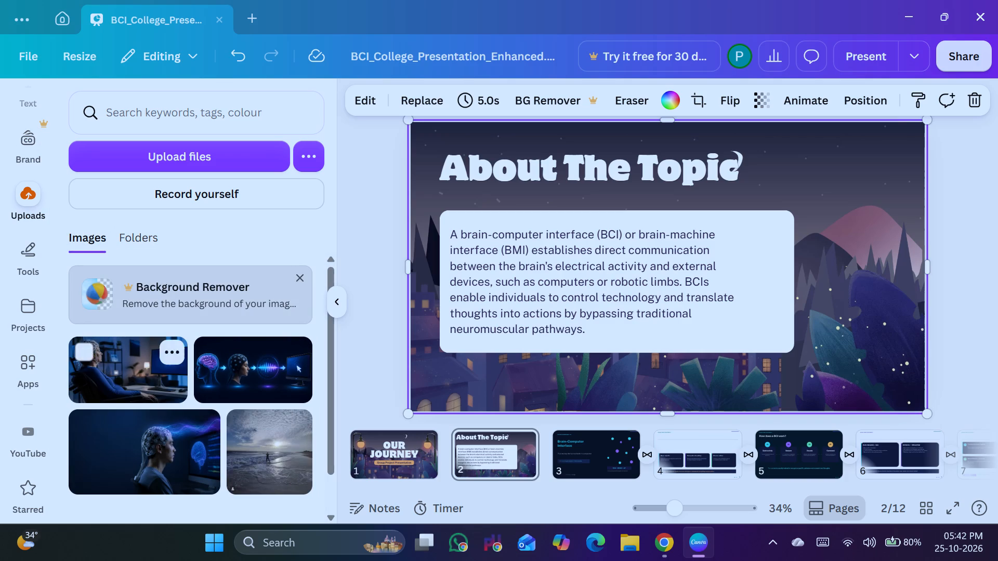
pyautogui.click(152, 439)
pyautogui.click(154, 448)
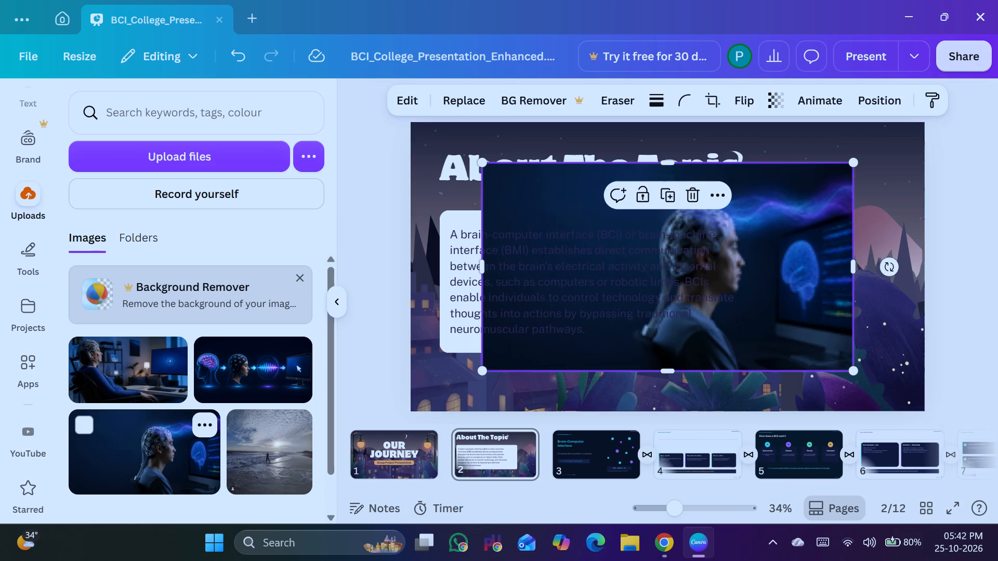
# Enlarge the inserted electrode-cap image until it covers the whole of page 2.
pyautogui.moveTo(667, 162); pyautogui.dragTo(668, 164)
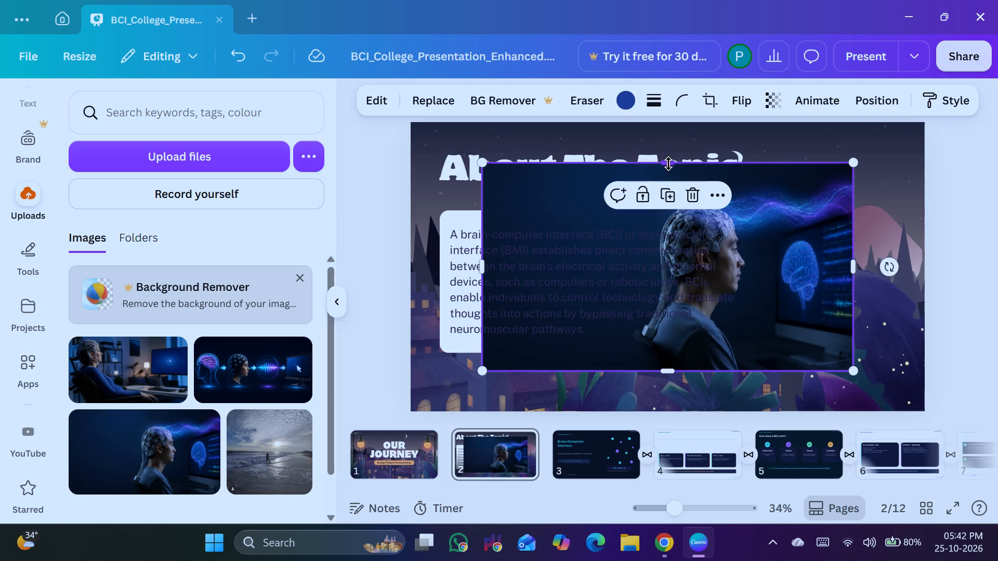
pyautogui.moveTo(668, 164); pyautogui.dragTo(655, 125)
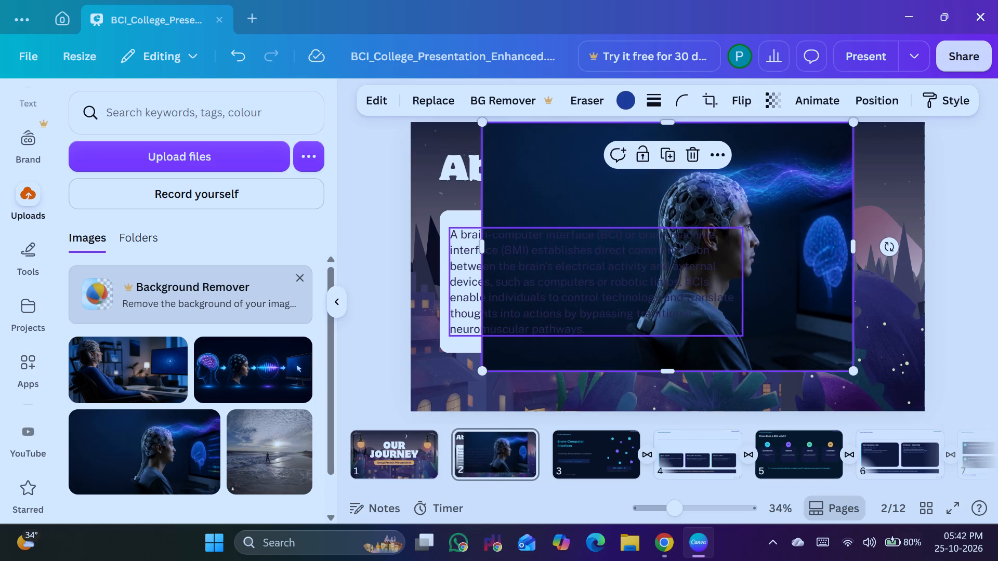
pyautogui.moveTo(486, 244); pyautogui.dragTo(414, 285)
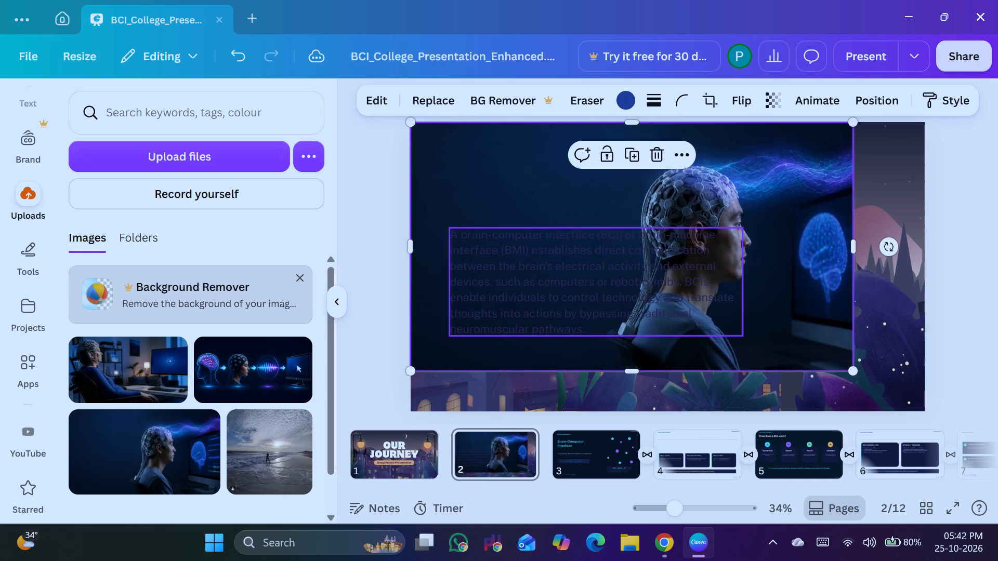
pyautogui.moveTo(631, 368); pyautogui.dragTo(648, 409)
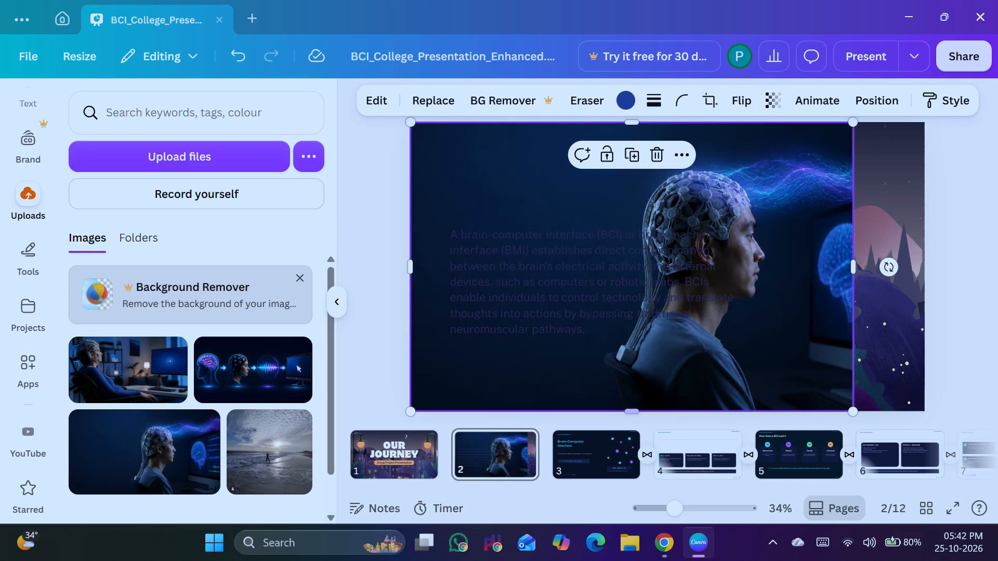
pyautogui.moveTo(851, 266); pyautogui.dragTo(923, 279)
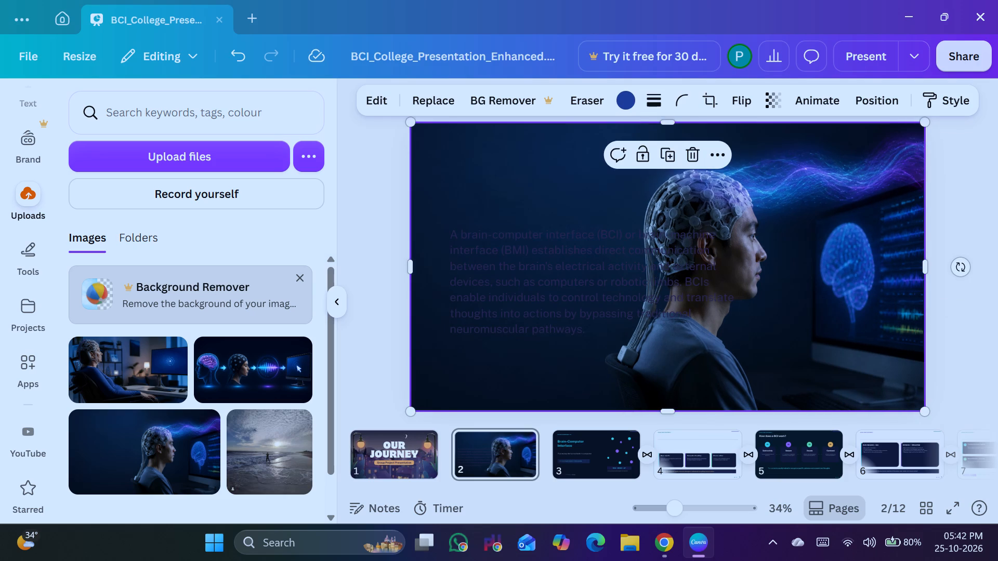
# Examine the transparency, flip, background removal, replacement and editing options for the page-filling image.
pyautogui.click(770, 104)
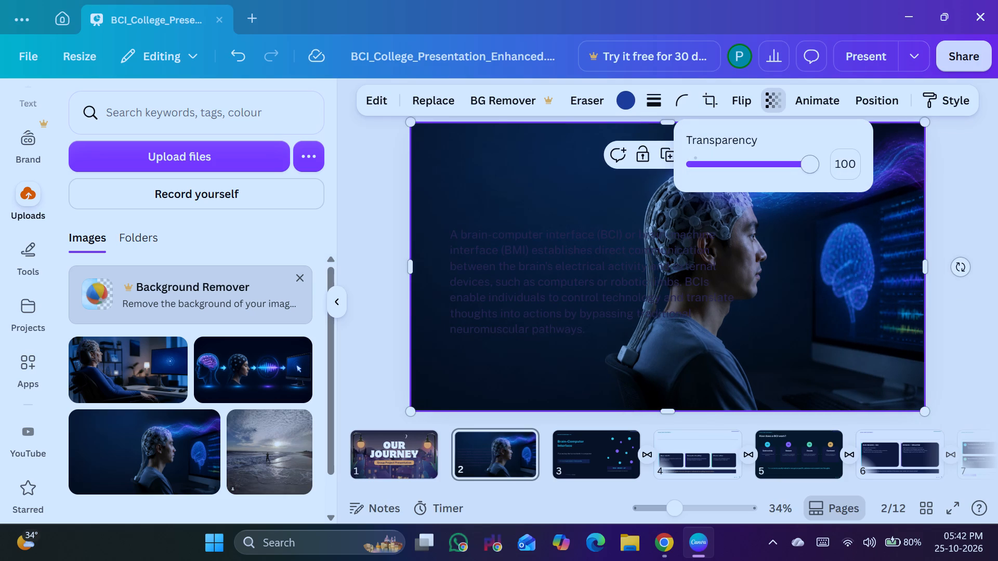
pyautogui.moveTo(807, 165); pyautogui.dragTo(844, 193)
pyautogui.moveTo(844, 193); pyautogui.dragTo(844, 194)
pyautogui.click(741, 100)
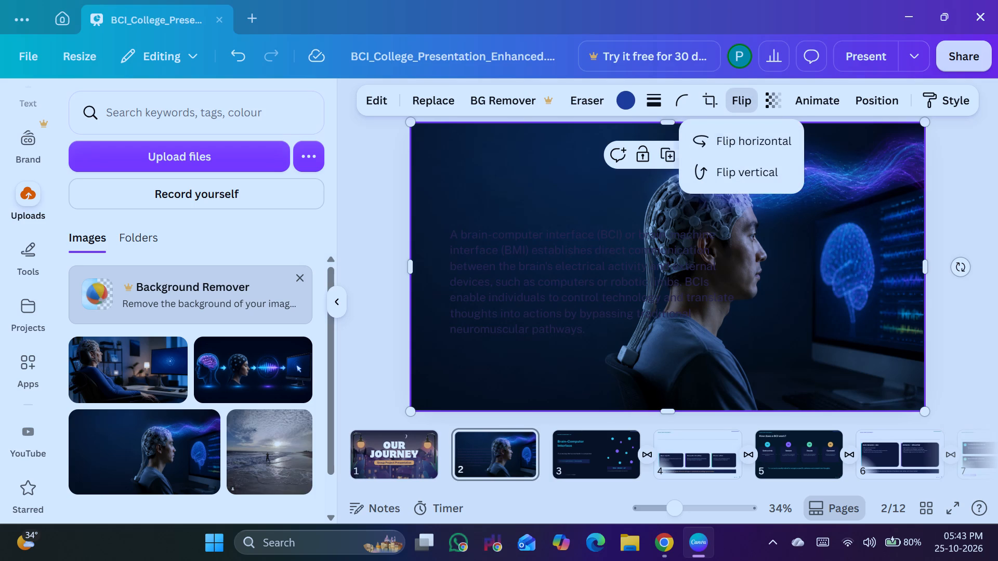
pyautogui.click(937, 181)
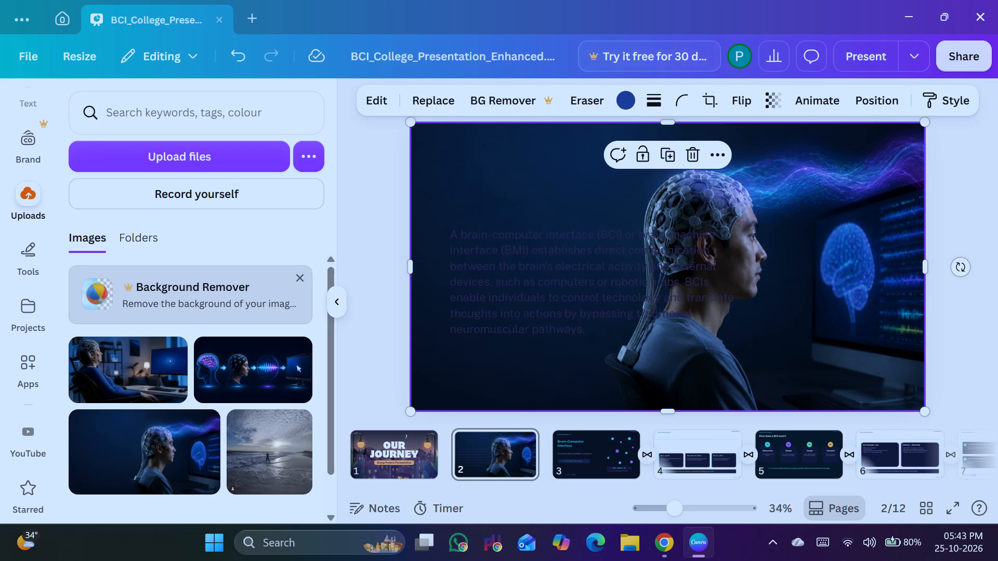
pyautogui.click(507, 97)
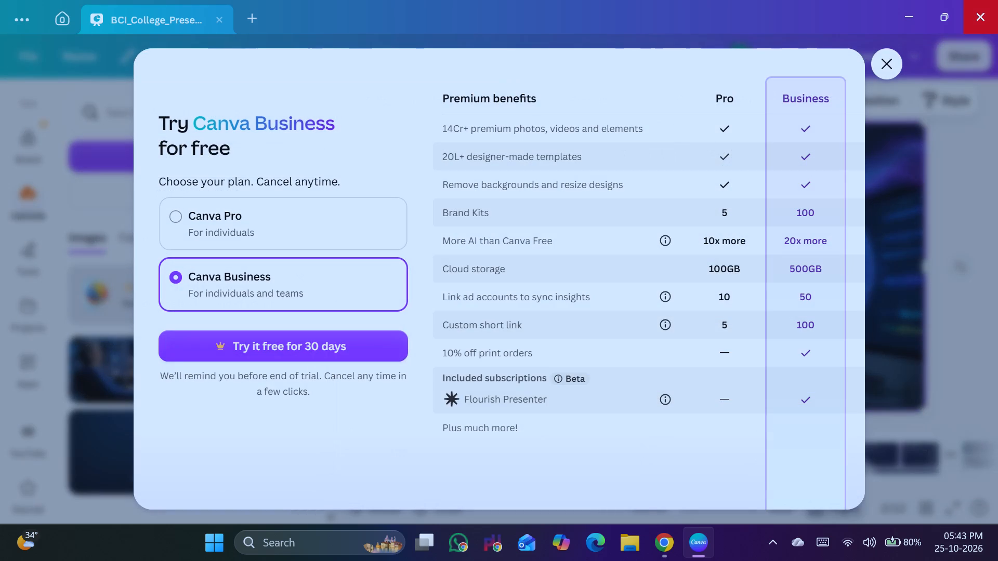
pyautogui.click(887, 58)
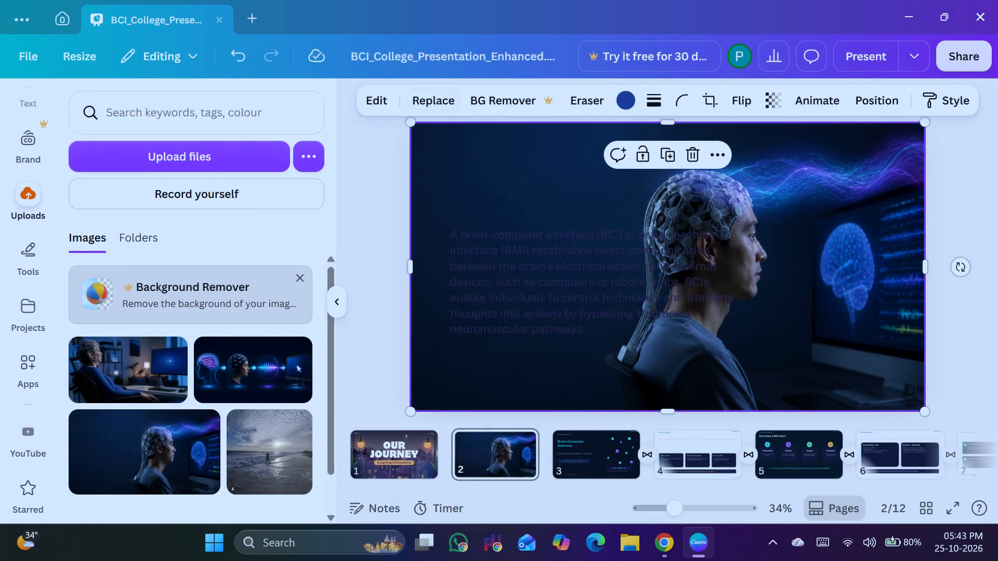
pyautogui.click(422, 97)
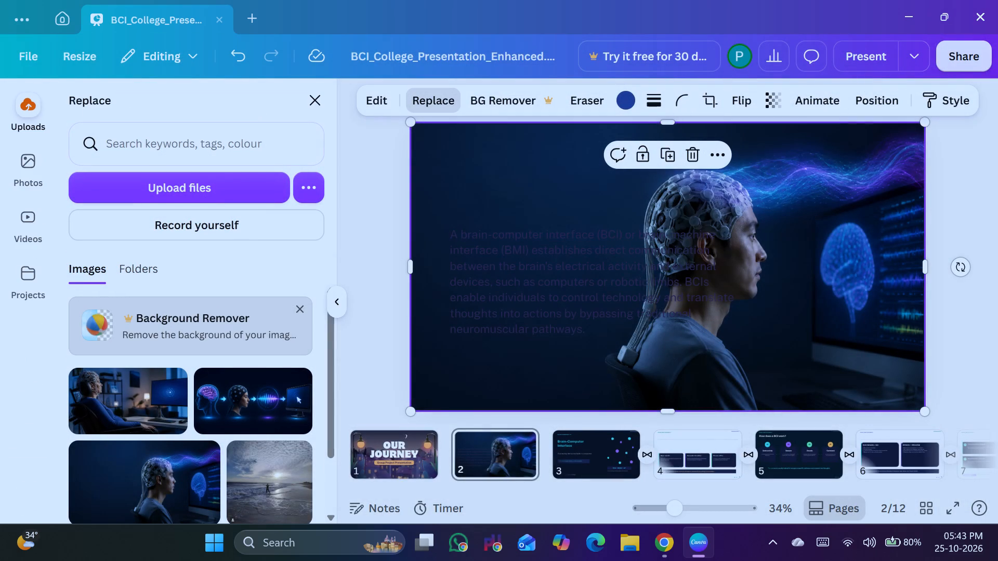
pyautogui.click(367, 99)
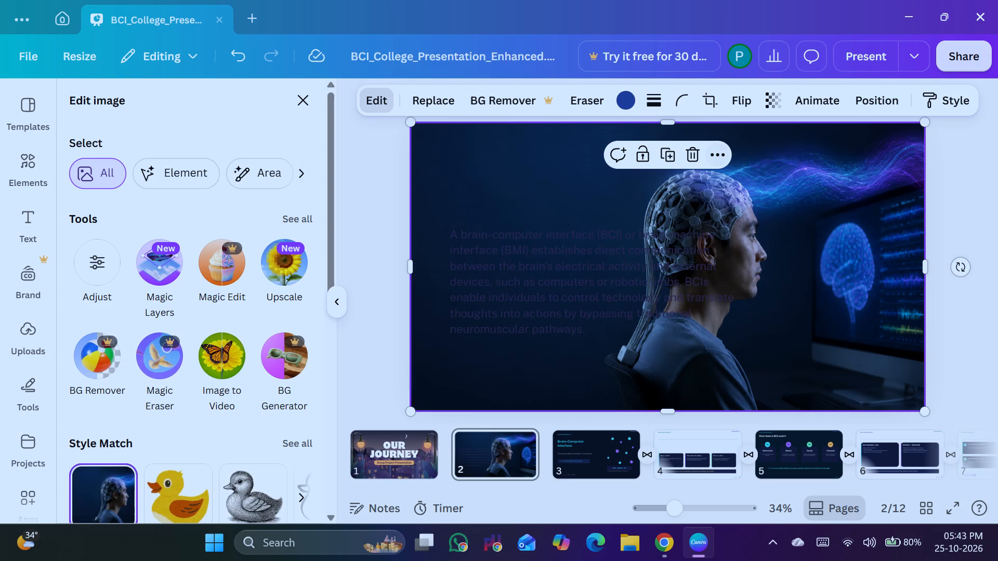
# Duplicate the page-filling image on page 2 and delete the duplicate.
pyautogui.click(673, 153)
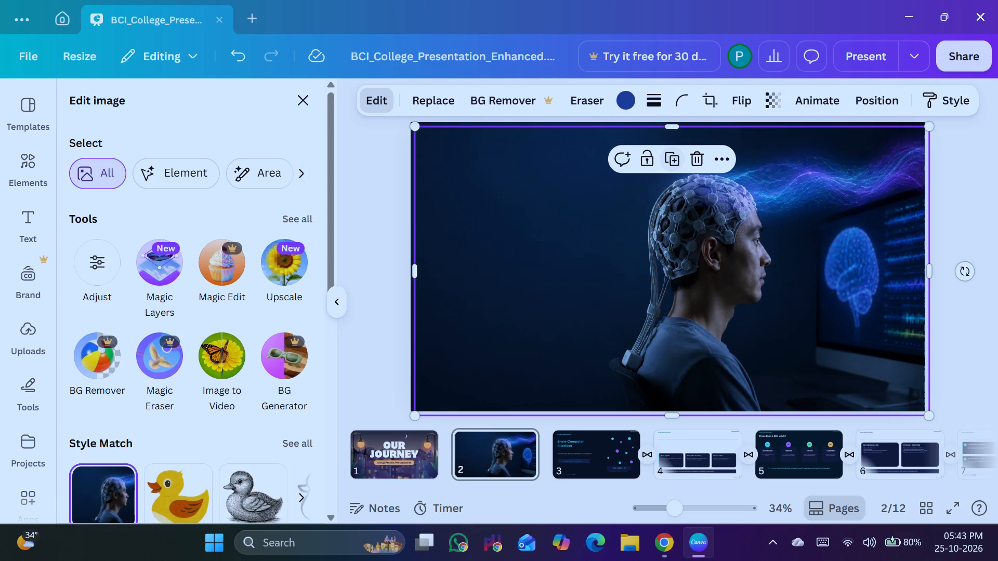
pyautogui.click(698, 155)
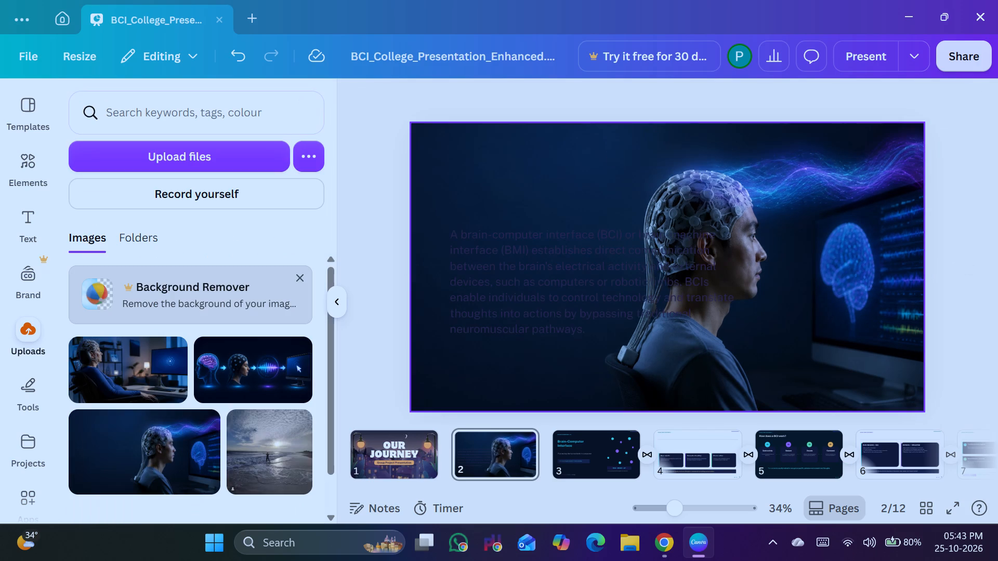
# Send the page-filling electrode-cap image to the back of page 2, behind the title and definition.
pyautogui.click(602, 149)
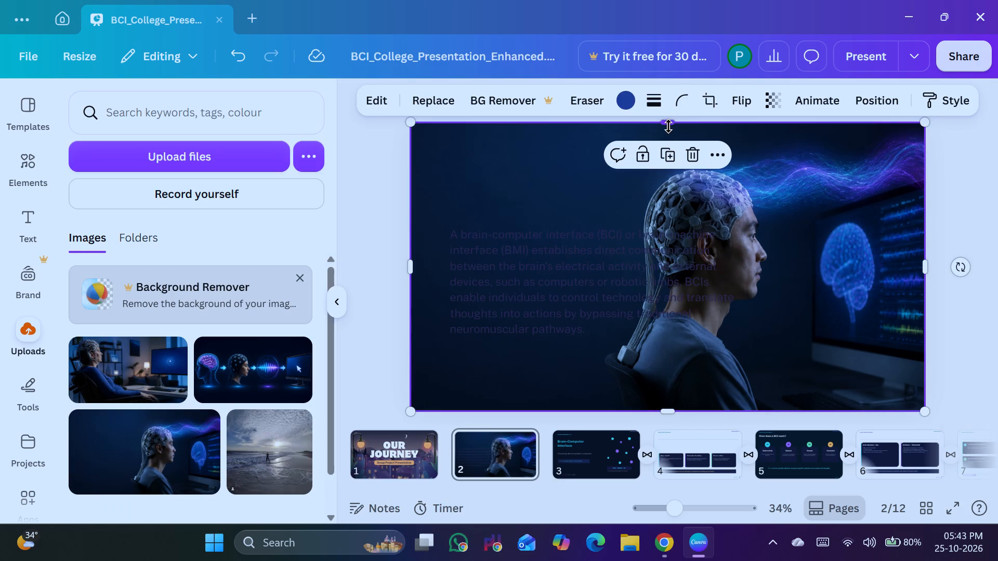
pyautogui.click(711, 154)
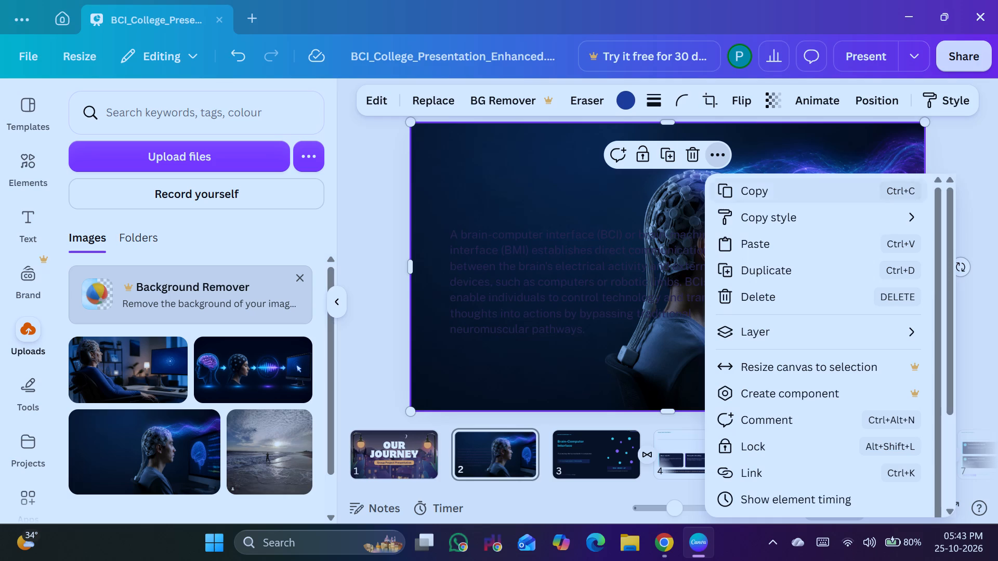
pyautogui.click(754, 336)
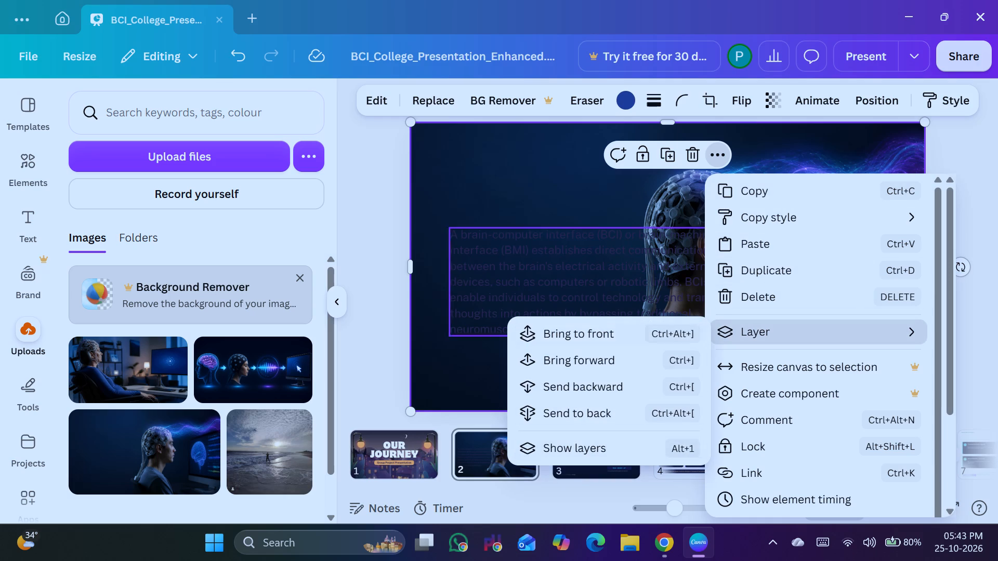
pyautogui.click(392, 213)
pyautogui.click(662, 189)
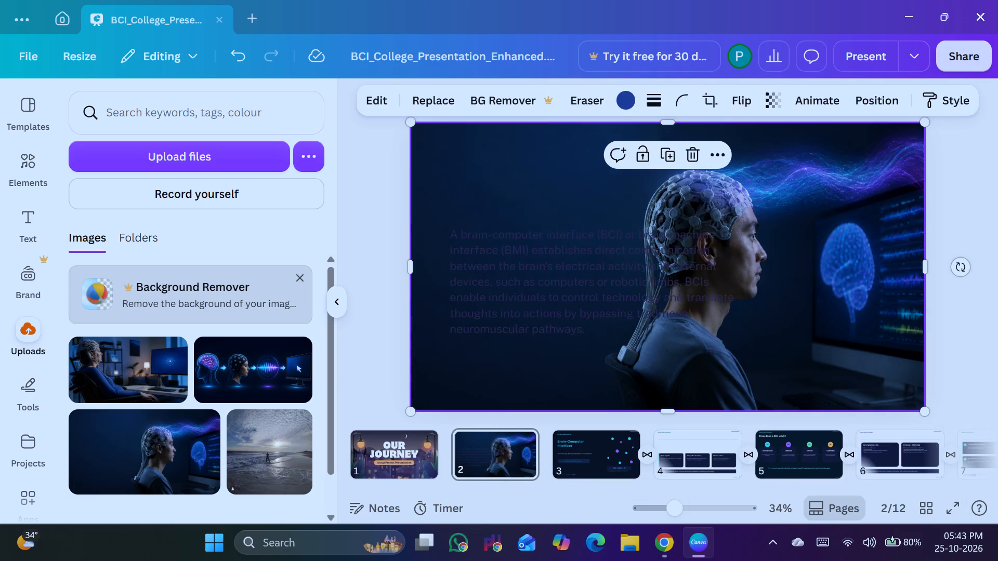
pyautogui.click(717, 151)
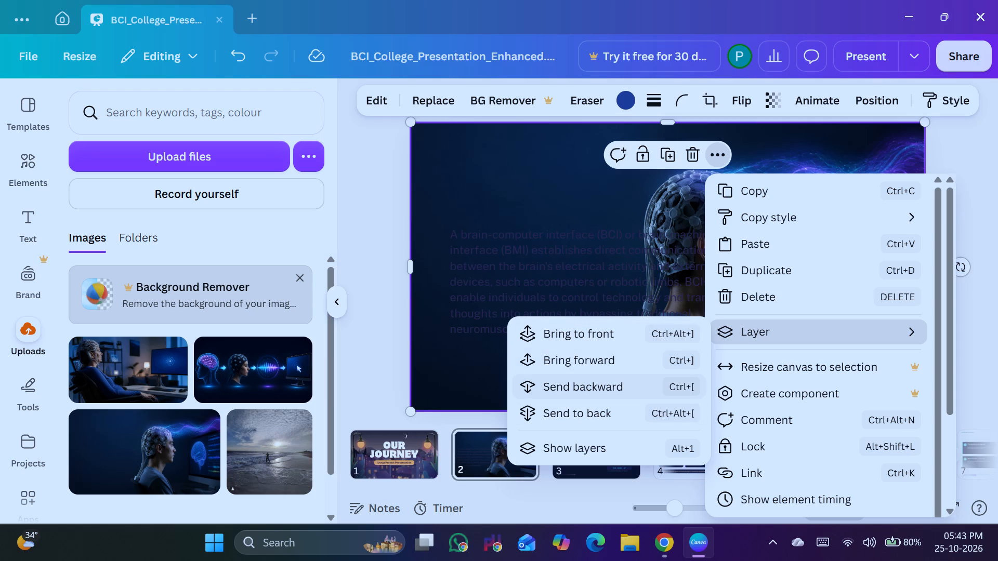
pyautogui.click(572, 413)
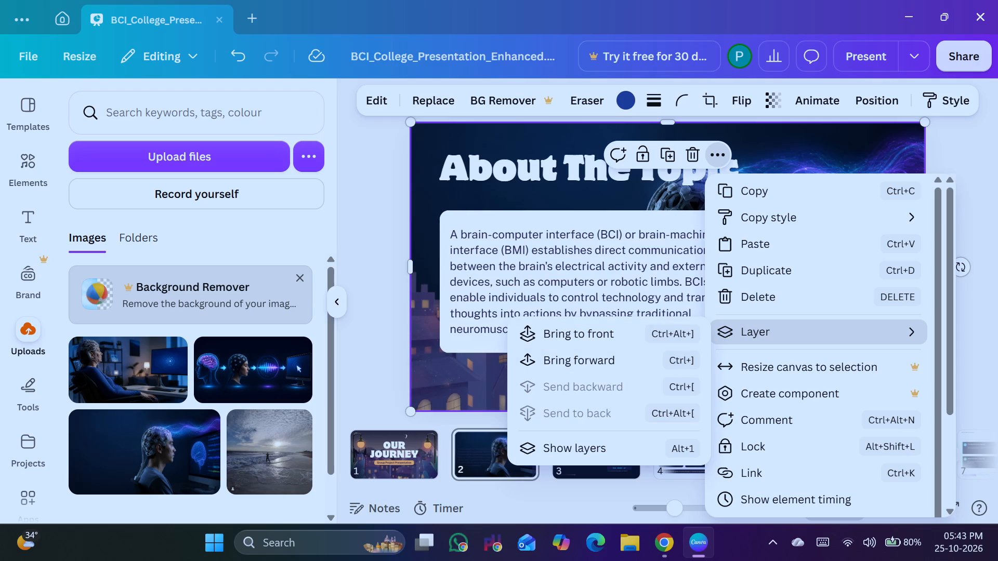
pyautogui.click(379, 273)
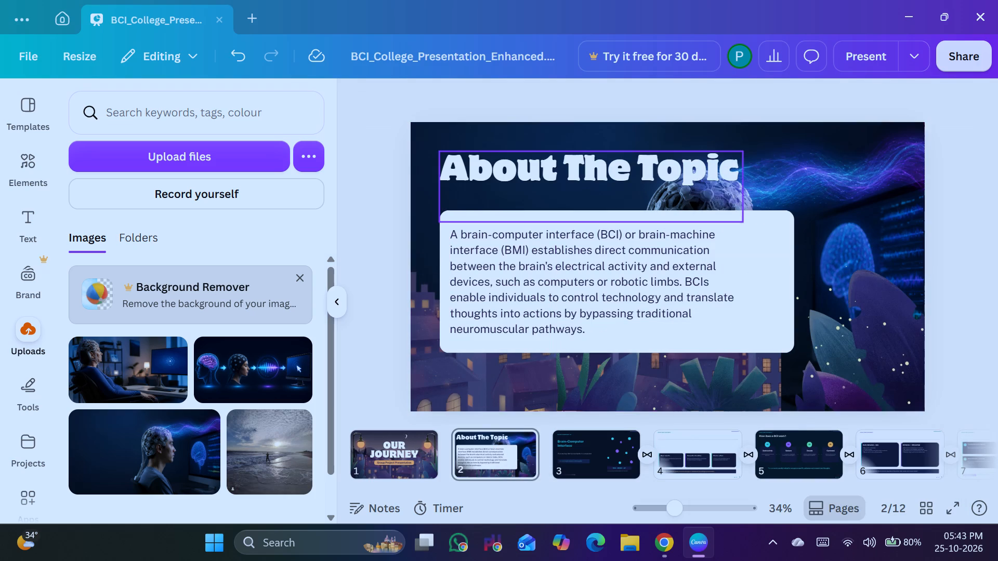
# Delete the template's purple village buildings illustration along the lower part of page 2.
pyautogui.click(539, 390)
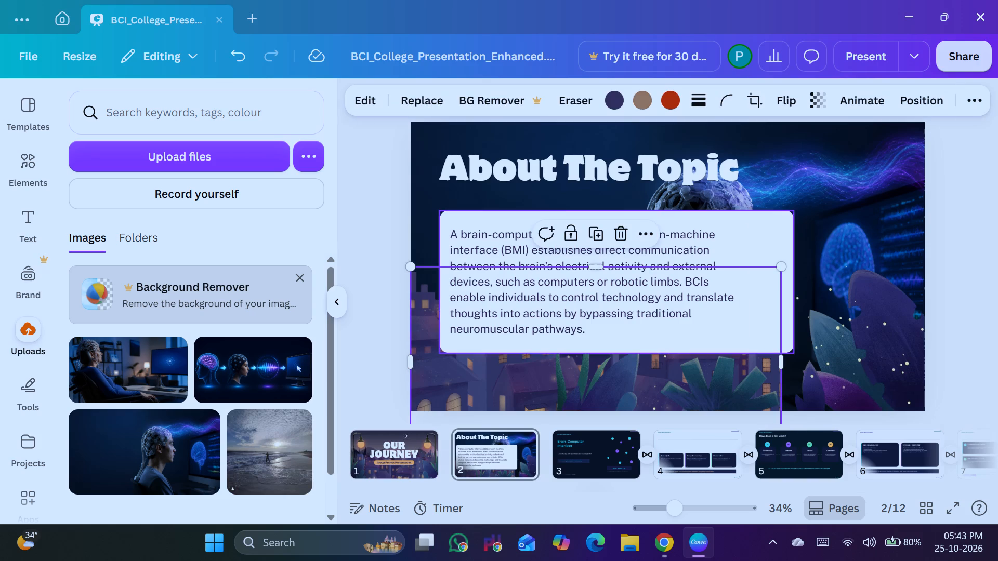
pyautogui.click(626, 236)
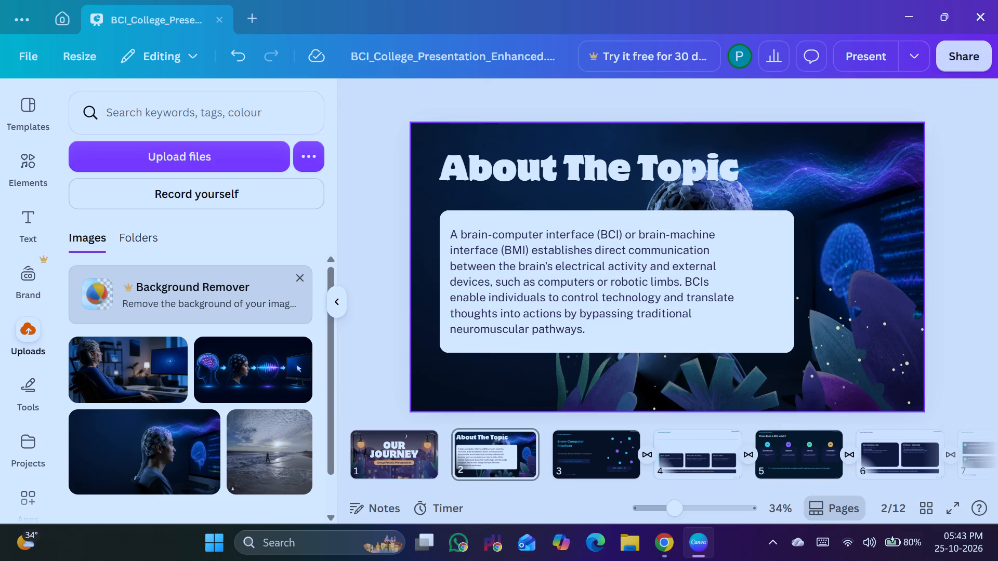
# Set the transparency of the light rounded panel behind the BCI definition to 0.
pyautogui.click(752, 242)
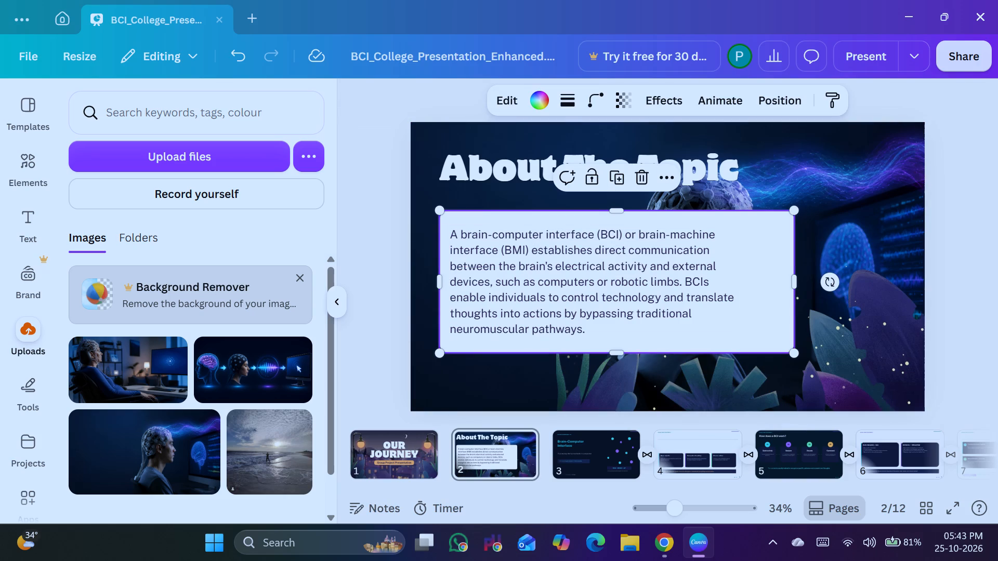
pyautogui.click(623, 102)
pyautogui.moveTo(663, 169); pyautogui.dragTo(514, 172)
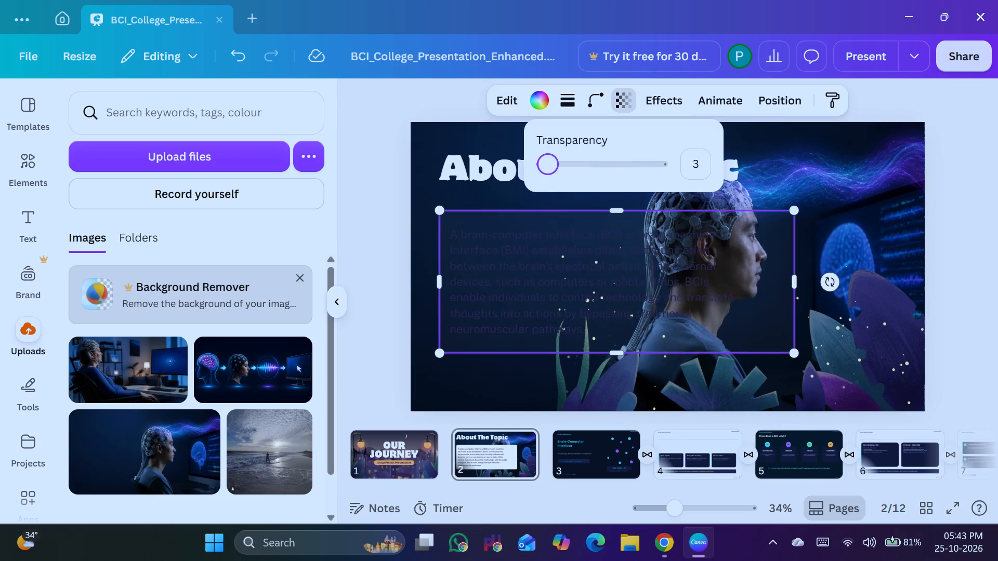
pyautogui.moveTo(514, 172); pyautogui.dragTo(524, 175)
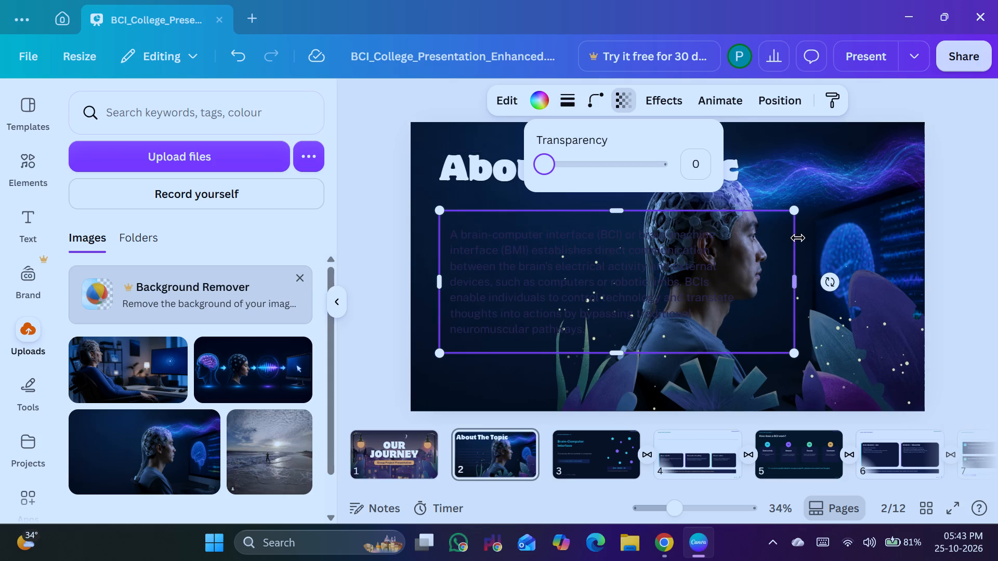
# Try pale blue, cyan, teal and dark text colours on the BCI definition and settle on a muted light blue.
pyautogui.click(492, 176)
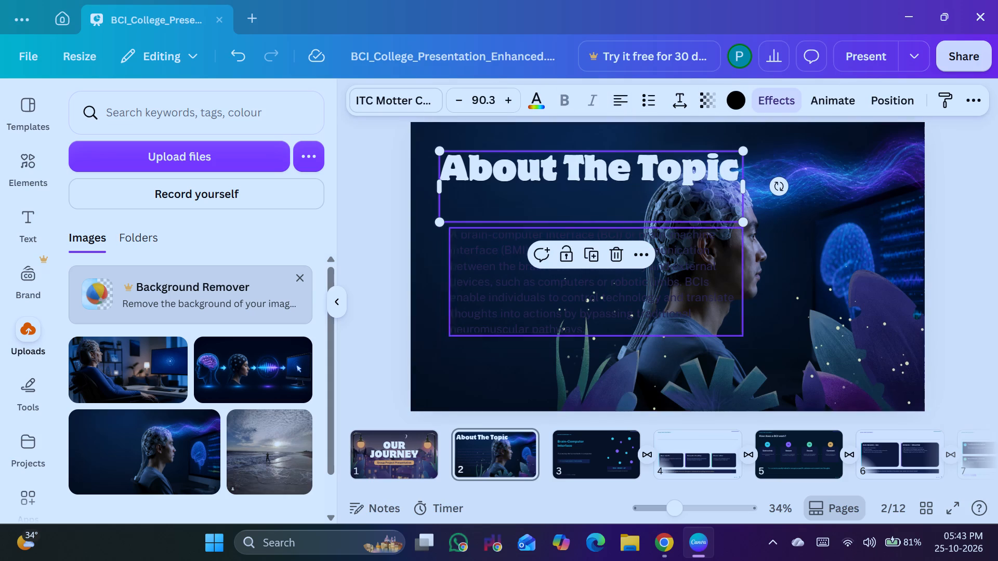
pyautogui.click(516, 296)
pyautogui.click(540, 95)
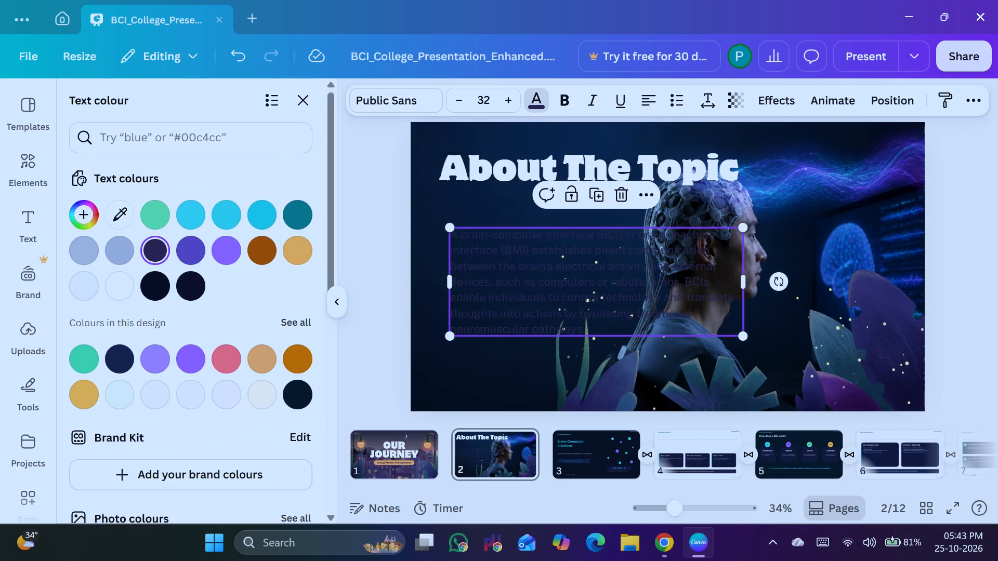
pyautogui.click(84, 285)
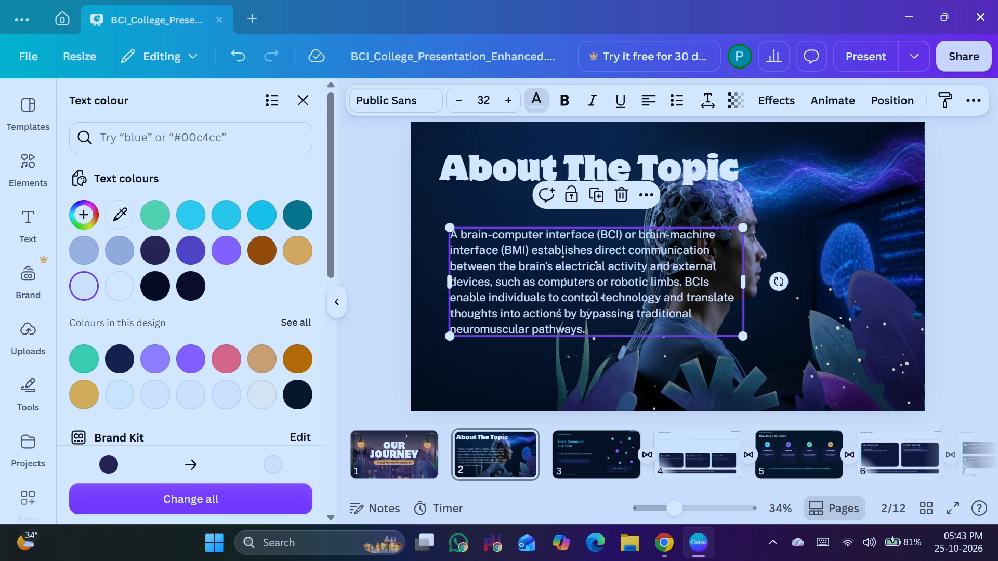
pyautogui.click(929, 323)
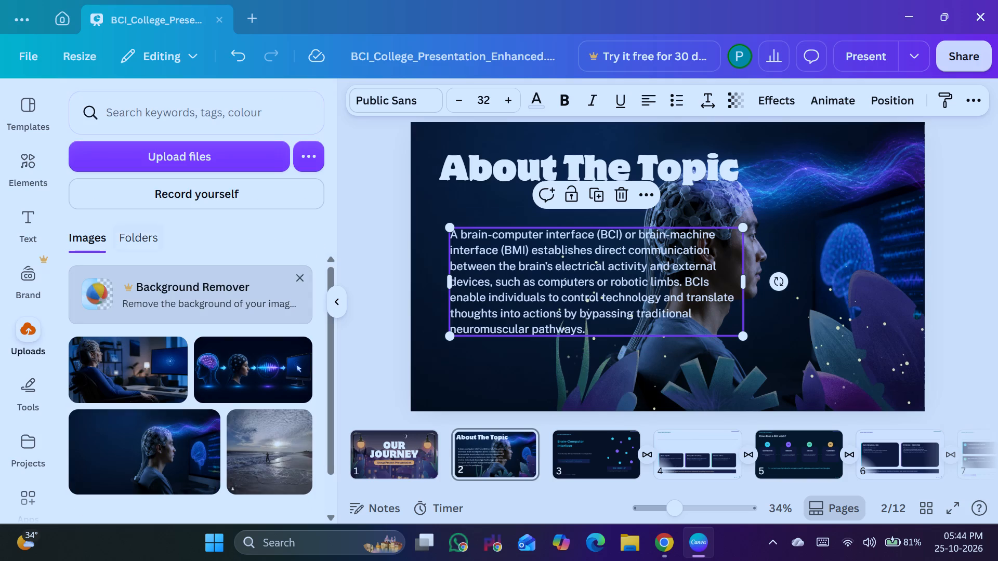
pyautogui.click(541, 96)
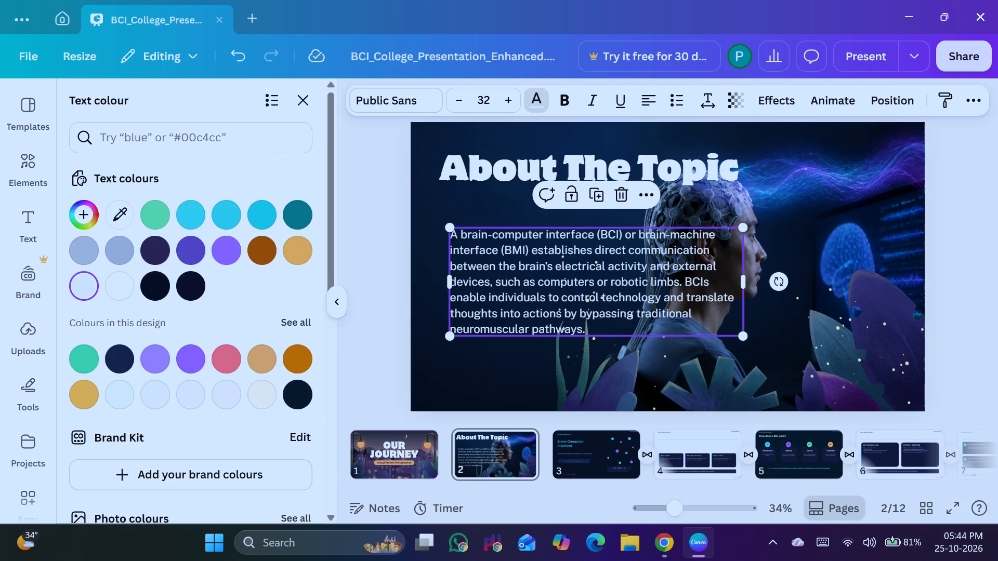
pyautogui.click(230, 215)
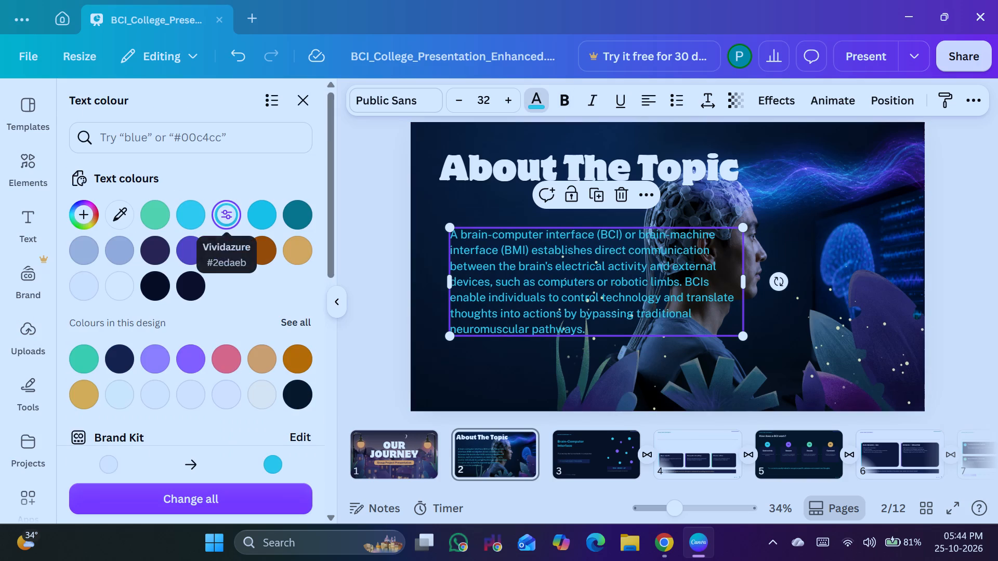
pyautogui.moveTo(276, 219); pyautogui.dragTo(271, 217)
pyautogui.click(296, 217)
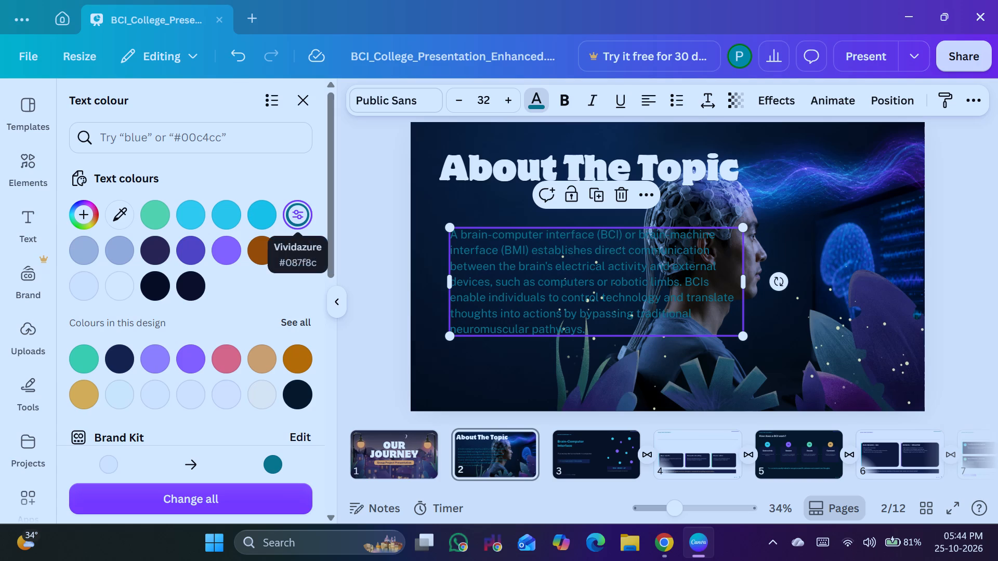
pyautogui.click(151, 244)
pyautogui.click(116, 250)
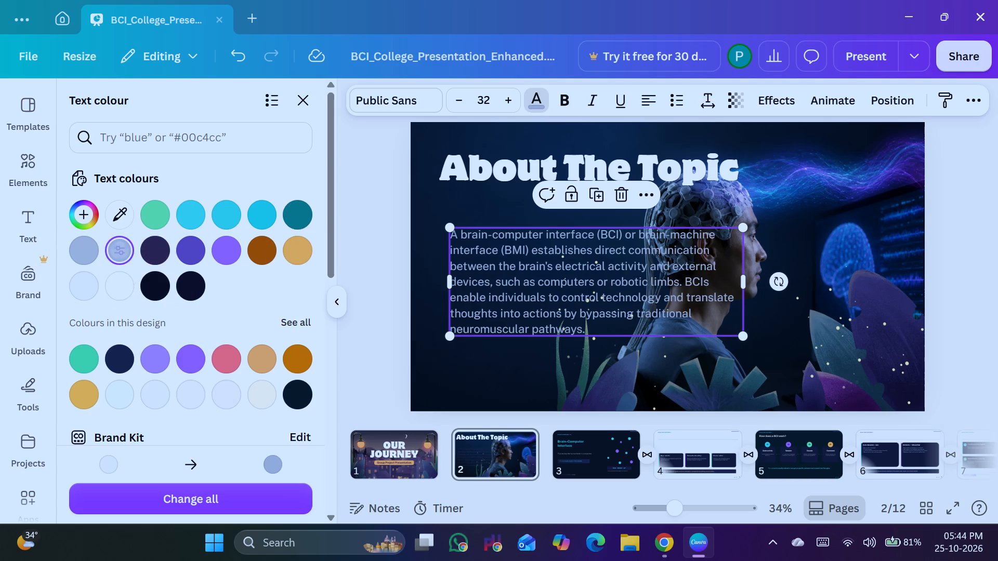
# Shrink the "About The Topic" title to a font size of about 83.8.
pyautogui.click(598, 155)
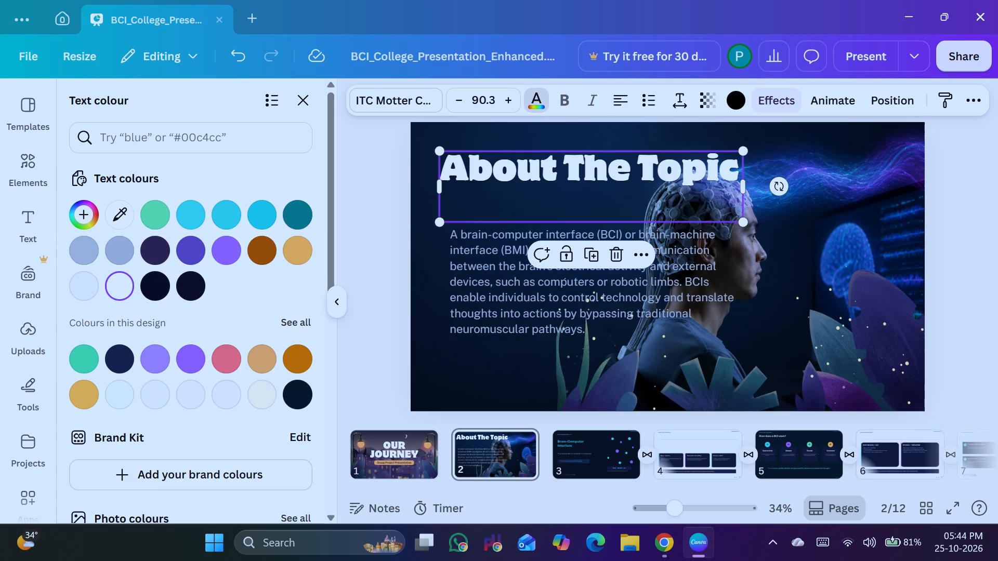
pyautogui.moveTo(743, 222); pyautogui.dragTo(721, 210)
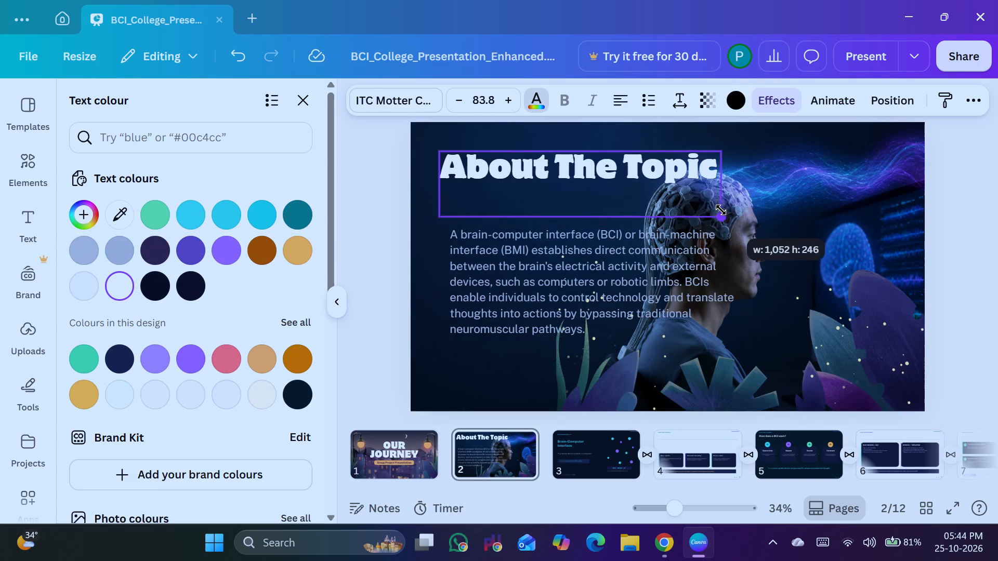
pyautogui.moveTo(721, 210); pyautogui.dragTo(724, 203)
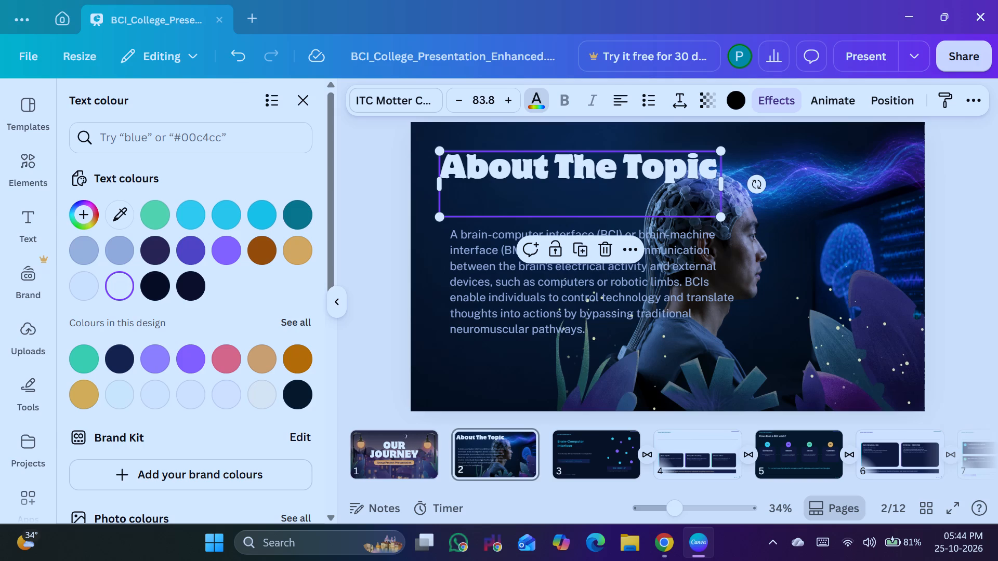
# Try pale, dark, purple, cyan and green colours on the "About The Topic" title and settle on Pastel greyblue #b4c1dc.
pyautogui.click(537, 113)
pyautogui.click(87, 274)
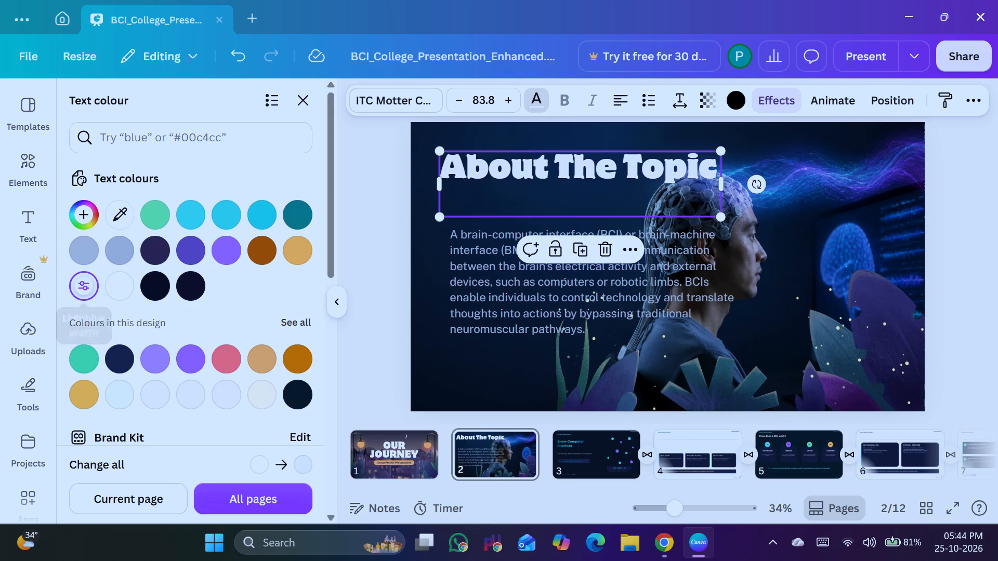
pyautogui.click(117, 254)
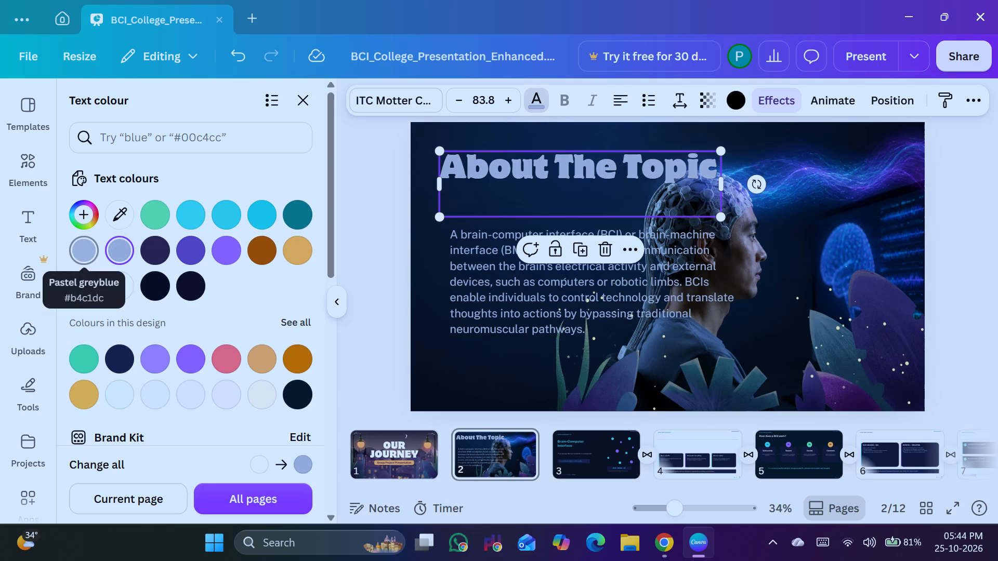
pyautogui.click(79, 236)
pyautogui.click(191, 283)
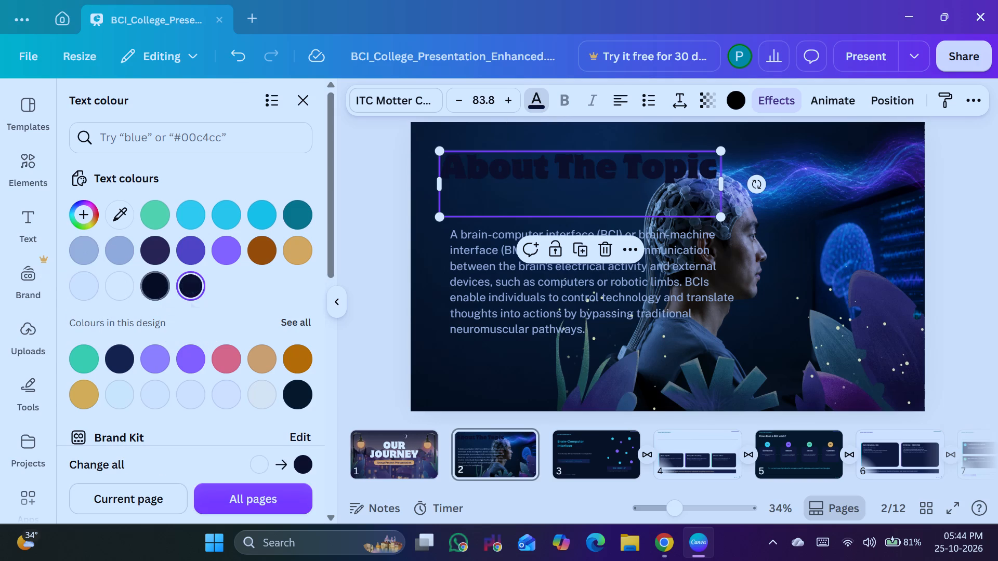
pyautogui.click(168, 287)
pyautogui.click(161, 252)
pyautogui.click(196, 257)
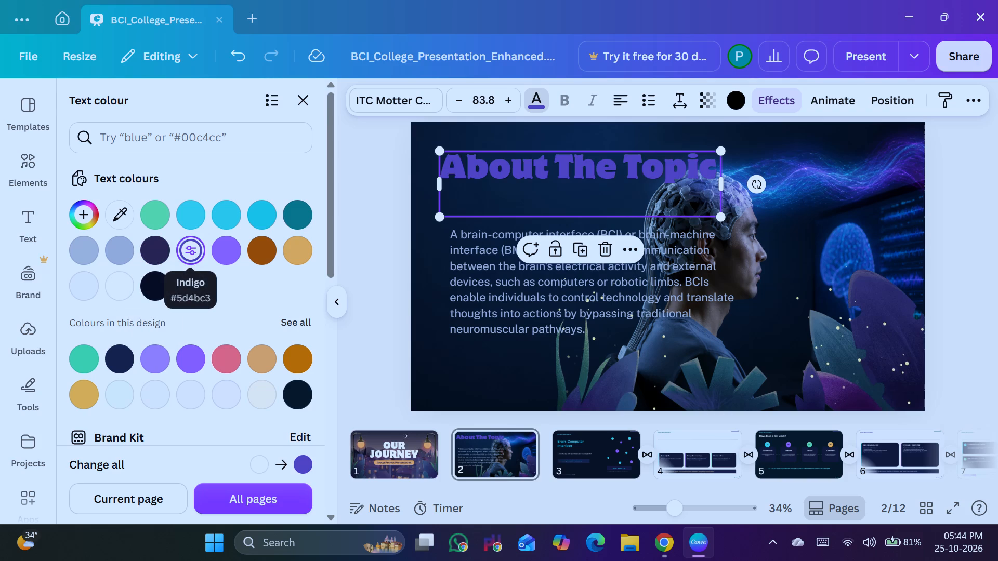
pyautogui.click(233, 252)
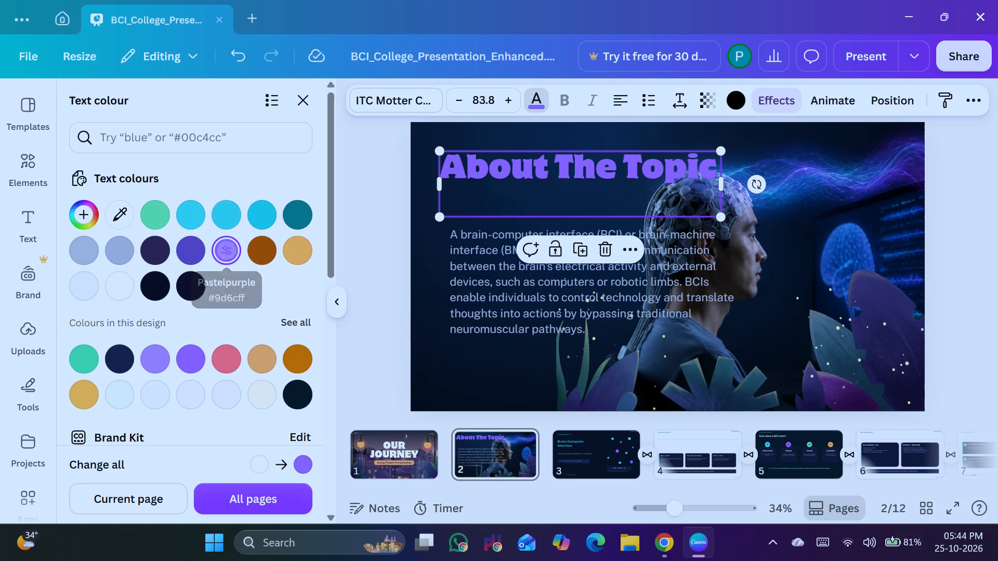
pyautogui.click(224, 220)
pyautogui.click(195, 208)
pyautogui.click(160, 215)
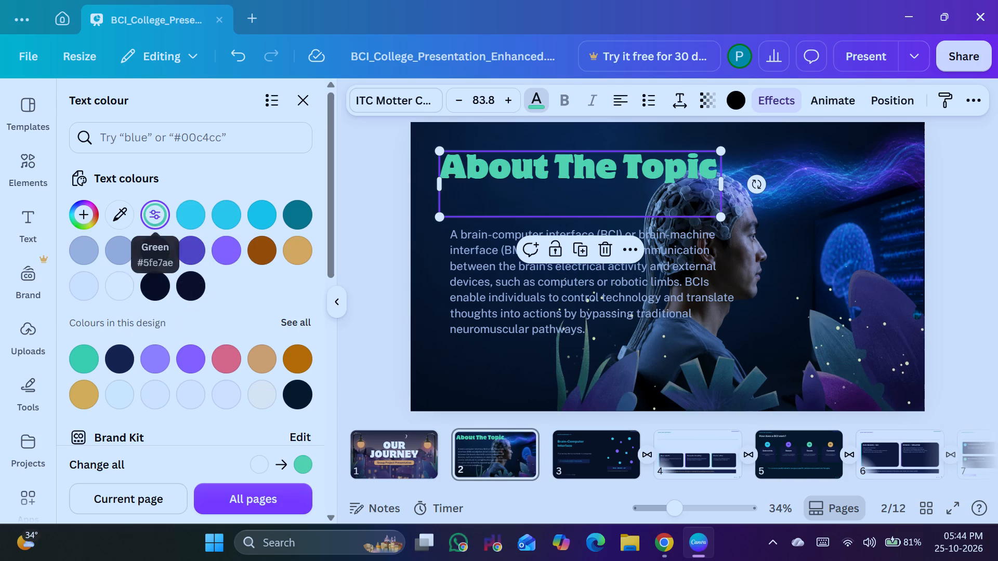
pyautogui.click(99, 244)
pyautogui.click(88, 242)
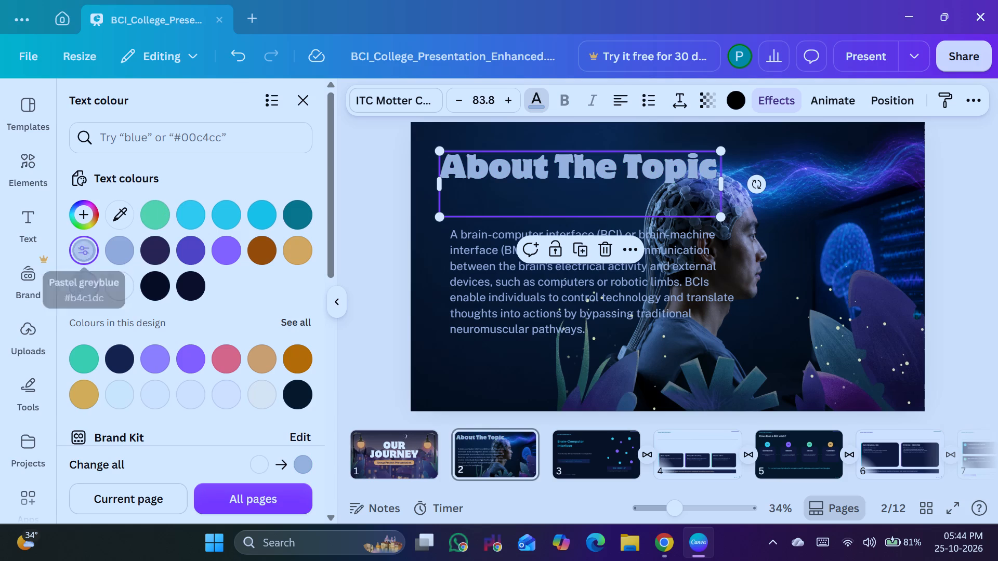
# Delete the template's leafy plant illustration from the lower corner of page 2.
pyautogui.click(540, 368)
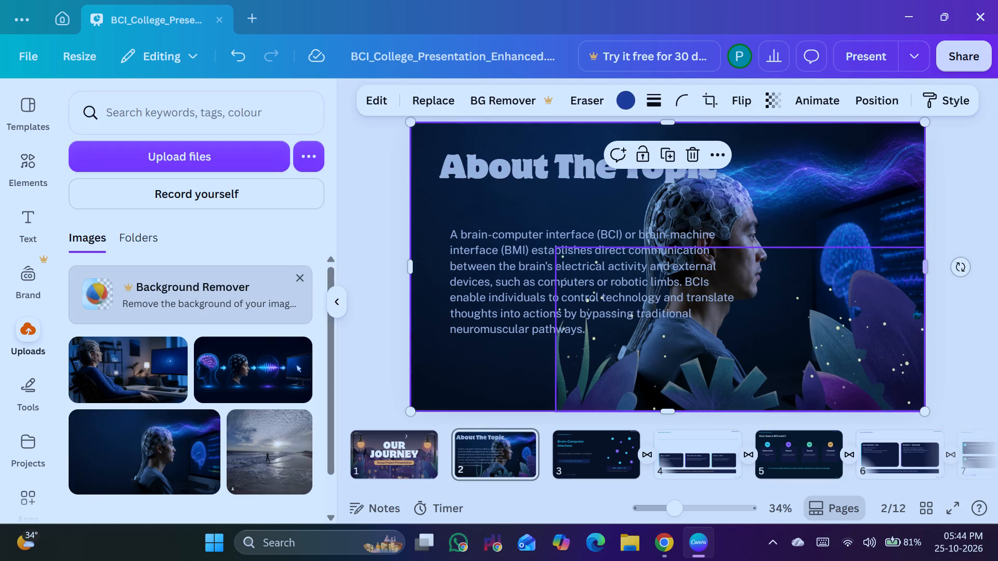
pyautogui.click(831, 360)
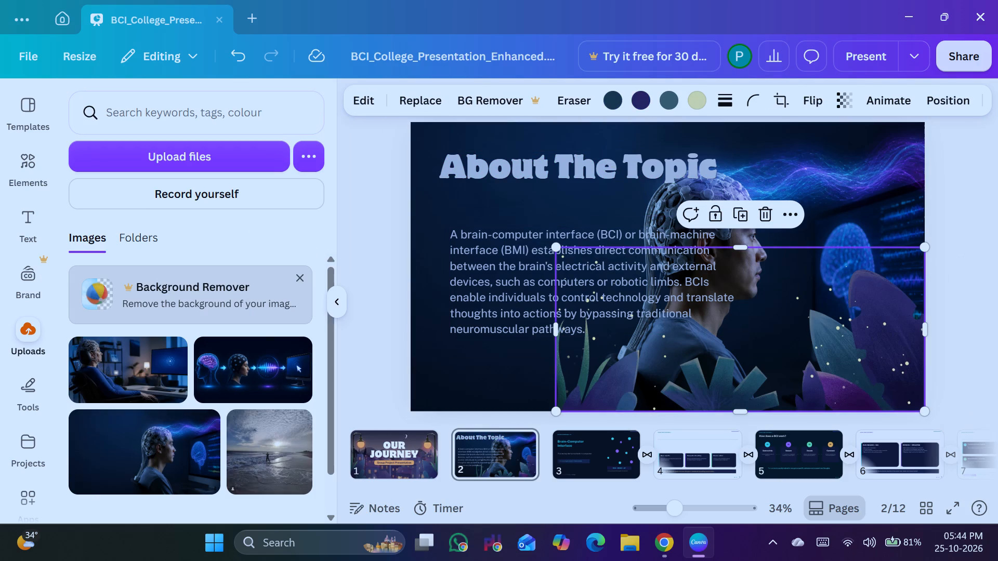
pyautogui.click(766, 215)
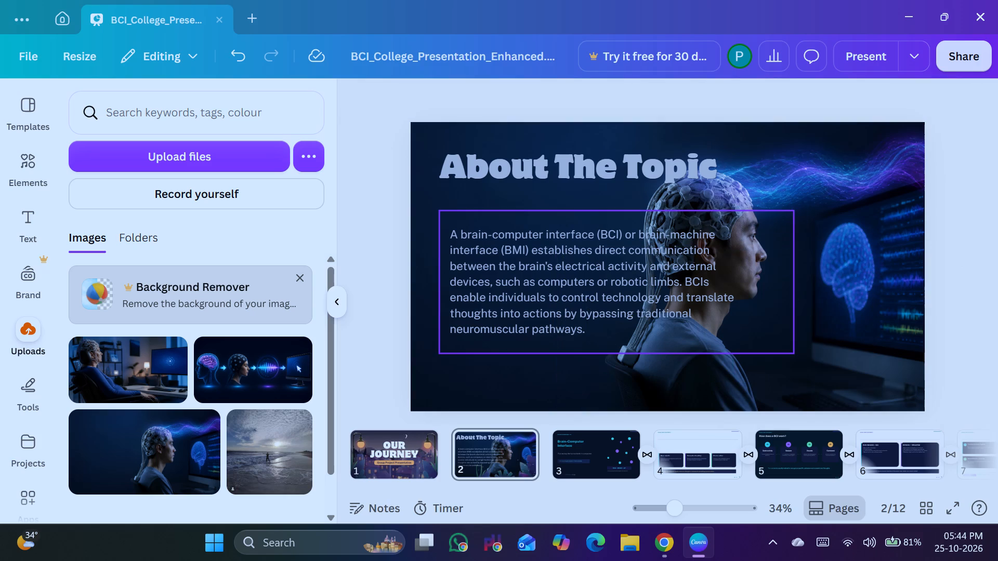
pyautogui.click(842, 335)
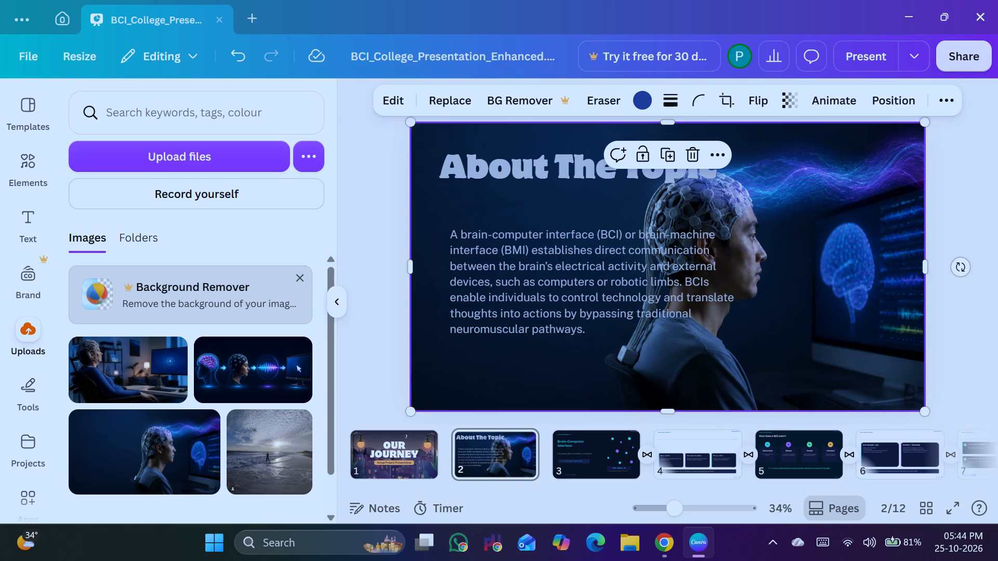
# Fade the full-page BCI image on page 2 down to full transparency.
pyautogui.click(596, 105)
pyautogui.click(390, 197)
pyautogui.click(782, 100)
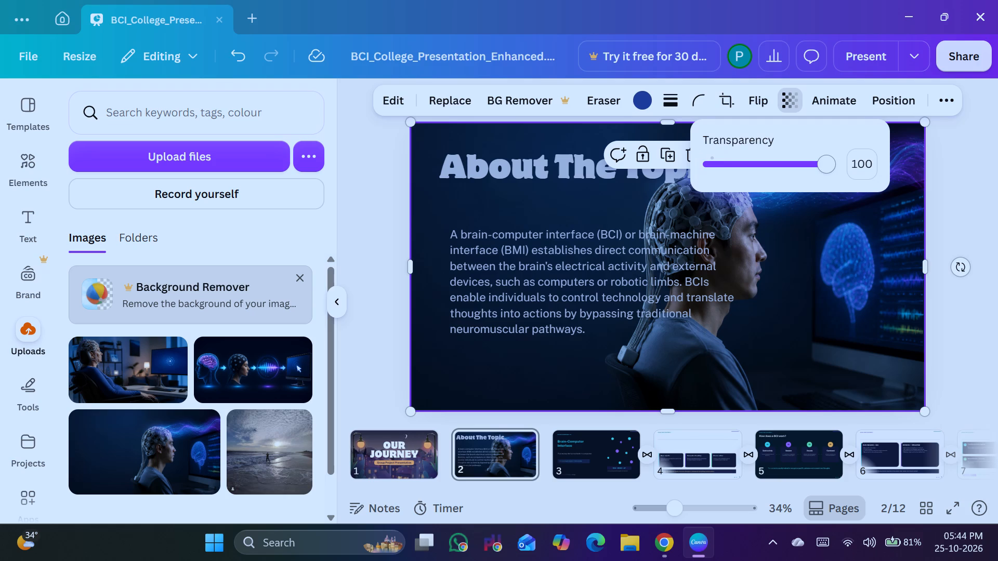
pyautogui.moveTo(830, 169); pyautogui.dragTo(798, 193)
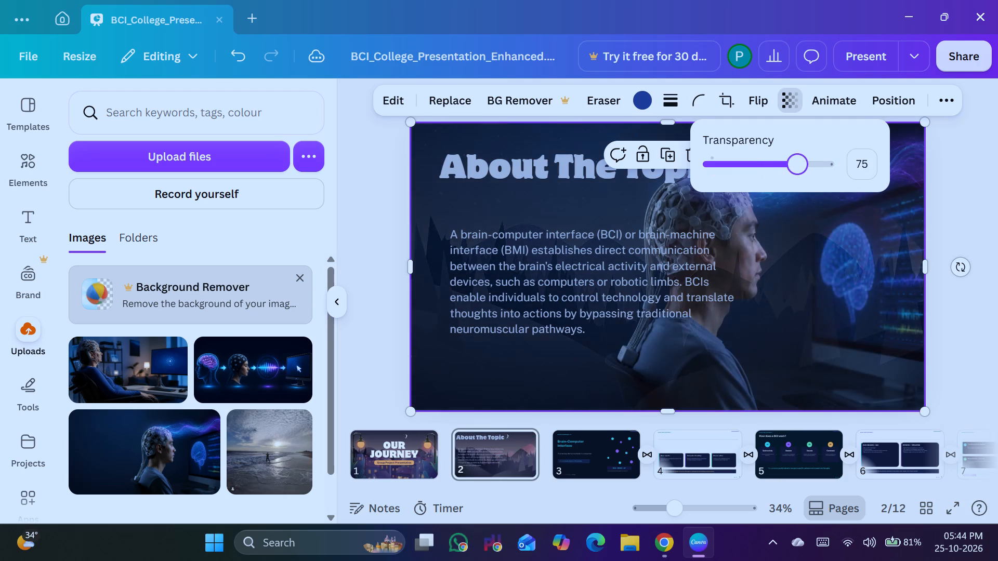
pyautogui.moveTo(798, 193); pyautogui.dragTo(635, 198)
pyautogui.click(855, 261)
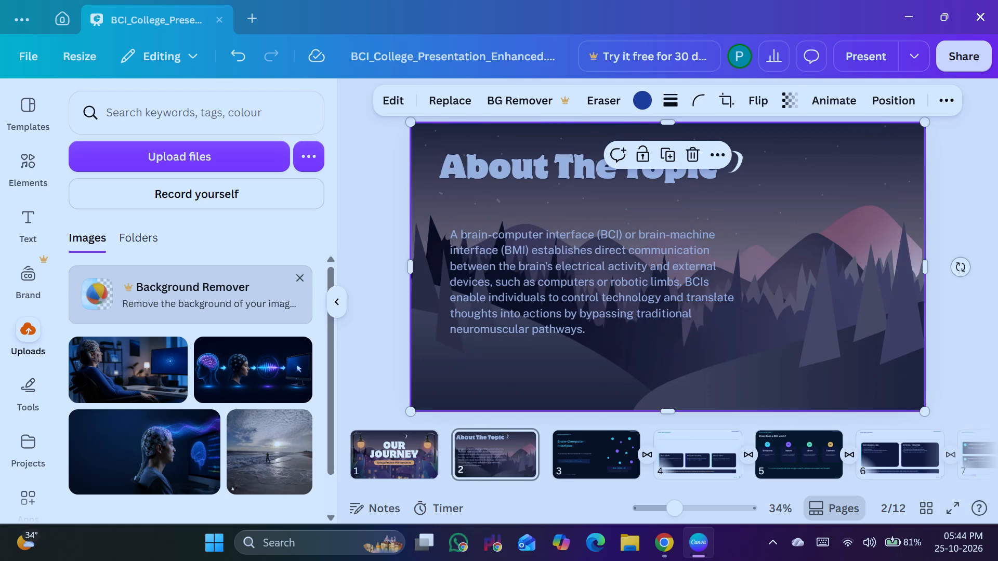
# Delete the faded full-page BCI image from page 2.
pyautogui.click(851, 190)
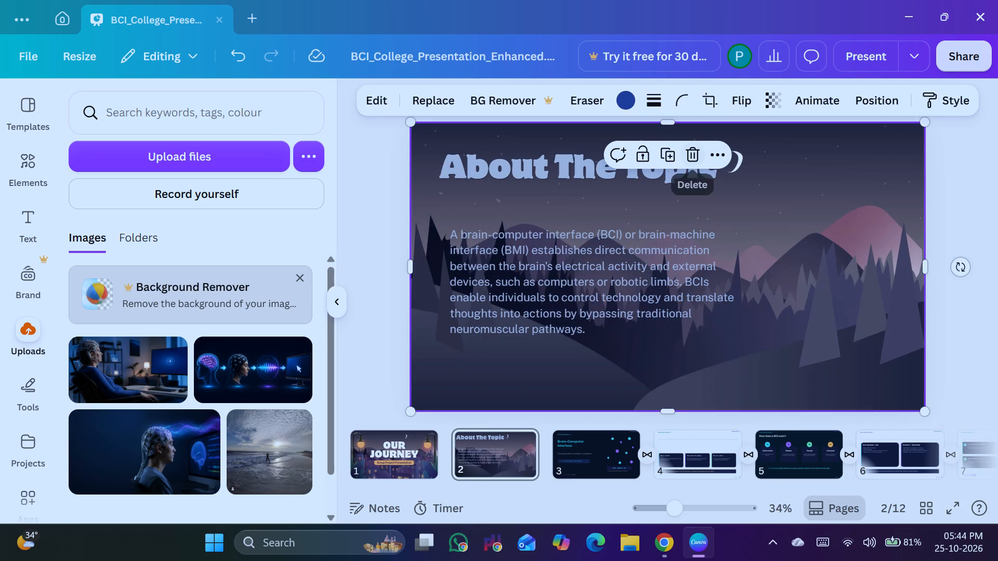
pyautogui.click(693, 157)
pyautogui.click(785, 191)
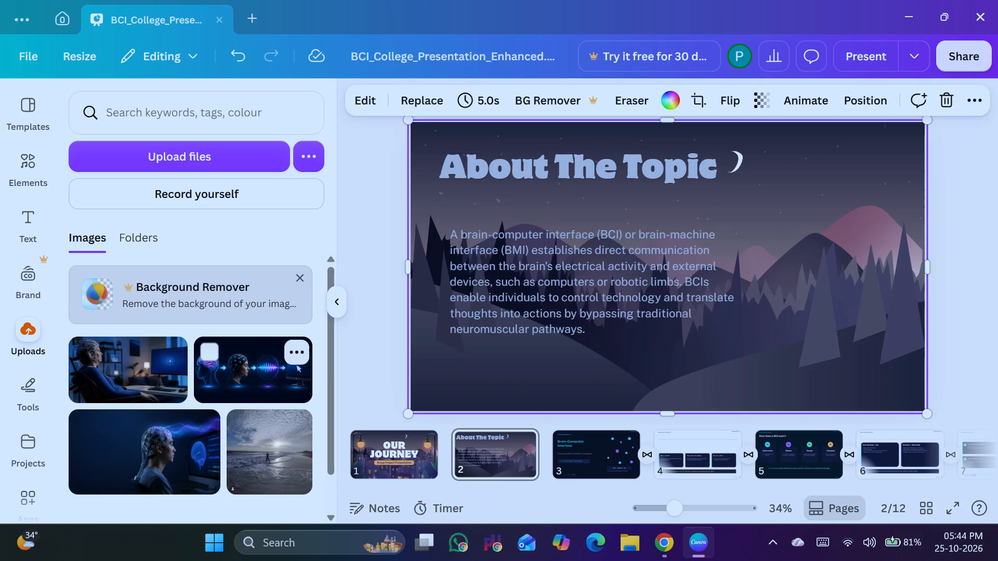
# Insert the uploaded image of the man with the electrode cap on page 2 and stretch it to about the page's width.
pyautogui.click(130, 445)
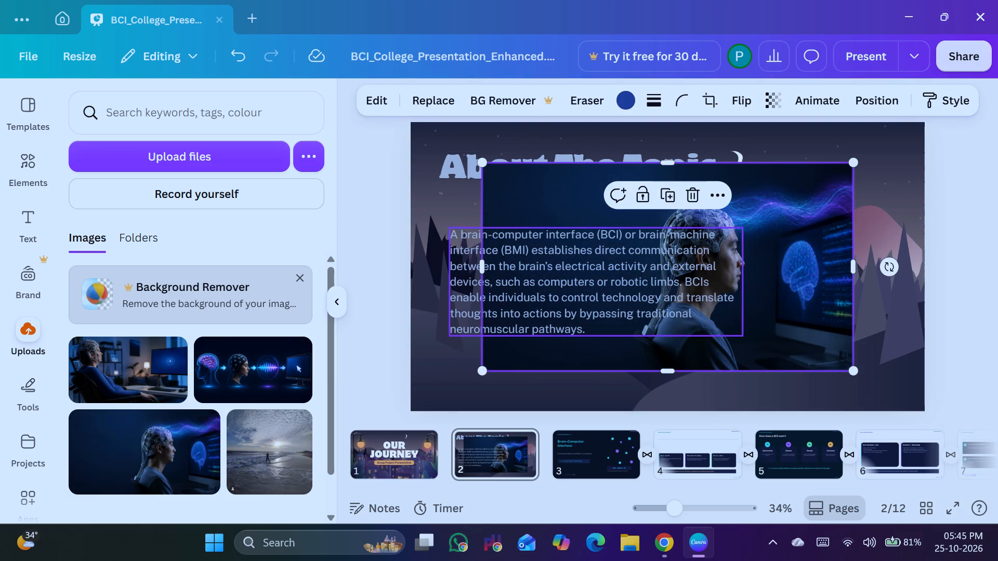
pyautogui.moveTo(665, 160); pyautogui.dragTo(656, 116)
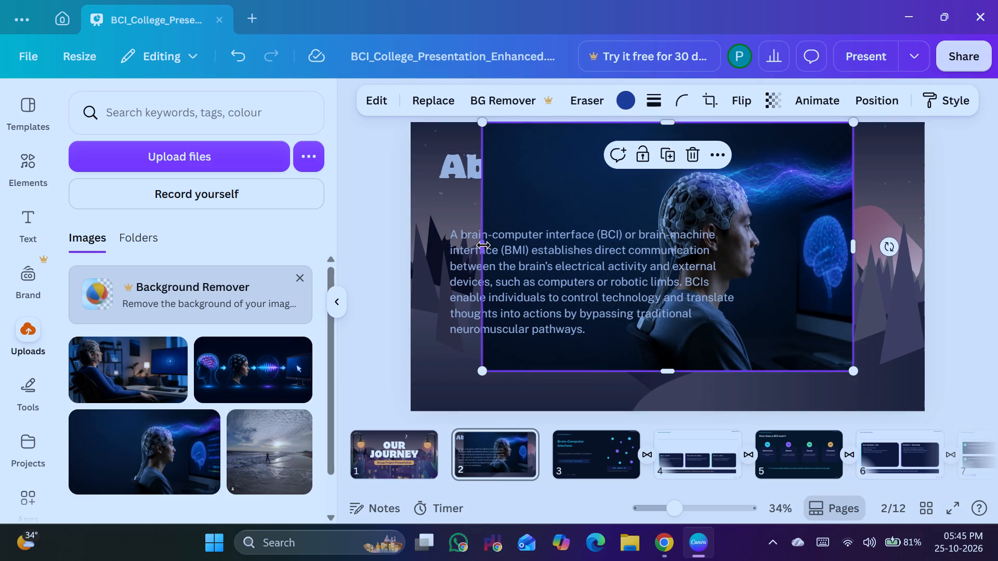
pyautogui.moveTo(483, 245); pyautogui.dragTo(396, 271)
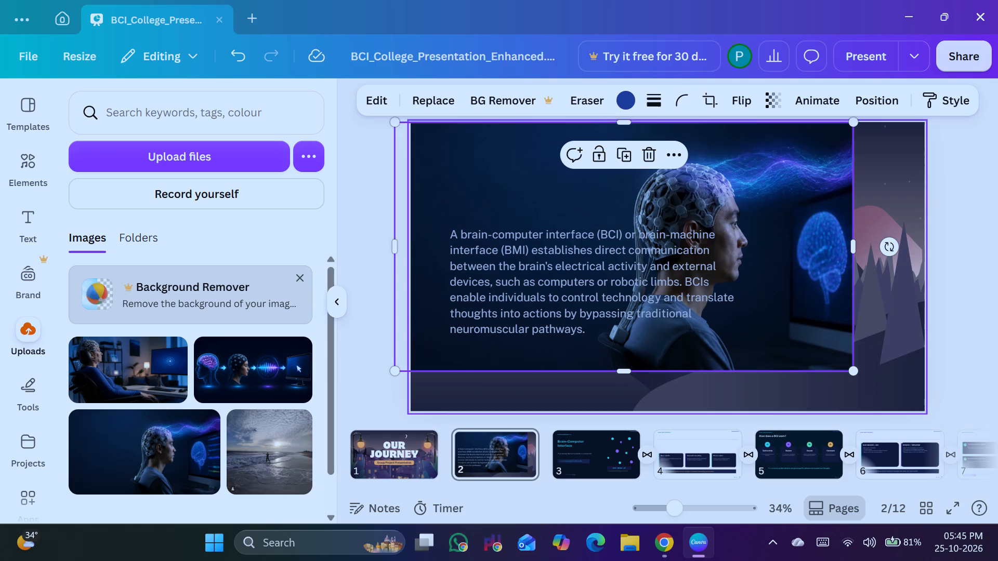
pyautogui.moveTo(847, 244); pyautogui.dragTo(912, 251)
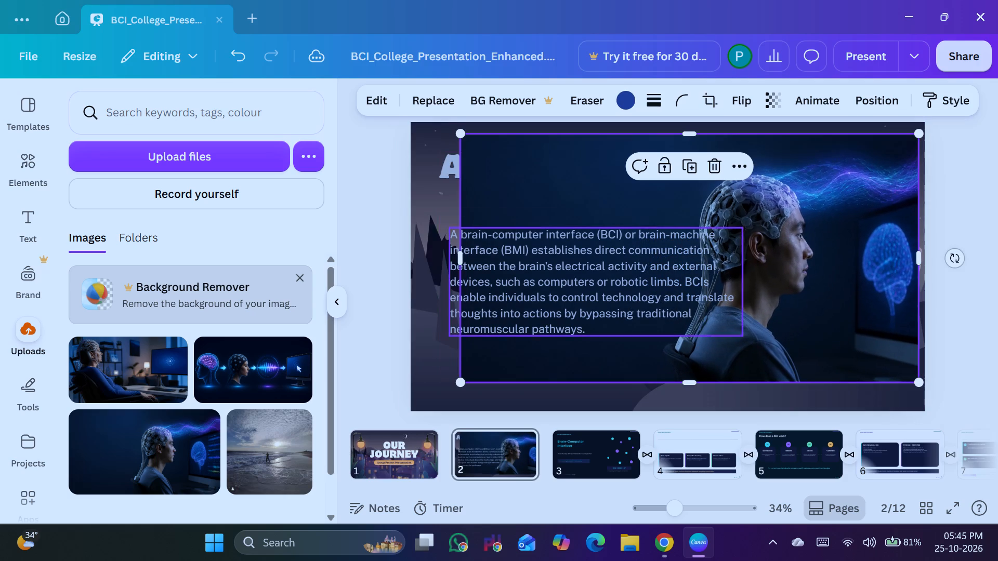
pyautogui.moveTo(458, 255); pyautogui.dragTo(404, 260)
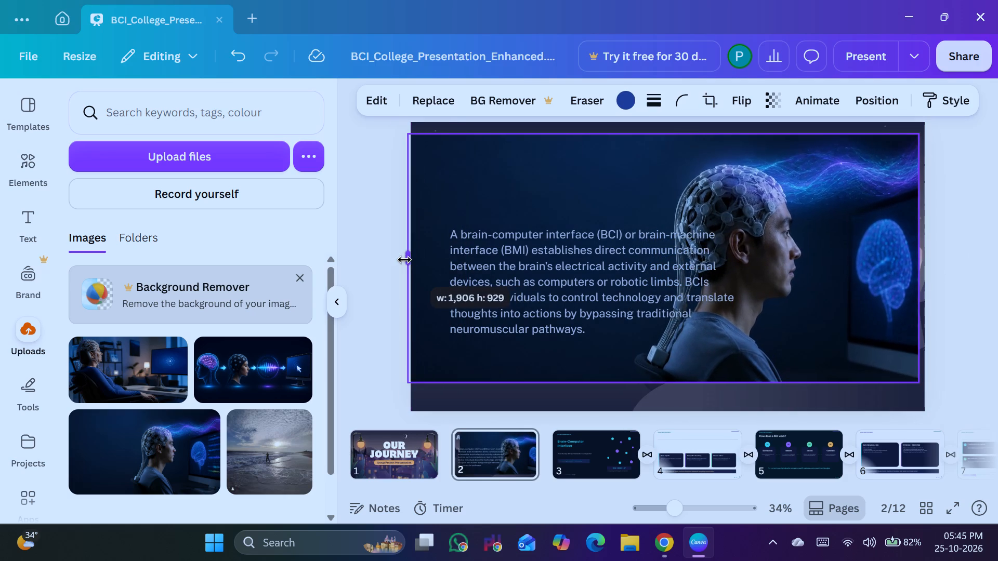
pyautogui.moveTo(404, 260); pyautogui.dragTo(412, 261)
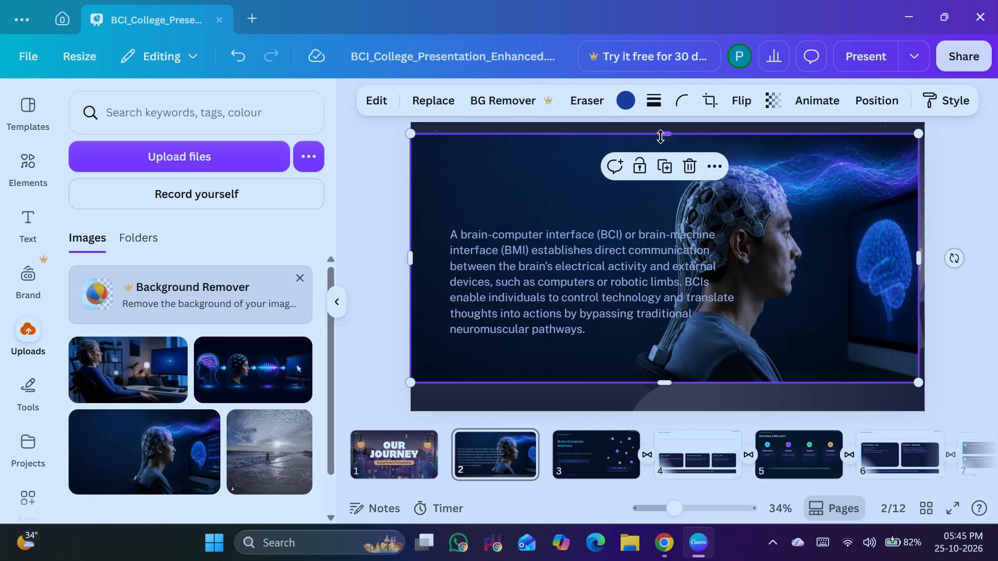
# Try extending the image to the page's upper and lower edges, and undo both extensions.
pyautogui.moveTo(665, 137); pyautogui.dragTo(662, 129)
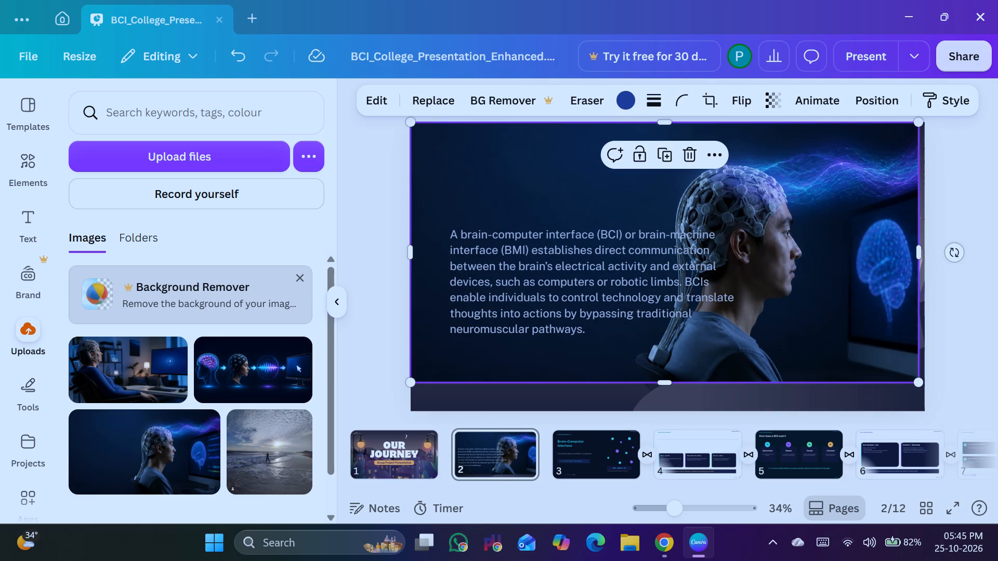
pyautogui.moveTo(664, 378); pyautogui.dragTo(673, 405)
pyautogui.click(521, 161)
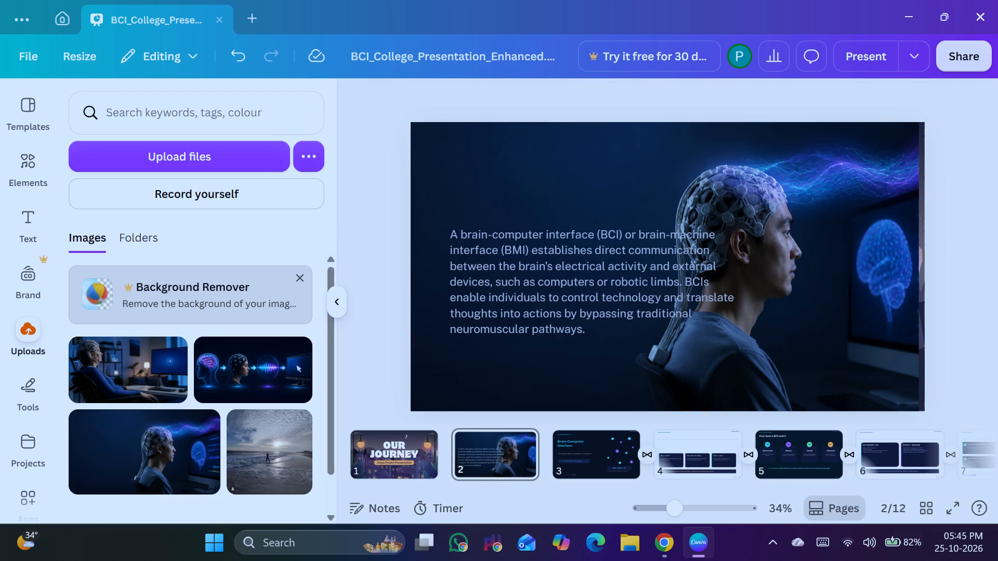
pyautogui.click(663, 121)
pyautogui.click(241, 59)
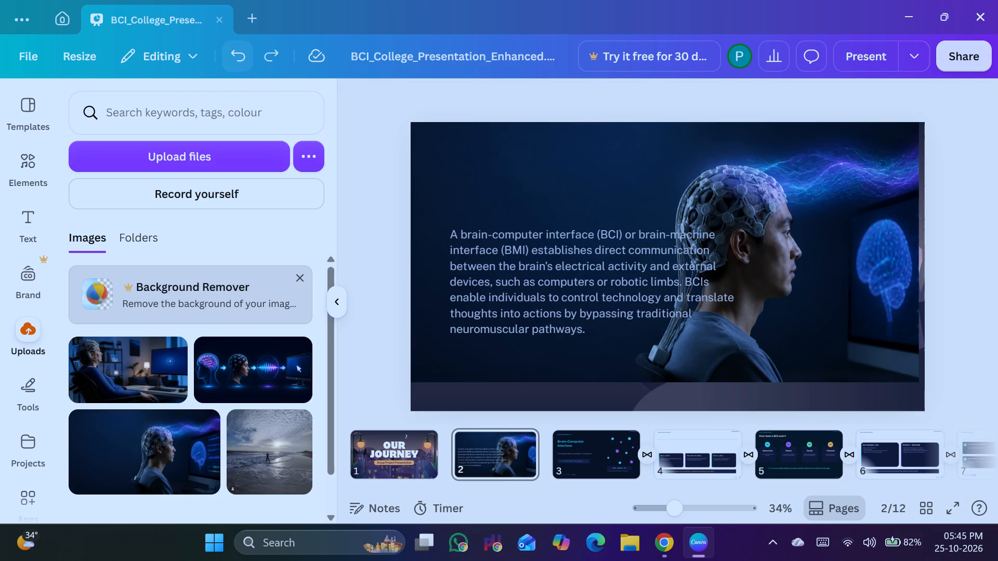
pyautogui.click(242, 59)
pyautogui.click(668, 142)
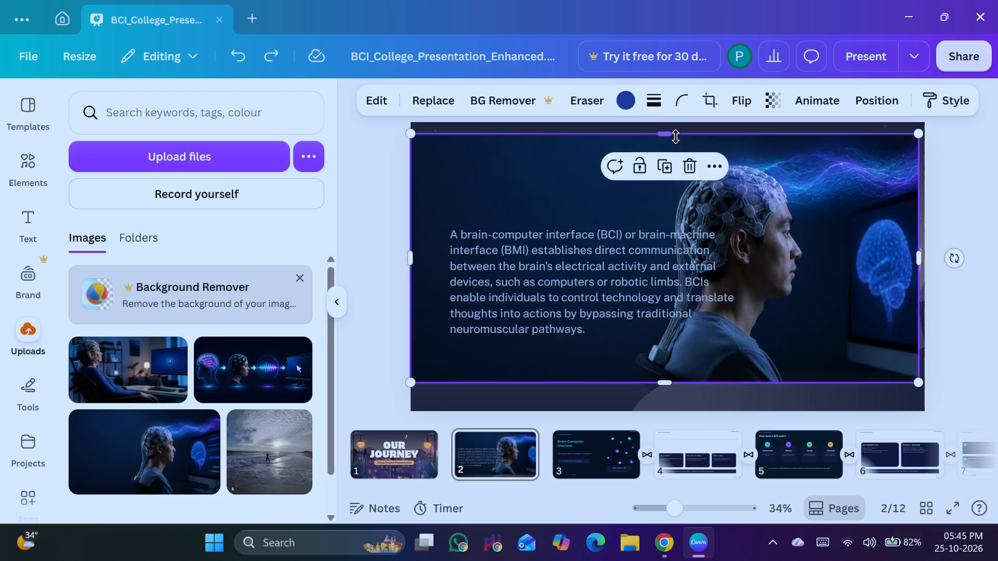
# Crop the image's upper part down to about mid-page, clear of the "About The Topic" title.
pyautogui.moveTo(668, 133); pyautogui.dragTo(679, 241)
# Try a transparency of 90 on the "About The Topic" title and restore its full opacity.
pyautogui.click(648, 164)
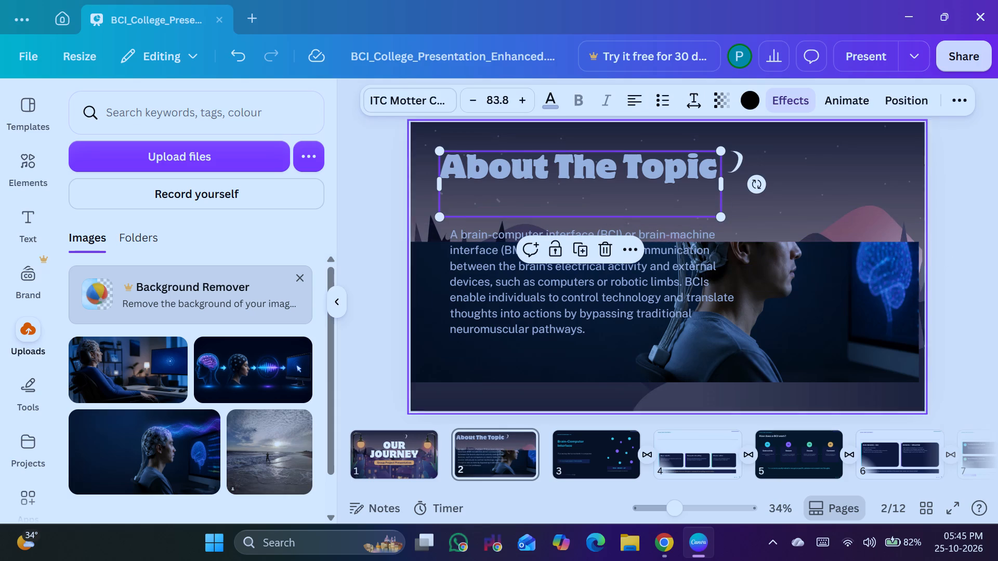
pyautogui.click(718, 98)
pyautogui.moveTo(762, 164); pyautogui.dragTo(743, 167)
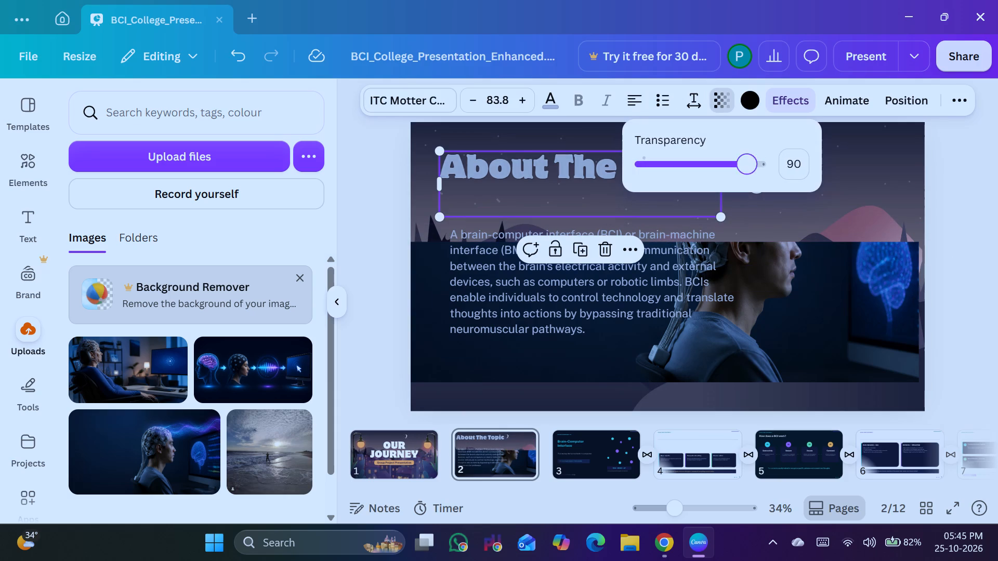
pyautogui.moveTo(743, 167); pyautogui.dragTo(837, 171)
# Move the "About The Topic" title completely off page 2.
pyautogui.moveTo(603, 203); pyautogui.dragTo(582, 208)
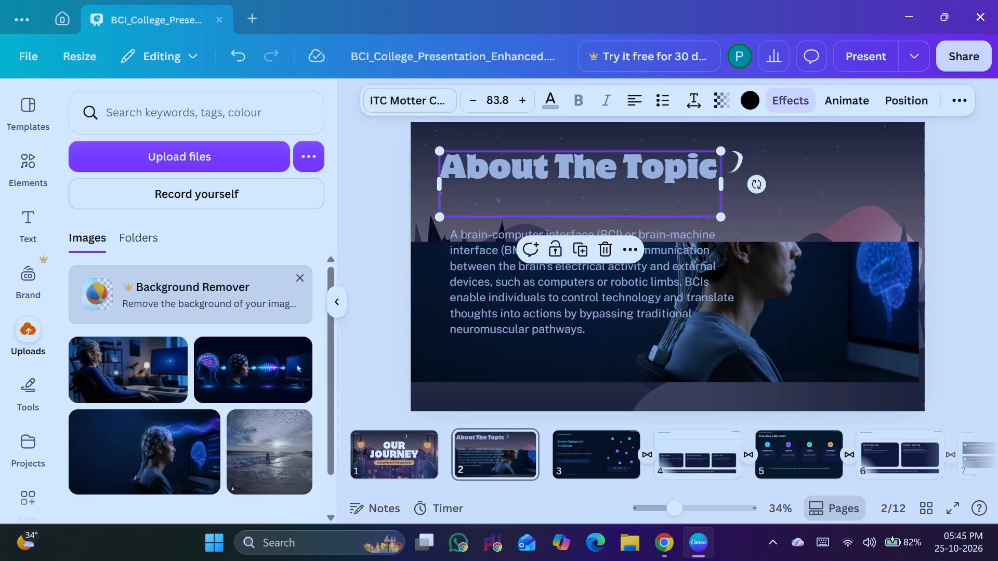
pyautogui.moveTo(582, 208); pyautogui.dragTo(277, 244)
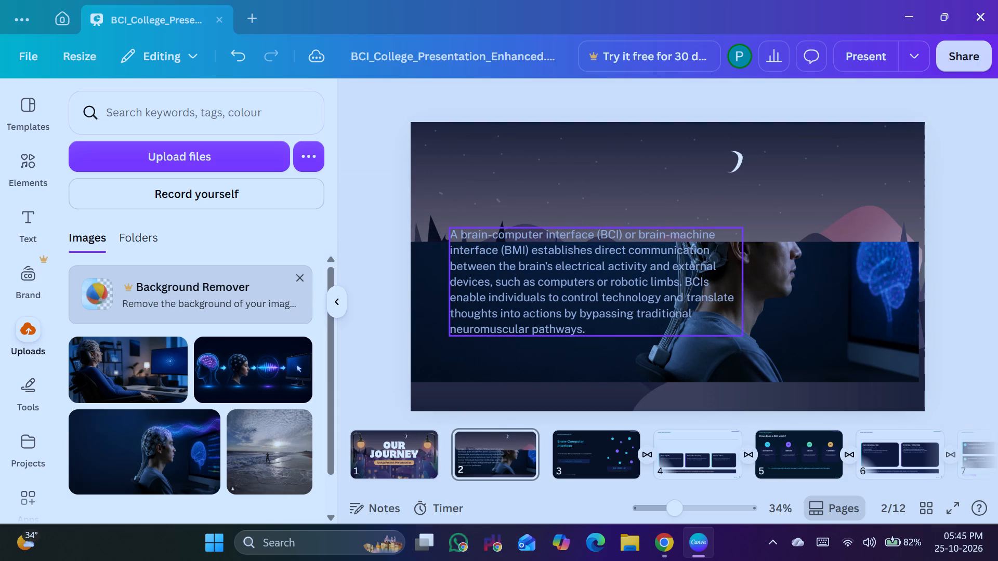
# Extend the electrode-cap image to the page's upper, lower and side edges so it covers page 2.
pyautogui.moveTo(817, 274); pyautogui.dragTo(816, 279)
pyautogui.moveTo(666, 246); pyautogui.dragTo(647, 141)
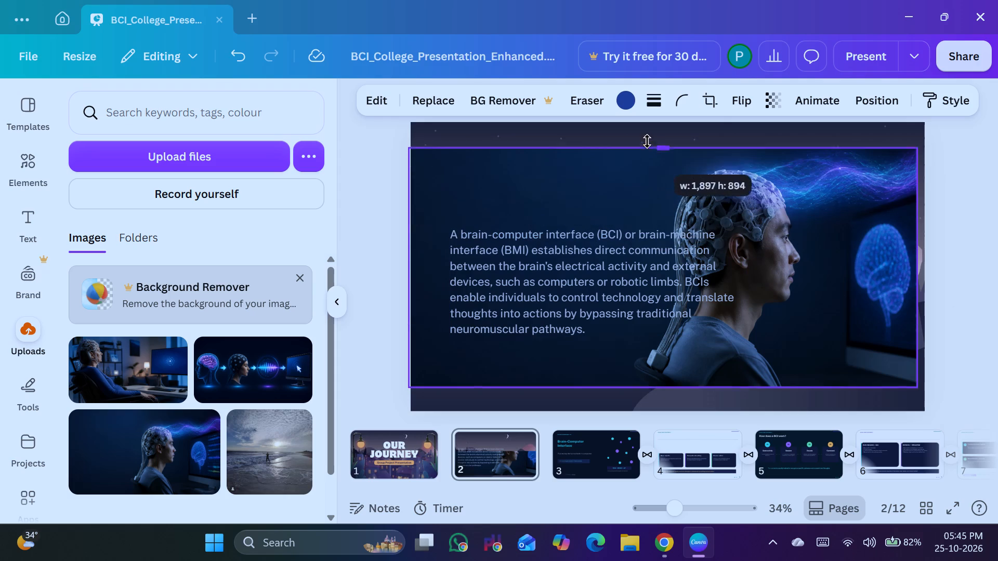
pyautogui.moveTo(647, 141); pyautogui.dragTo(647, 125)
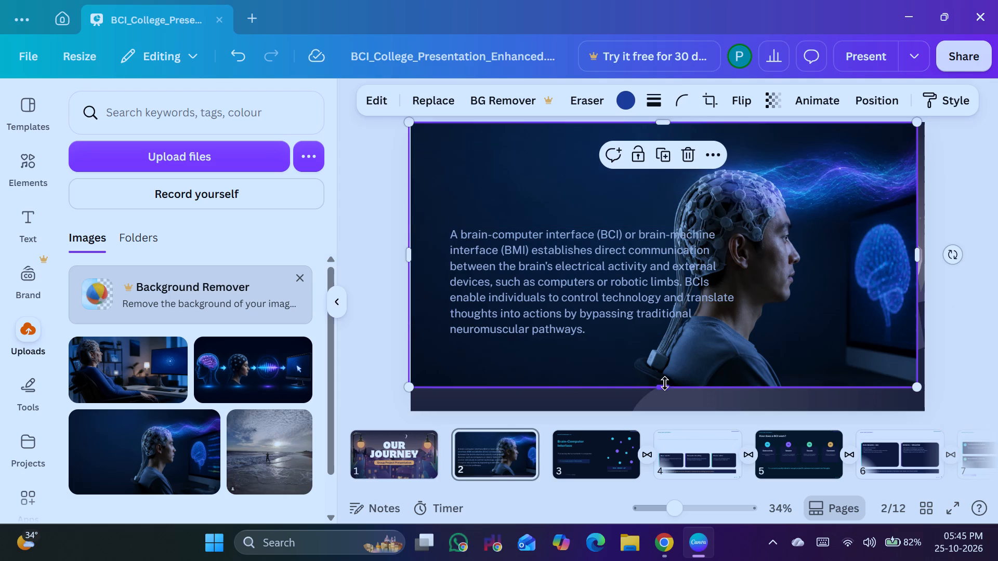
pyautogui.moveTo(665, 385); pyautogui.dragTo(666, 407)
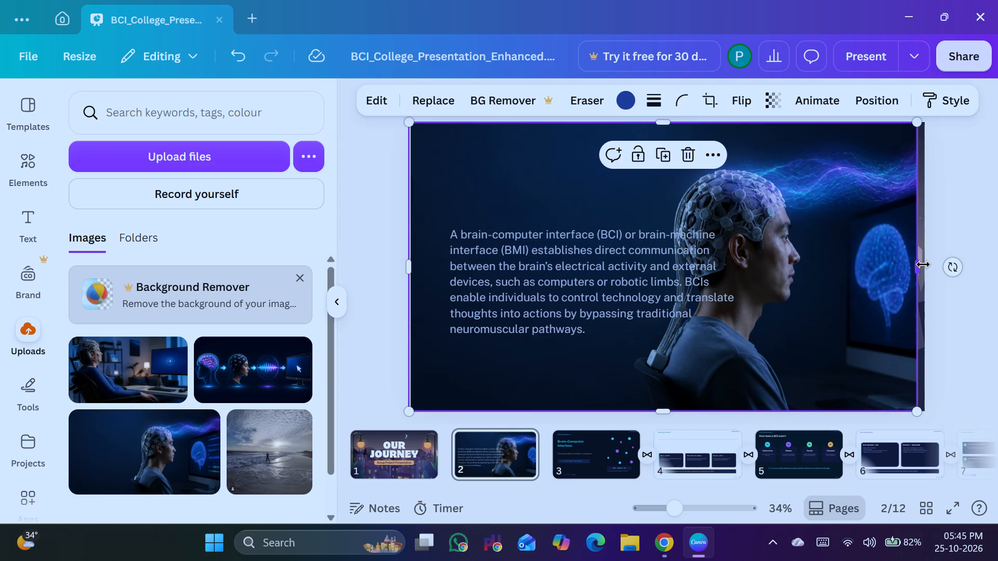
pyautogui.moveTo(918, 270); pyautogui.dragTo(928, 271)
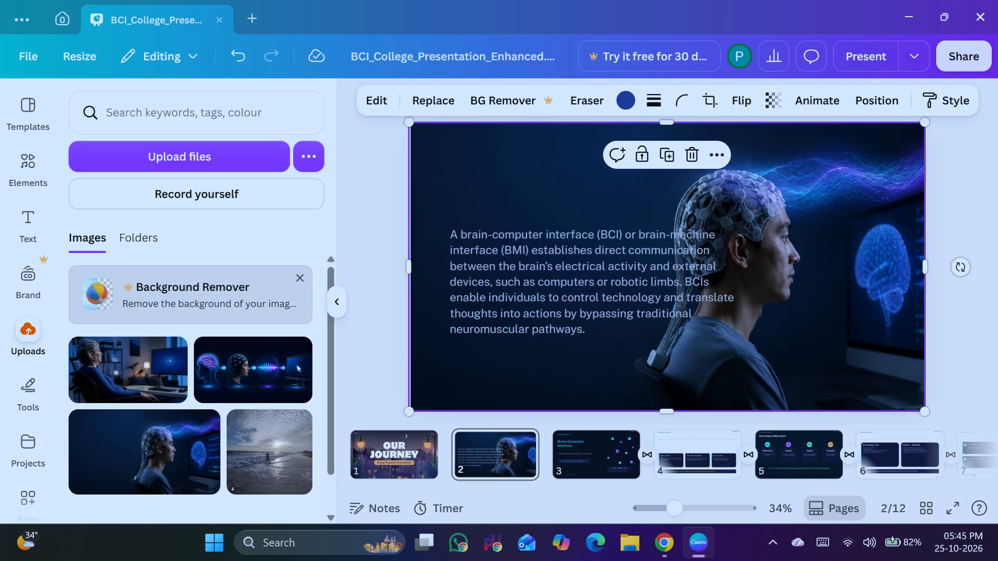
# Shift the full-page image sideways and widen it so more of the brain monitor shows while the page stays covered.
pyautogui.moveTo(892, 276); pyautogui.dragTo(817, 285)
pyautogui.moveTo(850, 279); pyautogui.dragTo(923, 286)
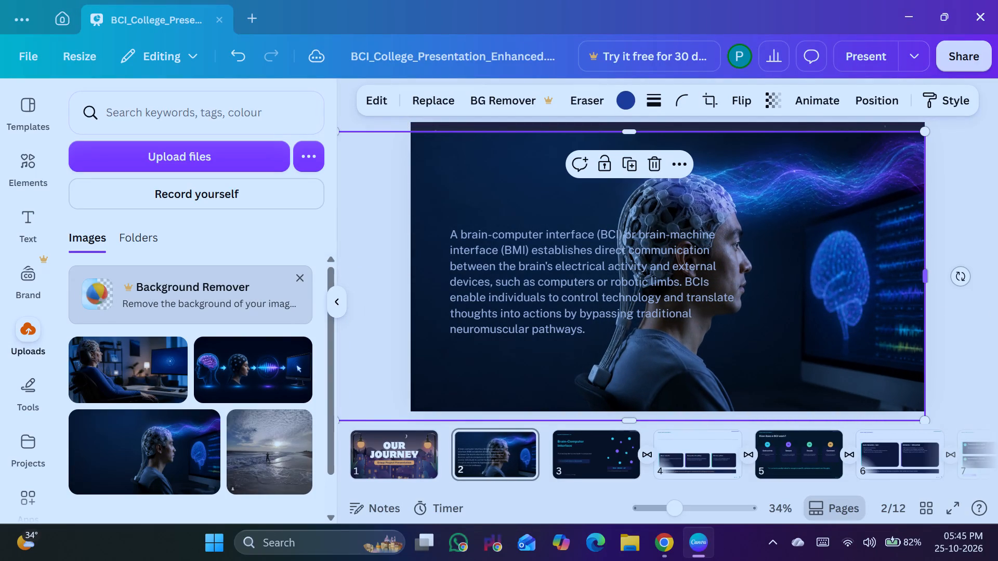
pyautogui.moveTo(807, 271); pyautogui.dragTo(782, 273)
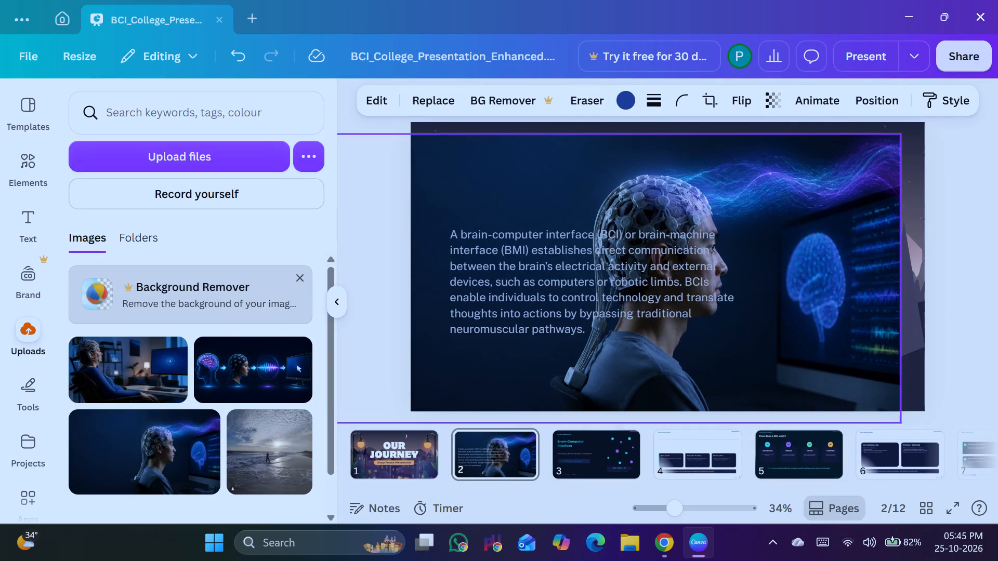
pyautogui.moveTo(782, 273); pyautogui.dragTo(774, 262)
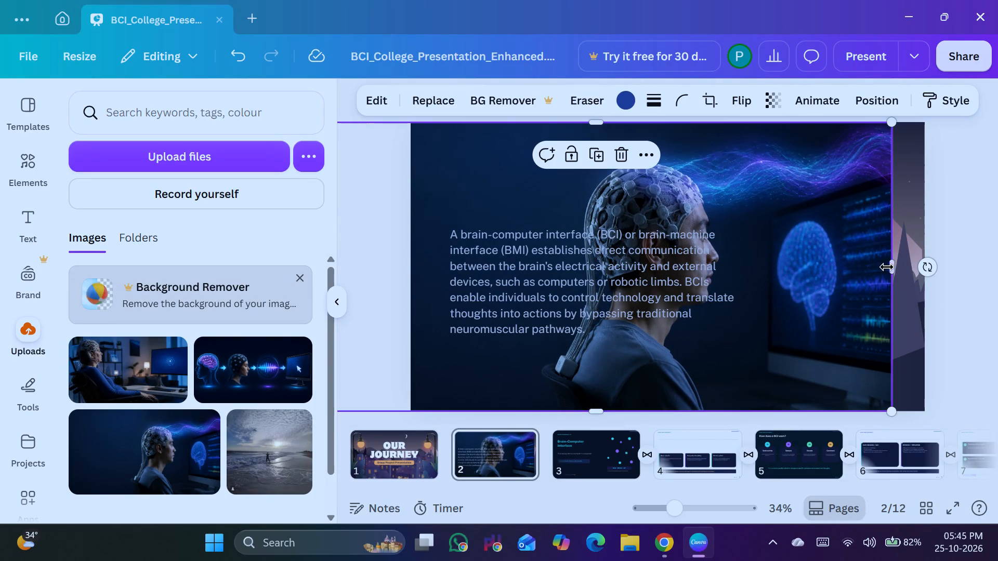
pyautogui.moveTo(895, 267); pyautogui.dragTo(914, 269)
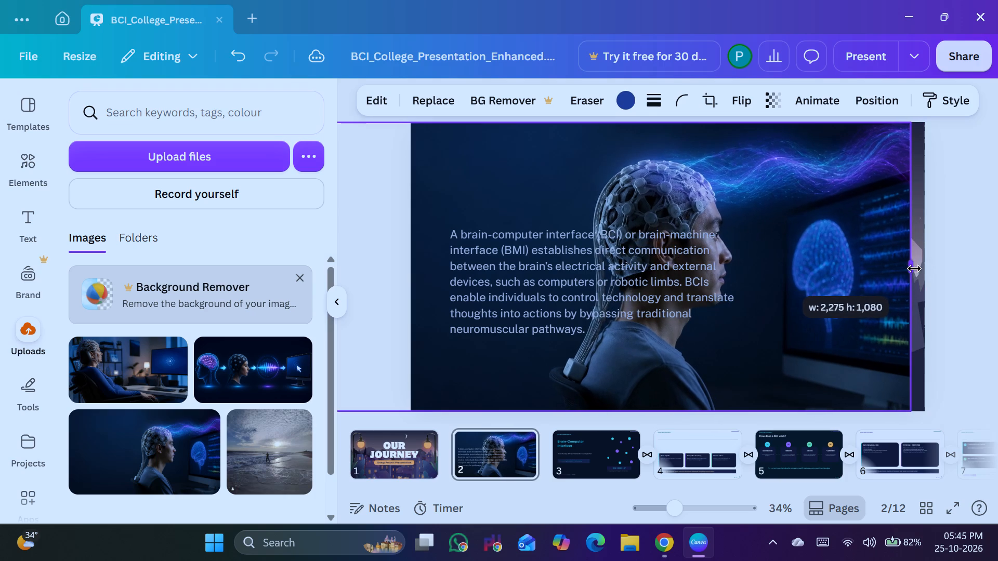
pyautogui.moveTo(914, 269); pyautogui.dragTo(921, 269)
pyautogui.moveTo(824, 293); pyautogui.dragTo(835, 293)
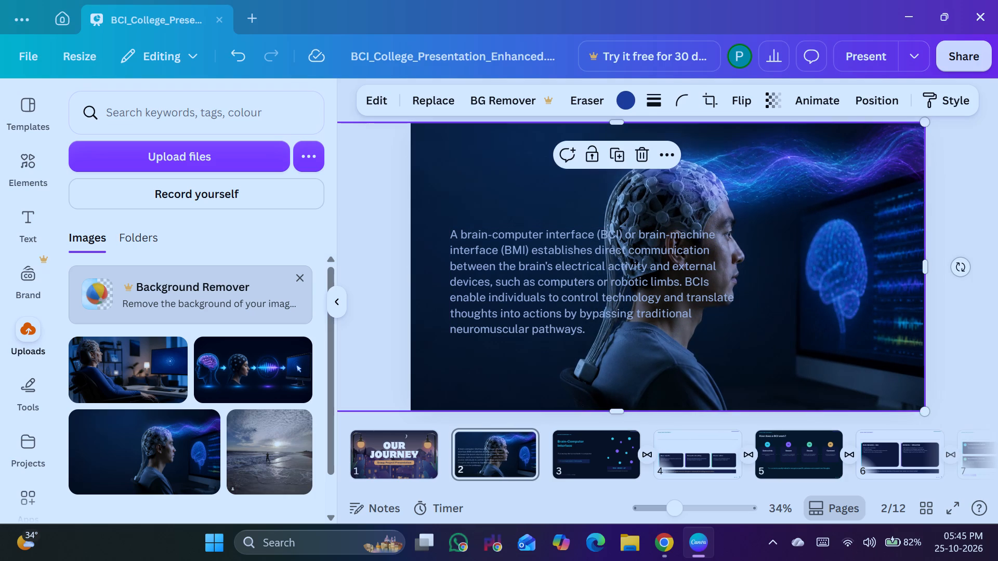
# Readjust the image's width and sideways position so its monitor side ends flush with the page edge.
pyautogui.moveTo(925, 267); pyautogui.dragTo(920, 268)
pyautogui.moveTo(858, 312); pyautogui.dragTo(844, 309)
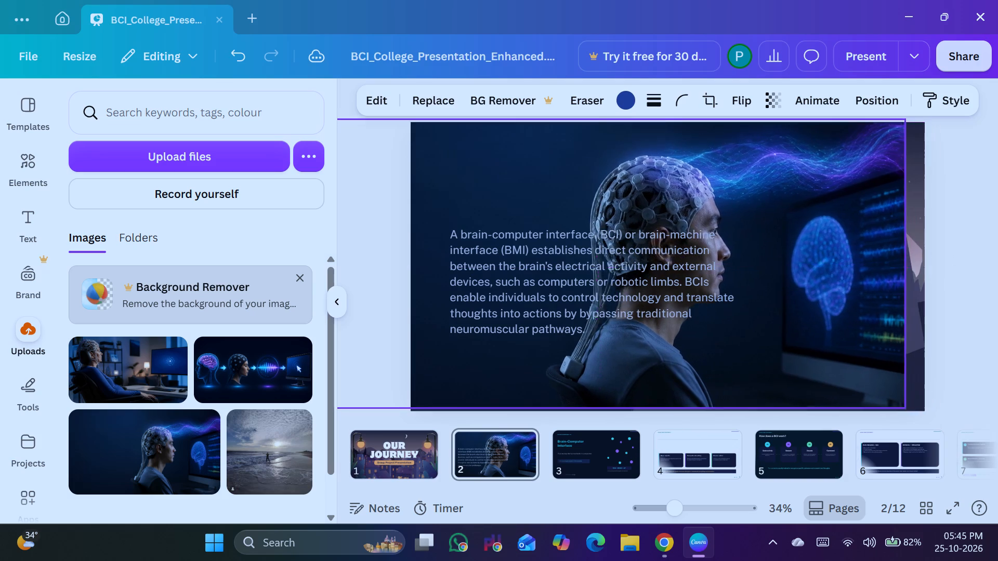
pyautogui.moveTo(844, 309); pyautogui.dragTo(839, 309)
pyautogui.moveTo(901, 267); pyautogui.dragTo(922, 270)
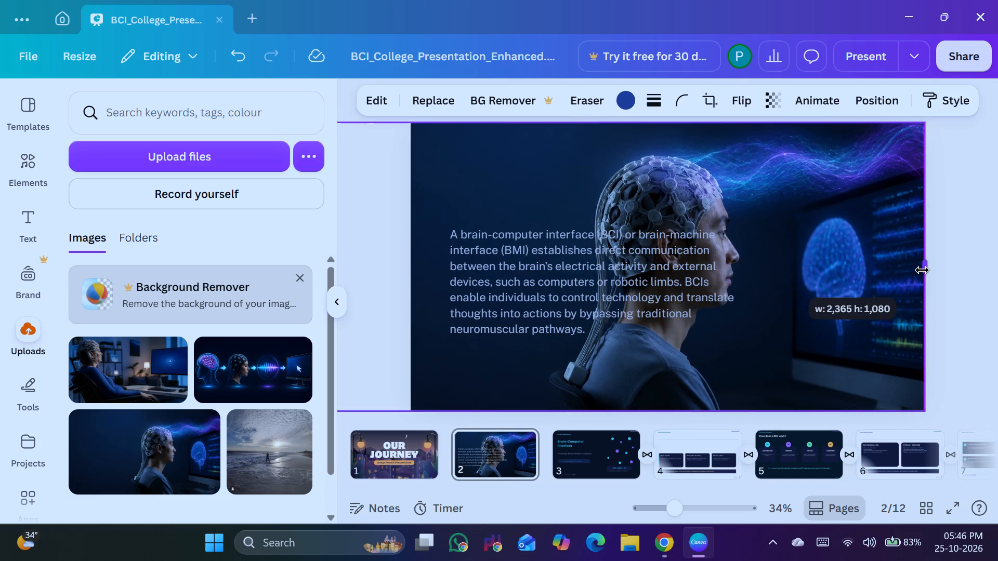
pyautogui.moveTo(922, 270); pyautogui.dragTo(891, 275)
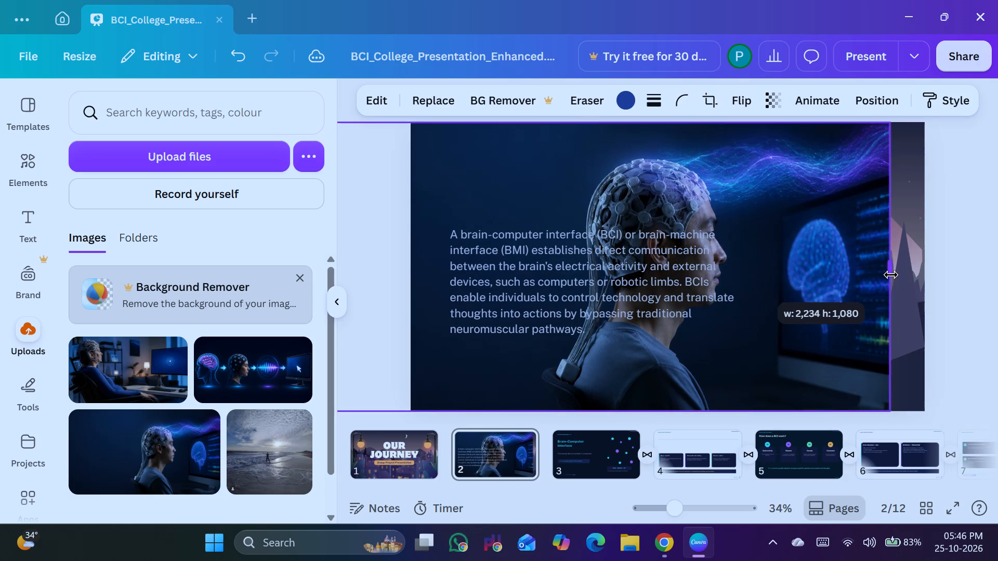
pyautogui.moveTo(891, 275); pyautogui.dragTo(897, 276)
pyautogui.moveTo(850, 316); pyautogui.dragTo(869, 316)
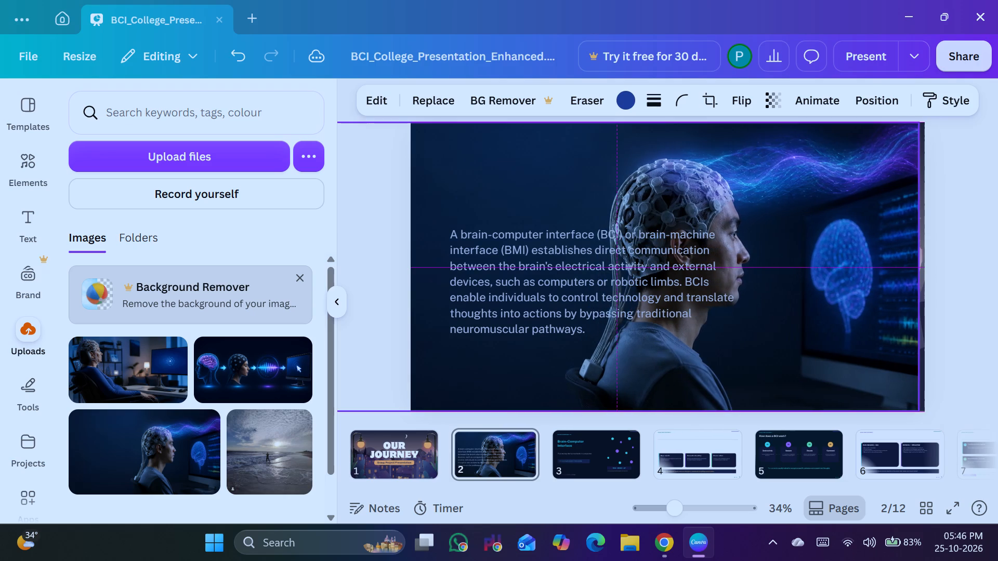
pyautogui.moveTo(869, 316); pyautogui.dragTo(878, 316)
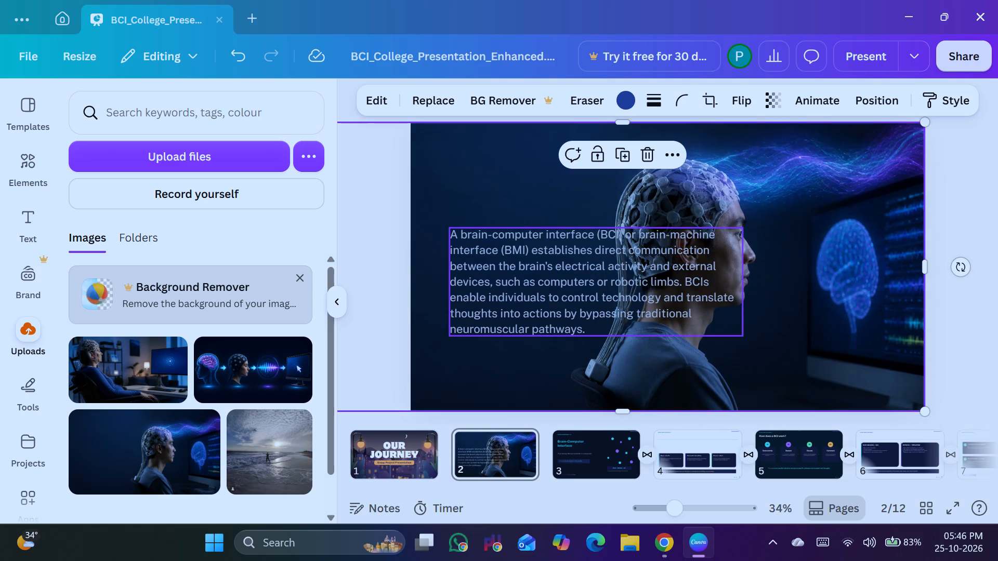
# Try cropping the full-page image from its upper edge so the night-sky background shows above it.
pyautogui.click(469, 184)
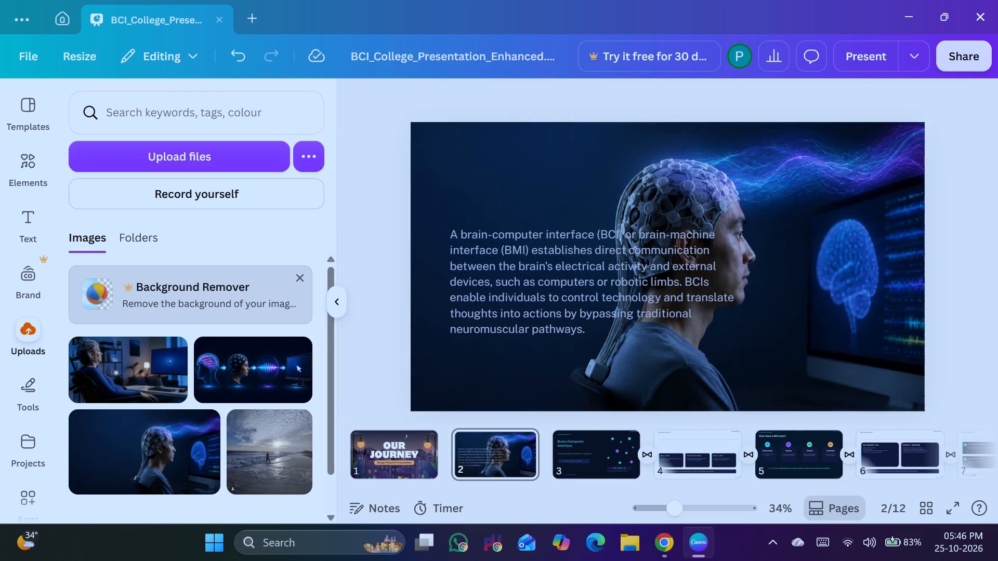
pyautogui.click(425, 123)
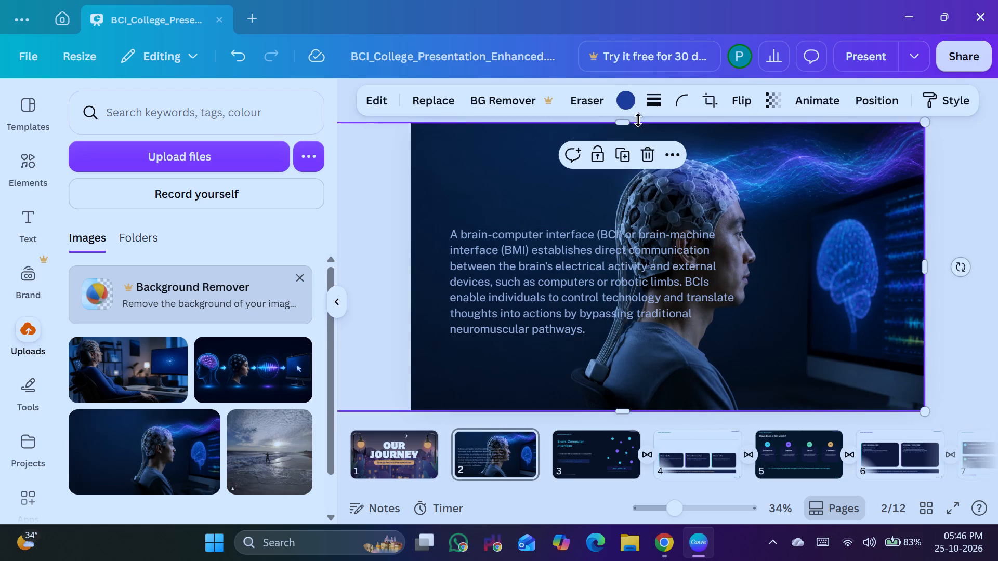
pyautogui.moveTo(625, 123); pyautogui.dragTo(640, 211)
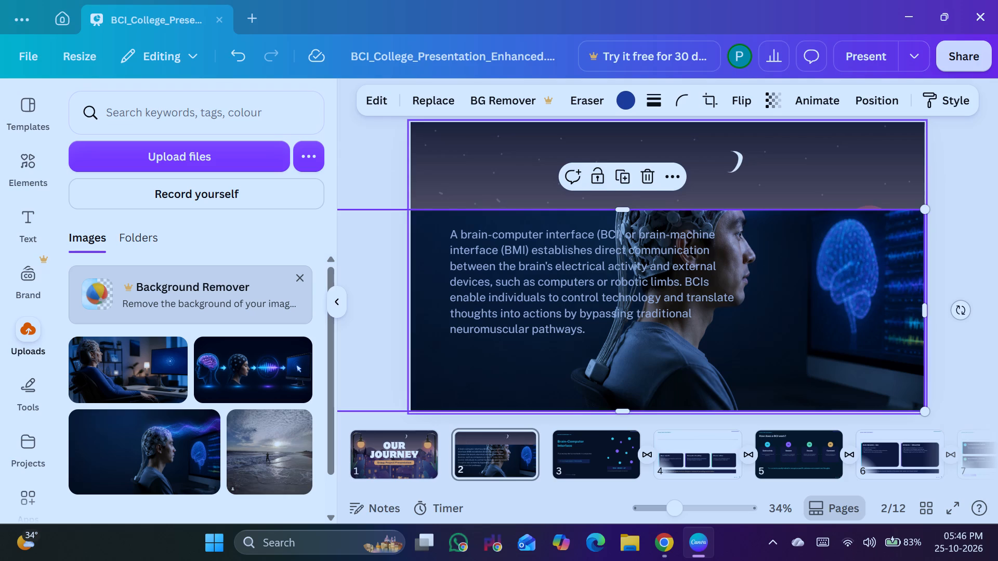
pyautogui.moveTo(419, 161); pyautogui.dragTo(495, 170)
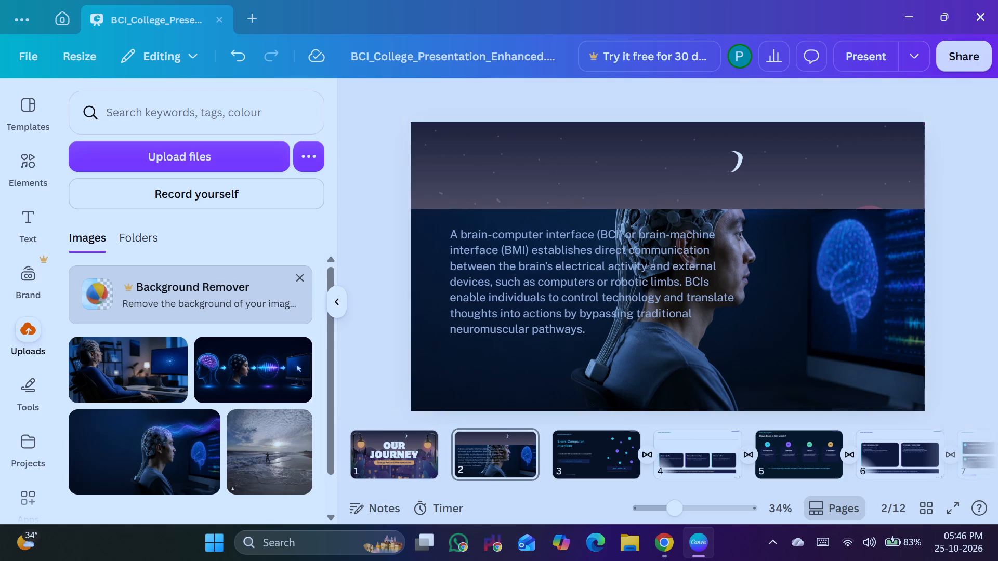
# Undo the recent image resizing and positioning edits on page 2 back to where the "About The Topic" title was still on the page.
pyautogui.click(245, 59)
pyautogui.click(245, 58)
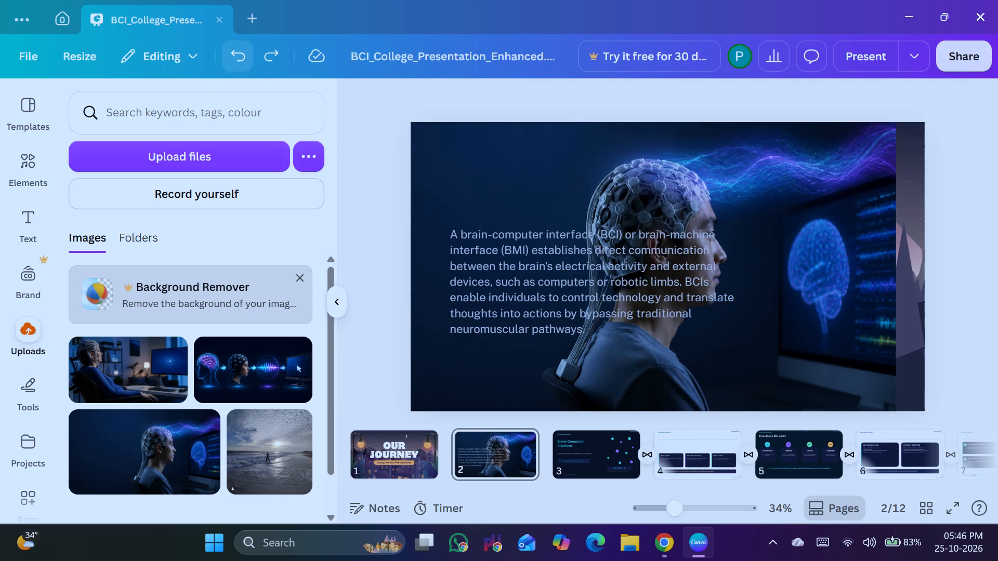
pyautogui.click(244, 60)
pyautogui.tripleClick(244, 61)
pyautogui.tripleClick(244, 61)
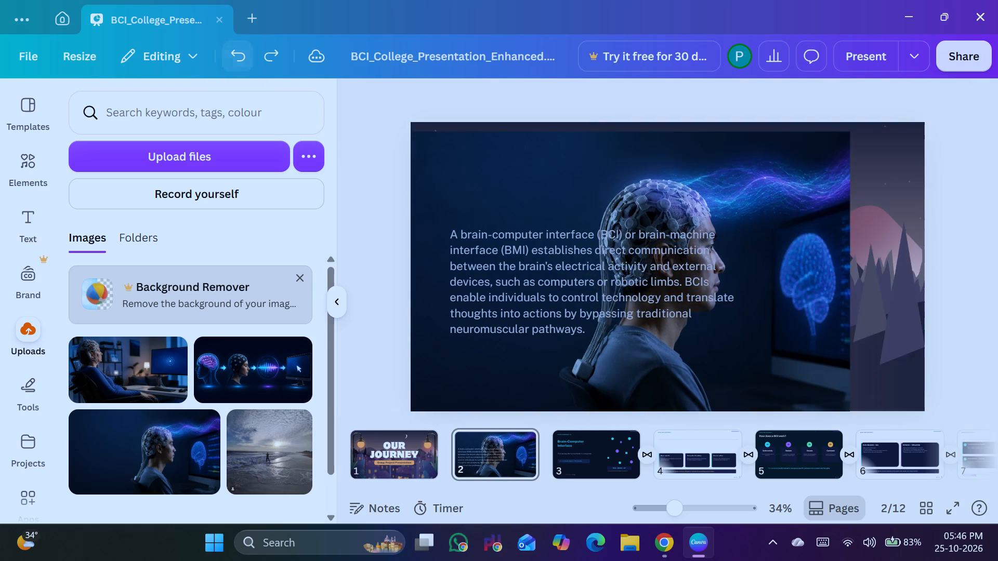
pyautogui.click(244, 61)
pyautogui.click(244, 61)
pyautogui.doubleClick(244, 61)
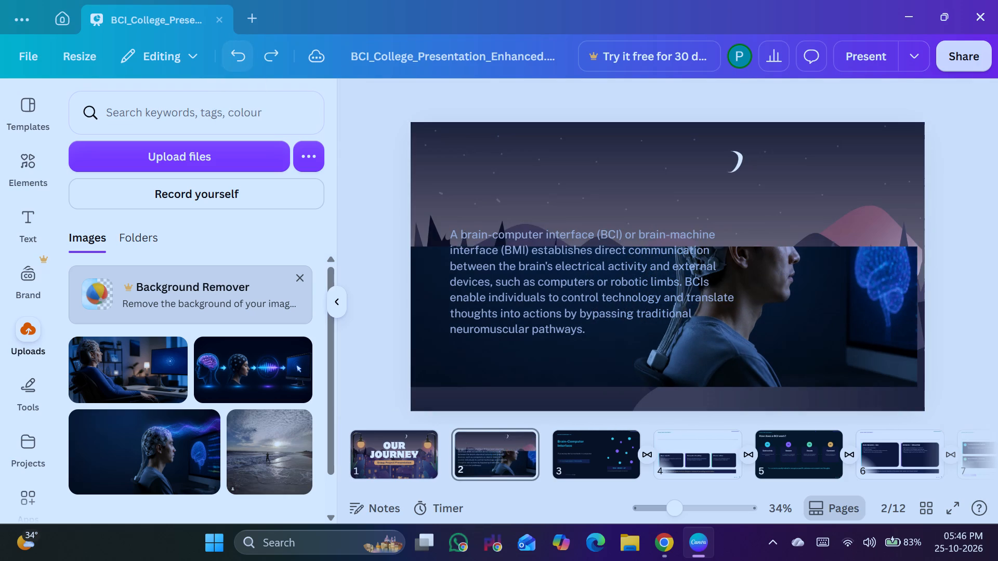
pyautogui.click(243, 58)
pyautogui.click(243, 58)
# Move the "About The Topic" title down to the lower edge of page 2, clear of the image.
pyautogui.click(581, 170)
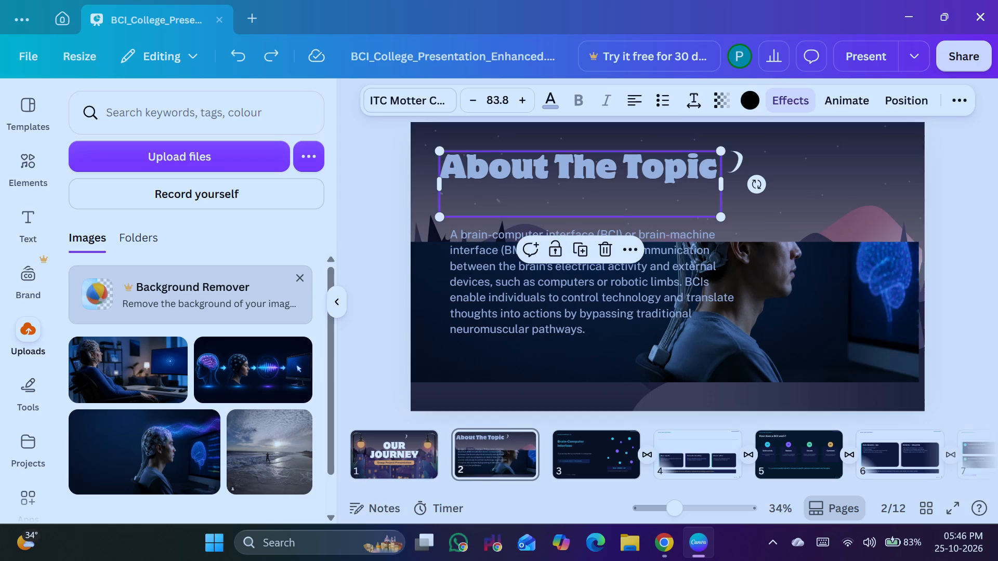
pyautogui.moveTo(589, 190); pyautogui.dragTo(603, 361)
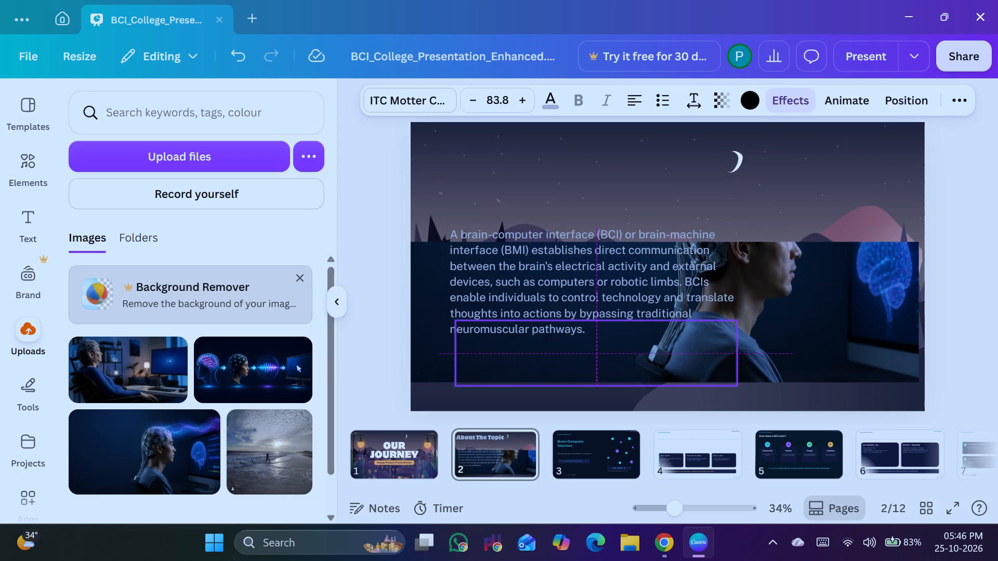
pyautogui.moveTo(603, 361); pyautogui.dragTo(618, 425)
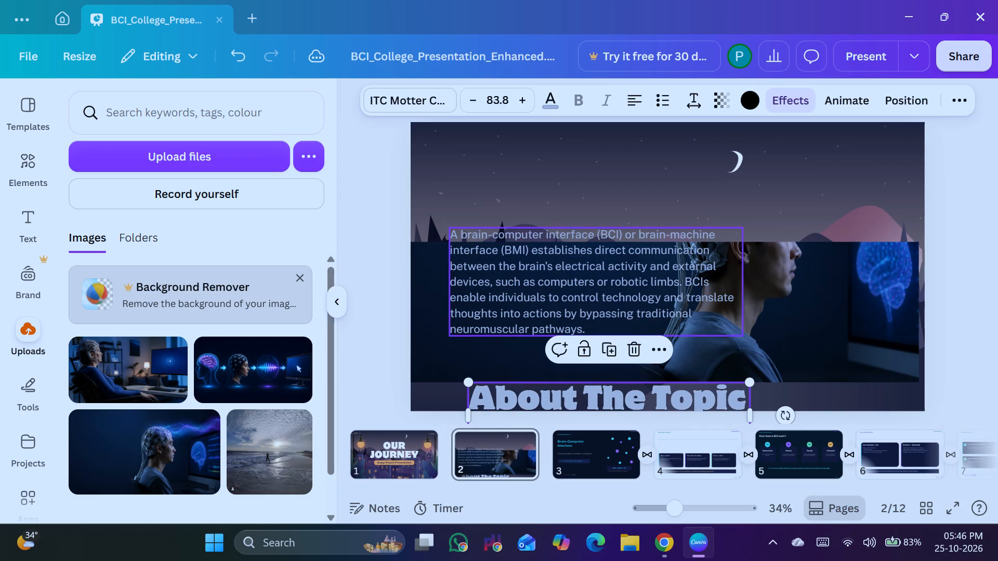
# Extend the electrode-cap image to the page's upper edge, shift it sideways, and widen its monitor side flush with the page edge.
pyautogui.click(742, 251)
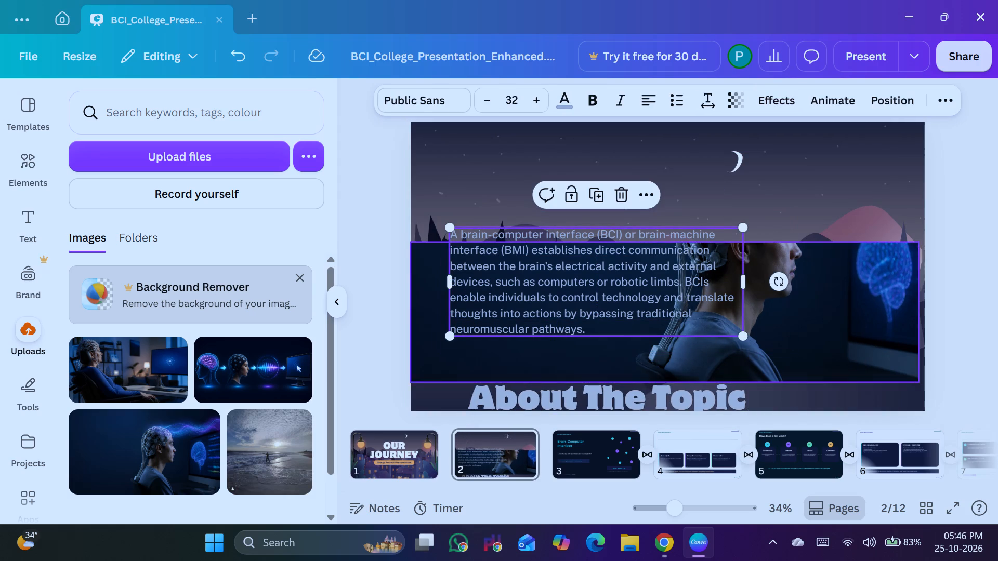
pyautogui.click(824, 256)
pyautogui.moveTo(668, 245); pyautogui.dragTo(639, 144)
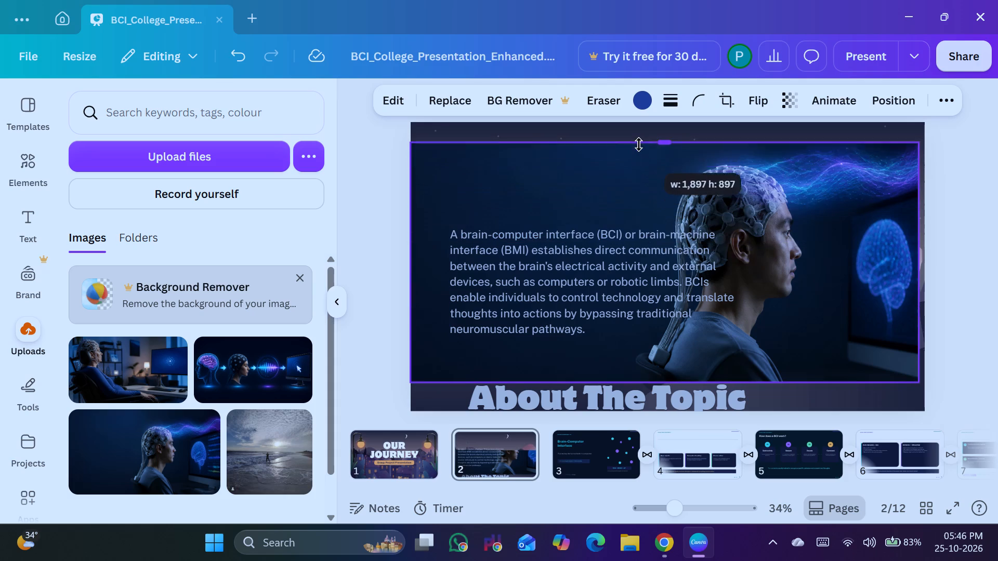
pyautogui.moveTo(639, 144); pyautogui.dragTo(636, 125)
pyautogui.moveTo(804, 241); pyautogui.dragTo(757, 242)
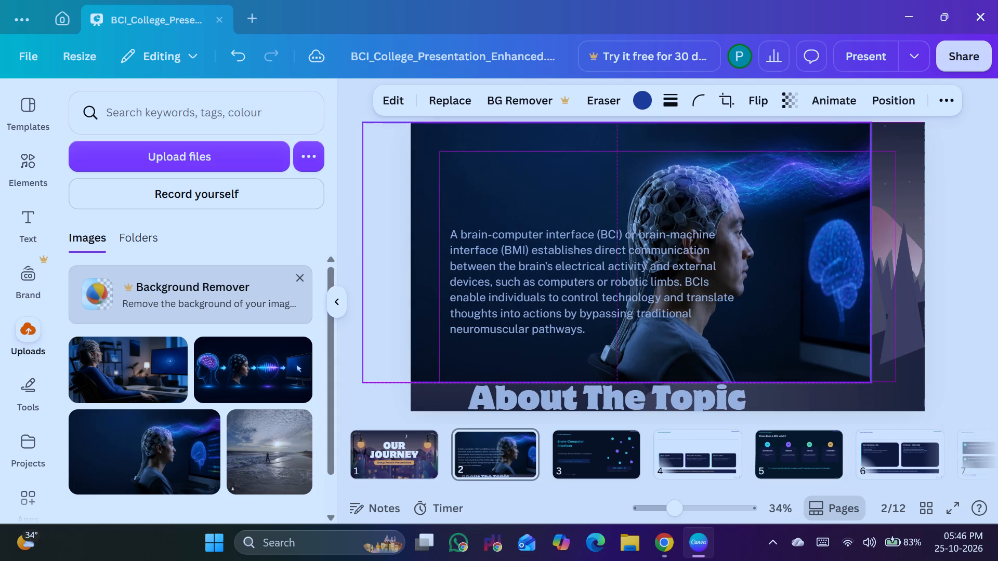
pyautogui.moveTo(757, 242); pyautogui.dragTo(756, 242)
pyautogui.moveTo(871, 252); pyautogui.dragTo(922, 254)
pyautogui.moveTo(649, 382); pyautogui.dragTo(654, 386)
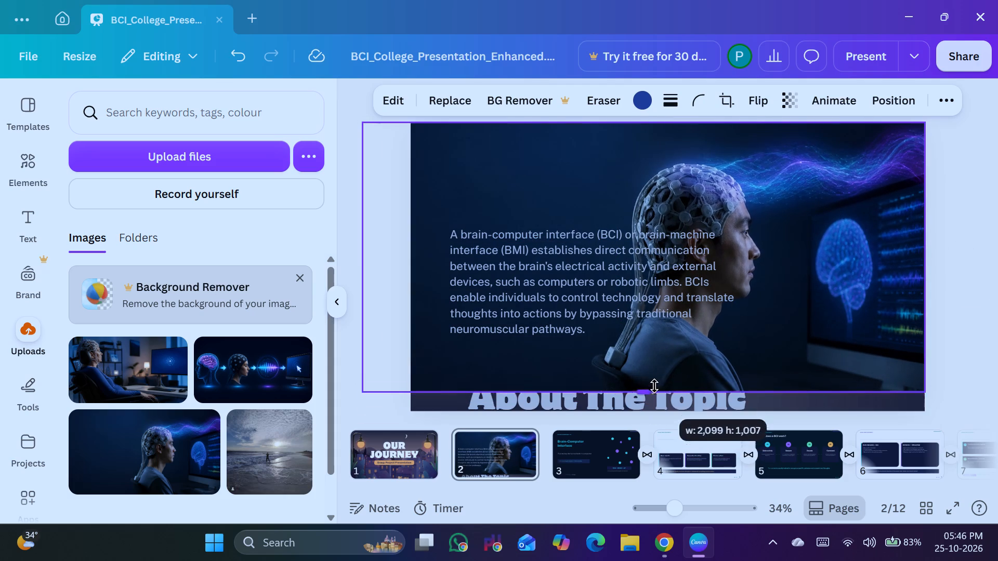
pyautogui.moveTo(654, 386); pyautogui.dragTo(655, 382)
# Move the "About The Topic" title back above the definition and bring it to the front of the image.
pyautogui.moveTo(662, 402); pyautogui.dragTo(681, 250)
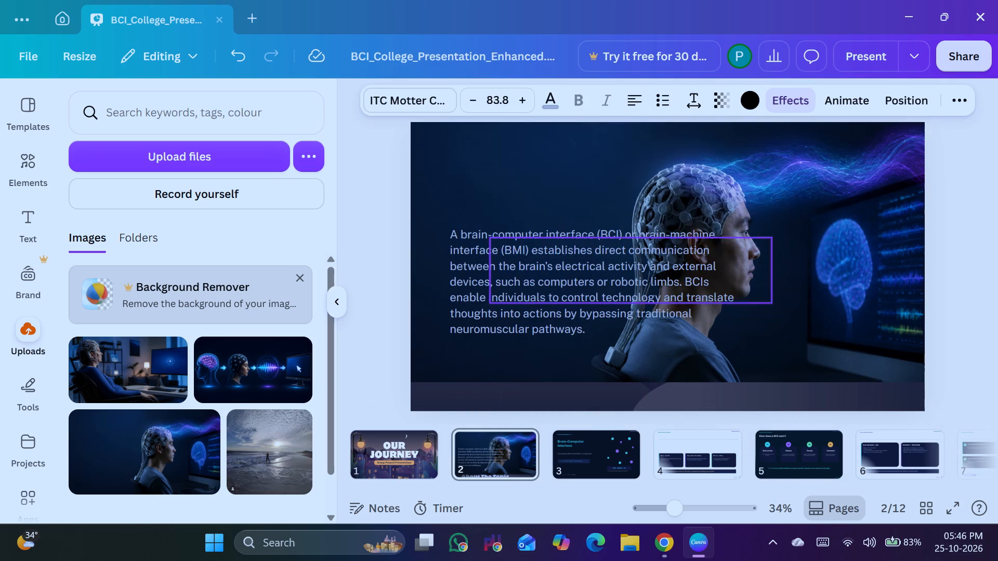
pyautogui.moveTo(681, 250); pyautogui.dragTo(652, 170)
pyautogui.rightClick(652, 170)
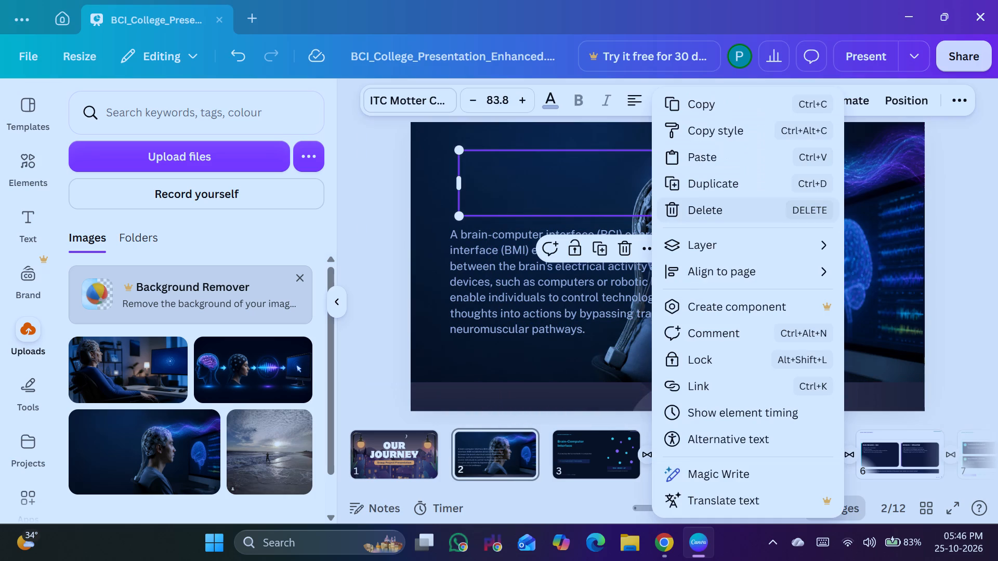
pyautogui.click(711, 241)
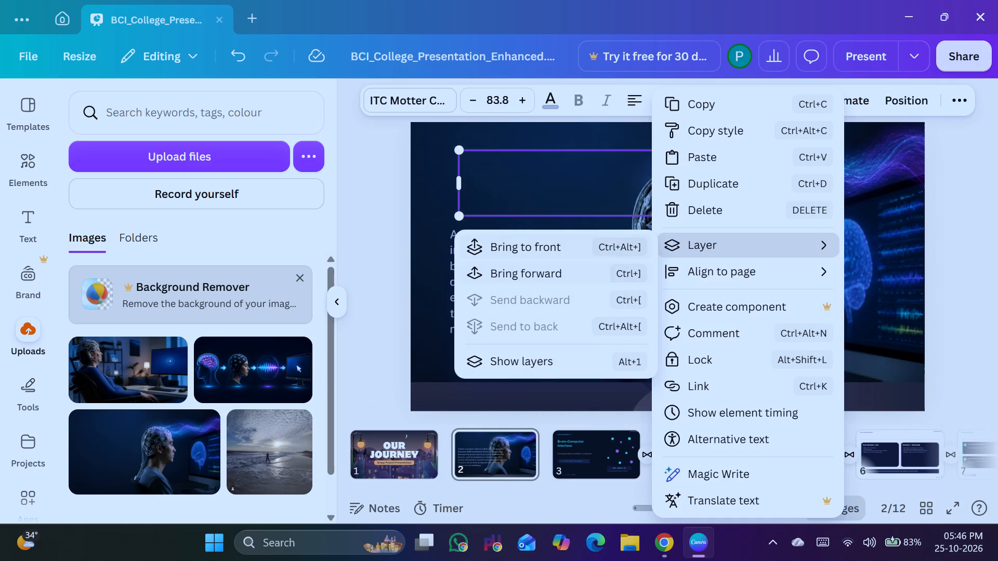
pyautogui.click(545, 246)
pyautogui.click(957, 252)
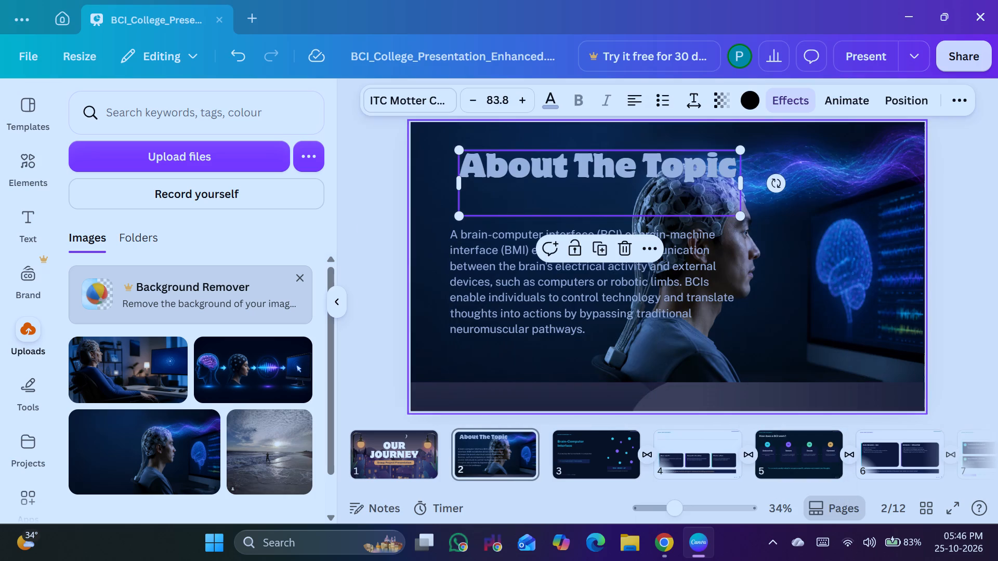
# Extend the electrode-cap image's lower edge to the bottom of page 2.
pyautogui.click(652, 366)
pyautogui.moveTo(650, 382); pyautogui.dragTo(660, 409)
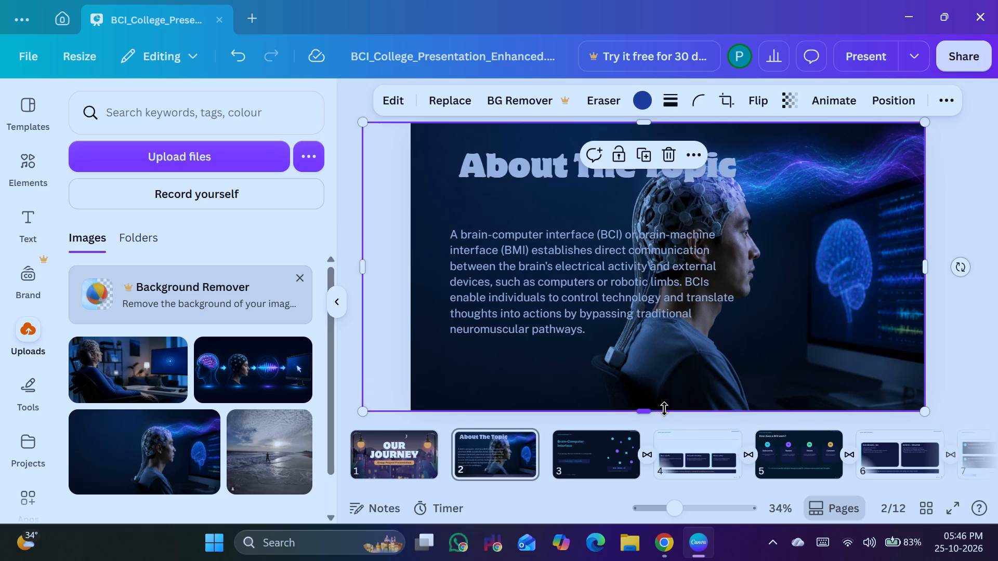
# Move the "About The Topic" title closer to the upper-left corner of page 2.
pyautogui.click(538, 165)
pyautogui.moveTo(534, 182); pyautogui.dragTo(502, 178)
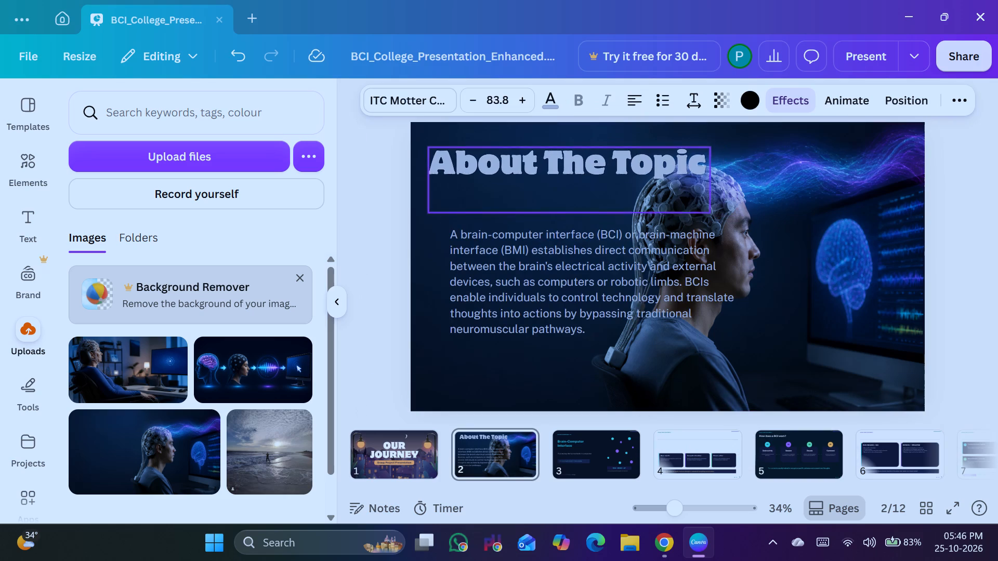
pyautogui.moveTo(502, 178); pyautogui.dragTo(507, 173)
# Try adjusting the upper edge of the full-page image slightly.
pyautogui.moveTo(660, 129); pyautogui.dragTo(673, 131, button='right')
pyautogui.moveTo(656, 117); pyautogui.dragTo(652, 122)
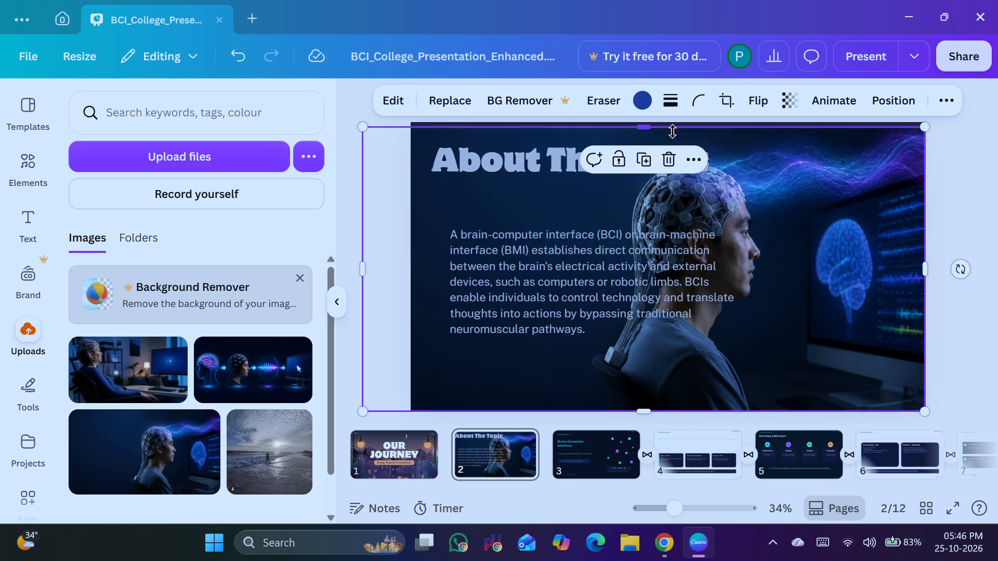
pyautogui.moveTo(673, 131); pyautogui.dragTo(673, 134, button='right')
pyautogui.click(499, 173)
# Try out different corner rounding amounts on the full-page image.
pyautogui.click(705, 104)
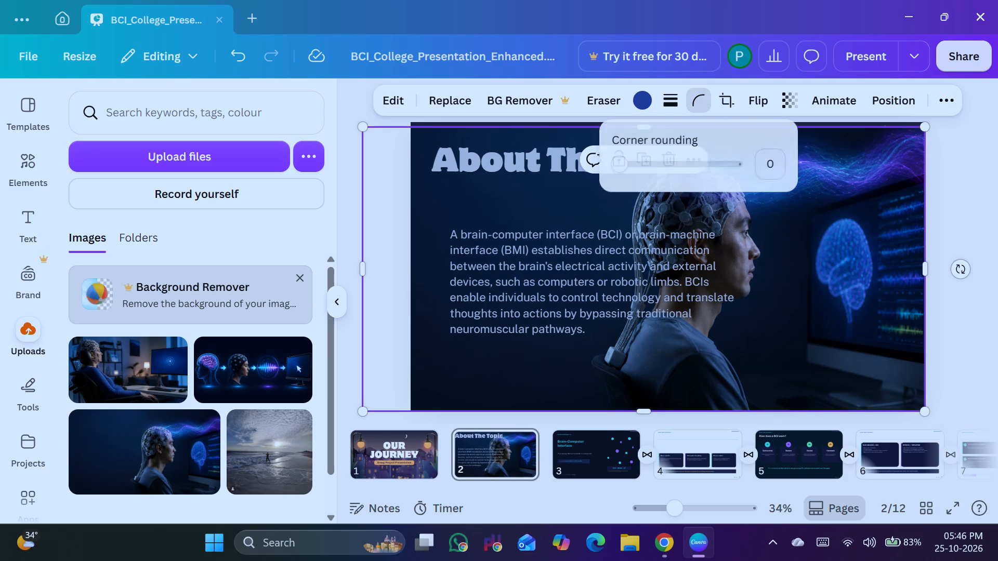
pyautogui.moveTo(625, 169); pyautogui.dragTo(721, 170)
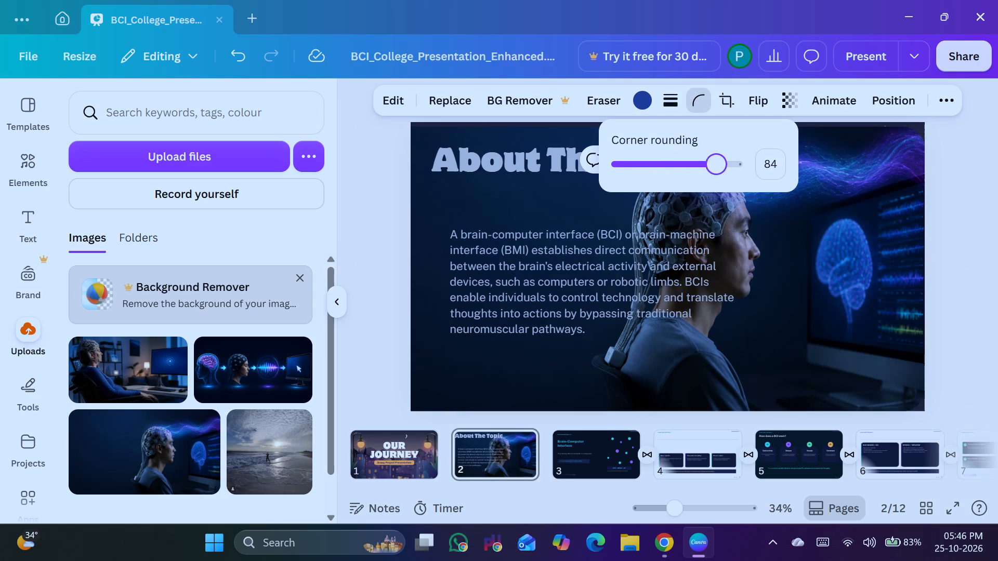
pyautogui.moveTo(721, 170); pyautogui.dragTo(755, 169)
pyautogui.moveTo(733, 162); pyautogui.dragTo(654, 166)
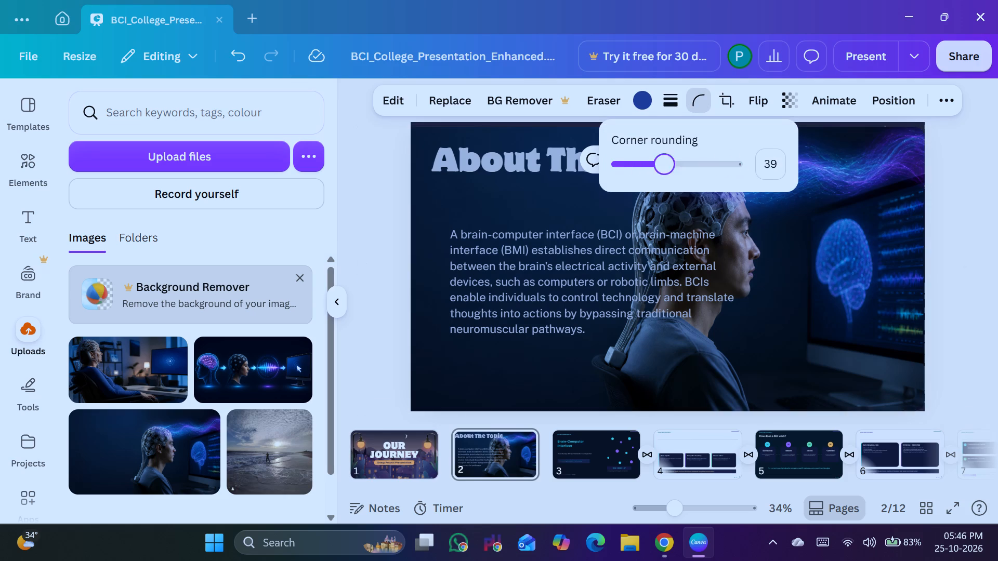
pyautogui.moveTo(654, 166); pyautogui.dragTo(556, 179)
# Center-align the text of the BCI definition and of the "About The Topic" title.
pyautogui.click(561, 255)
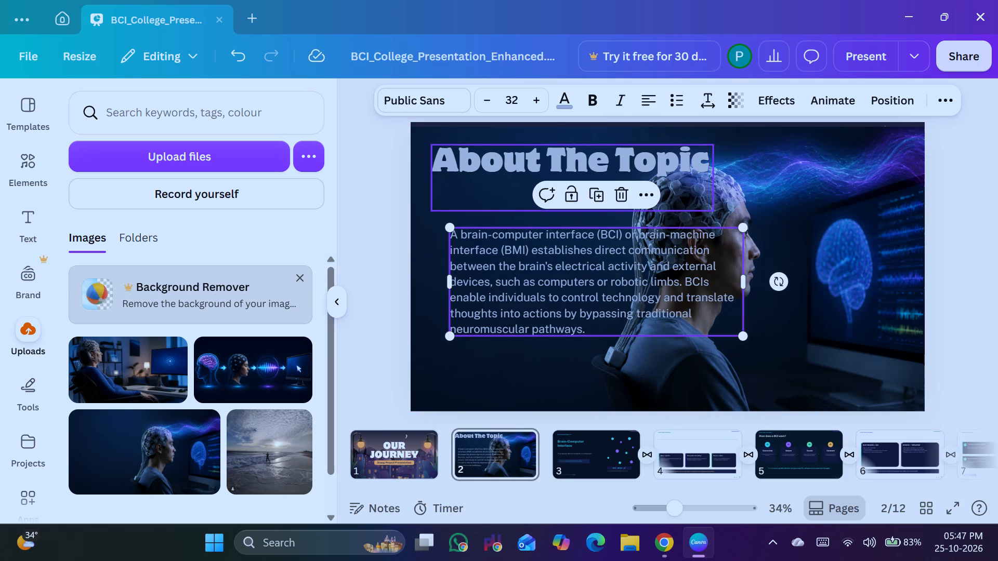
pyautogui.click(643, 106)
pyautogui.click(547, 162)
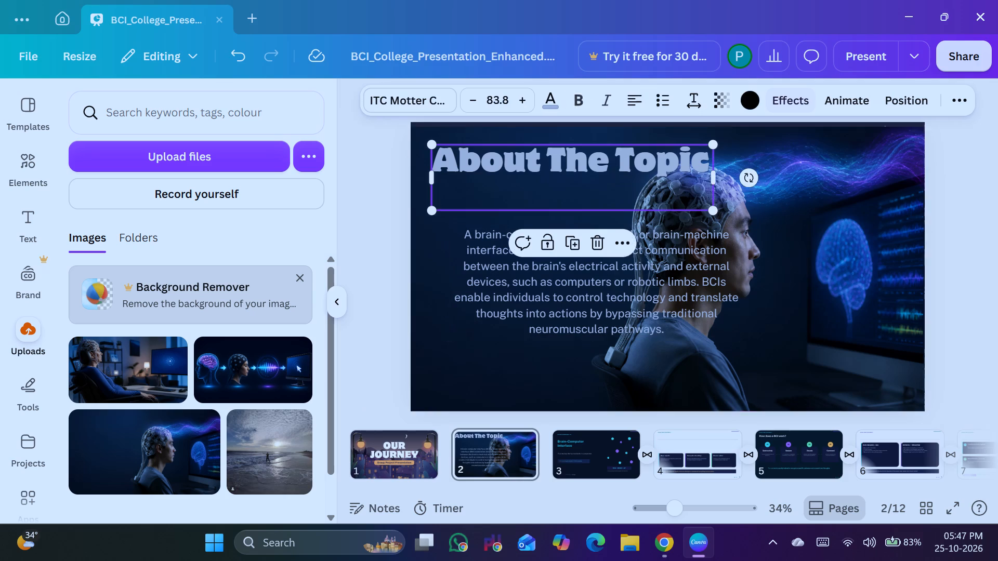
pyautogui.click(632, 99)
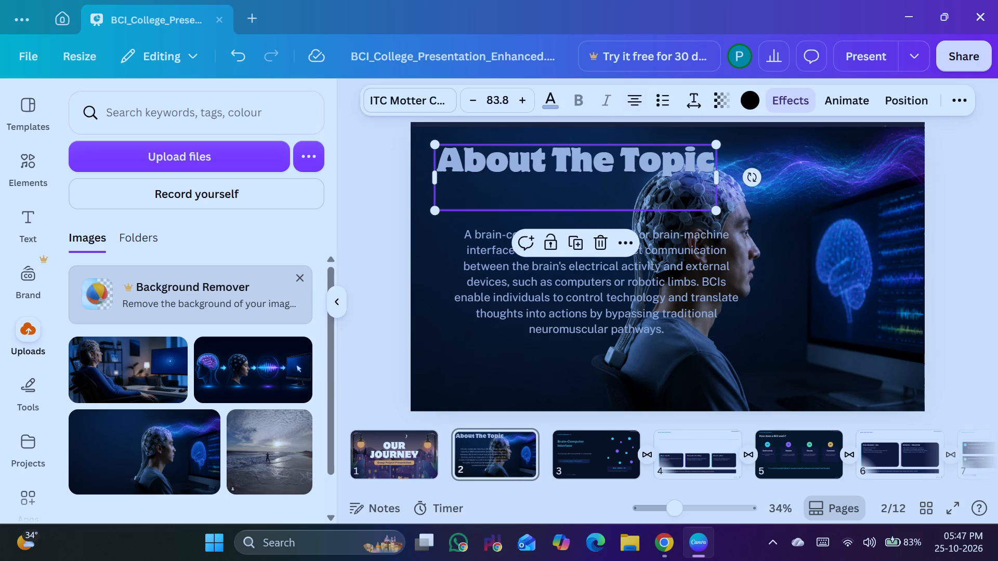
# Extend the image's upper edge flush with the top of page 2 and check the design's save status.
pyautogui.click(770, 194)
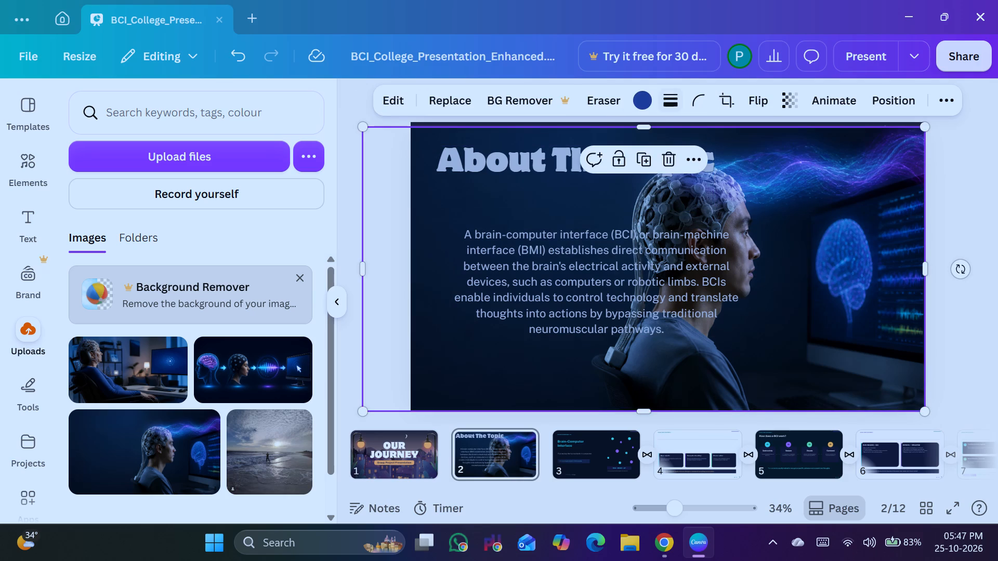
pyautogui.moveTo(648, 127); pyautogui.dragTo(648, 122)
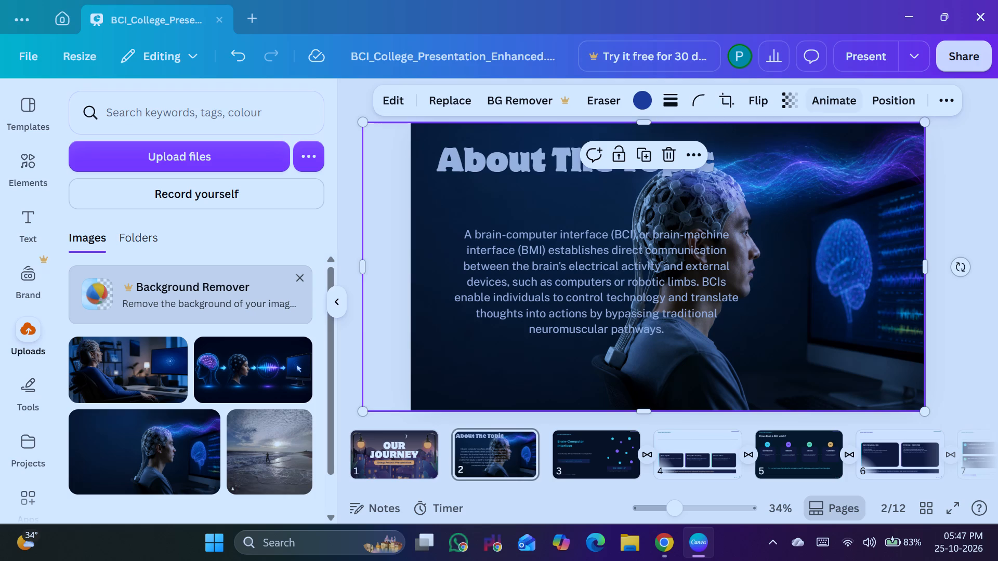
pyautogui.click(315, 65)
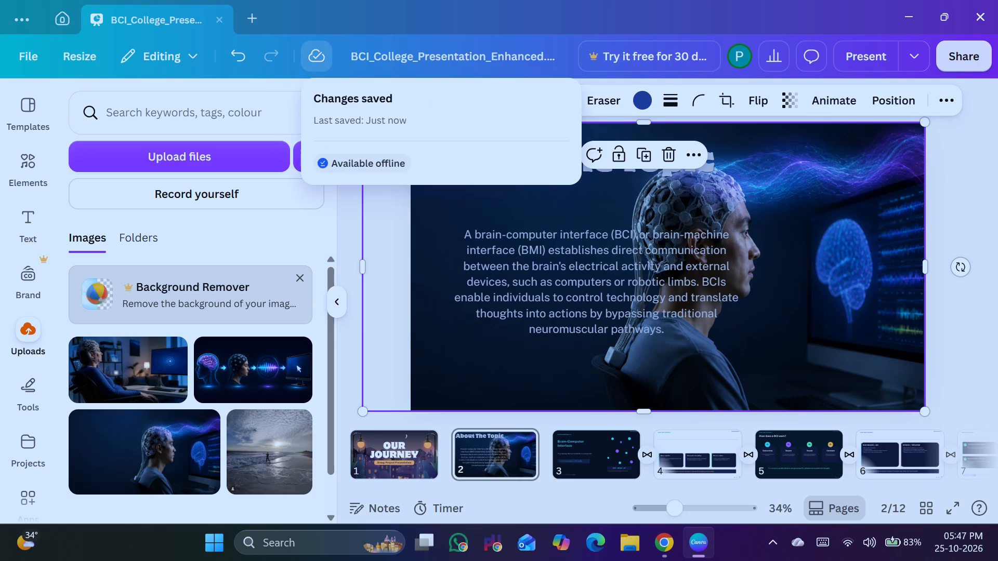
pyautogui.click(346, 215)
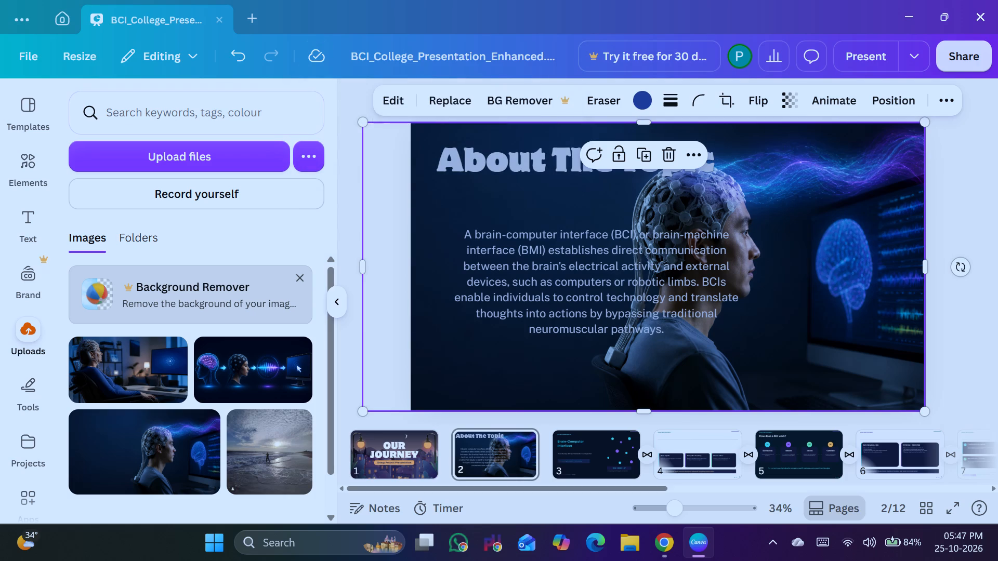
# Open page 1, the "OUR JOURNEY" cover, and look through the uploaded images.
pyautogui.moveTo(380, 451); pyautogui.dragTo(386, 451)
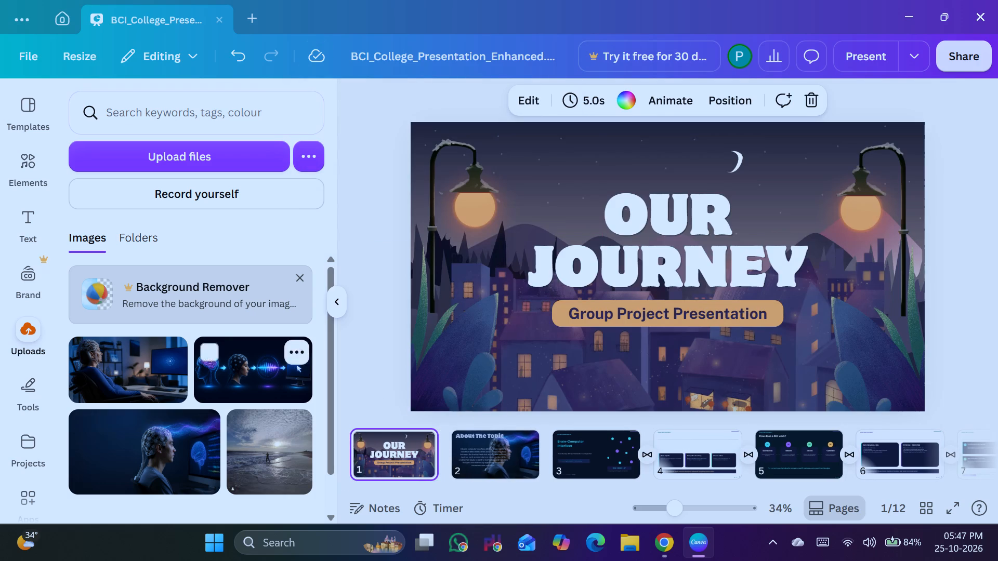
pyautogui.scroll(-1, 202, 319)
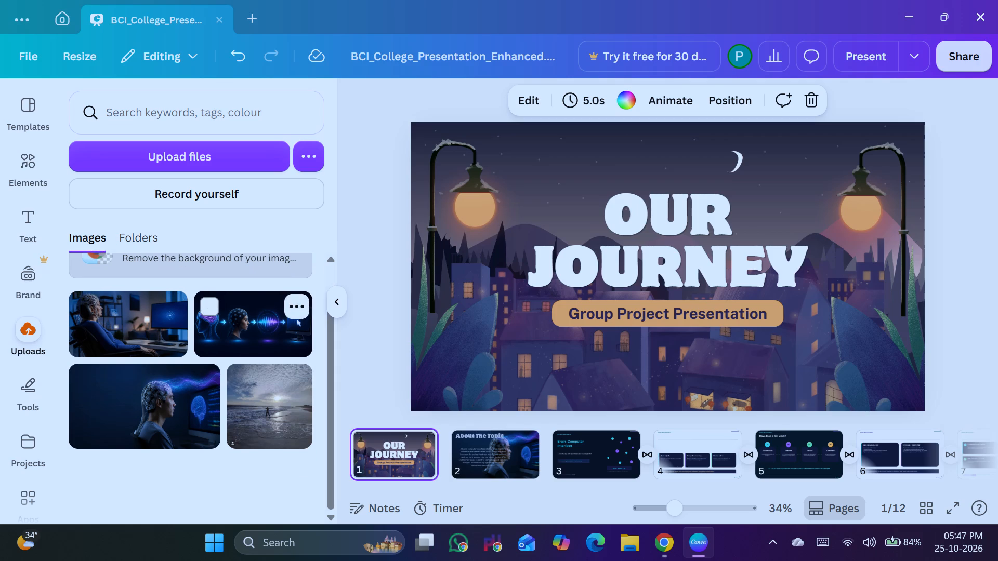
pyautogui.scroll(4, 206, 335)
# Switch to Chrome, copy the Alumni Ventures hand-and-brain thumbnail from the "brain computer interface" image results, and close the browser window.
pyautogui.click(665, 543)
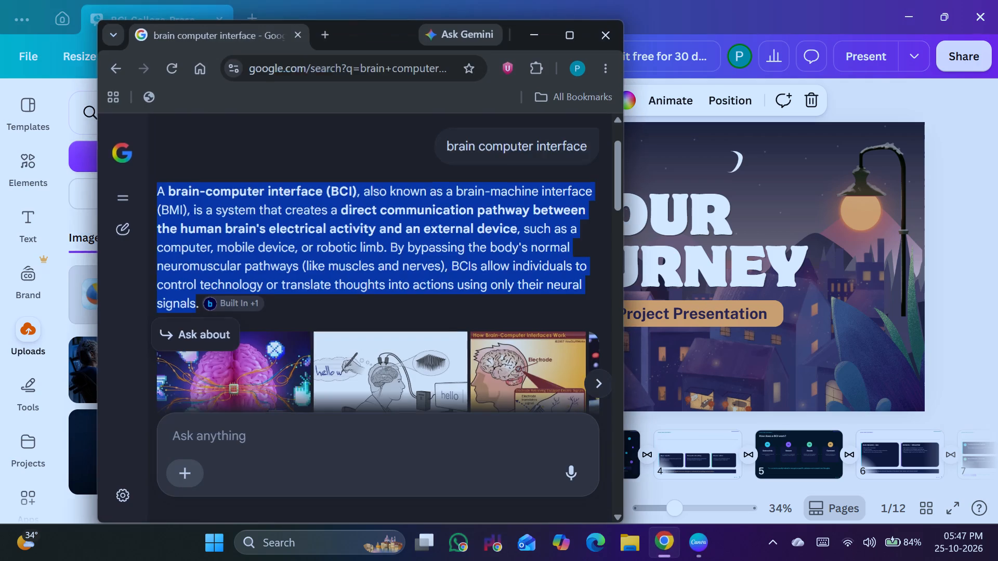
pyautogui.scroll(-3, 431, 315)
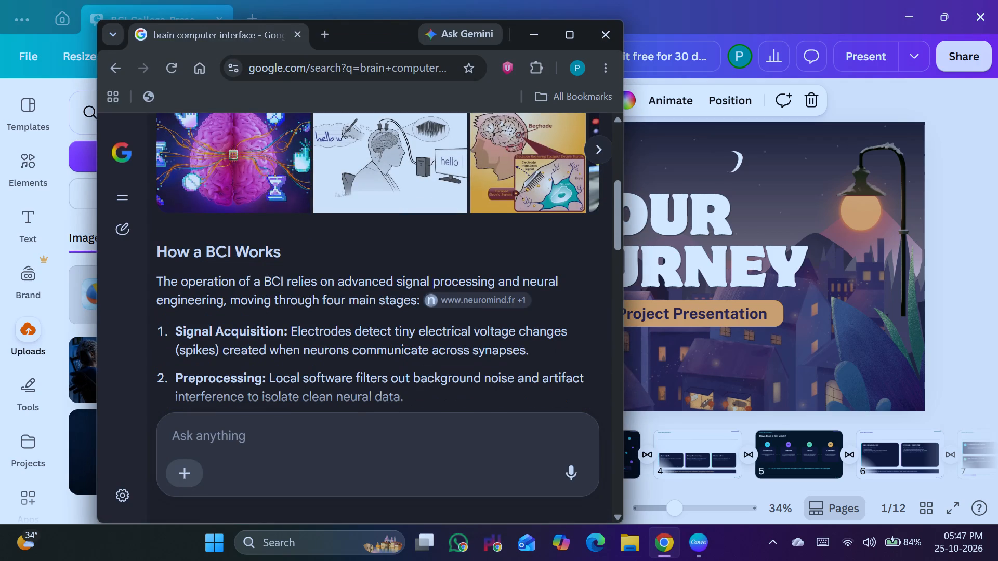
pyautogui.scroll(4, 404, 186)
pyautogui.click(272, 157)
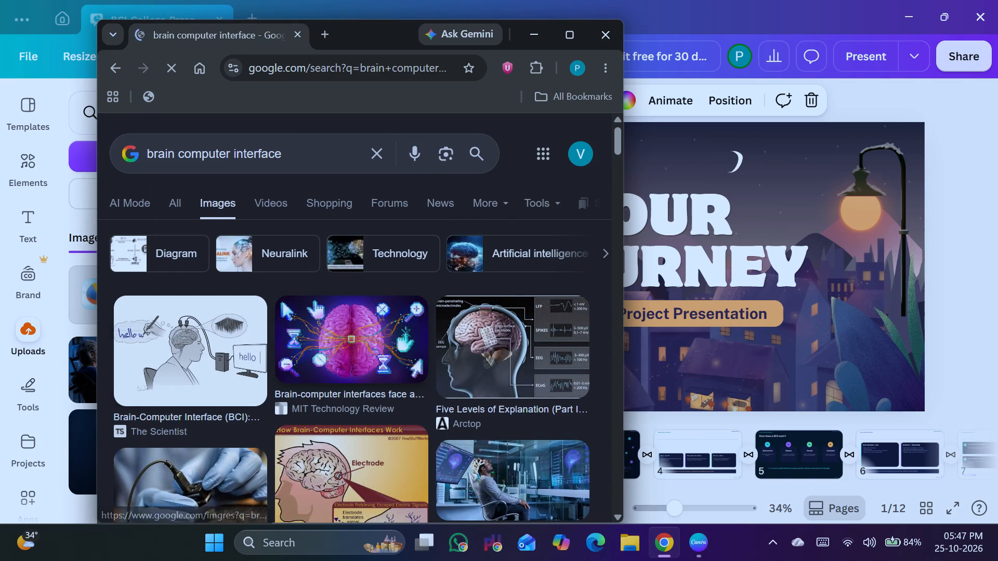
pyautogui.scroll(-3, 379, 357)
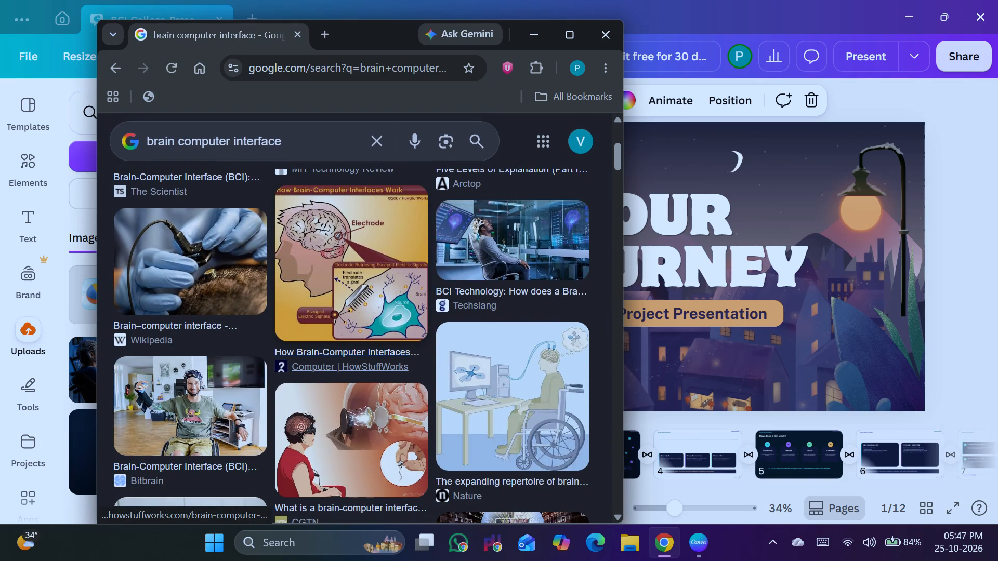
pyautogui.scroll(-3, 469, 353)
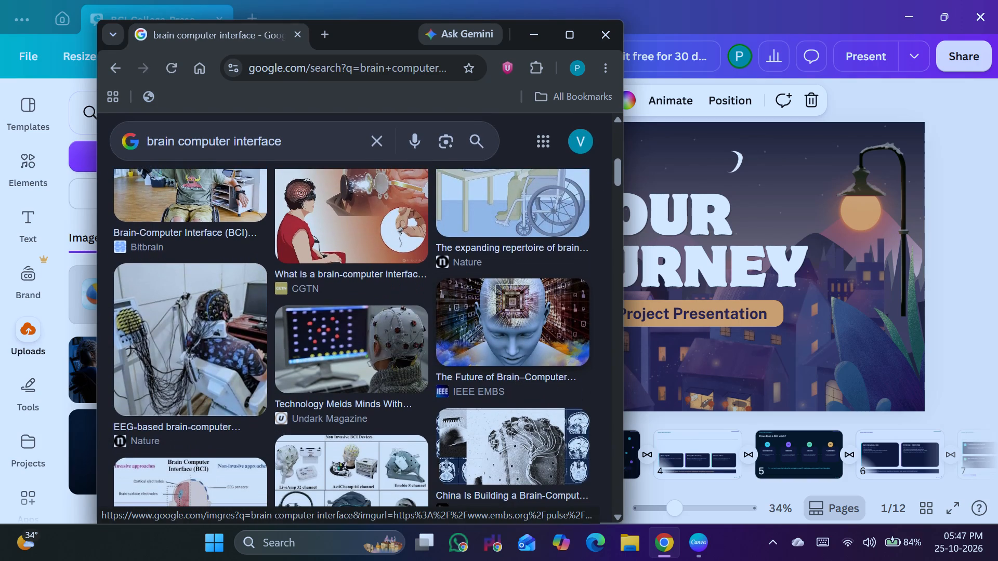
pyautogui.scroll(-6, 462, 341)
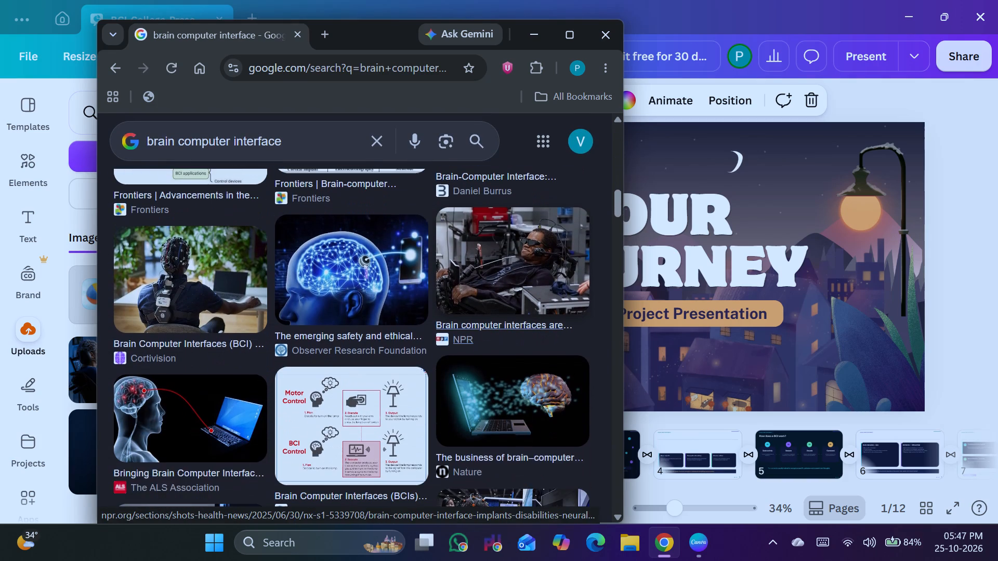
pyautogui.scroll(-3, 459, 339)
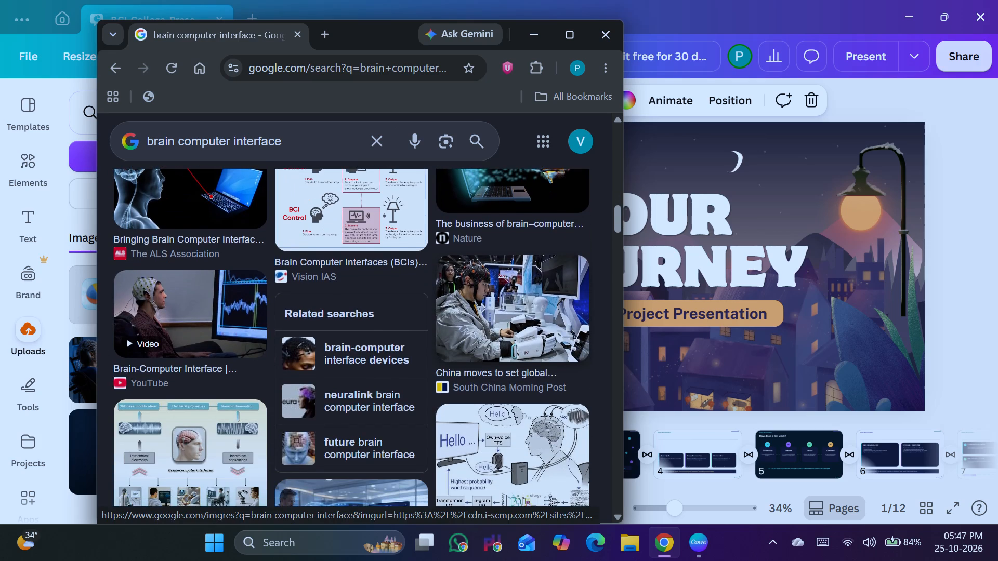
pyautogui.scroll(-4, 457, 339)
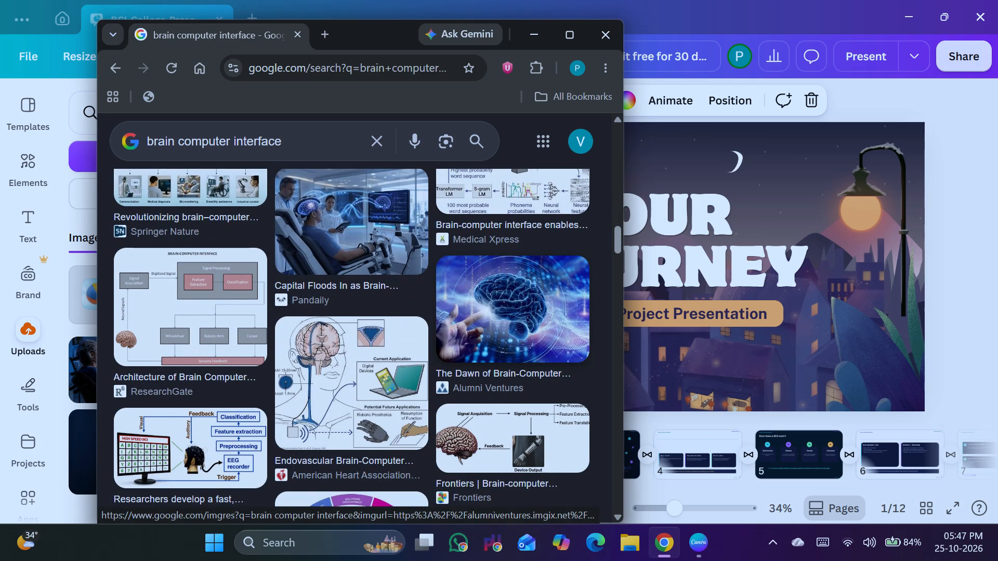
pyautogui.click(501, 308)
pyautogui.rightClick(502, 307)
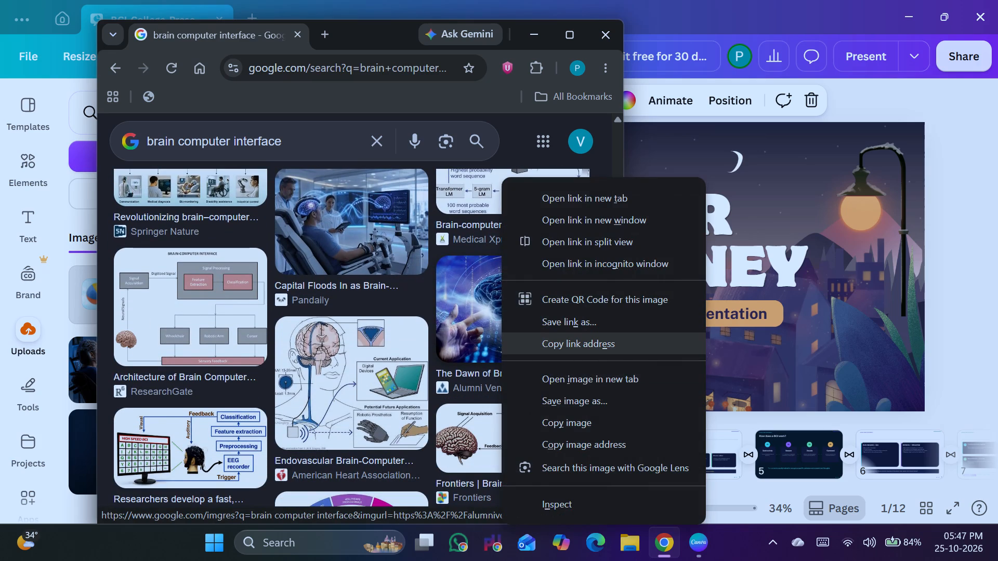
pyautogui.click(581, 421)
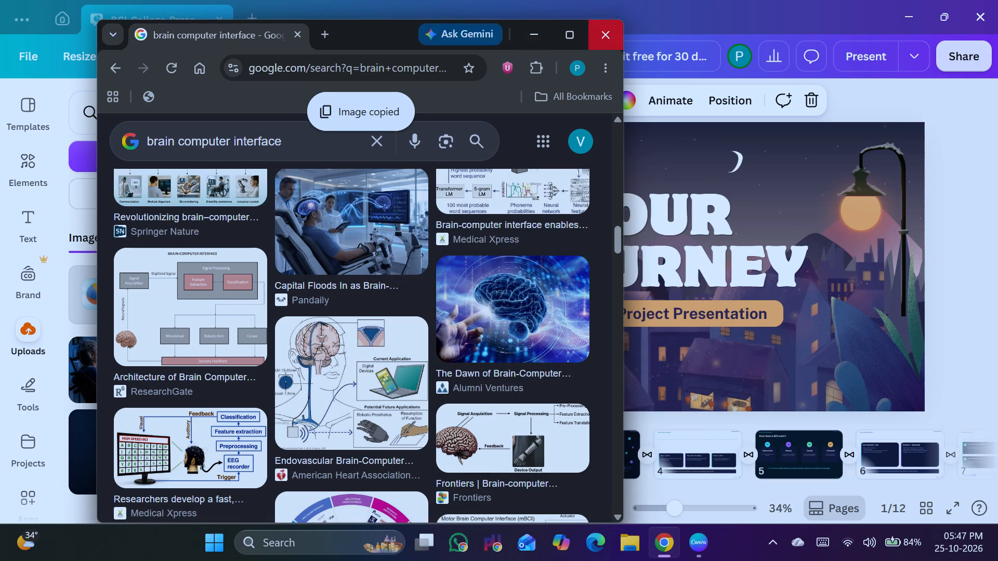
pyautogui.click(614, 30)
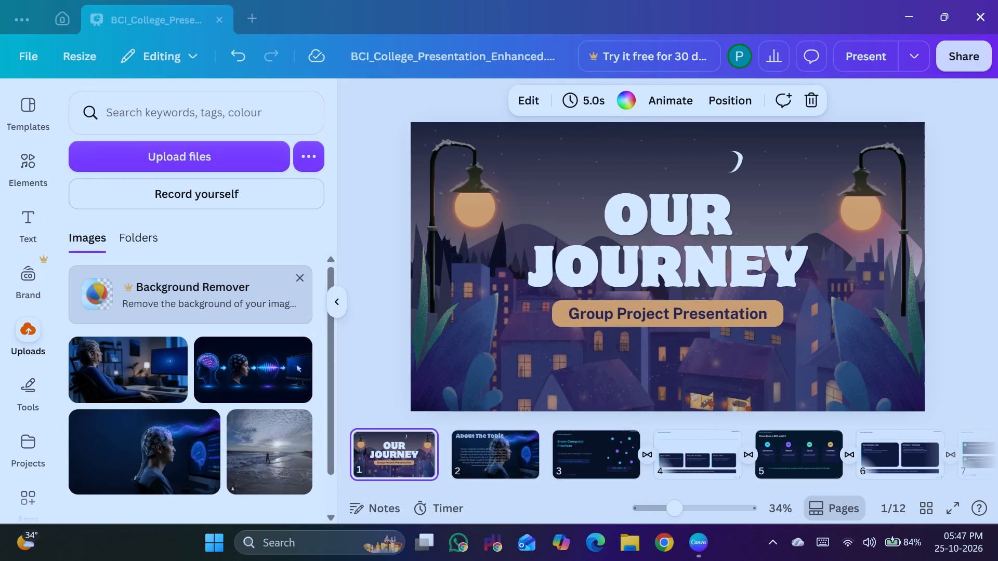
# Back in Canva, start a file upload and open the Downloads folder in the file picker.
pyautogui.scroll(-4, 235, 295)
pyautogui.scroll(2, 238, 283)
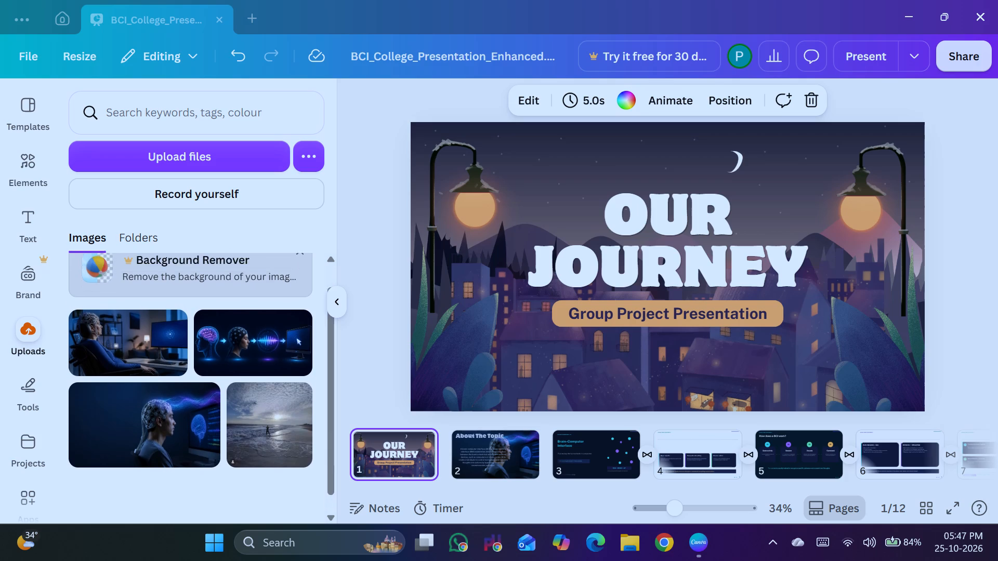
pyautogui.scroll(2, 238, 281)
pyautogui.click(212, 153)
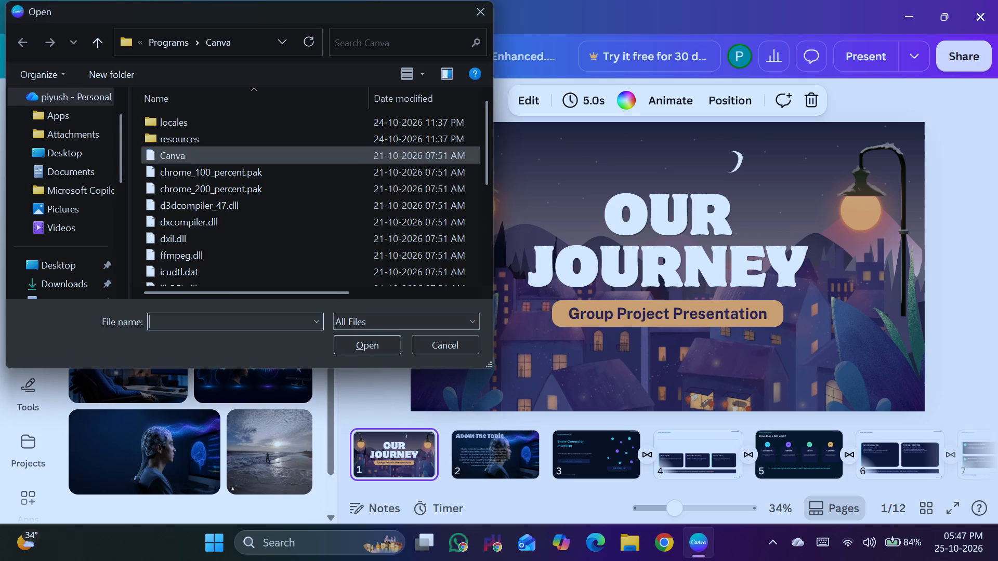
pyautogui.scroll(1, 221, 197)
pyautogui.scroll(-8, 213, 230)
pyautogui.scroll(7, 213, 229)
pyautogui.scroll(-9, 219, 218)
pyautogui.scroll(9, 219, 219)
pyautogui.click(58, 277)
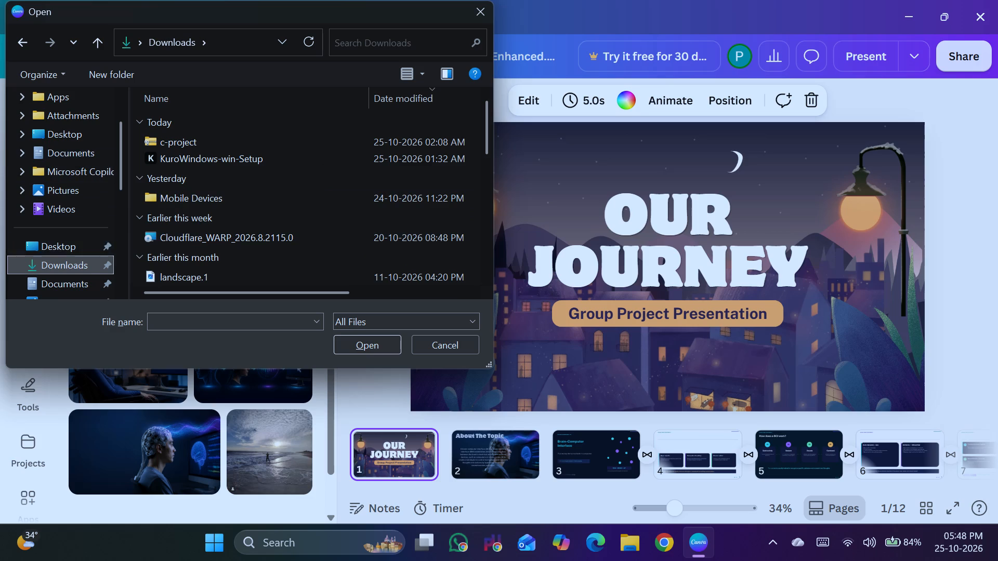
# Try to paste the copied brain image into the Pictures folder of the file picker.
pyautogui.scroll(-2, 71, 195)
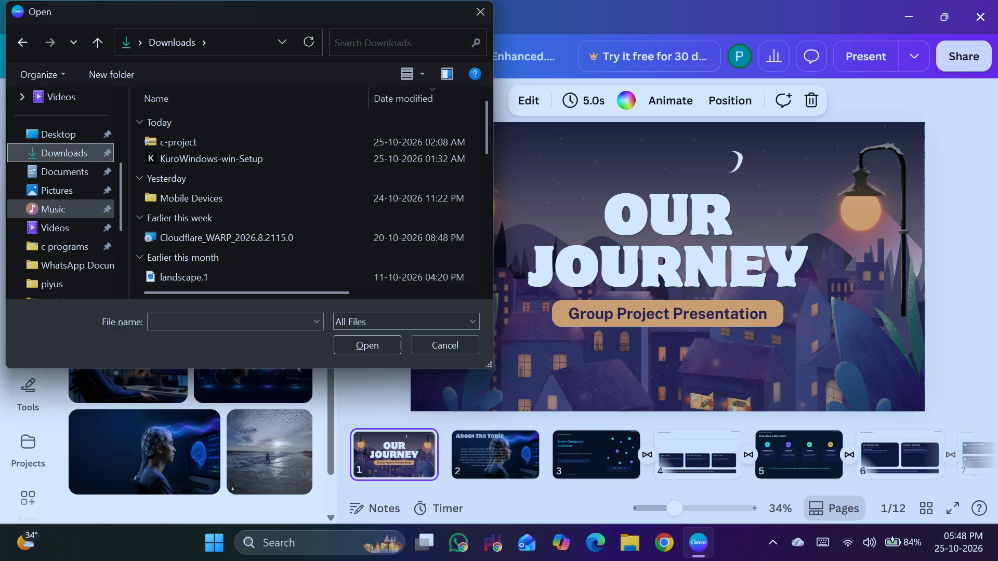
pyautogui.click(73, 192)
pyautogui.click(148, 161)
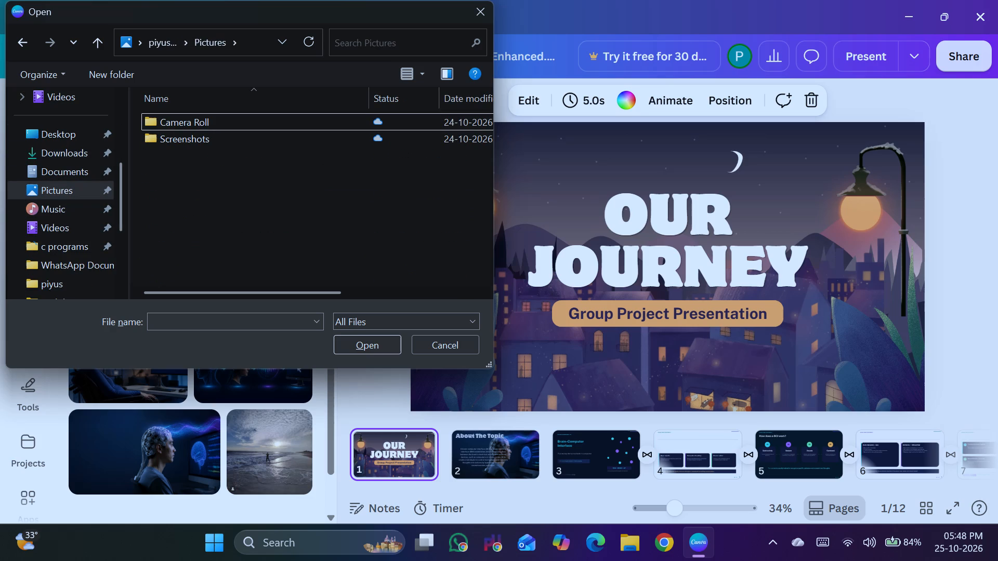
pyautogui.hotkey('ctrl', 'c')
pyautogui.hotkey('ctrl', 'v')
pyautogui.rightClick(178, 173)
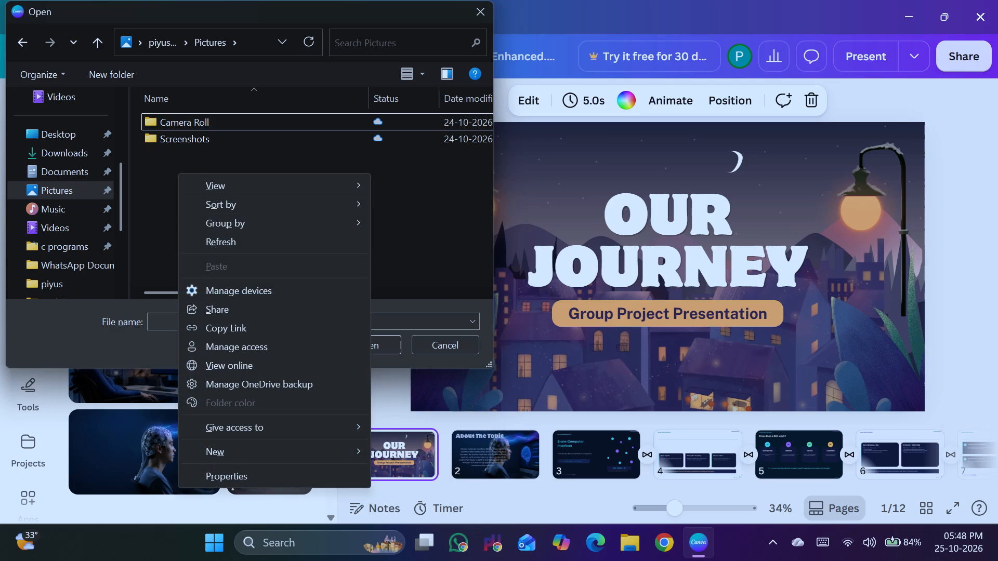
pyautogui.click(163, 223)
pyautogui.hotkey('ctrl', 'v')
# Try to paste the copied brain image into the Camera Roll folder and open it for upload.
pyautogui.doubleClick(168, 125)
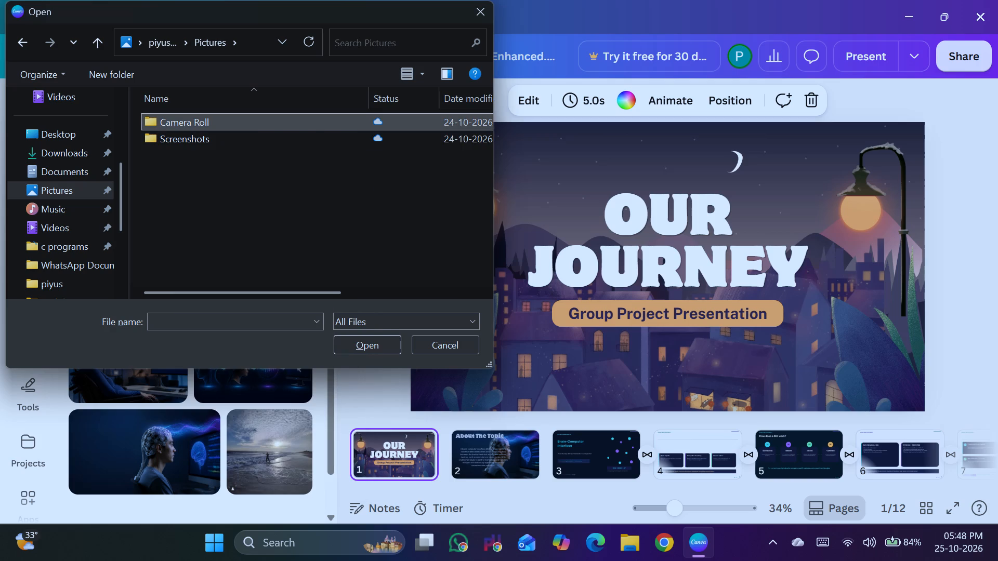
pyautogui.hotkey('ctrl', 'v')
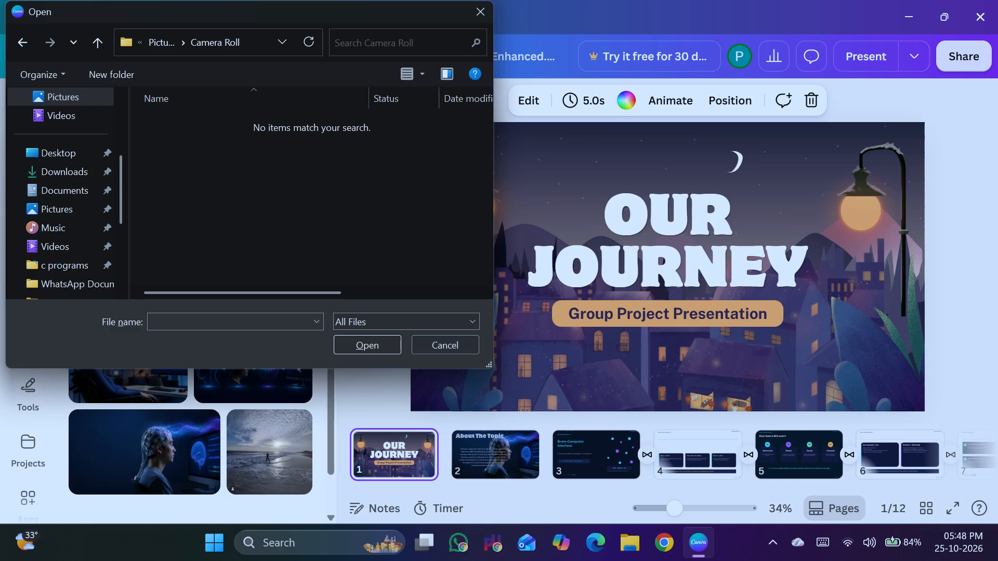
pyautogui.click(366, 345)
# Switch to Chrome and move its window beside the file picker so both can be seen.
pyautogui.click(669, 539)
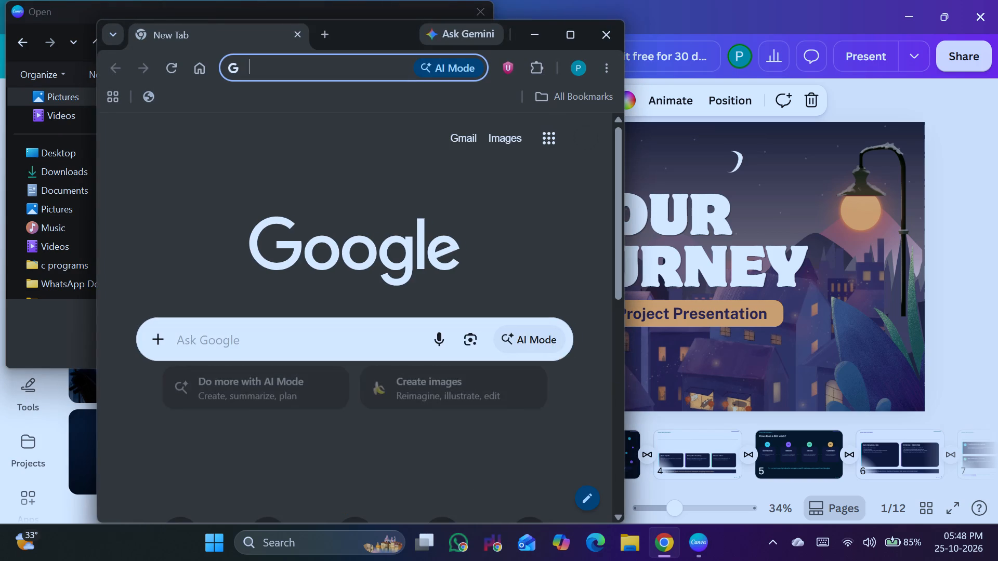
pyautogui.moveTo(517, 28); pyautogui.dragTo(615, 12)
pyautogui.moveTo(351, 28); pyautogui.dragTo(438, 36)
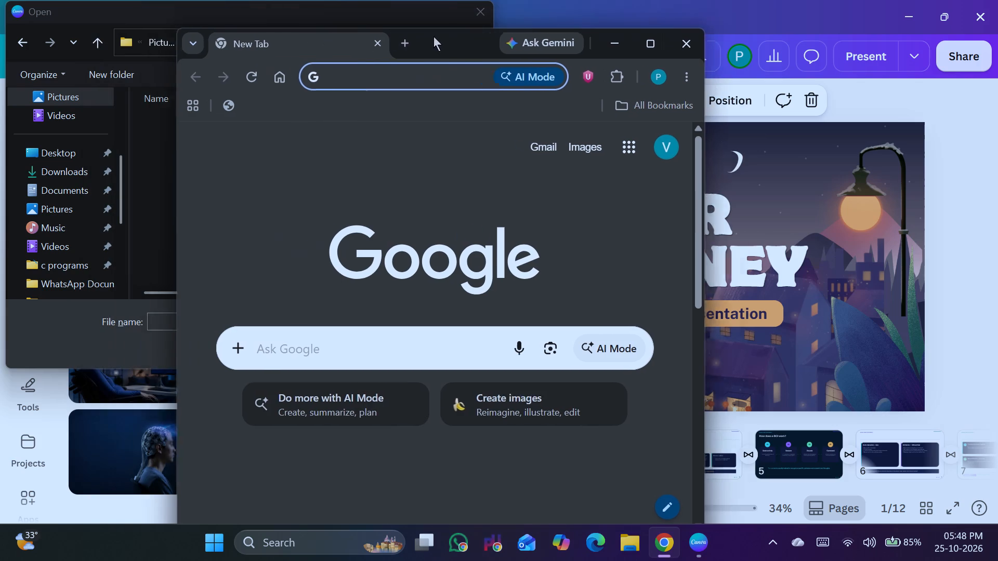
pyautogui.moveTo(438, 36); pyautogui.dragTo(740, 16)
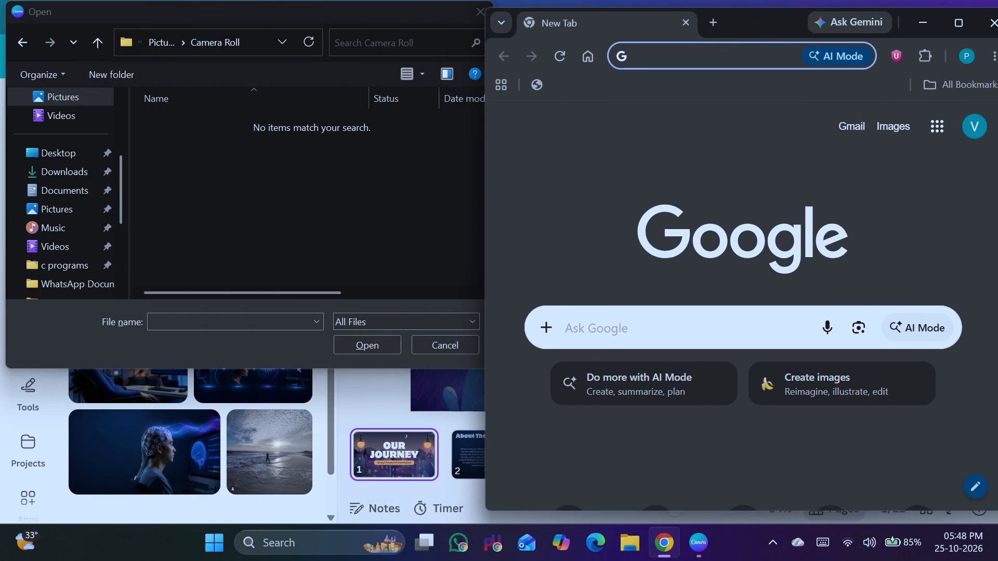
# Repeat the earlier "brain computer interface" search and show its image results.
pyautogui.click(673, 326)
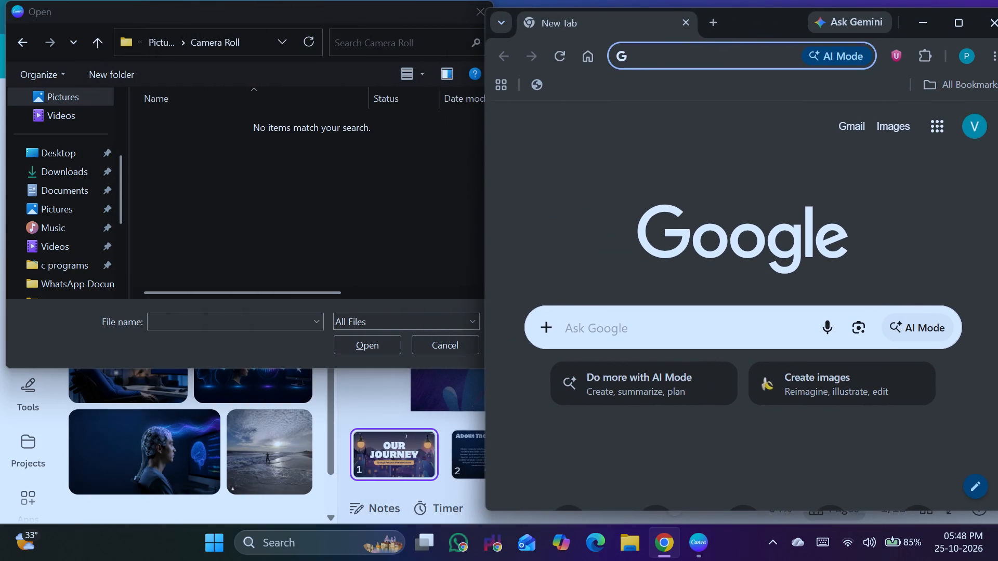
pyautogui.click(581, 328)
pyautogui.click(601, 371)
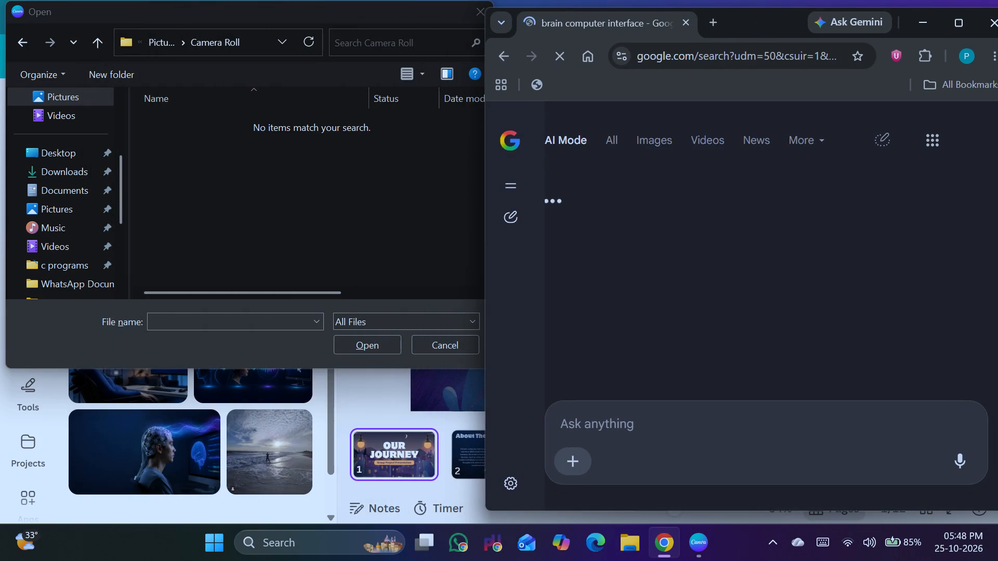
pyautogui.click(647, 137)
# Open the preview of Alumni Ventures' "The Dawn of Brain-Computer Interfaces" image and copy the larger image.
pyautogui.scroll(-4, 768, 329)
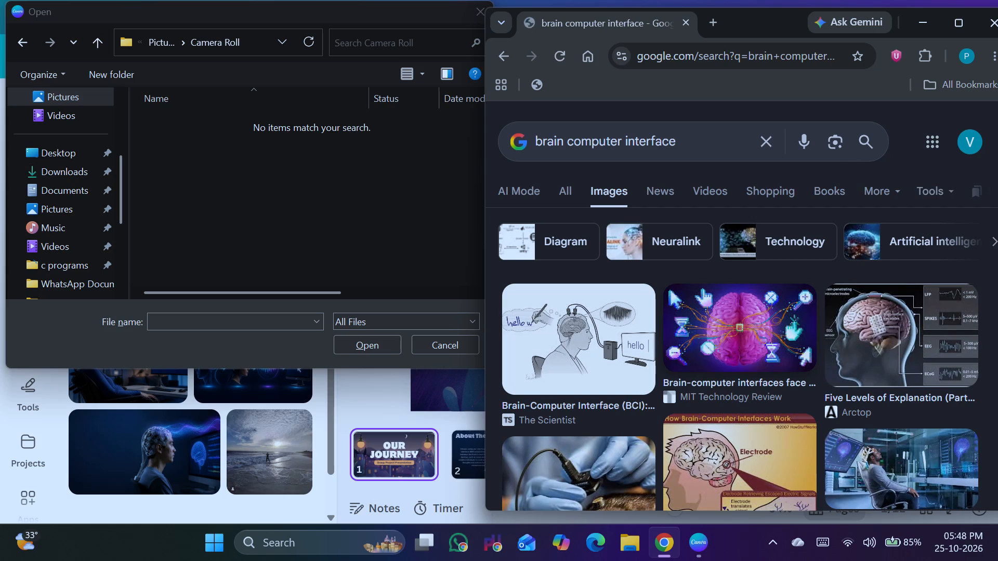
pyautogui.scroll(-9, 776, 338)
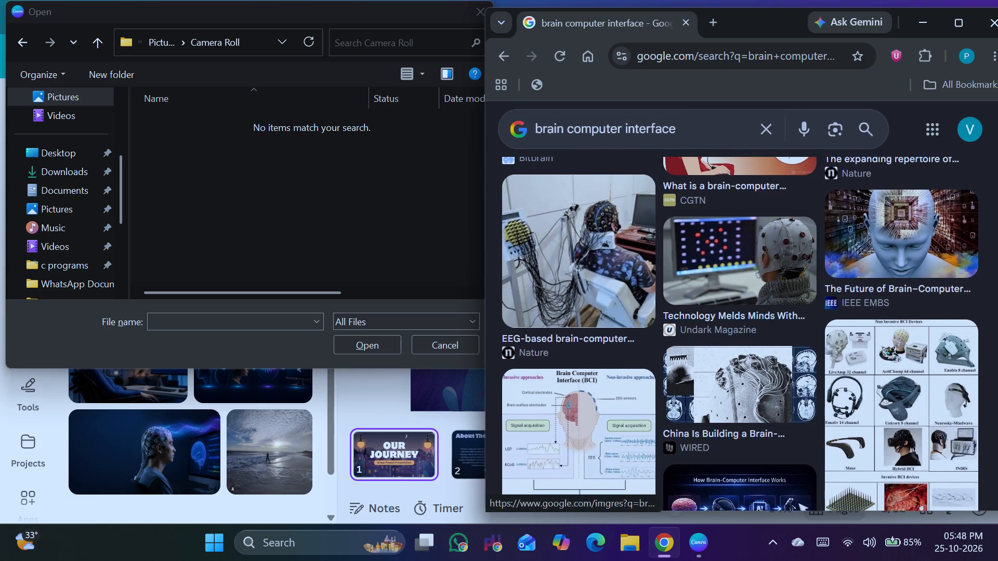
pyautogui.scroll(-5, 742, 344)
pyautogui.scroll(-3, 816, 293)
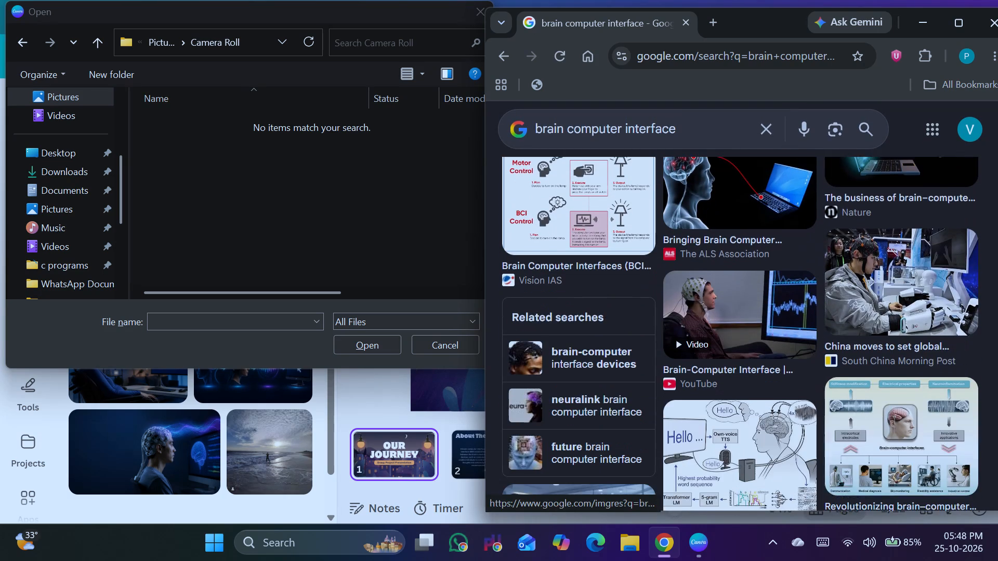
pyautogui.scroll(-4, 794, 309)
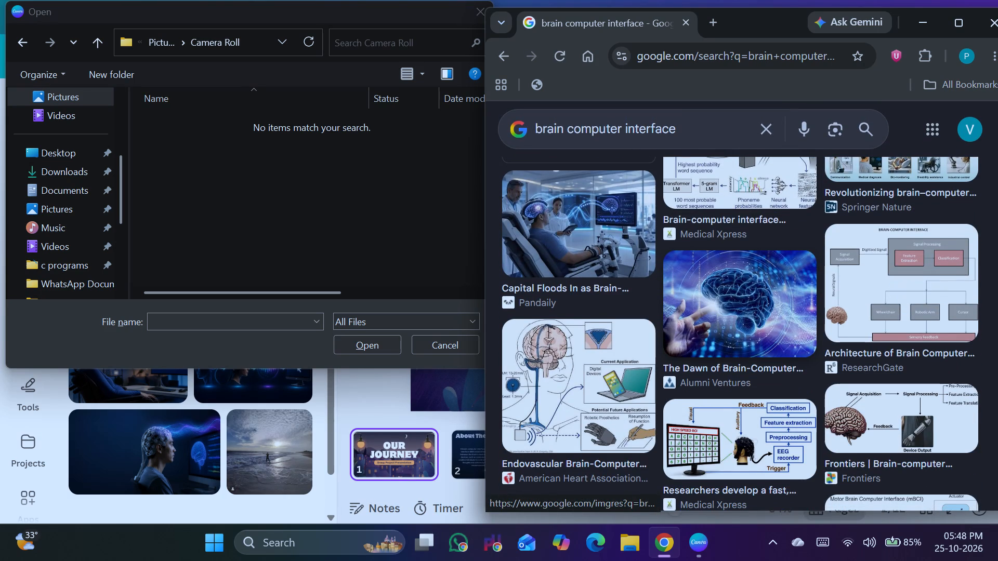
pyautogui.rightClick(746, 300)
pyautogui.doubleClick(739, 300)
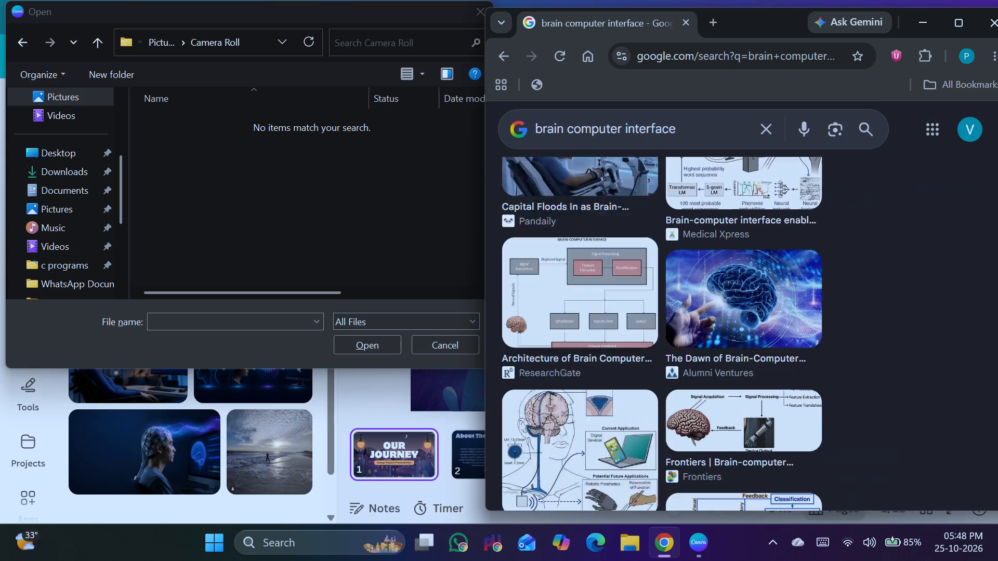
pyautogui.rightClick(711, 247)
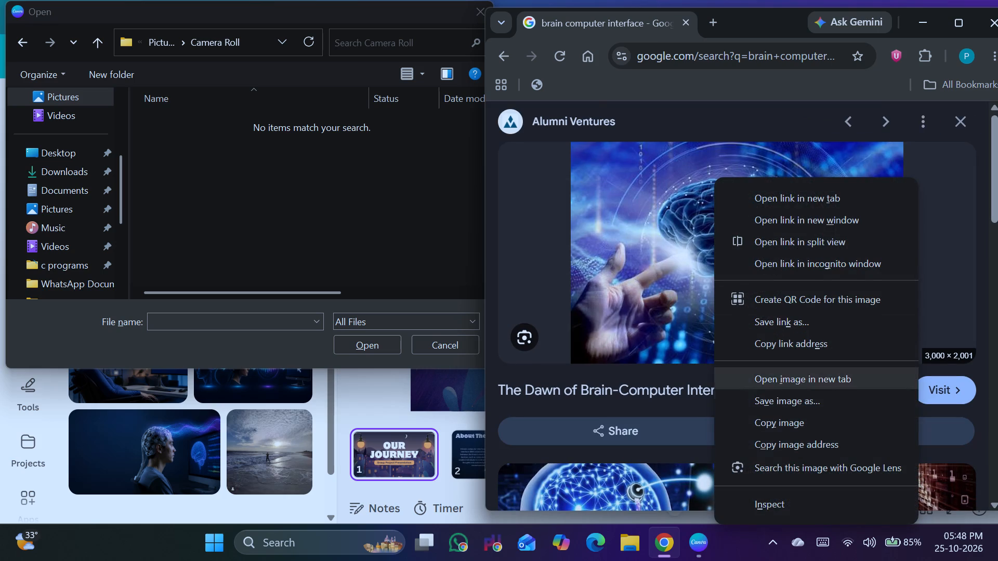
pyautogui.click(787, 422)
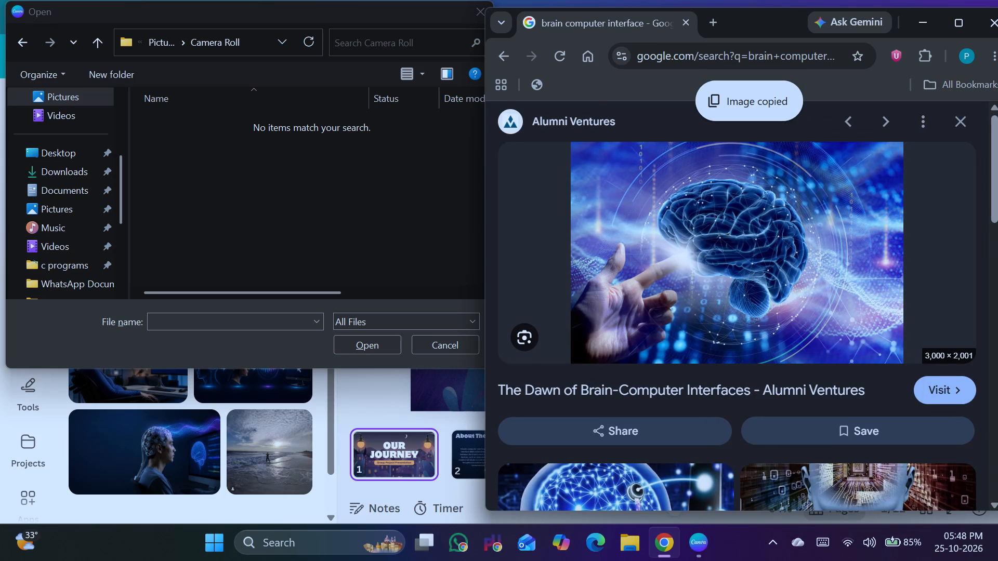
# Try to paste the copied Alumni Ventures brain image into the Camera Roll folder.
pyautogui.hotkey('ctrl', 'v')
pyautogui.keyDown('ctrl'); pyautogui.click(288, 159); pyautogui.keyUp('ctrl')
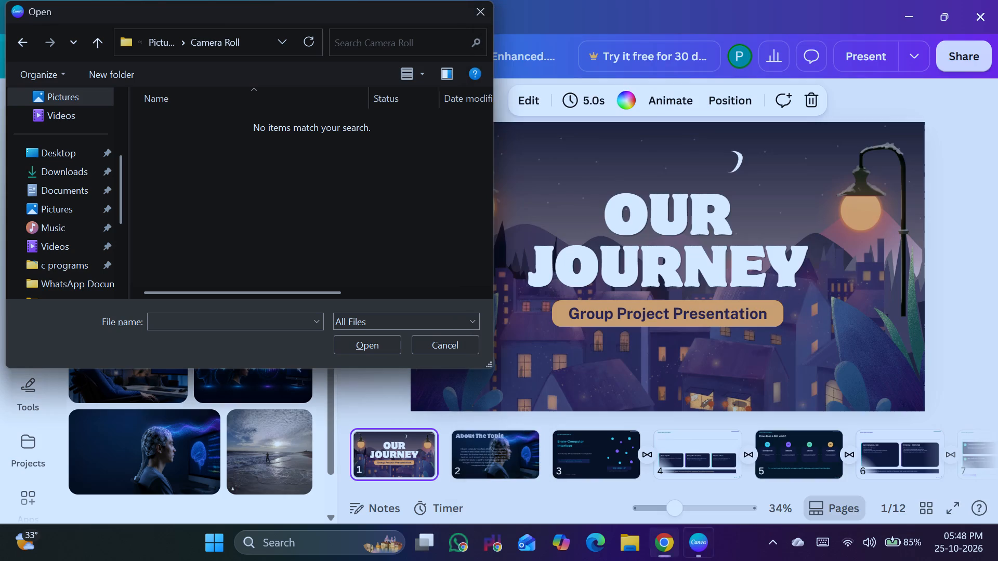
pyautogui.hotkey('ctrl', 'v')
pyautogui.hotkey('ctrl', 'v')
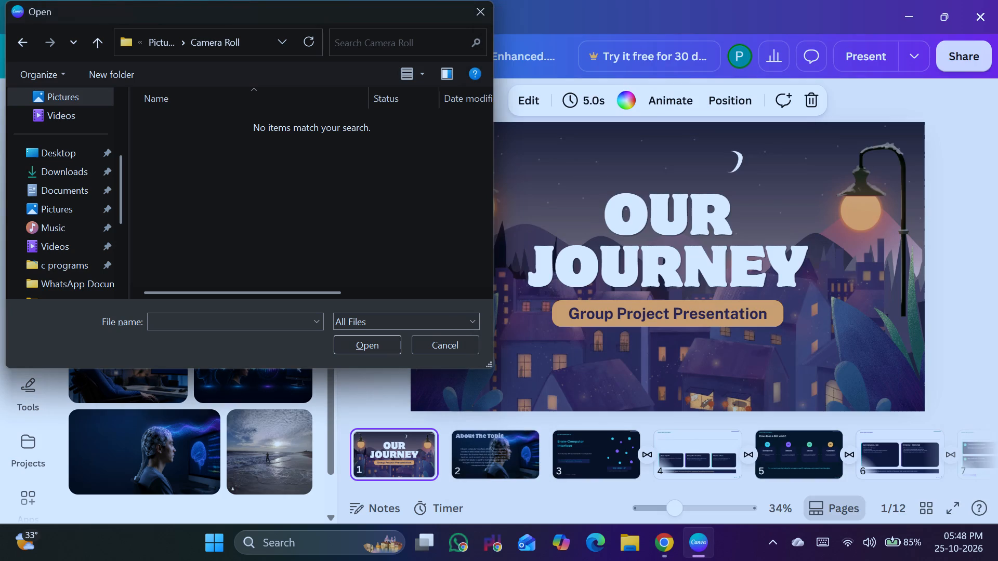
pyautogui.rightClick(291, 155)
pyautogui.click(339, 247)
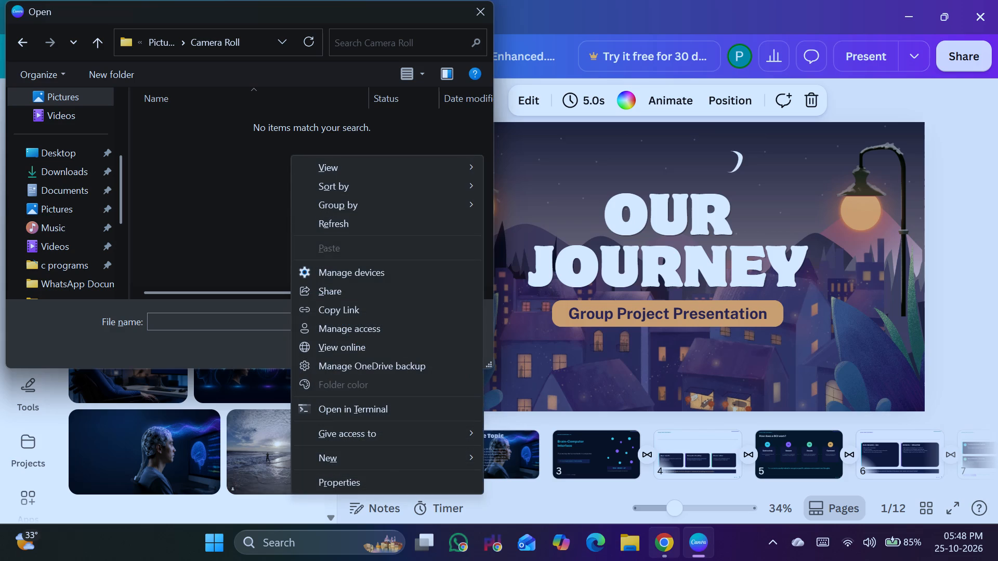
# Bring the Alumni Ventures brain image from Chrome into the Camera Roll folder and open it for upload.
pyautogui.click(661, 540)
pyautogui.moveTo(727, 265); pyautogui.dragTo(226, 236)
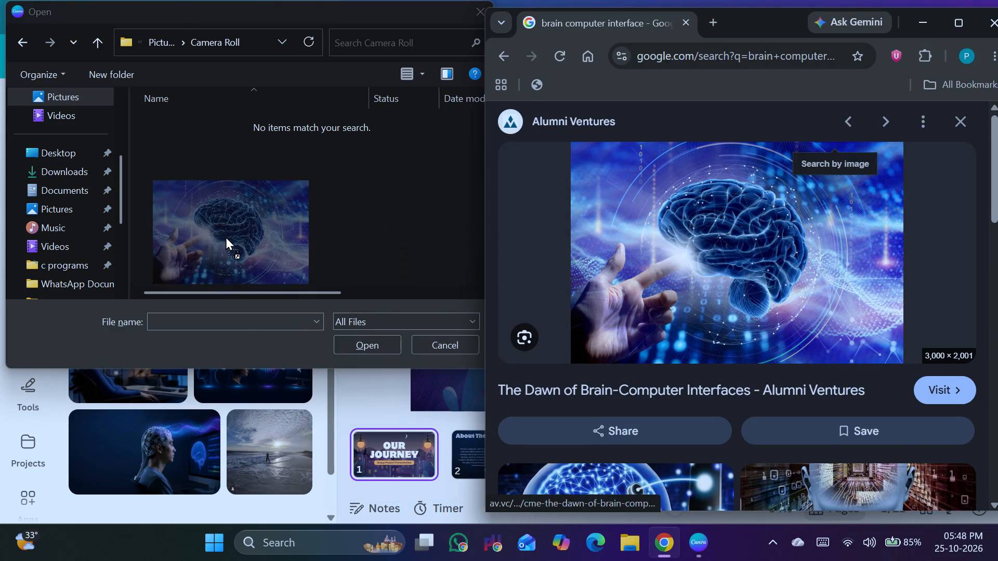
pyautogui.moveTo(226, 236); pyautogui.dragTo(221, 216)
pyautogui.doubleClick(260, 122)
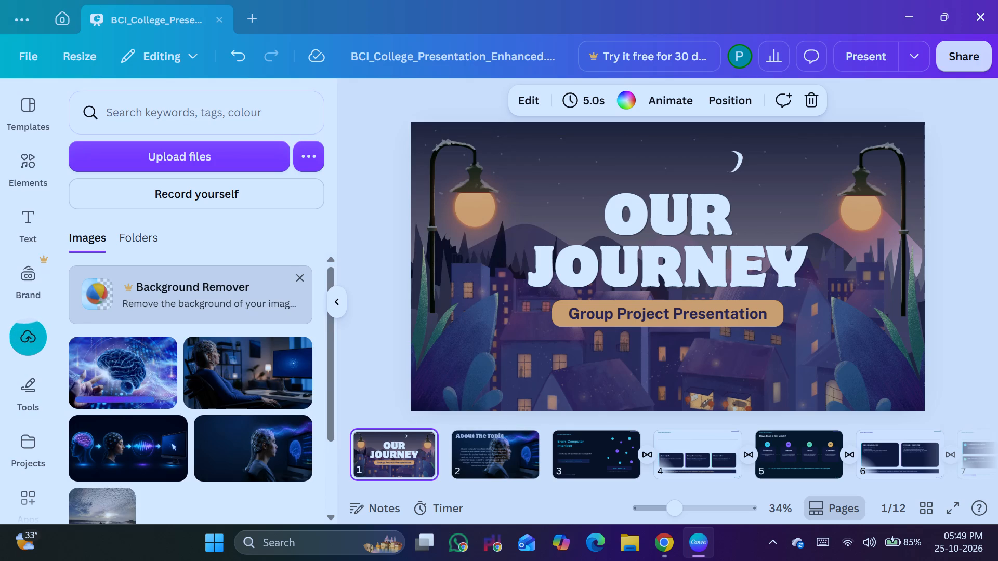
# Place the uploaded brain image on the cover page and lower its top edge to uncover the title.
pyautogui.click(137, 375)
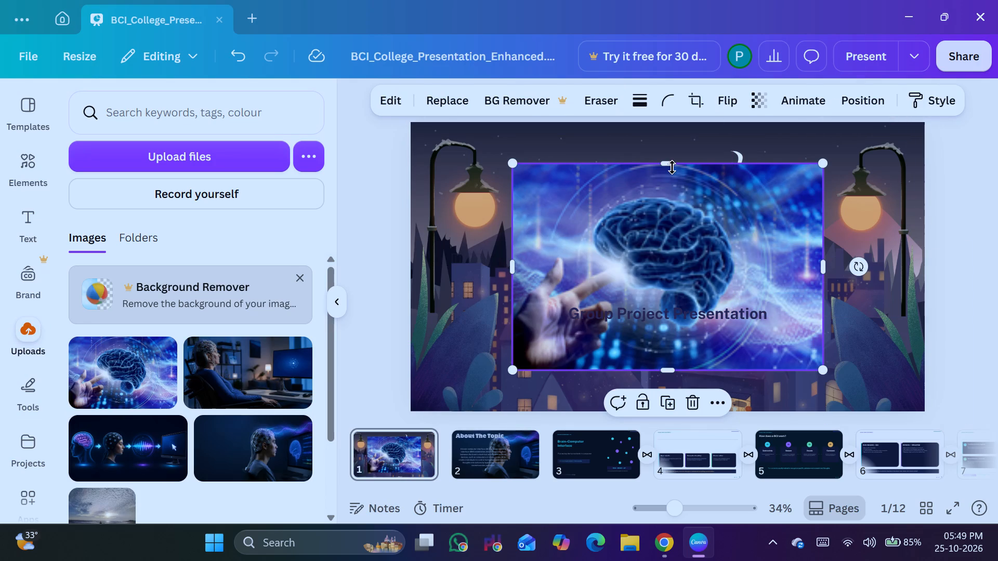
pyautogui.moveTo(670, 166); pyautogui.dragTo(676, 261)
pyautogui.click(676, 220)
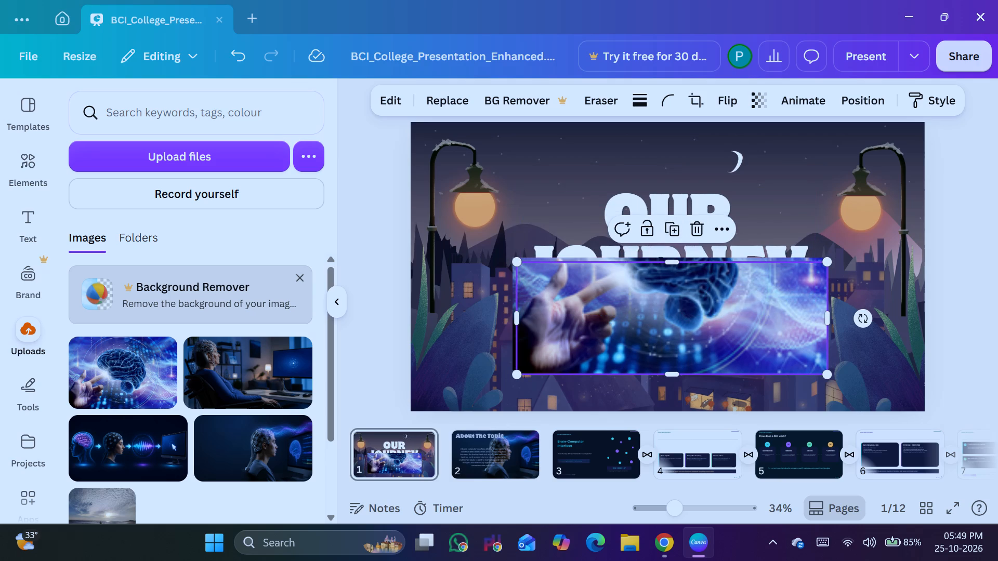
pyautogui.moveTo(748, 289); pyautogui.dragTo(726, 326)
pyautogui.click(746, 311)
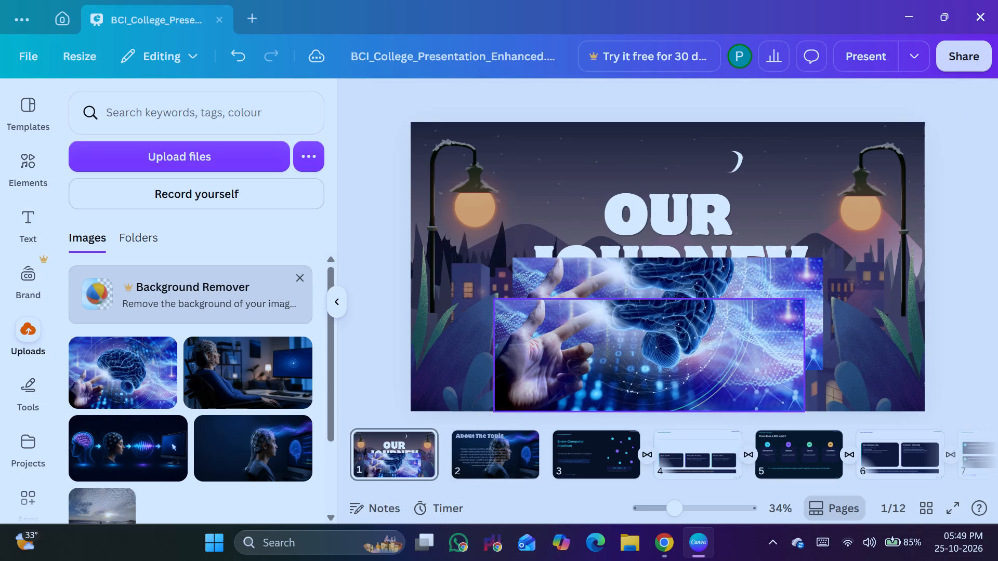
pyautogui.click(724, 332)
pyautogui.click(674, 270)
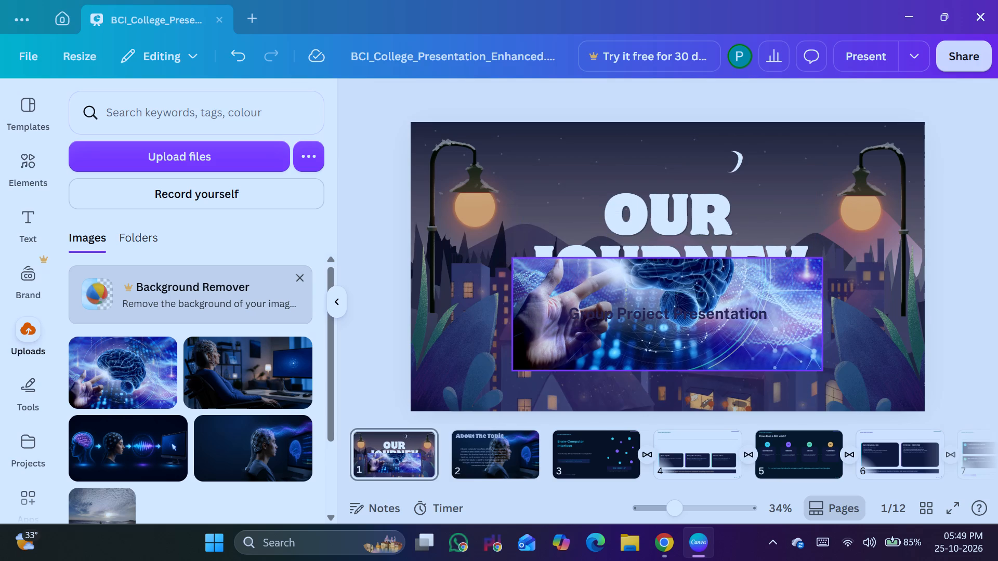
# Bring the "OUR JOURNEY" title to the front, above the brain image.
pyautogui.click(689, 248)
pyautogui.click(713, 158)
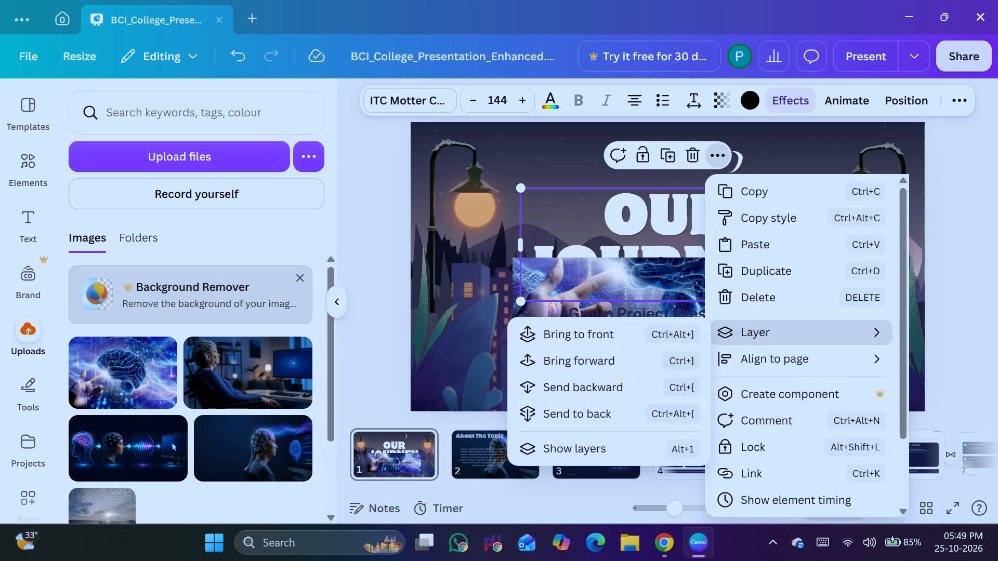
pyautogui.click(592, 330)
# Extend the brain image on all sides until it covers the whole cover page.
pyautogui.click(665, 310)
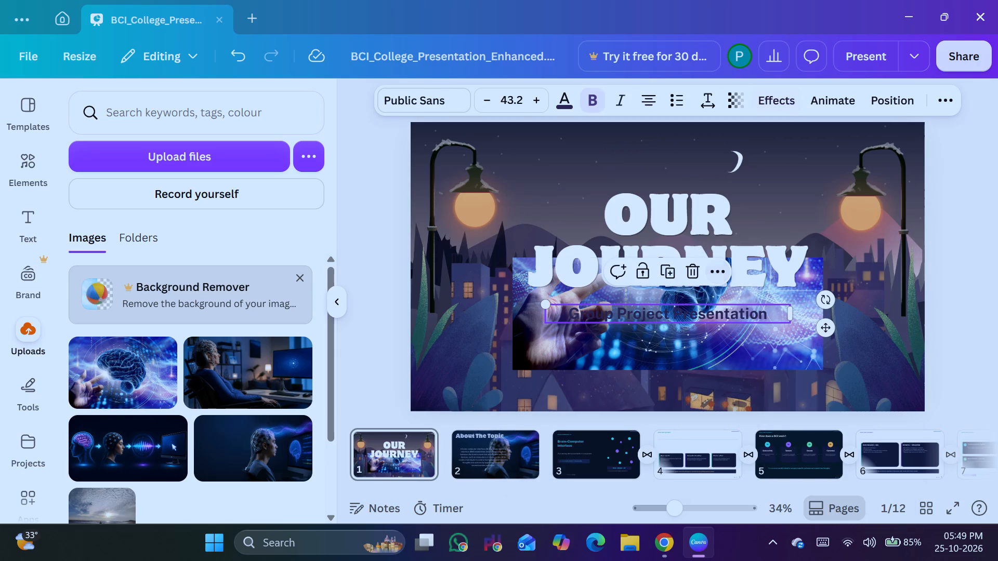
pyautogui.click(627, 338)
pyautogui.moveTo(669, 262); pyautogui.dragTo(704, 126)
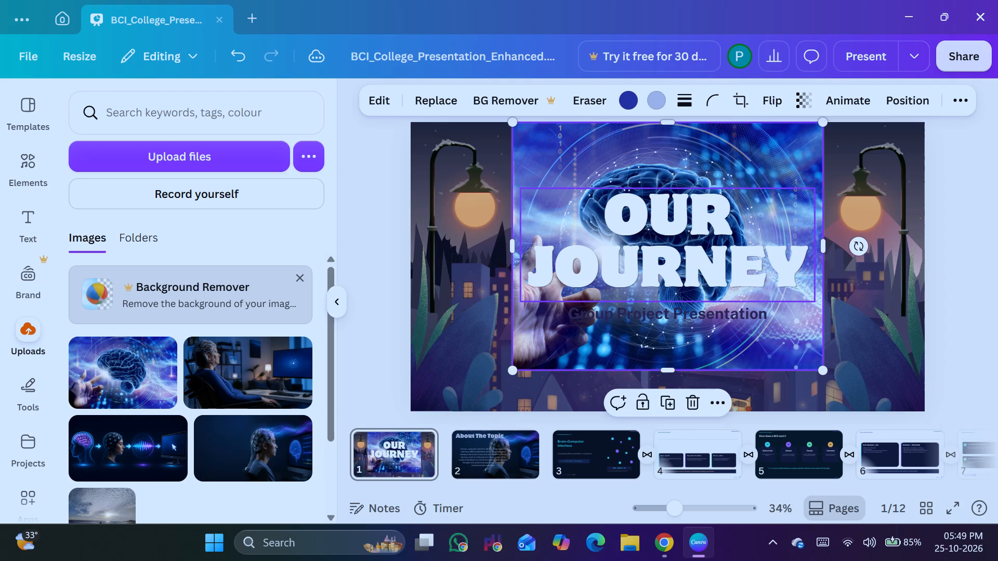
pyautogui.moveTo(517, 248); pyautogui.dragTo(411, 282)
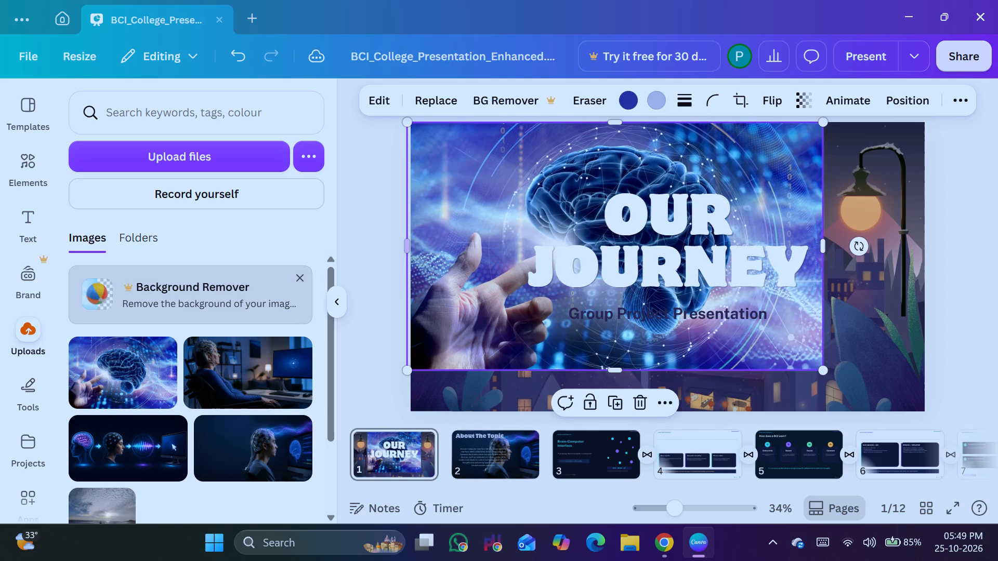
pyautogui.moveTo(618, 373); pyautogui.dragTo(624, 416)
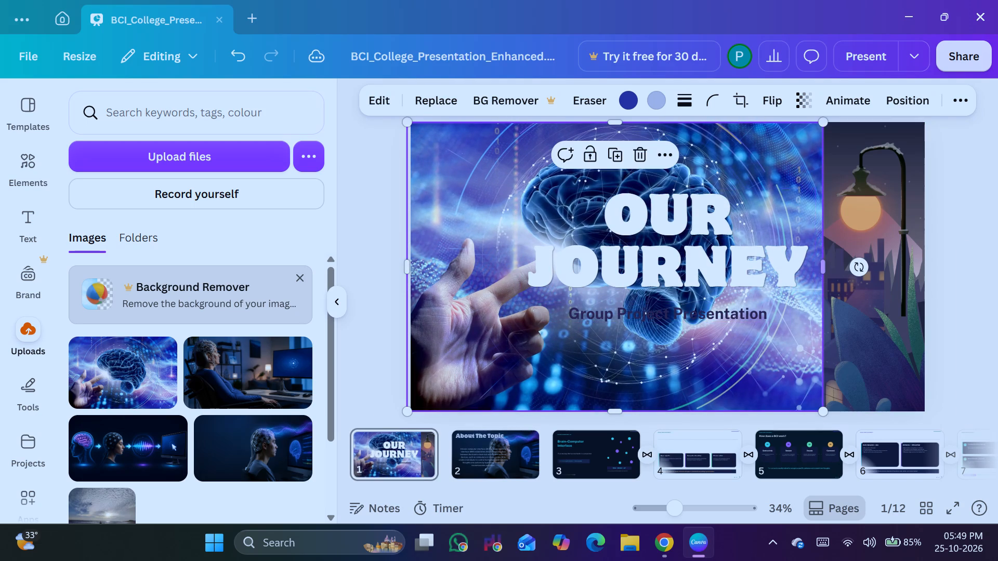
pyautogui.moveTo(821, 266); pyautogui.dragTo(925, 277)
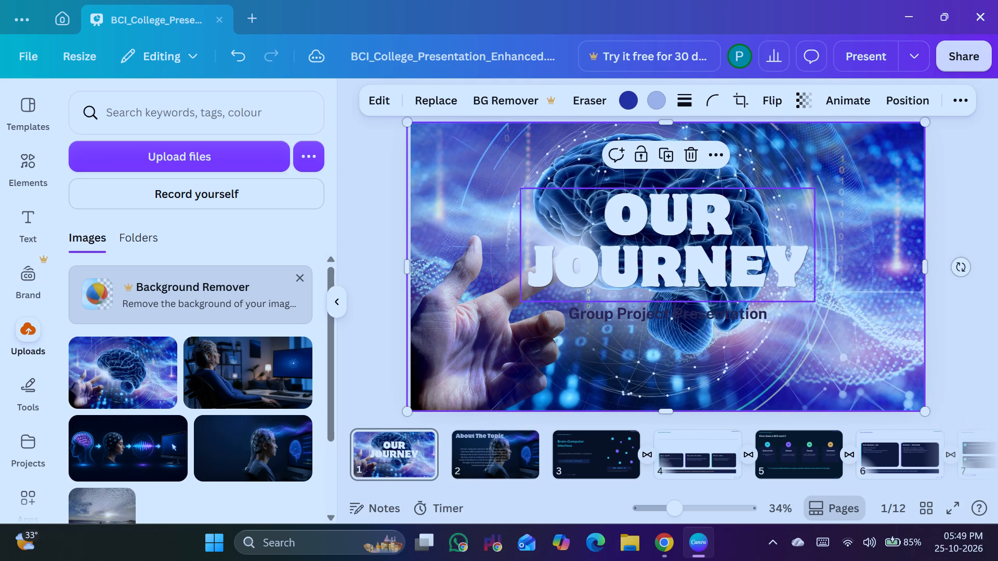
# Recolour the "Group Project Presentation" subtitle in very light blue.
pyautogui.click(688, 314)
pyautogui.click(562, 101)
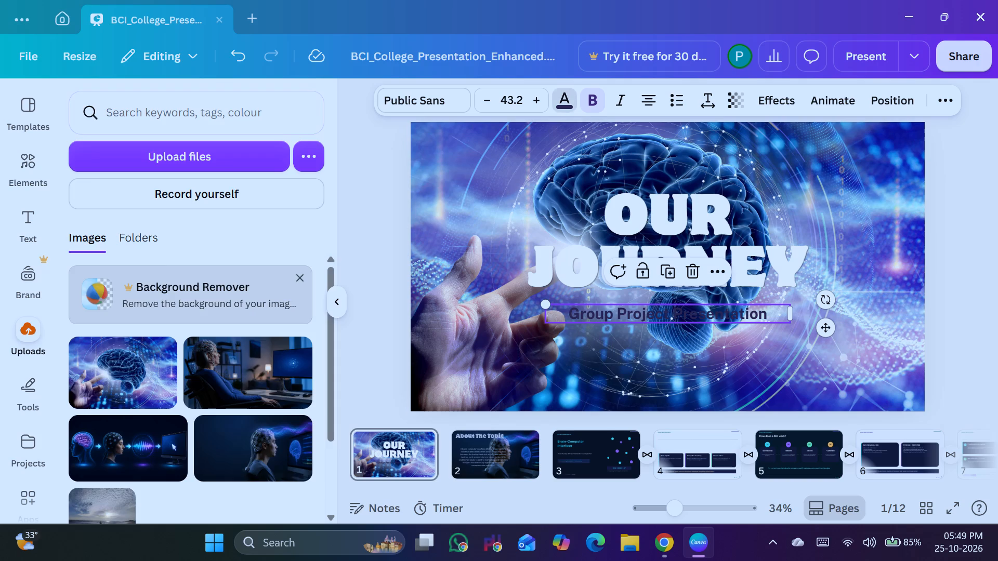
pyautogui.click(110, 249)
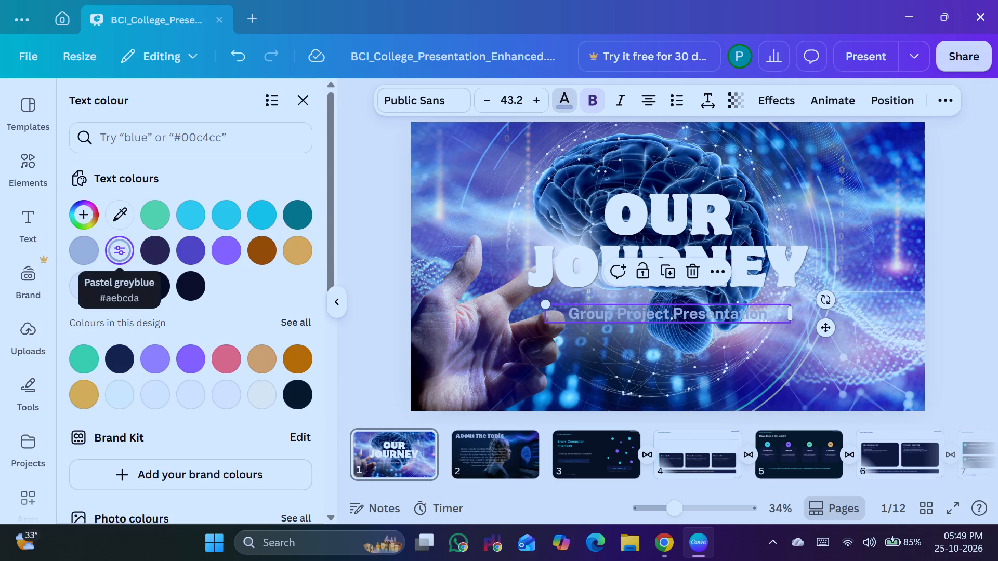
pyautogui.click(72, 287)
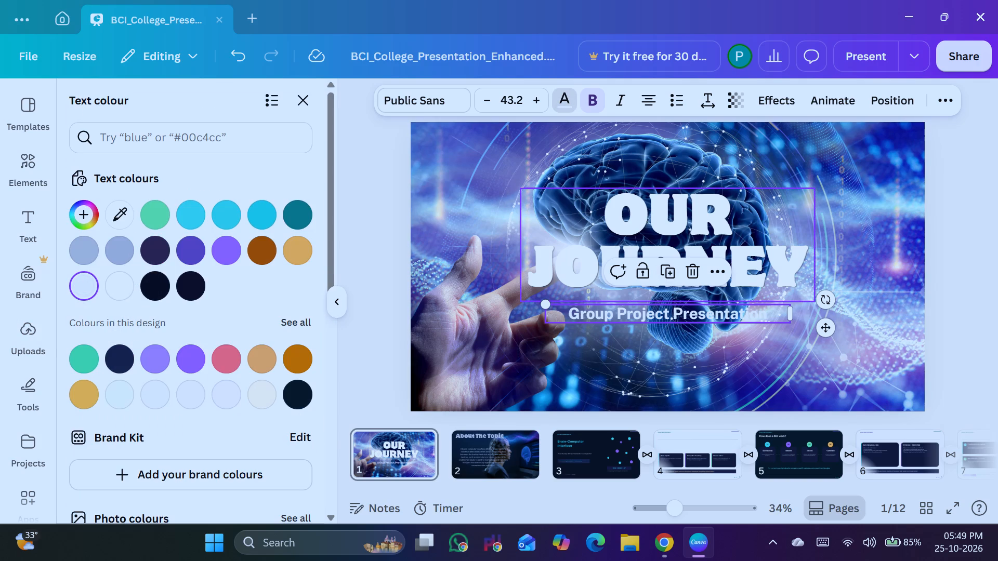
# Replace the cover title text with "WELLCOME".
pyautogui.click(710, 231)
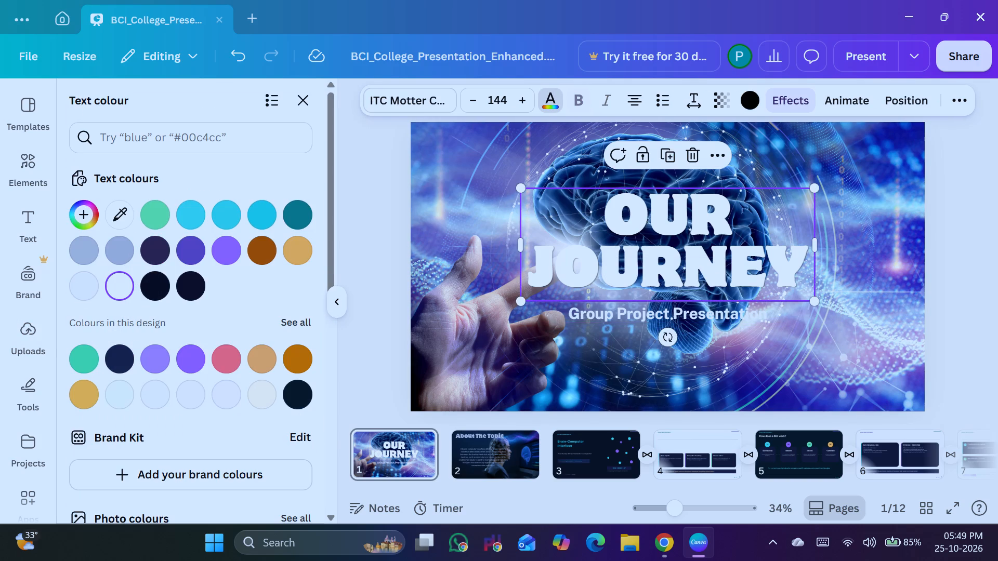
pyautogui.click(755, 223)
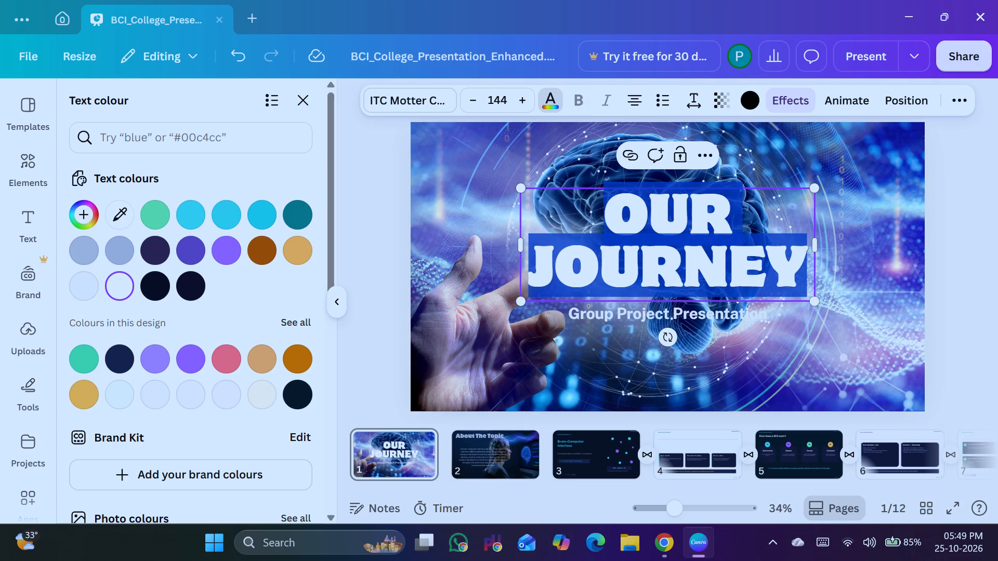
pyautogui.write('well')
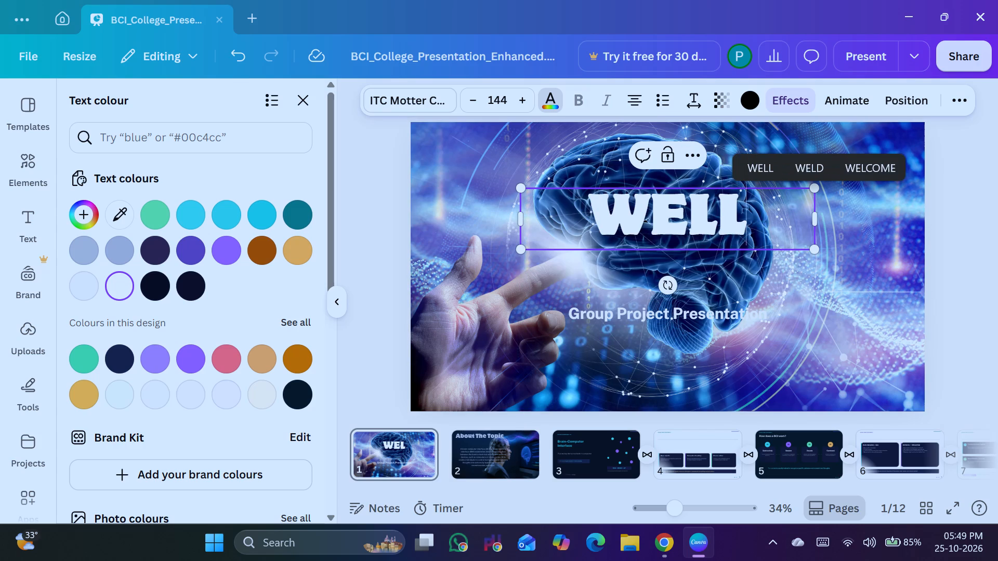
pyautogui.write('com')
pyautogui.press('e')
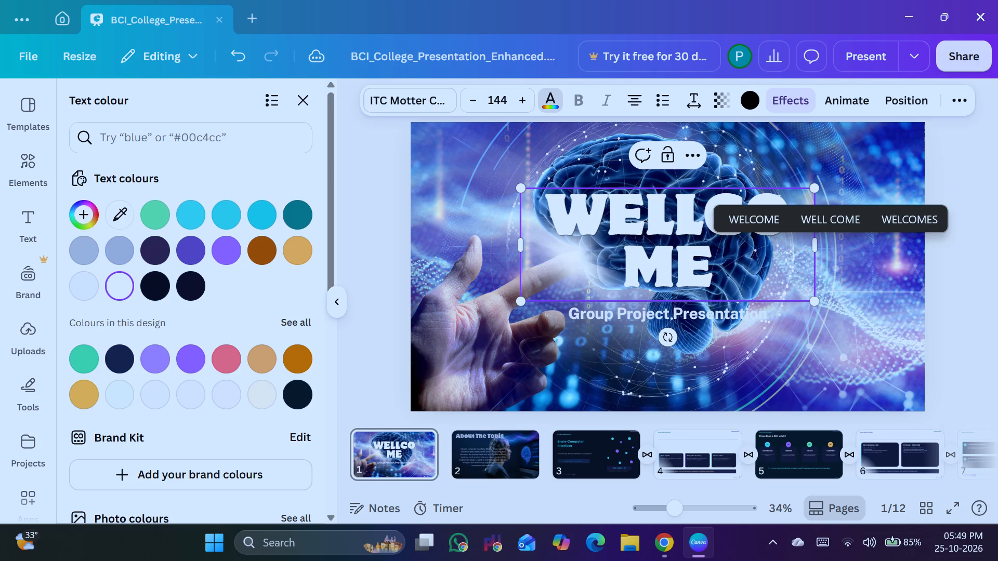
# Widen the title's text box to about 1,424 so that "WELLCOME" fits on one line.
pyautogui.moveTo(817, 246); pyautogui.dragTo(832, 249)
pyautogui.moveTo(815, 248); pyautogui.dragTo(861, 250)
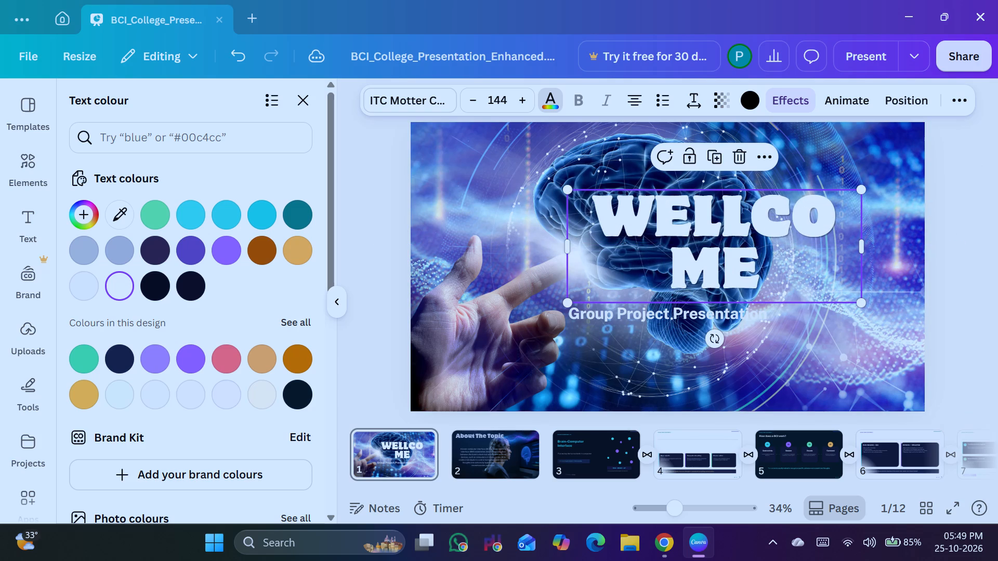
pyautogui.moveTo(564, 245); pyautogui.dragTo(491, 241)
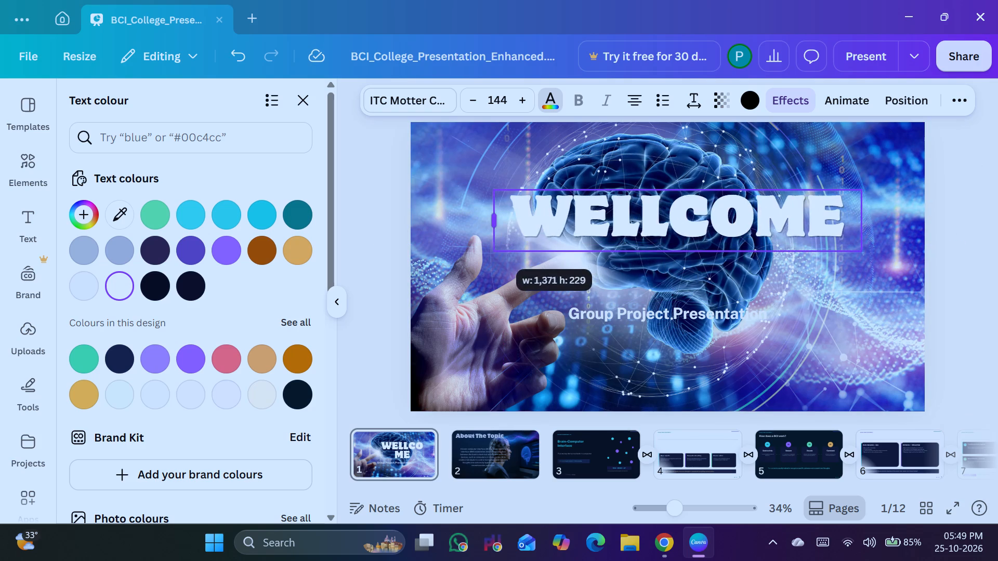
pyautogui.moveTo(491, 241); pyautogui.dragTo(477, 241)
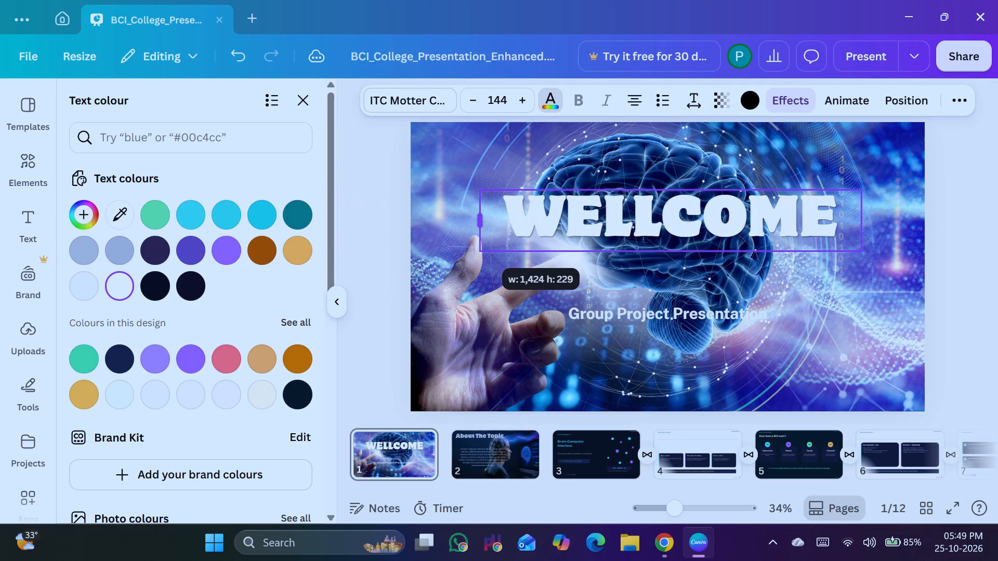
pyautogui.moveTo(477, 241); pyautogui.dragTo(477, 241)
# Shift the "WELLCOME" title slightly to the right on the cover and set it to centre alignment.
pyautogui.click(634, 104)
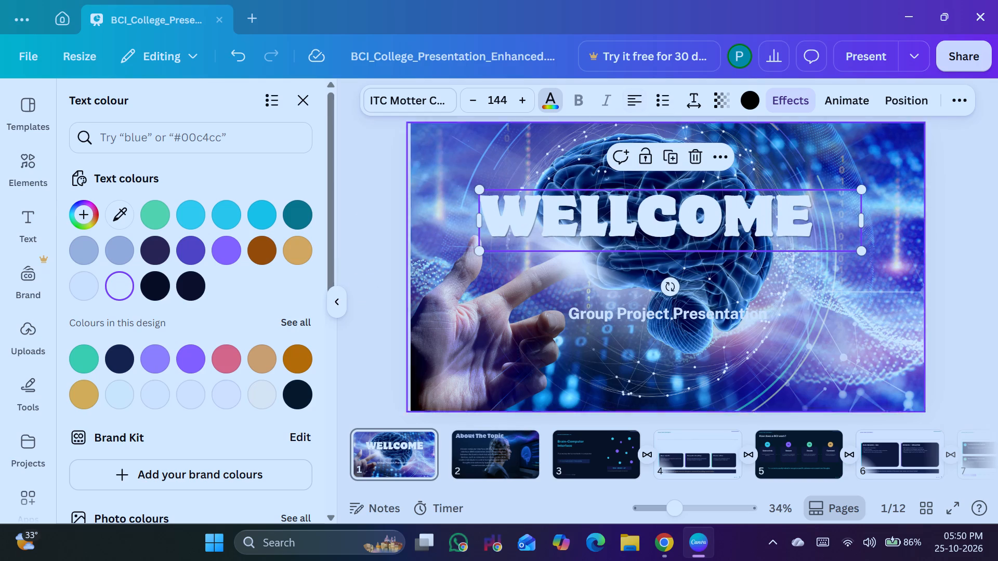
pyautogui.click(780, 282)
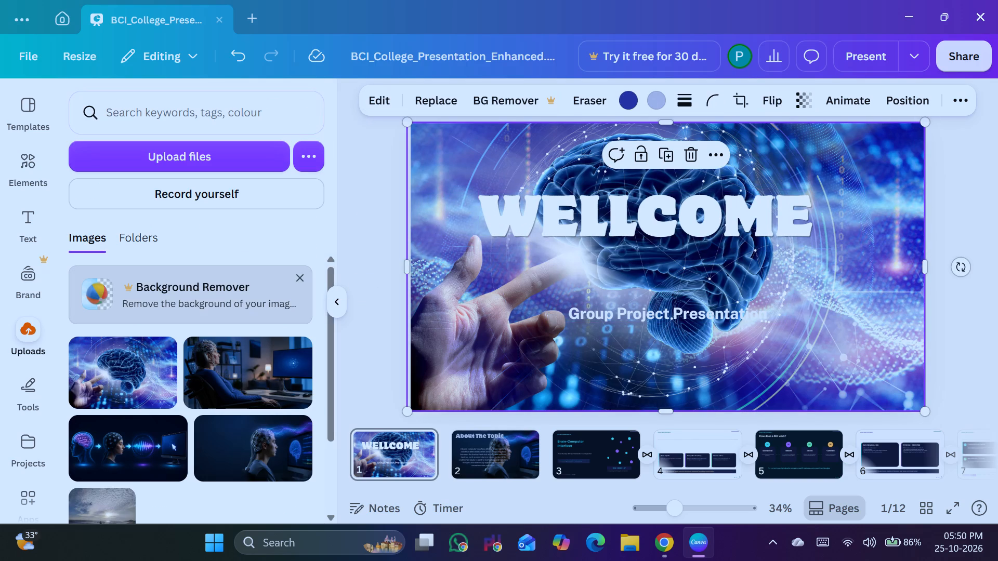
pyautogui.moveTo(593, 227); pyautogui.dragTo(606, 230)
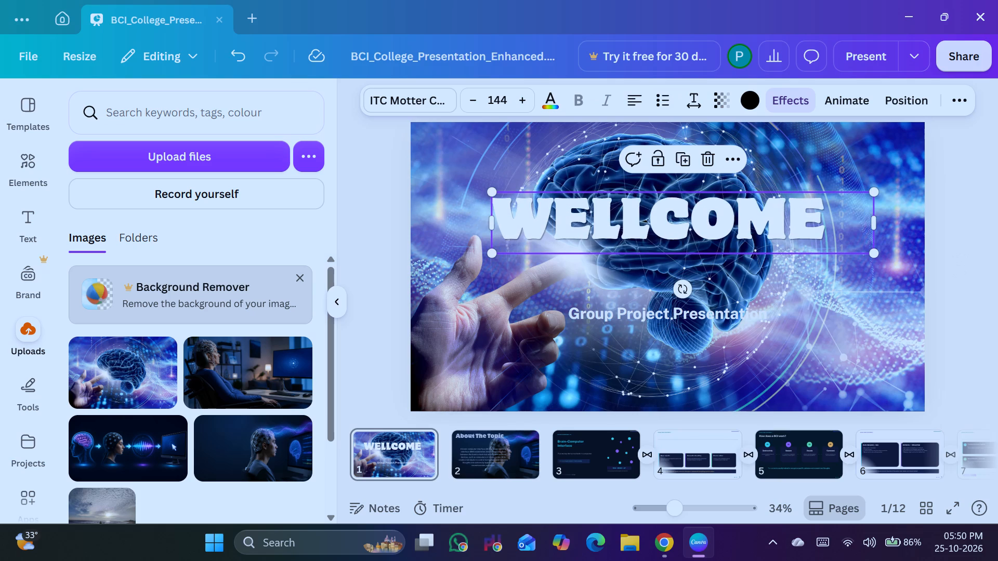
pyautogui.click(632, 102)
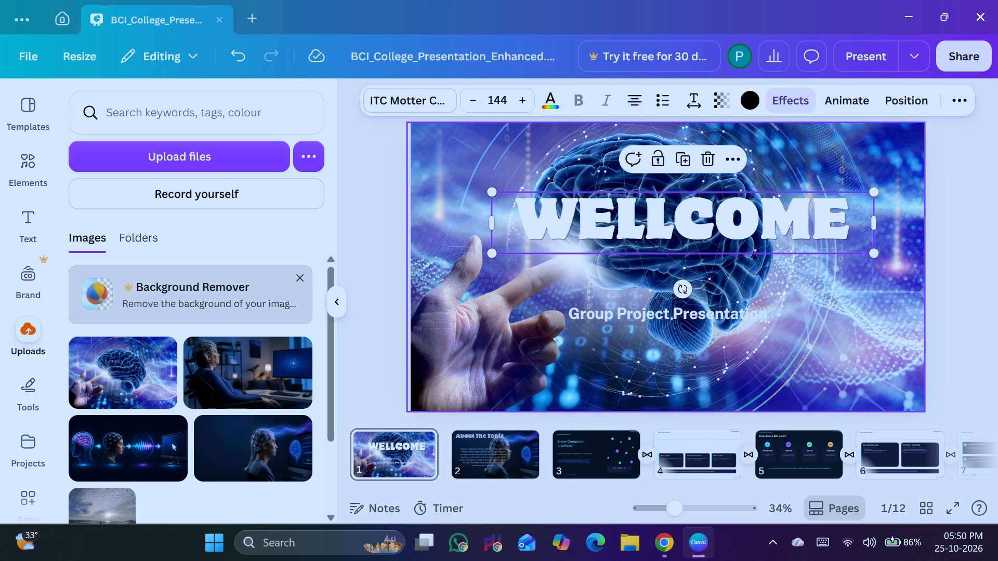
# Enlarge the "Group Project Presentation" subtitle to size 56.8 and move it up, closer beneath the title.
pyautogui.click(720, 312)
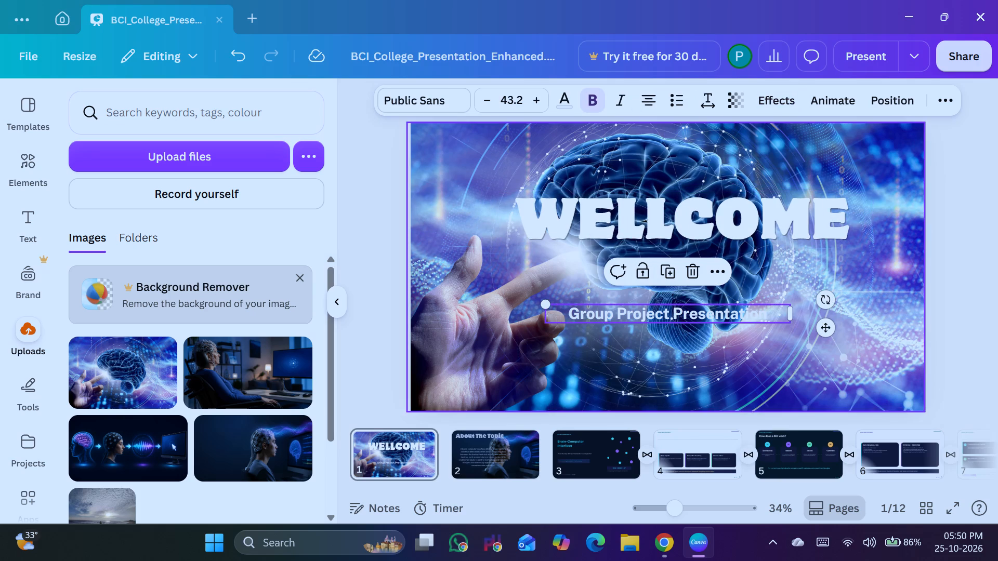
pyautogui.moveTo(547, 305); pyautogui.dragTo(508, 275)
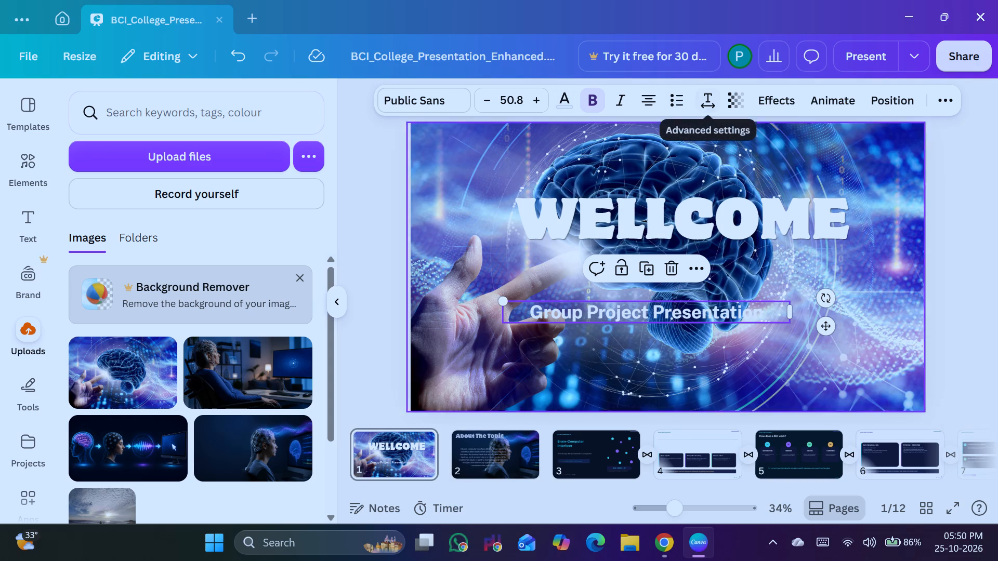
pyautogui.tripleClick(530, 102)
pyautogui.tripleClick(529, 103)
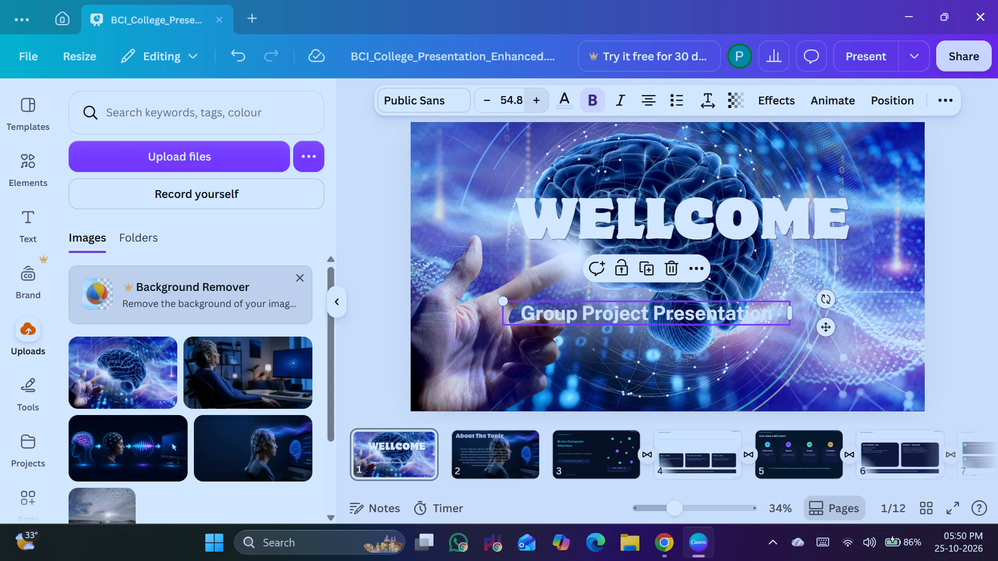
pyautogui.moveTo(657, 312); pyautogui.dragTo(673, 283)
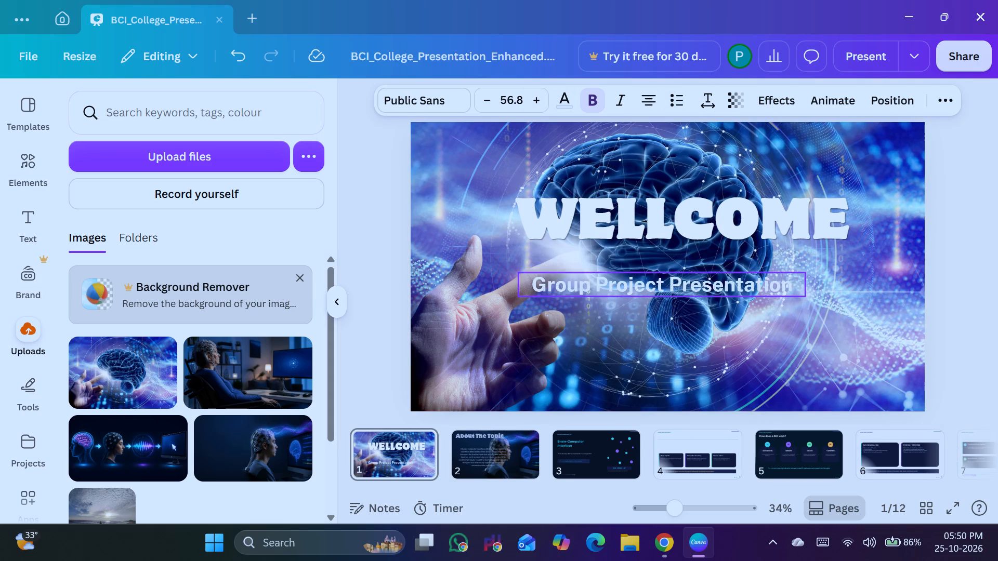
pyautogui.moveTo(673, 283); pyautogui.dragTo(682, 277)
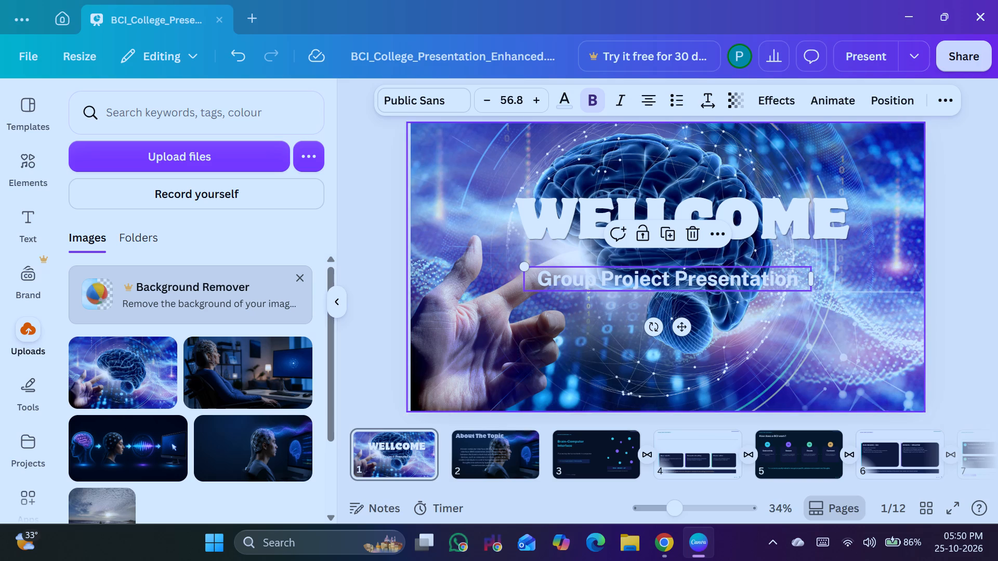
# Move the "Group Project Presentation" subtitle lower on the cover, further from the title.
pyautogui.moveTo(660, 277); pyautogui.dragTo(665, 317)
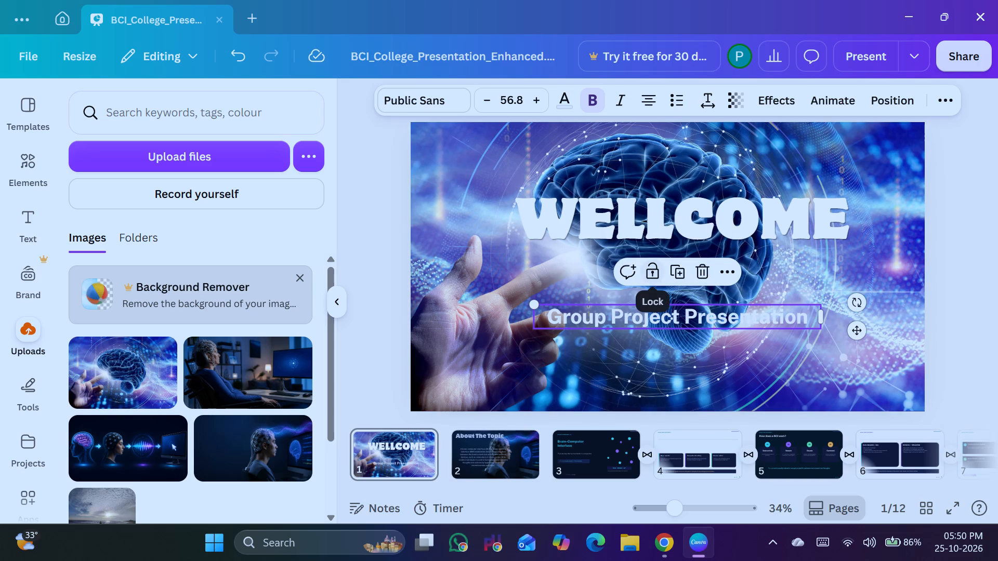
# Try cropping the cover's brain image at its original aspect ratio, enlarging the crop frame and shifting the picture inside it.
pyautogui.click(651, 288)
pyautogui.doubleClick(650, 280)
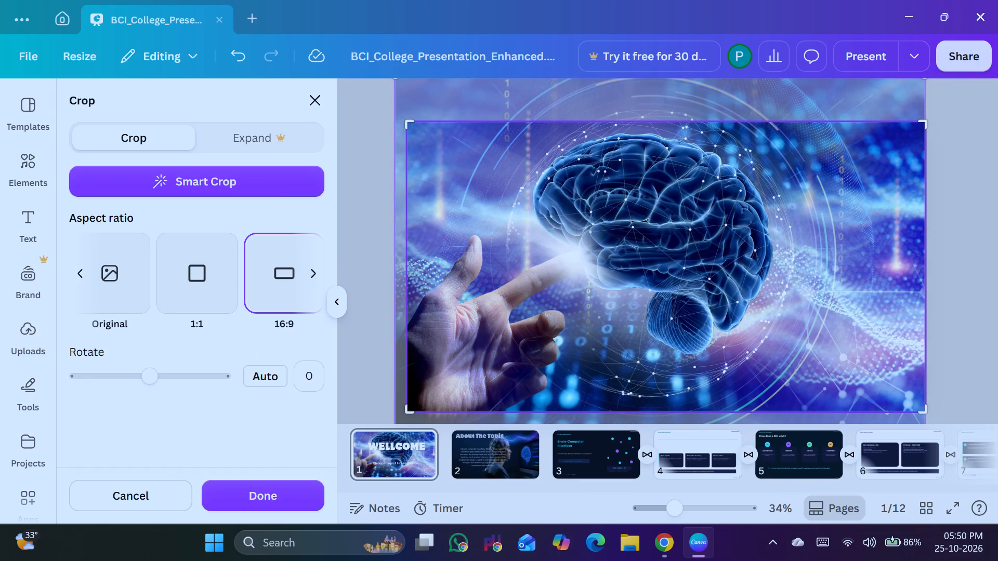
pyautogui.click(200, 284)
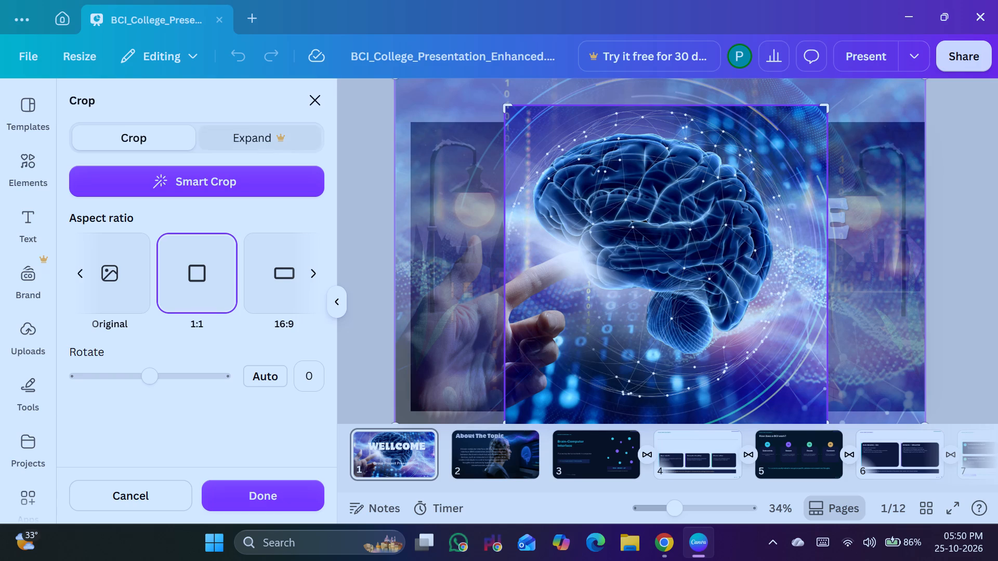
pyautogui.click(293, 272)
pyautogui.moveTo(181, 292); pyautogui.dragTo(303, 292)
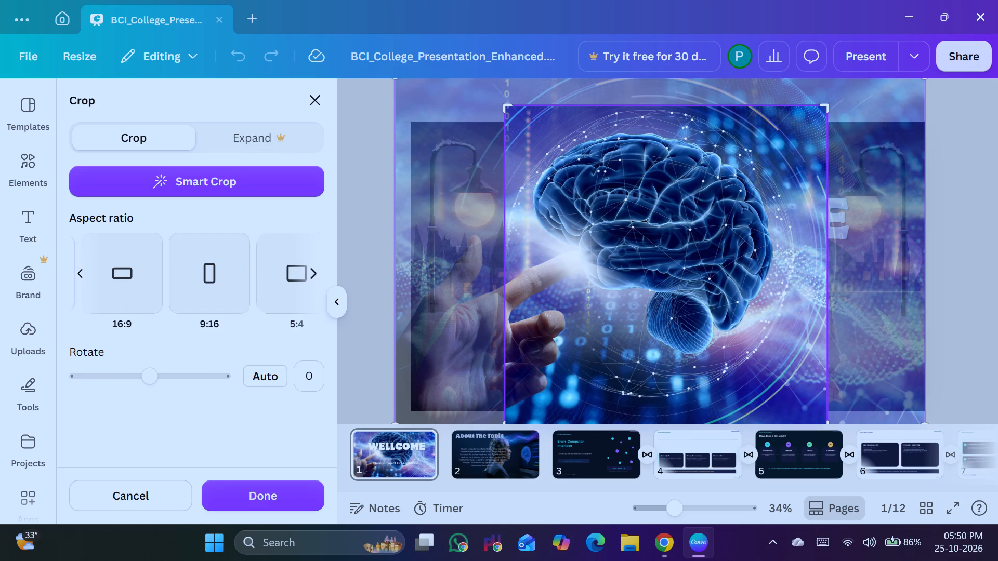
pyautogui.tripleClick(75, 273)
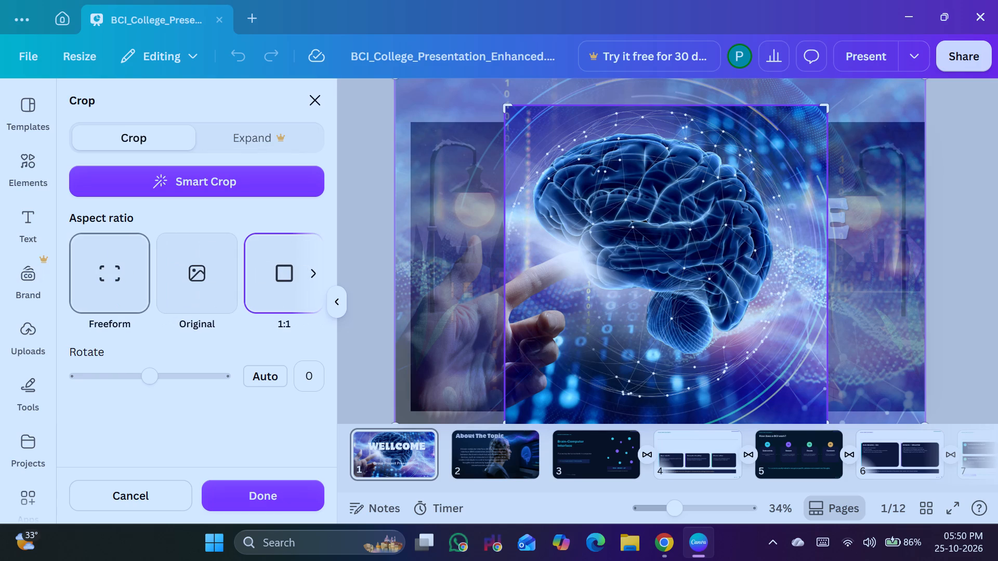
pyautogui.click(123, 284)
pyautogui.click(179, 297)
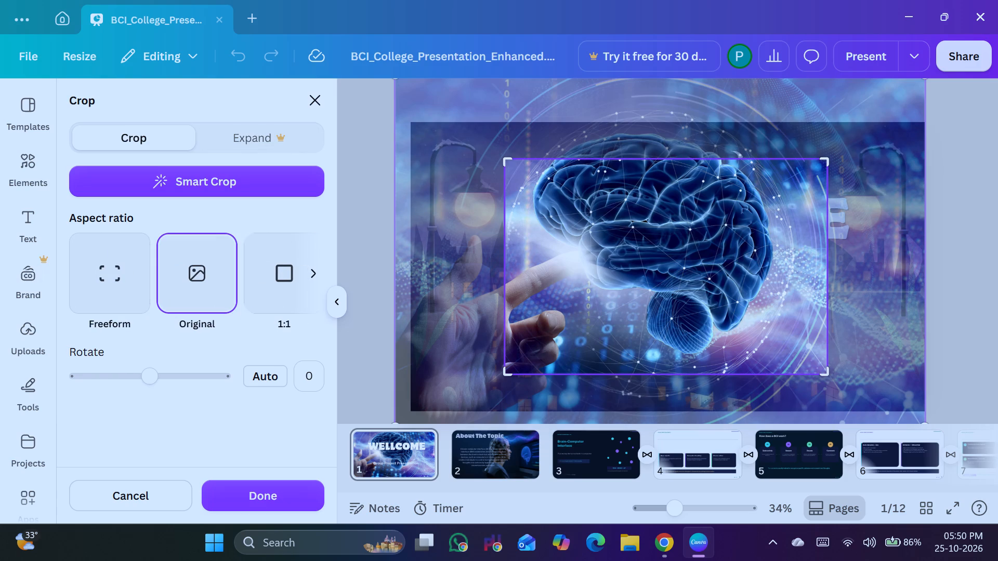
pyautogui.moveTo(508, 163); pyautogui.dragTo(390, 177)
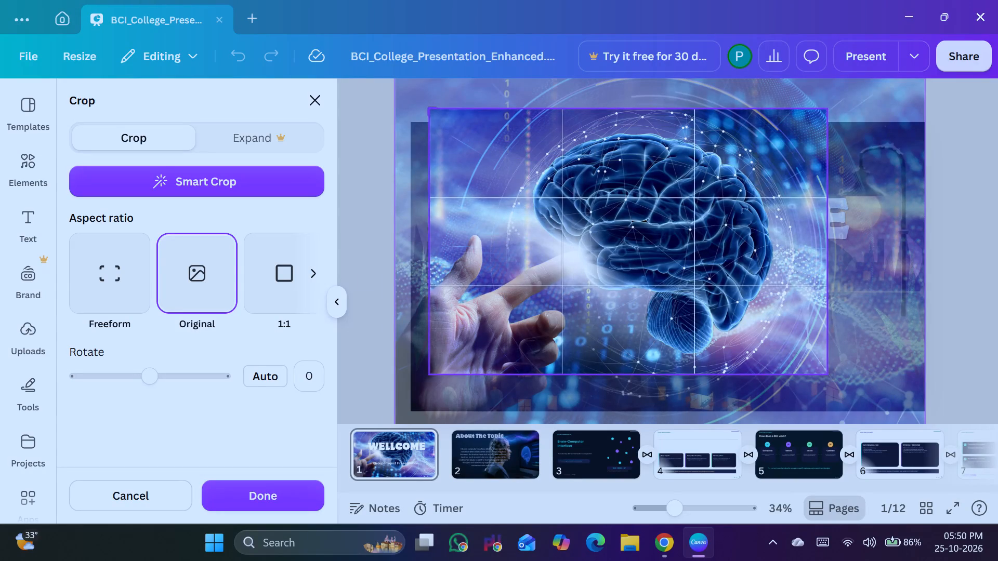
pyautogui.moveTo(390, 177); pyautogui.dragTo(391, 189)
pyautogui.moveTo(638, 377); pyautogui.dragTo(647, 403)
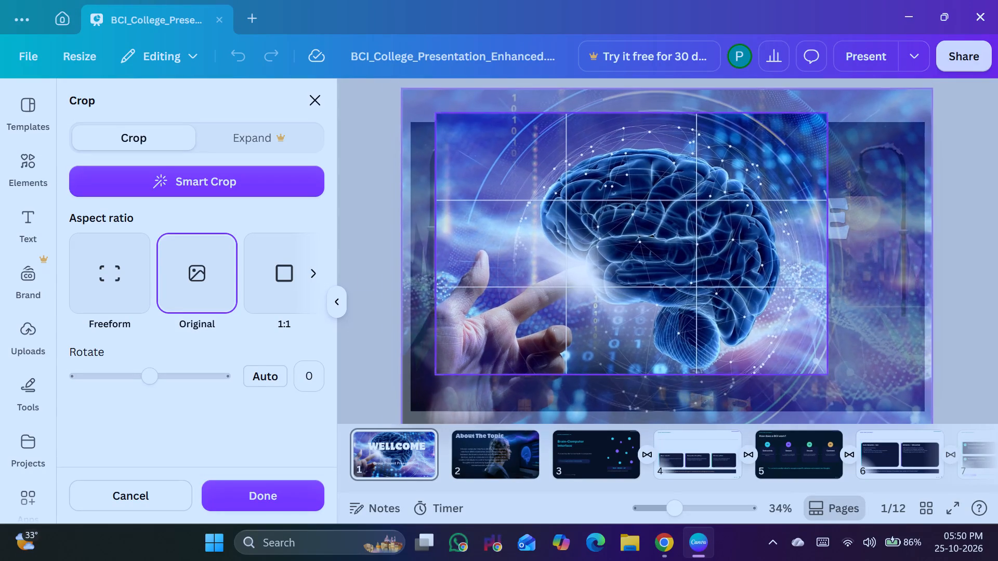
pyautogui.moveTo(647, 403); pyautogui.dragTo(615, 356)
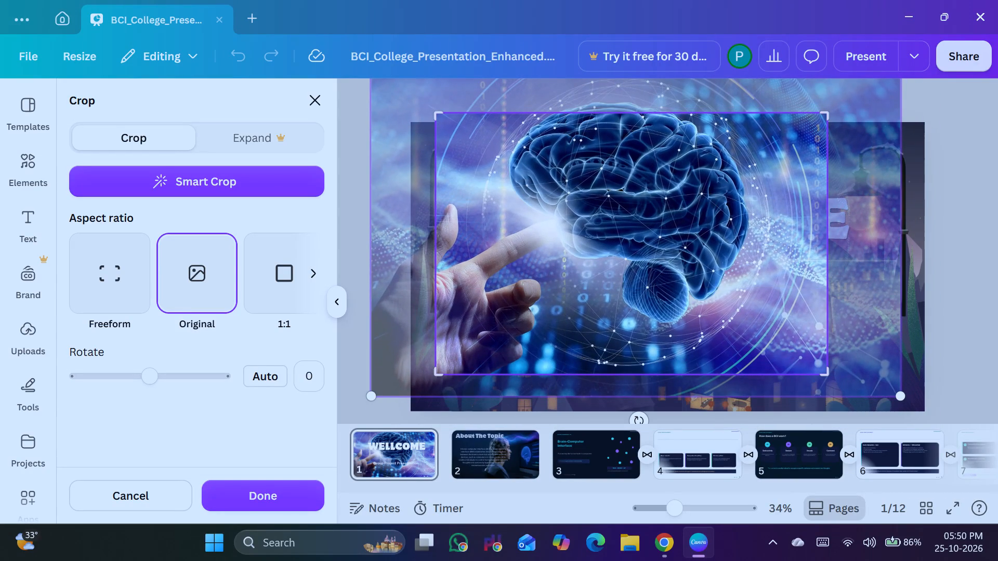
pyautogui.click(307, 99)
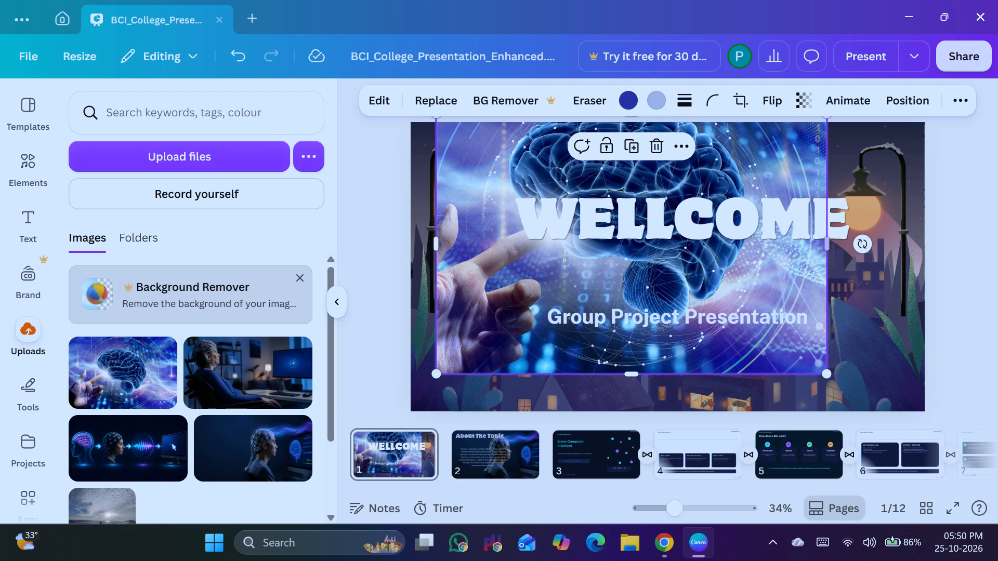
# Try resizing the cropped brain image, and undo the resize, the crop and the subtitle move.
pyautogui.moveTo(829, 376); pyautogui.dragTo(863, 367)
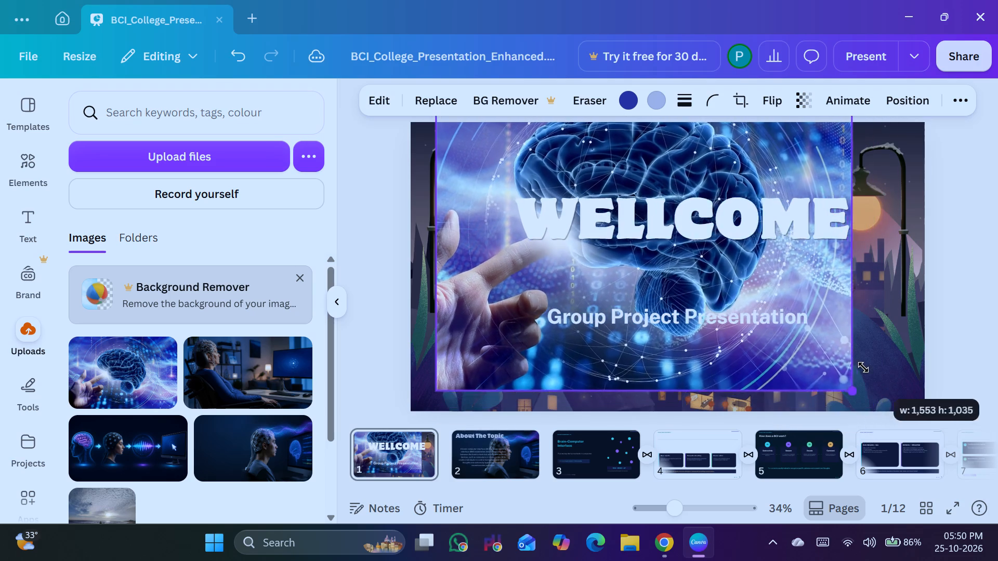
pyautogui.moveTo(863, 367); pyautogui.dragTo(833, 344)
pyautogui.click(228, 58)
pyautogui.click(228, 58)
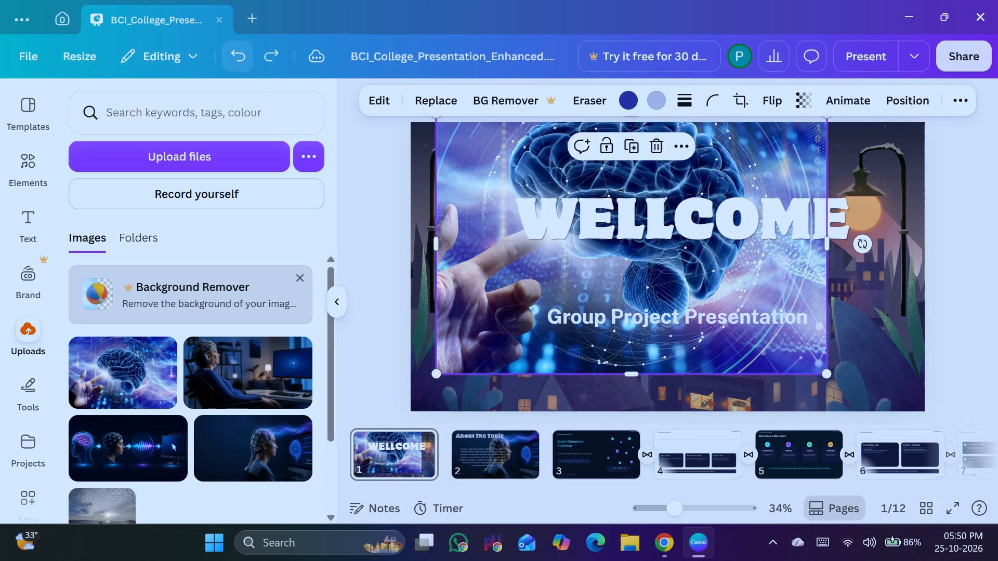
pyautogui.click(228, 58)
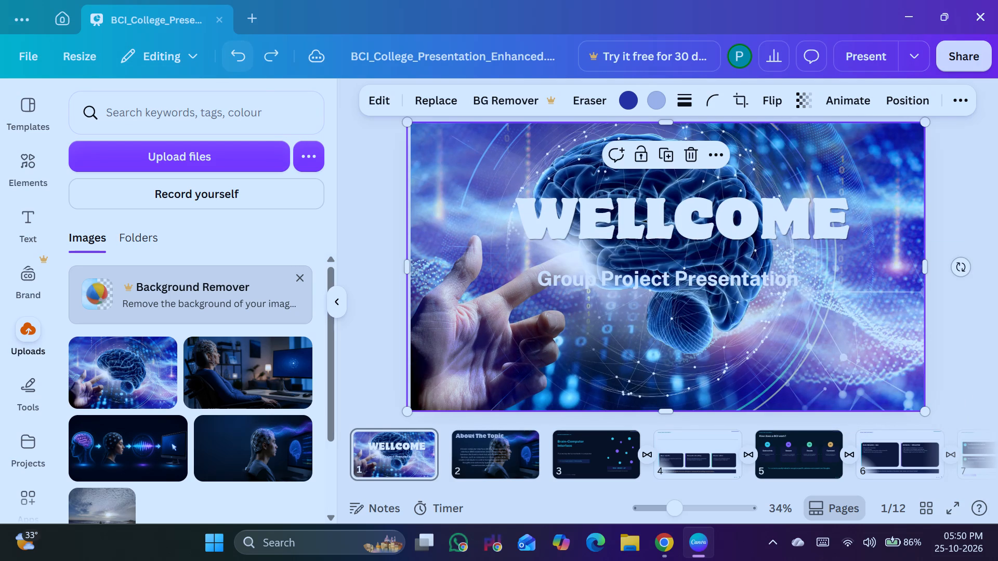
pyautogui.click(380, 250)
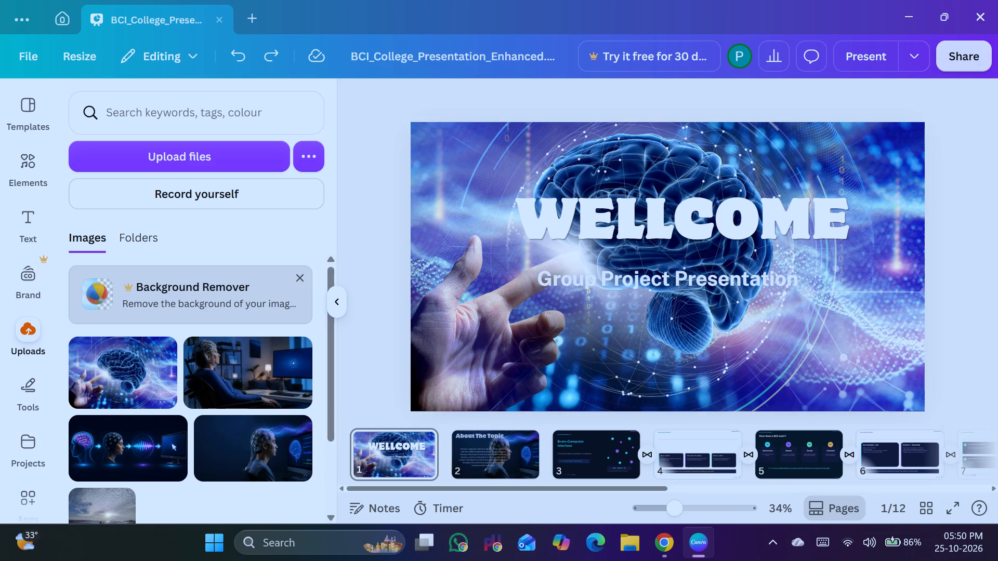
# Duplicate the "WELLCOME" title and place the copy just below the original.
pyautogui.click(758, 245)
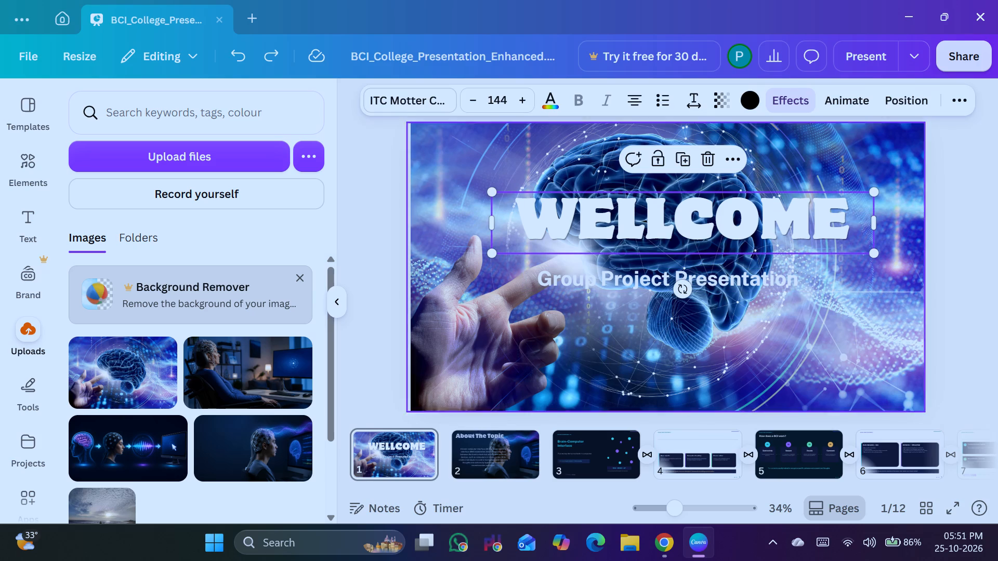
pyautogui.click(685, 162)
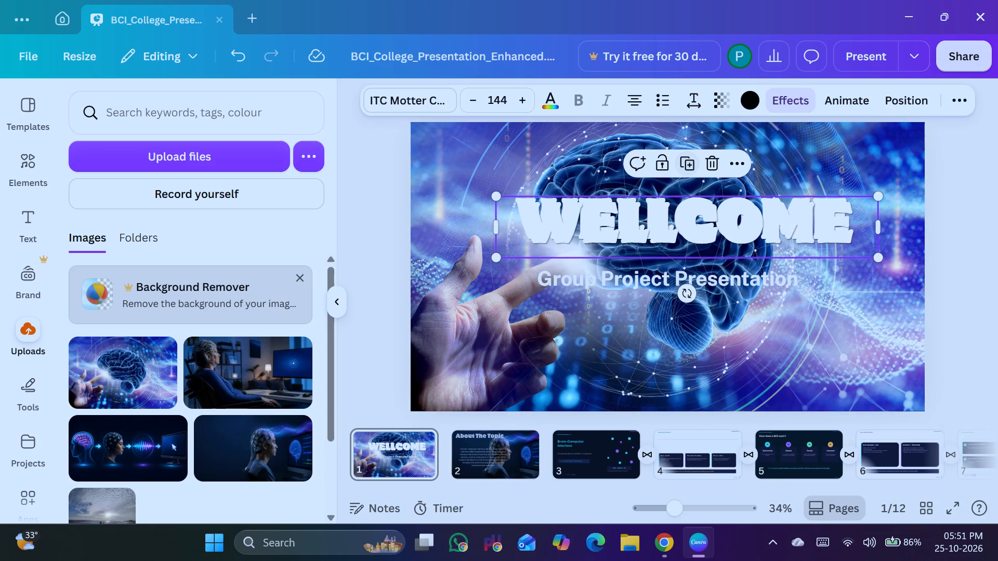
pyautogui.moveTo(683, 225); pyautogui.dragTo(673, 259)
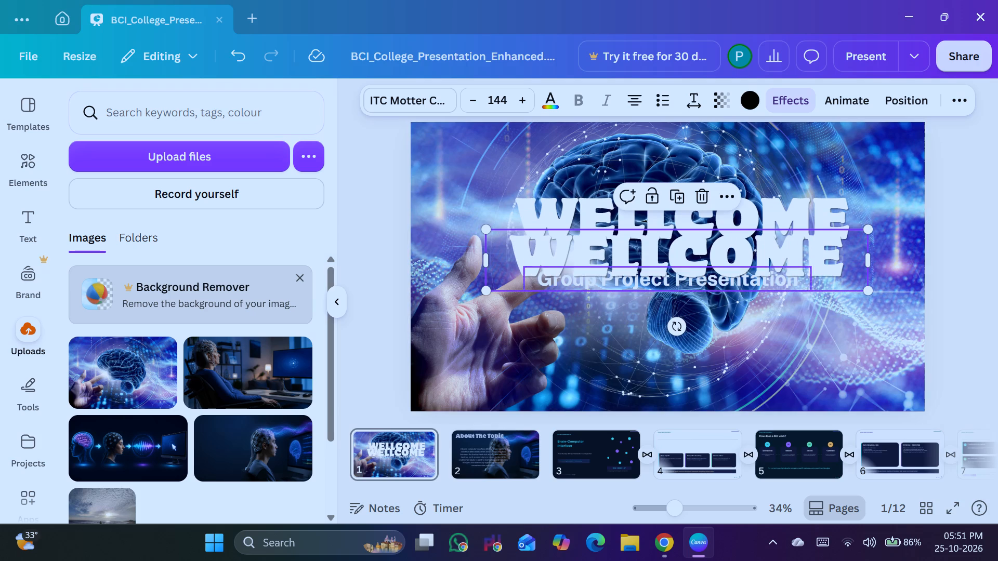
# Replace the duplicated title's text with "TO OUR".
pyautogui.click(769, 244)
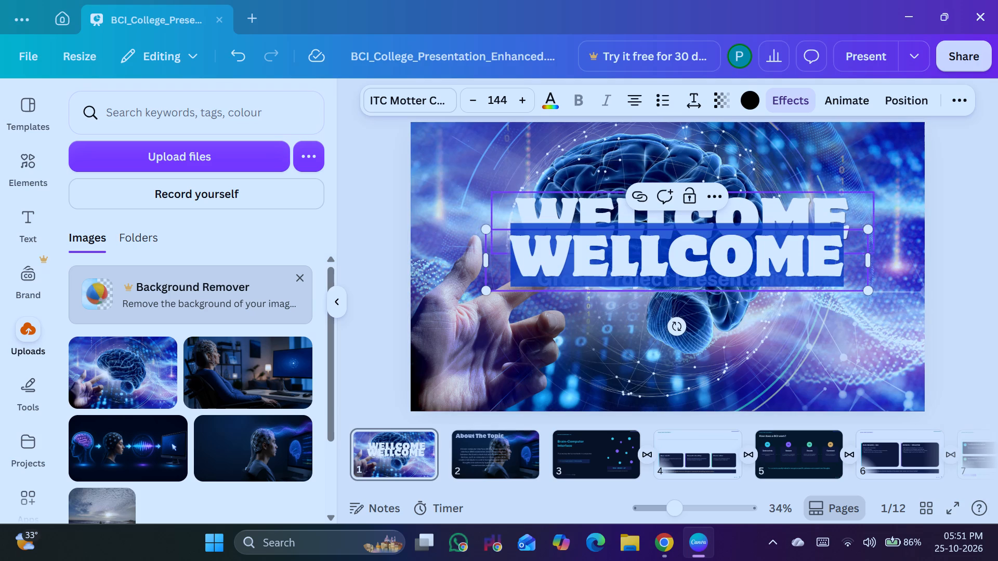
pyautogui.press('BackSpace')
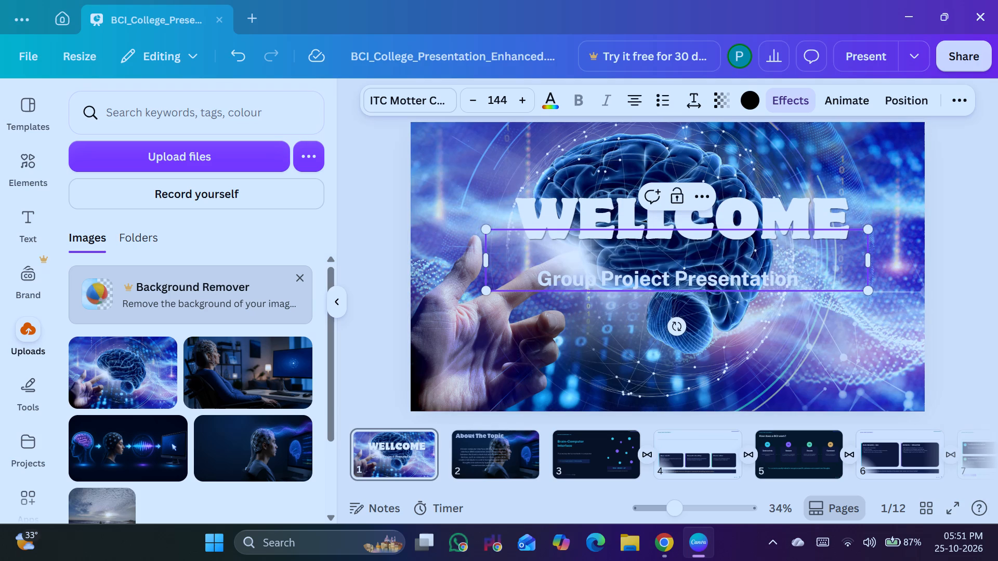
pyautogui.write('to')
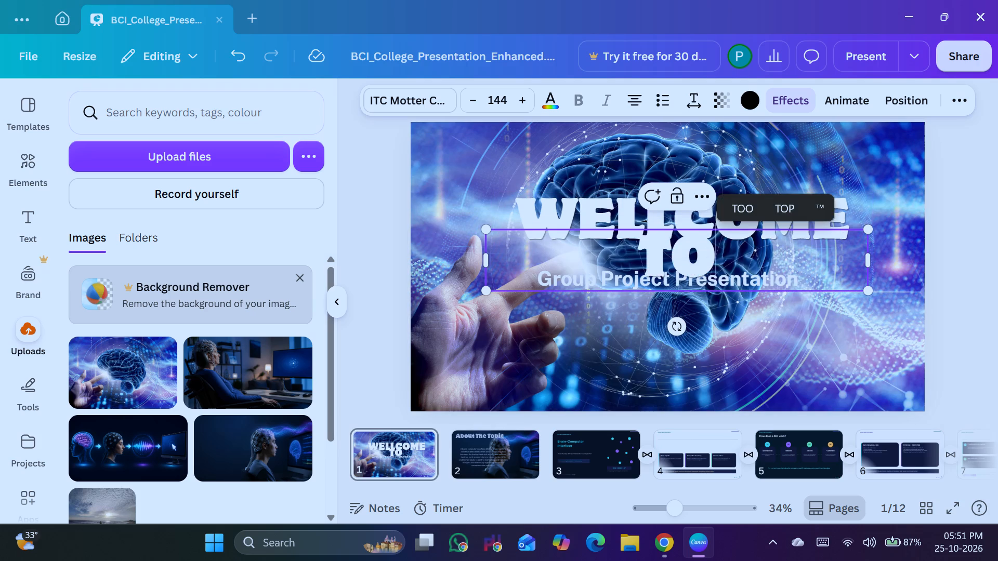
pyautogui.press('space')
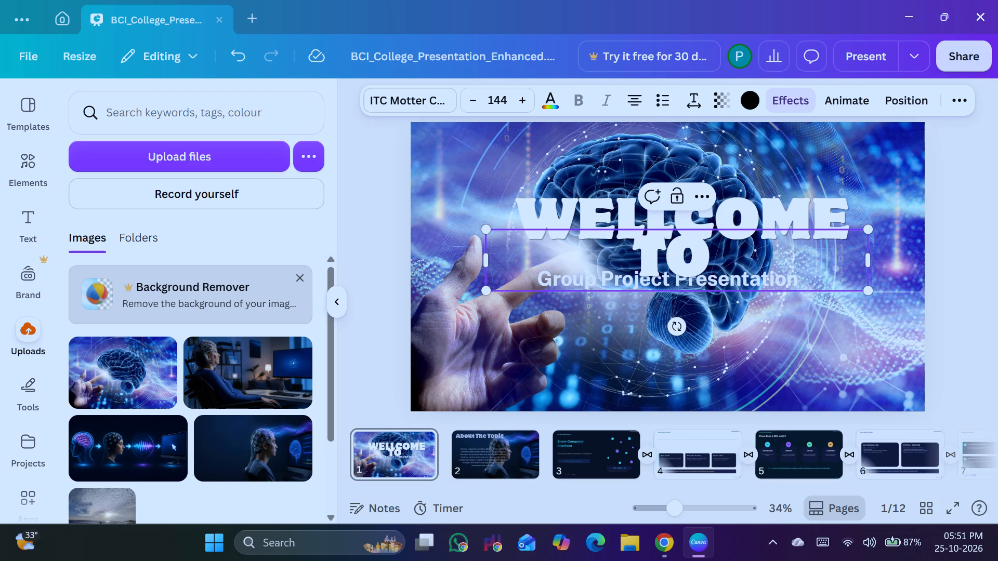
pyautogui.hotkey('shift', 'o')
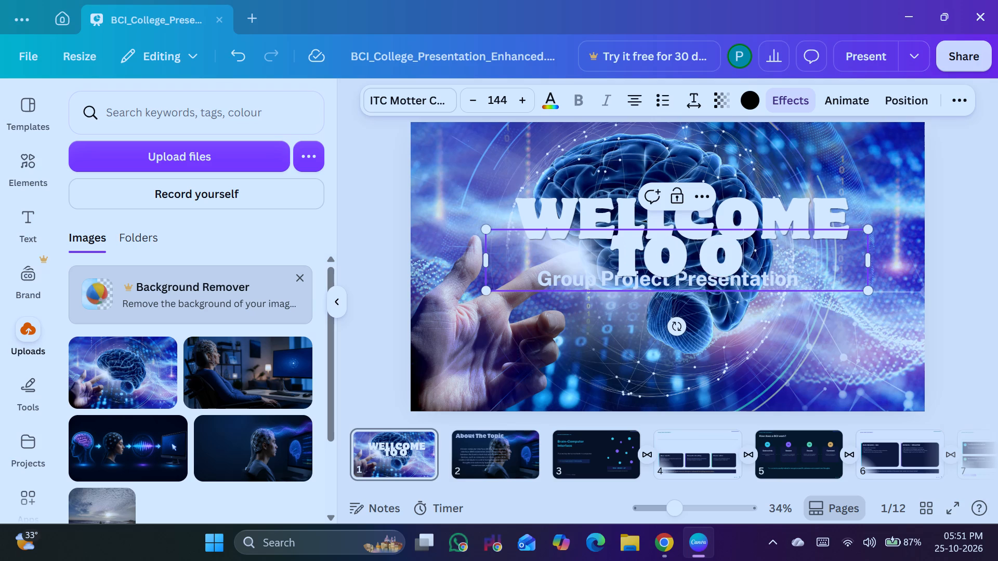
pyautogui.press('u')
pyautogui.press('r')
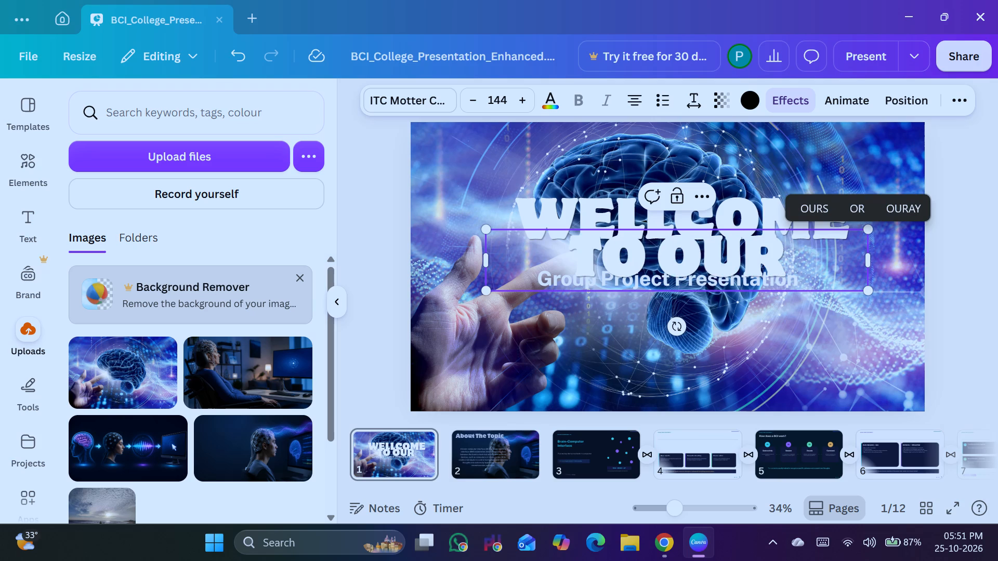
# Move the "TO OUR" text down clear of the title and reduce its font size to 80.5.
pyautogui.moveTo(861, 296); pyautogui.dragTo(855, 296)
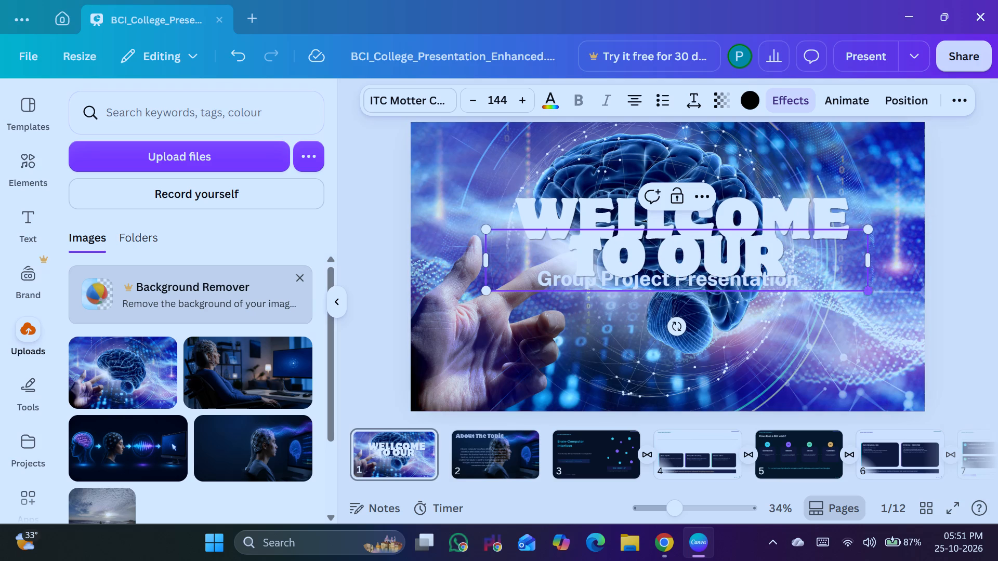
pyautogui.moveTo(855, 296); pyautogui.dragTo(867, 335)
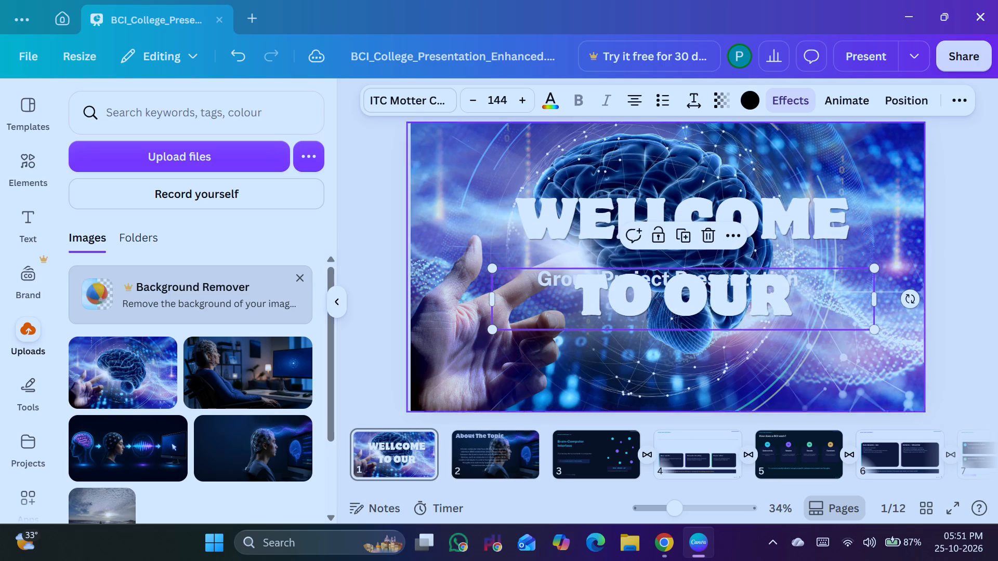
pyautogui.doubleClick(474, 104)
pyautogui.doubleClick(470, 107)
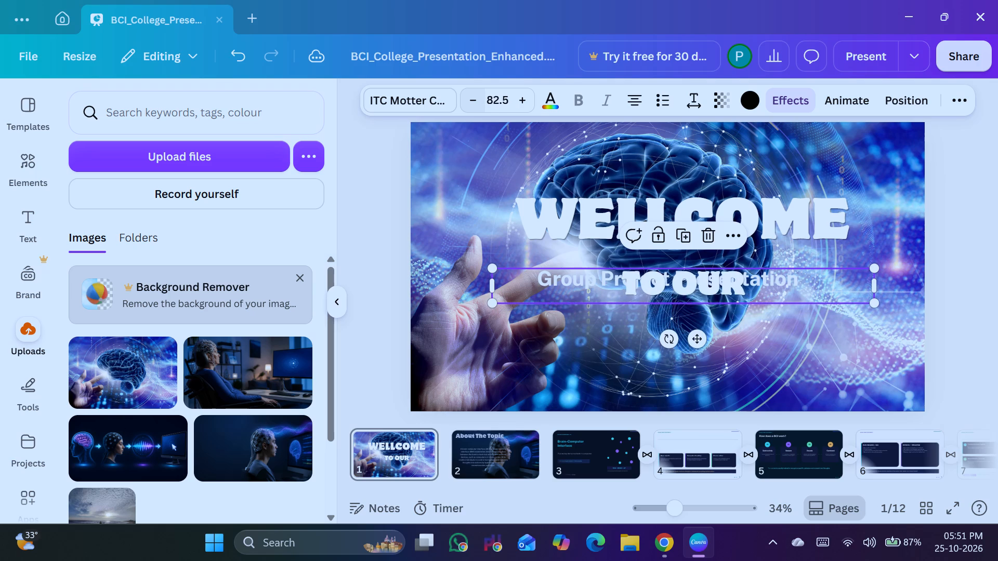
# Move the "TO OUR" text below the "Group Project Presentation" subtitle so the two no longer overlap.
pyautogui.click(571, 279)
pyautogui.moveTo(573, 279); pyautogui.dragTo(574, 278)
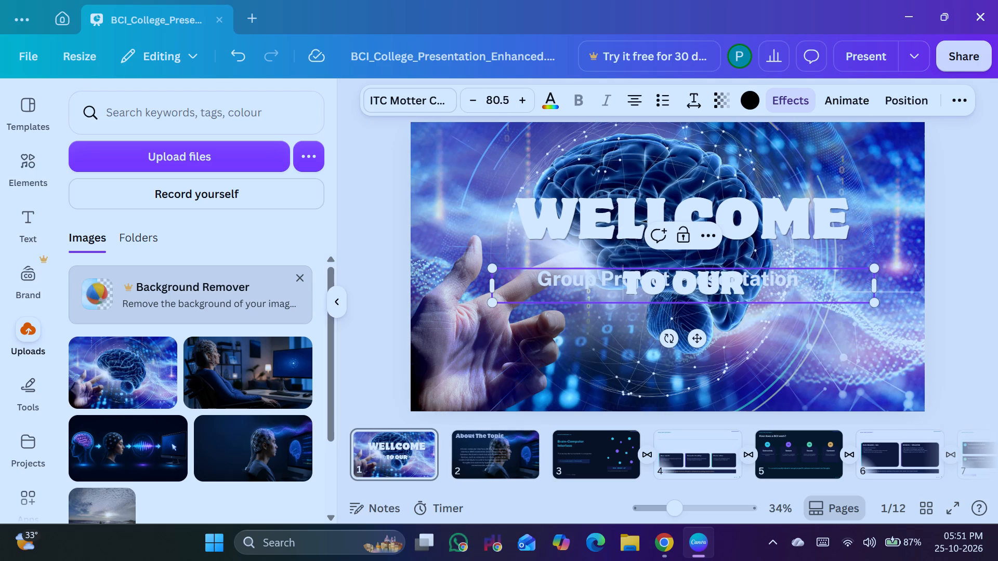
pyautogui.moveTo(574, 278); pyautogui.dragTo(580, 306)
pyautogui.moveTo(582, 285); pyautogui.dragTo(567, 237)
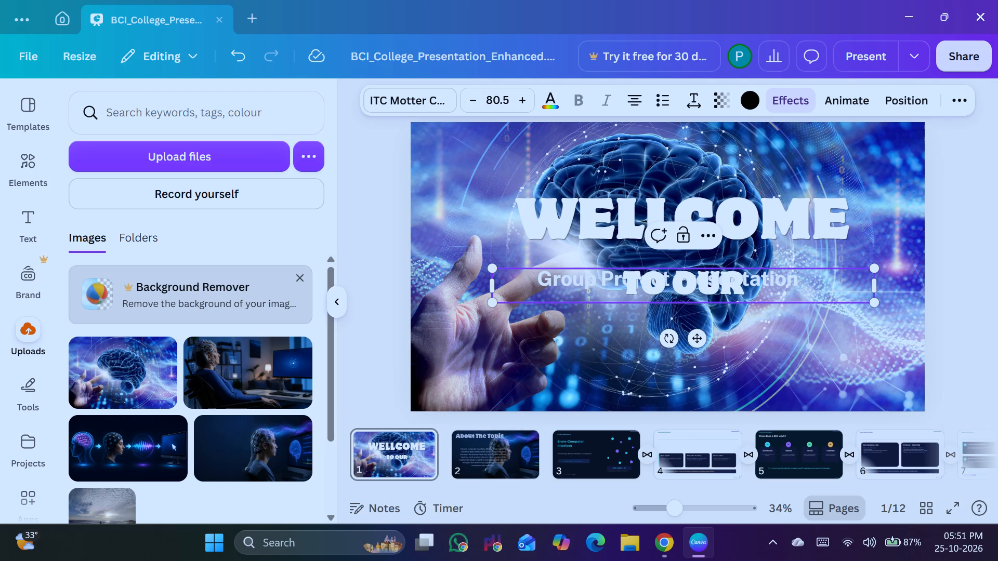
pyautogui.click(524, 283)
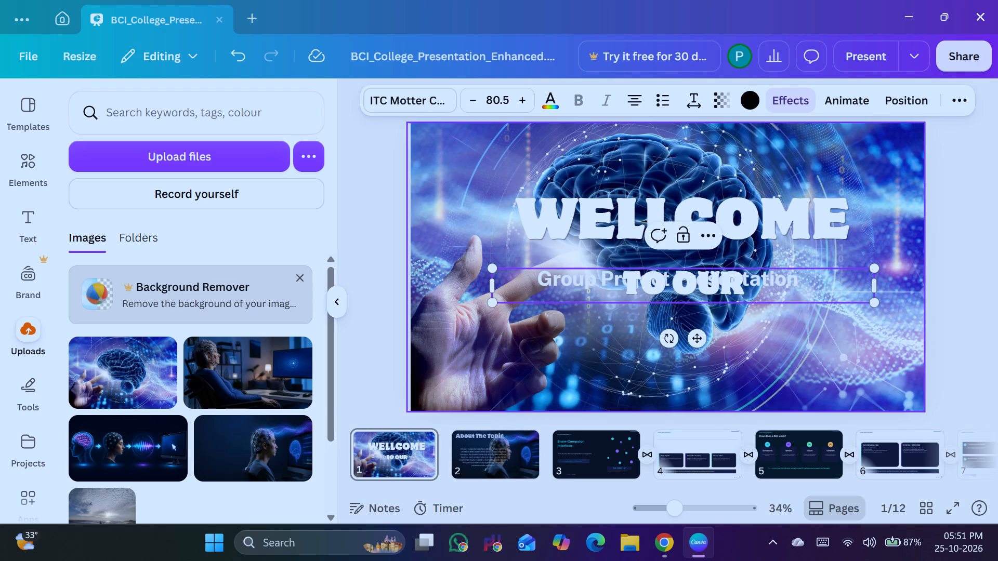
pyautogui.moveTo(795, 310); pyautogui.dragTo(789, 305)
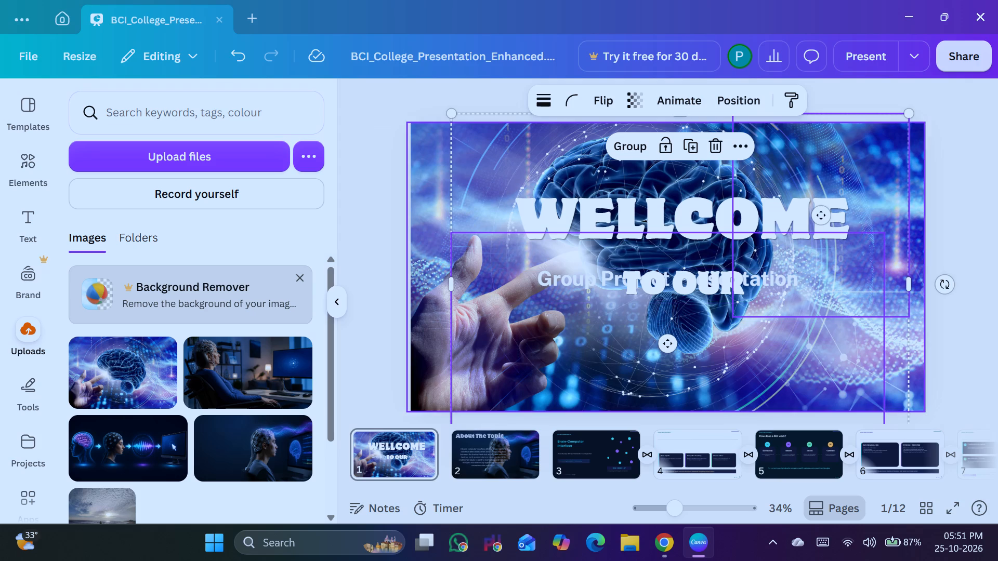
pyautogui.click(363, 103)
pyautogui.click(674, 274)
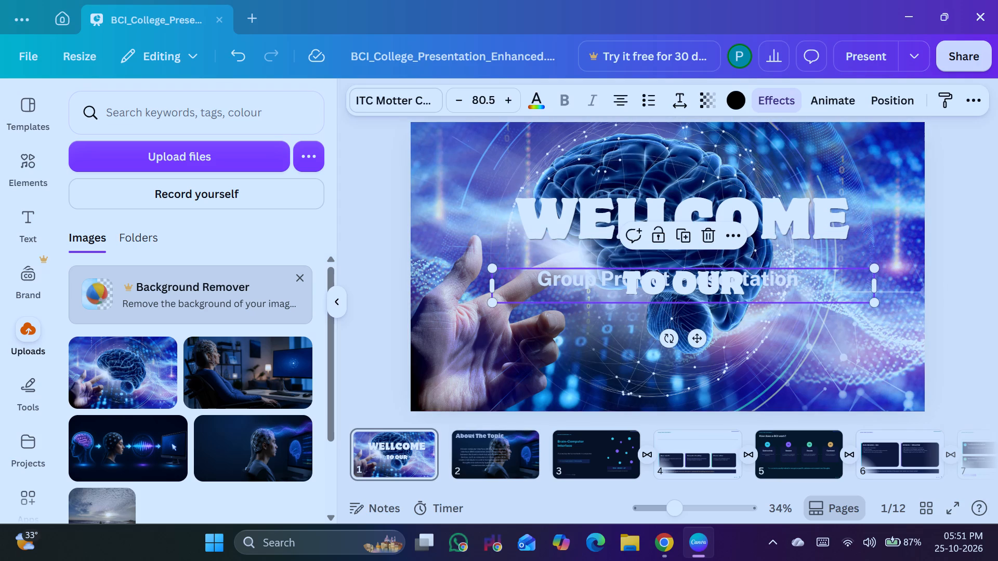
pyautogui.moveTo(699, 338); pyautogui.dragTo(698, 348)
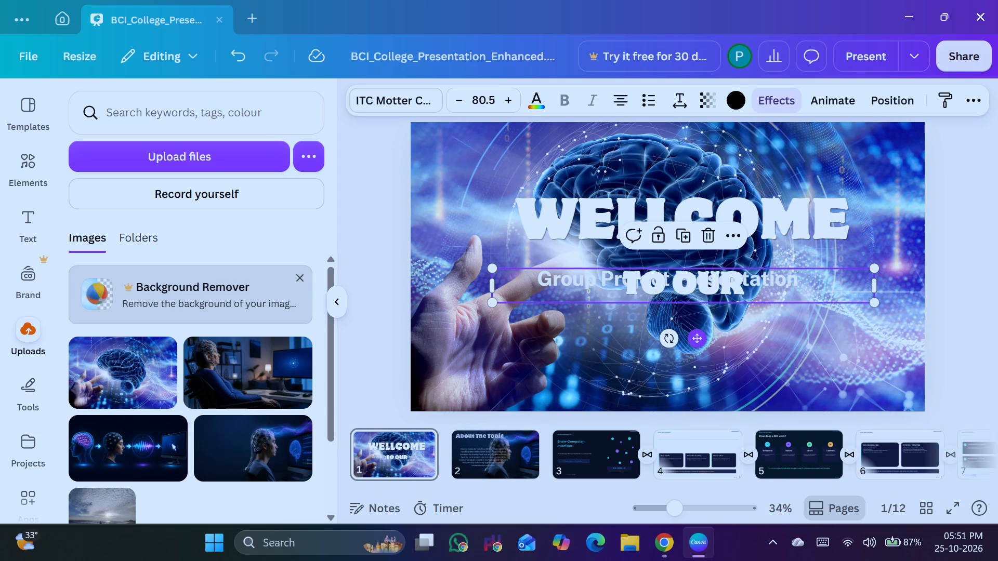
pyautogui.moveTo(698, 348); pyautogui.dragTo(694, 392)
# Rearrange the cover text so "TO OUR" sits directly beneath "WELLCOME", with the "Group Project Presentation" subtitle just below it.
pyautogui.click(785, 289)
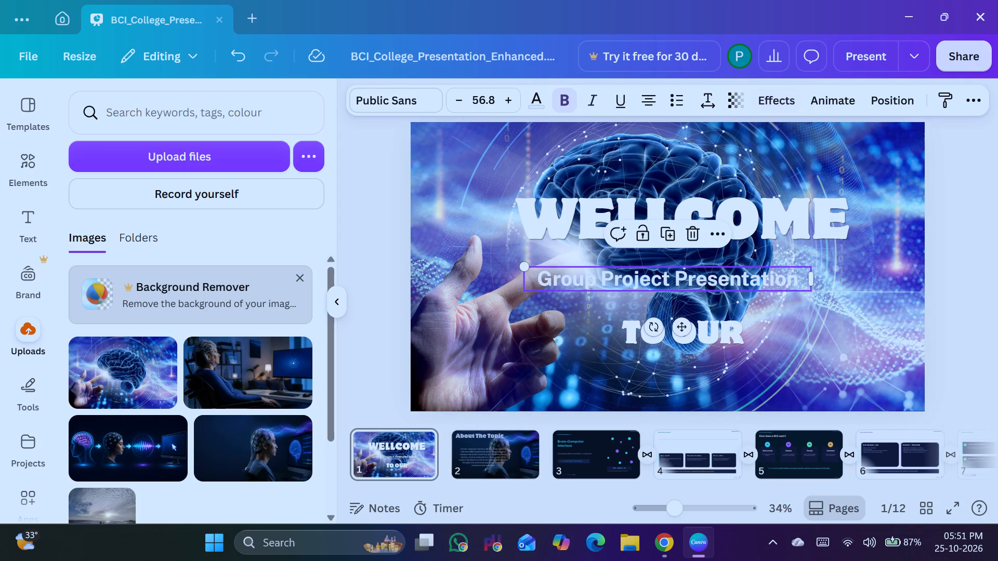
pyautogui.click(733, 280)
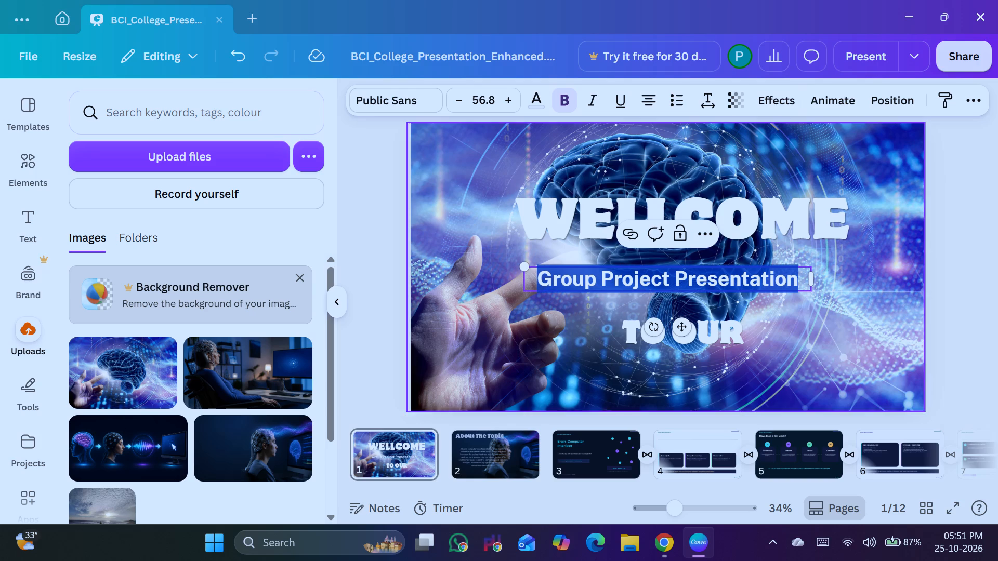
pyautogui.moveTo(738, 295); pyautogui.dragTo(814, 355)
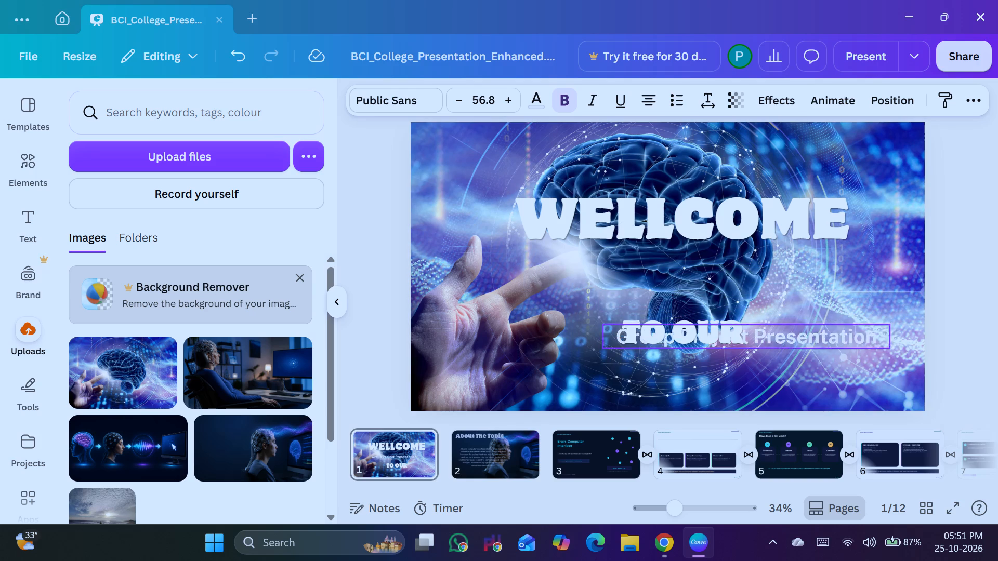
pyautogui.moveTo(814, 355); pyautogui.dragTo(759, 385)
pyautogui.click(732, 337)
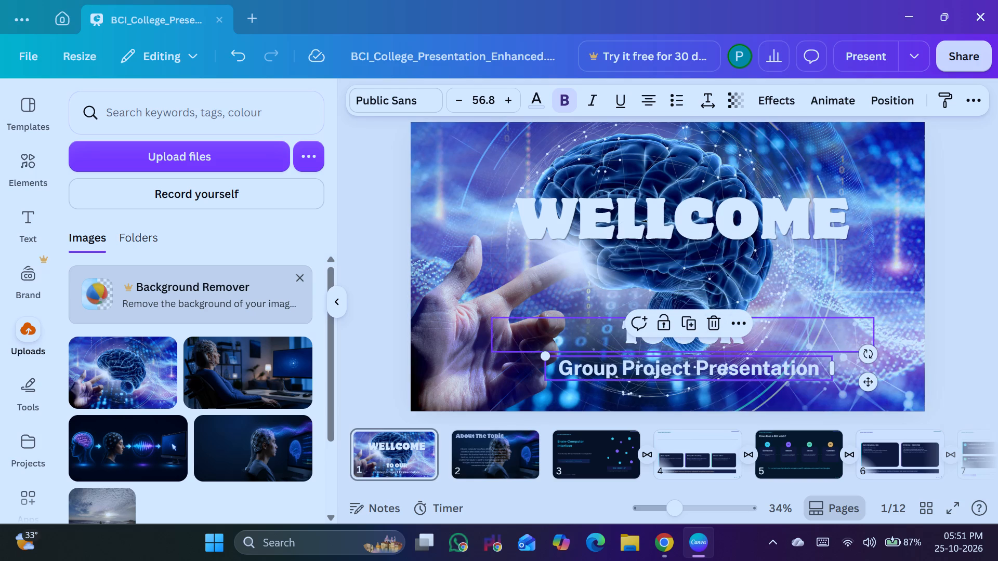
pyautogui.moveTo(733, 341); pyautogui.dragTo(715, 274)
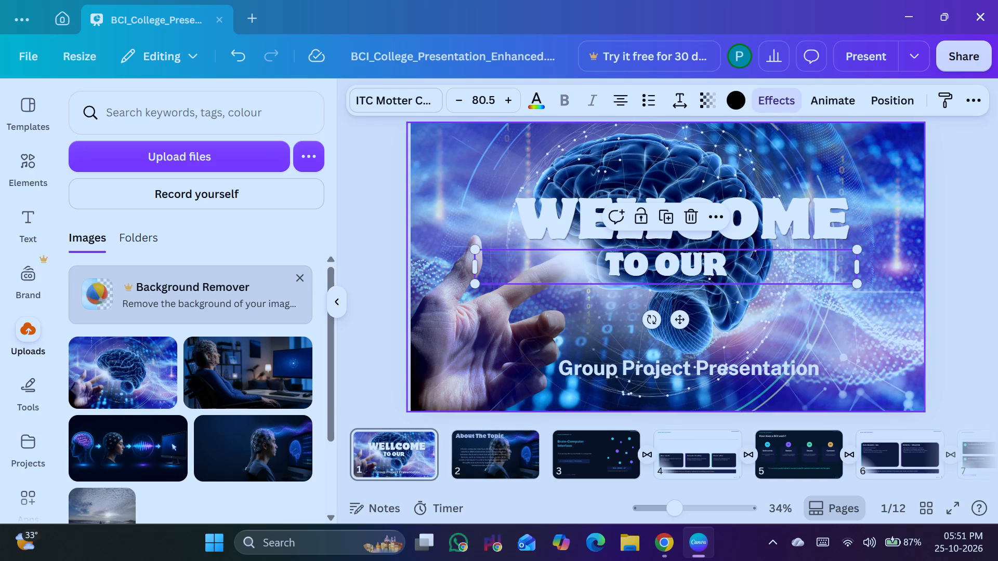
pyautogui.click(729, 365)
pyautogui.moveTo(730, 365); pyautogui.dragTo(715, 296)
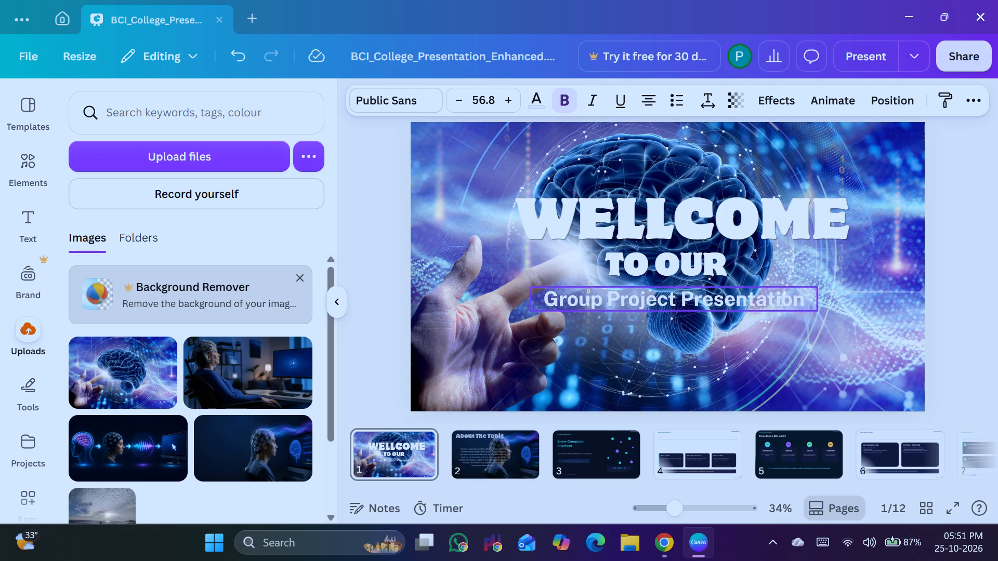
pyautogui.moveTo(715, 296); pyautogui.dragTo(712, 295)
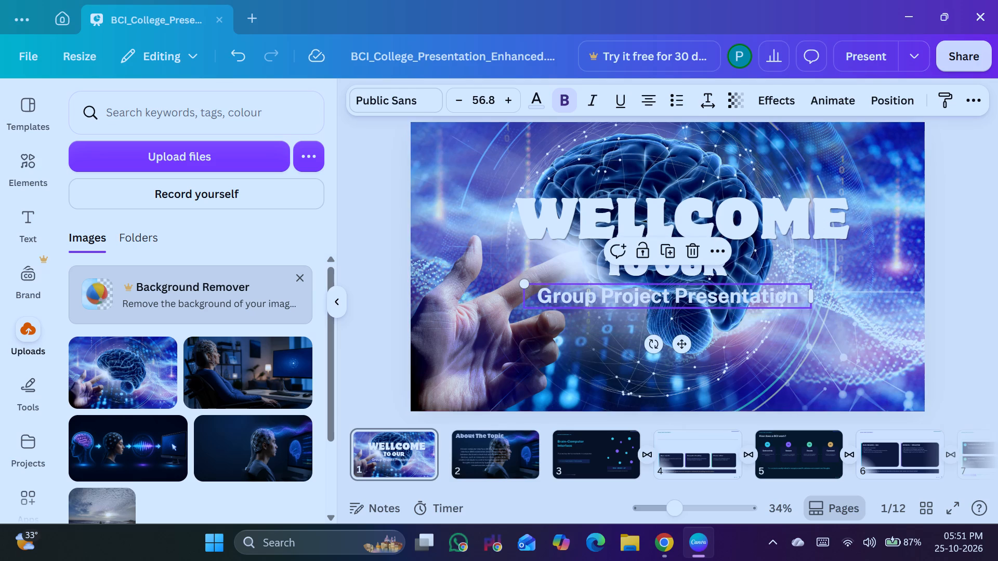
pyautogui.click(980, 309)
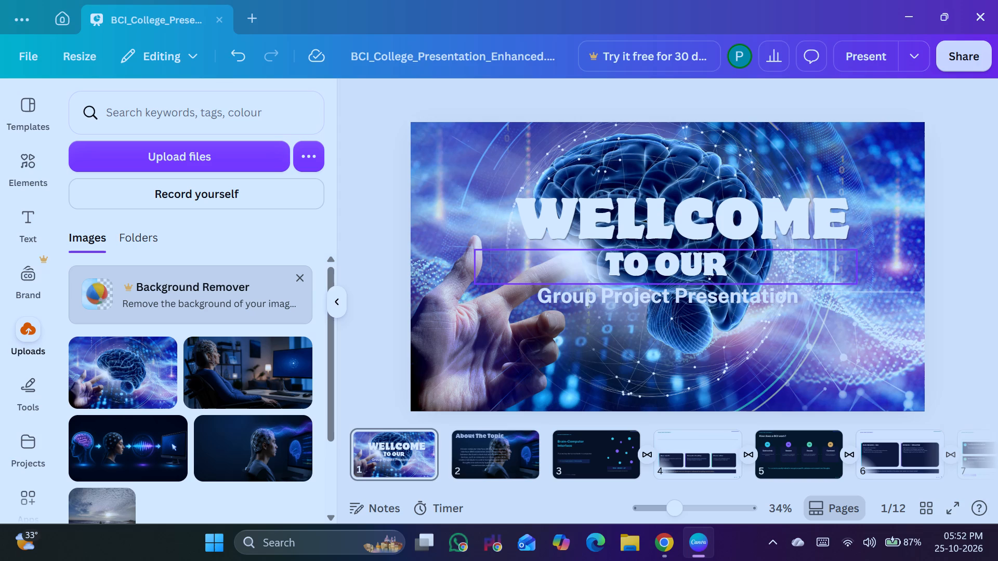
# Move the "WELLCOME" title higher and centre it on the cover, and shift "TO OUR" slightly up and left beneath it.
pyautogui.moveTo(669, 224); pyautogui.dragTo(653, 201)
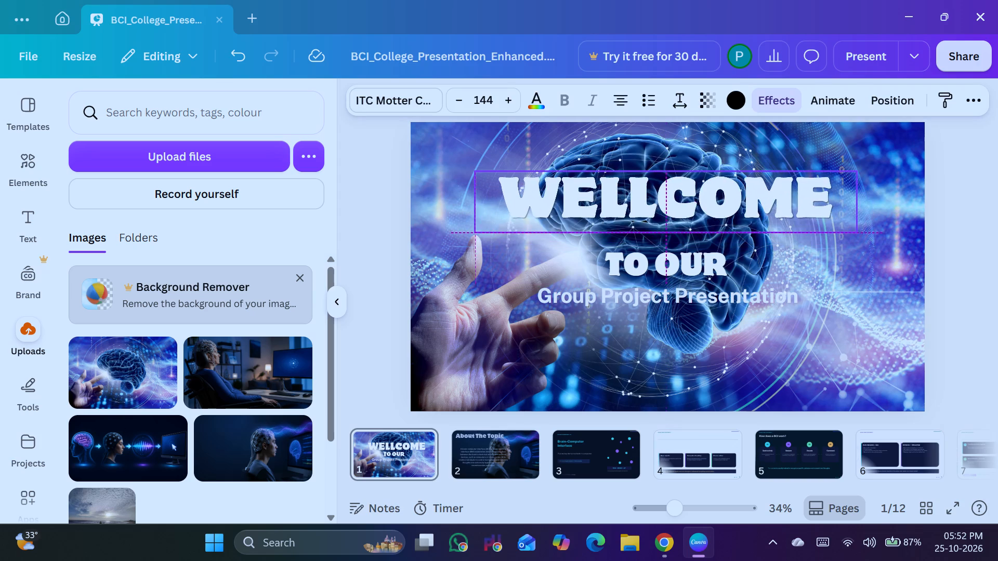
pyautogui.moveTo(653, 201); pyautogui.dragTo(658, 195)
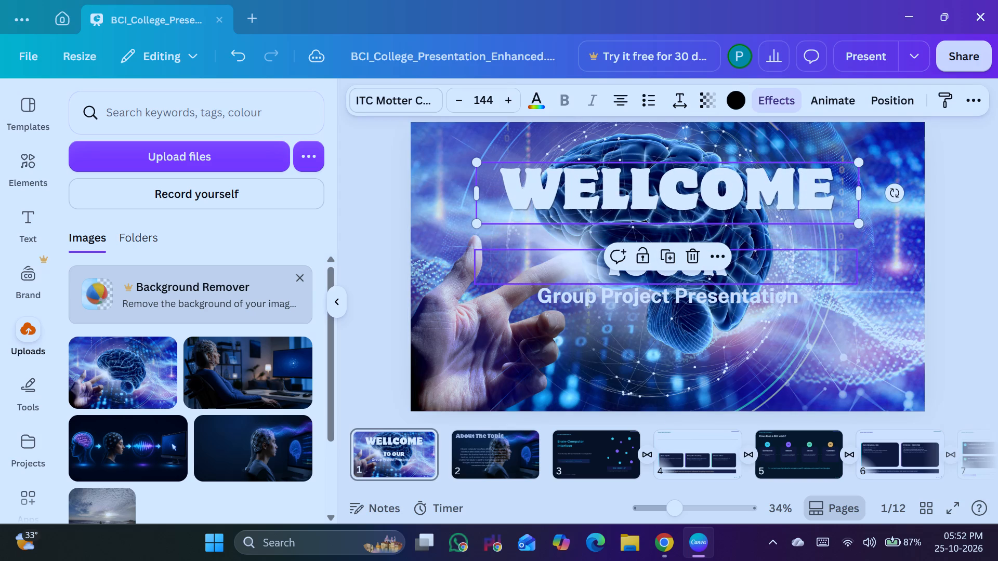
pyautogui.moveTo(732, 275); pyautogui.dragTo(718, 261)
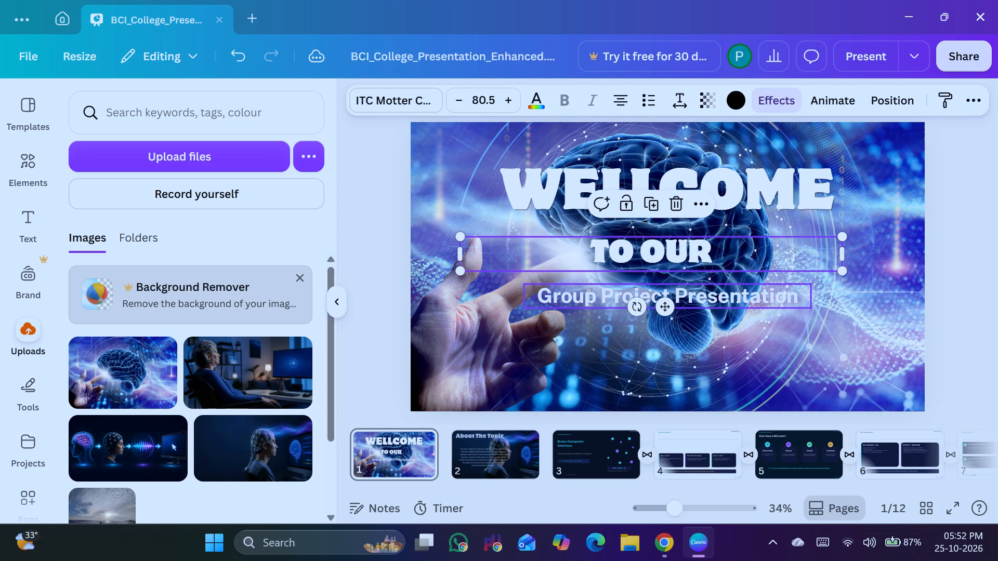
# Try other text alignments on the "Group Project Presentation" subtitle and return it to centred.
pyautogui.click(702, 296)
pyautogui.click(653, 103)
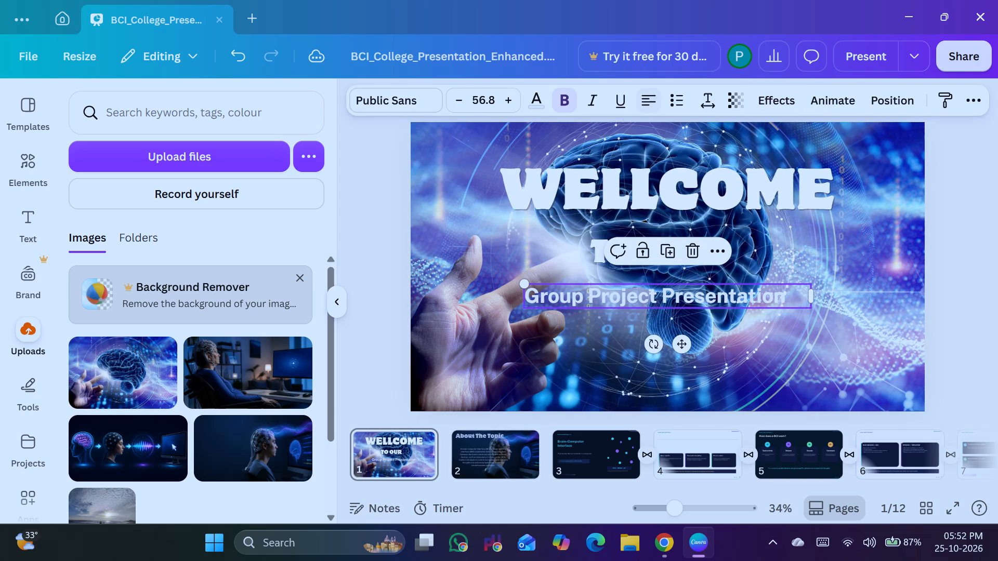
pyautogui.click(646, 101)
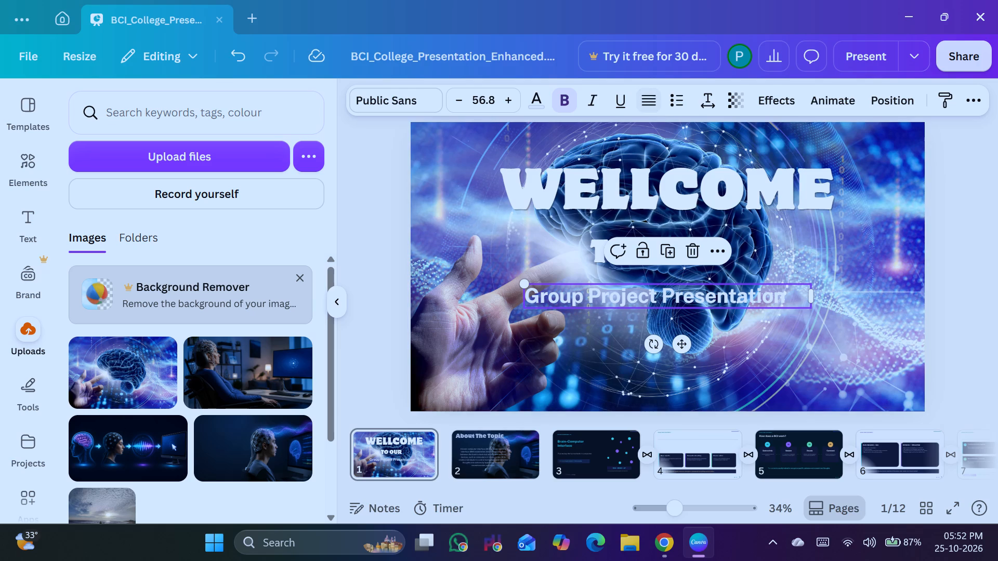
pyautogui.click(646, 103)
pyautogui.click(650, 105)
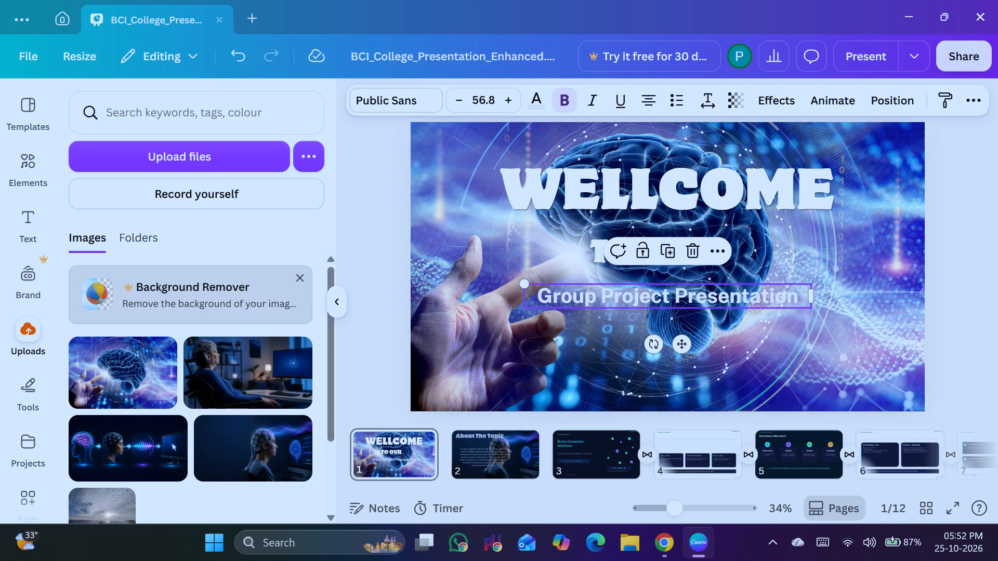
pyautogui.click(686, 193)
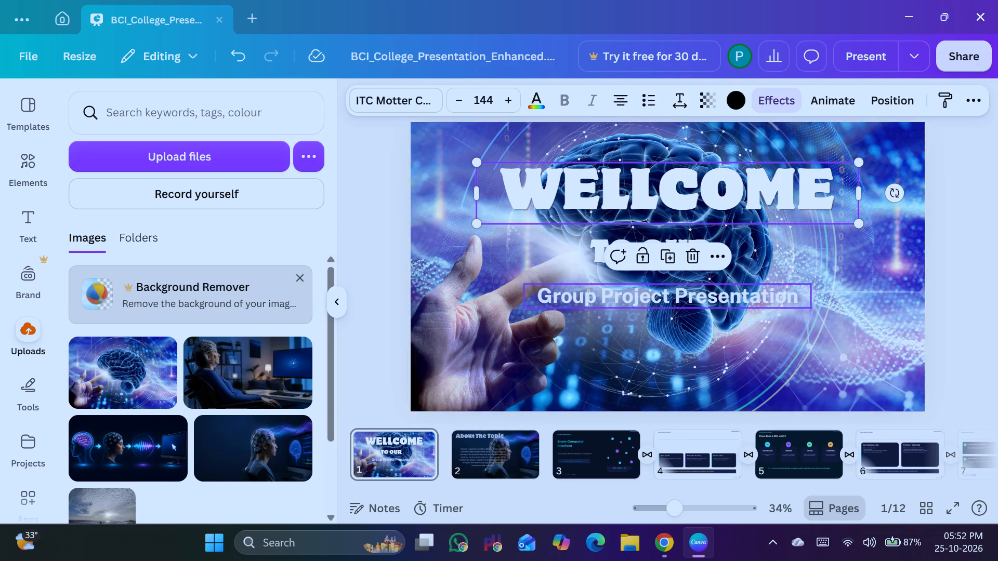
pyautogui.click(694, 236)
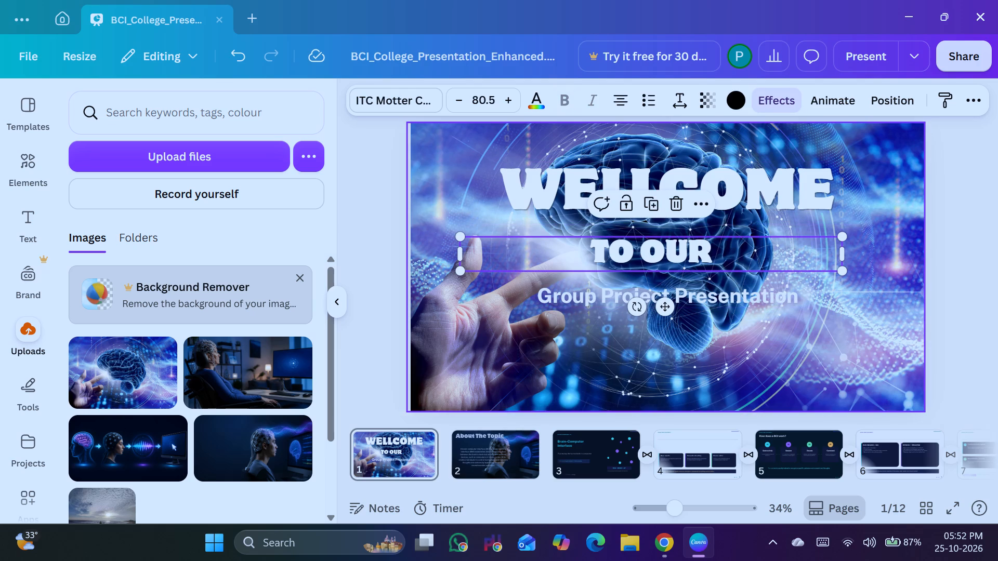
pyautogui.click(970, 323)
# Increase the "Group Project Presentation" subtitle's font size to 69.8.
pyautogui.click(619, 296)
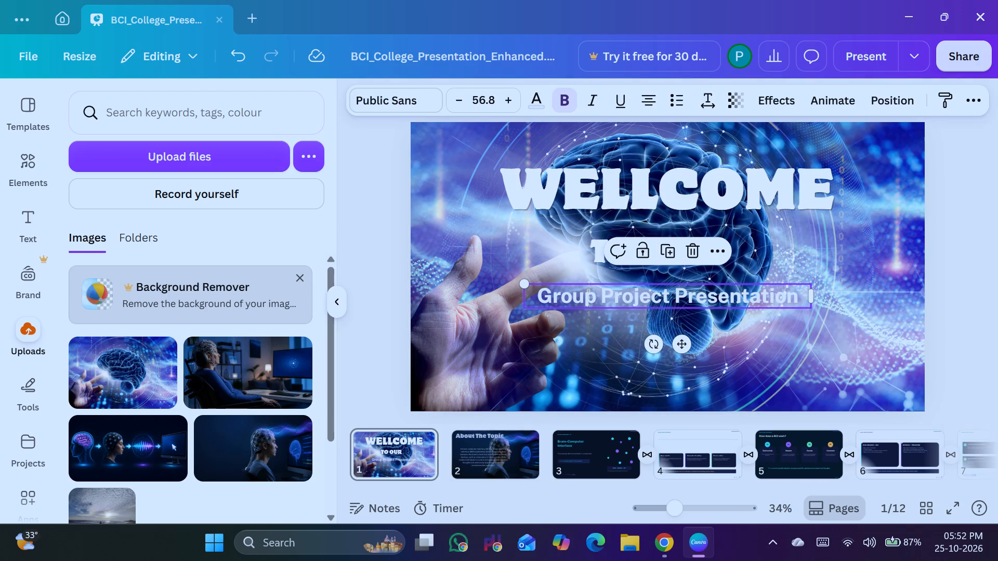
pyautogui.tripleClick(506, 105)
pyautogui.tripleClick(504, 104)
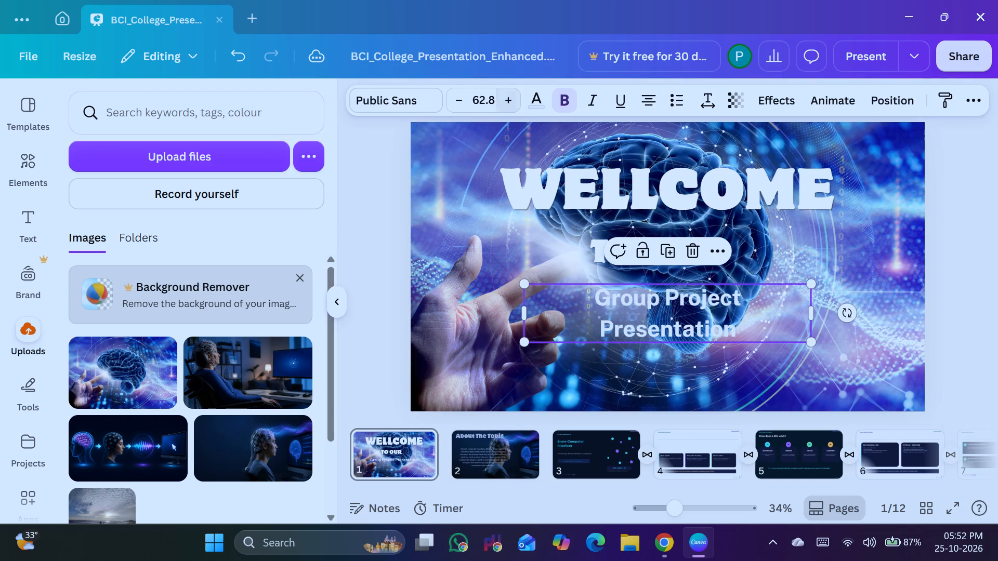
pyautogui.click(502, 103)
pyautogui.tripleClick(501, 103)
pyautogui.tripleClick(501, 103)
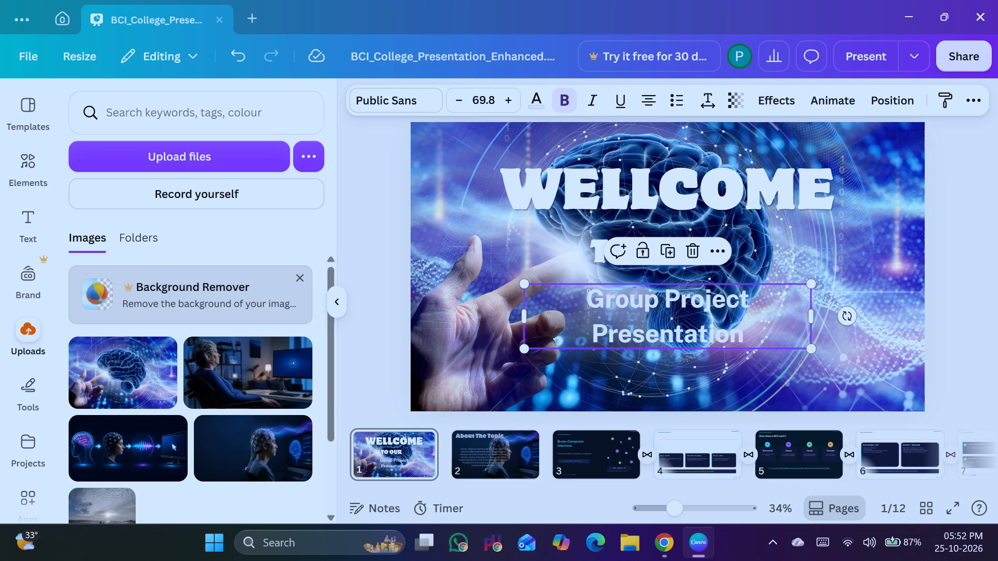
# Star the "WELLCOME" title's ITC Motter Corpus font as a favourite.
pyautogui.click(426, 97)
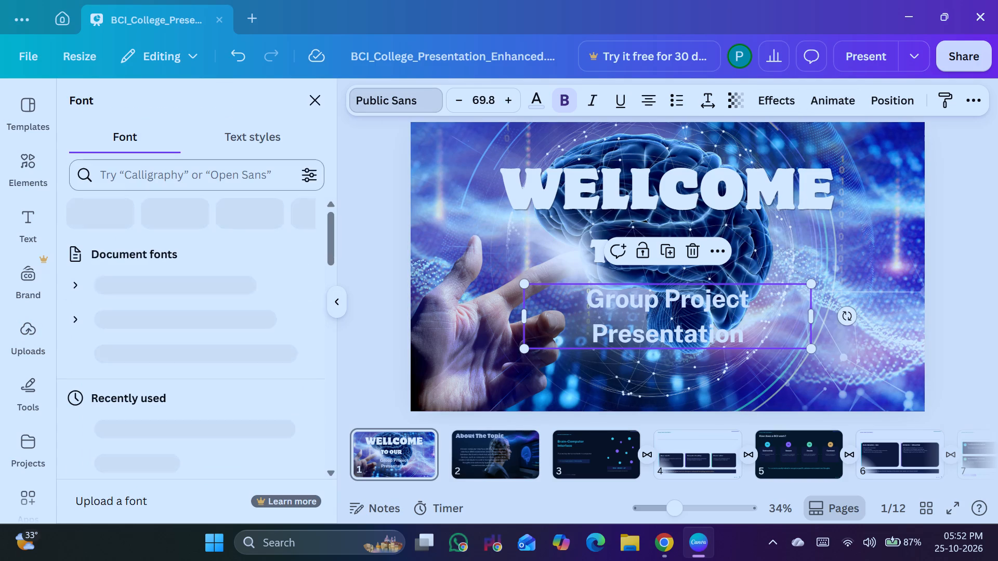
pyautogui.click(230, 144)
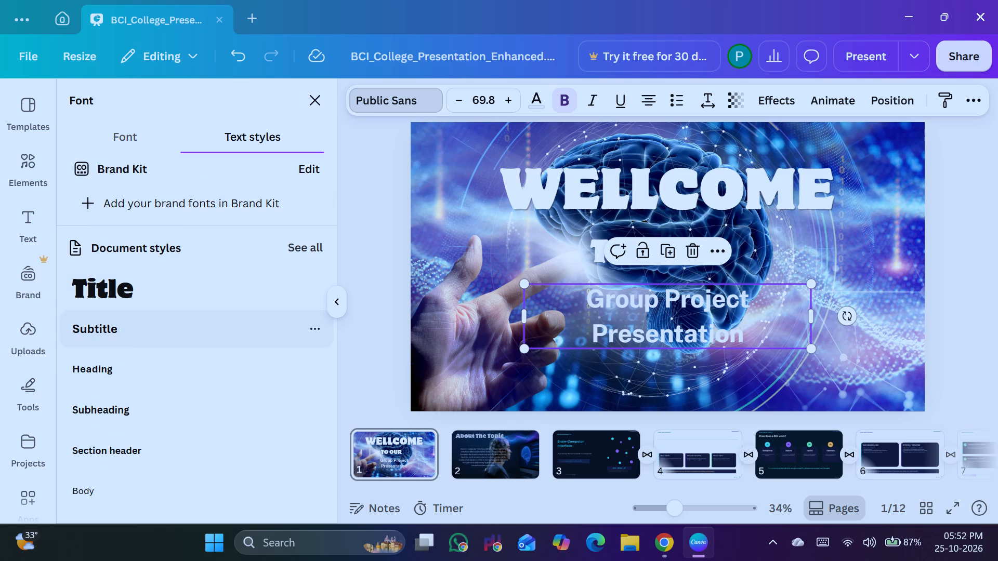
pyautogui.click(617, 189)
pyautogui.click(406, 99)
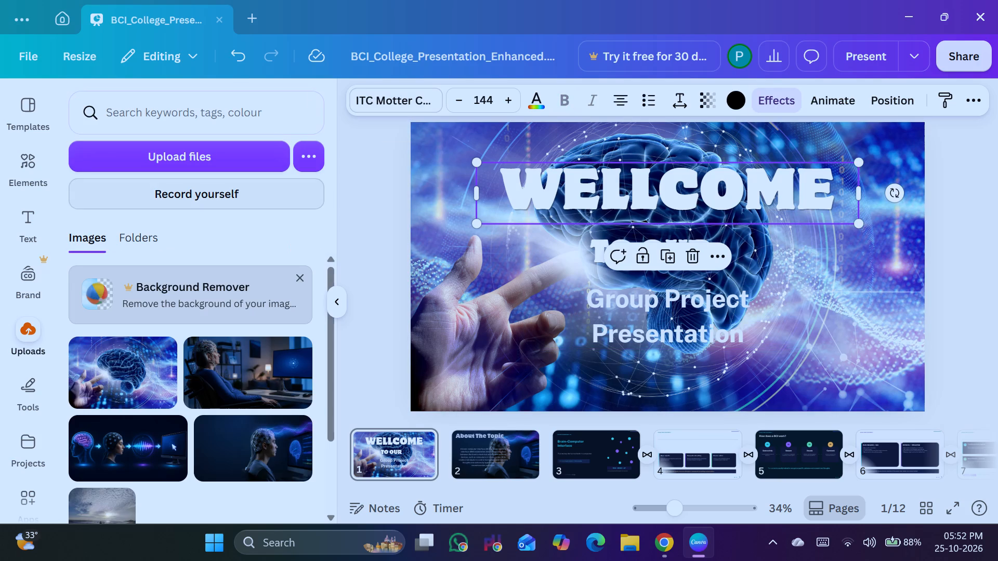
pyautogui.click(419, 95)
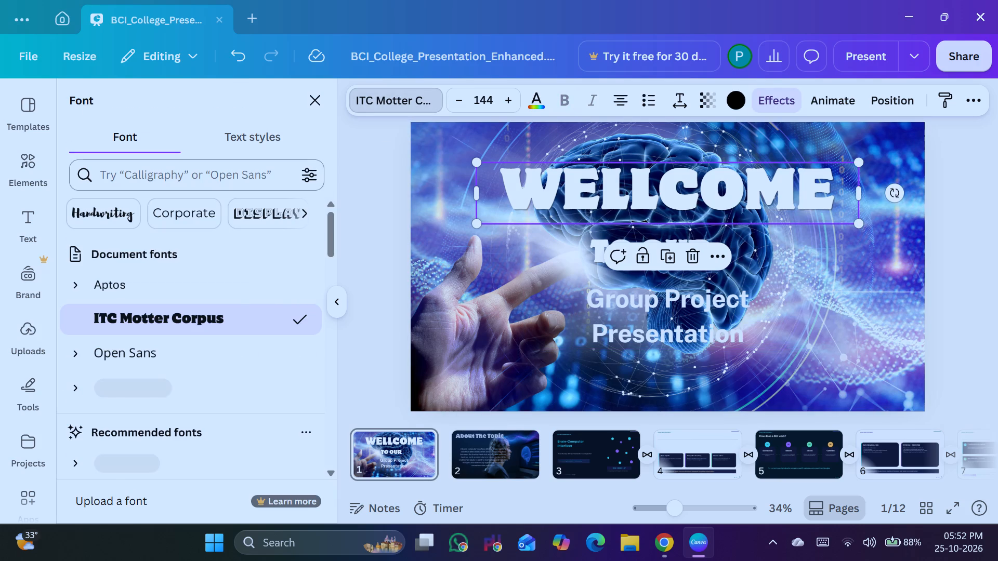
pyautogui.click(193, 317)
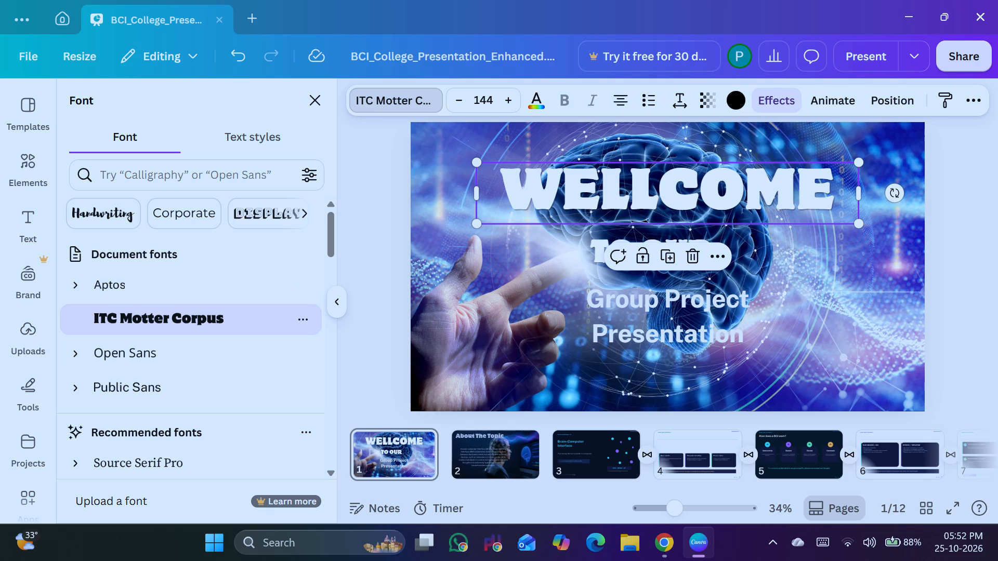
pyautogui.moveTo(194, 316); pyautogui.dragTo(291, 328)
pyautogui.click(305, 312)
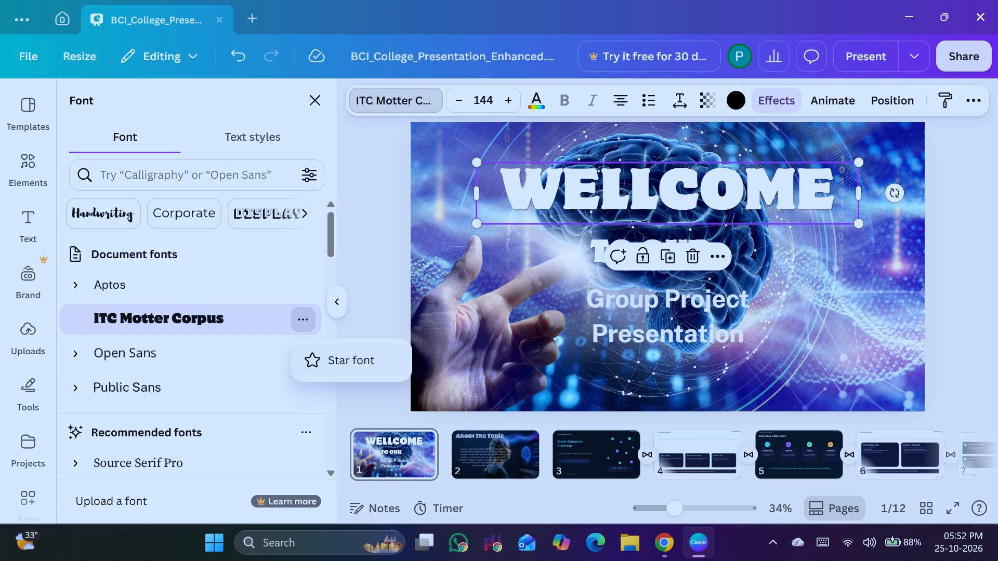
pyautogui.click(320, 351)
# Change the "Group Project Presentation" subtitle's font to the starred ITC Motter Corpus and deselect the text.
pyautogui.click(658, 350)
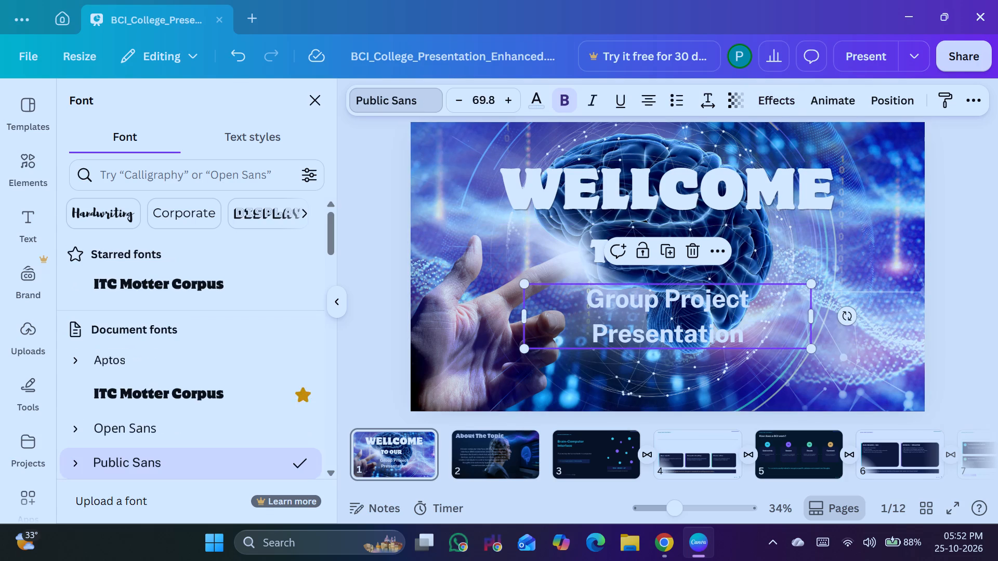
pyautogui.moveTo(412, 105); pyautogui.dragTo(417, 109)
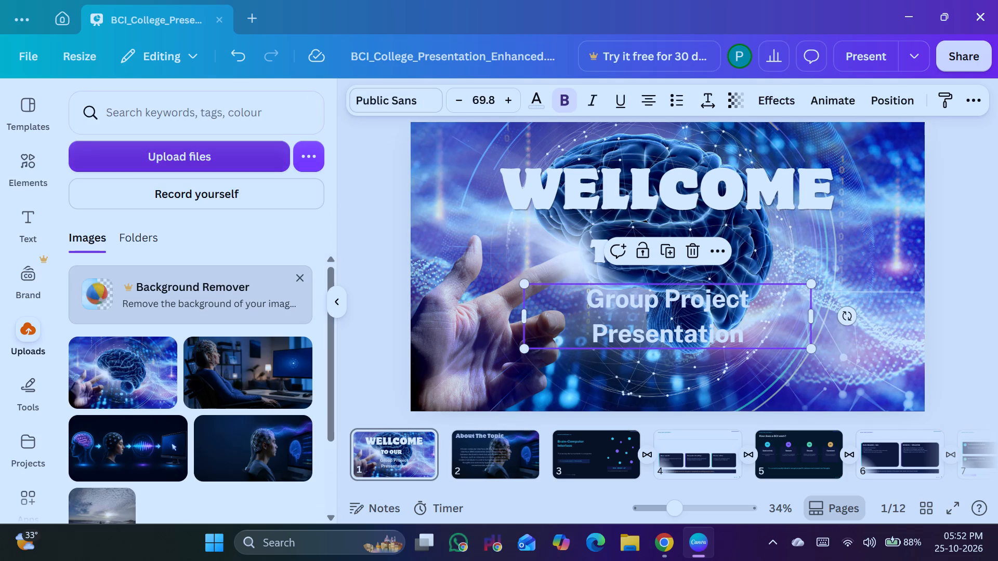
pyautogui.click(422, 99)
pyautogui.click(135, 285)
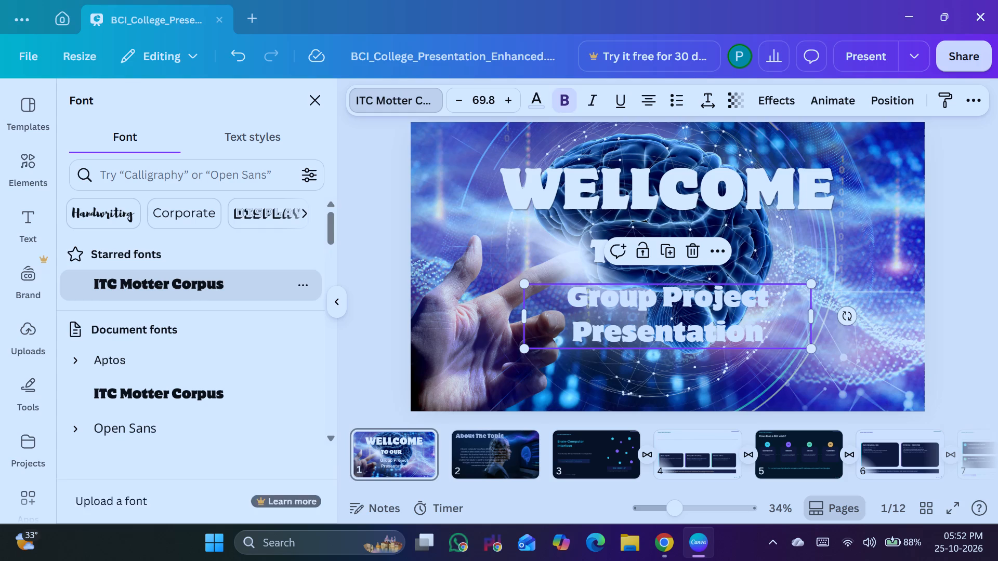
pyautogui.click(951, 285)
pyautogui.click(388, 165)
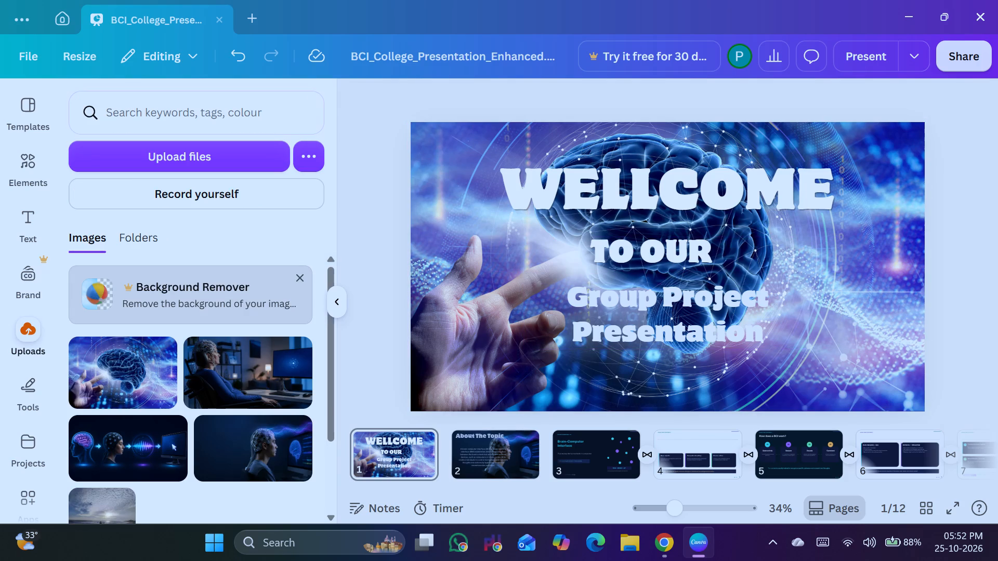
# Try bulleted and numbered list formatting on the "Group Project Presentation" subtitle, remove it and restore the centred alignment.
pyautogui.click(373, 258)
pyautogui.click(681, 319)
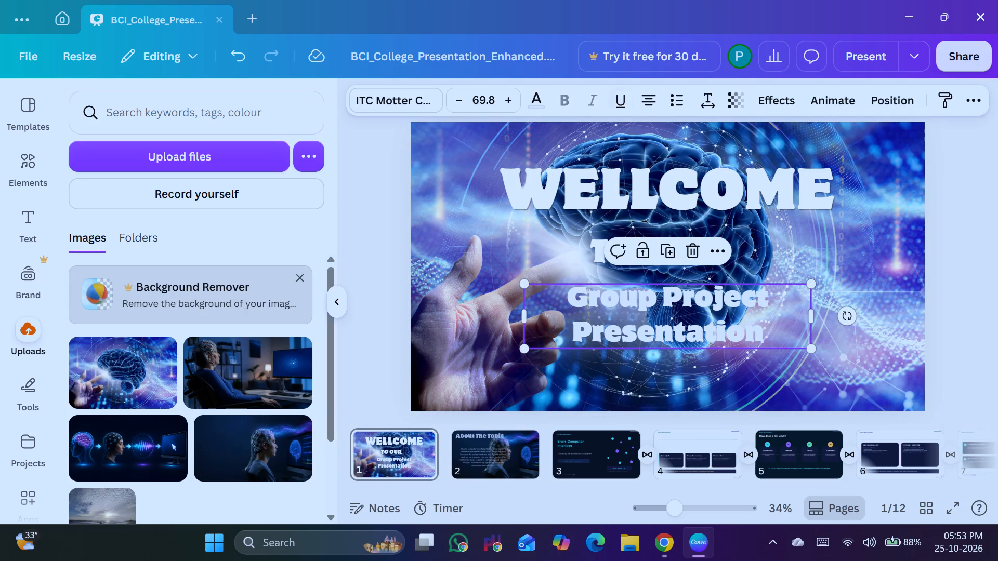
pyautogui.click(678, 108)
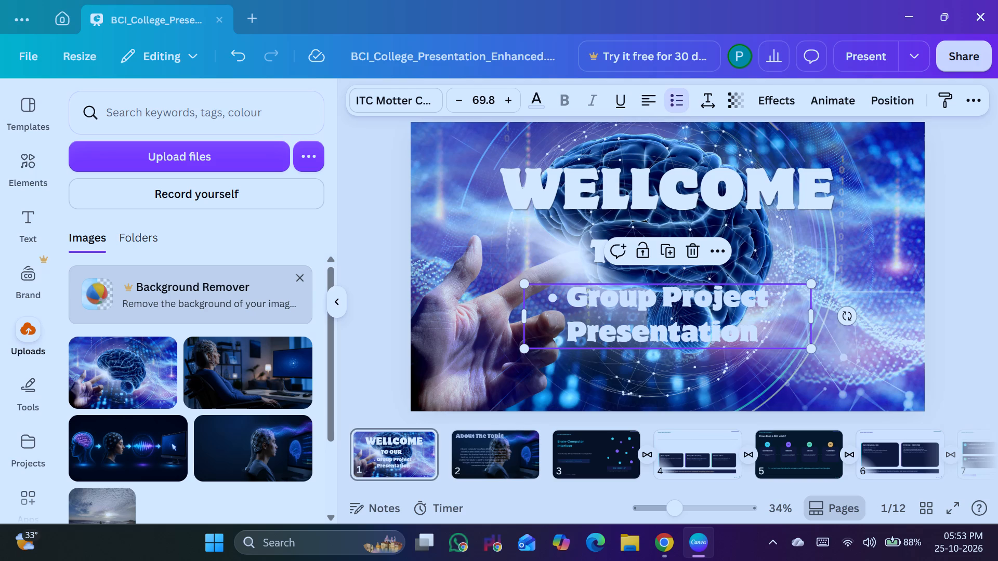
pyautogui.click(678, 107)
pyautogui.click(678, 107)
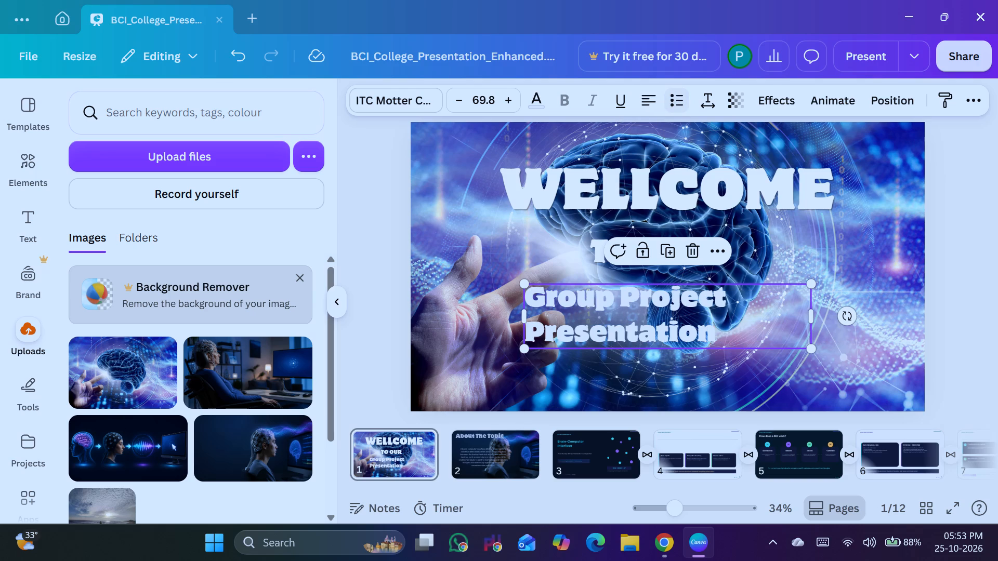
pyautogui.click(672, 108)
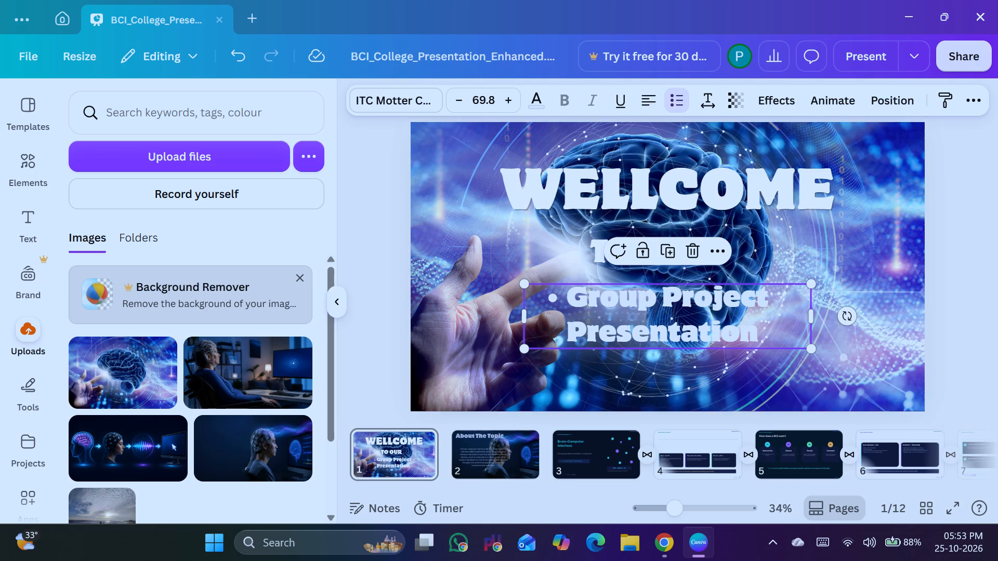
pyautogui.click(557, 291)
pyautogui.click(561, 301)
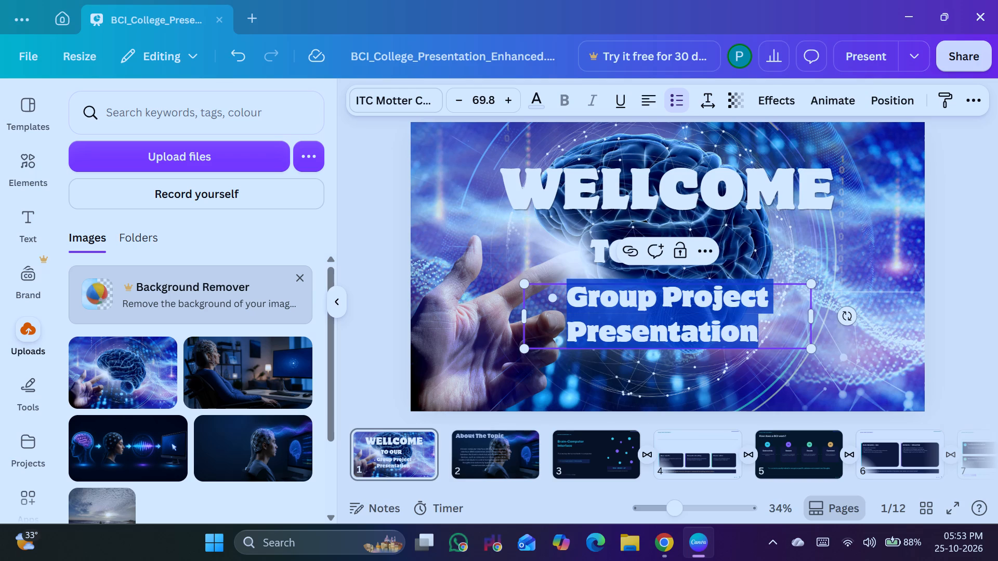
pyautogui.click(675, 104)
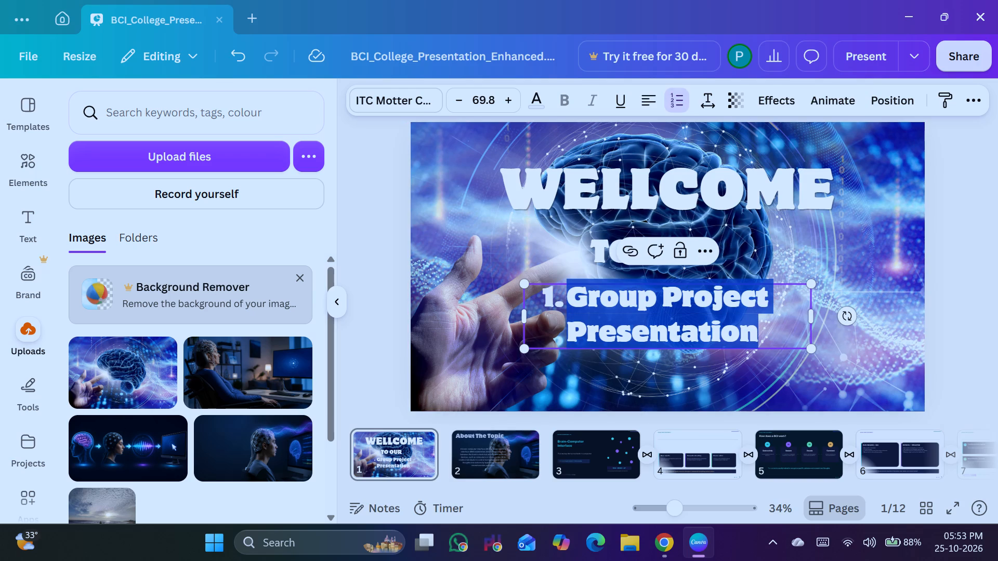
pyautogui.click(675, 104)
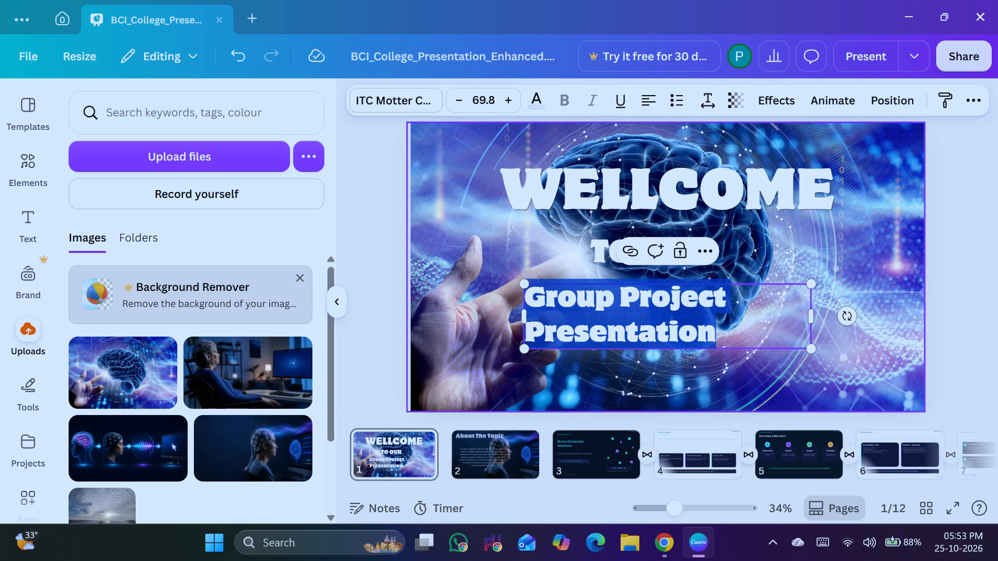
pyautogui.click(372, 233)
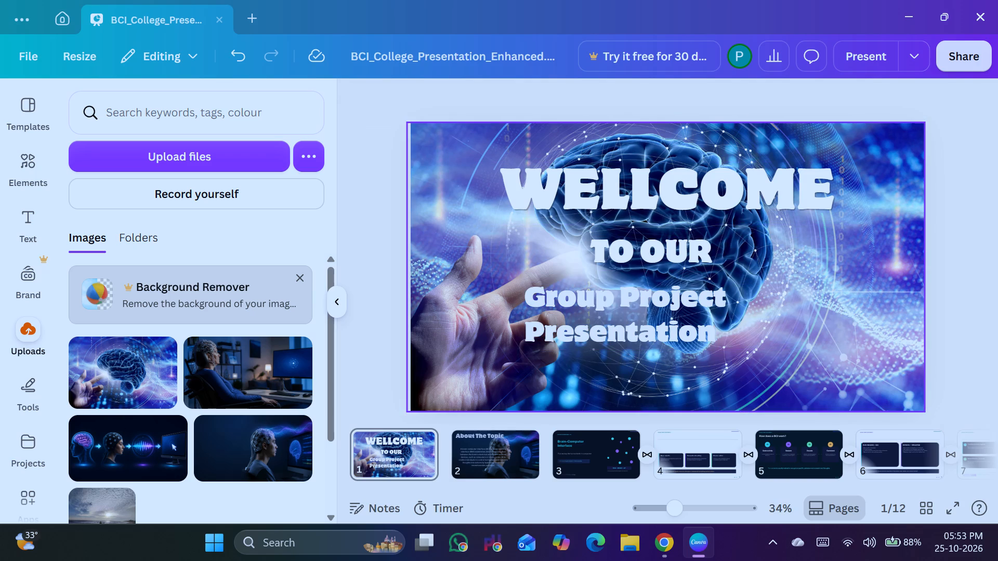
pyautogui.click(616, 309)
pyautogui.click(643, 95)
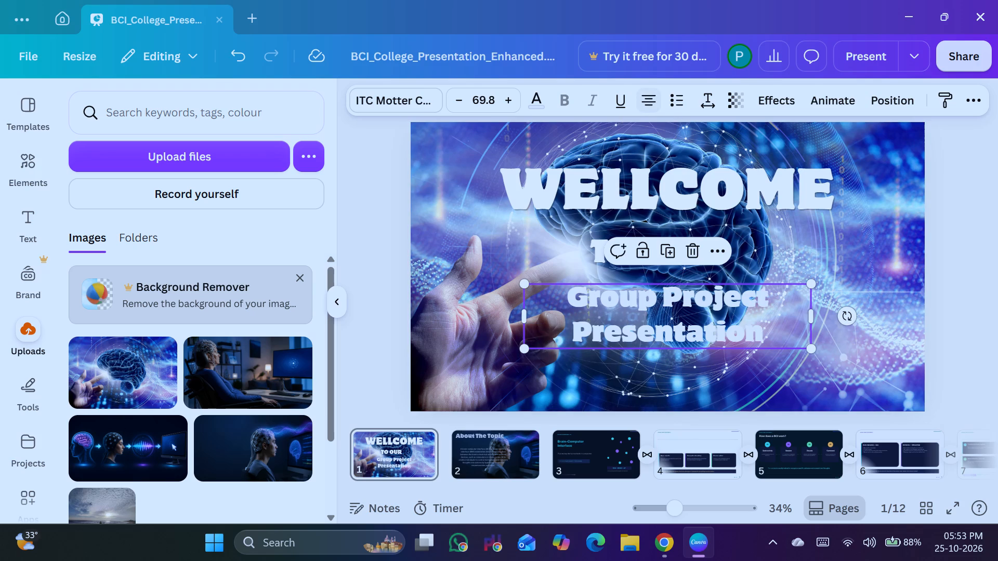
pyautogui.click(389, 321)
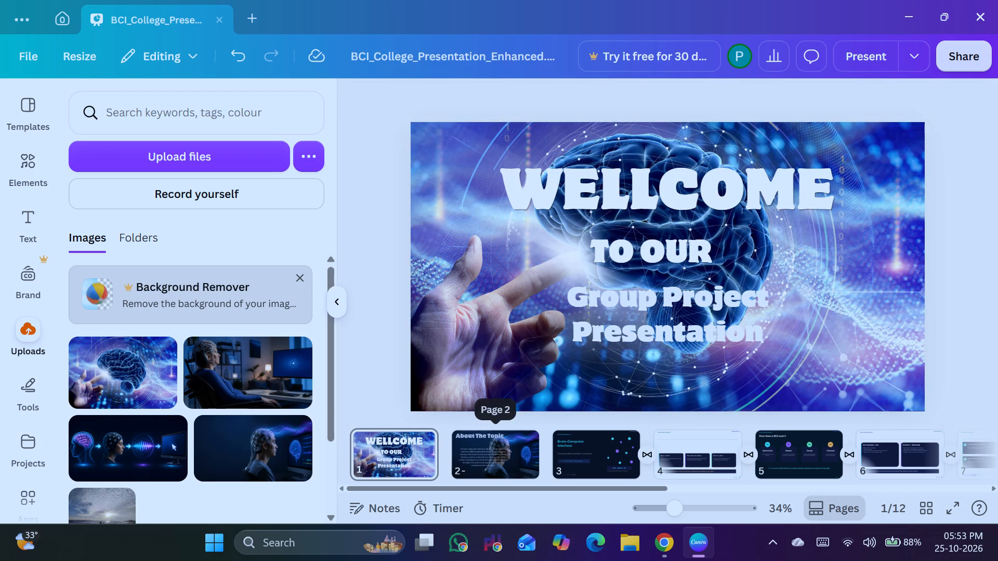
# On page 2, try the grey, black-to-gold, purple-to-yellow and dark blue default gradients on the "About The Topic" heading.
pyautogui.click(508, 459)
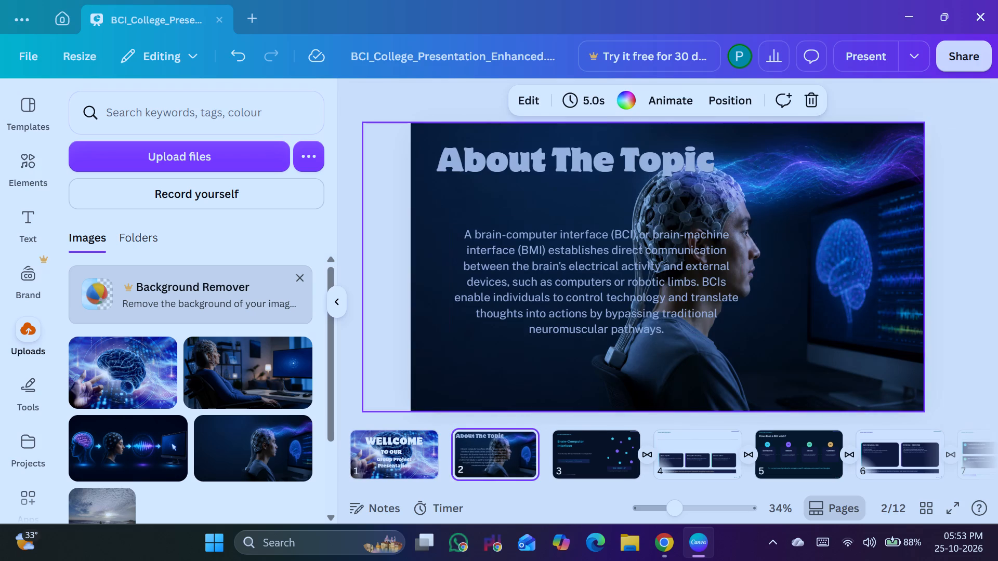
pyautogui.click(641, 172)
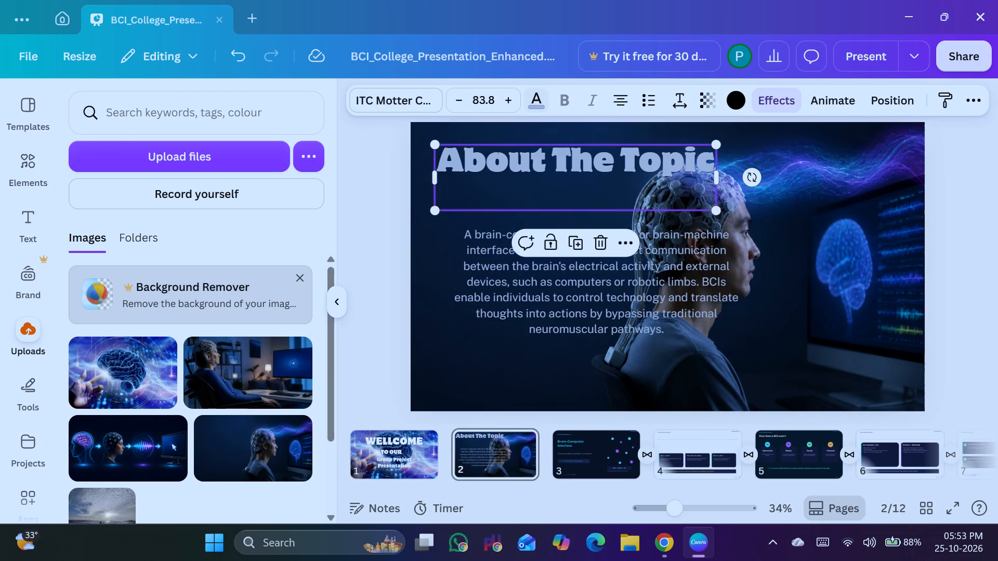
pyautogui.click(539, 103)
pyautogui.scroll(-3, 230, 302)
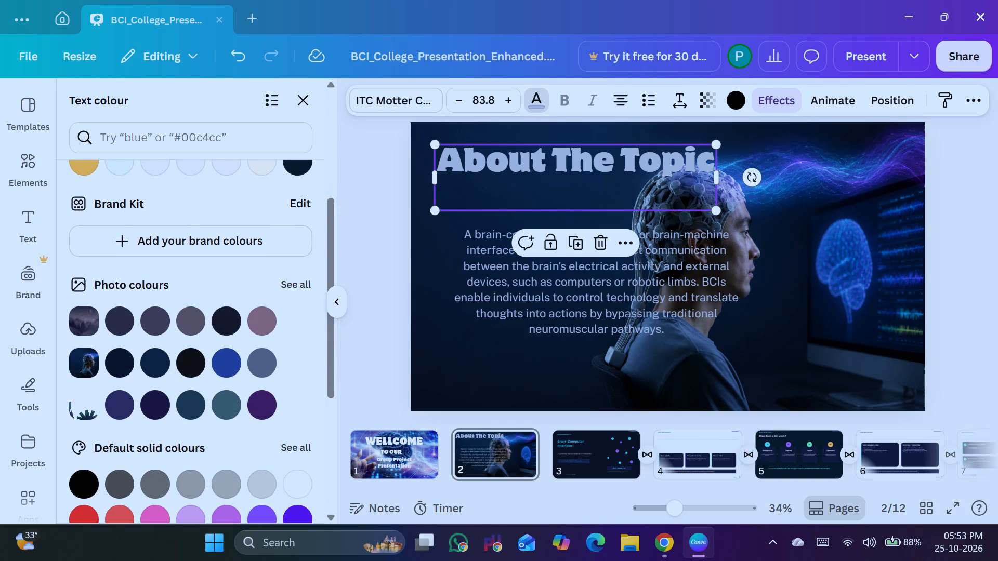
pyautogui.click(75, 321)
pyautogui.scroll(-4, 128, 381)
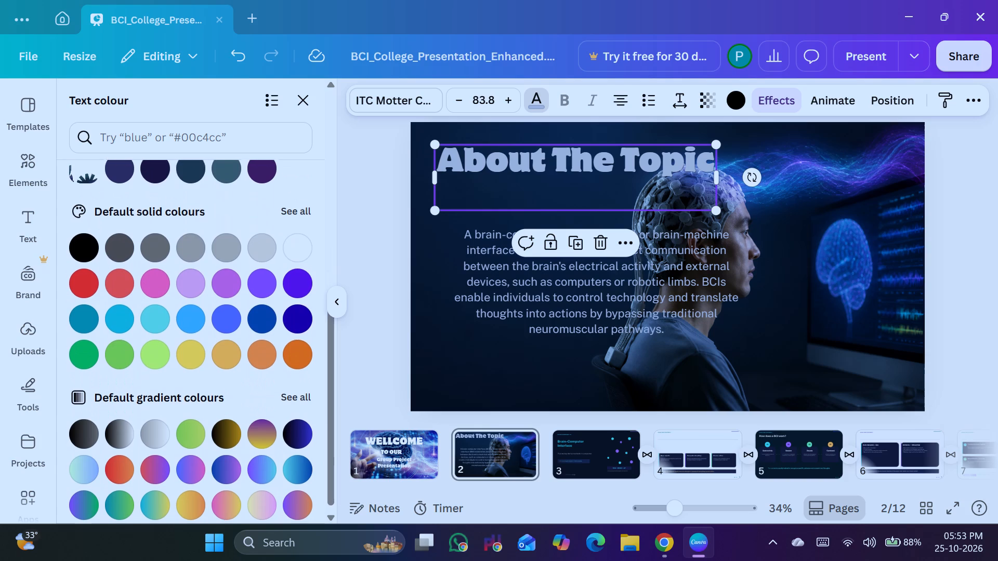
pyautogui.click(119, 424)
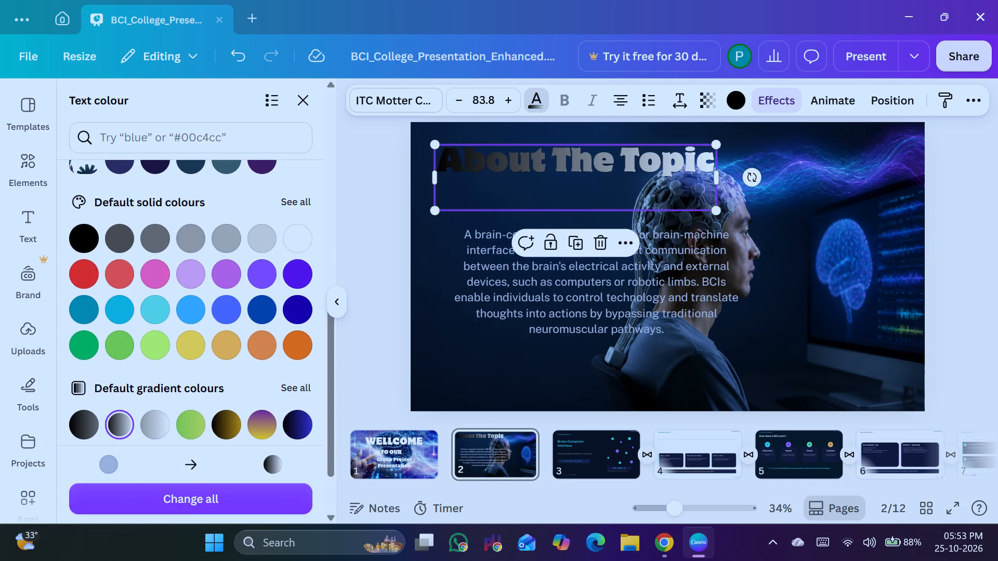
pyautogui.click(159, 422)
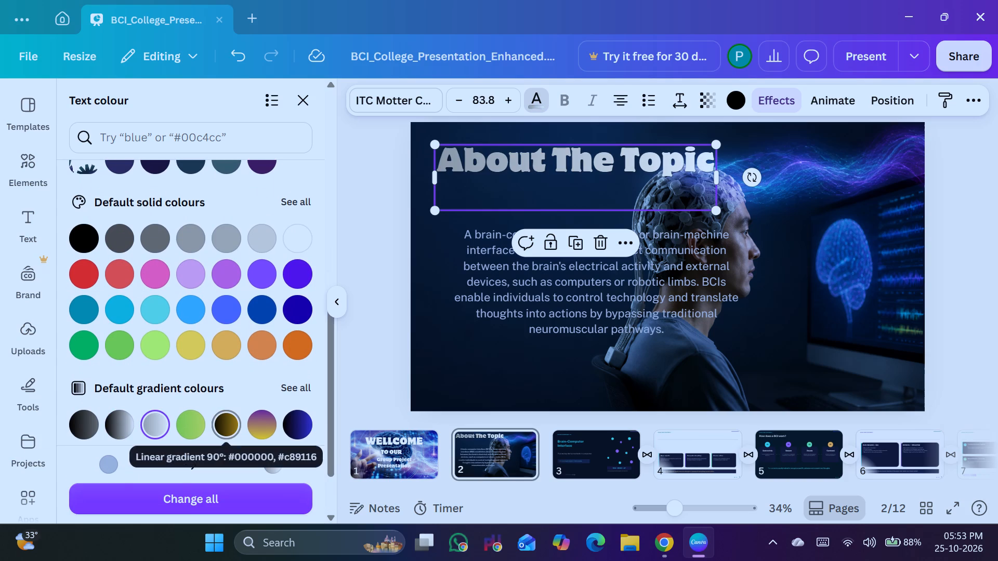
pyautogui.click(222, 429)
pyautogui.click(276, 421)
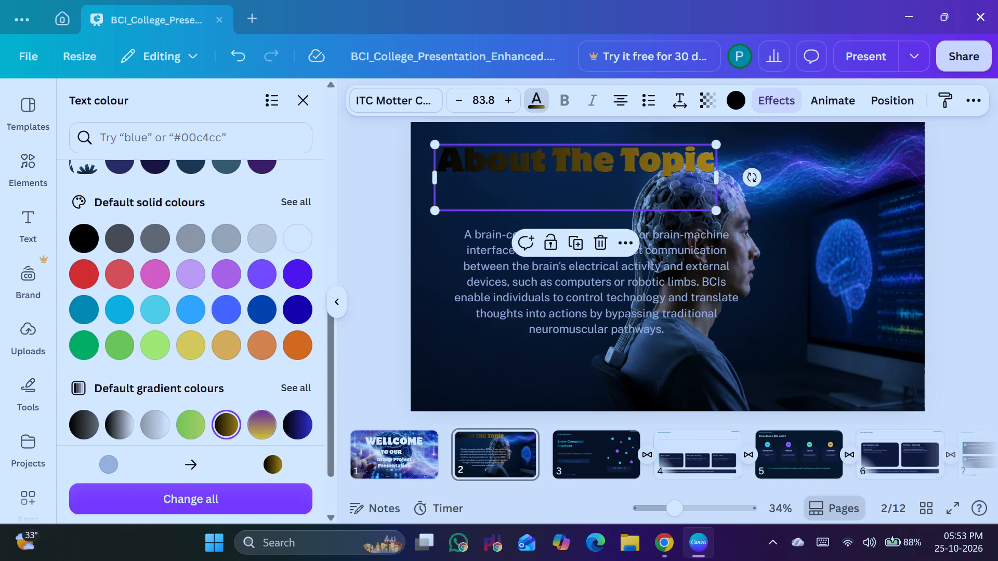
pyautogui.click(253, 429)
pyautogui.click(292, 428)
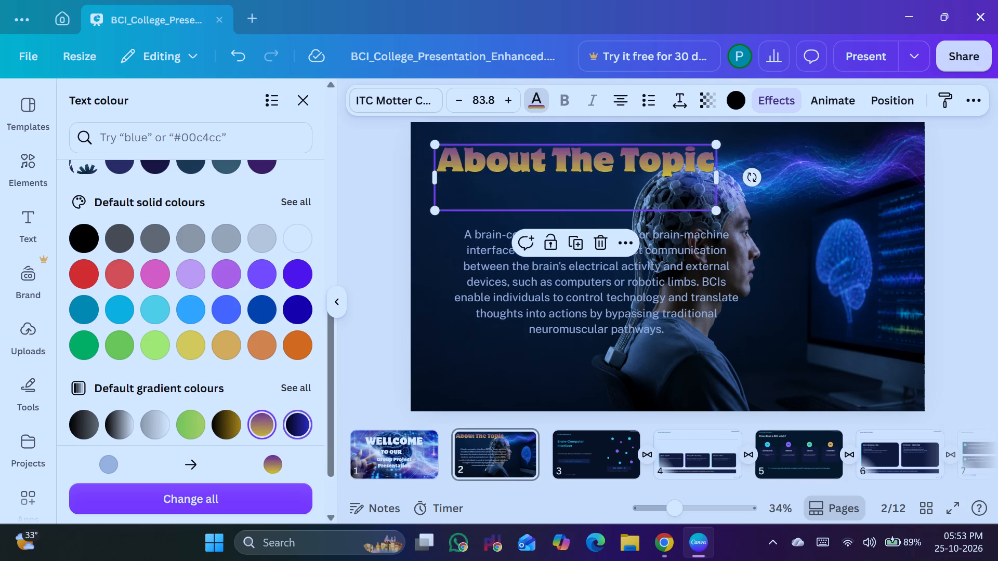
# Compare the brighter default gradients on the "About The Topic" heading and settle on the purple-to-cyan one.
pyautogui.scroll(-1, 267, 410)
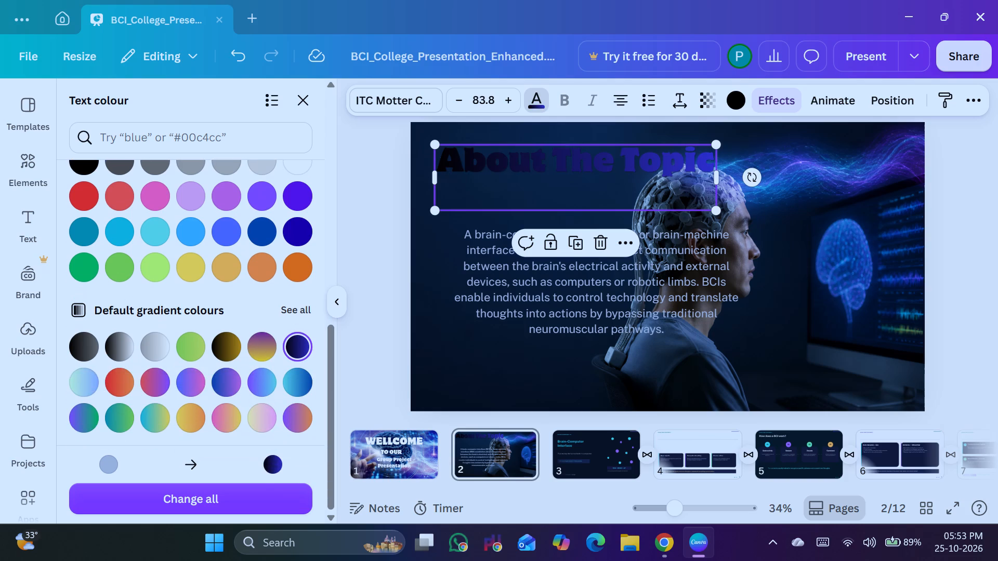
pyautogui.click(86, 382)
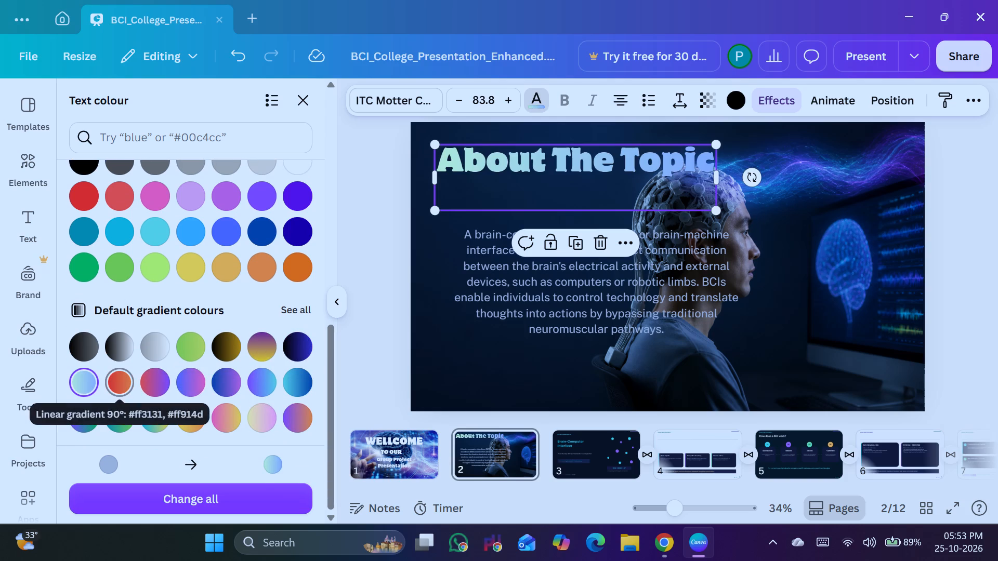
pyautogui.click(259, 382)
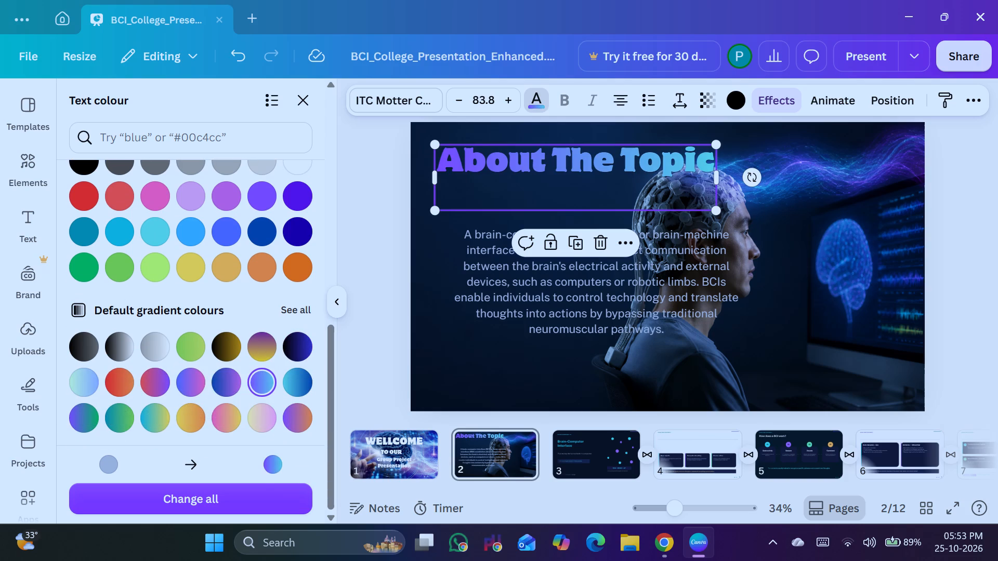
pyautogui.click(307, 379)
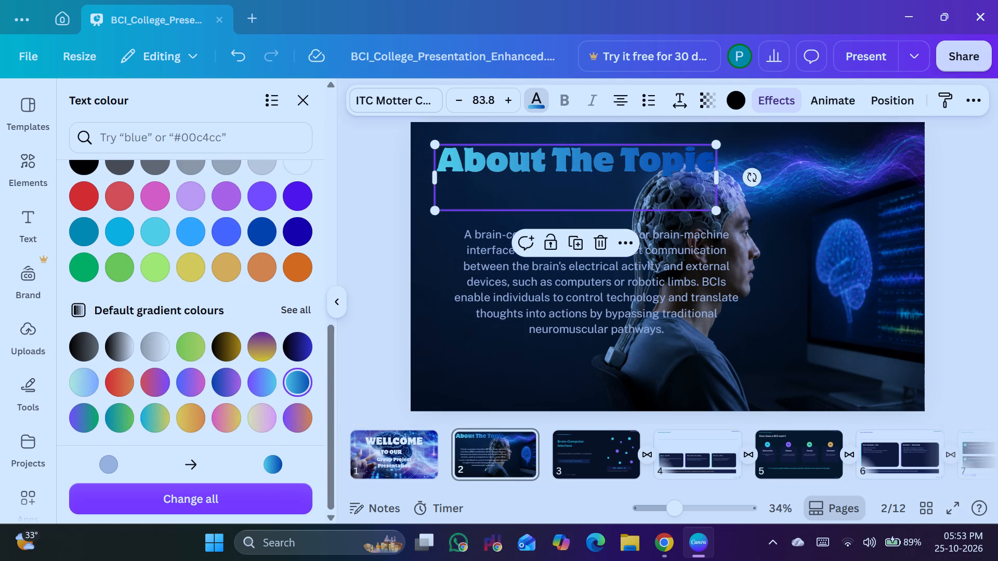
pyautogui.click(71, 416)
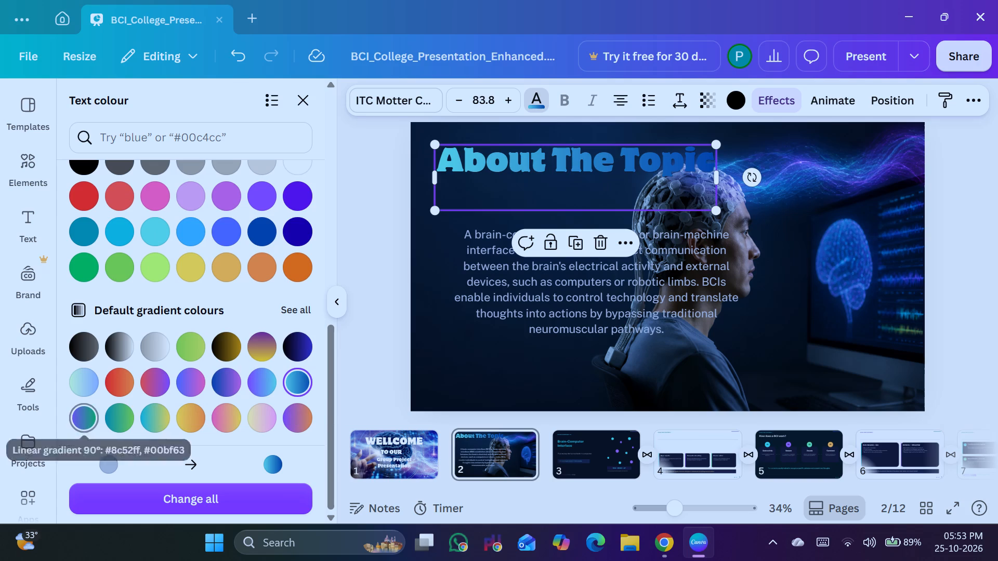
pyautogui.click(127, 422)
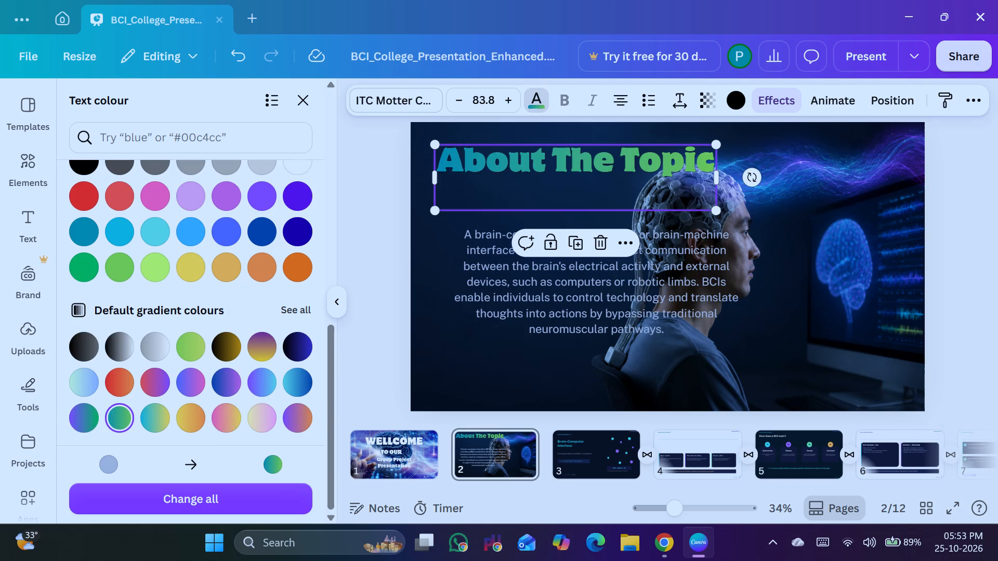
pyautogui.click(141, 423)
pyautogui.click(184, 425)
pyautogui.scroll(-2, 242, 398)
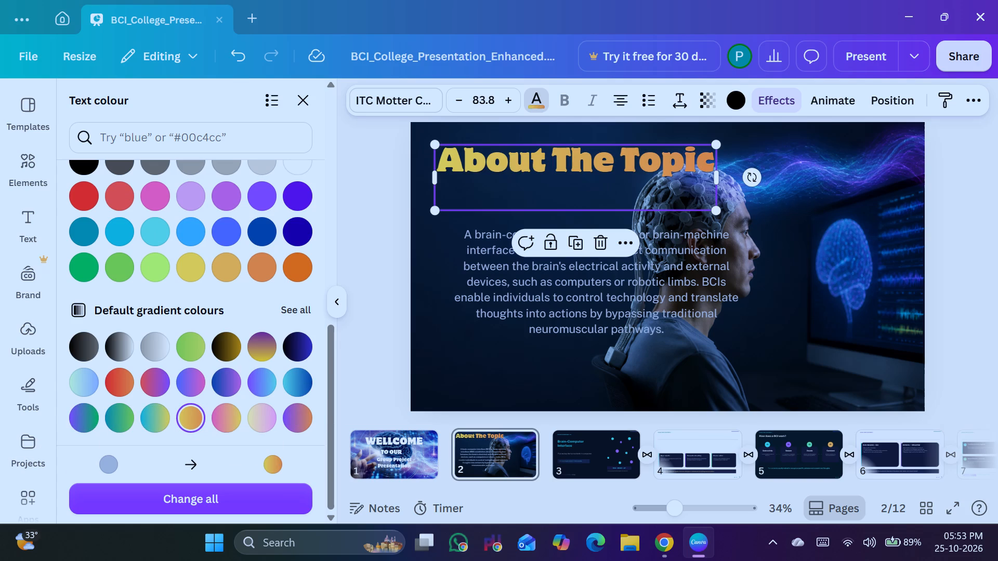
pyautogui.scroll(-2, 241, 399)
pyautogui.click(293, 412)
pyautogui.click(271, 387)
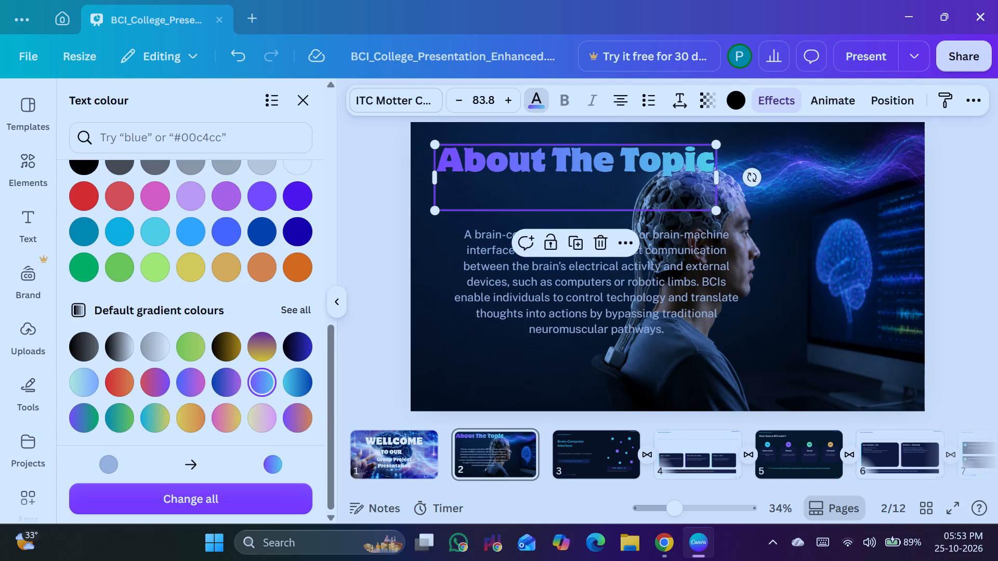
# Apply the same purple-to-cyan gradient to the brain-computer interface paragraph below the "About The Topic" heading.
pyautogui.click(479, 315)
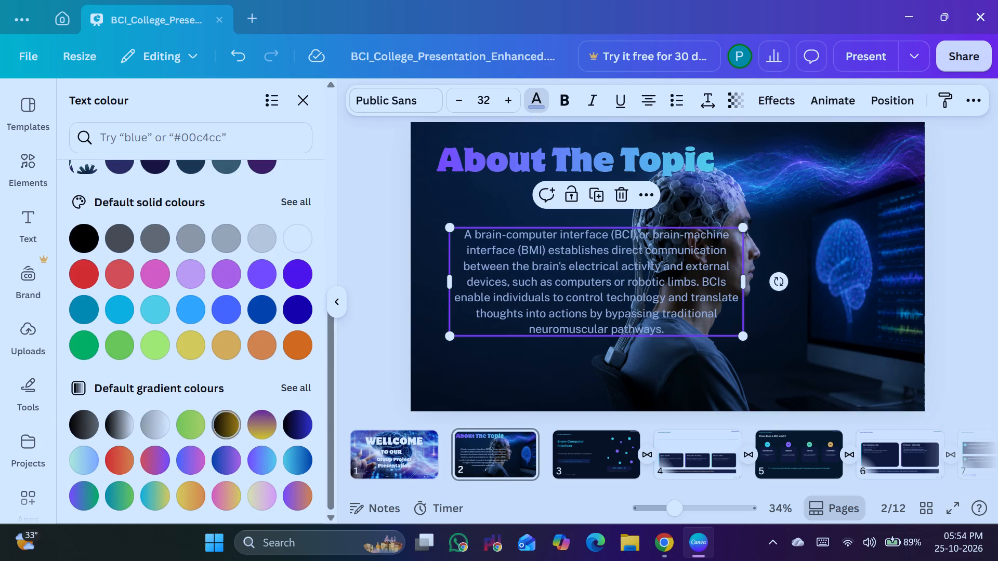
pyautogui.click(272, 459)
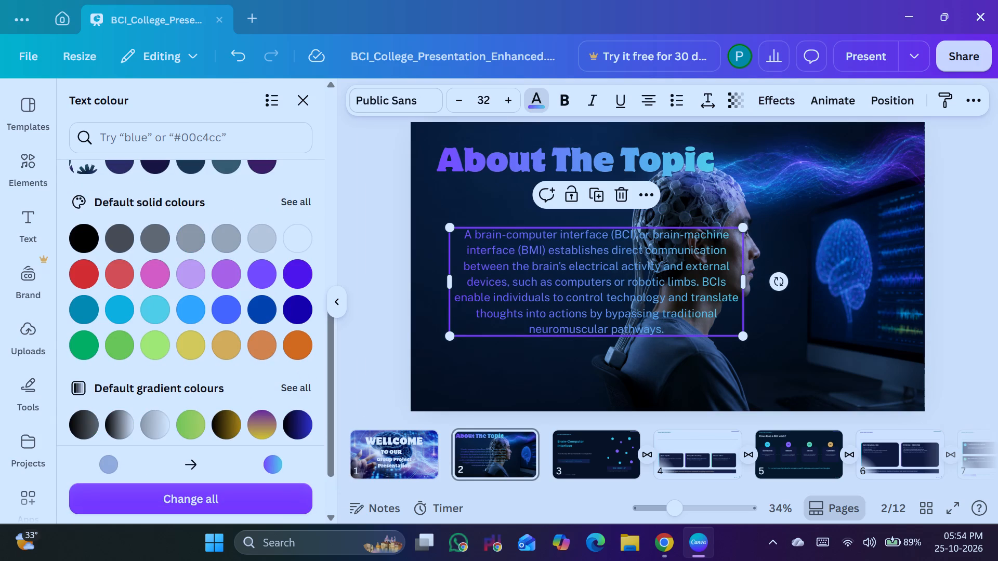
pyautogui.click(966, 293)
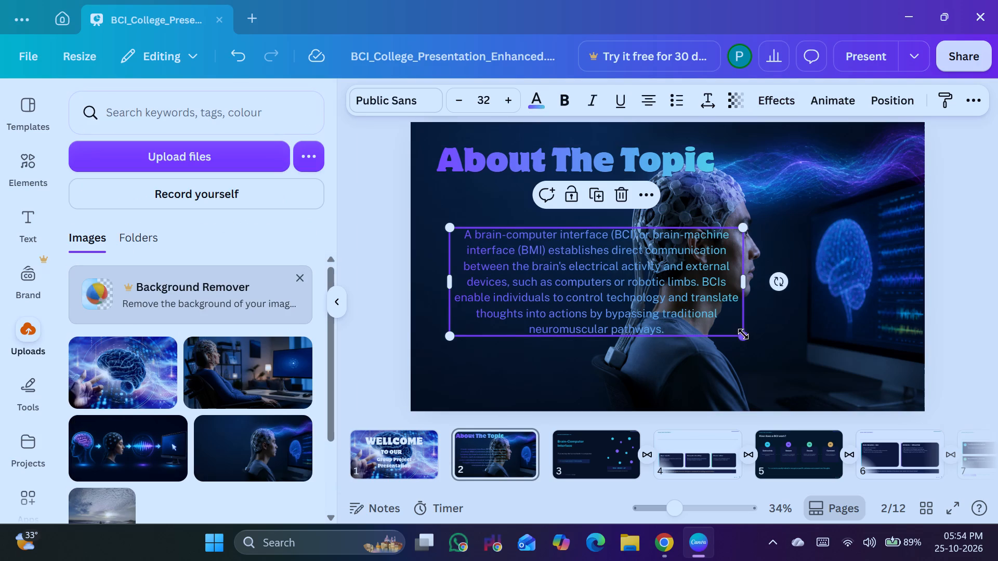
# Enlarge the page 2 paragraph's text box outward from opposite corners and bring its font size to 38.6.
pyautogui.moveTo(746, 335); pyautogui.dragTo(777, 356)
pyautogui.scroll(-1, 774, 355)
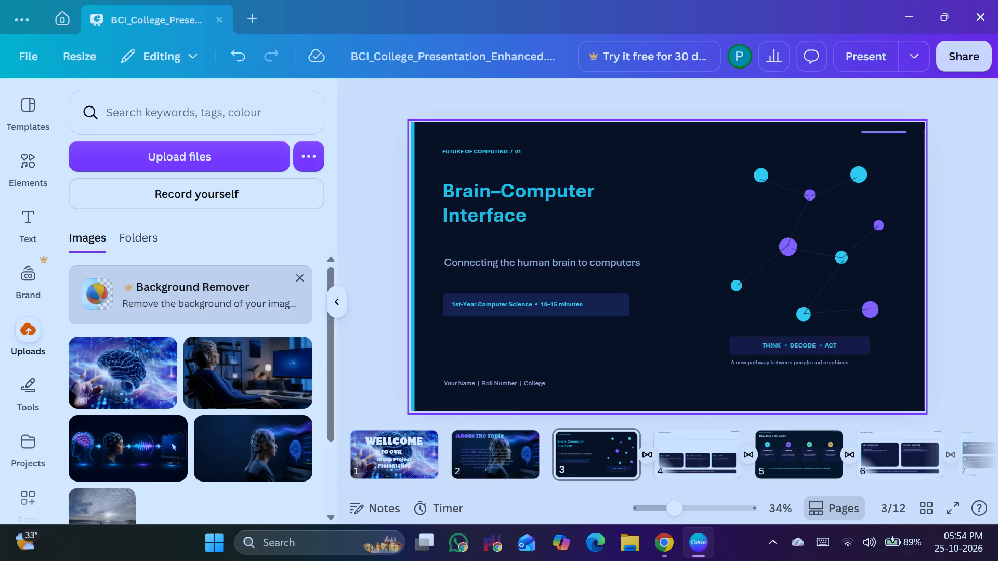
pyautogui.click(510, 468)
pyautogui.click(544, 287)
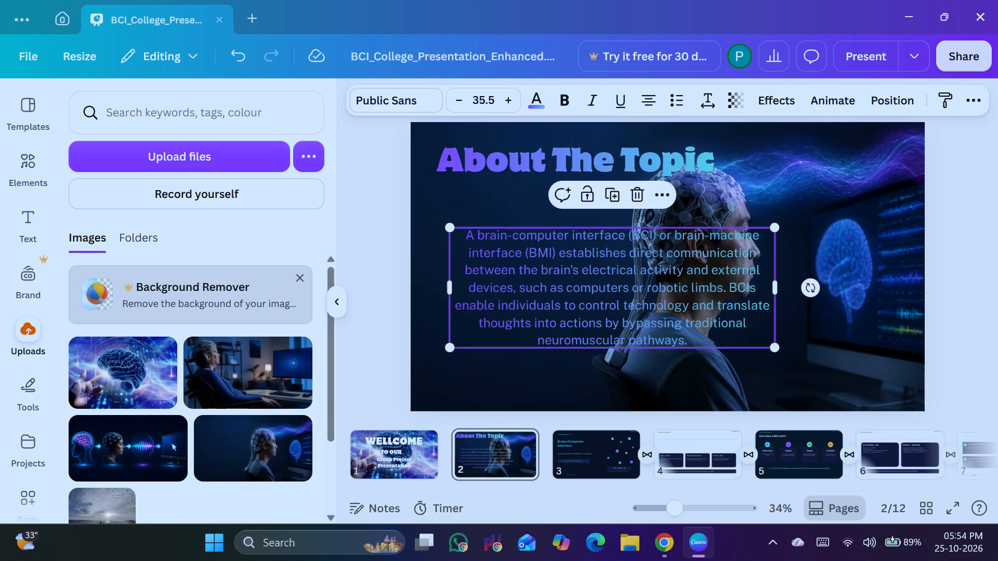
pyautogui.moveTo(448, 226); pyautogui.dragTo(428, 219)
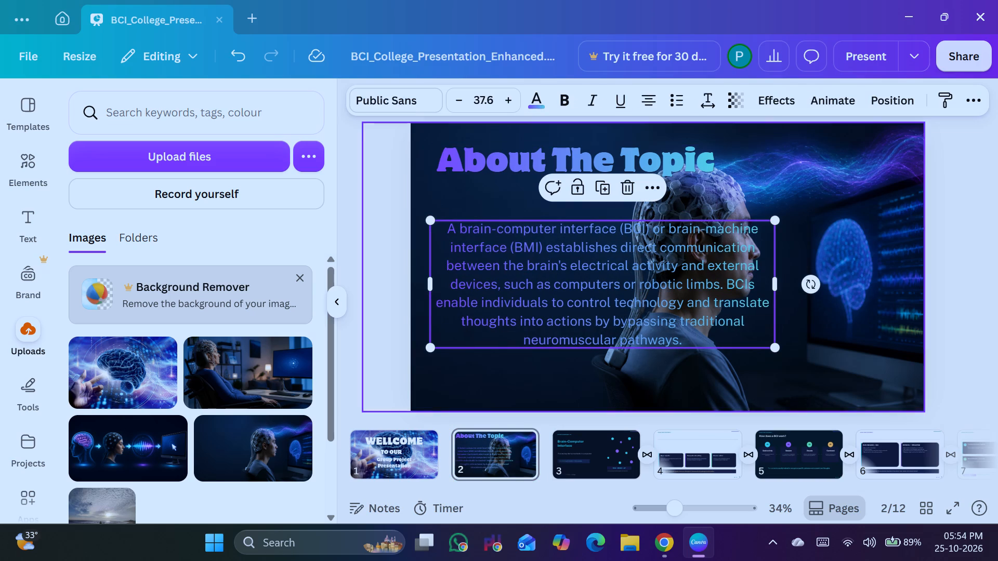
pyautogui.click(510, 104)
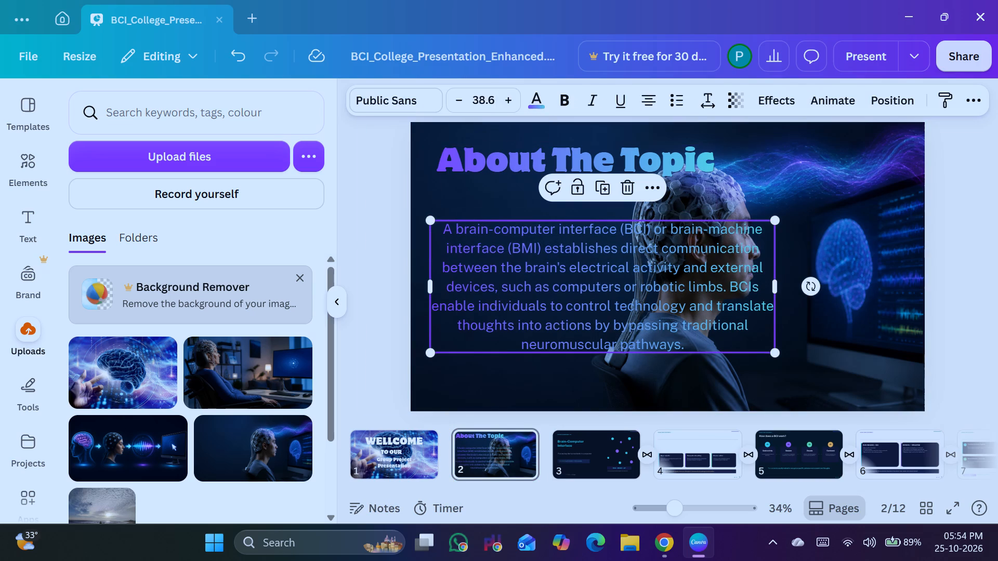
# Make the brain-computer interface paragraph on page 2 bold.
pyautogui.click(567, 100)
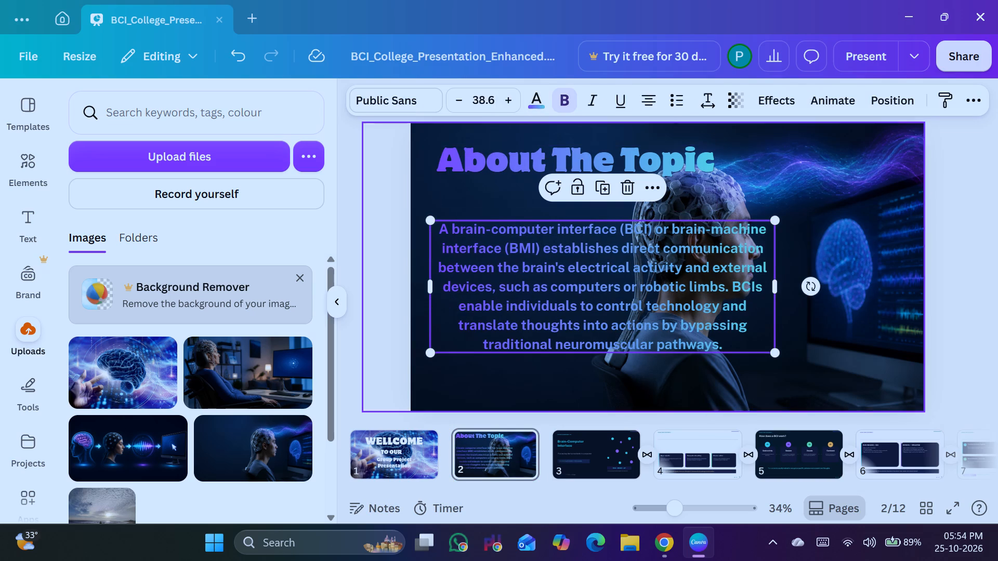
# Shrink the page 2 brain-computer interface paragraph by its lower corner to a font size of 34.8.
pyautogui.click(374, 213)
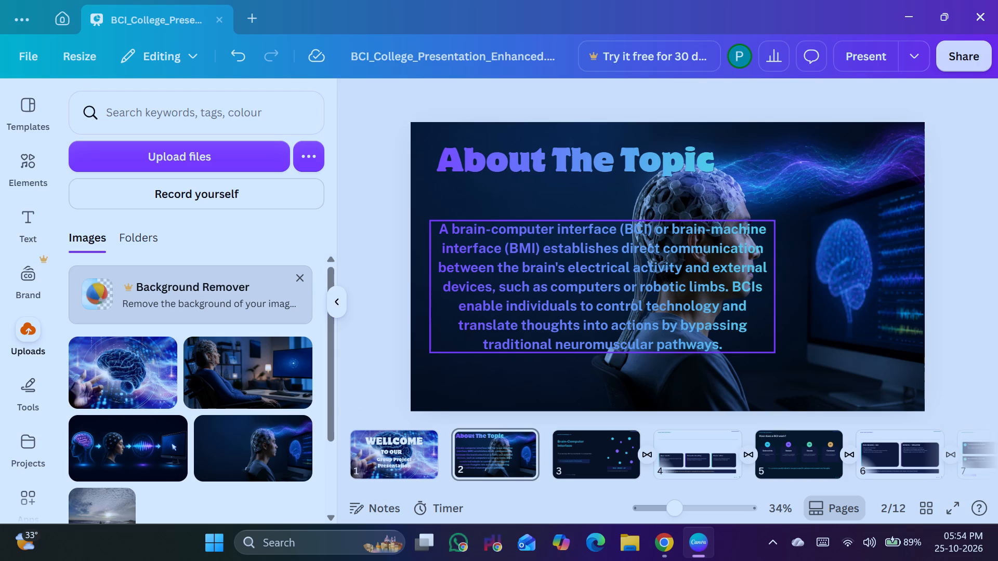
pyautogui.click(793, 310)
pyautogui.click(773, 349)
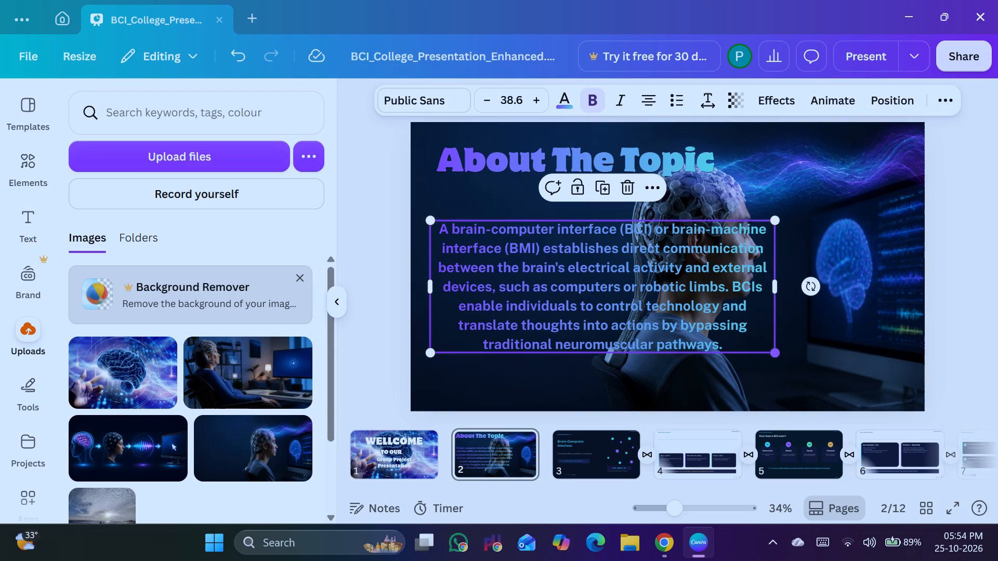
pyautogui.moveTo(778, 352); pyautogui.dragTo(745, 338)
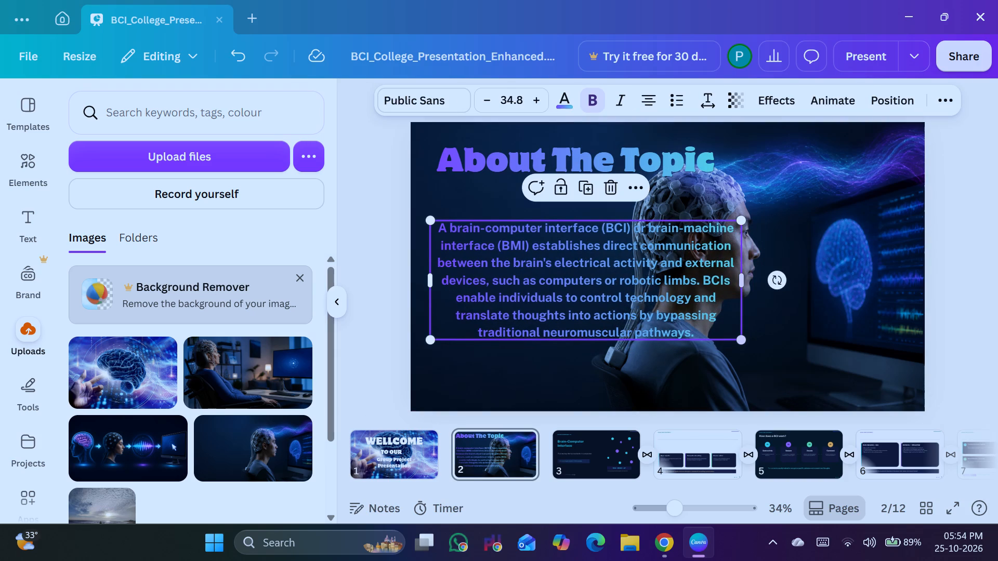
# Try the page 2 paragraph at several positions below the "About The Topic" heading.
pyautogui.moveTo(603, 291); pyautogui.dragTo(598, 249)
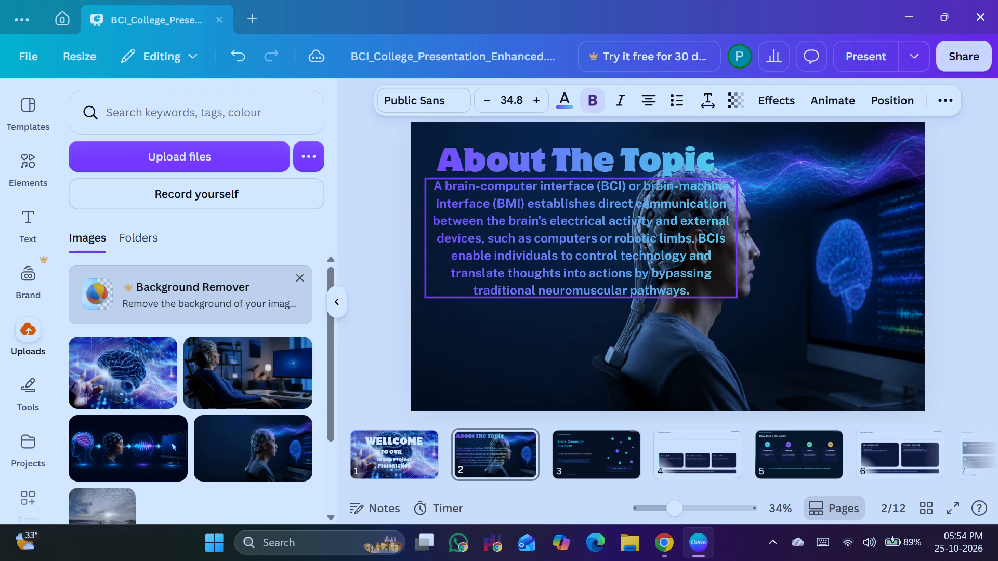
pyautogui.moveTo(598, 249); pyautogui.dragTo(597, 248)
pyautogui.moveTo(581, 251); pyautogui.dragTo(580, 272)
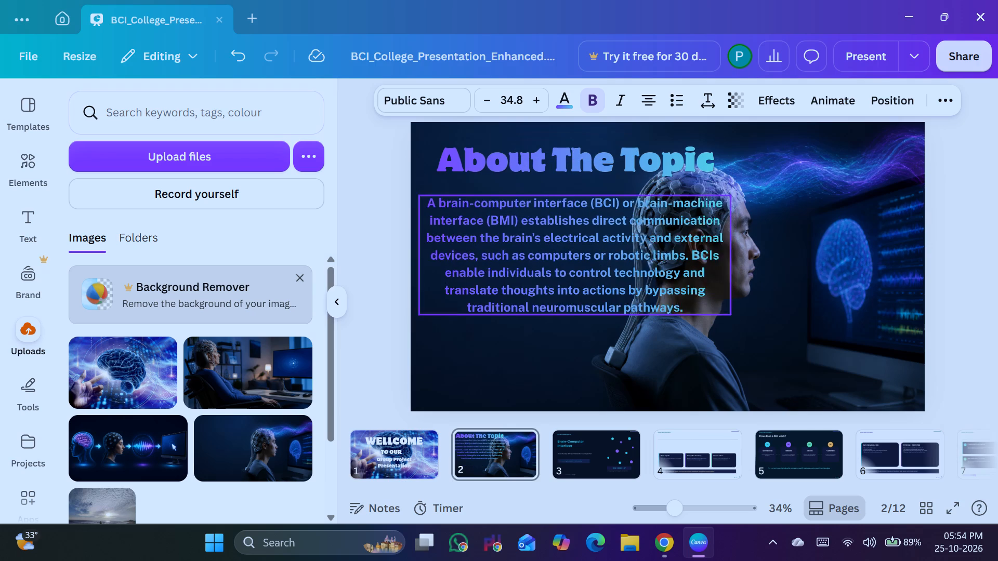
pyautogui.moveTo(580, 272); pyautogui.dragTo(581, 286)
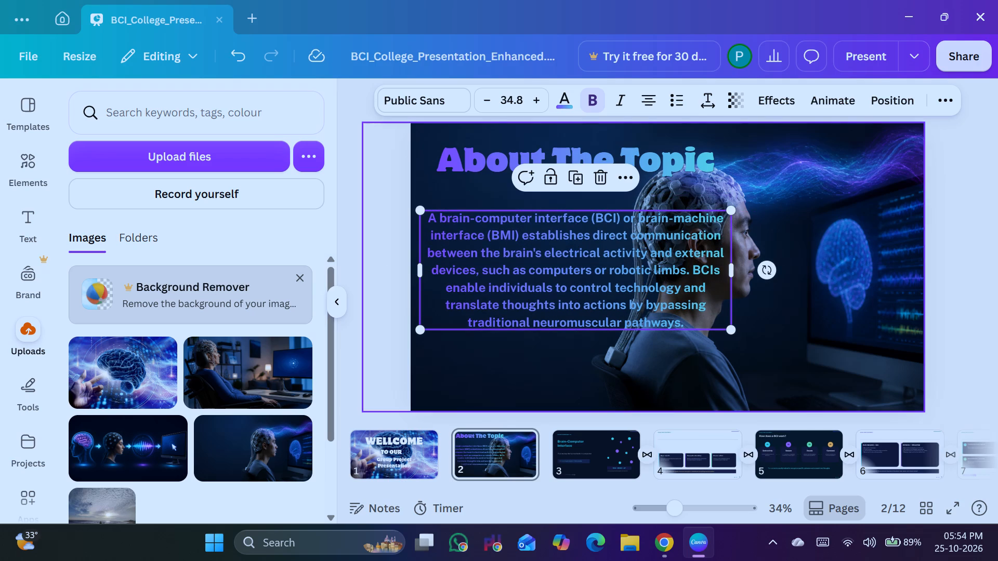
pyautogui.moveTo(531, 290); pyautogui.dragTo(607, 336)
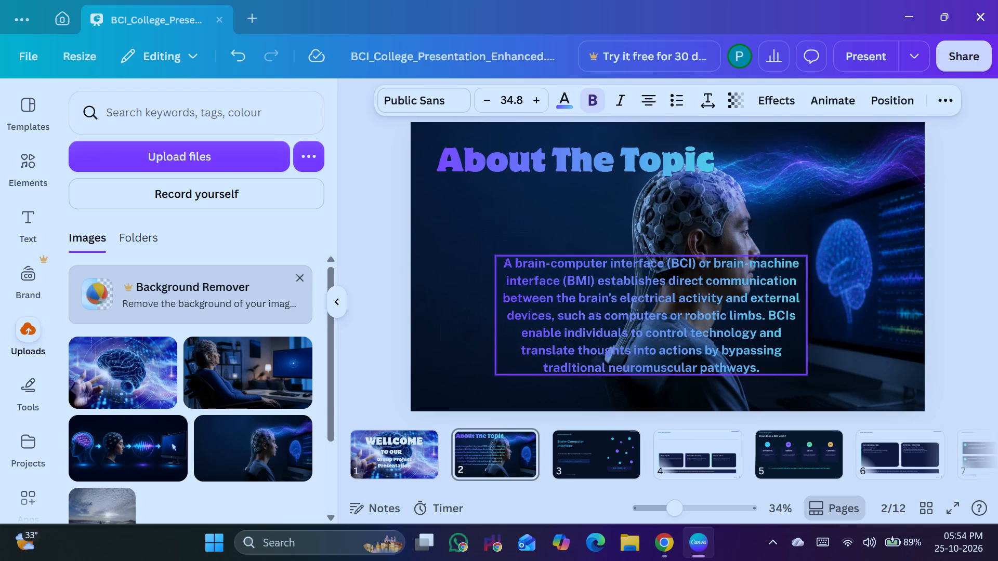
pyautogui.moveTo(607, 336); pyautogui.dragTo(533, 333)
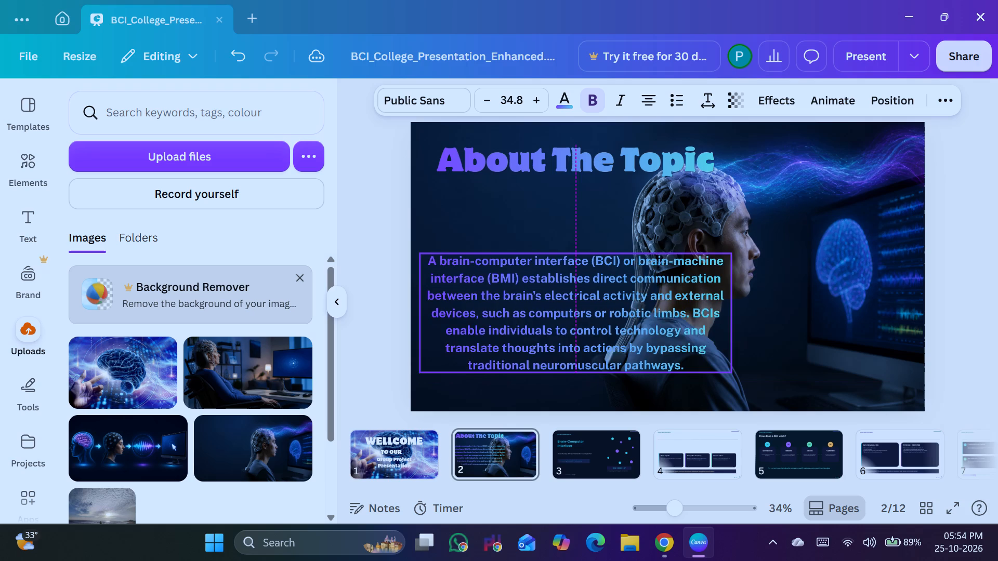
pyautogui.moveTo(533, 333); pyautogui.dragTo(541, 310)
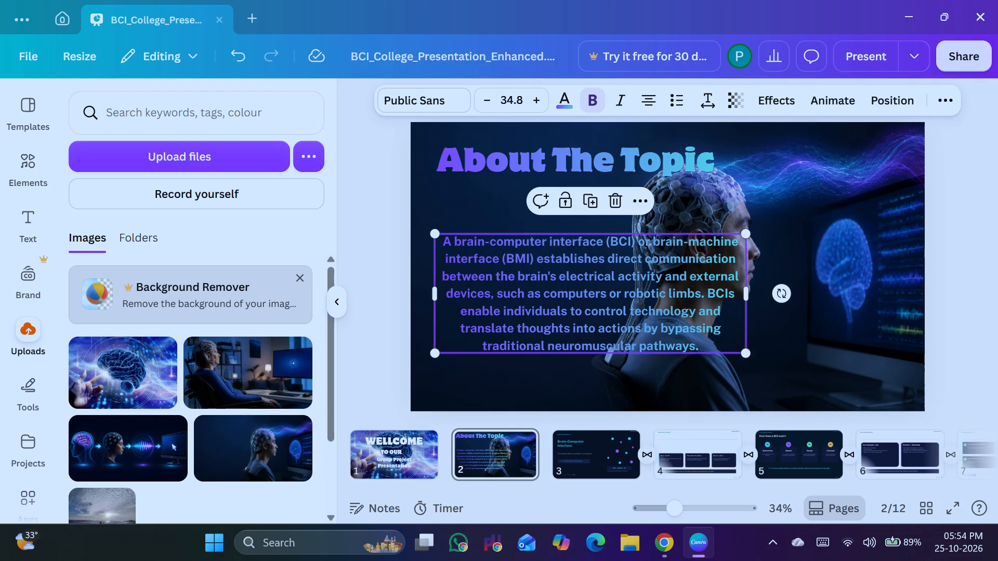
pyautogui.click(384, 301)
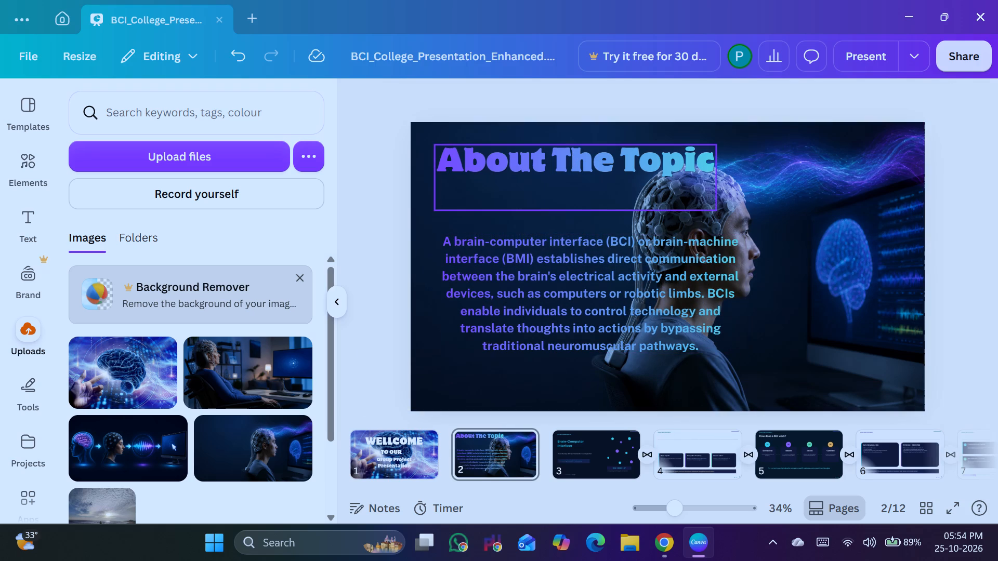
# Move the "About The Topic" heading into the page's upper-left corner and raise the paragraph to sit just below it.
pyautogui.moveTo(578, 163); pyautogui.dragTo(553, 194)
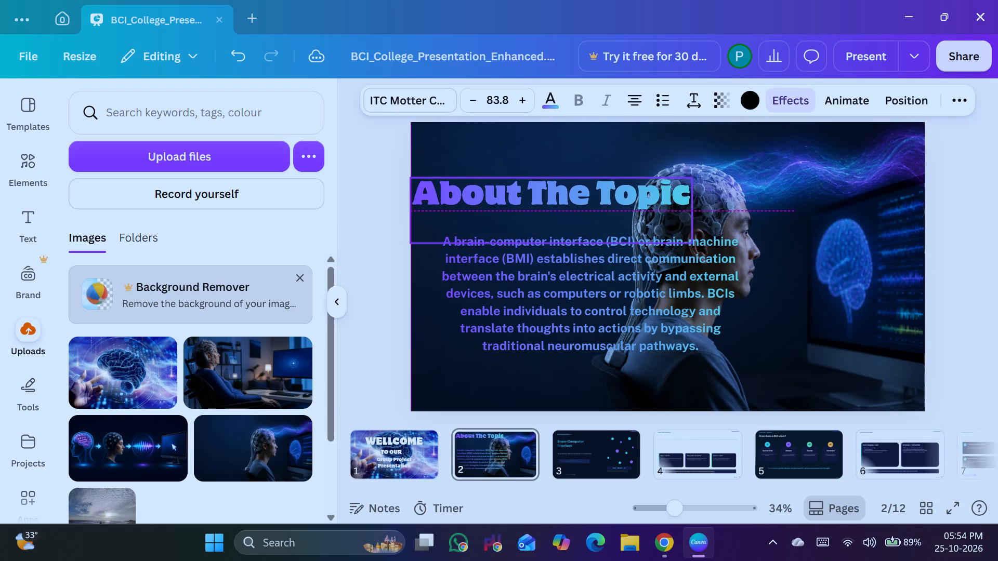
pyautogui.moveTo(553, 194); pyautogui.dragTo(574, 199)
pyautogui.moveTo(566, 284); pyautogui.dragTo(548, 272)
pyautogui.moveTo(548, 195); pyautogui.dragTo(537, 153)
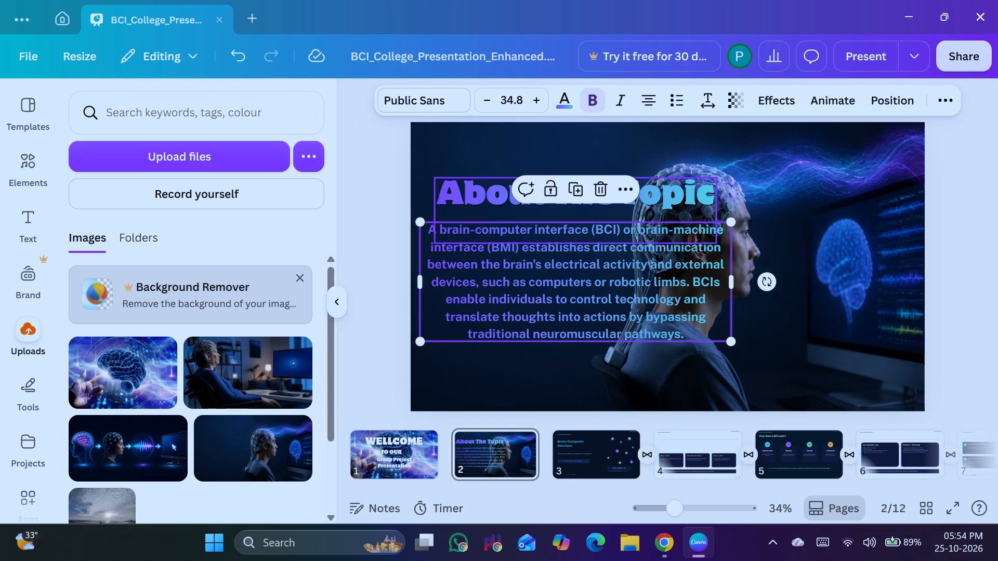
pyautogui.click(459, 194)
pyautogui.moveTo(482, 199); pyautogui.dragTo(470, 149)
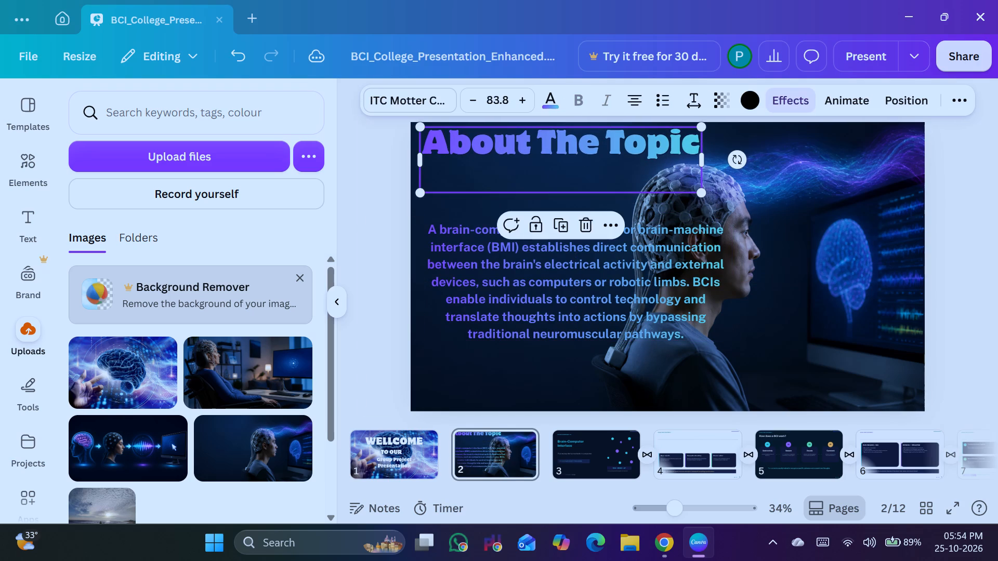
pyautogui.moveTo(532, 296); pyautogui.dragTo(535, 270)
# Scale the paragraph's text box down from its lower corners to fit left of the man's head, at font size 25.3.
pyautogui.moveTo(733, 312); pyautogui.dragTo(650, 289)
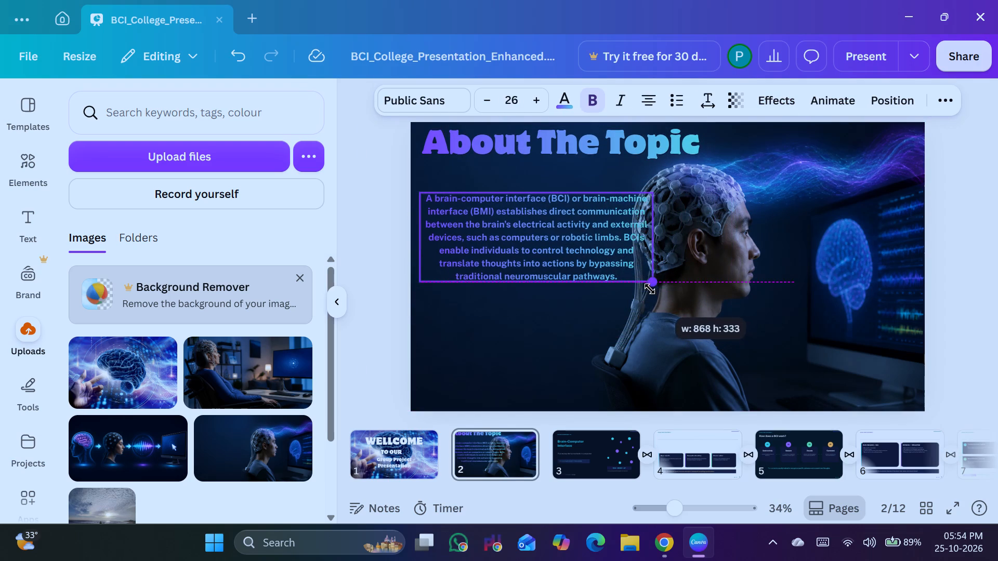
pyautogui.moveTo(650, 289); pyautogui.dragTo(637, 283)
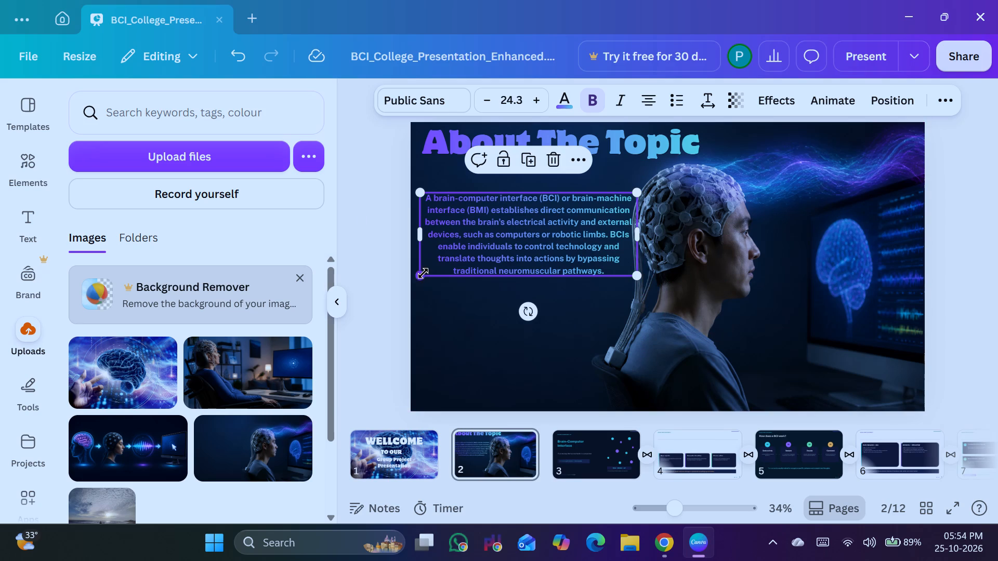
pyautogui.moveTo(423, 273); pyautogui.dragTo(427, 301)
# Shift the paragraph slightly down and right, away from the heading, and raise its font size to 33.3.
pyautogui.click(513, 192)
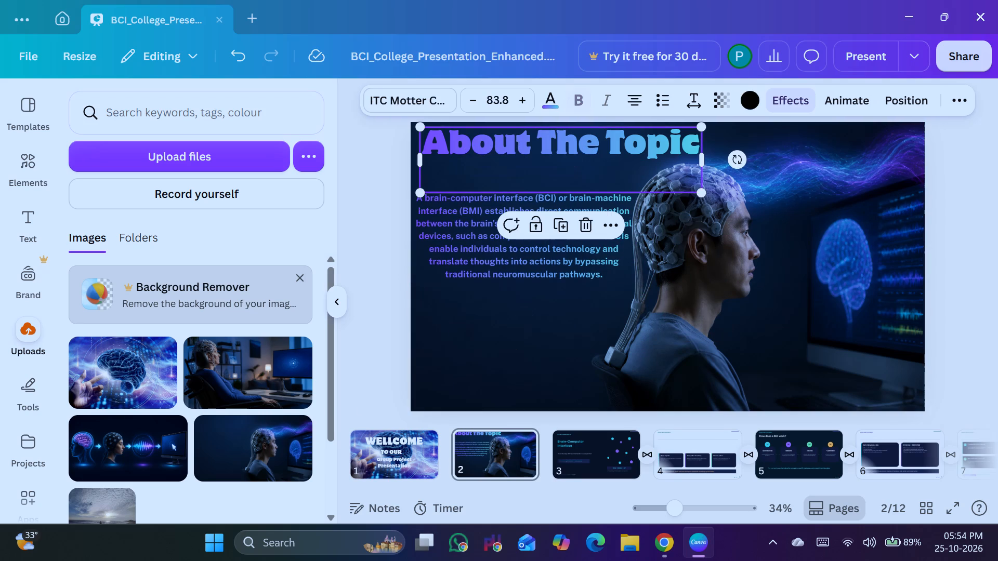
pyautogui.click(502, 238)
pyautogui.click(524, 261)
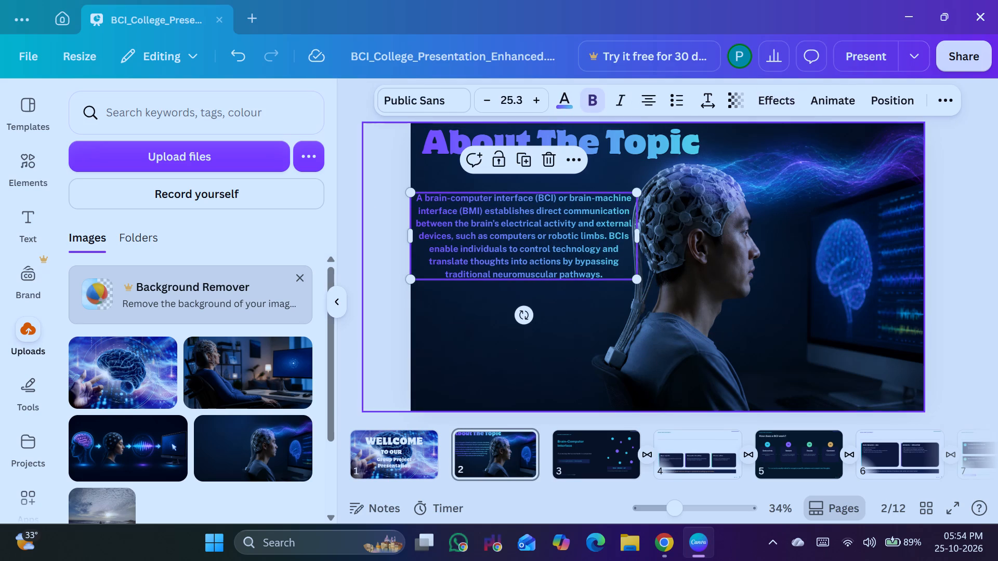
pyautogui.moveTo(528, 275); pyautogui.dragTo(548, 287)
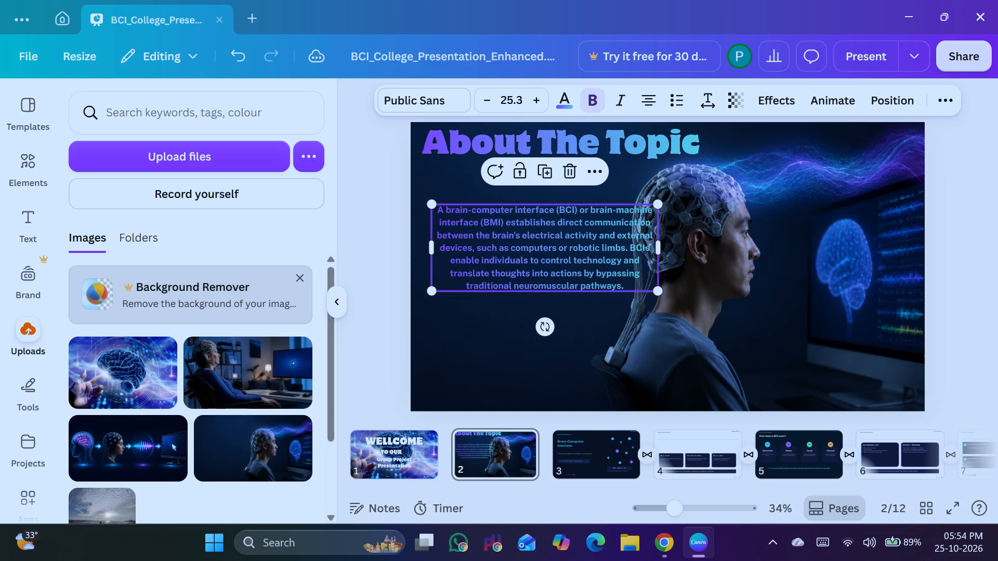
pyautogui.tripleClick(536, 101)
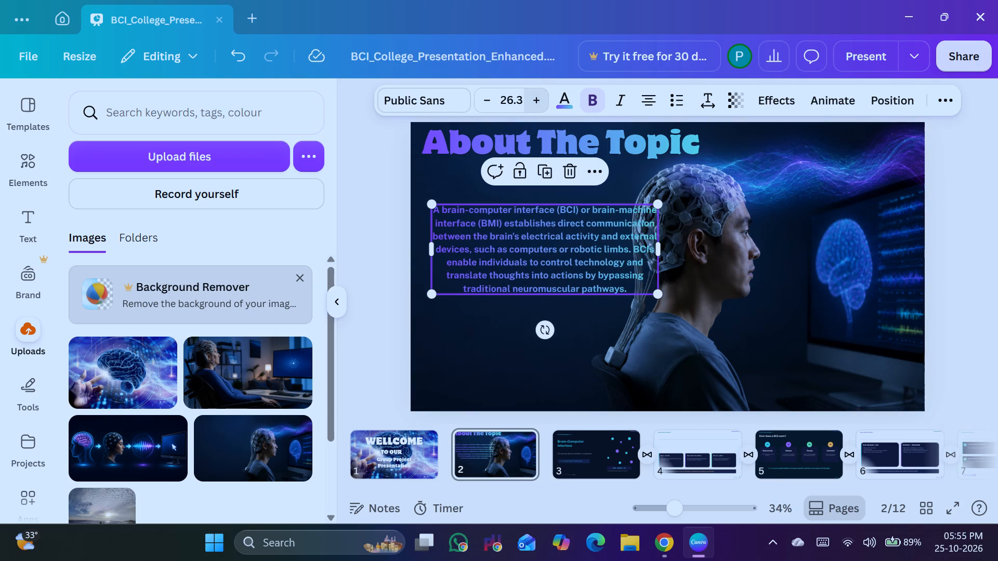
pyautogui.tripleClick(535, 101)
pyautogui.doubleClick(533, 101)
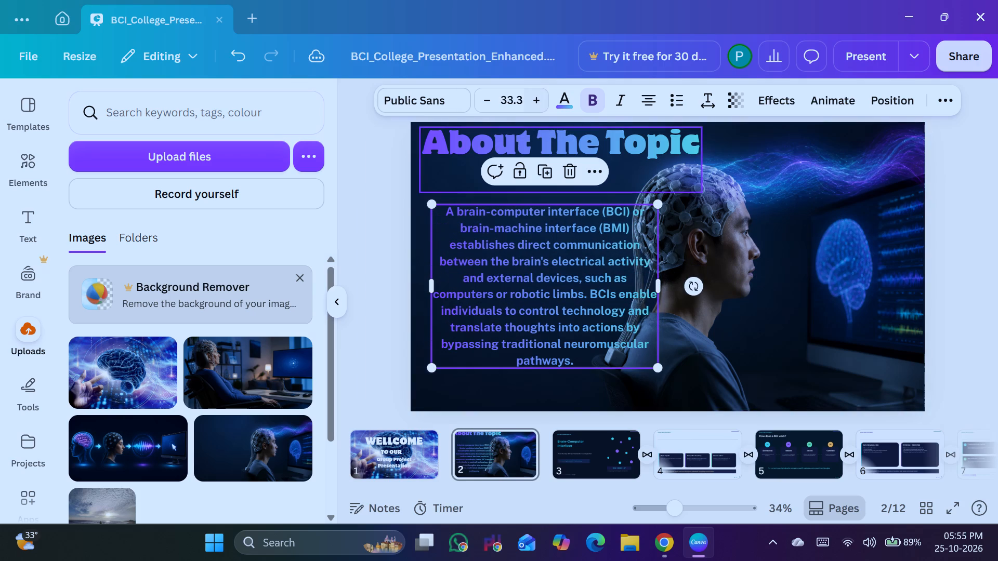
# Move the paragraph up and left so its left edge lines up with the "About The Topic" heading.
pyautogui.moveTo(531, 202); pyautogui.dragTo(518, 194)
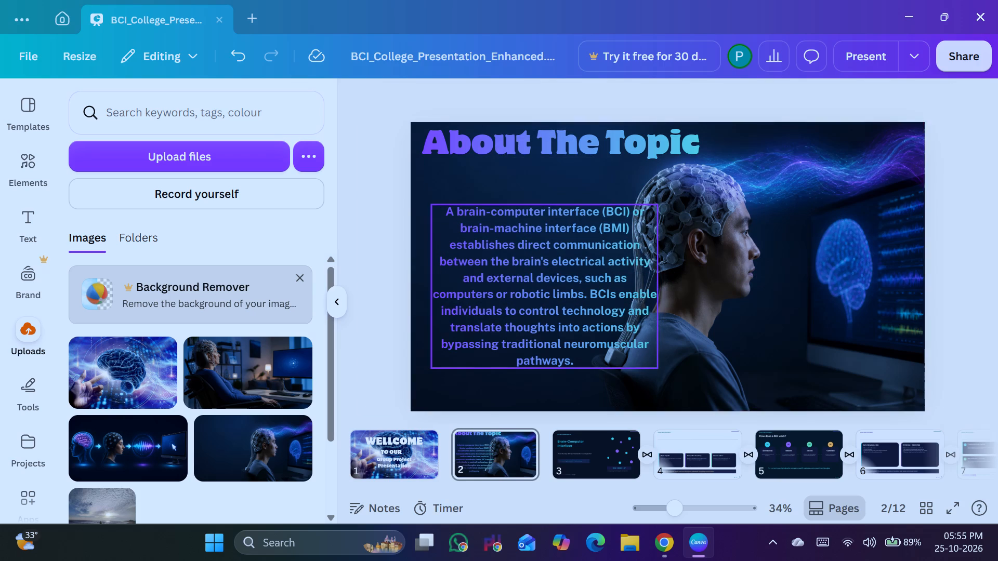
pyautogui.moveTo(478, 222); pyautogui.dragTo(470, 205)
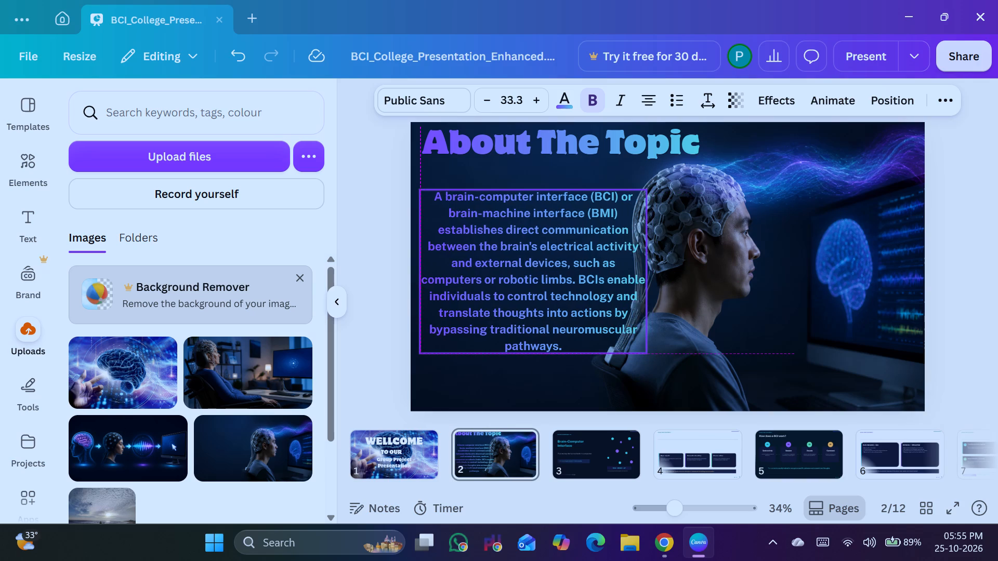
pyautogui.moveTo(470, 205); pyautogui.dragTo(469, 204)
pyautogui.click(772, 284)
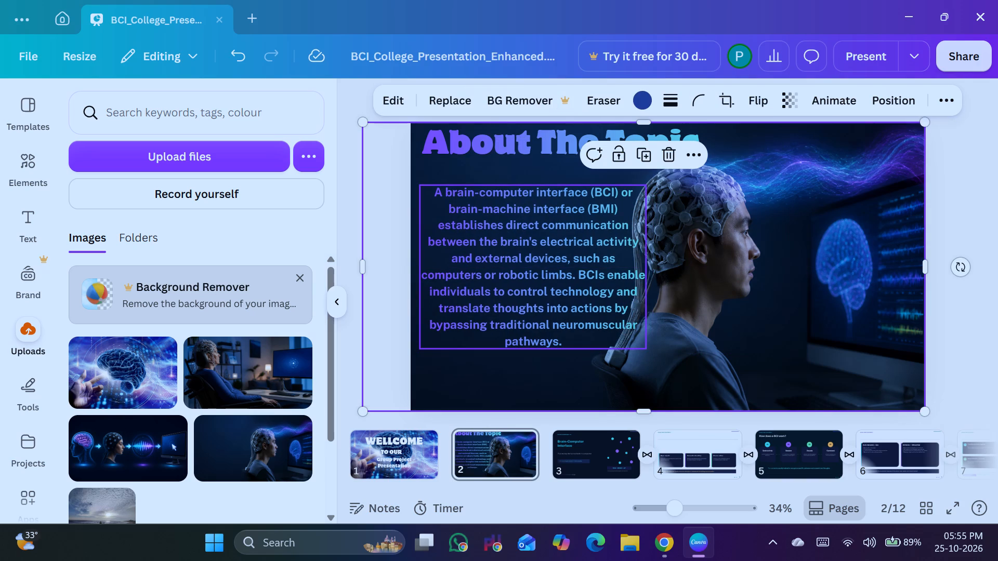
pyautogui.click(954, 225)
# Switch the paragraph's bold off and back on, and increase its font size to 34.3.
pyautogui.click(475, 323)
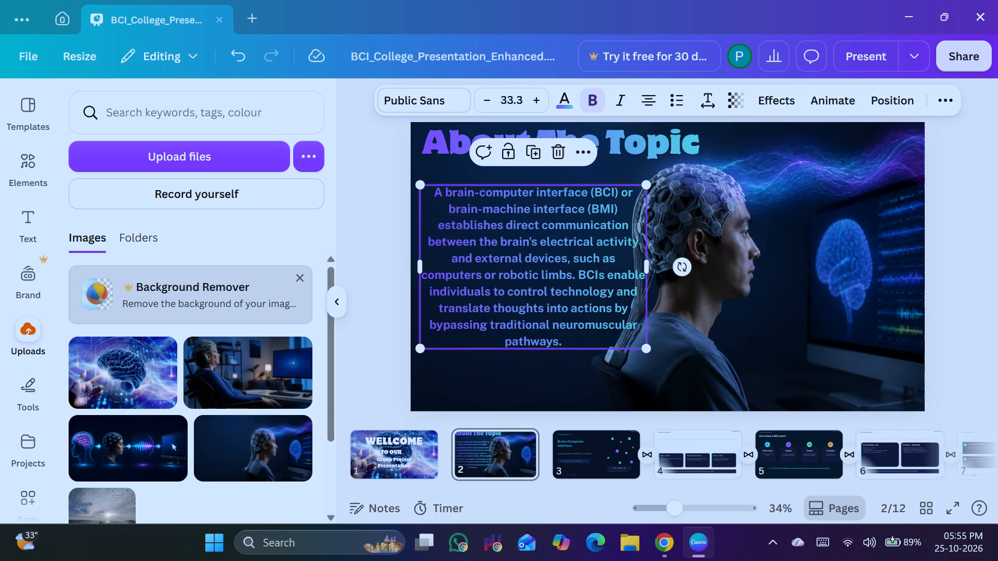
pyautogui.click(590, 100)
pyautogui.click(585, 102)
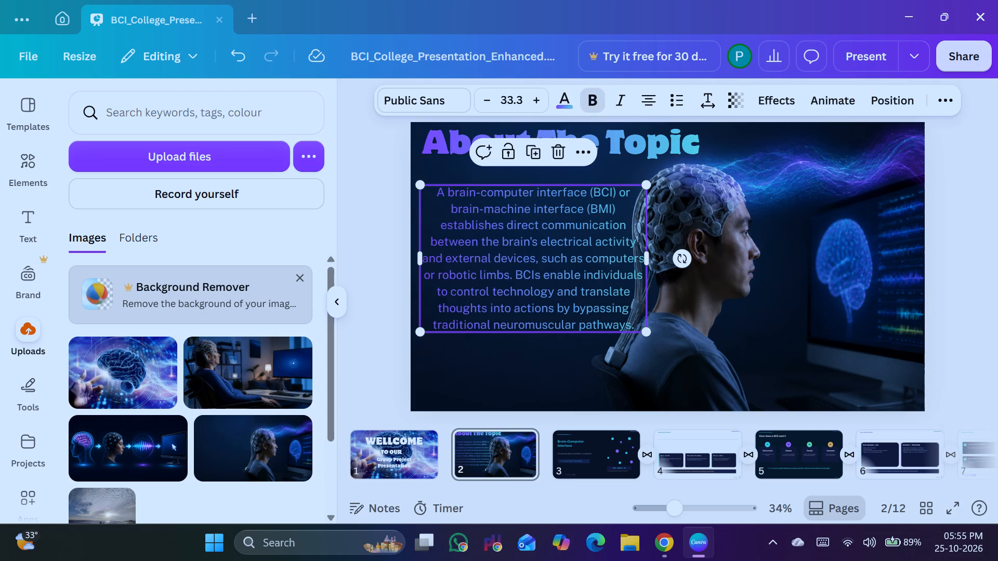
pyautogui.click(536, 102)
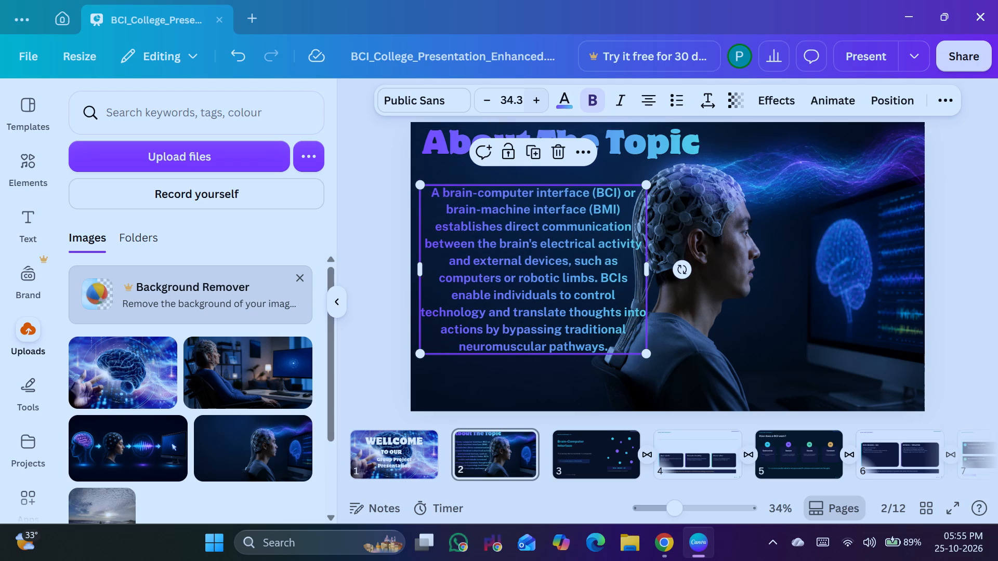
pyautogui.click(373, 220)
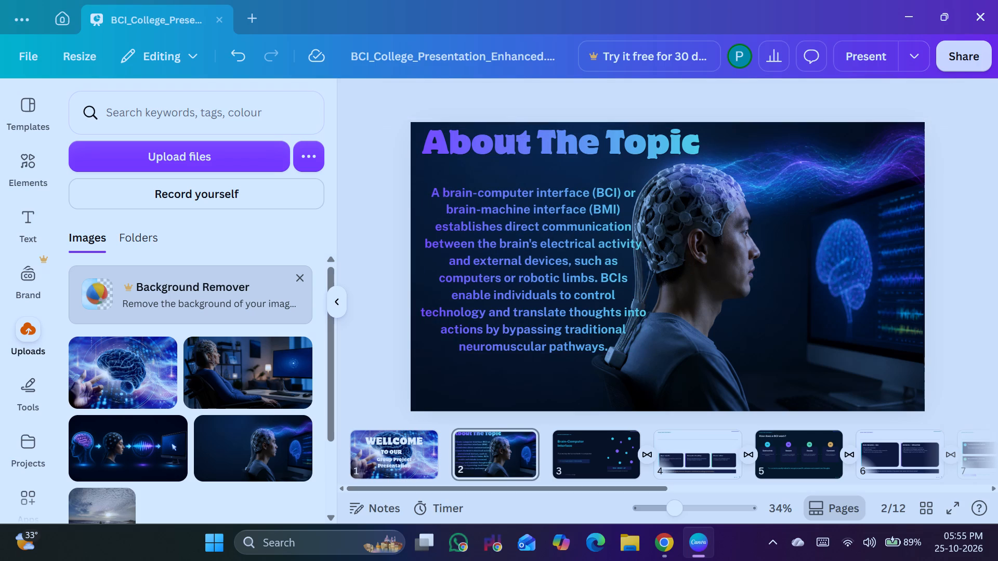
# Compare default gradients on the page 1 "WELLCOME" heading and settle on the purple-to-cyan one.
pyautogui.click(400, 460)
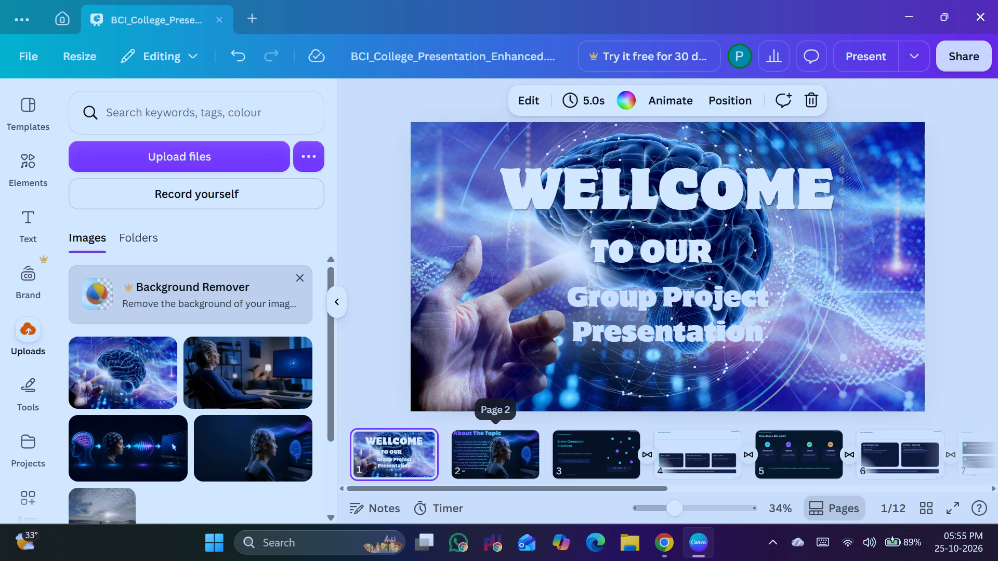
pyautogui.click(617, 197)
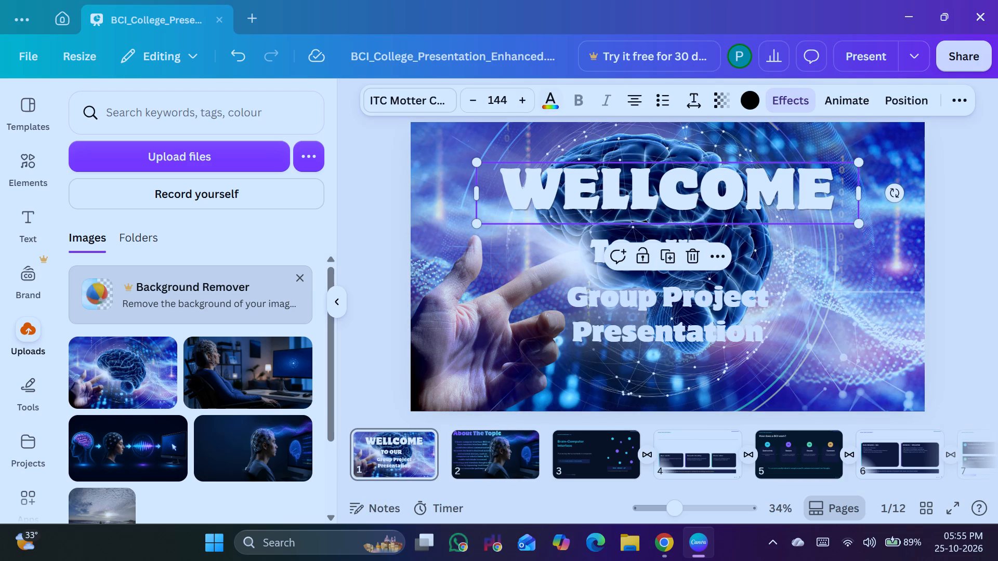
pyautogui.click(546, 102)
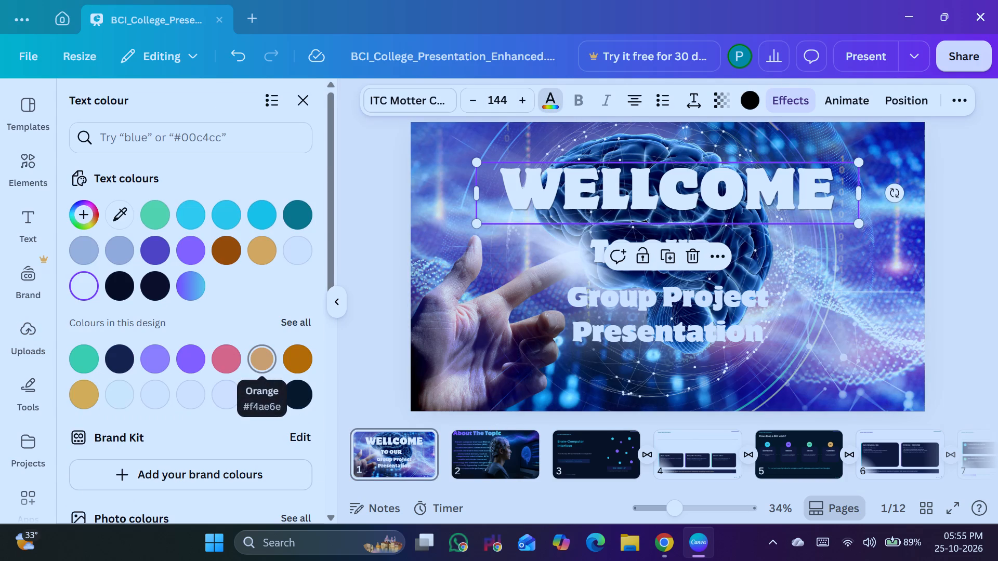
pyautogui.scroll(-8, 233, 342)
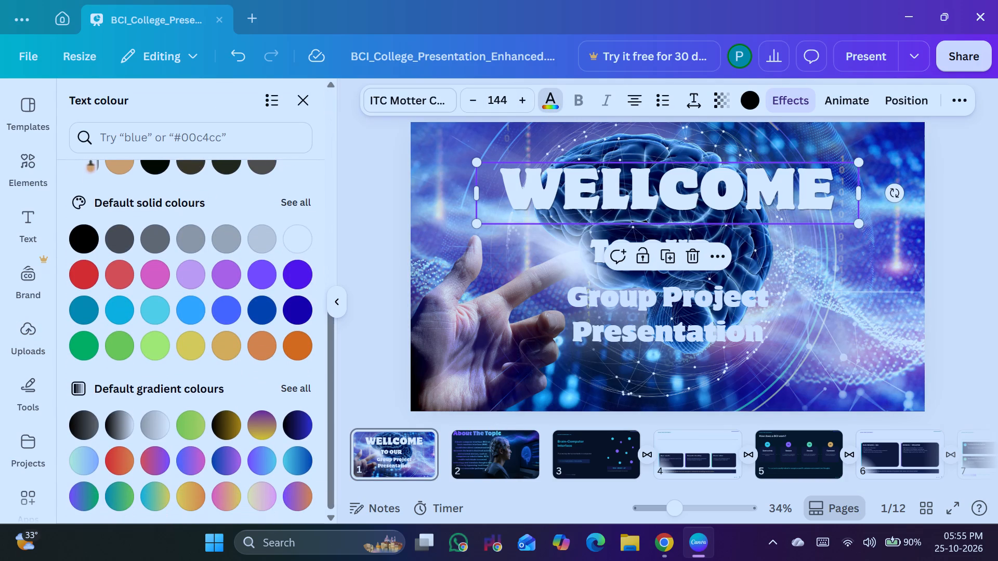
pyautogui.click(227, 457)
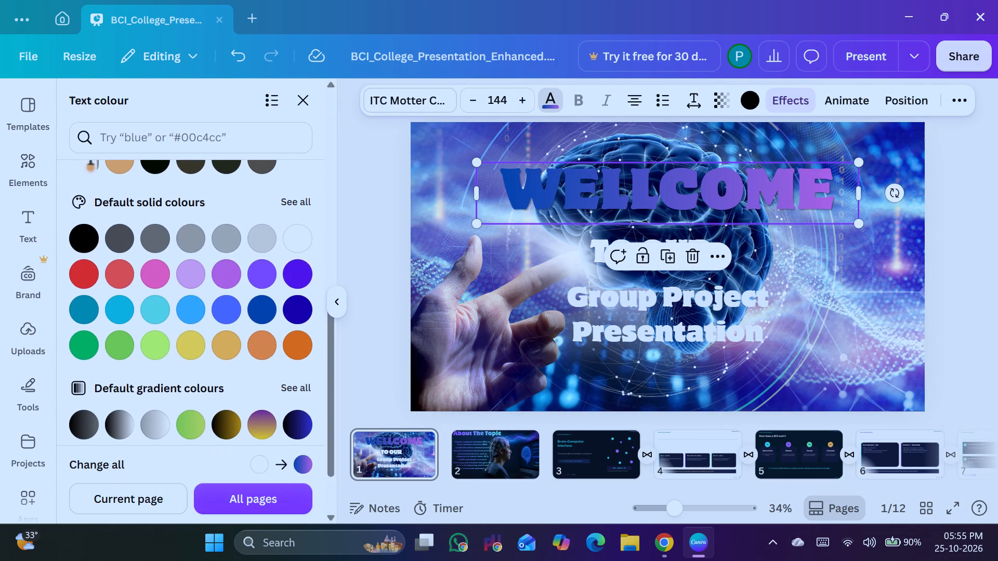
pyautogui.click(269, 424)
pyautogui.click(293, 421)
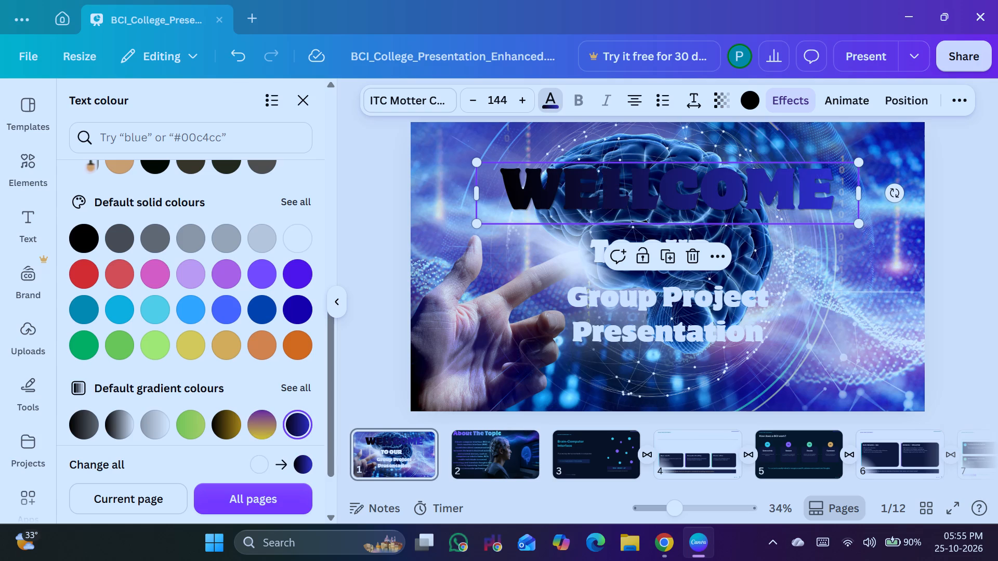
pyautogui.click(165, 423)
pyautogui.scroll(-1, 219, 392)
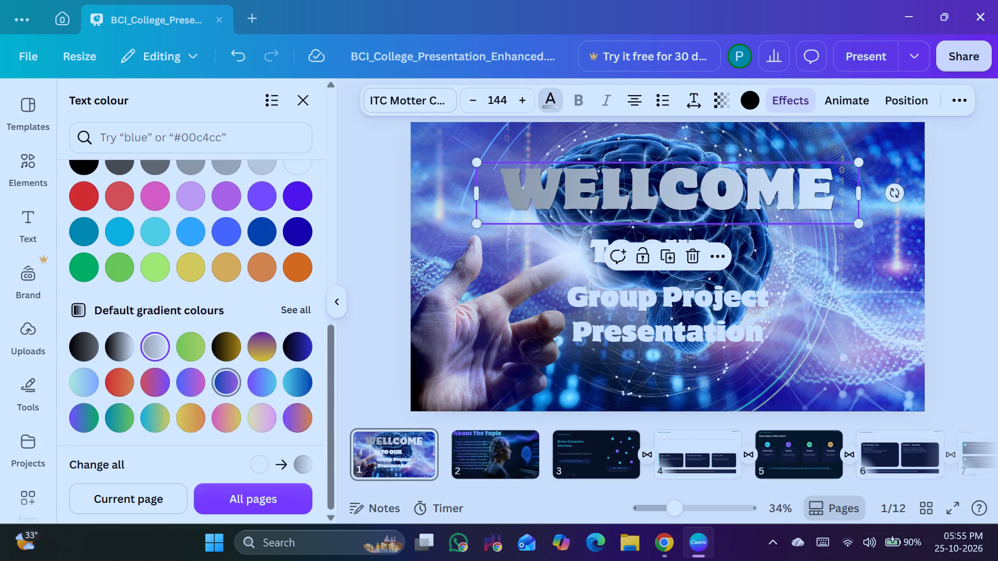
pyautogui.click(229, 380)
pyautogui.click(257, 380)
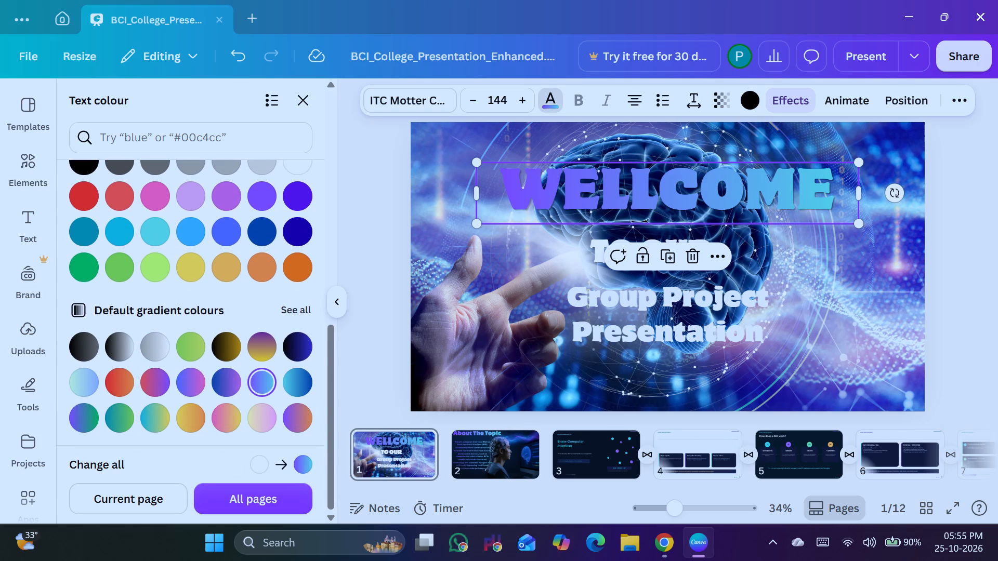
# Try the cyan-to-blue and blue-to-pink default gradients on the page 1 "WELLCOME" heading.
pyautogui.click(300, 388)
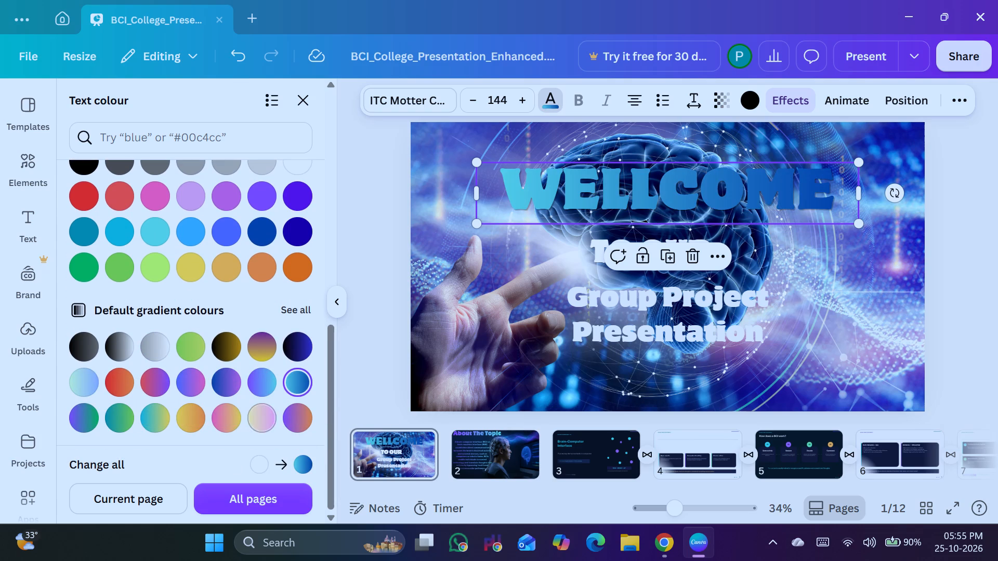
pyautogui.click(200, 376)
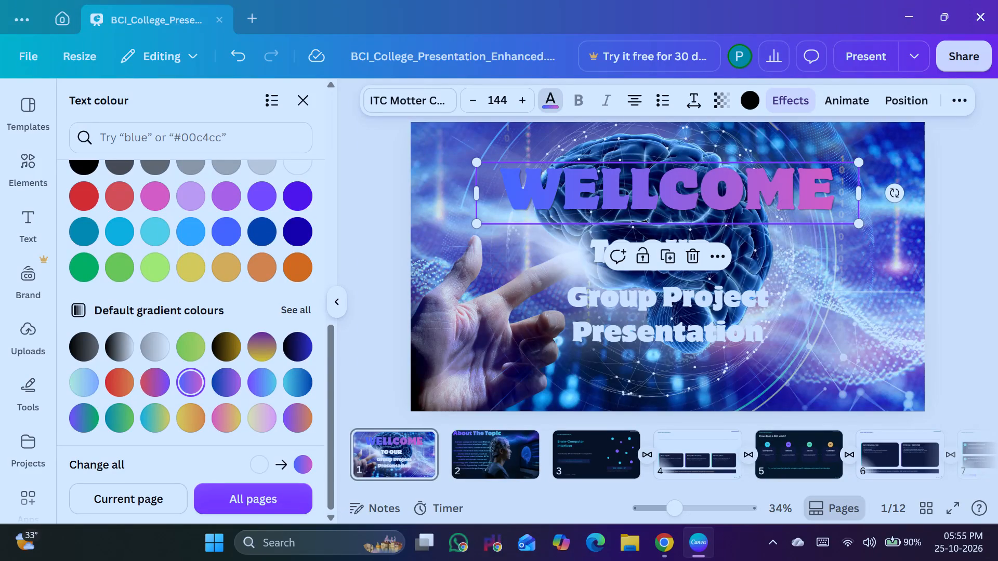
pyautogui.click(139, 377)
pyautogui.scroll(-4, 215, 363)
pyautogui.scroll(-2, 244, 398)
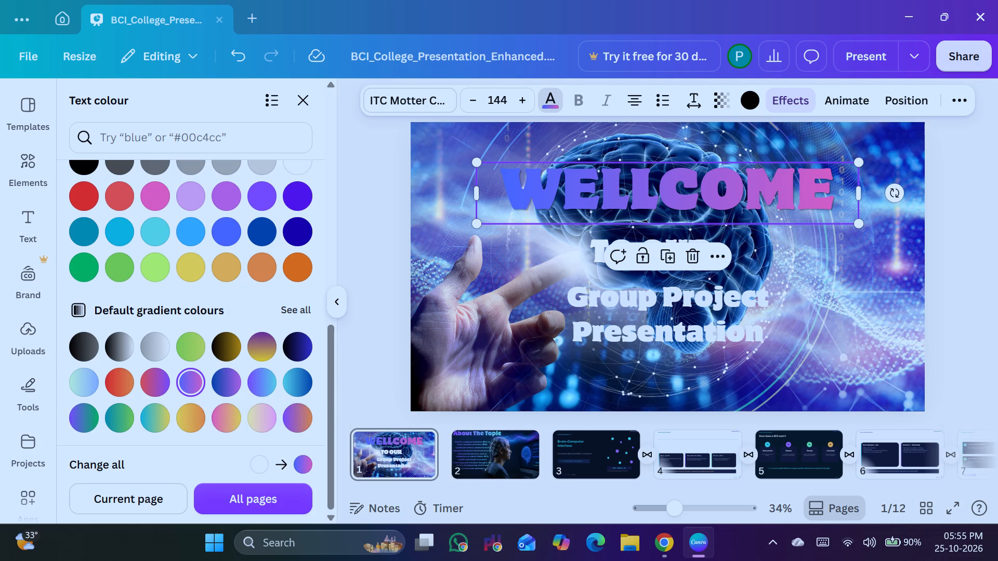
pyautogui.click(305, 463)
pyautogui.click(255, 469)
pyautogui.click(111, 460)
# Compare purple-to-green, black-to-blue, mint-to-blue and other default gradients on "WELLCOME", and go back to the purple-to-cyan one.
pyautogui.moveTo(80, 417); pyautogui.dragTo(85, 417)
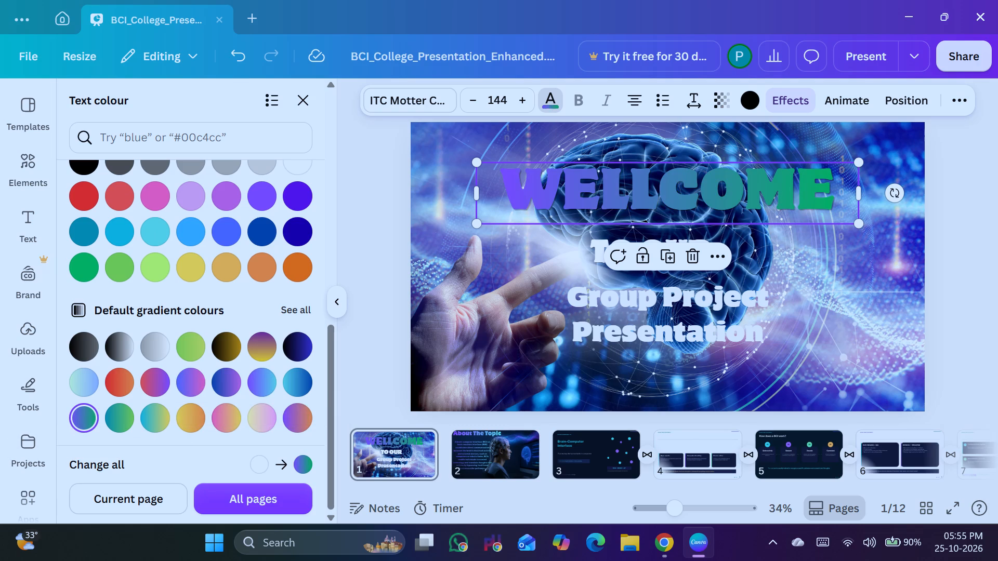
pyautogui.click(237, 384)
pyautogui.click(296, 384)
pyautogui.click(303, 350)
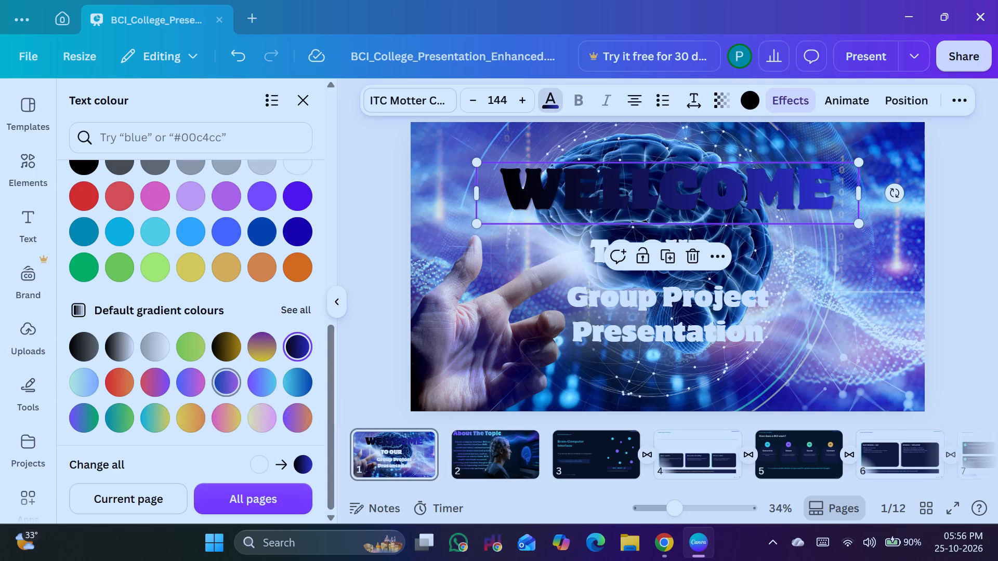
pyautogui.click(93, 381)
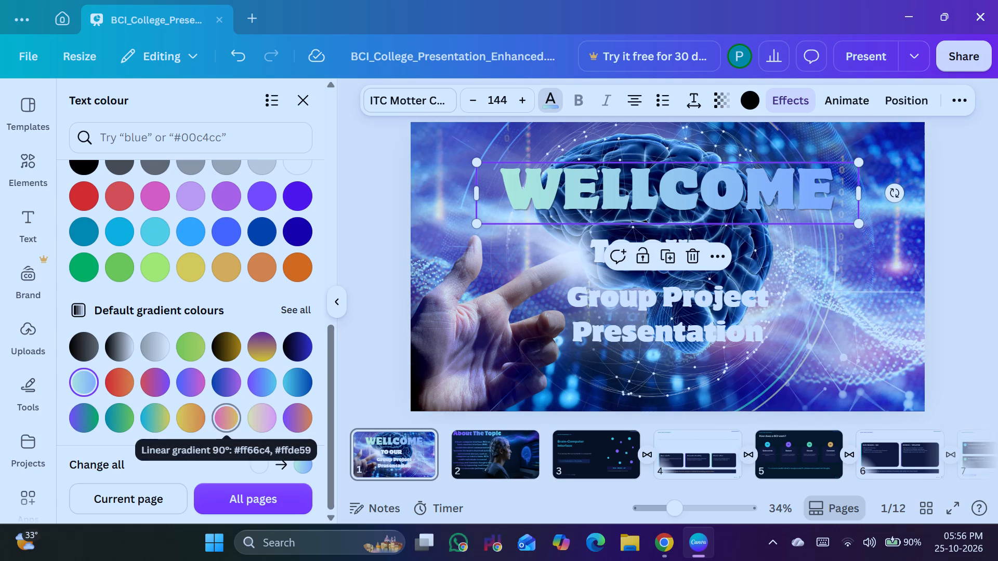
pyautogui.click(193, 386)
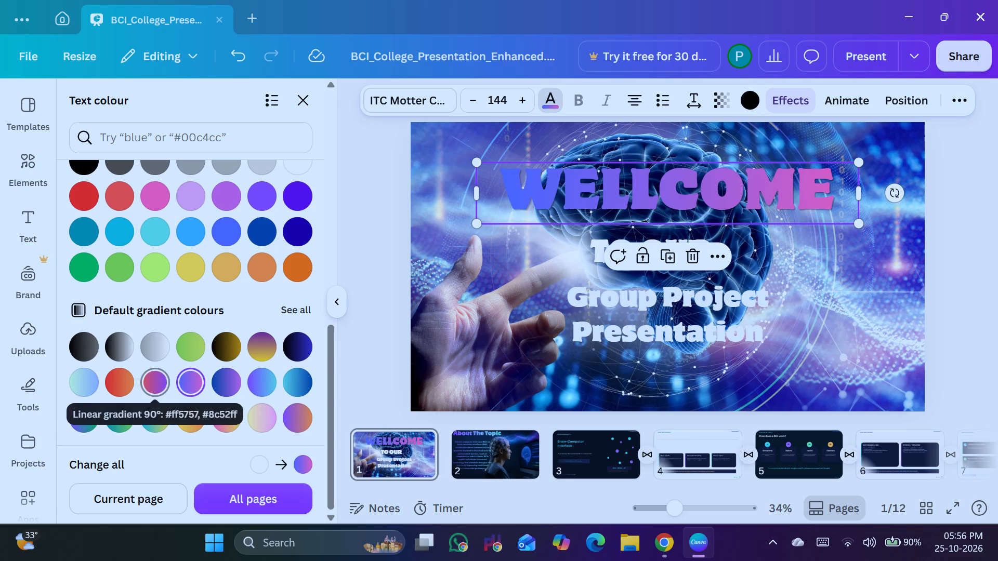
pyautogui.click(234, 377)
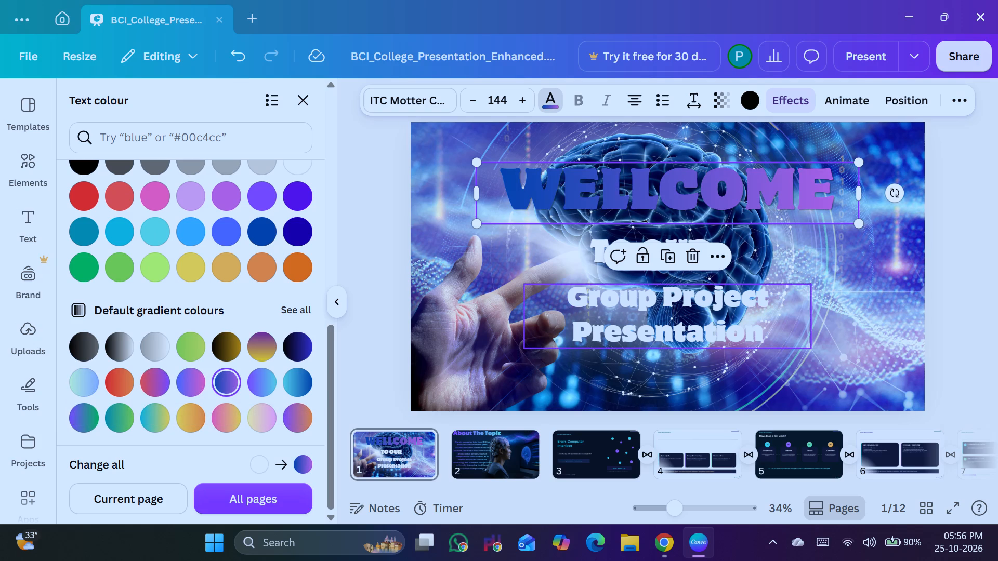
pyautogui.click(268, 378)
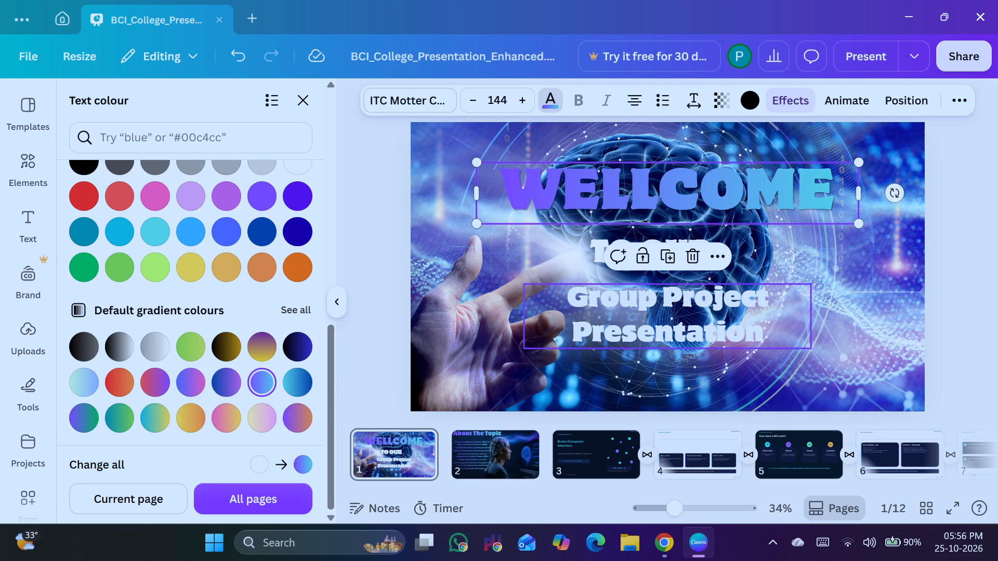
# Apply the purple-to-cyan gradient to the "TO OUR" line, replace its former colour with it across all pages, and check page 3.
pyautogui.click(590, 261)
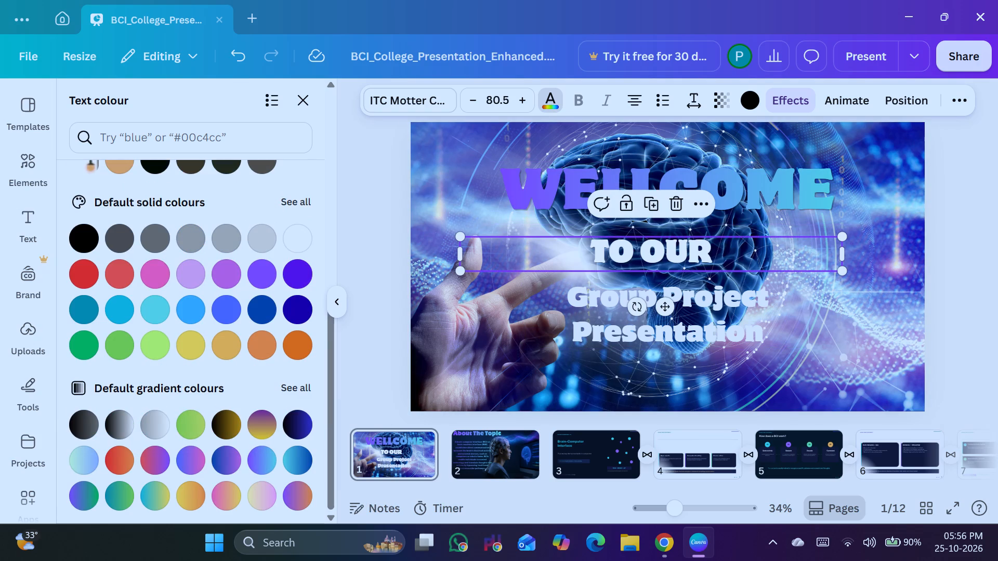
pyautogui.scroll(-2, 267, 402)
pyautogui.click(259, 464)
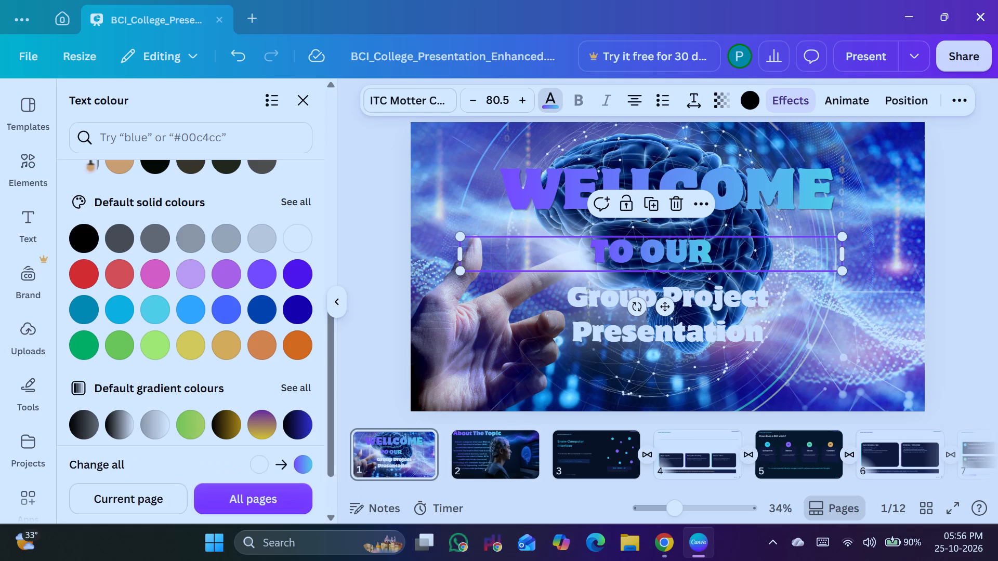
pyautogui.click(303, 460)
pyautogui.click(291, 507)
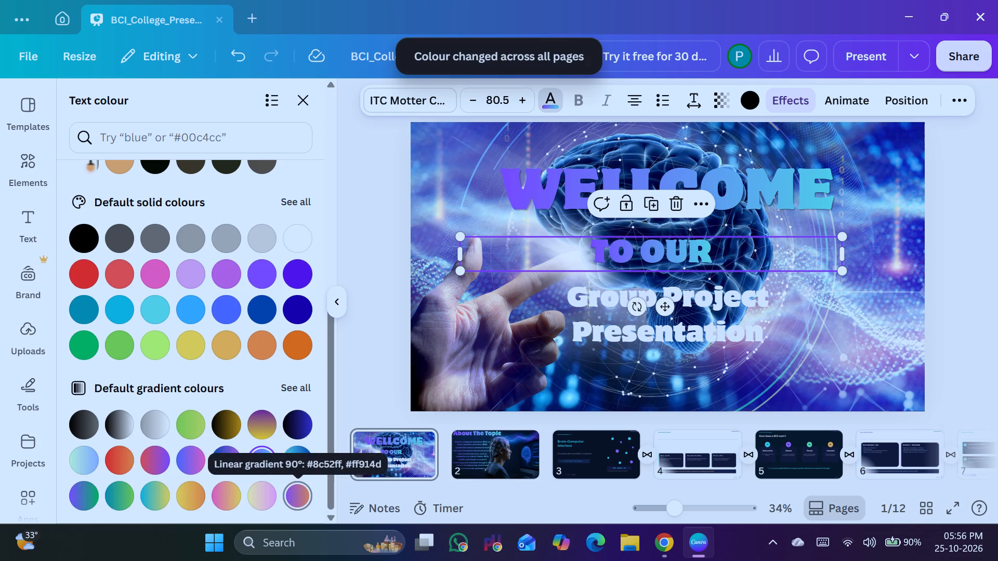
pyautogui.click(583, 446)
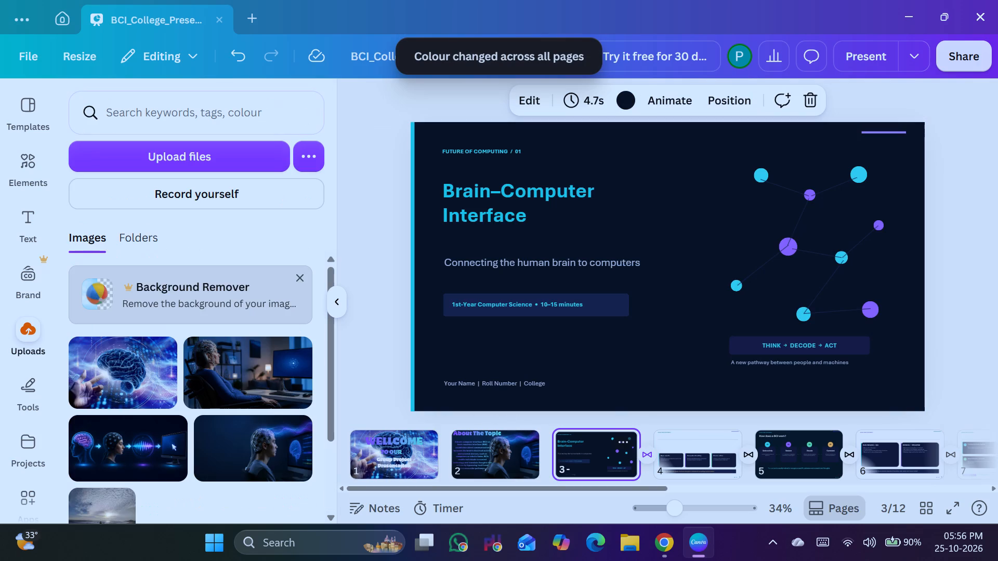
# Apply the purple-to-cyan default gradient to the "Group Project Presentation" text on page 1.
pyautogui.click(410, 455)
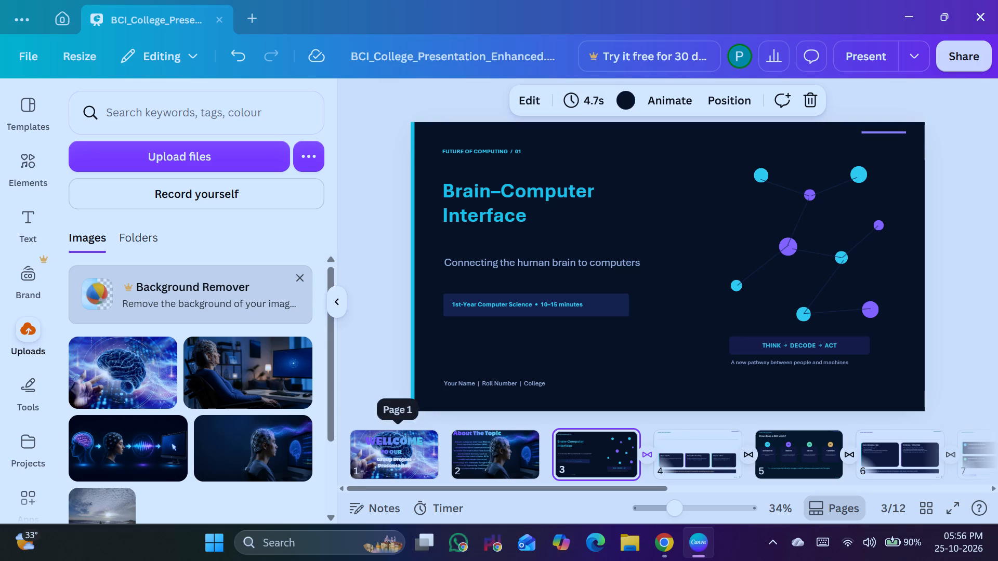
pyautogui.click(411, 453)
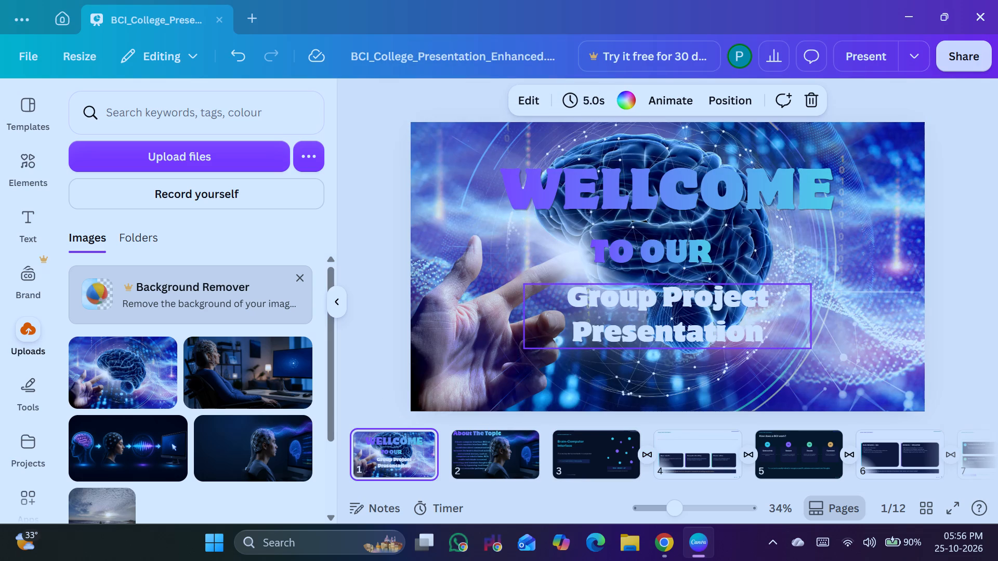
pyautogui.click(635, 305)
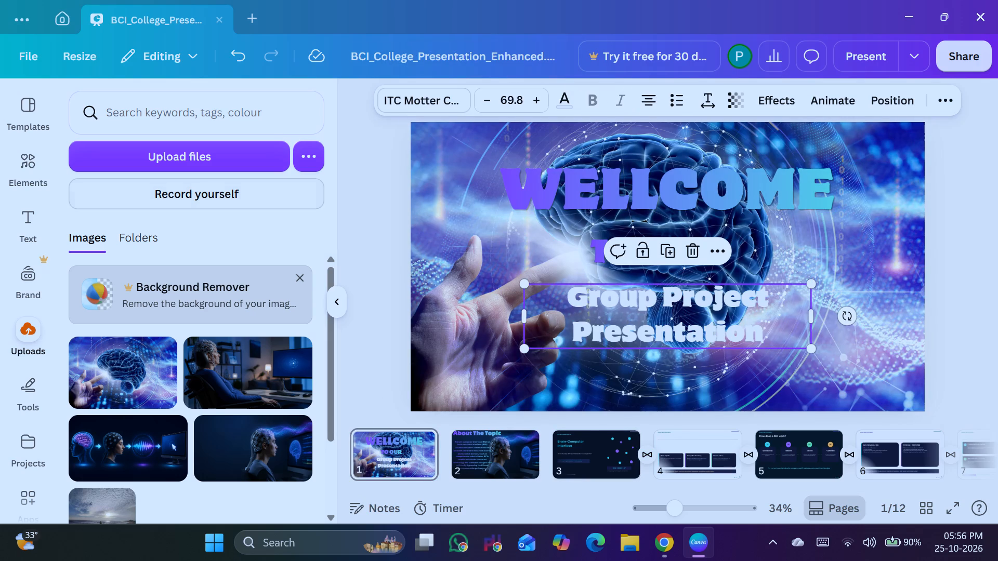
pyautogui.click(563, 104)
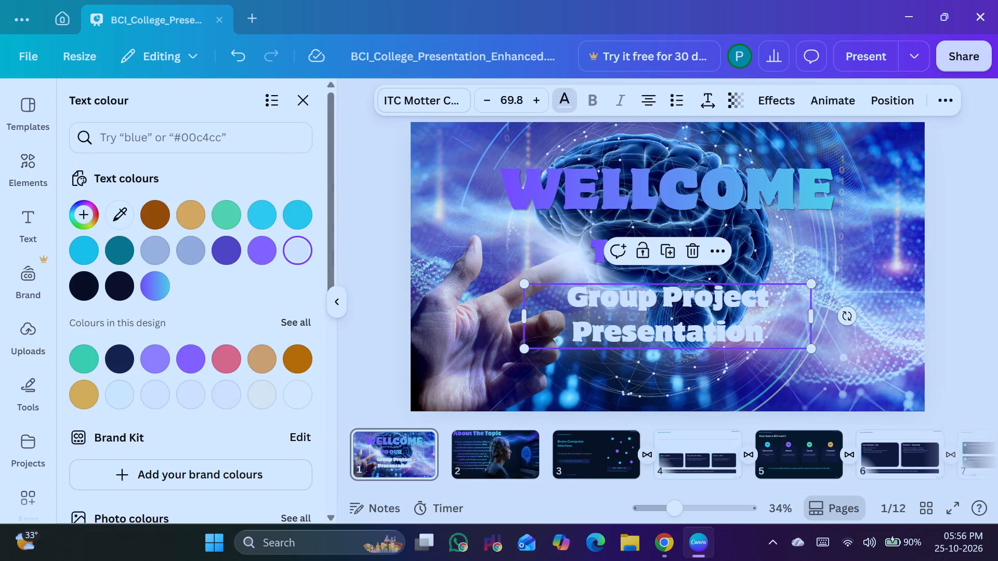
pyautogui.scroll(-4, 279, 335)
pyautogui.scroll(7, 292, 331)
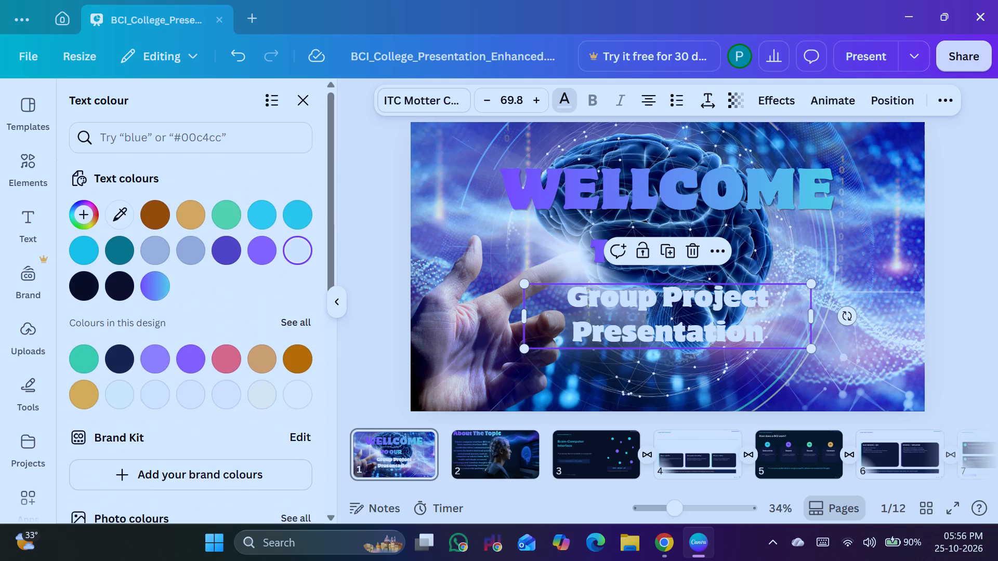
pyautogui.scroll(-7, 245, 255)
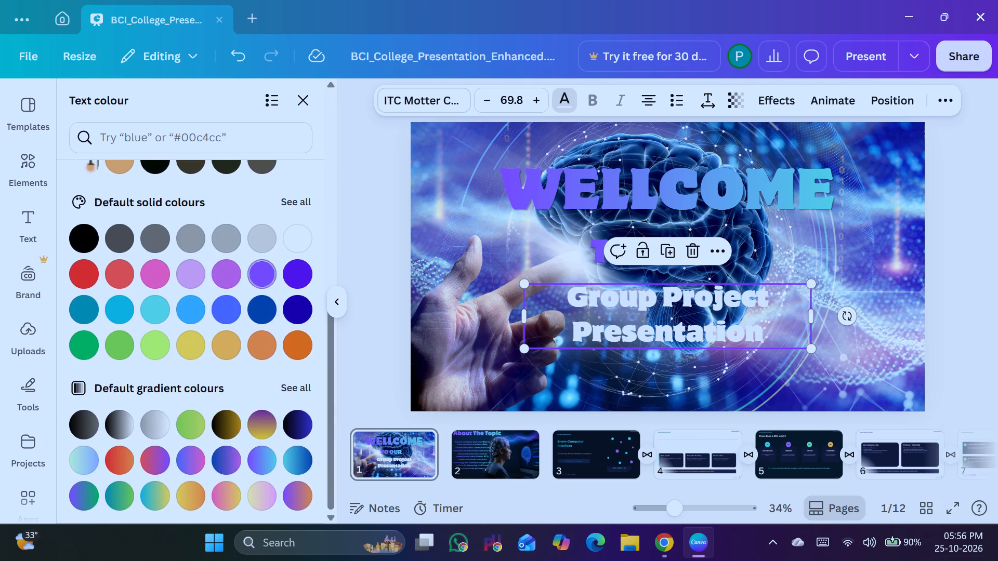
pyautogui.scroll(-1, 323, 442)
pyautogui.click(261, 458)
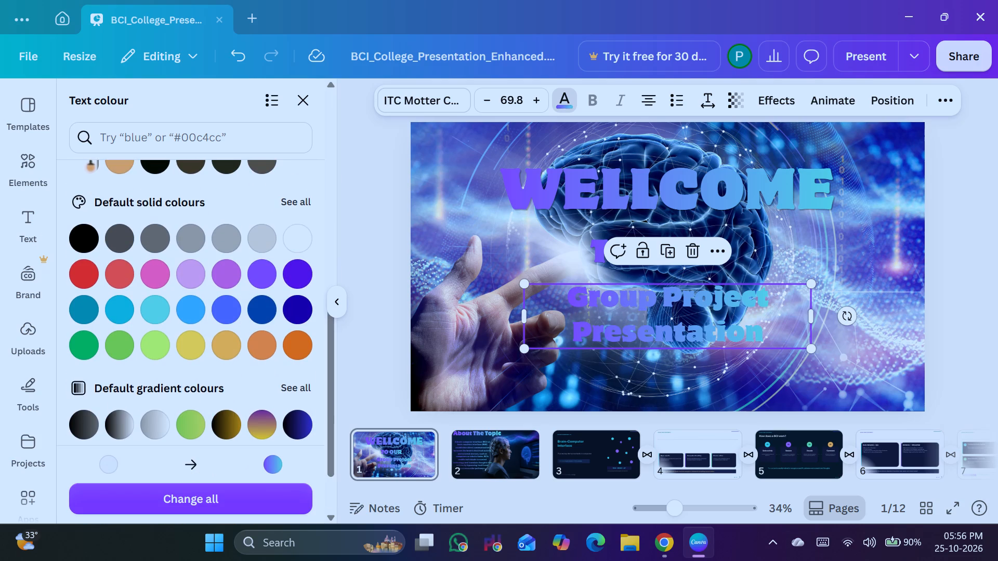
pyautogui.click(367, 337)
# Check page 2, then compare default gradients on page 1's "Group Project Presentation" text and apply the blue-to-pink one (#5170ff, #ff66c4).
pyautogui.click(507, 448)
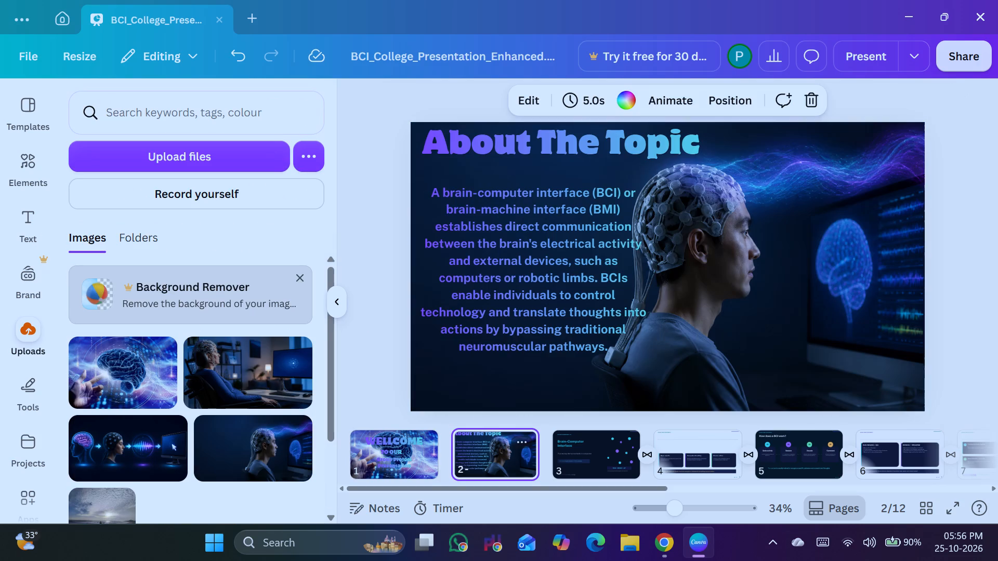
pyautogui.click(417, 448)
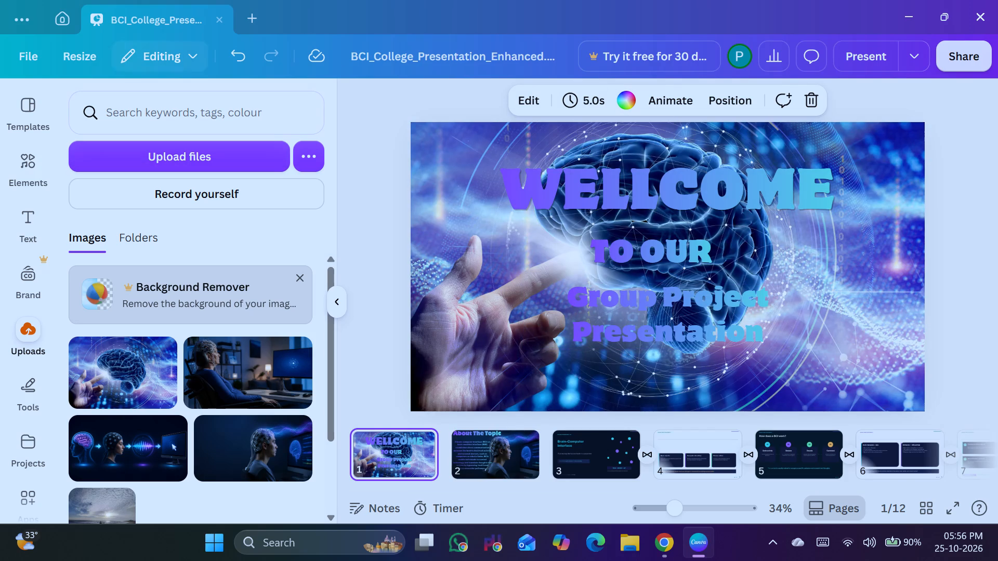
pyautogui.click(597, 316)
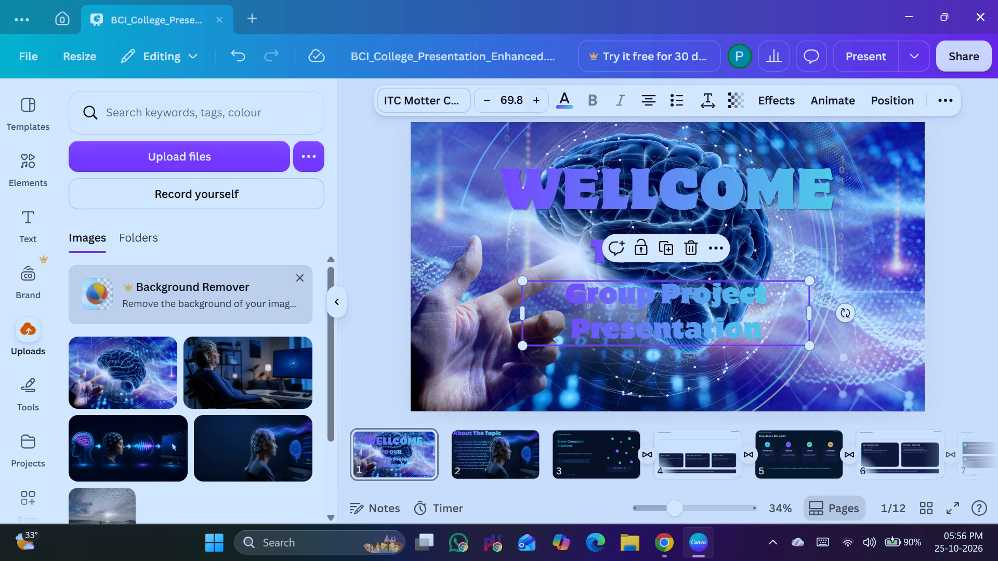
pyautogui.click(565, 101)
pyautogui.scroll(-9, 255, 317)
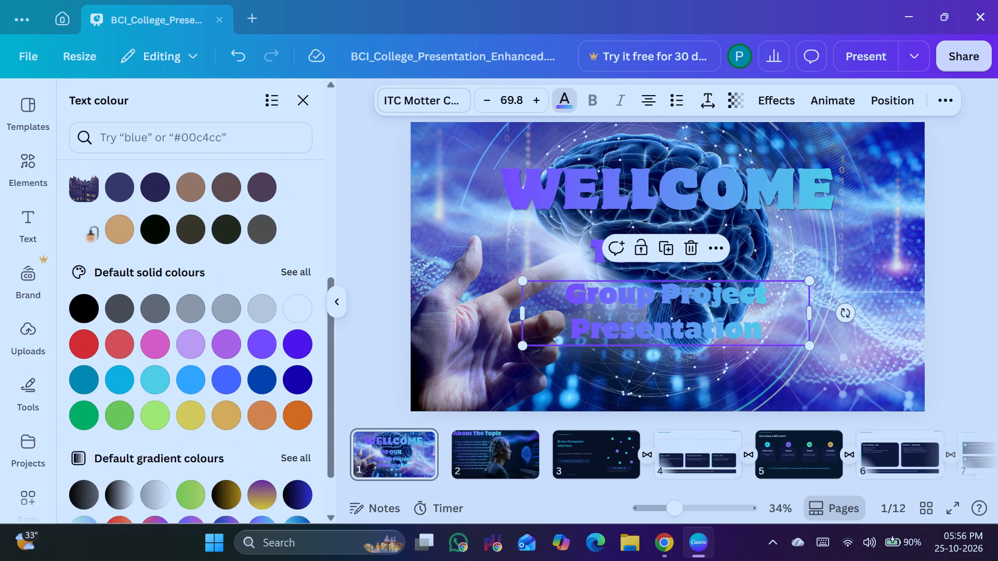
pyautogui.scroll(-2, 260, 311)
pyautogui.click(305, 459)
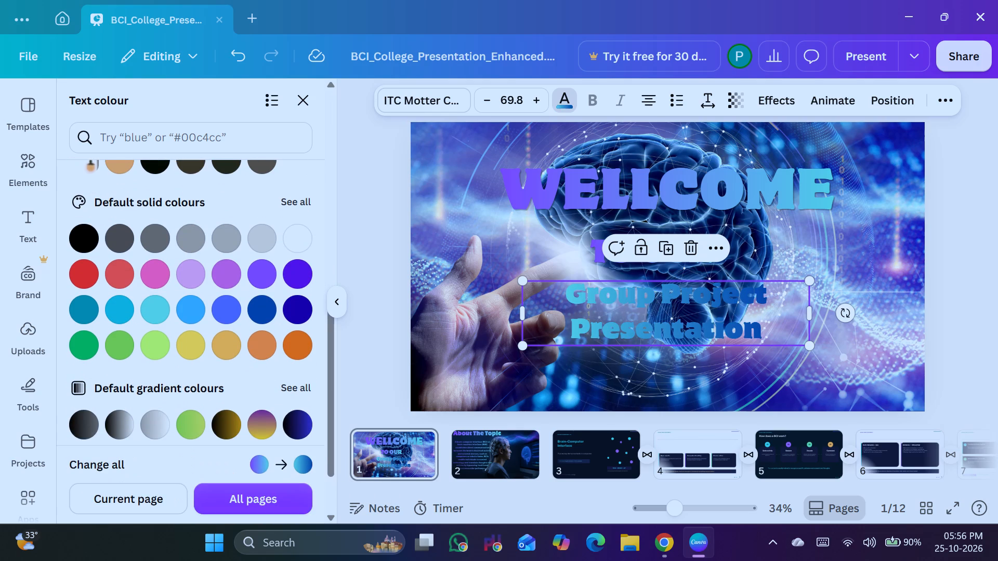
pyautogui.scroll(-3, 279, 383)
pyautogui.click(217, 381)
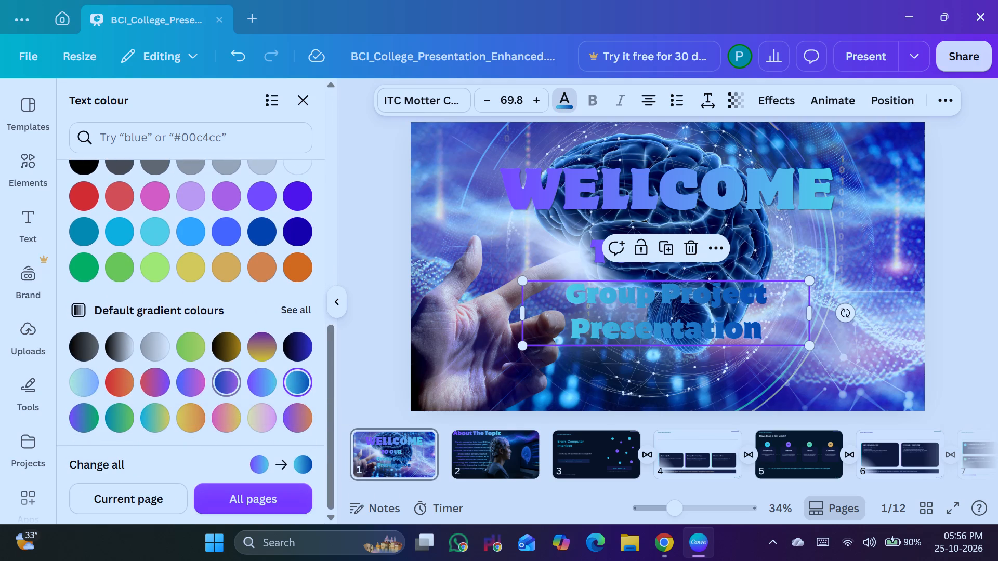
pyautogui.click(272, 424)
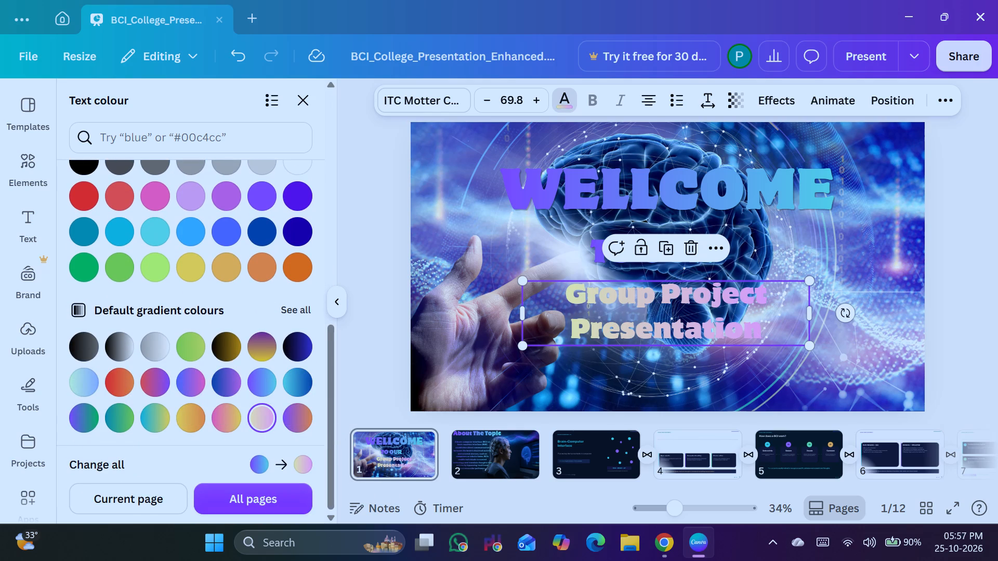
pyautogui.click(304, 425)
pyautogui.click(229, 421)
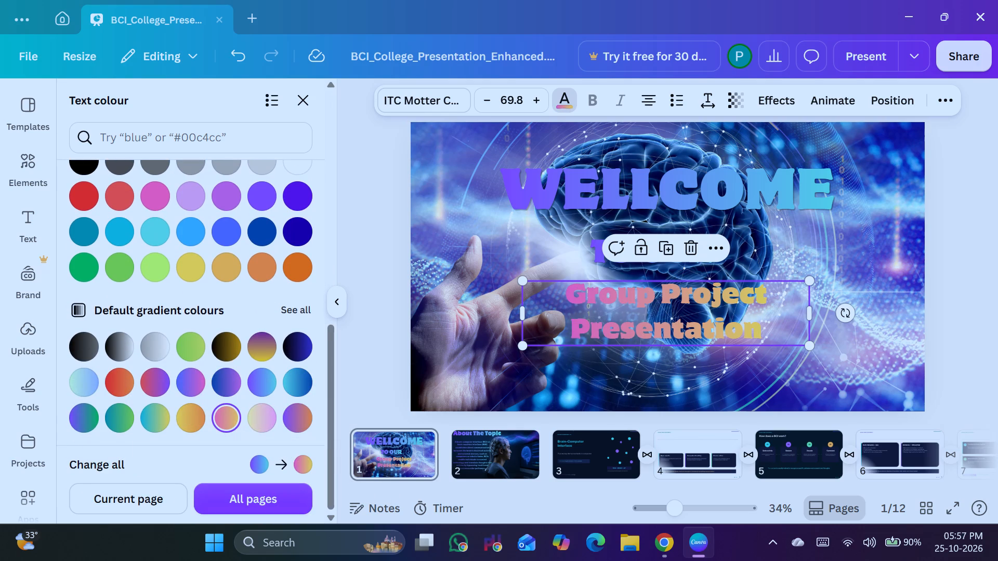
pyautogui.click(169, 423)
pyautogui.click(79, 426)
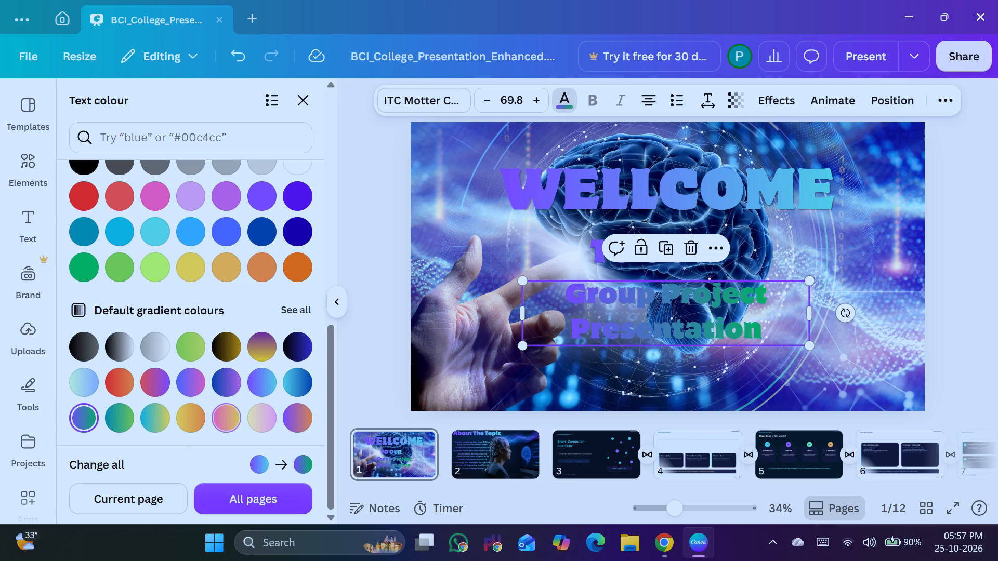
pyautogui.click(156, 388)
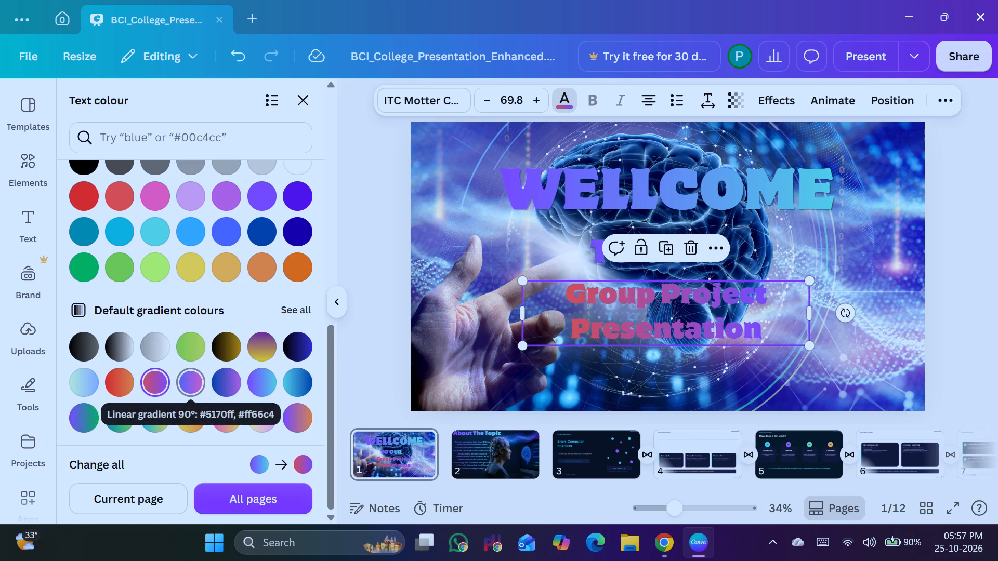
pyautogui.click(201, 386)
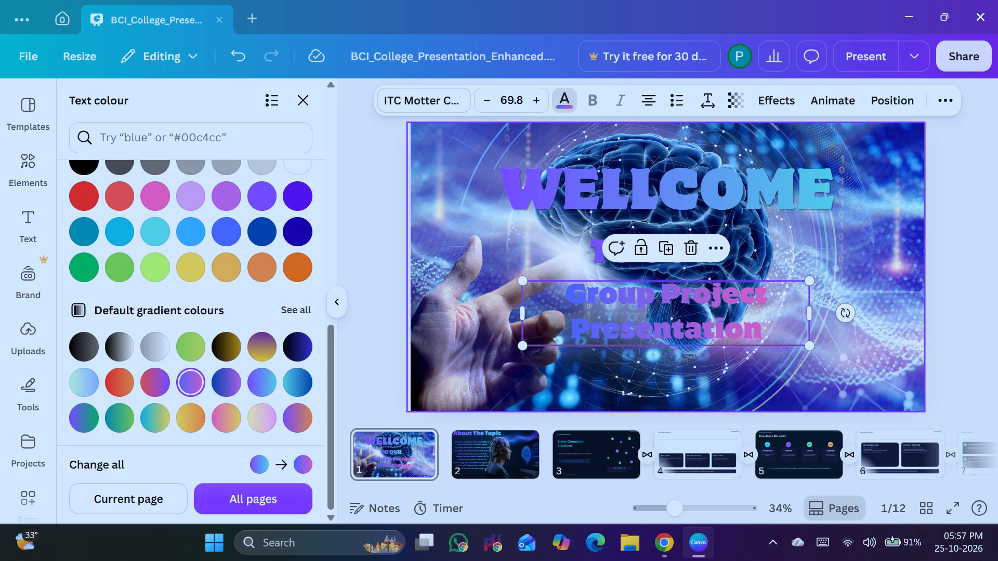
# Try a dark-blue-to-purple gradient on "WELLCOME" on page 1, and settle on the blue-to-pink default gradient.
pyautogui.click(578, 203)
pyautogui.scroll(-1, 277, 332)
pyautogui.scroll(1, 278, 332)
pyautogui.scroll(-6, 278, 333)
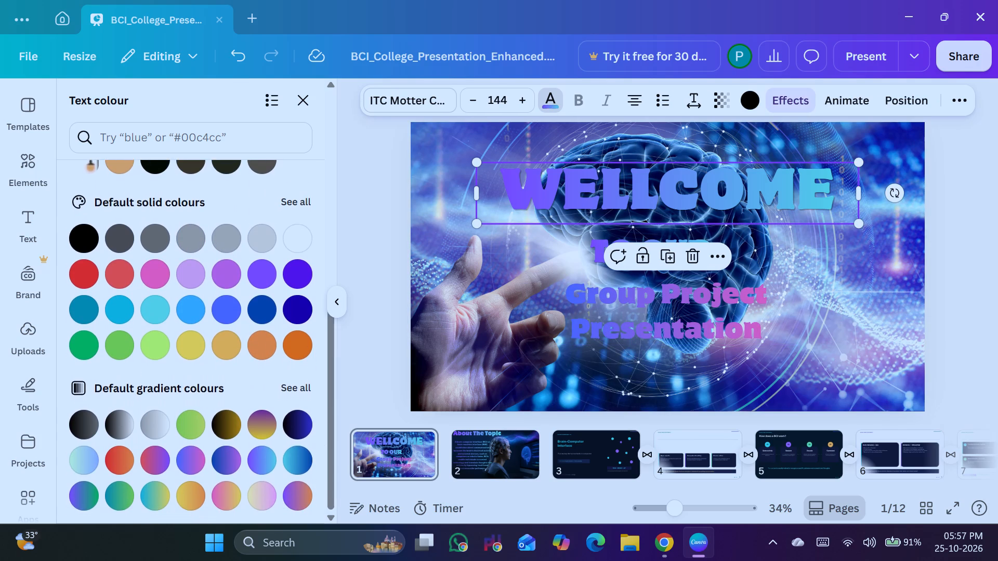
pyautogui.click(227, 462)
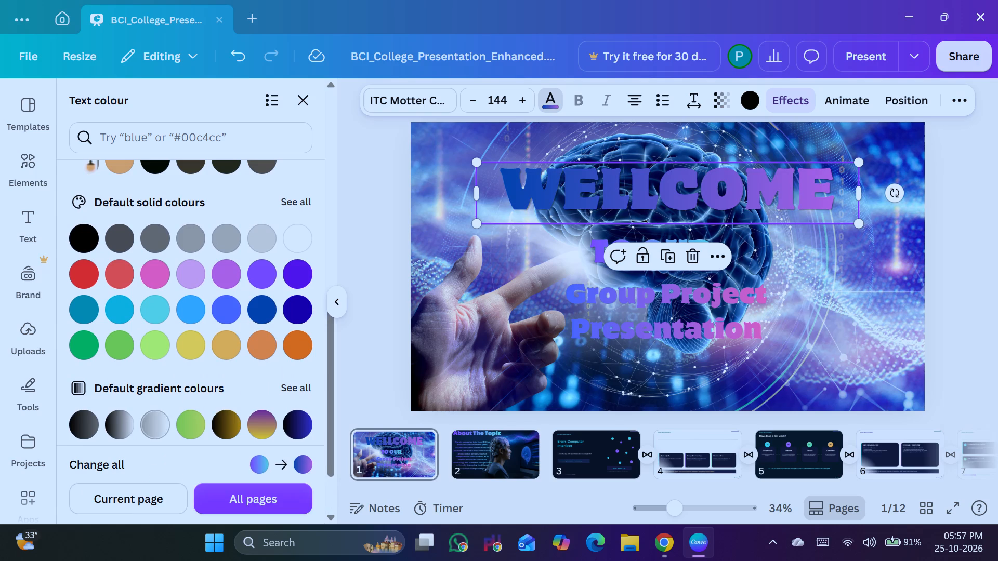
pyautogui.scroll(-9, 299, 326)
pyautogui.click(191, 382)
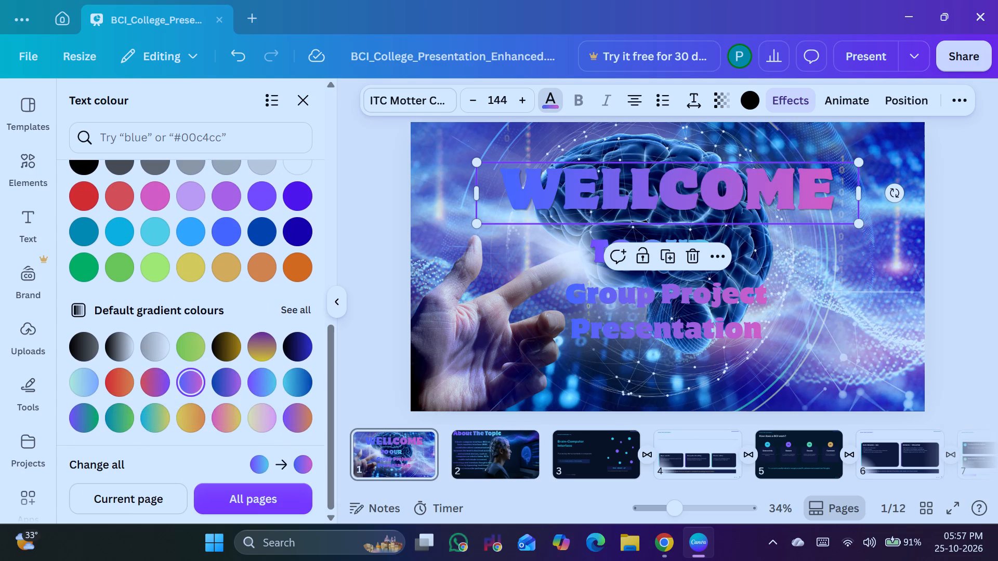
# Apply the blue-to-pink default gradient to the "TO OUR" line on page 1.
pyautogui.click(587, 248)
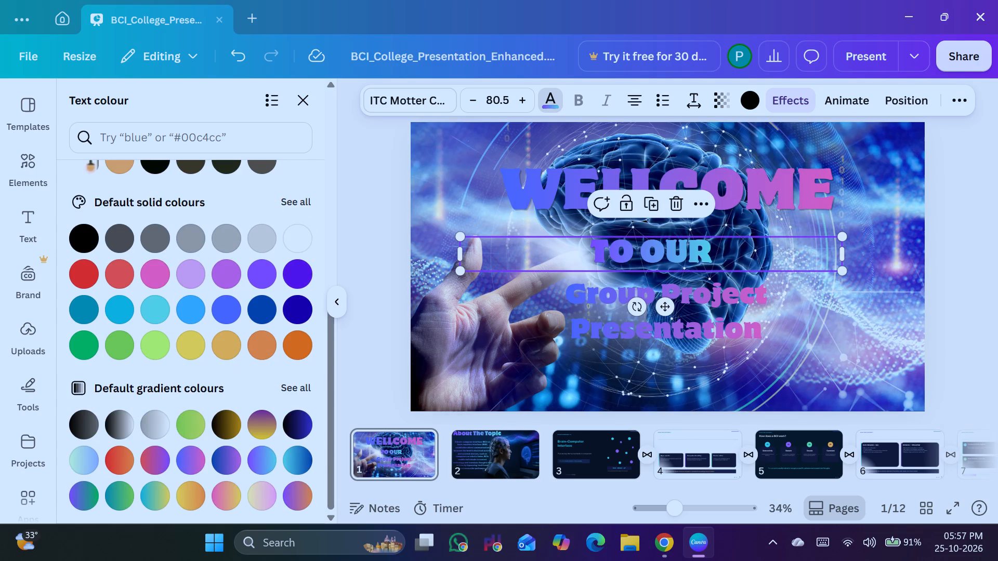
pyautogui.scroll(-8, 205, 408)
pyautogui.click(178, 460)
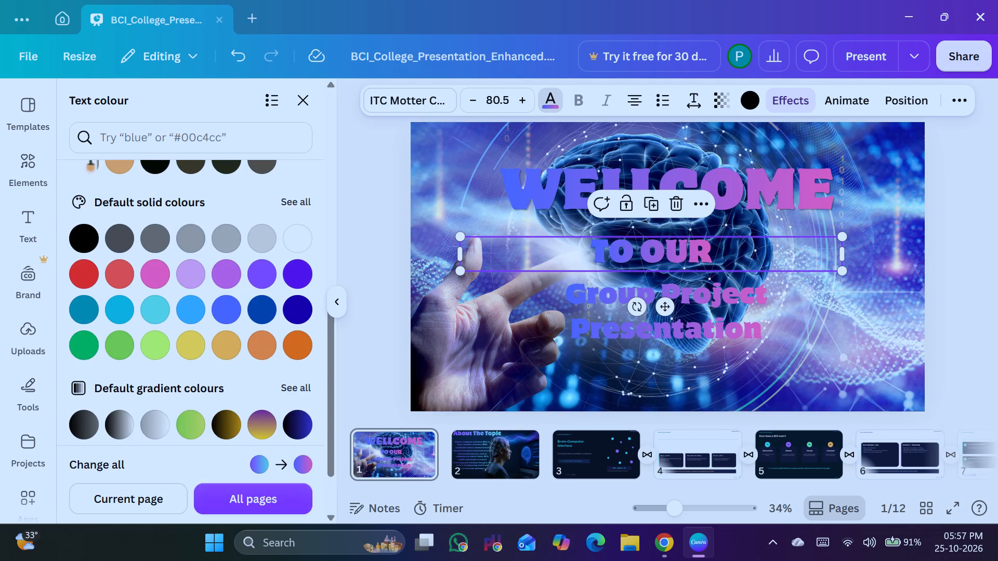
pyautogui.click(374, 335)
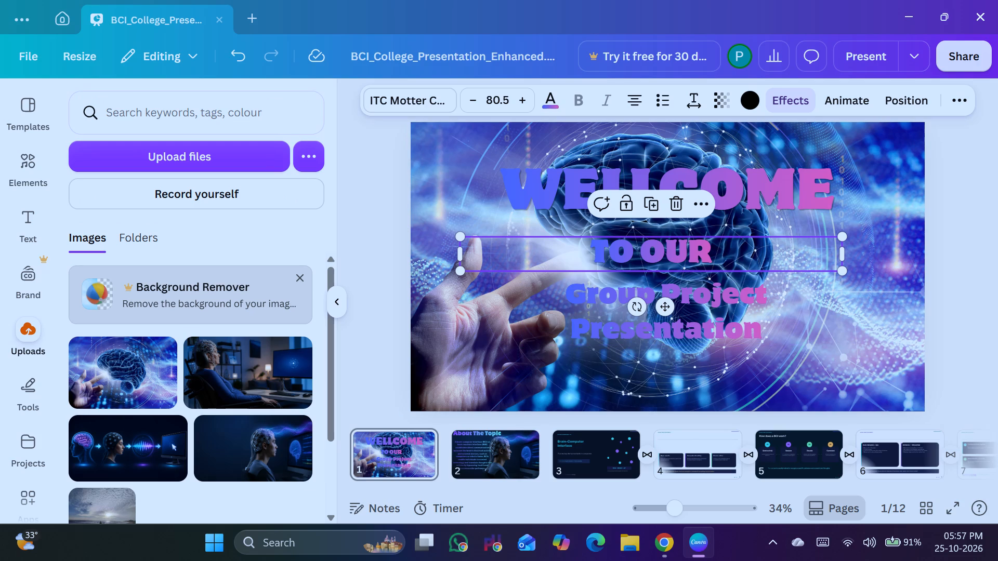
pyautogui.click(948, 239)
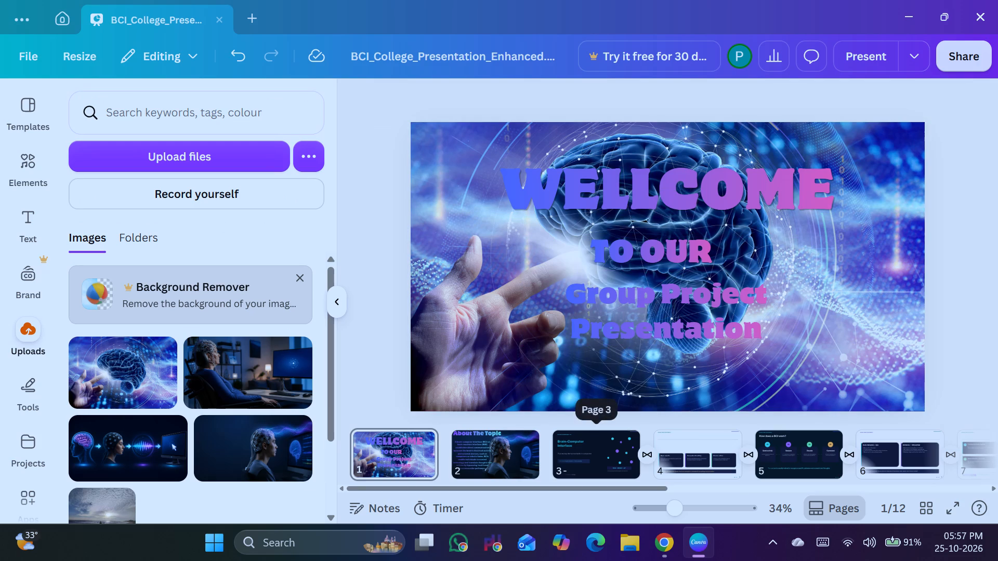
# Look at page 2, return to page 1, and apply the Burst text animation to "WELLCOME" and "TO OUR".
pyautogui.click(528, 452)
pyautogui.click(413, 458)
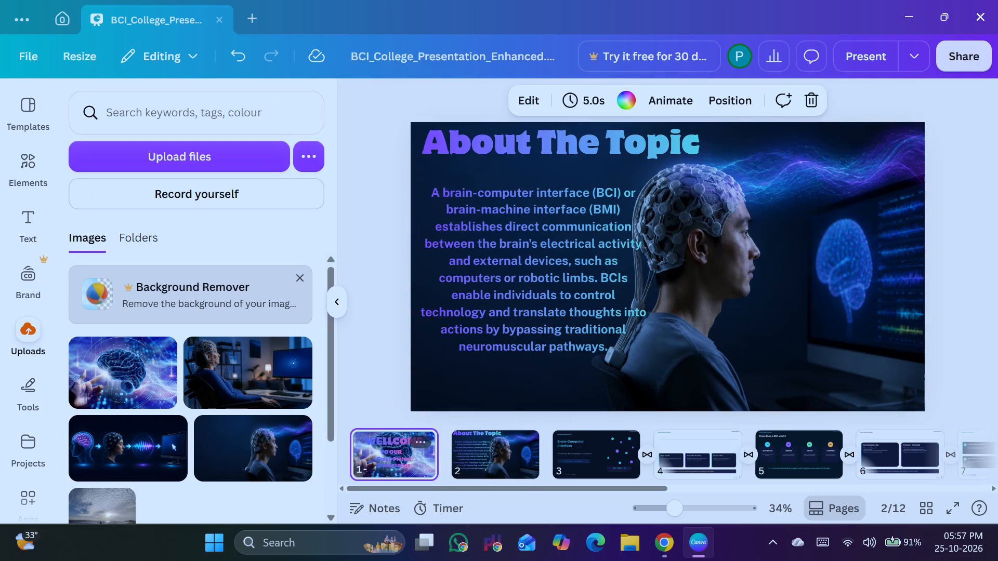
pyautogui.click(673, 103)
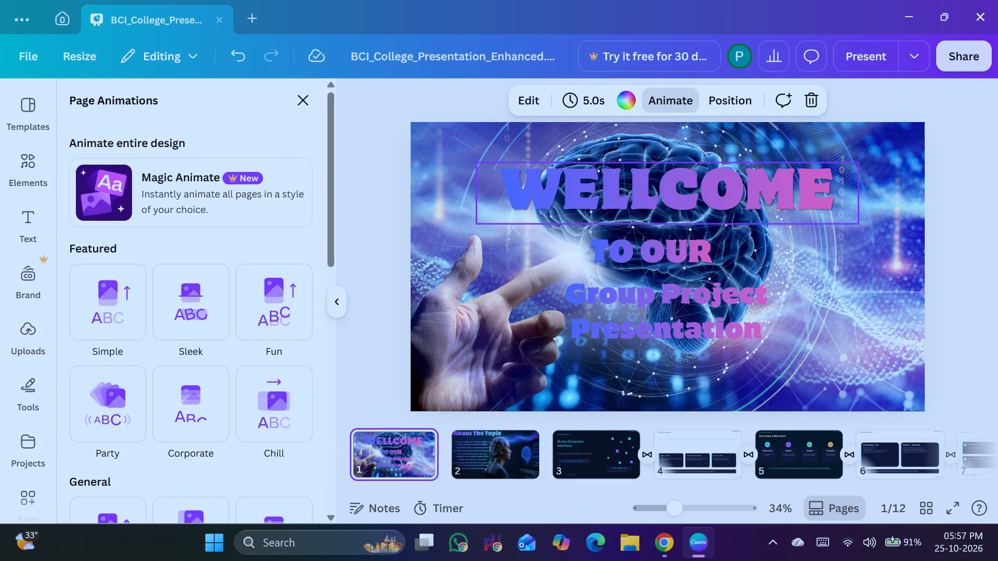
pyautogui.click(753, 159)
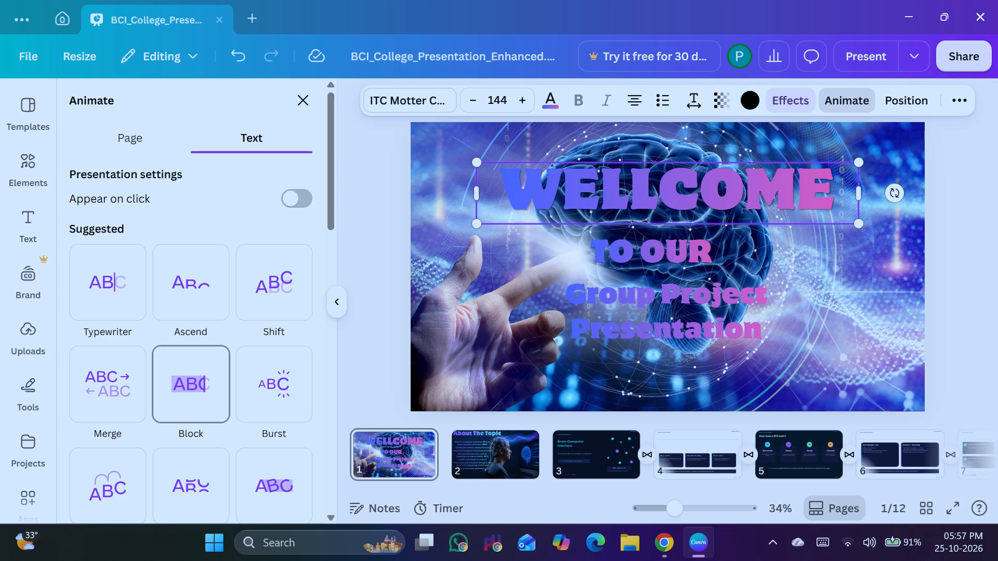
pyautogui.click(284, 393)
pyautogui.click(640, 248)
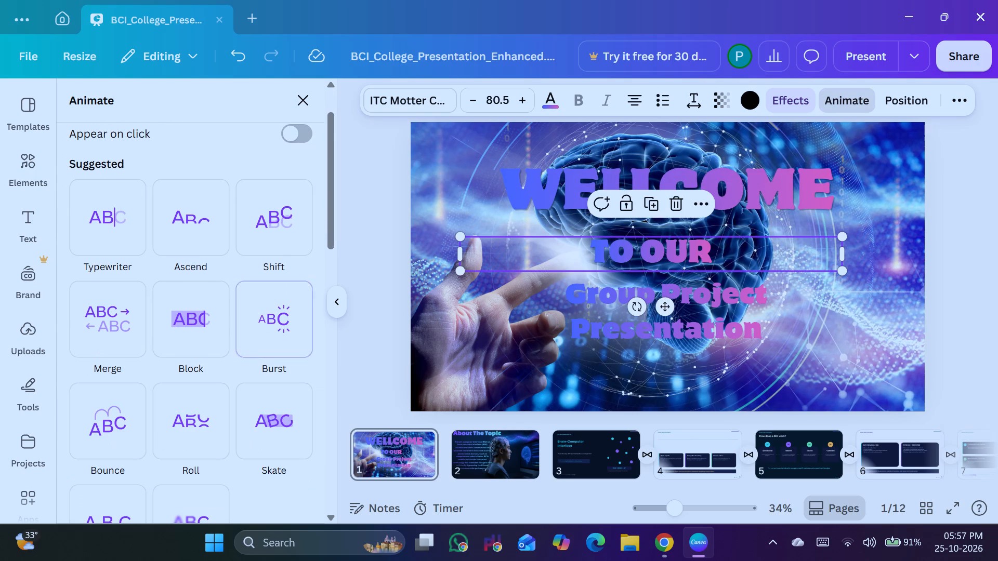
pyautogui.click(269, 326)
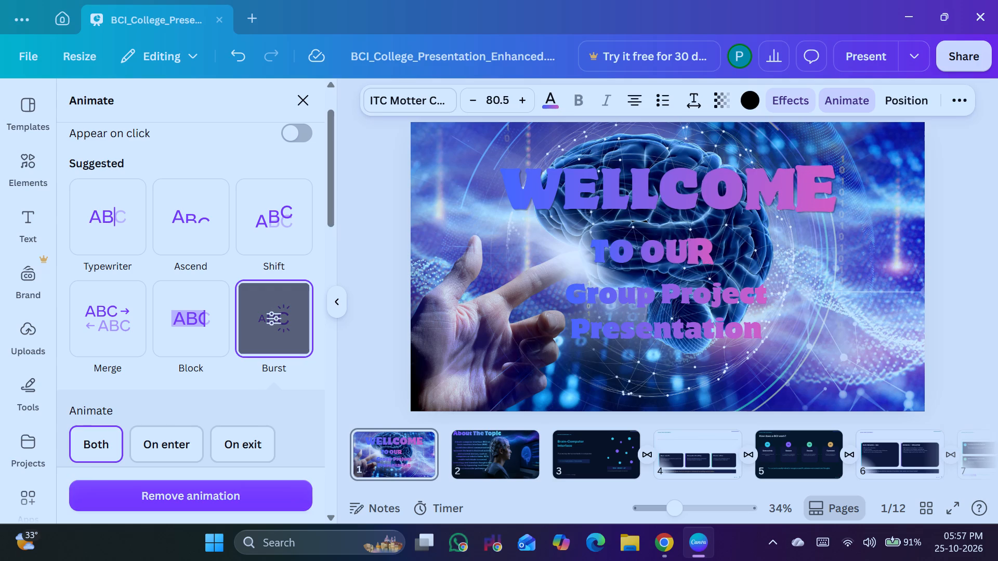
# Apply the Burst animation to "Group Project Presentation" and set it to animate on enter only.
pyautogui.click(639, 293)
pyautogui.click(284, 317)
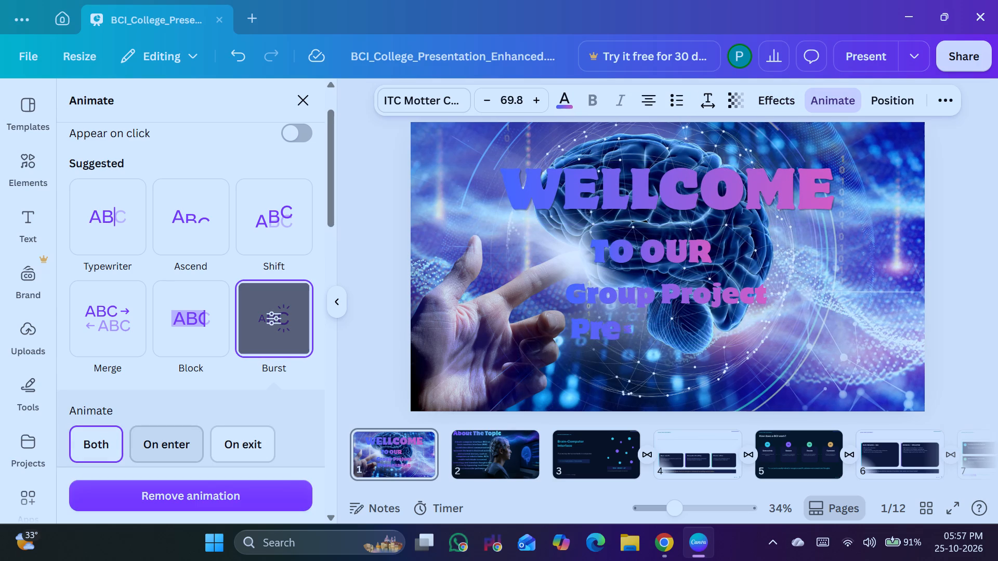
pyautogui.click(165, 458)
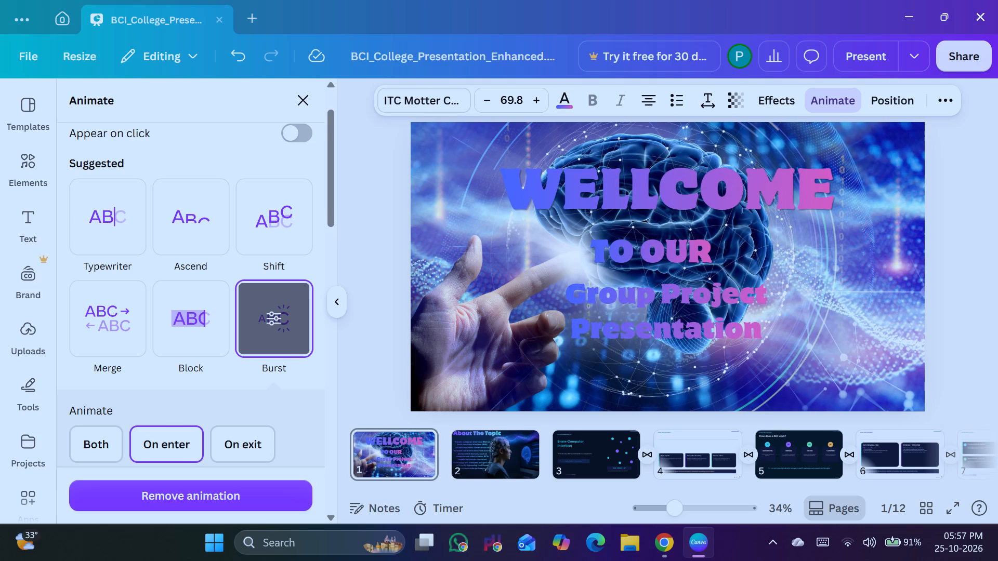
pyautogui.click(375, 311)
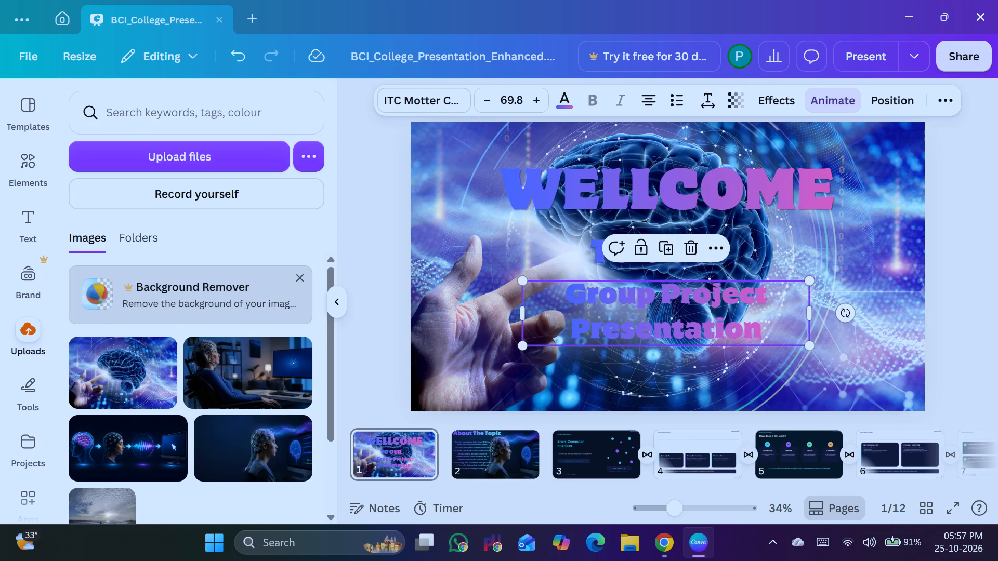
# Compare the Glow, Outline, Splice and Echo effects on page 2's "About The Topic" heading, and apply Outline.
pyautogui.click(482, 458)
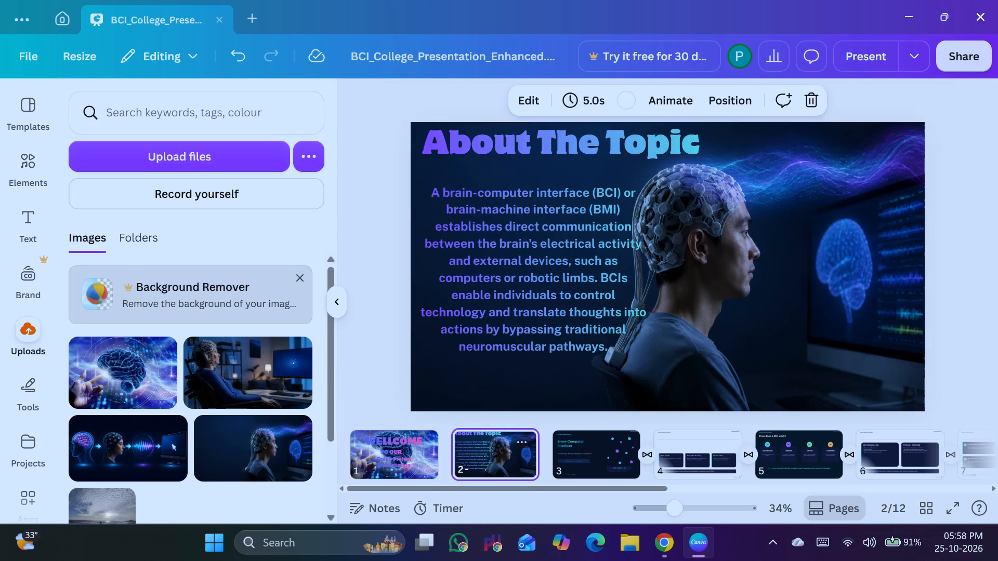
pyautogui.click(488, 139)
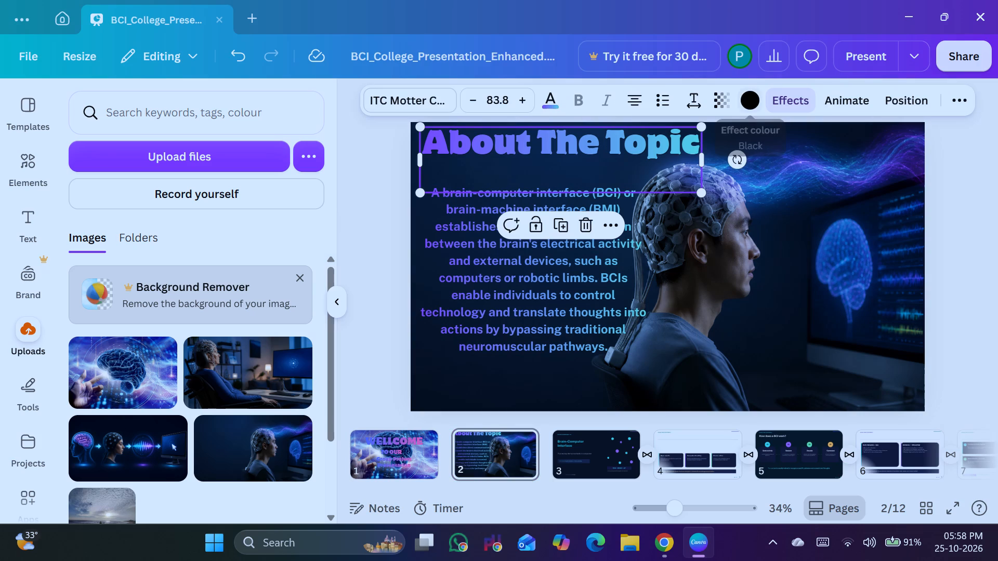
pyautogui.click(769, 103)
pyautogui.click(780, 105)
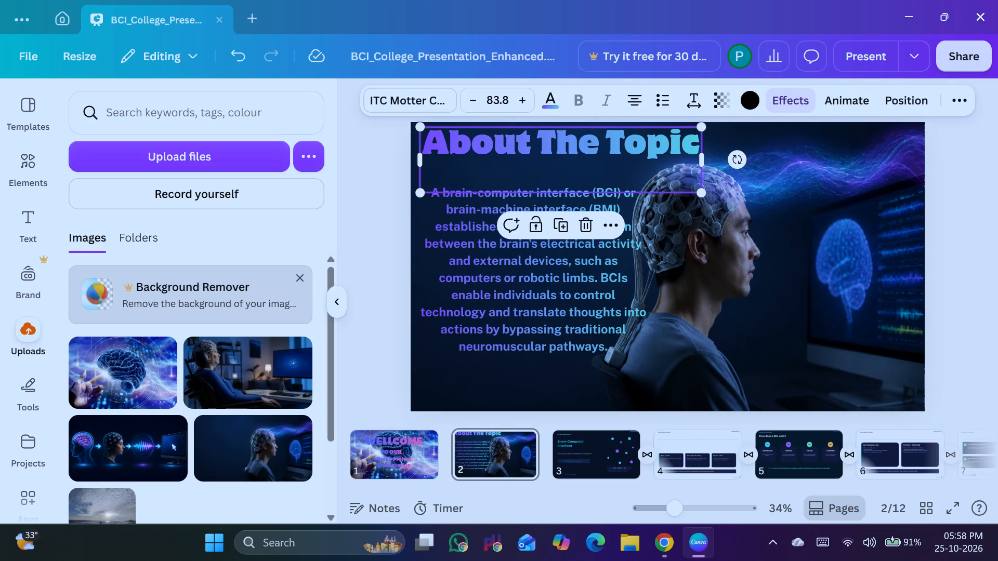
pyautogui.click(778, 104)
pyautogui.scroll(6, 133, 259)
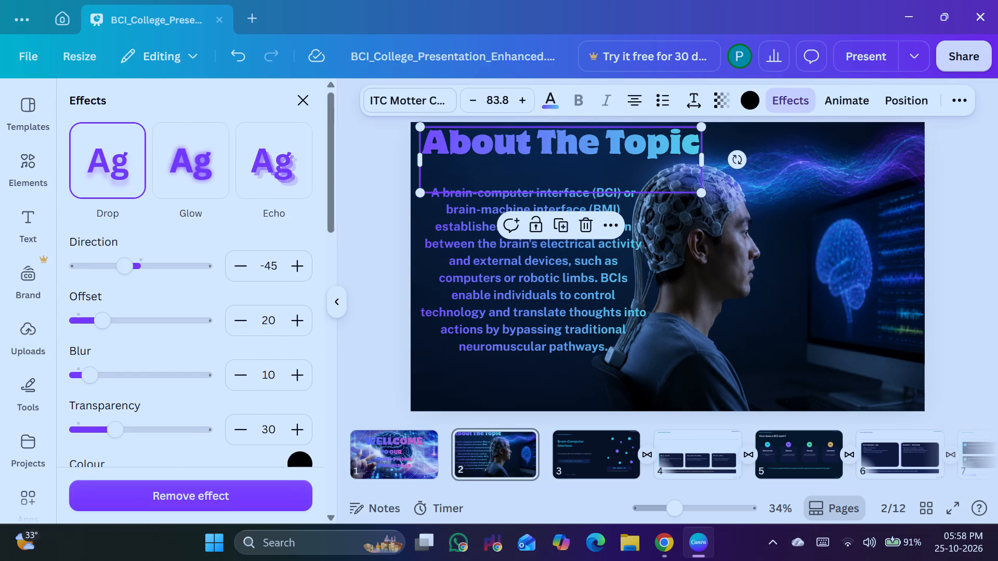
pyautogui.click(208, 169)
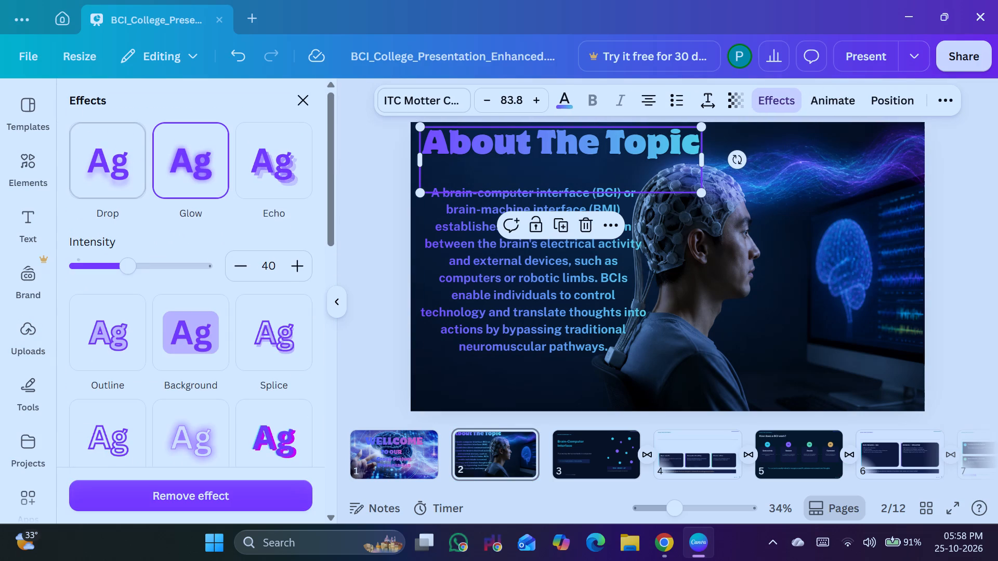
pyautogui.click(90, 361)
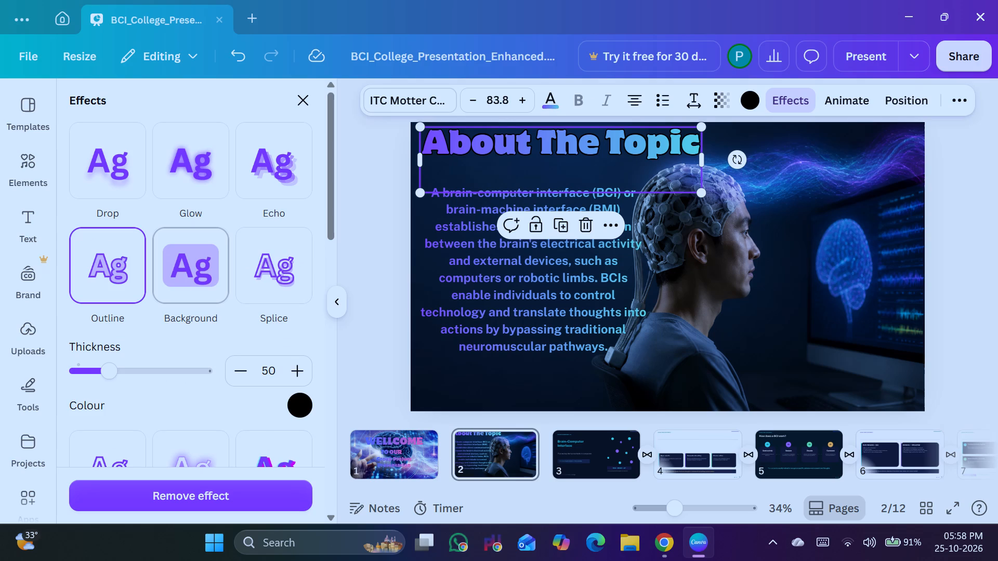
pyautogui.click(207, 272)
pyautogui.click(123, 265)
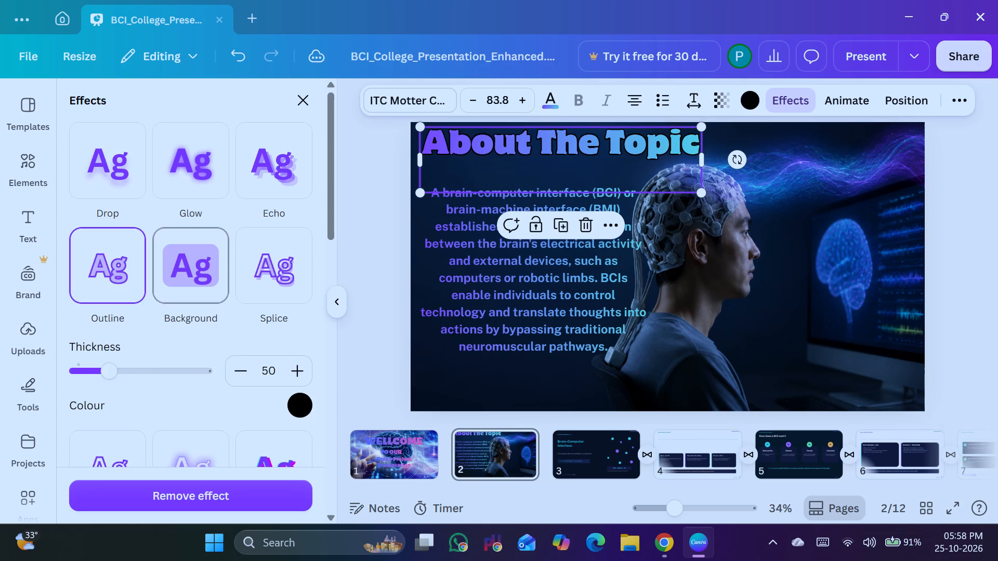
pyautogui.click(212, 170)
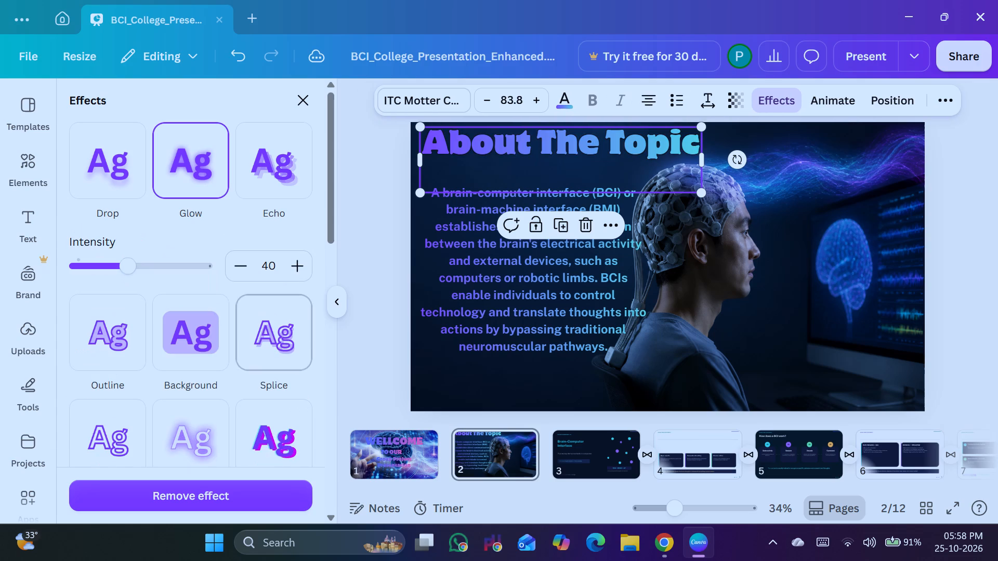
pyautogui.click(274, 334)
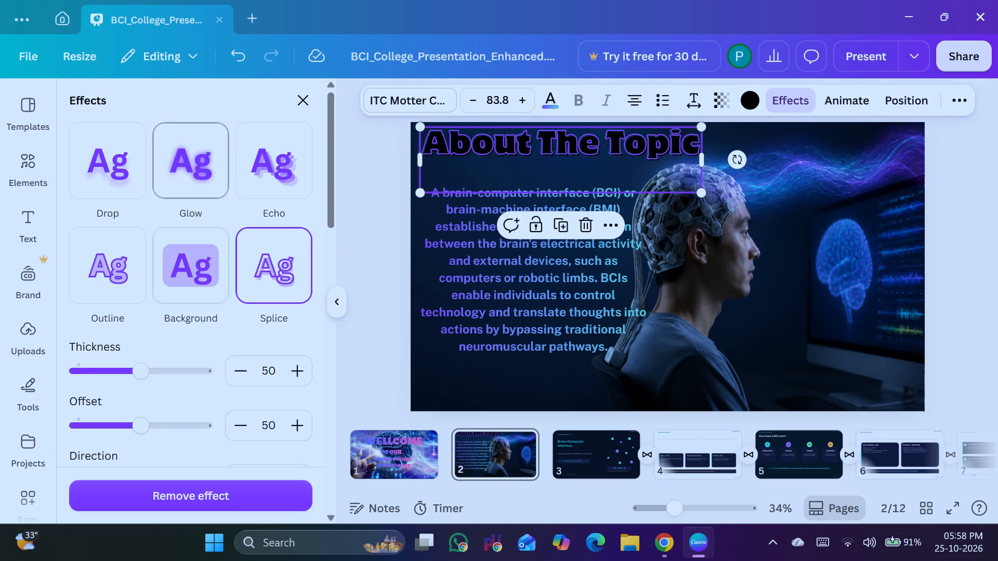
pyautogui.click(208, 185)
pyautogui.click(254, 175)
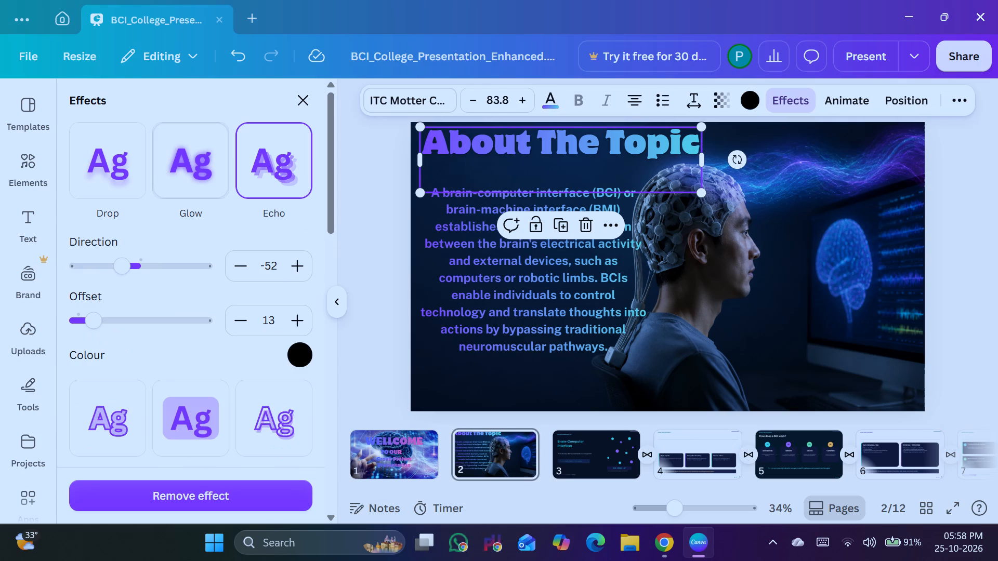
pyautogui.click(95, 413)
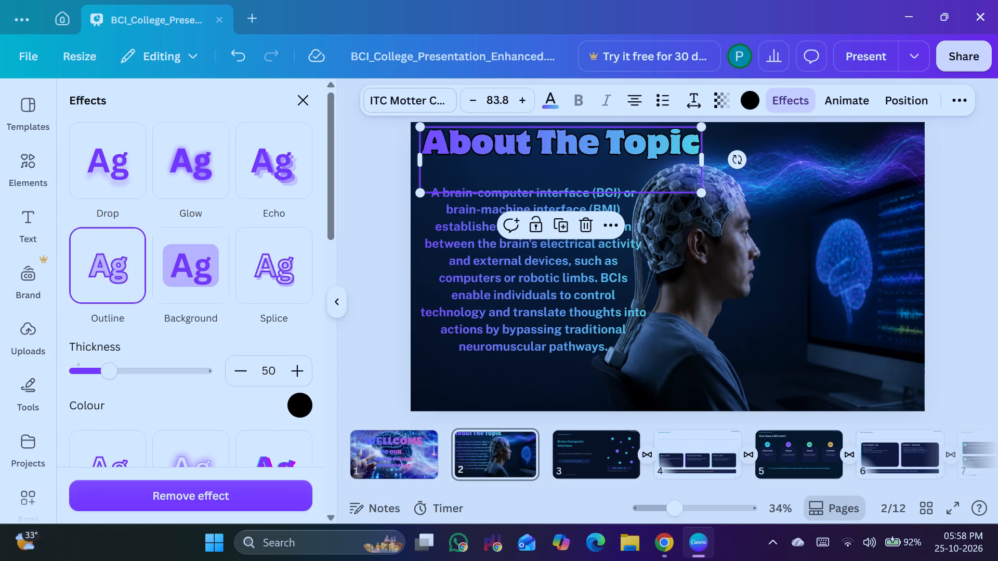
# Apply the advanced TV Static effect to the "About The Topic" heading.
pyautogui.scroll(-5, 141, 316)
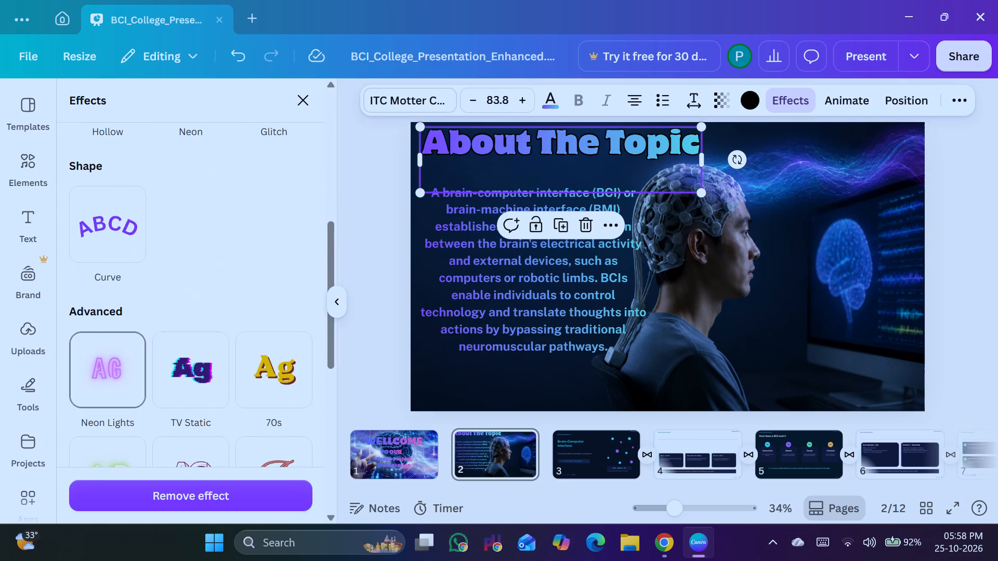
pyautogui.click(191, 374)
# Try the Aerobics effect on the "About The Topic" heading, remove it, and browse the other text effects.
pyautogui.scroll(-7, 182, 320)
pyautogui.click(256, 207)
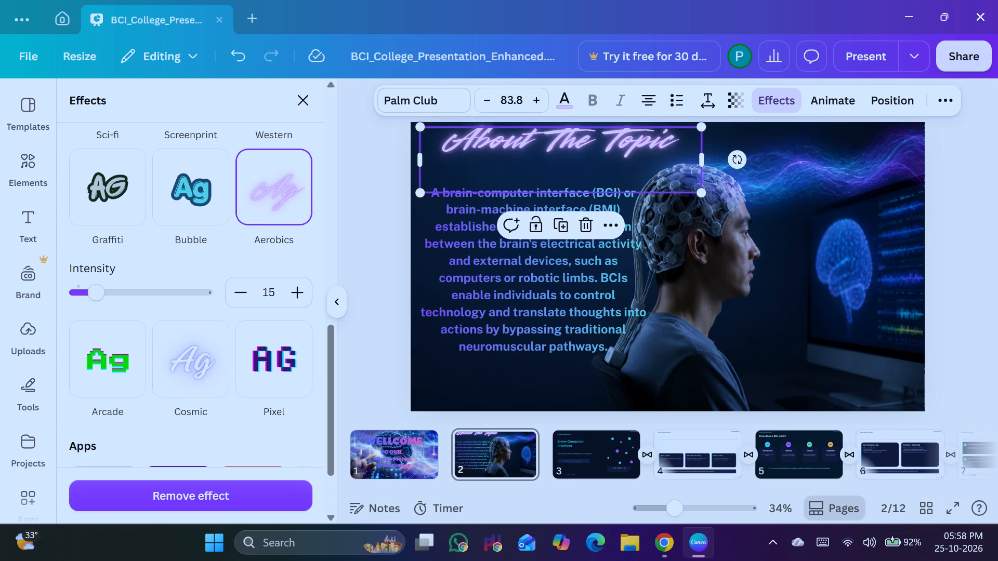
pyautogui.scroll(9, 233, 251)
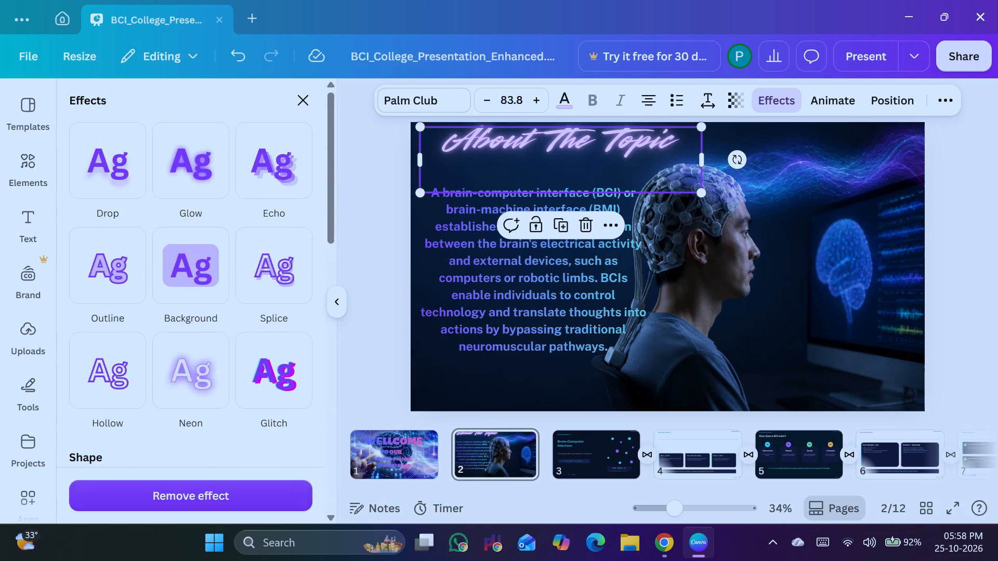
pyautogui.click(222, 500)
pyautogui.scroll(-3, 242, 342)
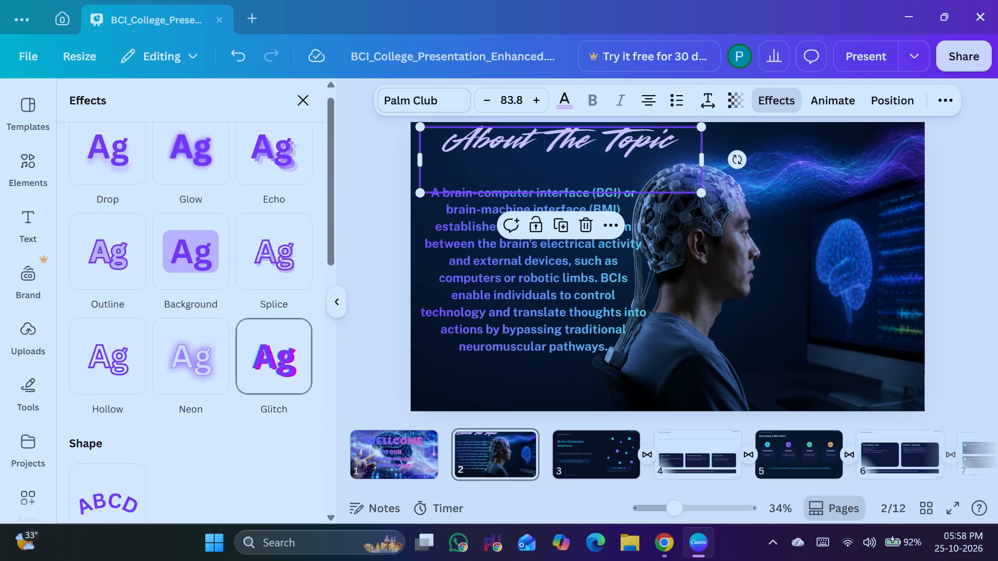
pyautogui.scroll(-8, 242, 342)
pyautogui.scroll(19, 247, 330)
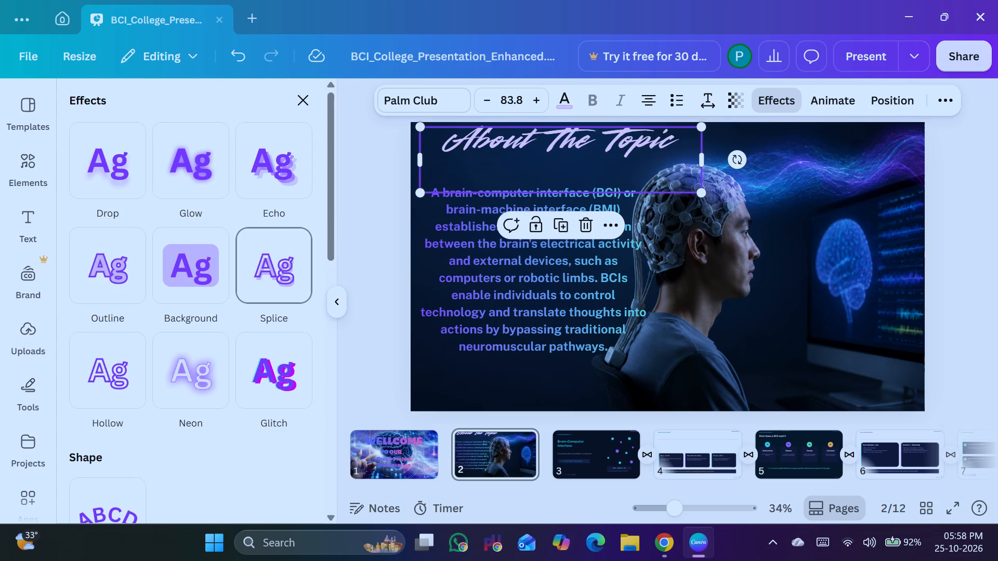
# Undo the recent effect changes on page 2's "About The Topic" heading, back to the purple-to-blue gradient with a black outline.
pyautogui.click(305, 105)
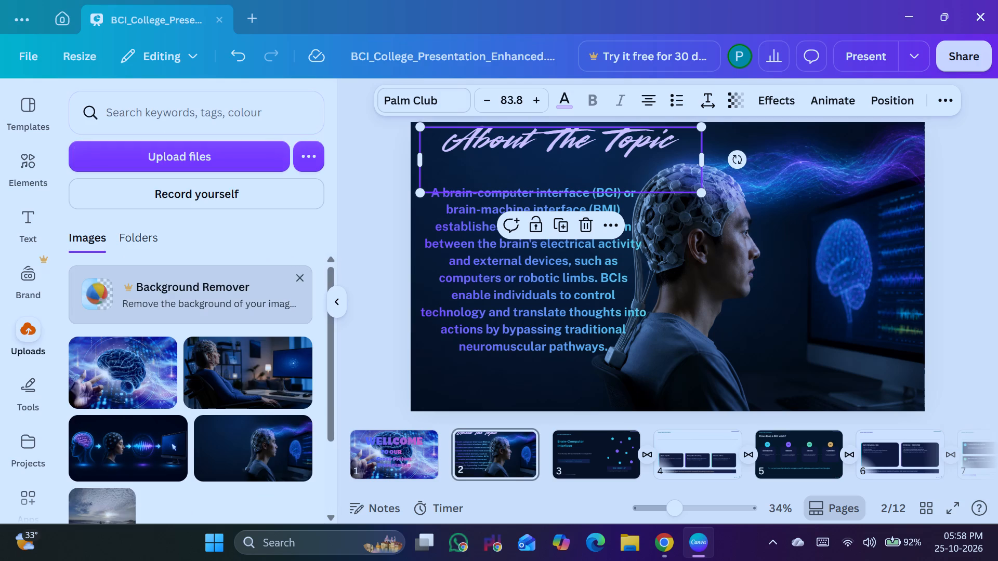
pyautogui.click(479, 163)
pyautogui.click(243, 64)
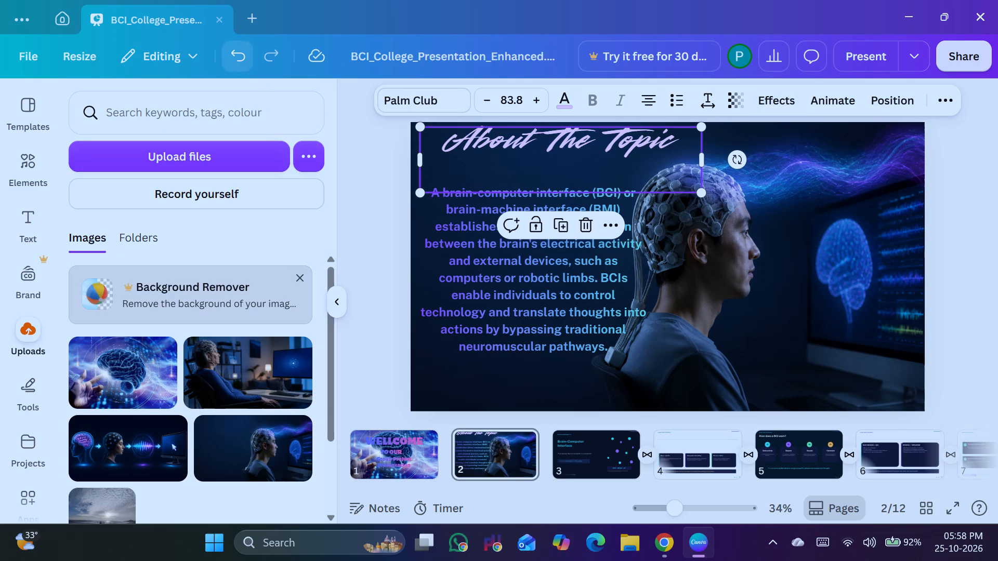
pyautogui.click(243, 64)
pyautogui.click(243, 64)
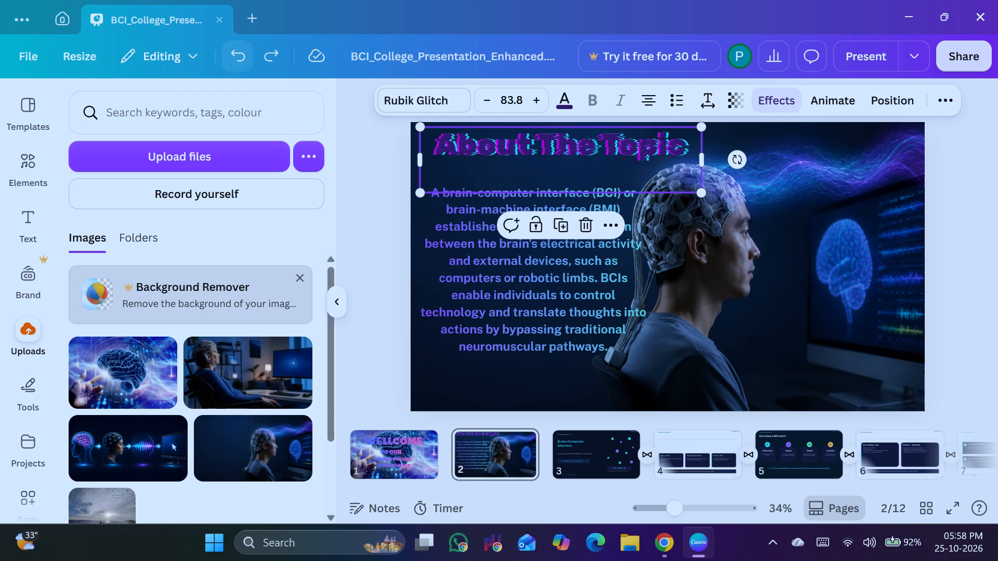
pyautogui.click(243, 64)
pyautogui.click(243, 64)
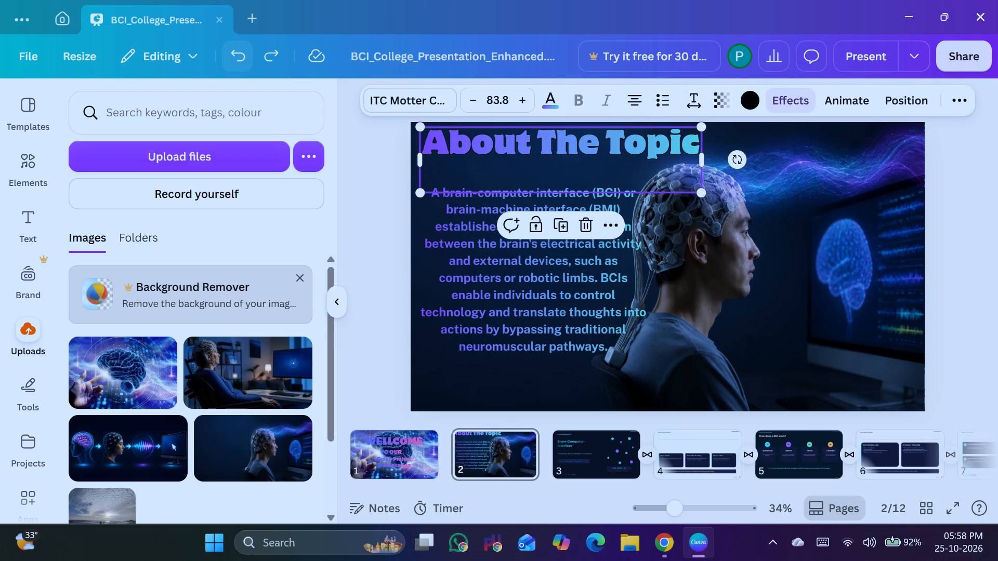
pyautogui.click(243, 64)
pyautogui.click(243, 64)
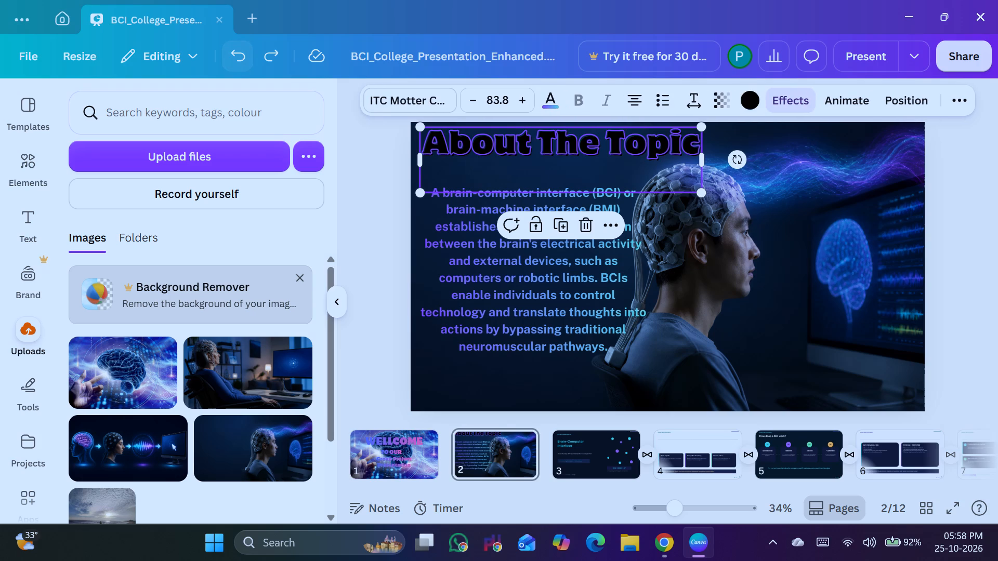
pyautogui.click(243, 64)
pyautogui.click(243, 64)
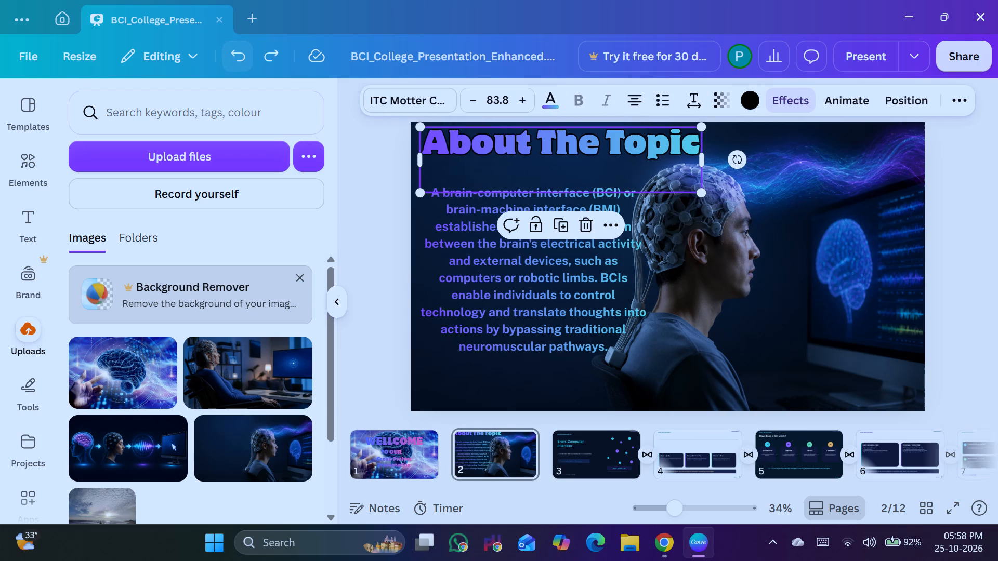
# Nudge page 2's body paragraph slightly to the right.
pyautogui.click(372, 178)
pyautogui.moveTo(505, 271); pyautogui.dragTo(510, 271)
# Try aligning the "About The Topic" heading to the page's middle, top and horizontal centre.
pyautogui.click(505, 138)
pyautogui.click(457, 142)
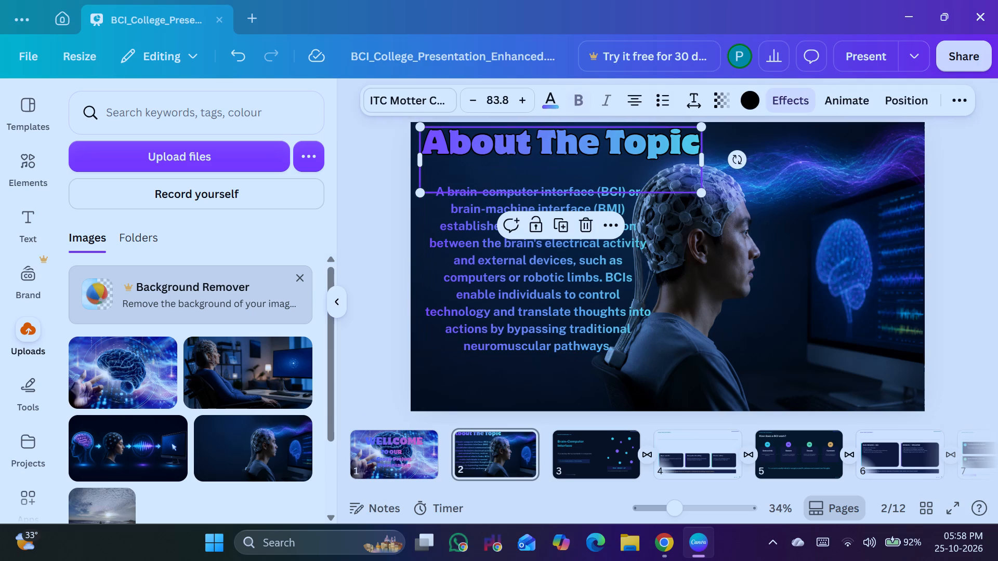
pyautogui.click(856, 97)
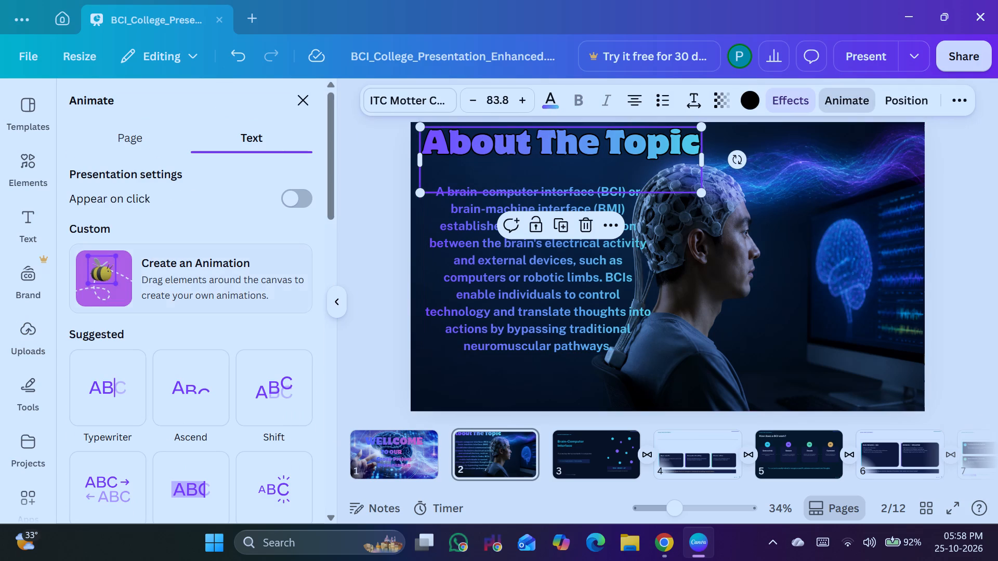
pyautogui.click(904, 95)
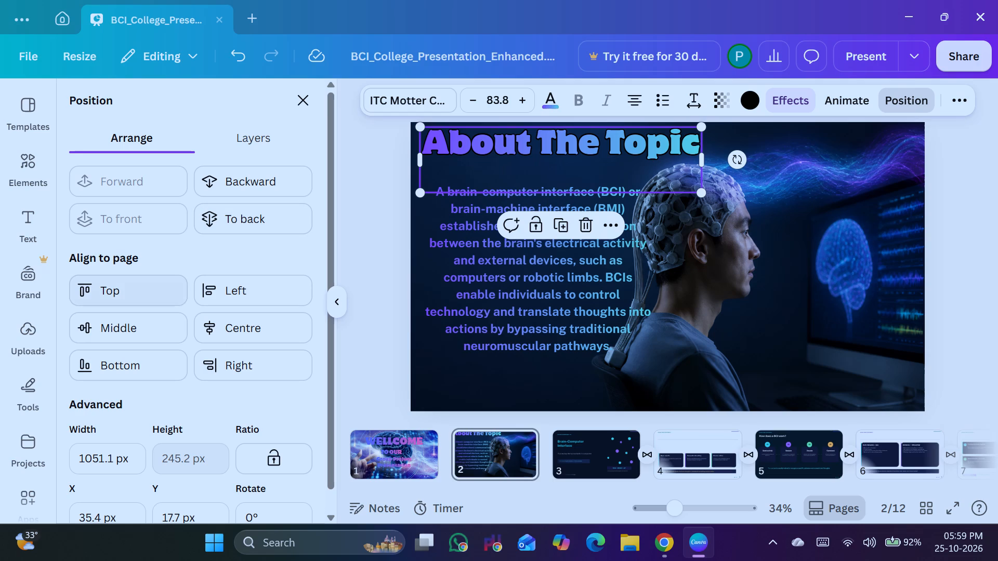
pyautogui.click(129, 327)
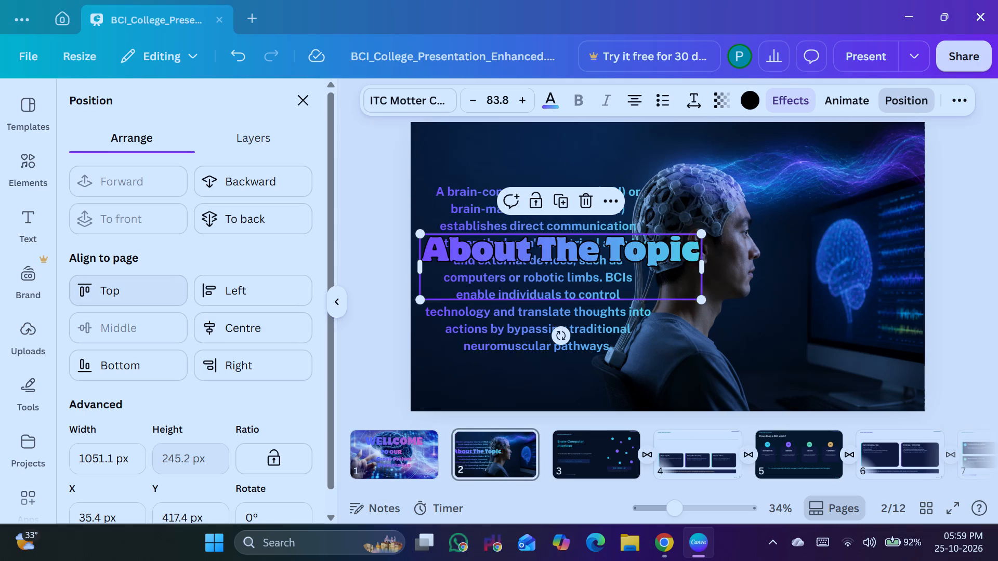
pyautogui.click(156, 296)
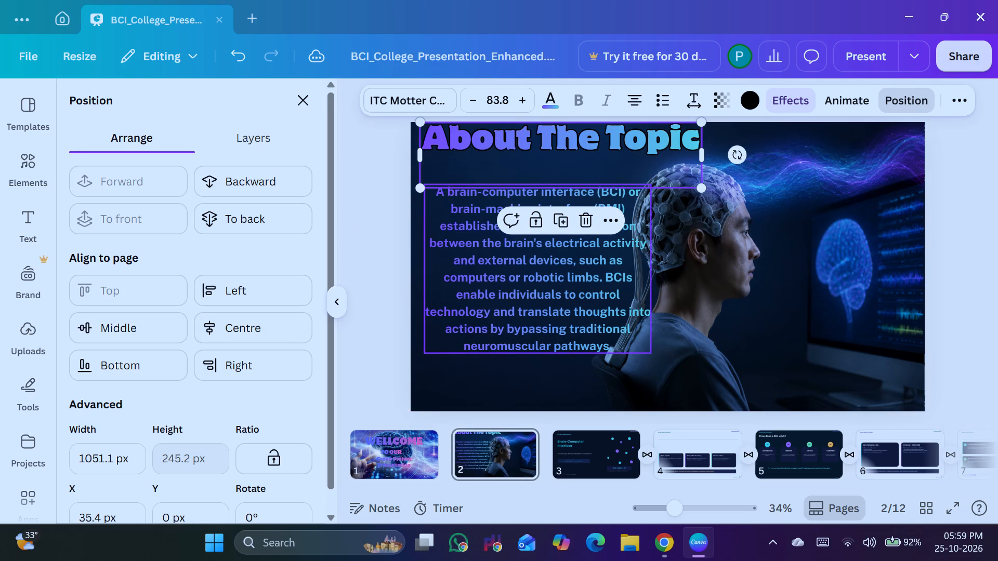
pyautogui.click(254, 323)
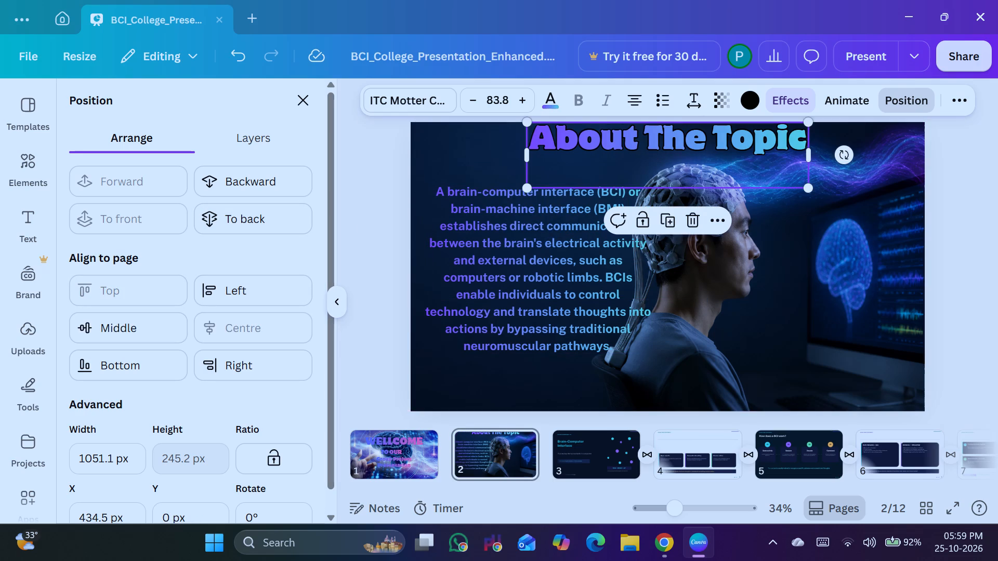
# Move the "About The Topic" heading to the slide's upper left and place the body paragraph below it with their left edges aligned.
pyautogui.click(387, 238)
pyautogui.moveTo(511, 233); pyautogui.dragTo(516, 242)
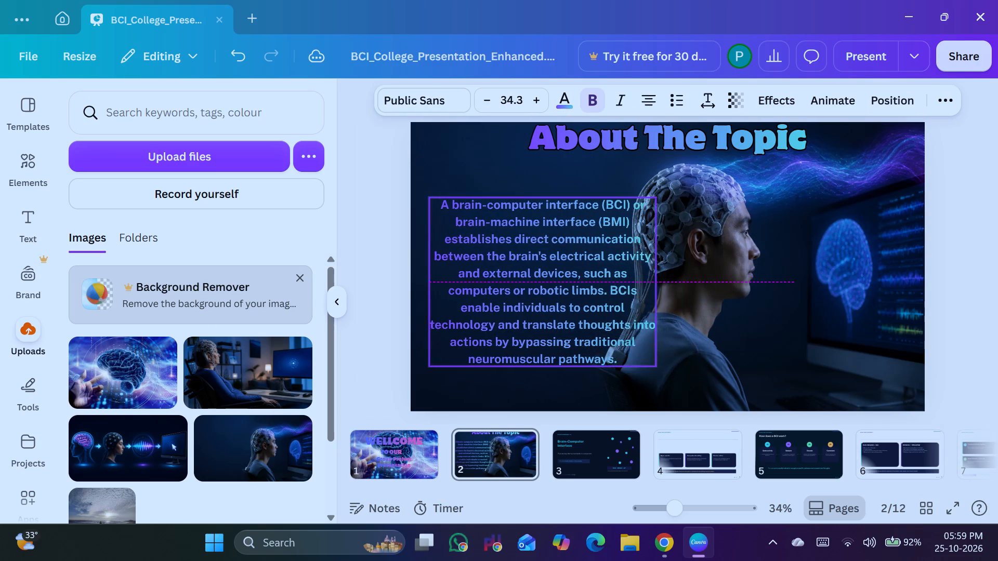
pyautogui.moveTo(516, 242); pyautogui.dragTo(509, 242)
pyautogui.moveTo(637, 142); pyautogui.dragTo(620, 151)
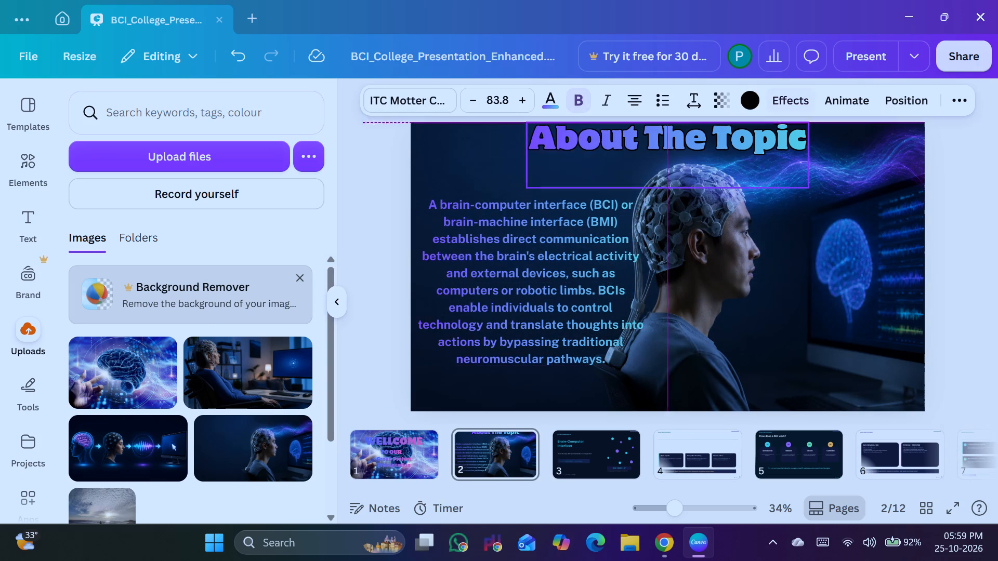
pyautogui.moveTo(620, 151); pyautogui.dragTo(531, 150)
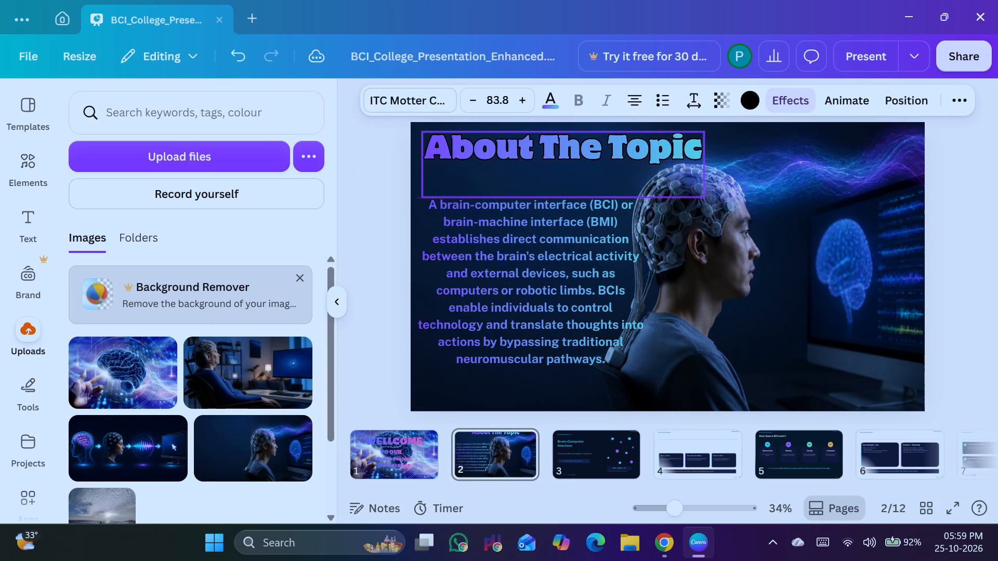
pyautogui.moveTo(531, 150); pyautogui.dragTo(531, 150)
pyautogui.click(459, 239)
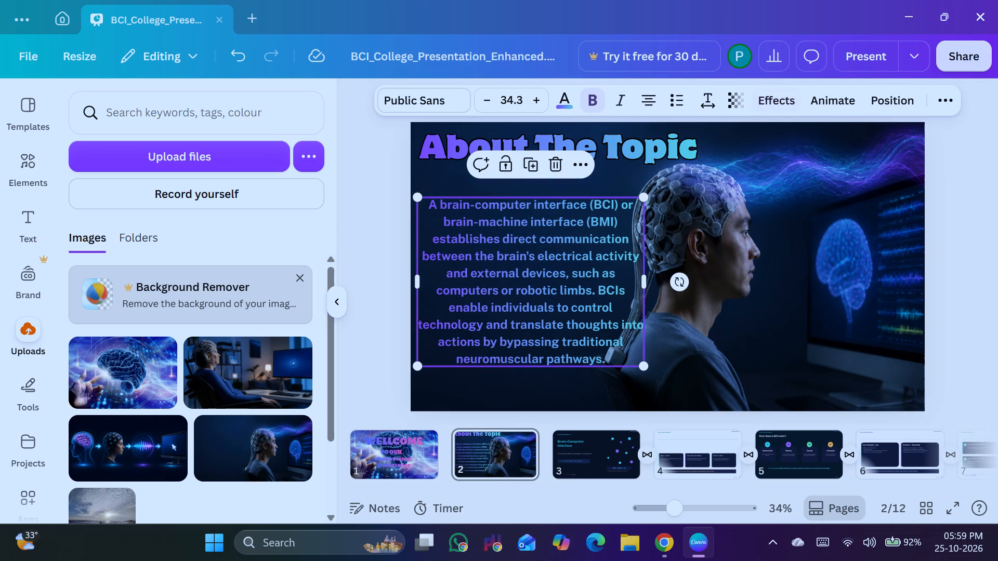
pyautogui.click(373, 251)
pyautogui.moveTo(506, 252); pyautogui.dragTo(508, 242)
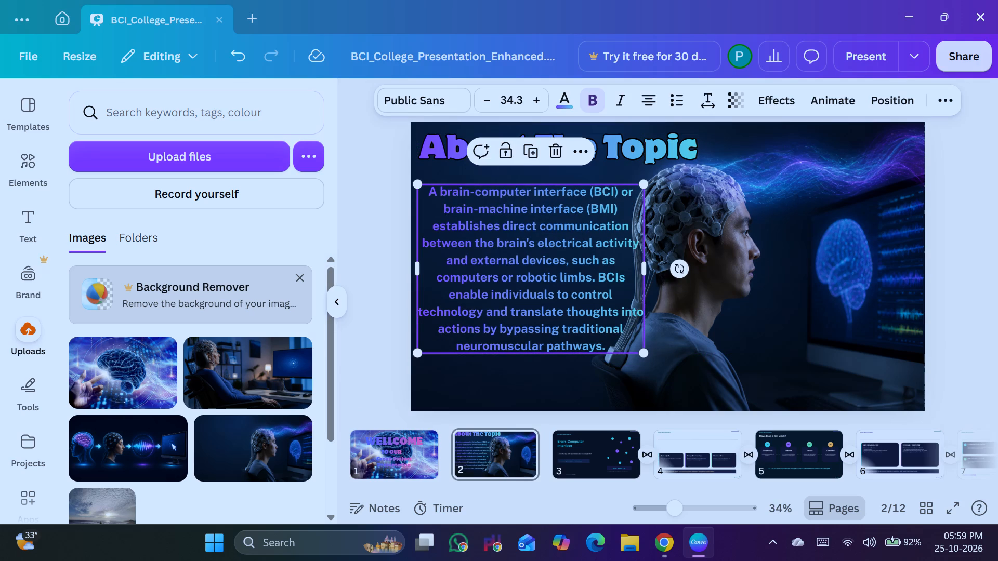
pyautogui.click(372, 314)
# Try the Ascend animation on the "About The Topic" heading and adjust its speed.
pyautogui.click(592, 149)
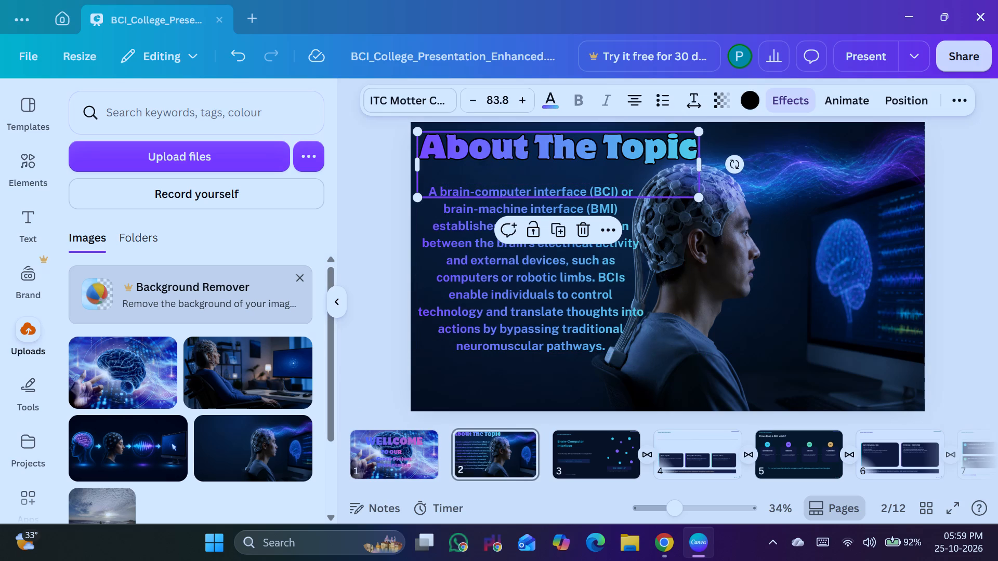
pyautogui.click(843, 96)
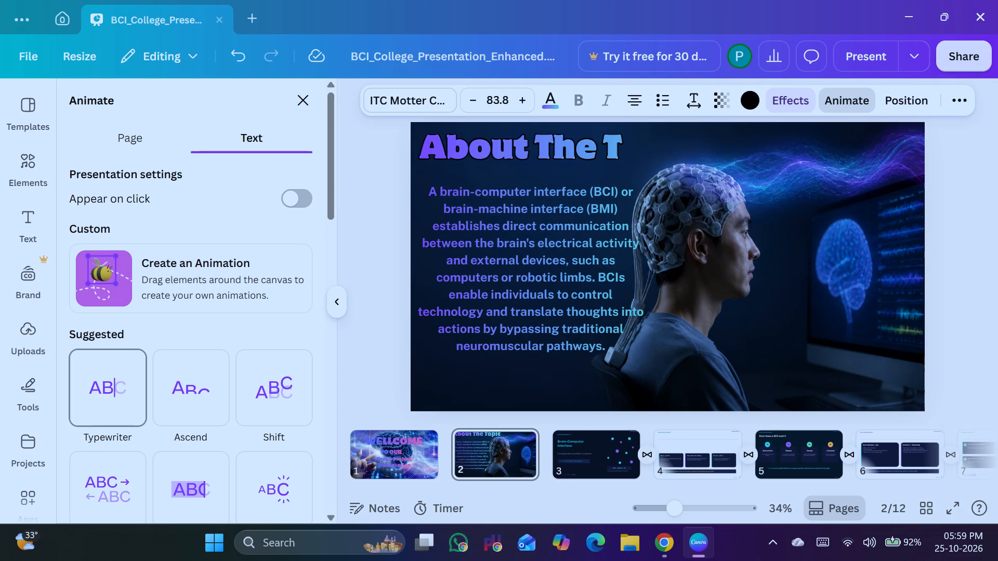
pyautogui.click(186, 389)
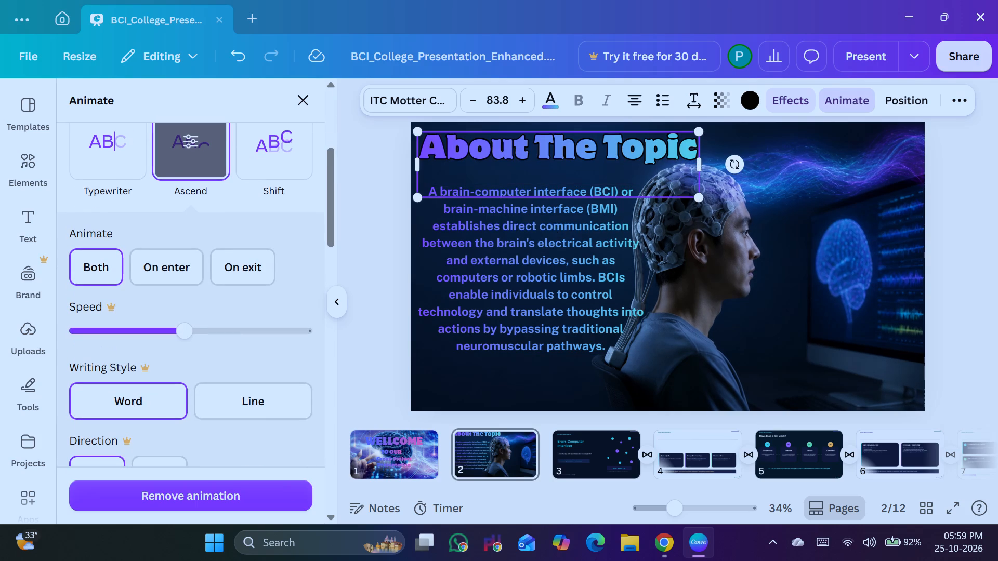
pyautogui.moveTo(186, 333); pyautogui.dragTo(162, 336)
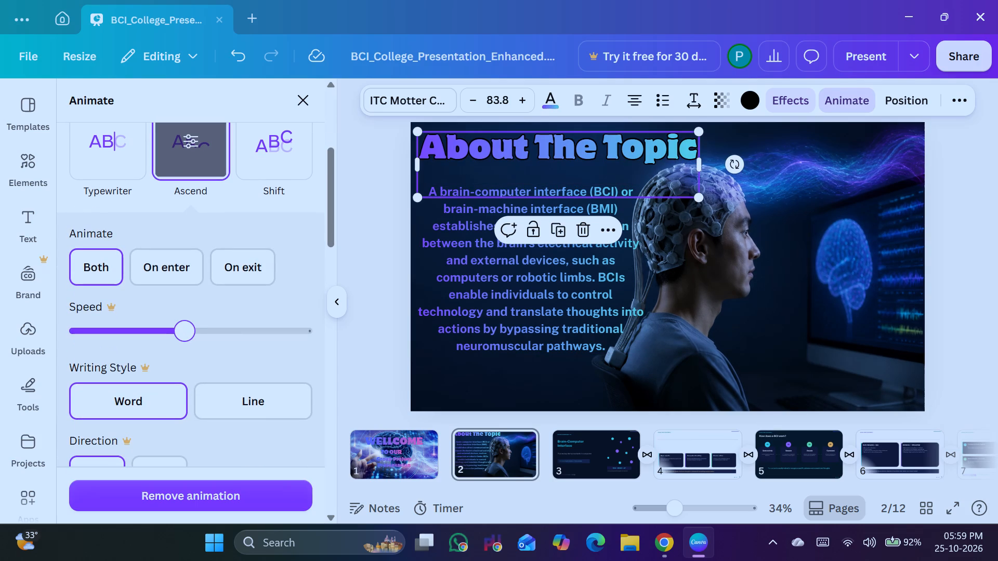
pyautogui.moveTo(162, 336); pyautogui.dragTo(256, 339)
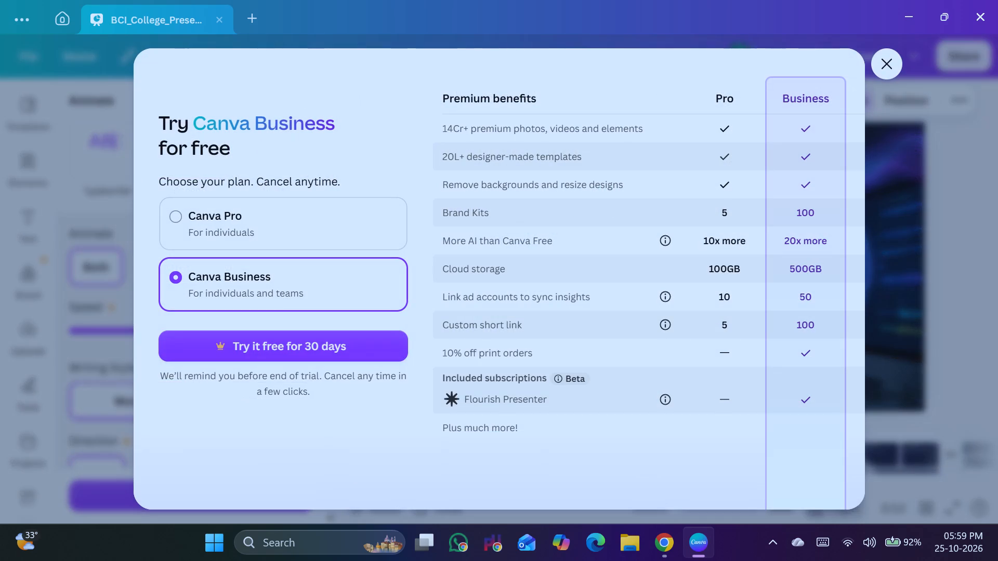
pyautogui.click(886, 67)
# Apply the Roll text animation to page 2's body paragraph.
pyautogui.click(532, 263)
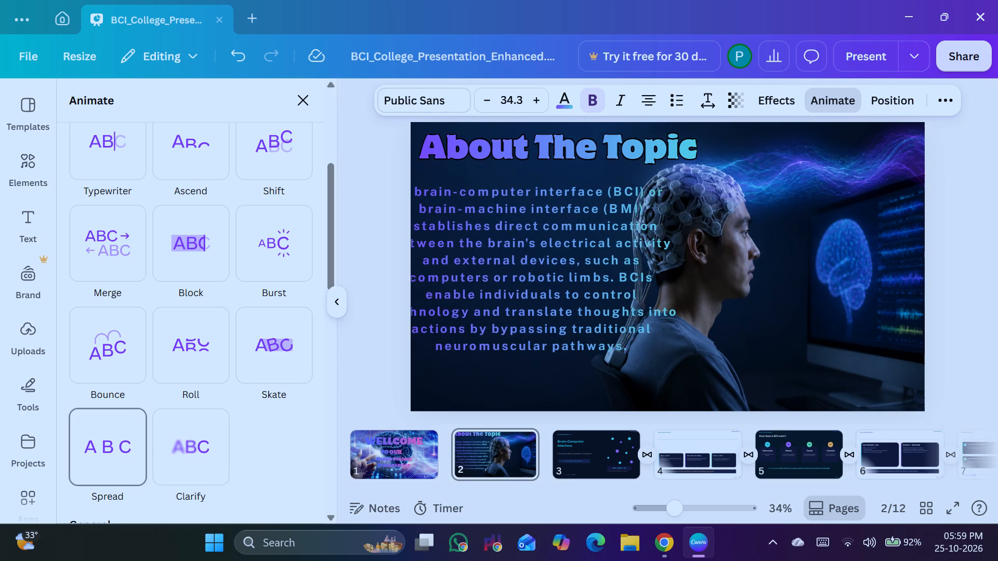
pyautogui.click(201, 364)
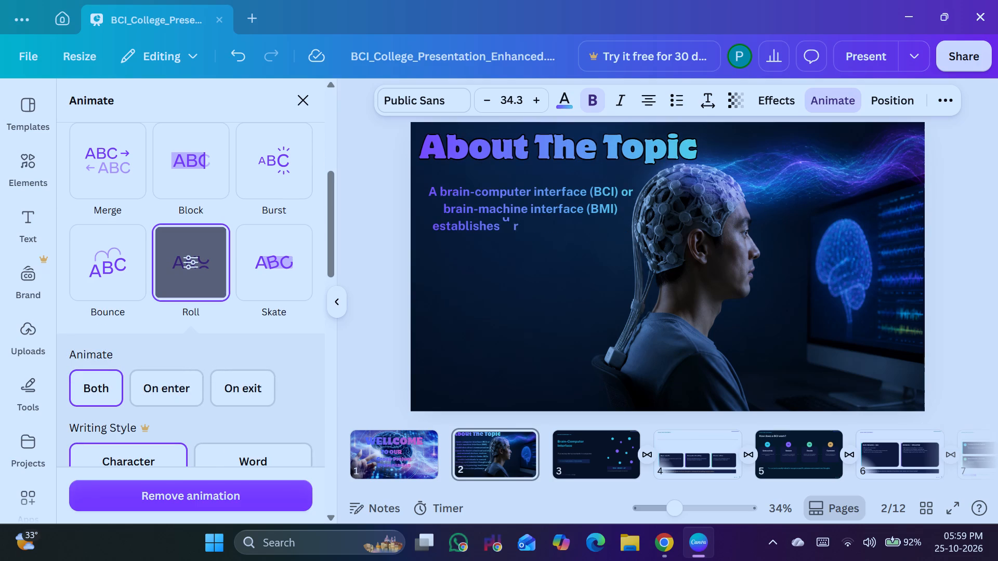
# Apply the Bounce text animation to the "About The Topic" heading.
pyautogui.click(498, 140)
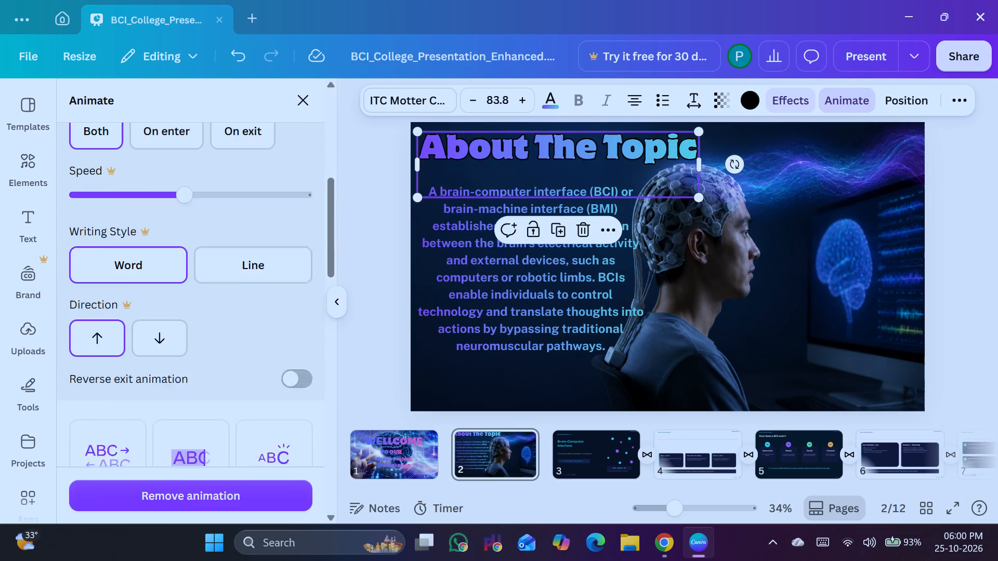
pyautogui.scroll(-6, 232, 230)
pyautogui.scroll(8, 232, 230)
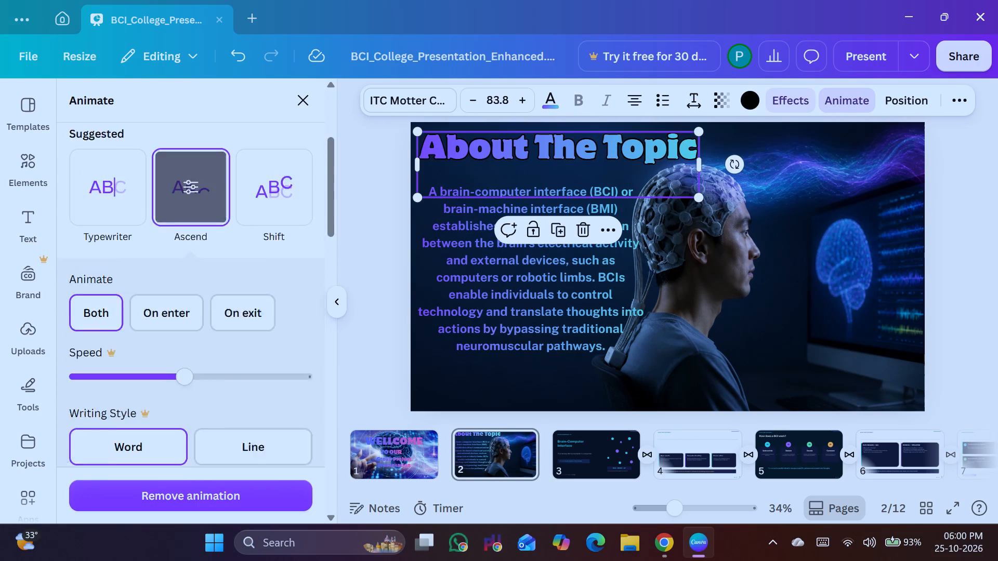
pyautogui.scroll(-7, 233, 223)
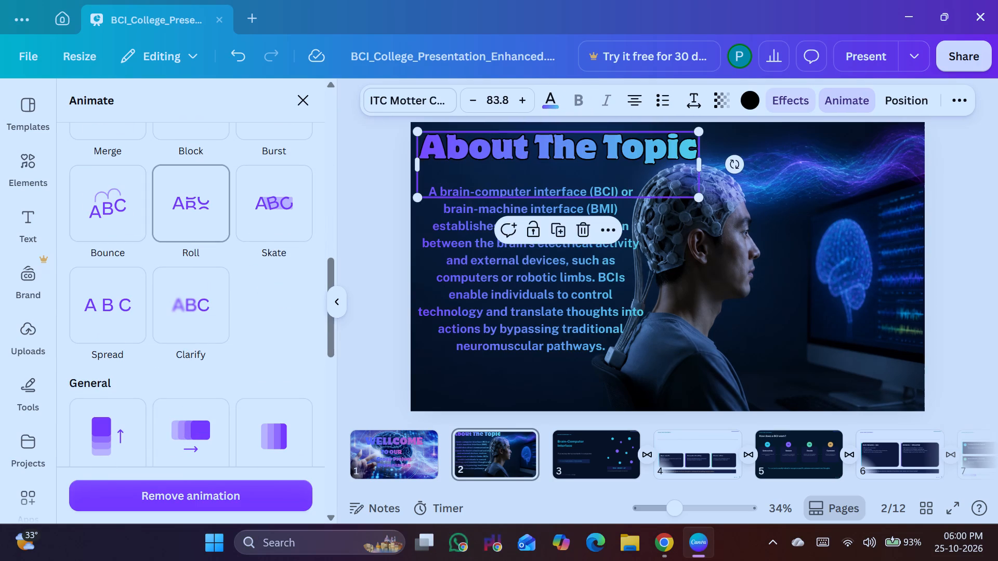
pyautogui.click(124, 202)
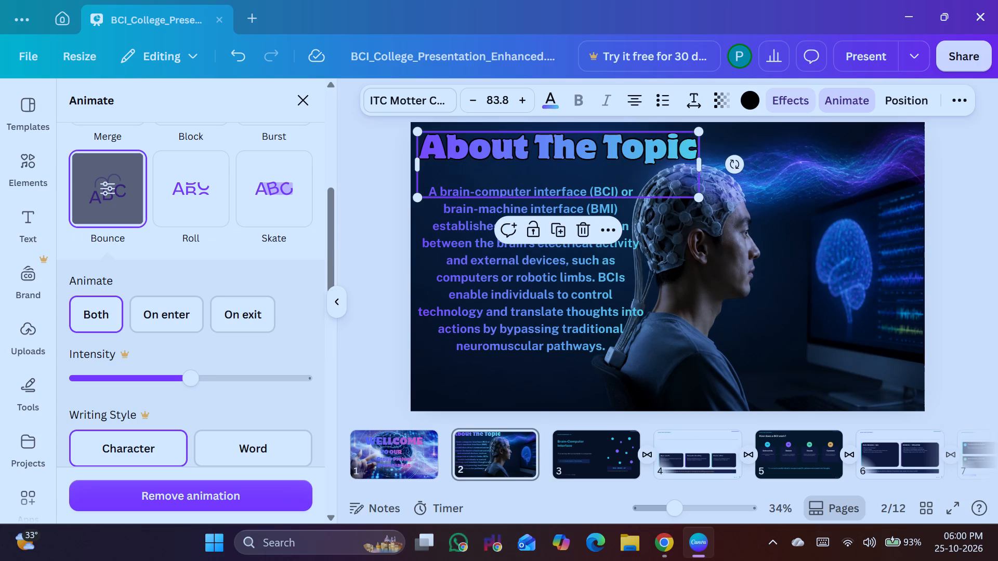
pyautogui.click(358, 360)
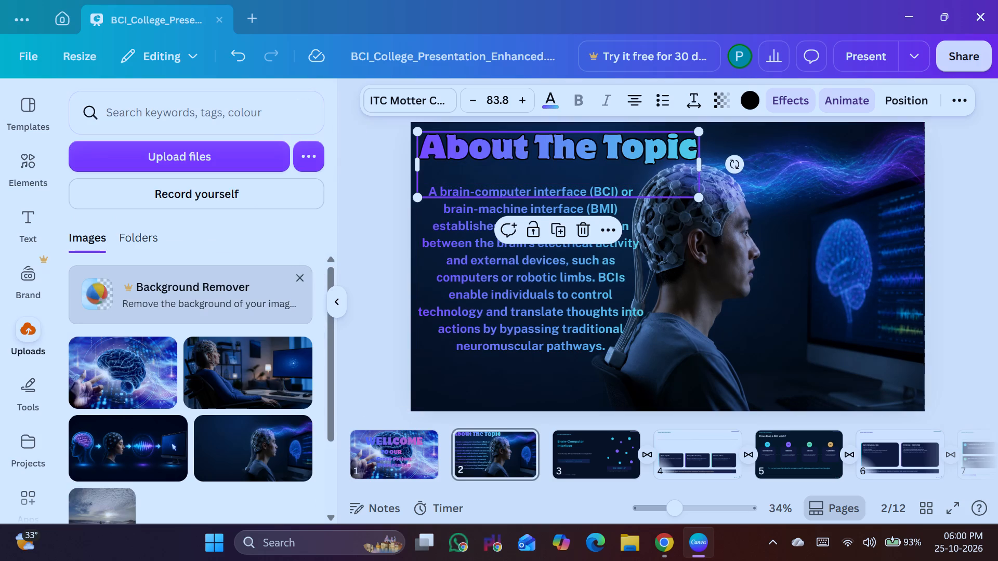
# Place the uploaded image of the brain, sensor cap, signal wave and monitor on page 5, "How does a BCI work?".
pyautogui.click(596, 444)
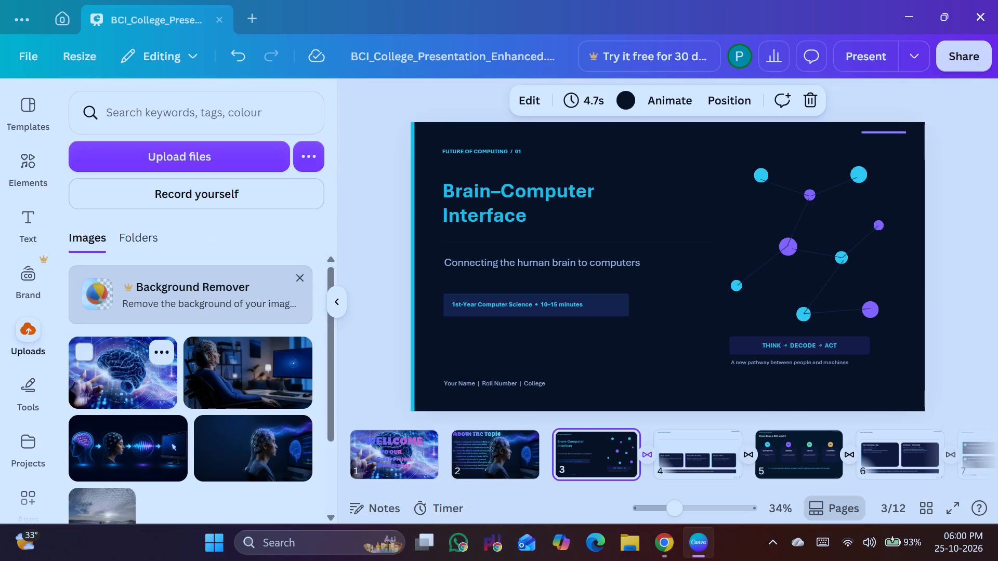
pyautogui.scroll(-4, 227, 385)
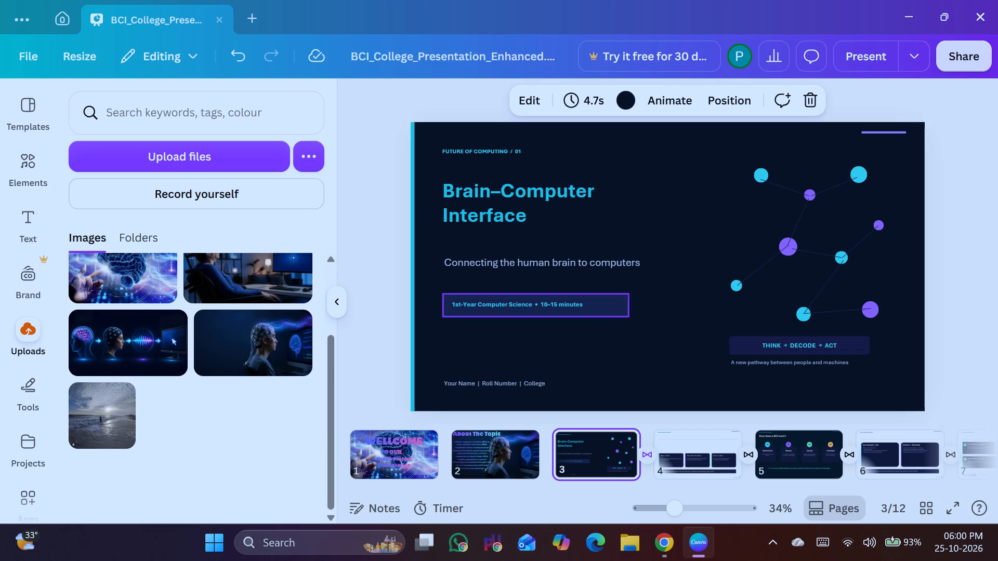
pyautogui.click(700, 455)
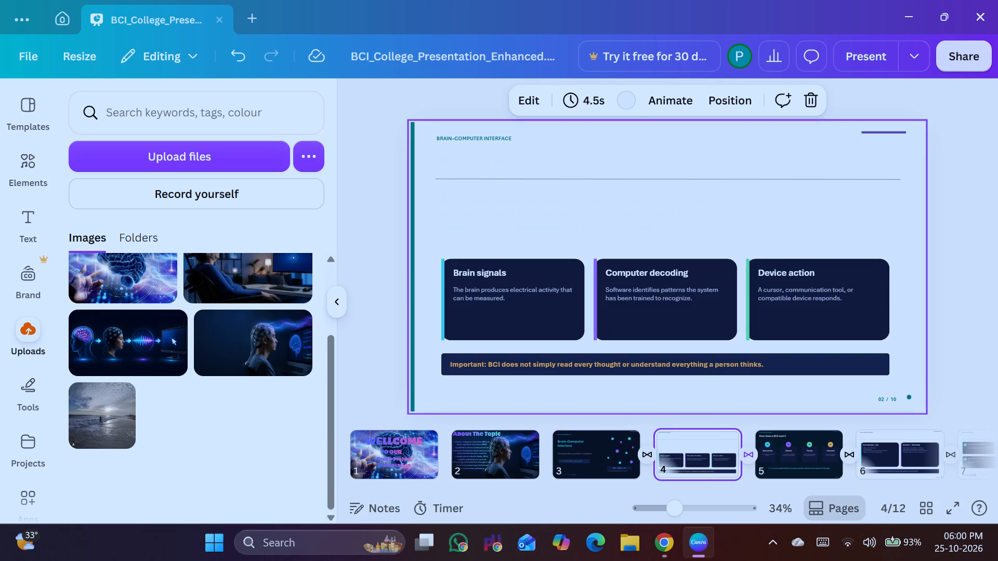
pyautogui.click(806, 462)
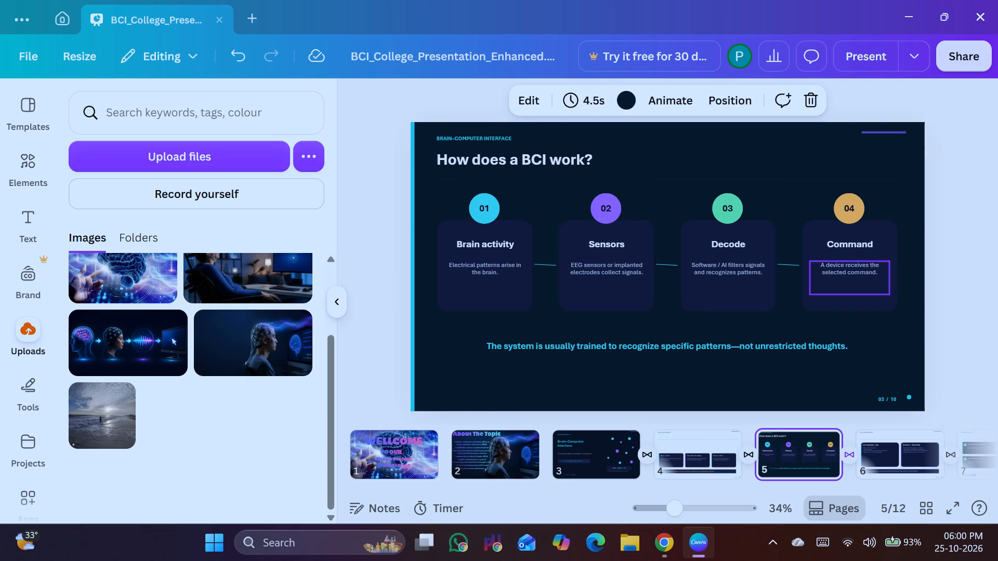
pyautogui.click(103, 333)
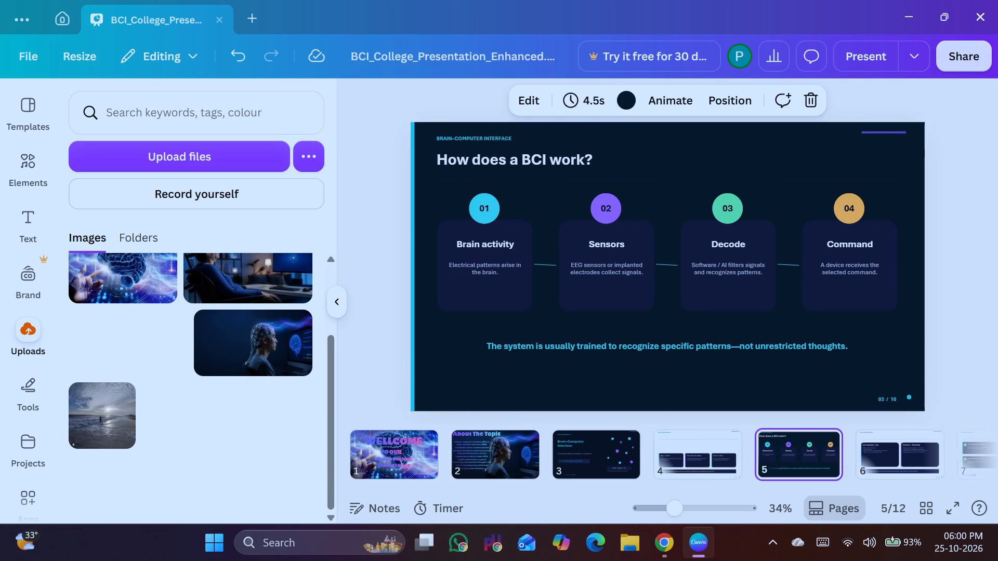
pyautogui.moveTo(110, 336); pyautogui.dragTo(86, 345)
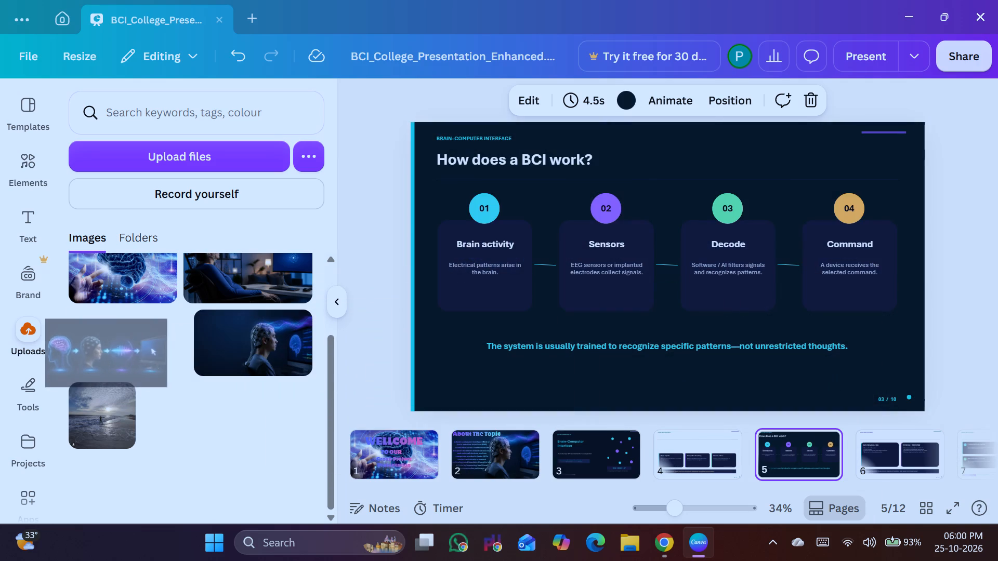
pyautogui.moveTo(86, 345); pyautogui.dragTo(84, 345)
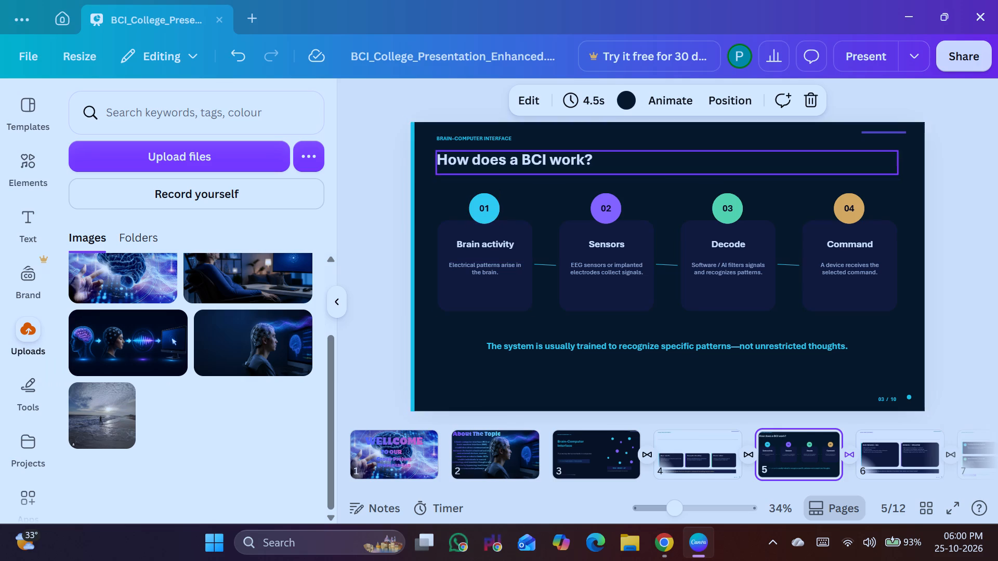
pyautogui.click(416, 195)
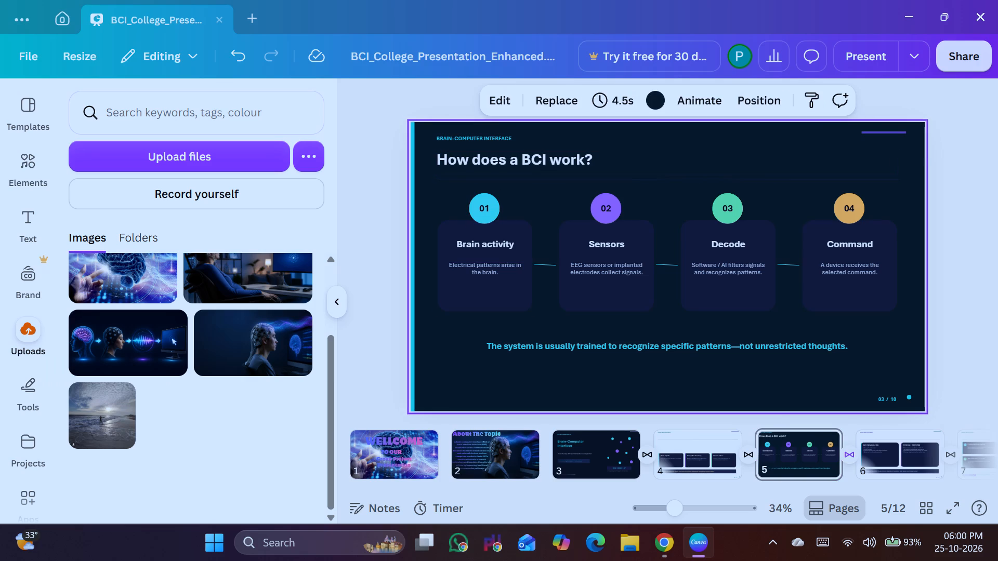
pyautogui.moveTo(373, 171); pyautogui.dragTo(379, 172)
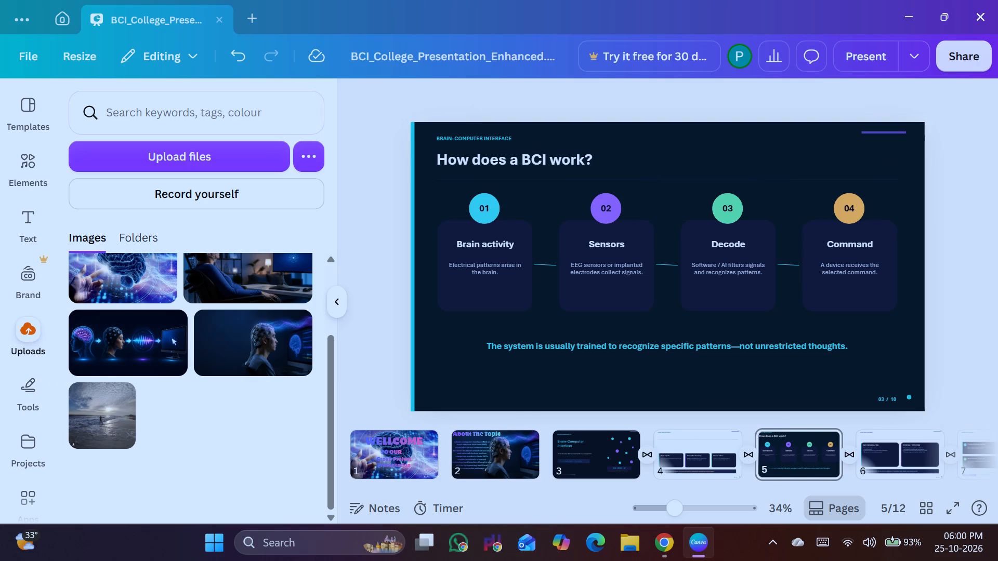
pyautogui.moveTo(144, 355); pyautogui.dragTo(586, 246)
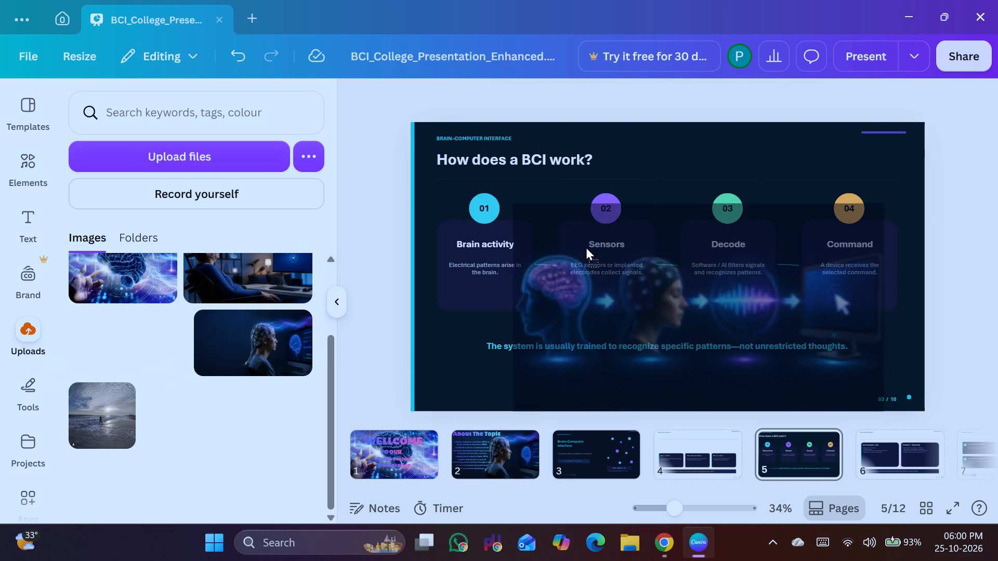
pyautogui.moveTo(586, 246); pyautogui.dragTo(584, 238)
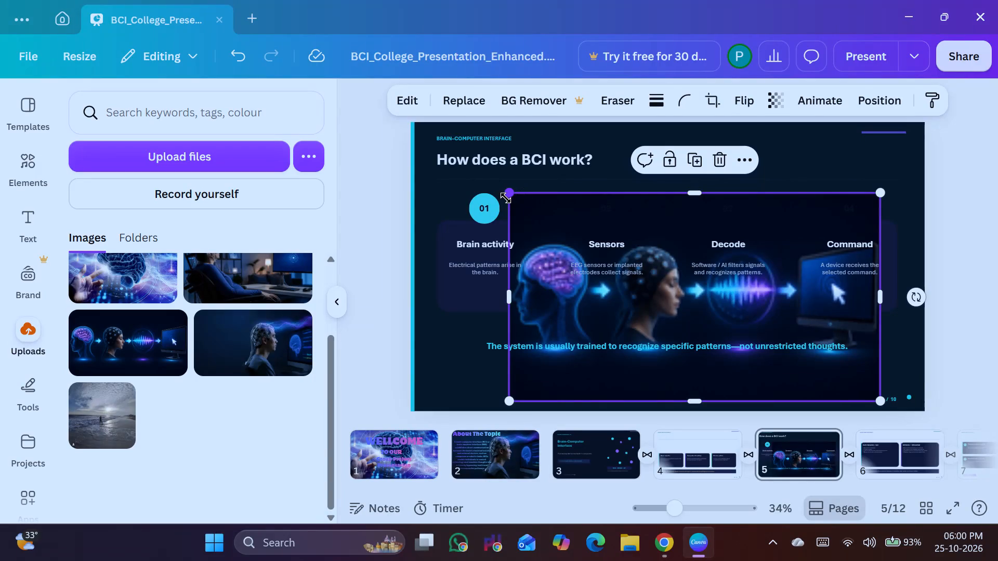
# Enlarge the placed image and stretch its edges until it covers the whole of page 5.
pyautogui.moveTo(507, 196); pyautogui.dragTo(413, 119)
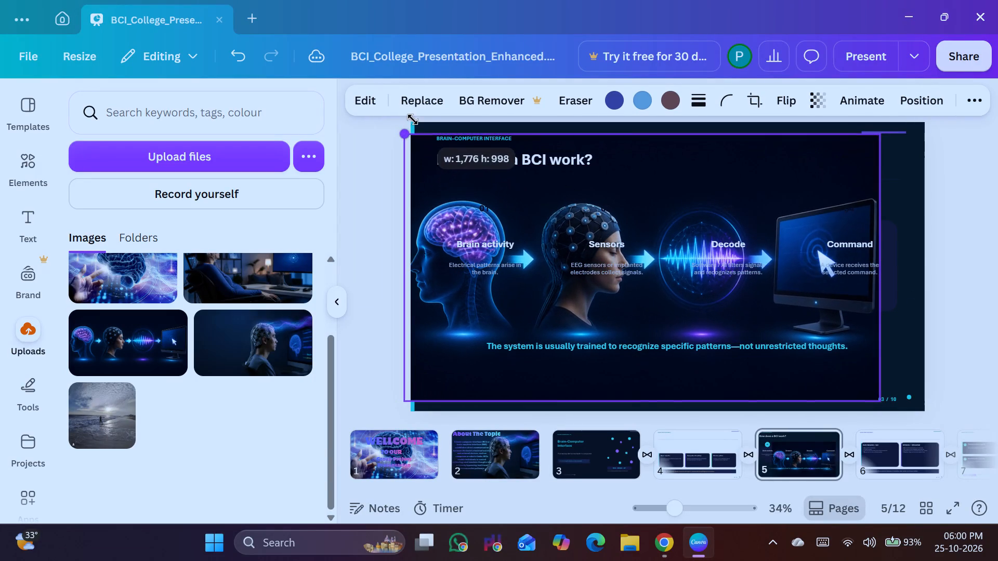
pyautogui.moveTo(413, 119); pyautogui.dragTo(413, 119)
pyautogui.moveTo(883, 264); pyautogui.dragTo(931, 262)
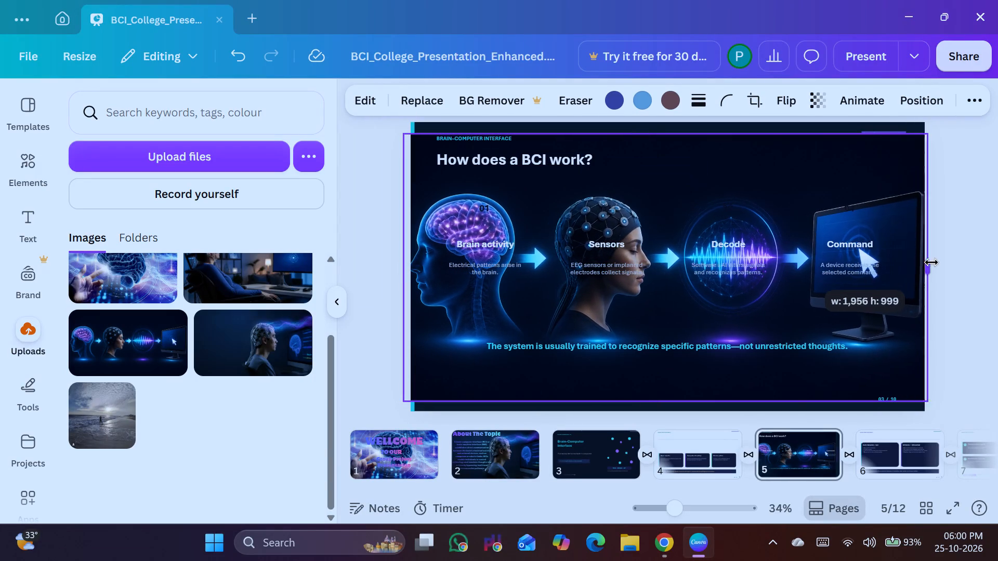
pyautogui.moveTo(931, 262); pyautogui.dragTo(925, 266)
pyautogui.moveTo(923, 401); pyautogui.dragTo(918, 412)
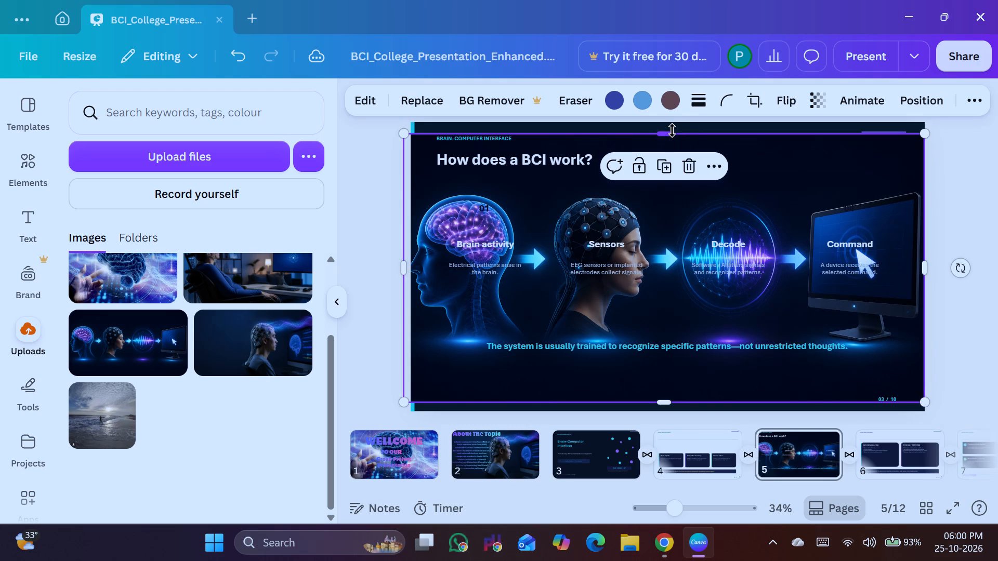
pyautogui.moveTo(668, 136); pyautogui.dragTo(655, 123)
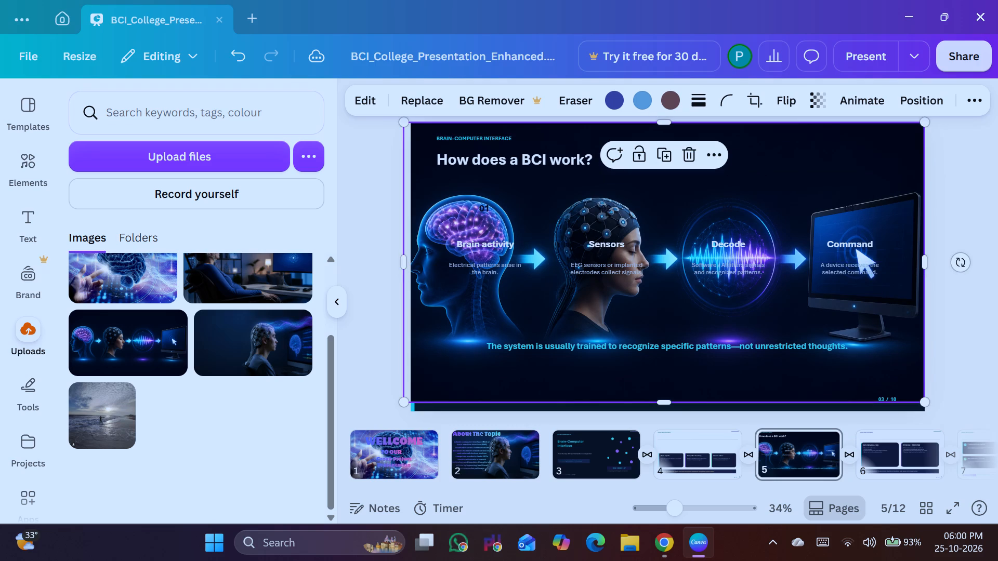
pyautogui.moveTo(667, 403); pyautogui.dragTo(672, 419)
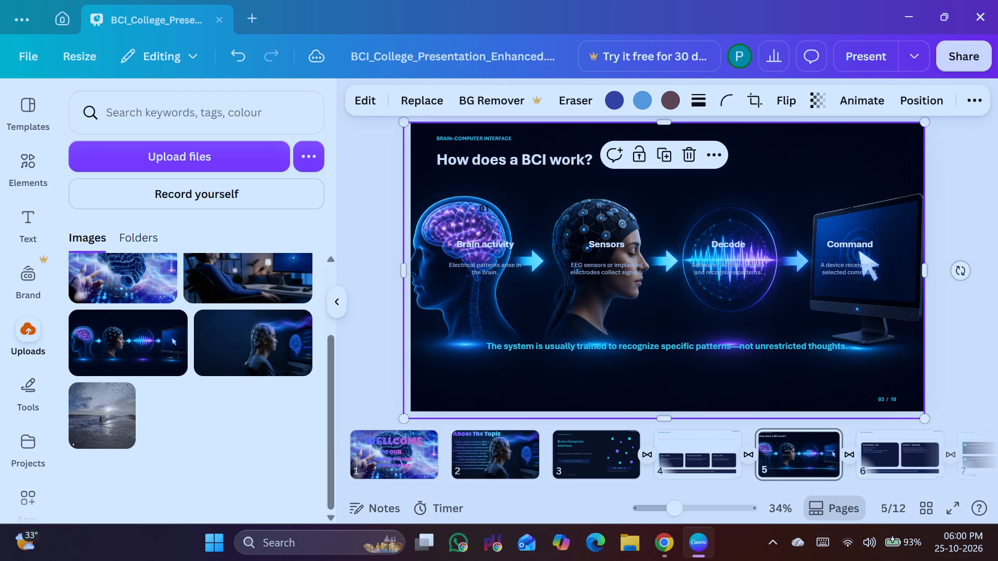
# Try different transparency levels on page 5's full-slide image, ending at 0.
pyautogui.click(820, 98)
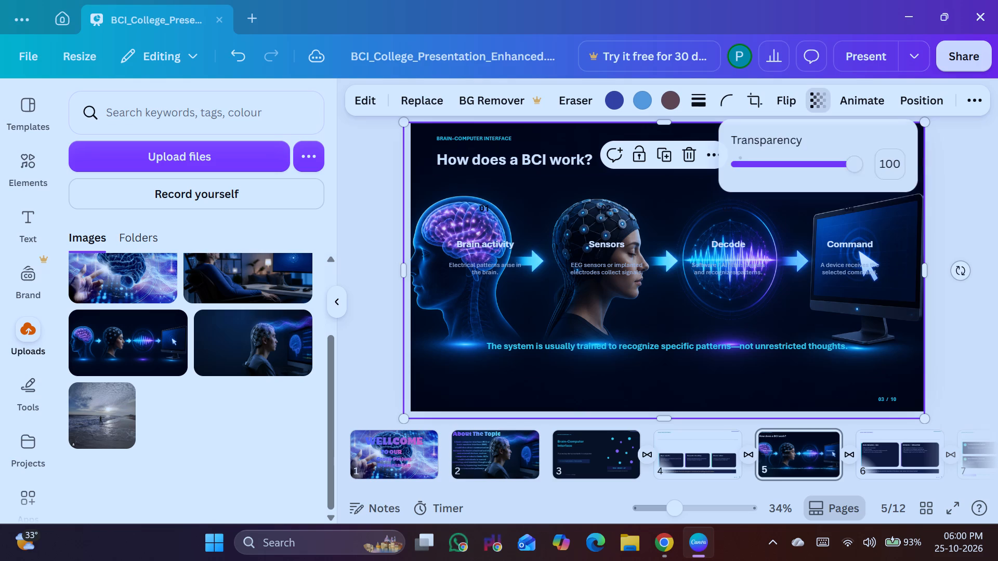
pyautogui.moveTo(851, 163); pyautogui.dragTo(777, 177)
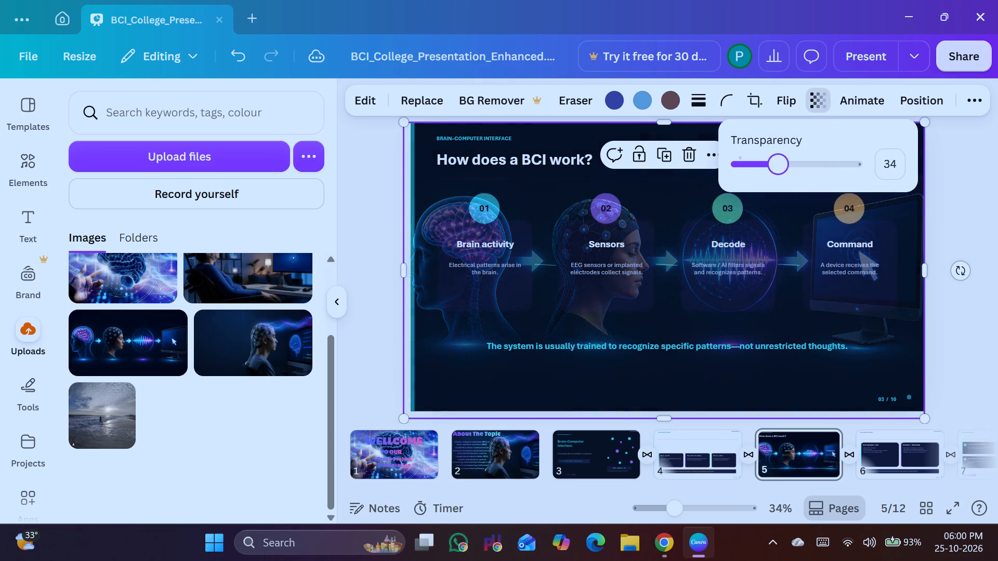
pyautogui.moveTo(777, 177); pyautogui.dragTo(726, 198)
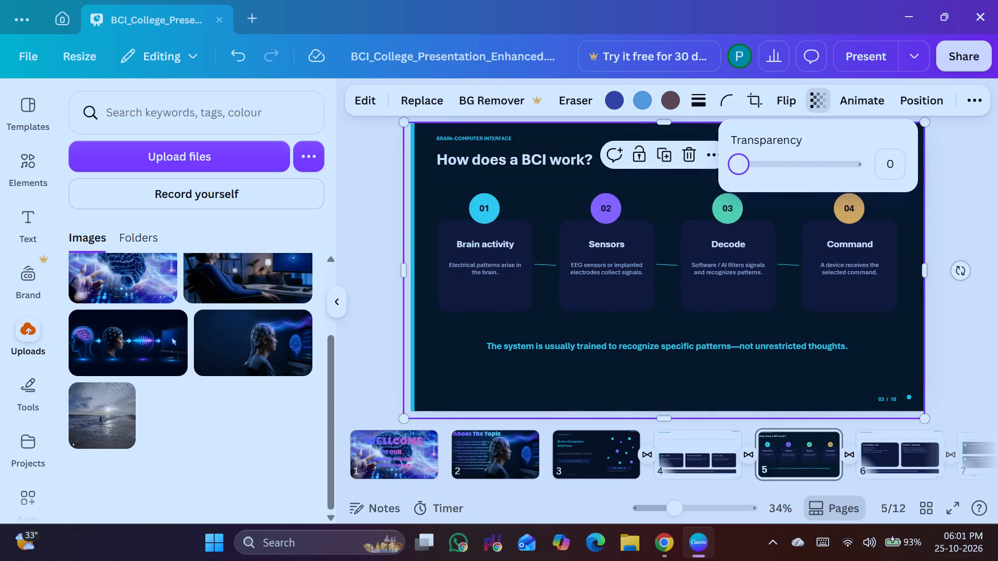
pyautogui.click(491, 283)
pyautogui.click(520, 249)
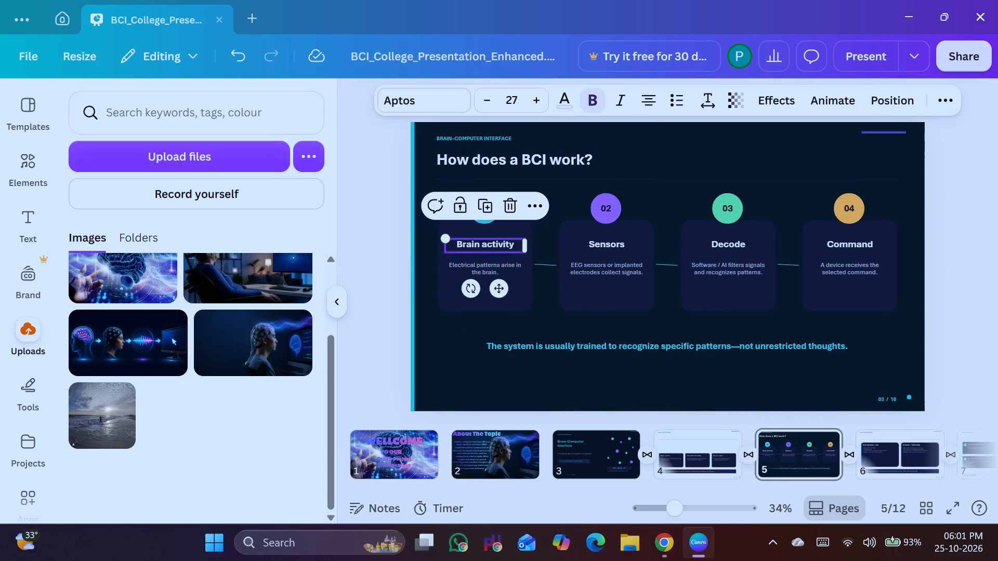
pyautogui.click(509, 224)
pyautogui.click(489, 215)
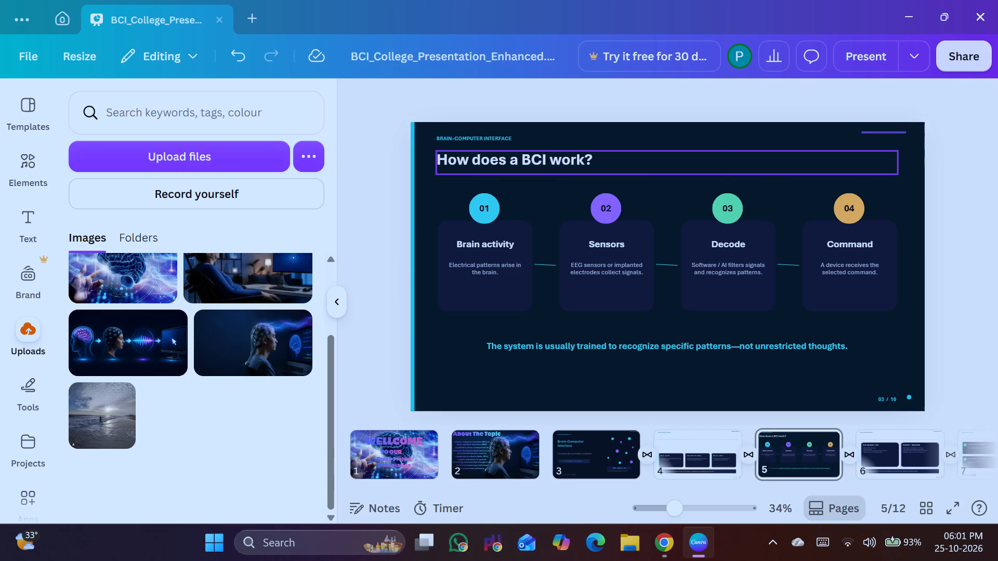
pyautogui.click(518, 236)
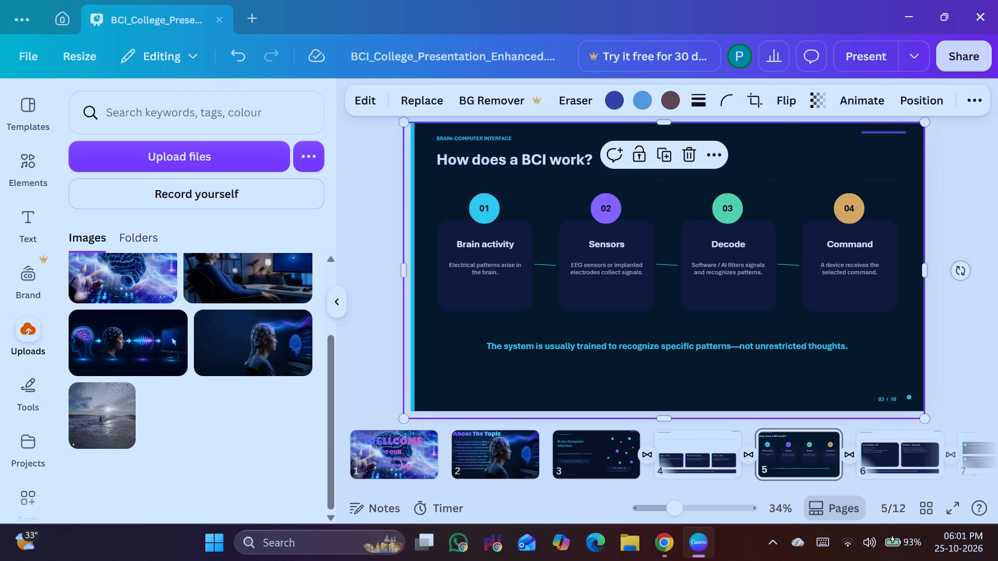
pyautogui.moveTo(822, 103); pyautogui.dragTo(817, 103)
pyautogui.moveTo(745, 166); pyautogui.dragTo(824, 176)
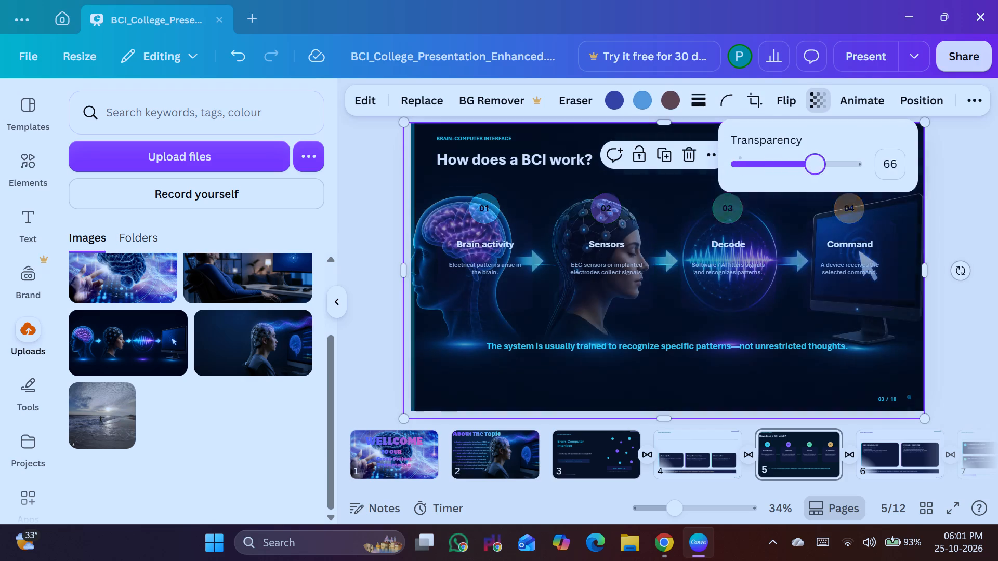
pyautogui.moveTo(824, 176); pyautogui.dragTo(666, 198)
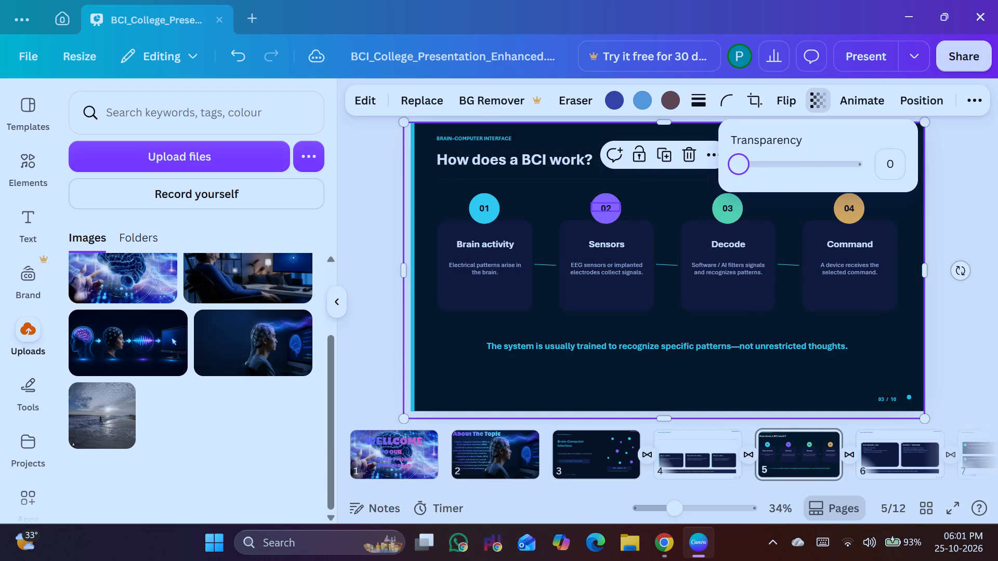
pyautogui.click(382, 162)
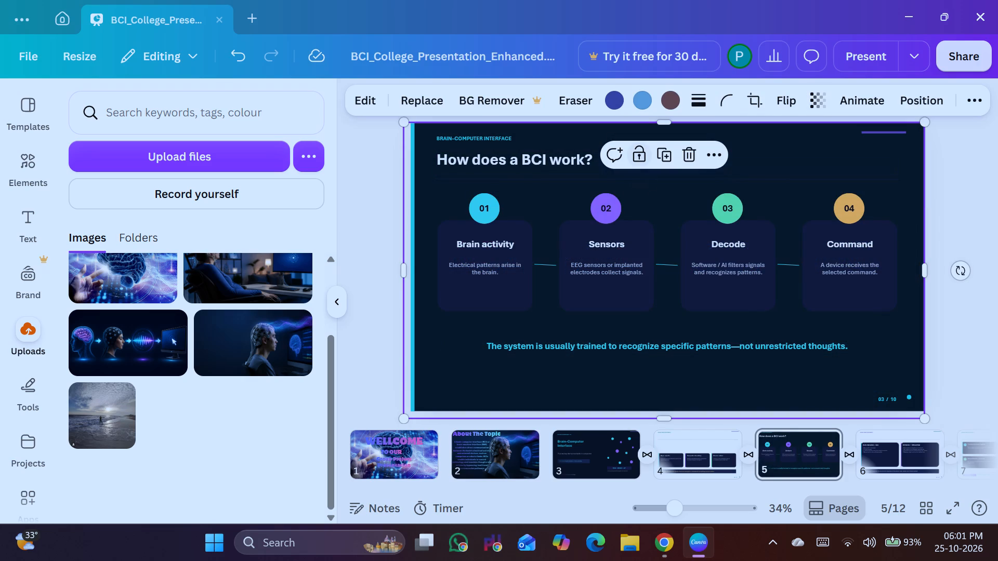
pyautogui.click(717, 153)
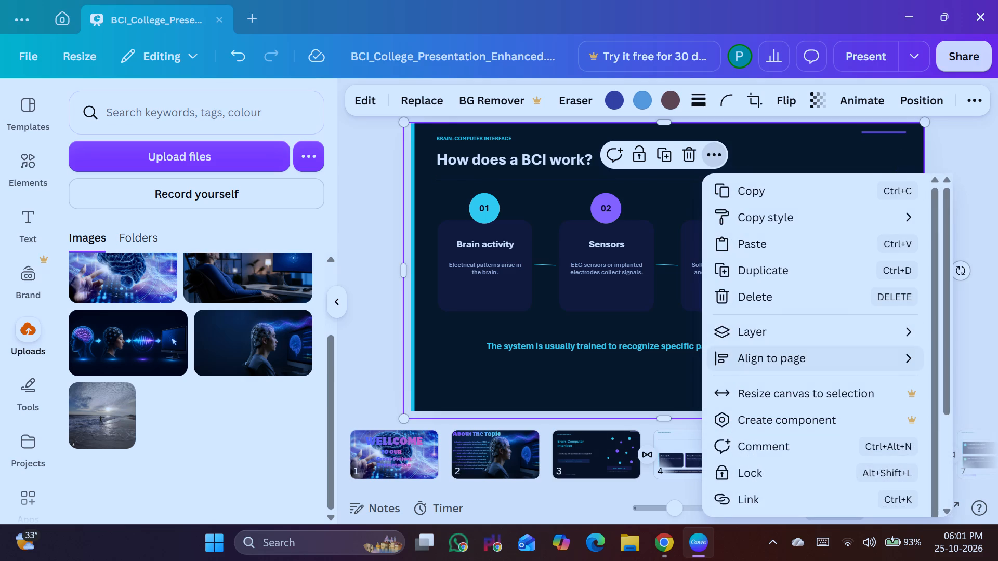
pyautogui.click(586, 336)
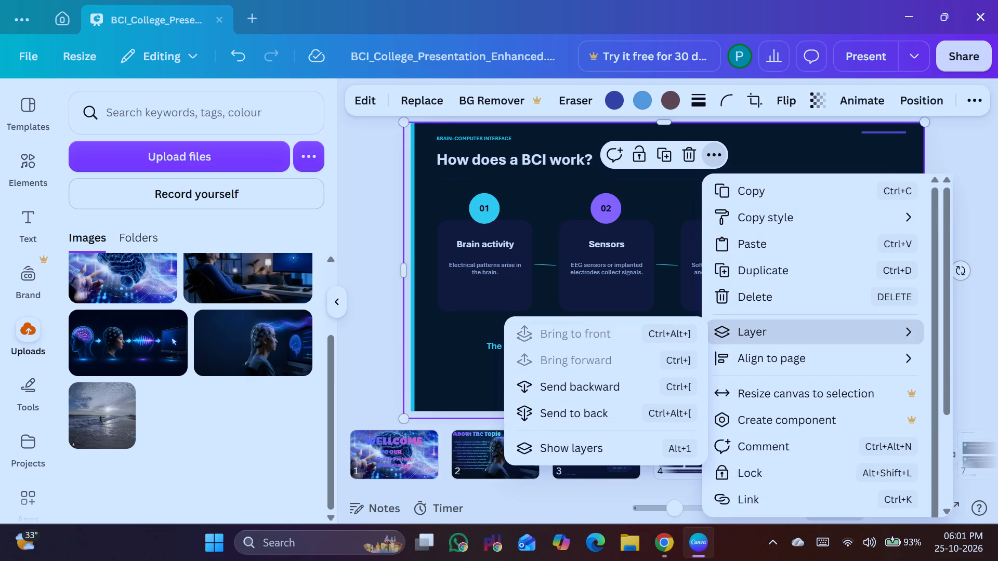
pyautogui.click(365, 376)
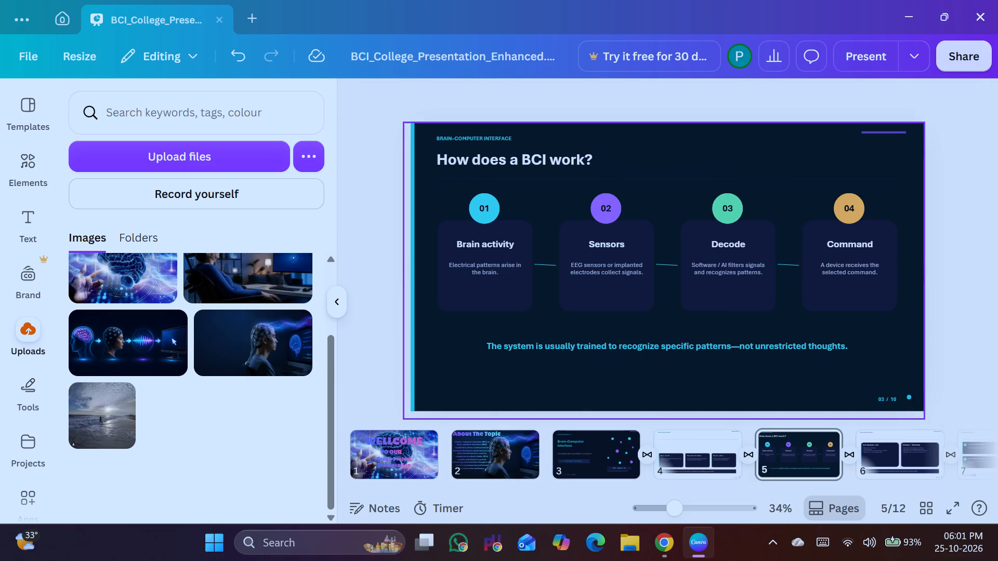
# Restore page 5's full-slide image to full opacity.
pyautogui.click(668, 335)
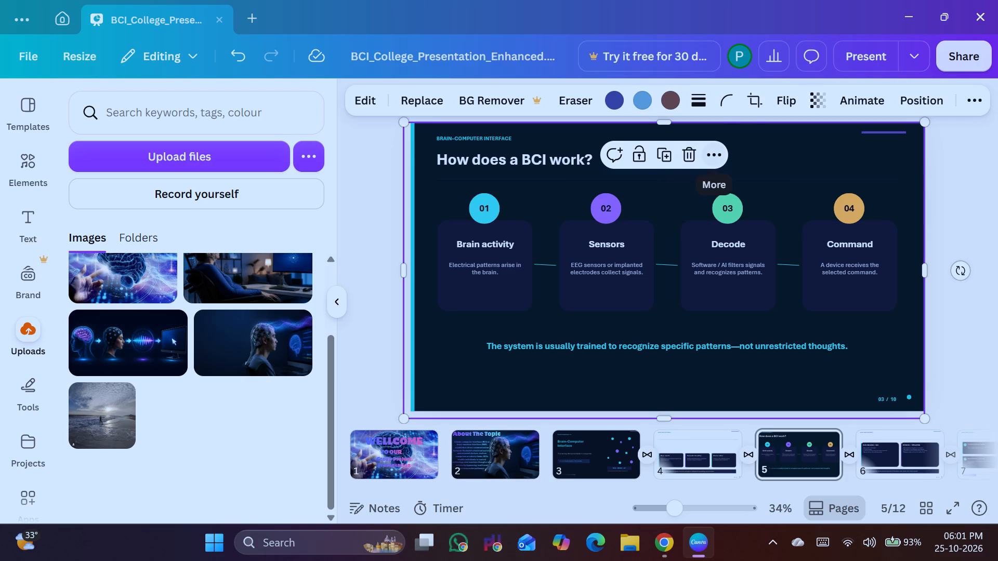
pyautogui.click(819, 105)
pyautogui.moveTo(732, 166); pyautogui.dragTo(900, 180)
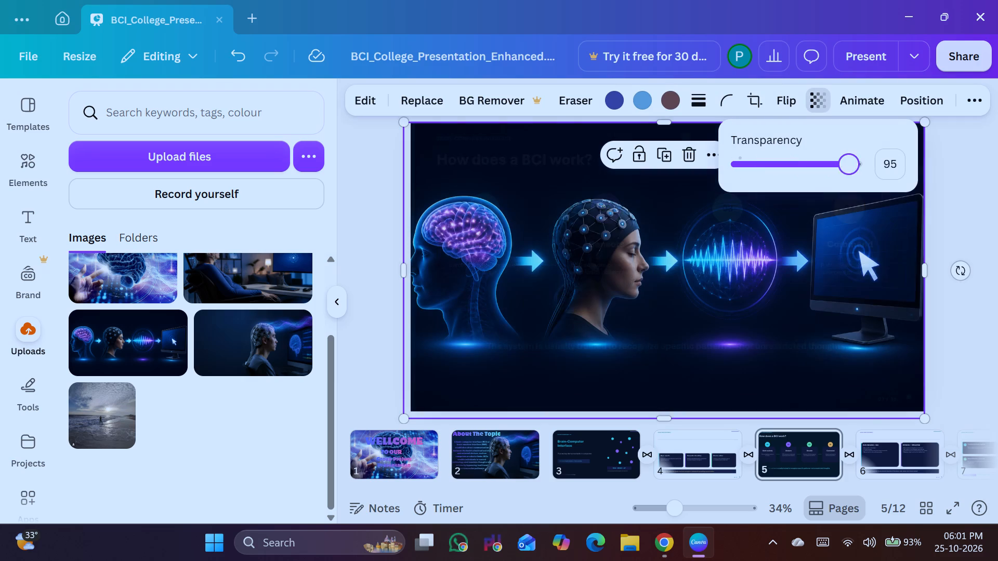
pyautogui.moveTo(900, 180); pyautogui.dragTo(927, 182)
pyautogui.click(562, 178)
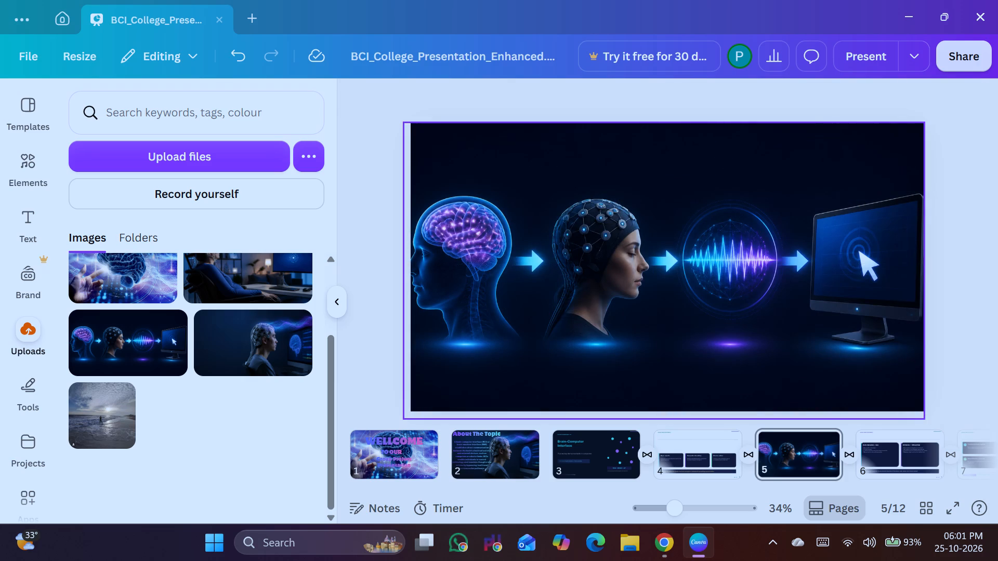
# Send page 5's full-slide image one layer backward, behind the sentence about recognizing specific patterns.
pyautogui.click(700, 163)
pyautogui.click(718, 151)
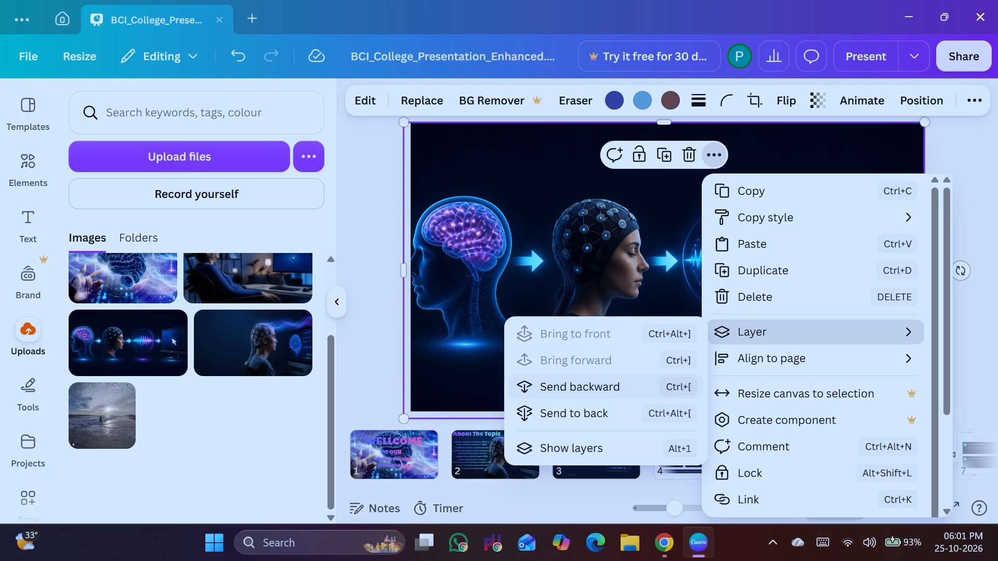
pyautogui.click(586, 384)
pyautogui.click(392, 353)
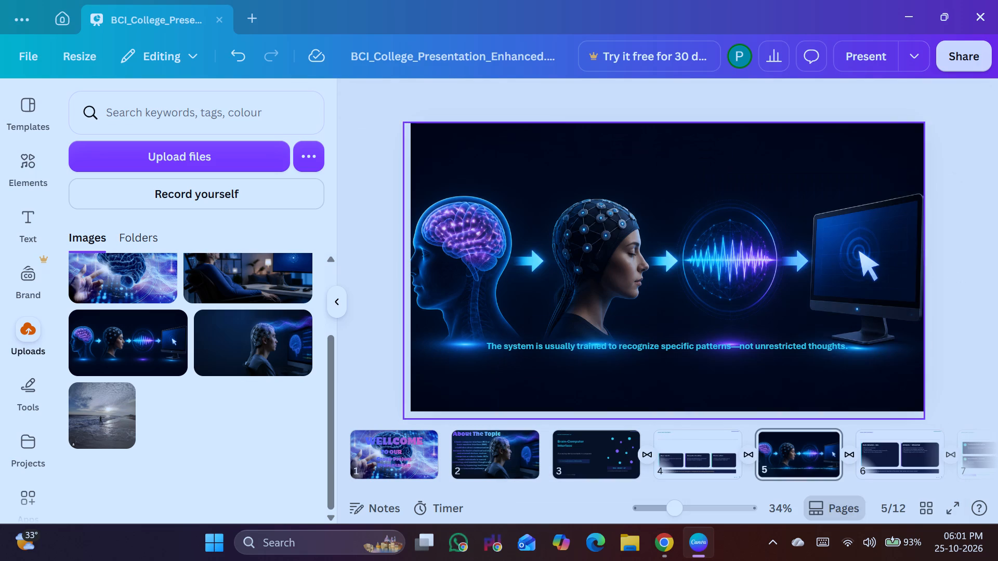
pyautogui.click(629, 283)
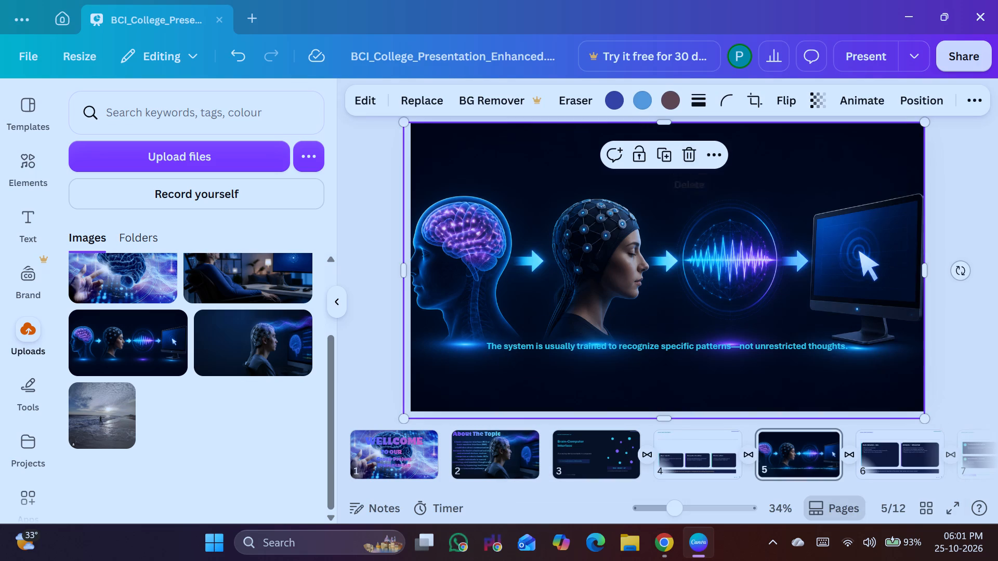
pyautogui.click(497, 177)
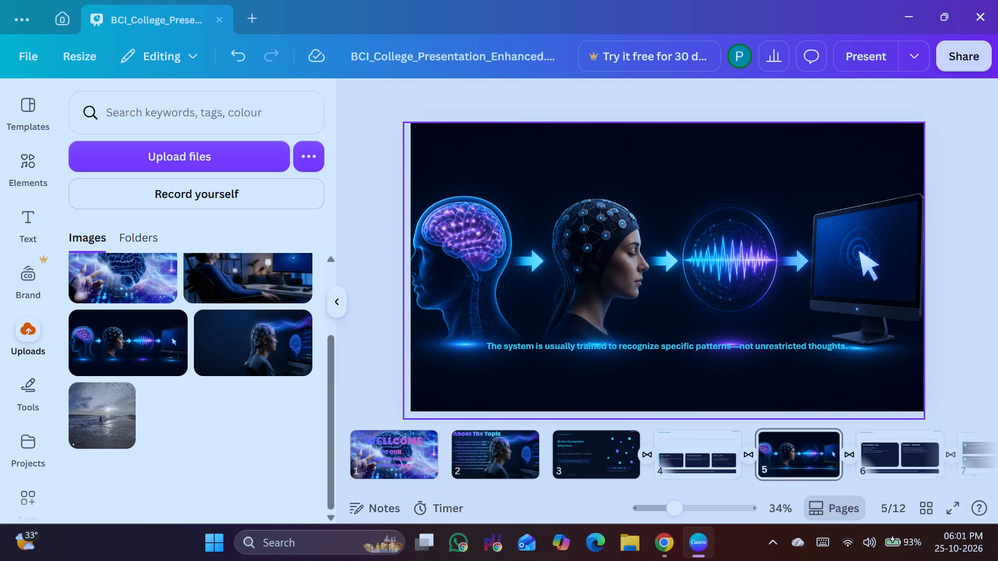
# Resize and reposition page 5's background image until all its edges line up with the page edges.
pyautogui.click(410, 306)
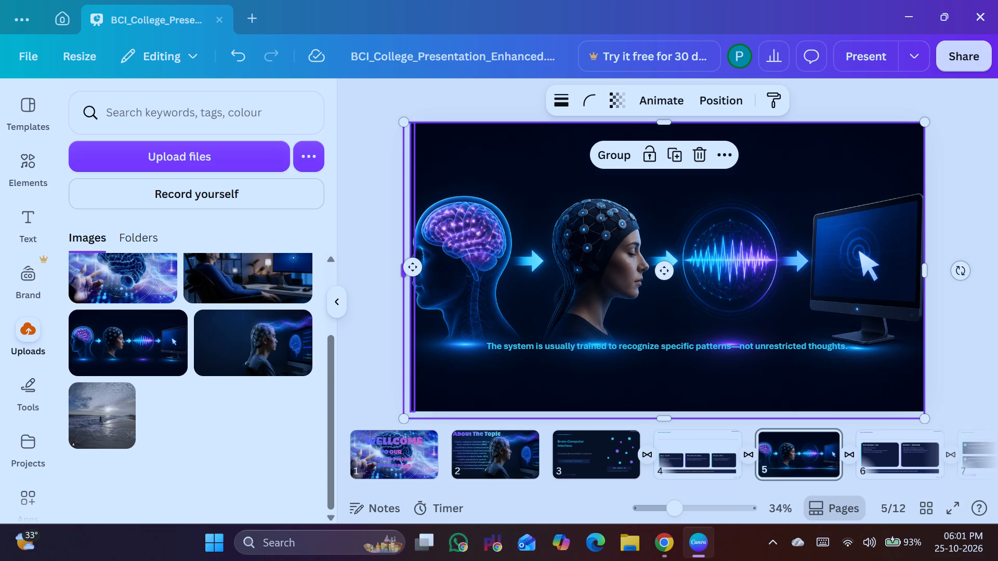
pyautogui.moveTo(398, 275); pyautogui.dragTo(411, 278)
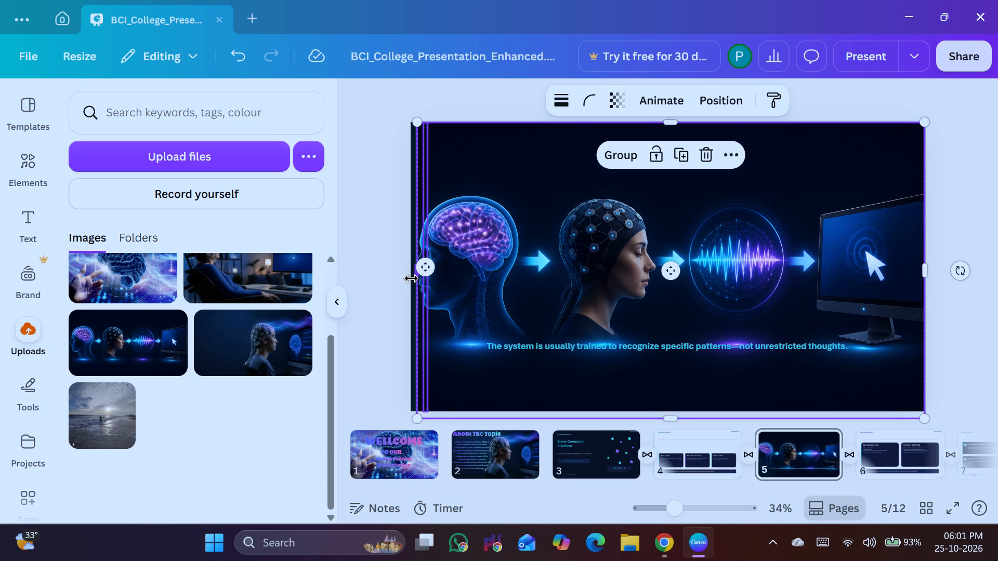
pyautogui.moveTo(417, 418); pyautogui.dragTo(412, 406)
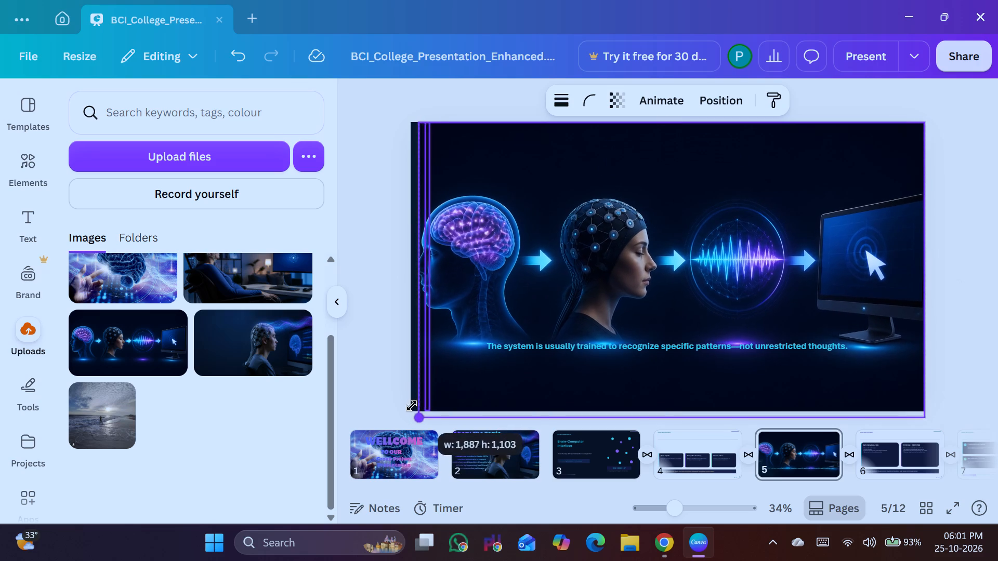
pyautogui.moveTo(412, 406); pyautogui.dragTo(410, 403)
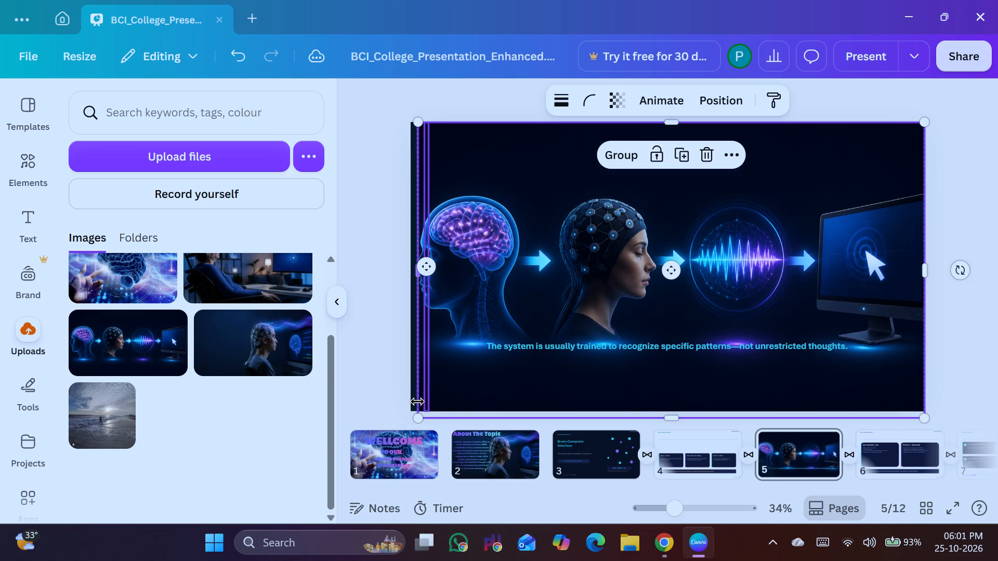
pyautogui.click(428, 399)
pyautogui.click(418, 273)
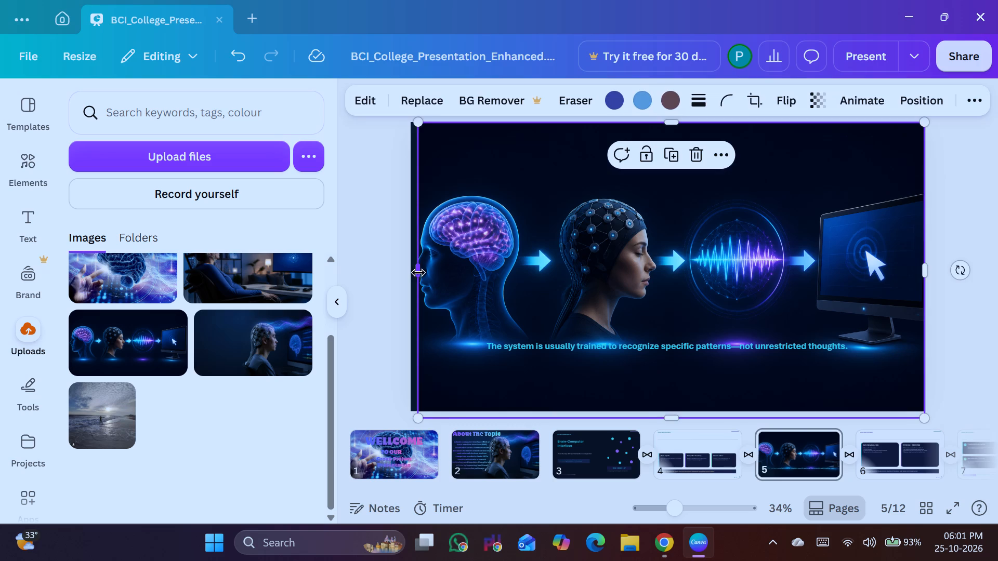
pyautogui.moveTo(417, 271); pyautogui.dragTo(410, 274)
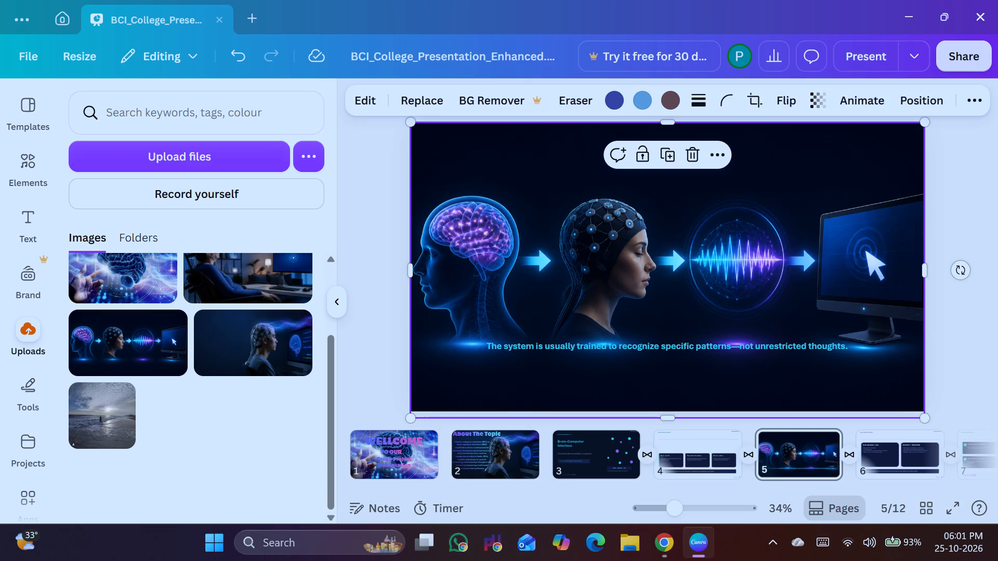
pyautogui.moveTo(925, 270); pyautogui.dragTo(917, 270)
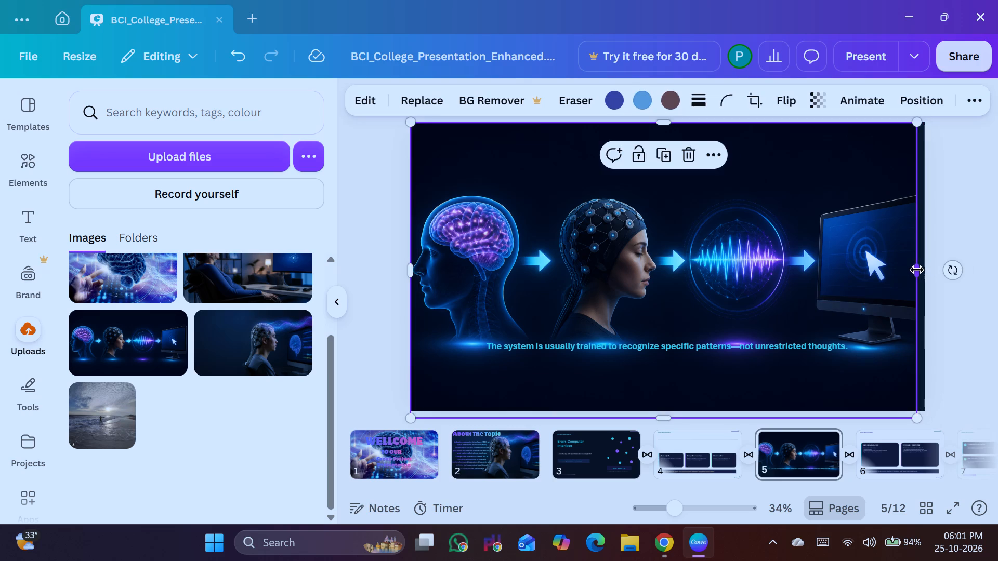
pyautogui.moveTo(863, 310); pyautogui.dragTo(875, 313)
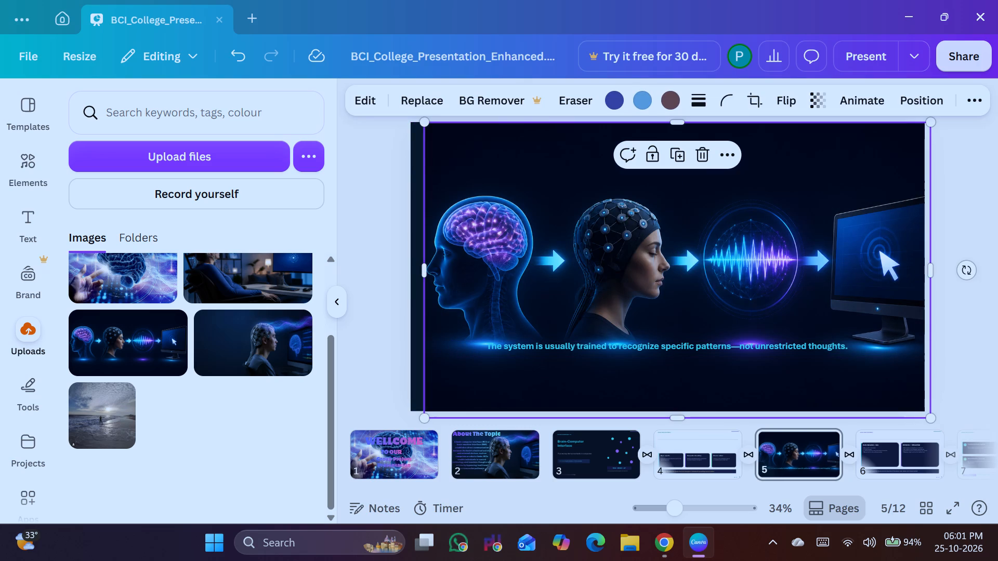
pyautogui.moveTo(424, 271); pyautogui.dragTo(414, 282)
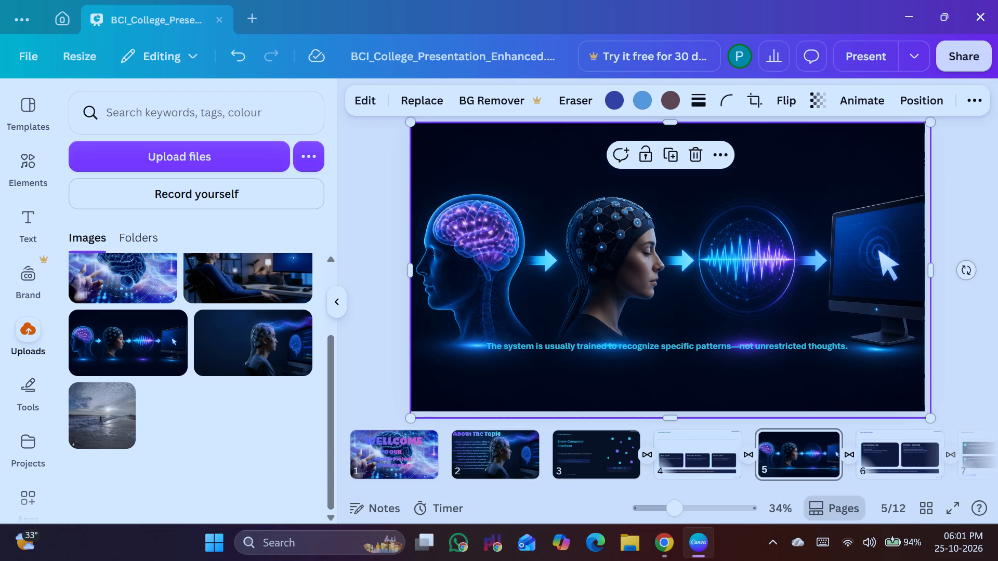
pyautogui.moveTo(932, 269); pyautogui.dragTo(919, 273)
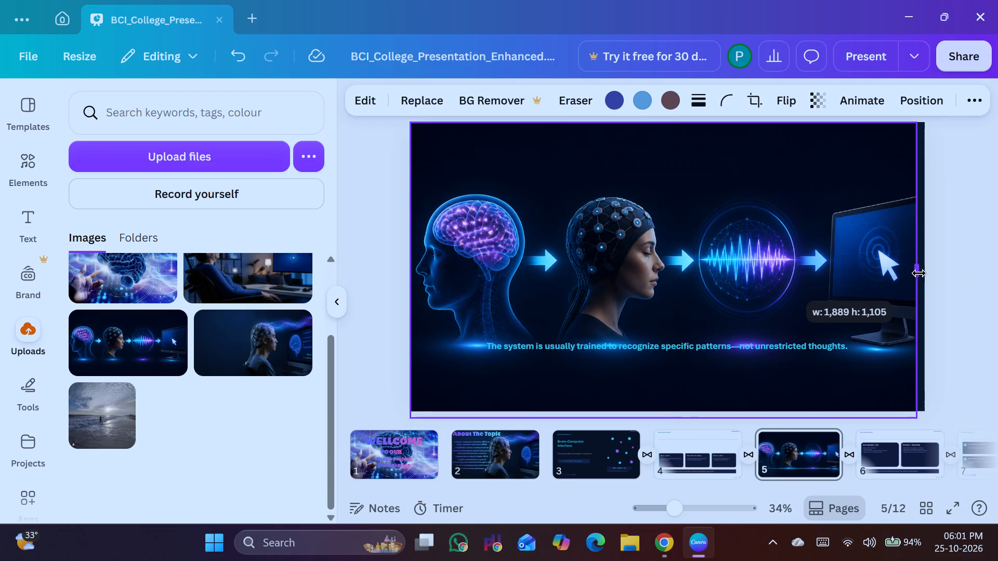
pyautogui.moveTo(919, 273); pyautogui.dragTo(923, 273)
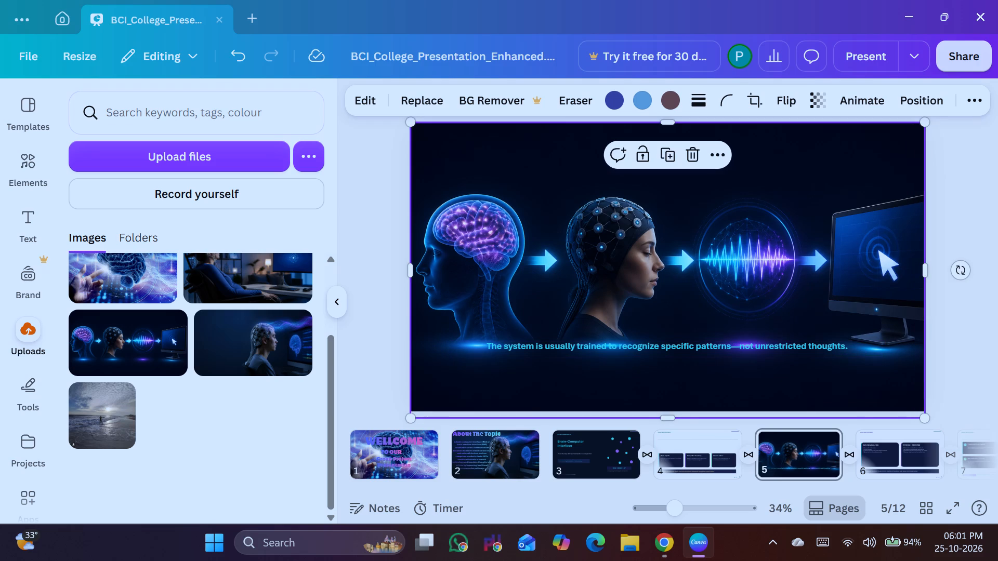
pyautogui.moveTo(672, 419); pyautogui.dragTo(677, 409)
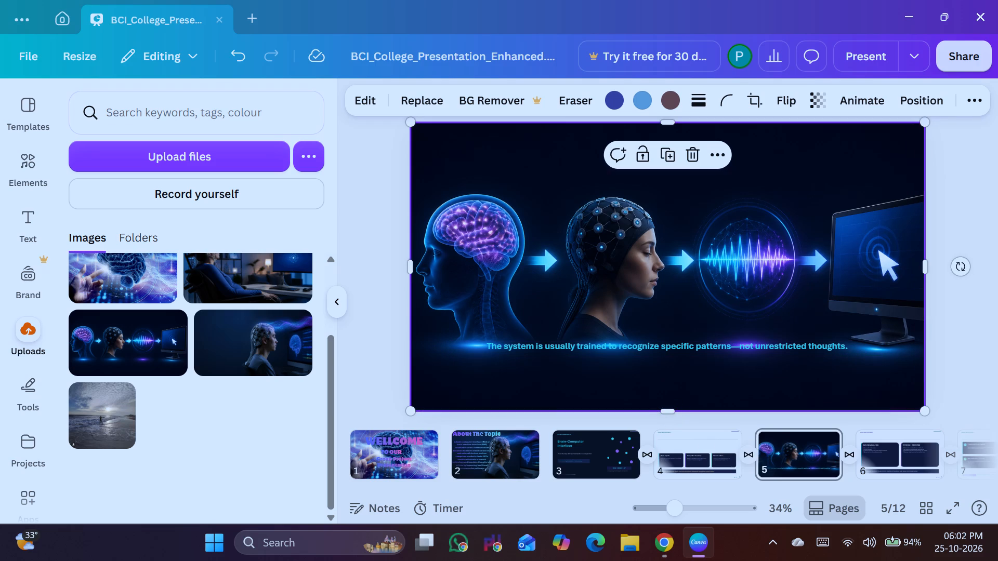
# Move page 5's sentence about recognizing specific patterns down below the glowing illustrations, near the slide's bottom edge.
pyautogui.click(653, 343)
pyautogui.moveTo(654, 342); pyautogui.dragTo(648, 372)
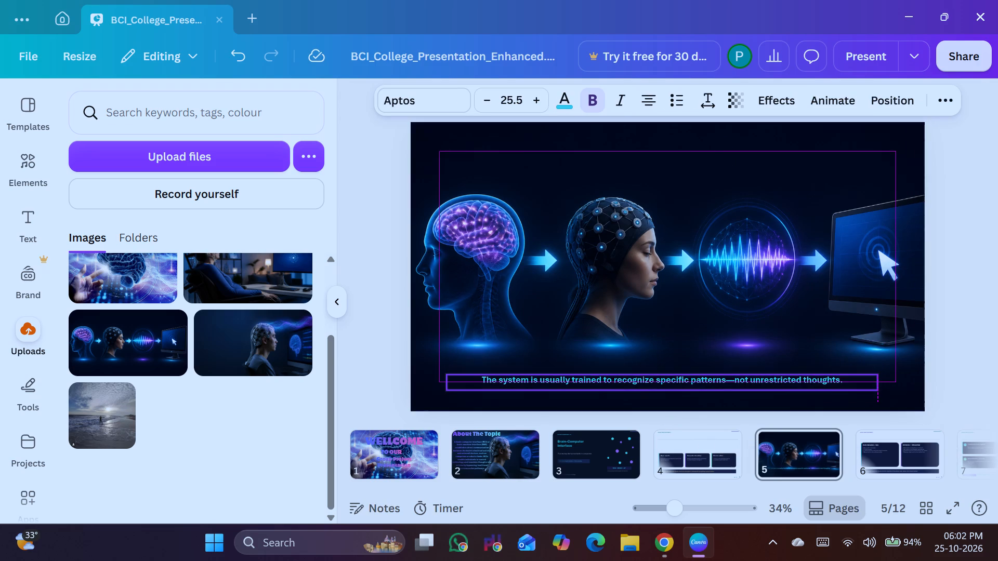
pyautogui.moveTo(648, 372); pyautogui.dragTo(646, 376)
pyautogui.click(950, 306)
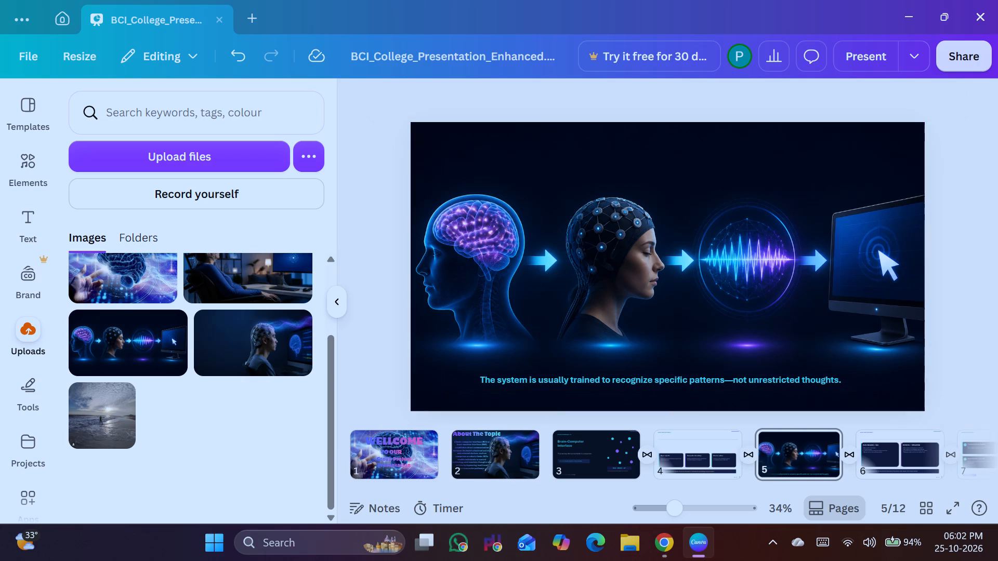
# Crop page 5's background image from its top edge to about 560 px high, uncovering the slide's original content.
pyautogui.click(657, 124)
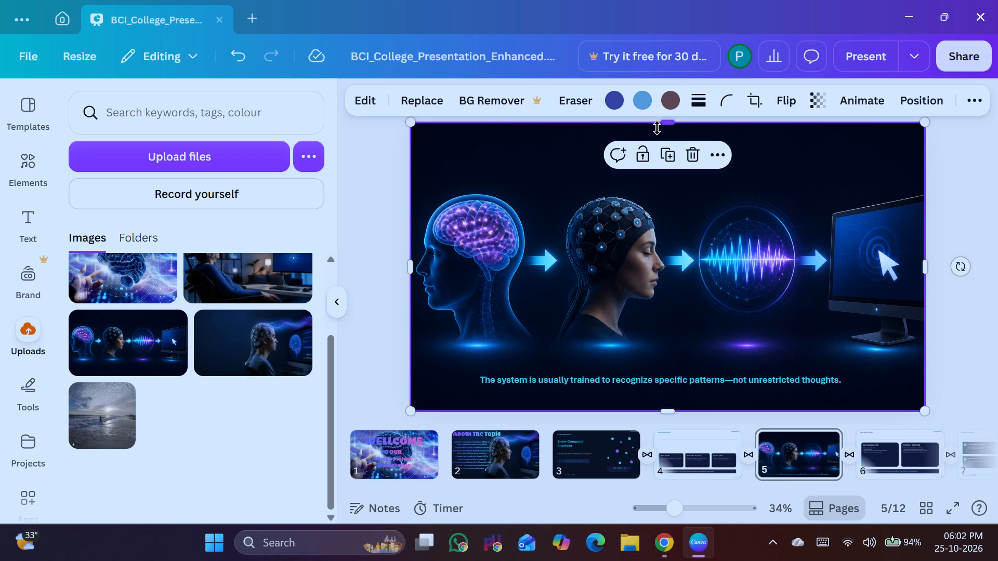
pyautogui.moveTo(665, 122); pyautogui.dragTo(671, 262)
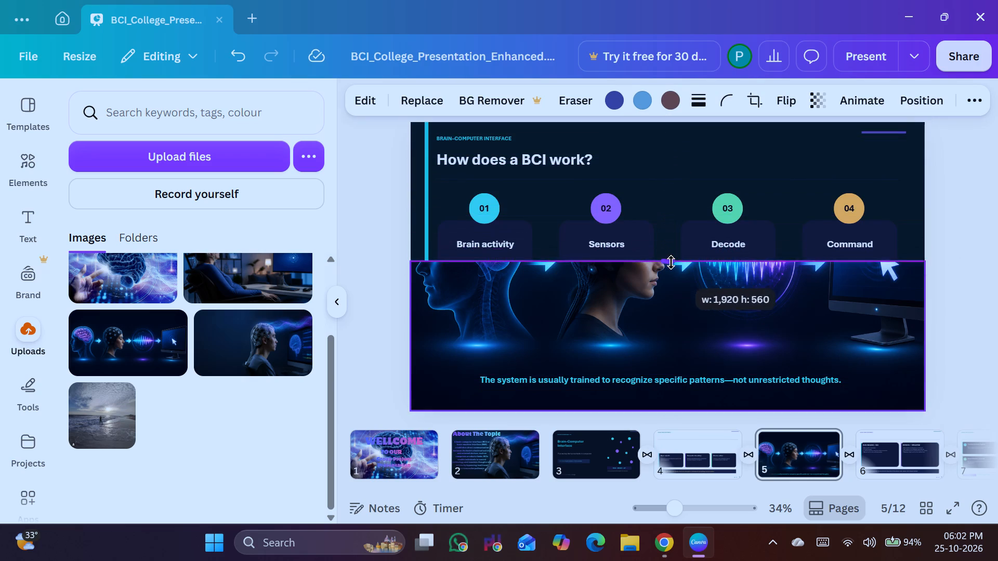
pyautogui.moveTo(671, 262); pyautogui.dragTo(670, 263)
# Move the heading "How does a BCI work?" down onto the cropped image, above the pattern sentence, and bring it to front.
pyautogui.click(483, 152)
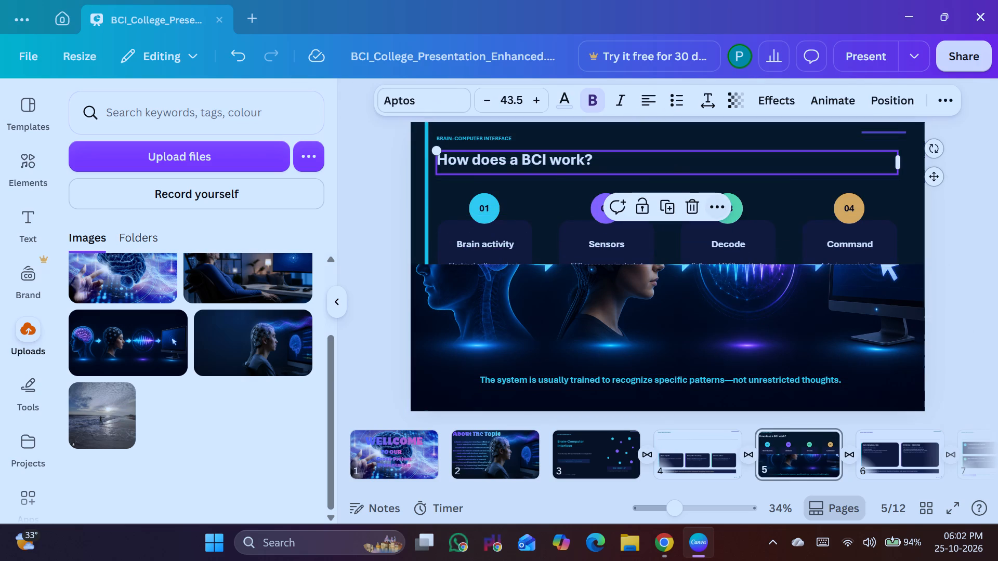
pyautogui.click(715, 203)
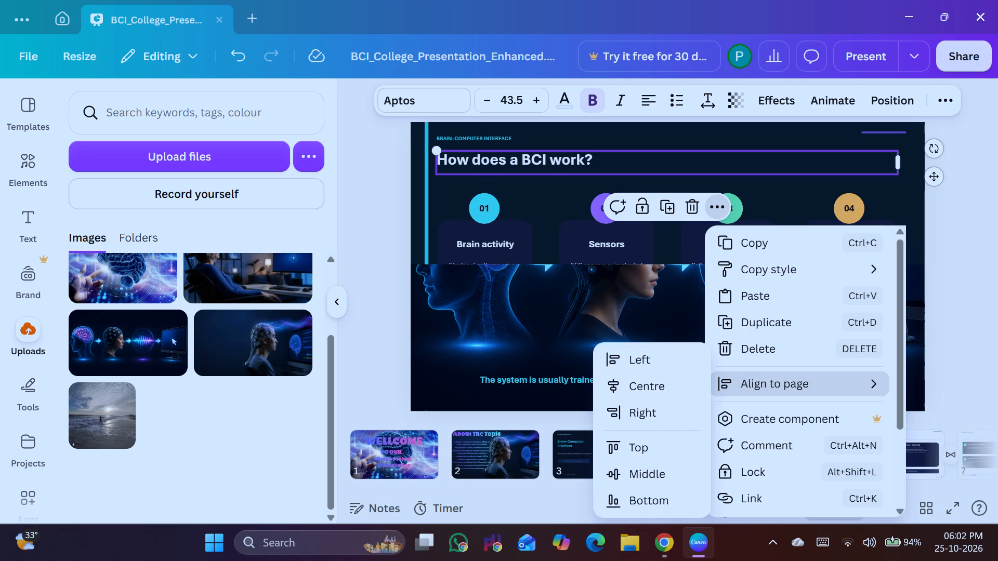
pyautogui.scroll(-1, 759, 302)
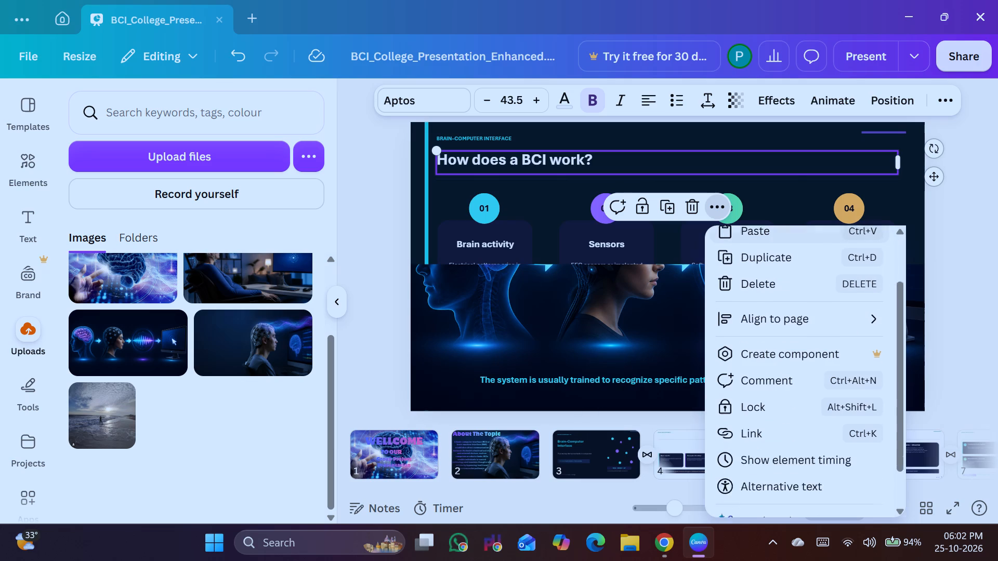
pyautogui.scroll(-6, 759, 302)
pyautogui.scroll(7, 759, 302)
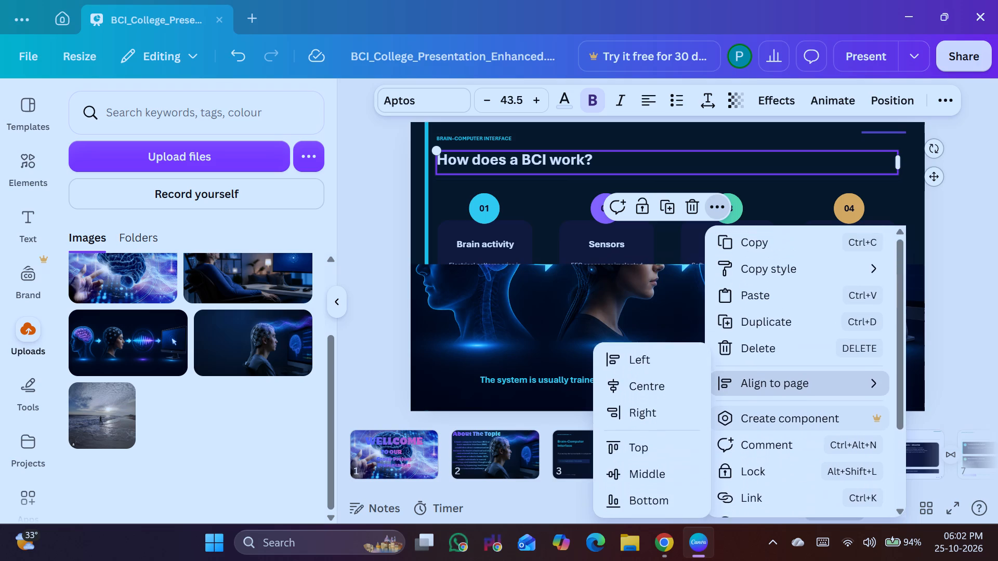
pyautogui.scroll(2, 759, 302)
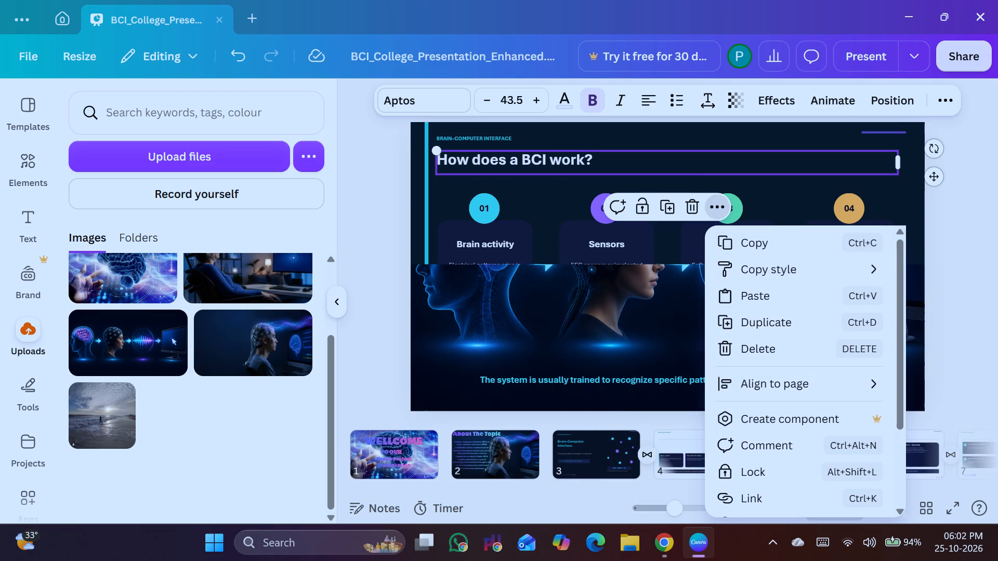
pyautogui.moveTo(609, 162); pyautogui.dragTo(536, 325)
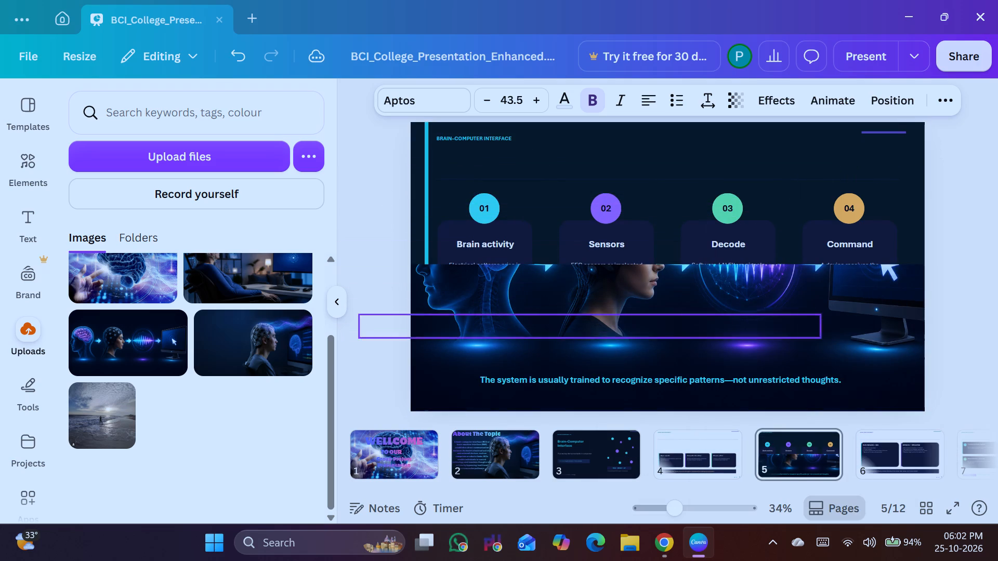
pyautogui.moveTo(536, 325); pyautogui.dragTo(638, 323)
pyautogui.click(744, 278)
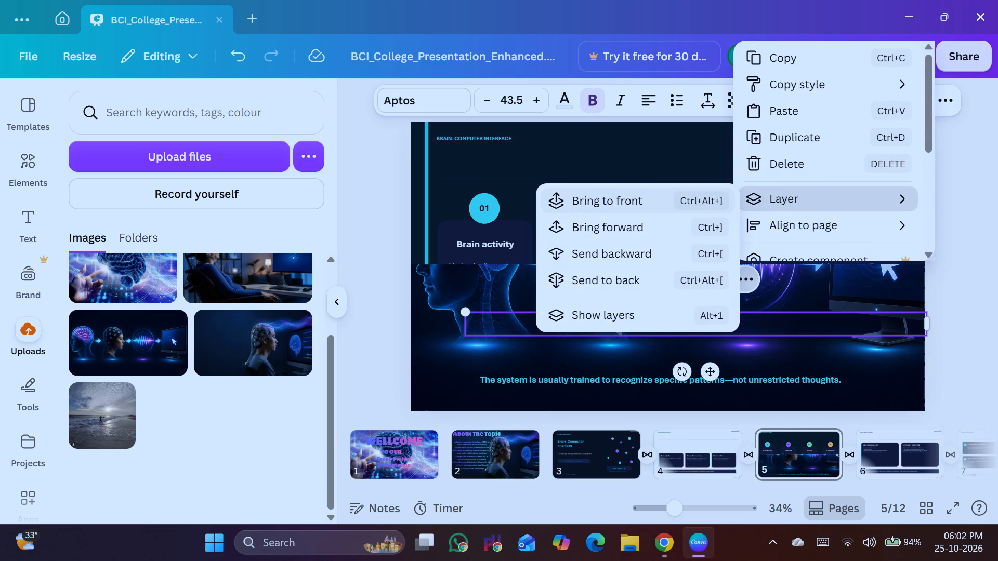
pyautogui.click(627, 204)
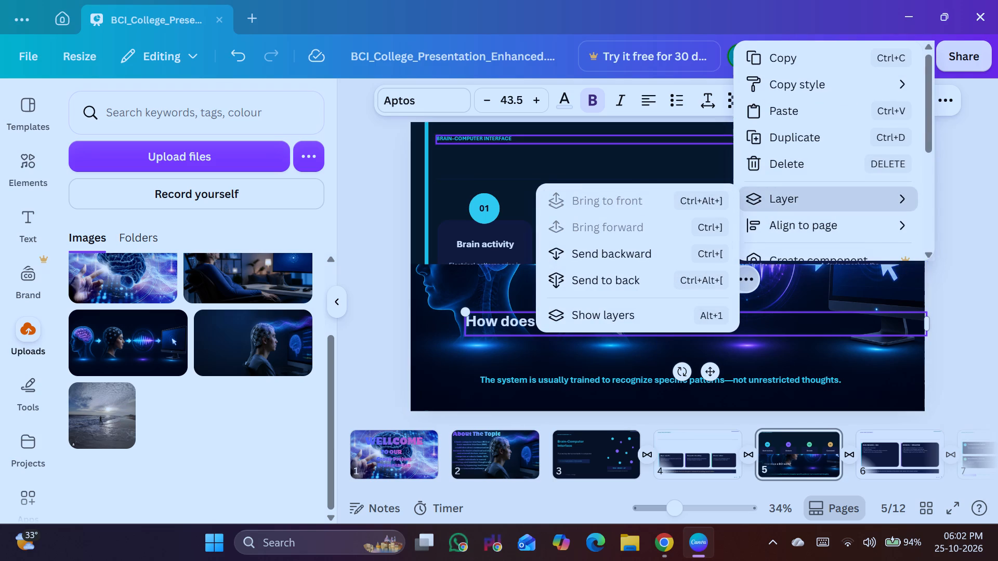
# Move the "BRAIN-COMPUTER INTERFACE" label to just above the relocated heading and bring it to front.
pyautogui.click(492, 140)
pyautogui.moveTo(549, 137); pyautogui.dragTo(535, 310)
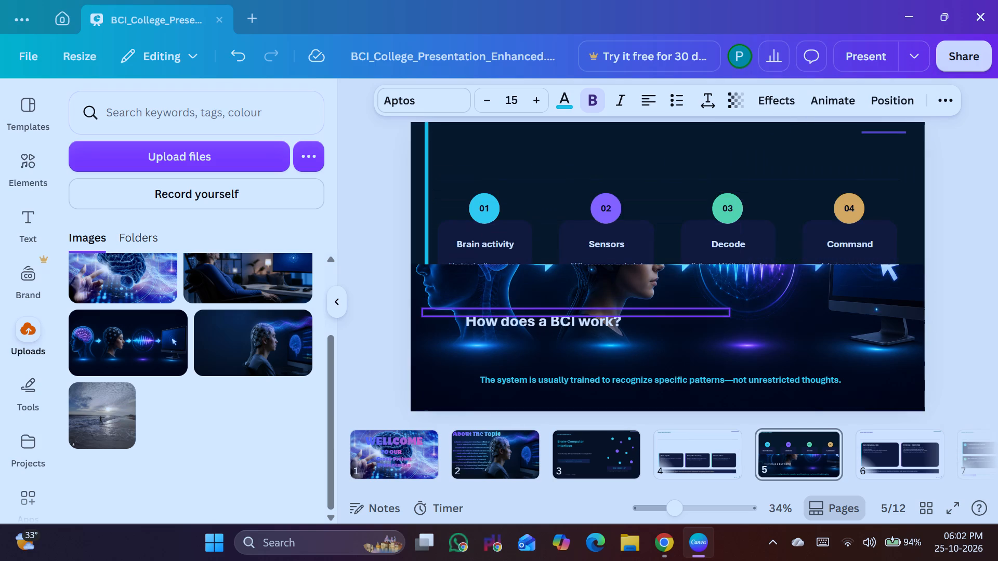
pyautogui.moveTo(535, 310); pyautogui.dragTo(542, 297)
pyautogui.click(632, 260)
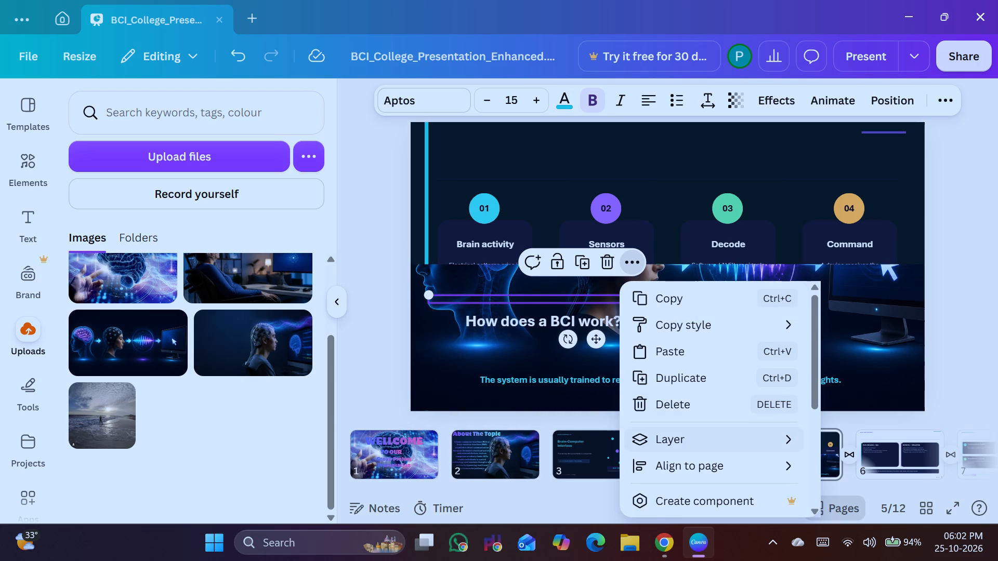
pyautogui.click(522, 382)
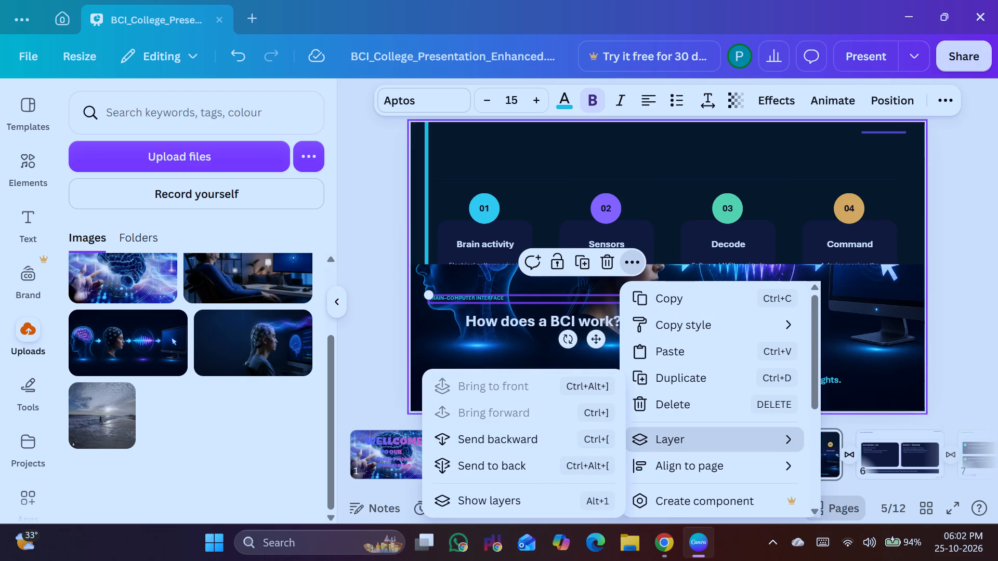
# Bring the Brain activity card's background shape to the front and reposition it slightly lower, beneath the 01 circle.
pyautogui.click(500, 228)
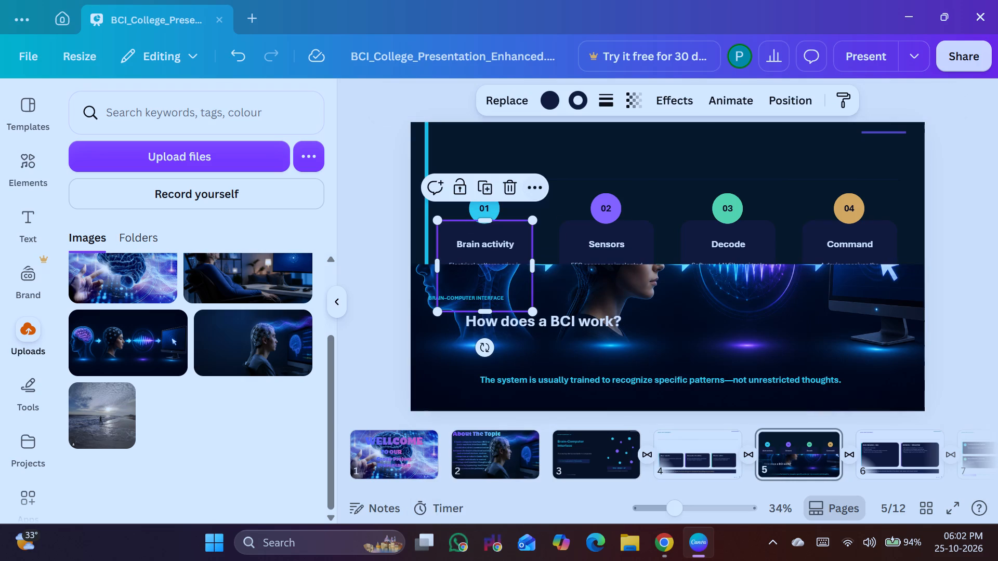
pyautogui.click(534, 188)
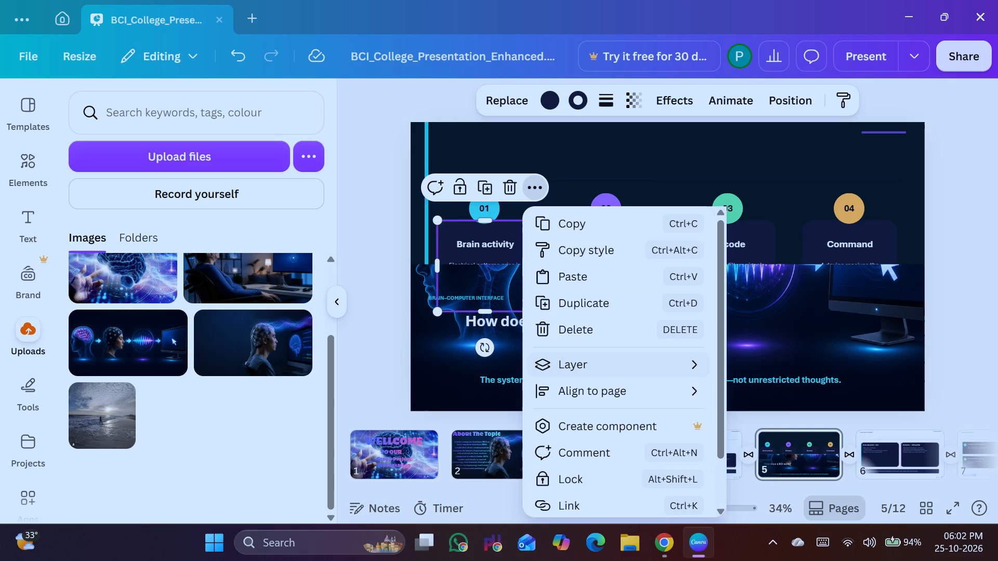
pyautogui.click(747, 363)
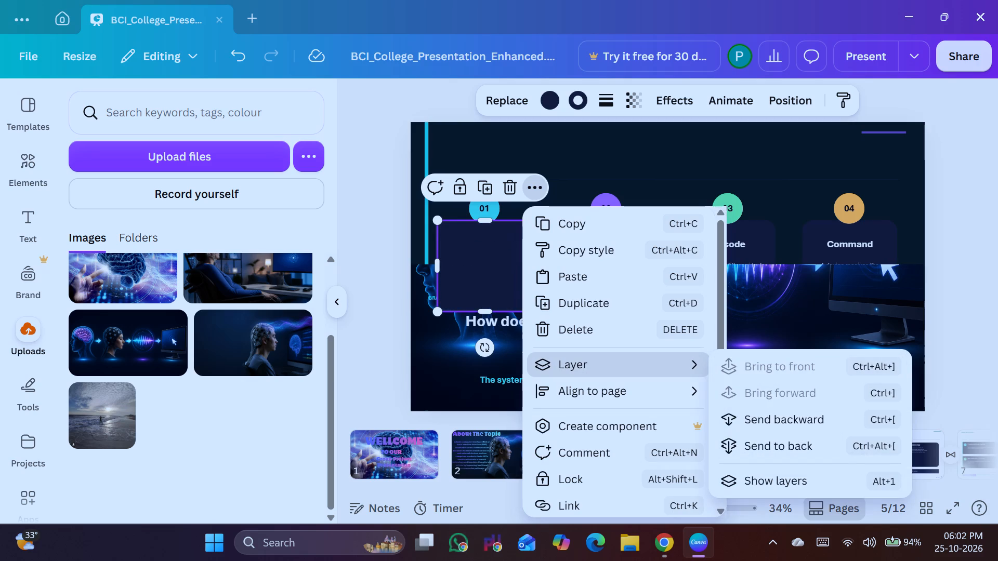
pyautogui.moveTo(474, 250); pyautogui.dragTo(690, 308)
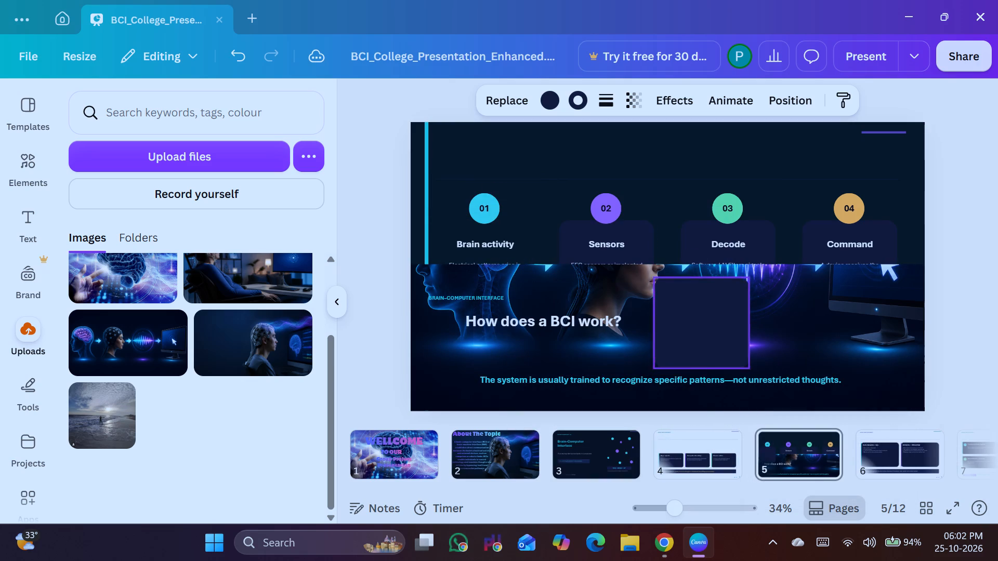
pyautogui.moveTo(690, 308); pyautogui.dragTo(691, 308)
pyautogui.moveTo(685, 309); pyautogui.dragTo(423, 273)
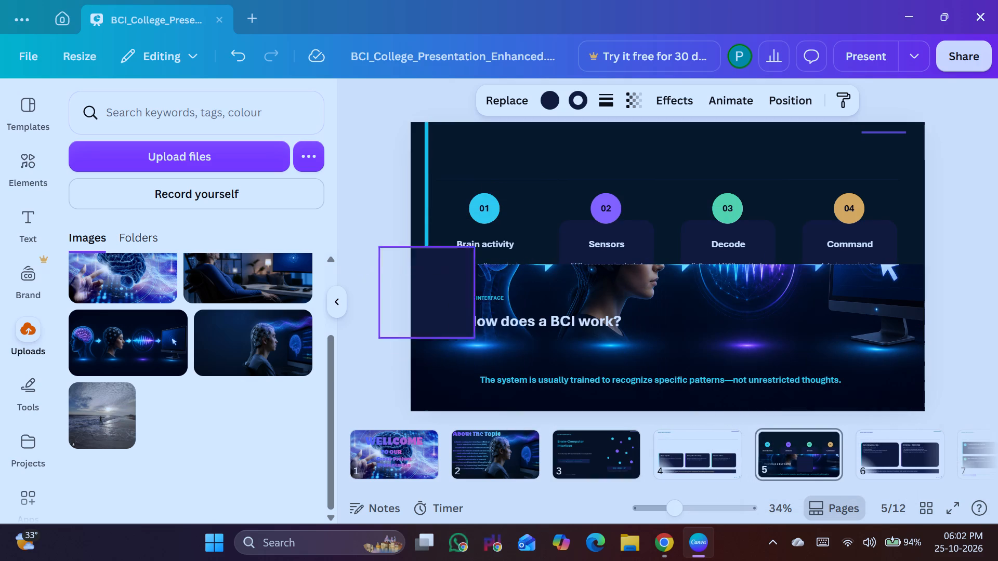
pyautogui.moveTo(423, 273); pyautogui.dragTo(476, 276)
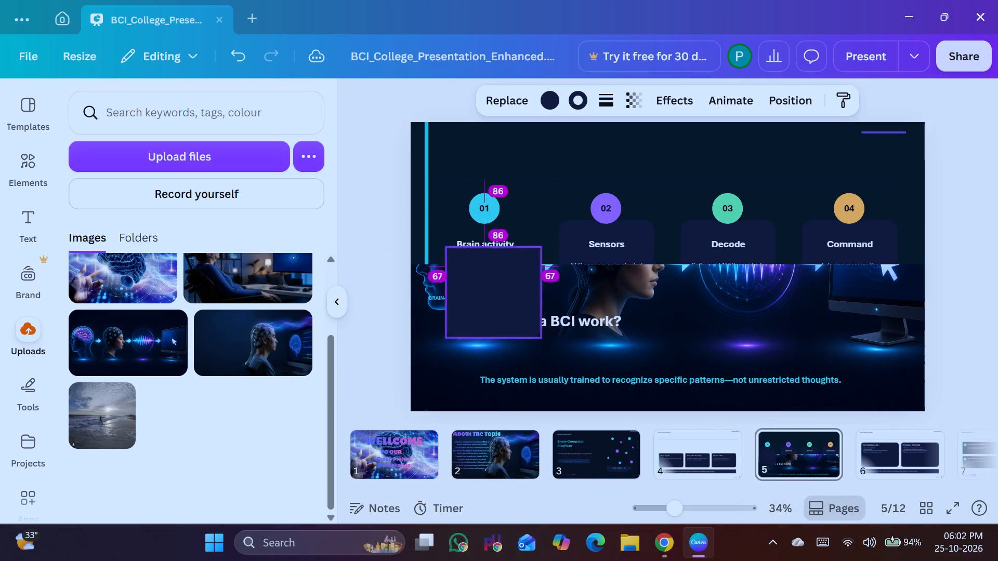
pyautogui.moveTo(476, 276); pyautogui.dragTo(471, 269)
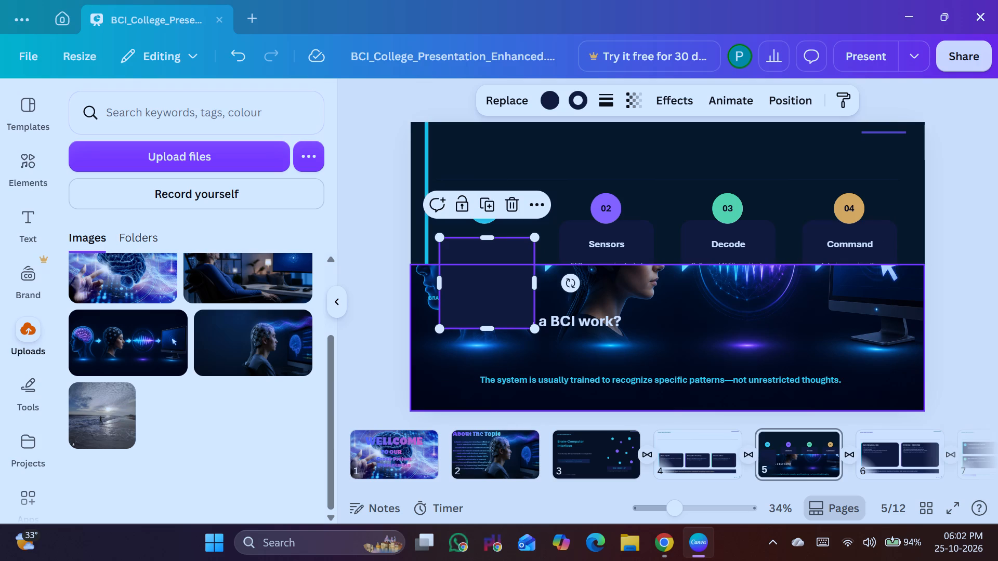
# Delete the connector line between the Sensors and Decode cards and the cropped background image from page 5.
pyautogui.moveTo(686, 264); pyautogui.dragTo(678, 310)
pyautogui.click(675, 275)
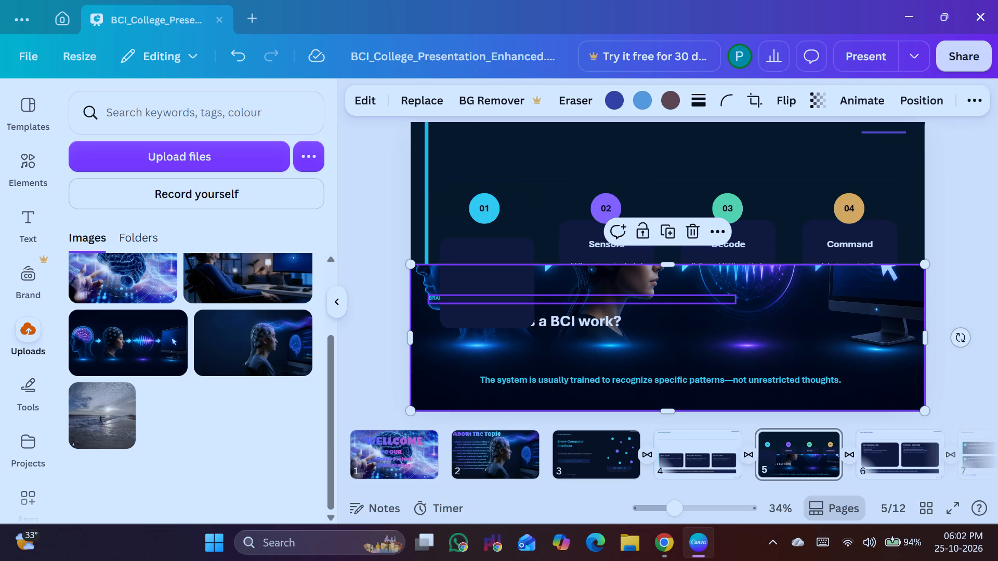
pyautogui.click(663, 260)
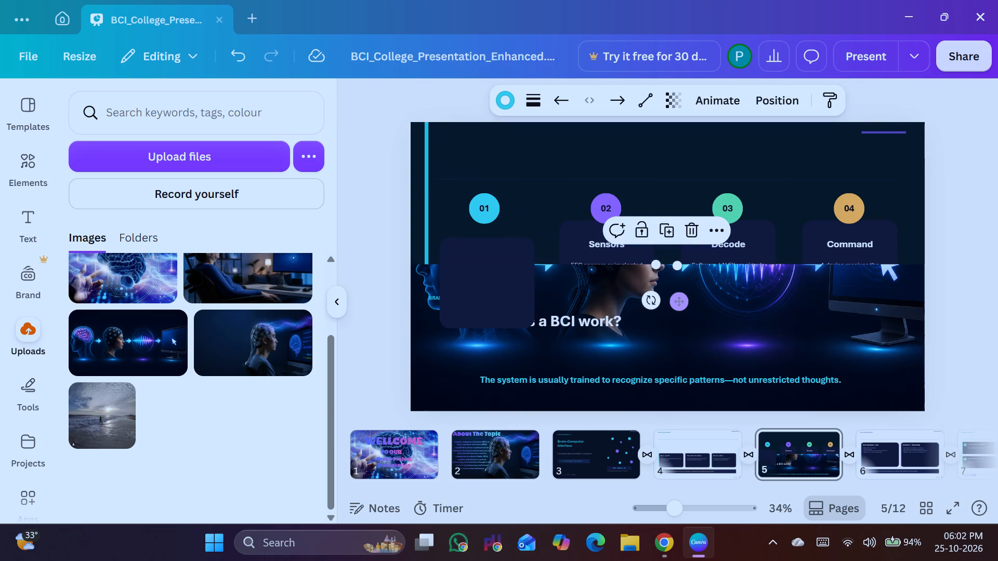
pyautogui.click(691, 231)
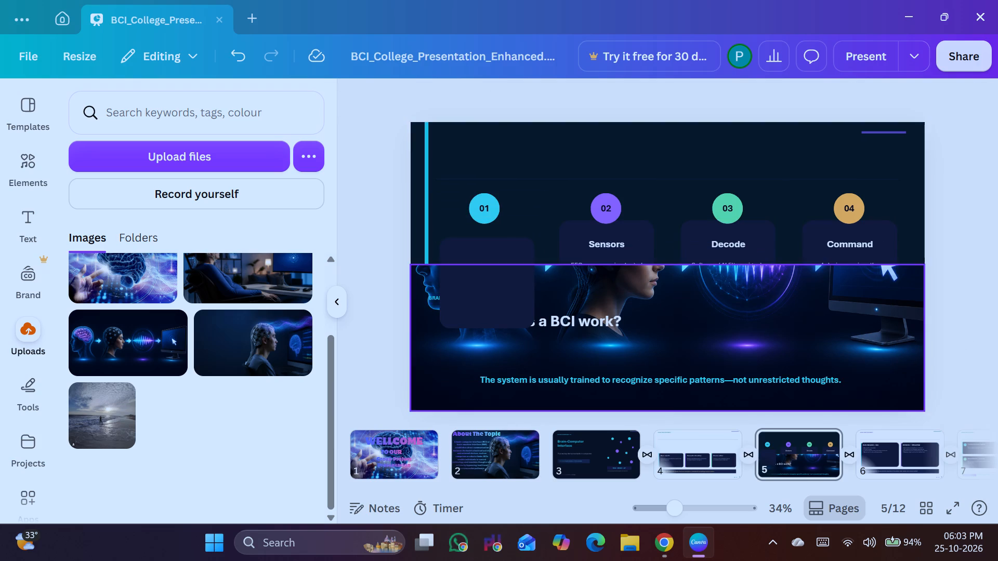
pyautogui.click(658, 287)
pyautogui.click(693, 236)
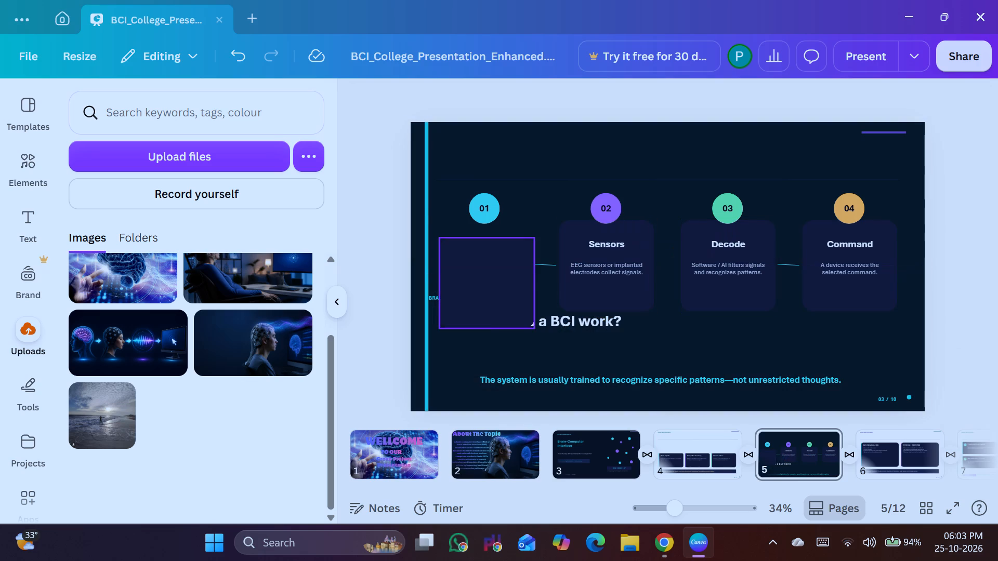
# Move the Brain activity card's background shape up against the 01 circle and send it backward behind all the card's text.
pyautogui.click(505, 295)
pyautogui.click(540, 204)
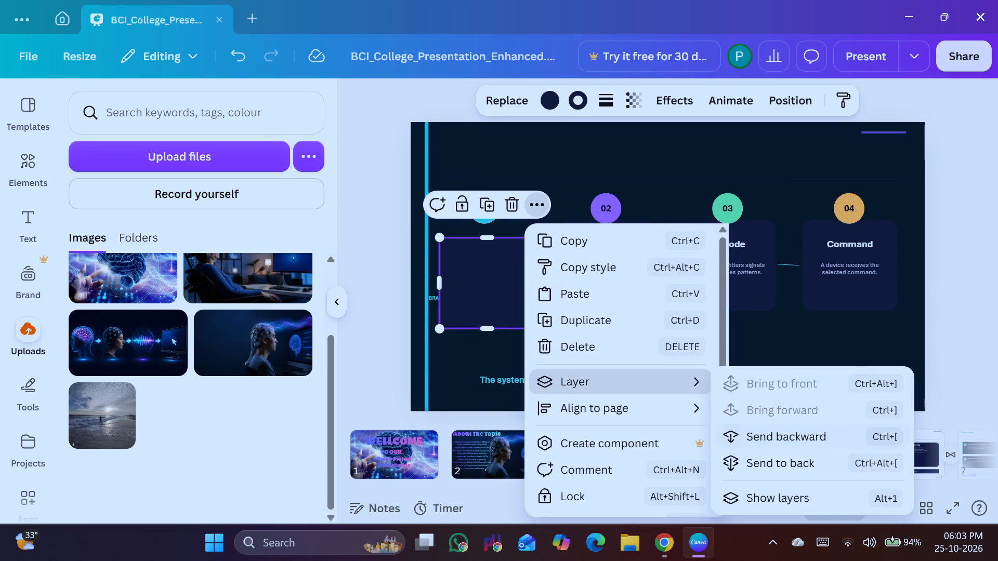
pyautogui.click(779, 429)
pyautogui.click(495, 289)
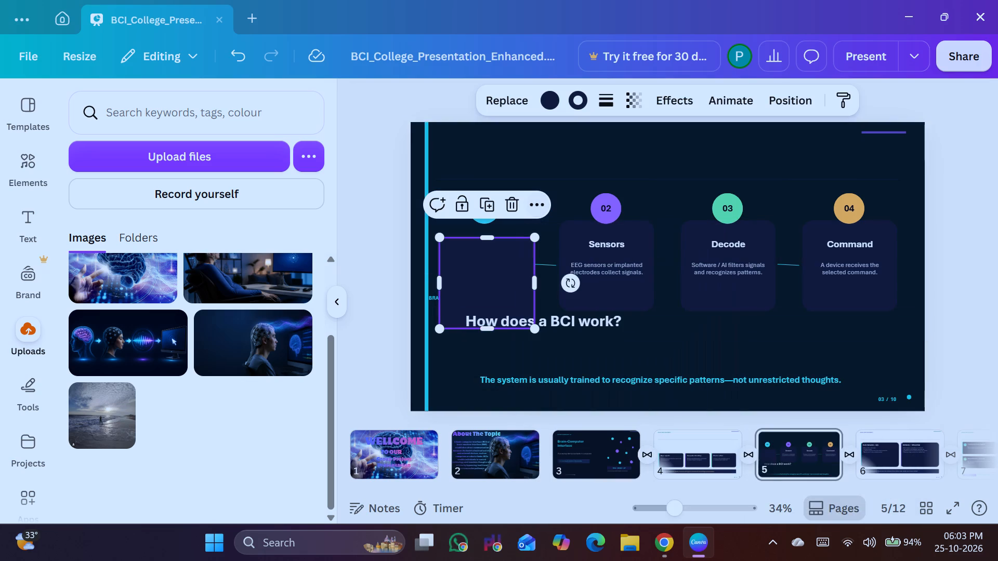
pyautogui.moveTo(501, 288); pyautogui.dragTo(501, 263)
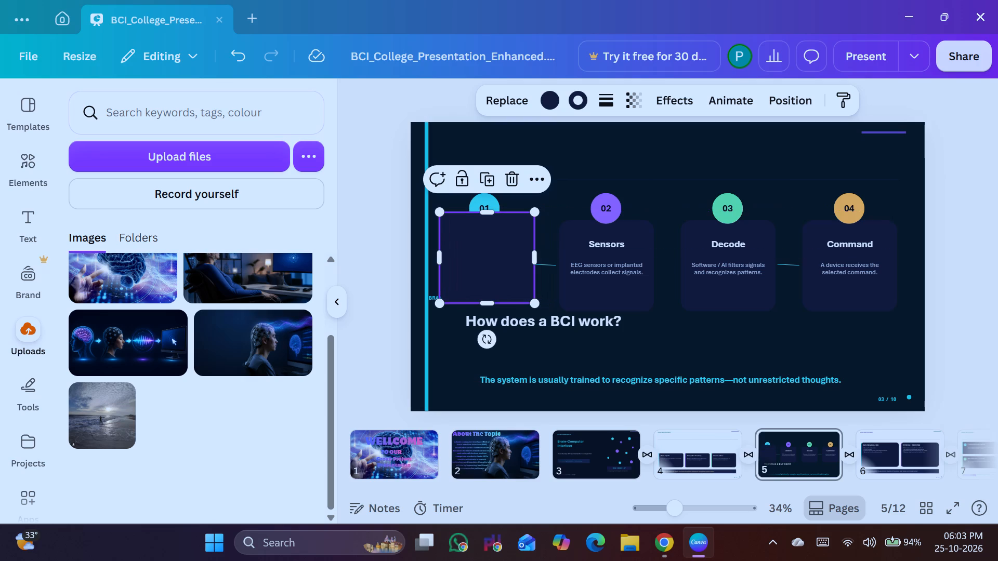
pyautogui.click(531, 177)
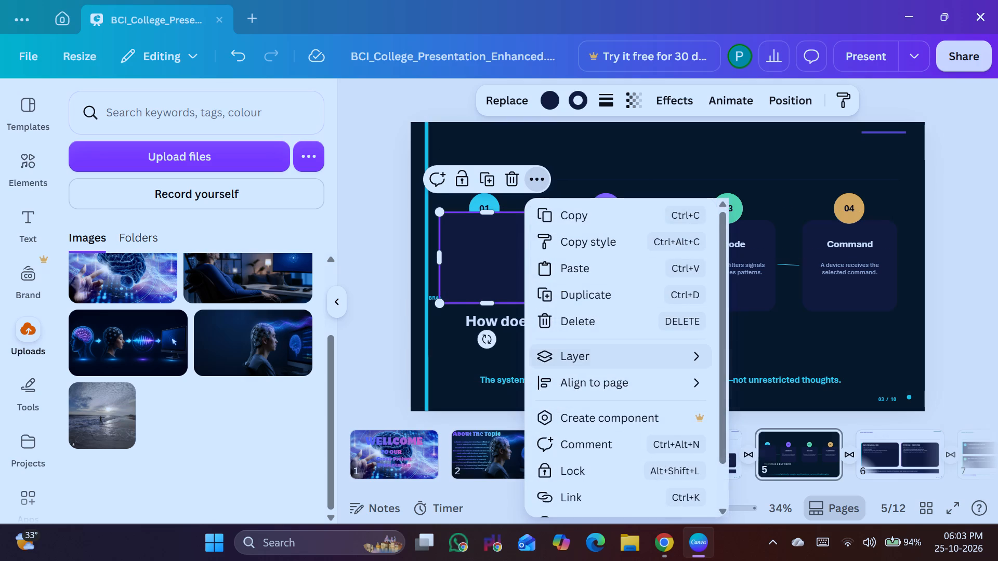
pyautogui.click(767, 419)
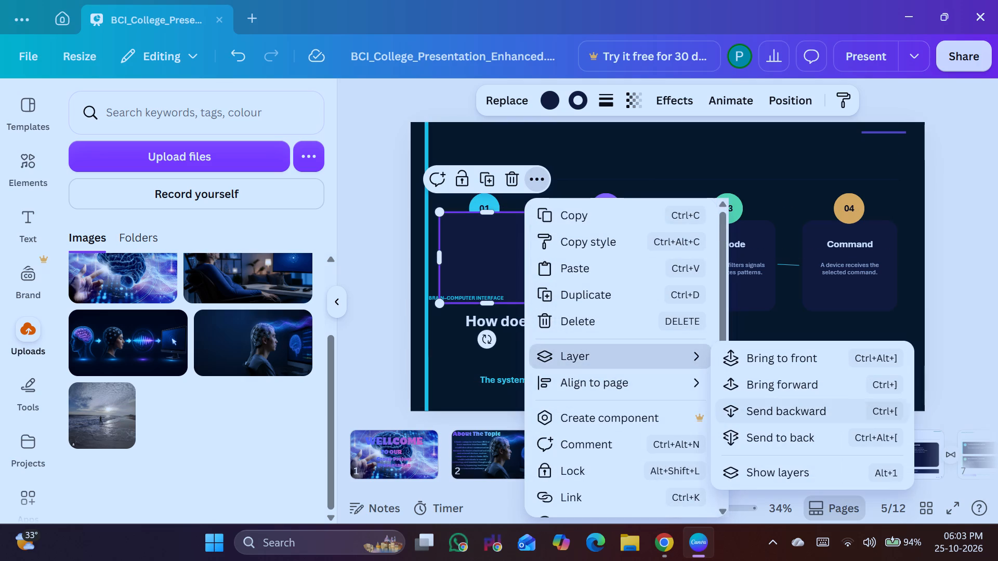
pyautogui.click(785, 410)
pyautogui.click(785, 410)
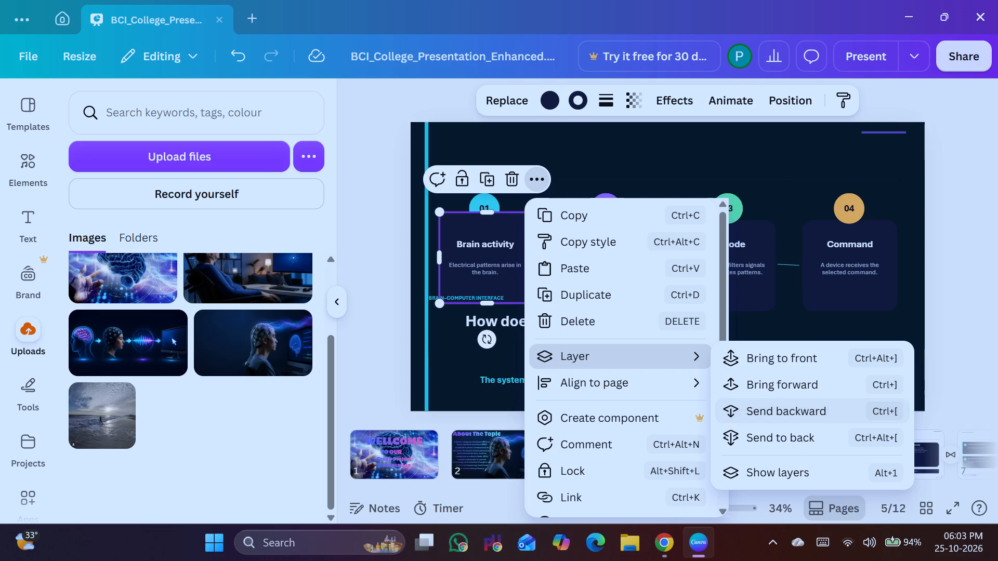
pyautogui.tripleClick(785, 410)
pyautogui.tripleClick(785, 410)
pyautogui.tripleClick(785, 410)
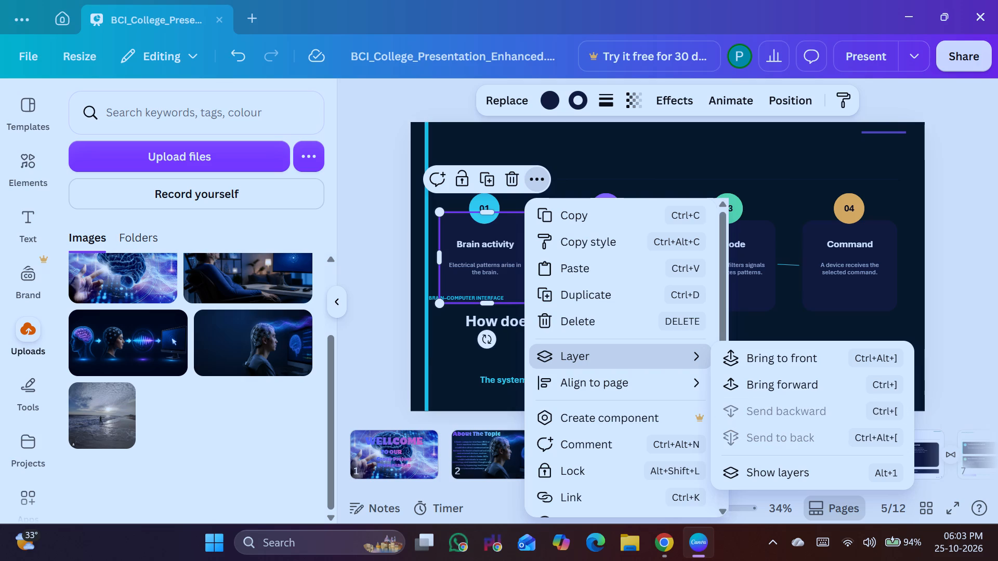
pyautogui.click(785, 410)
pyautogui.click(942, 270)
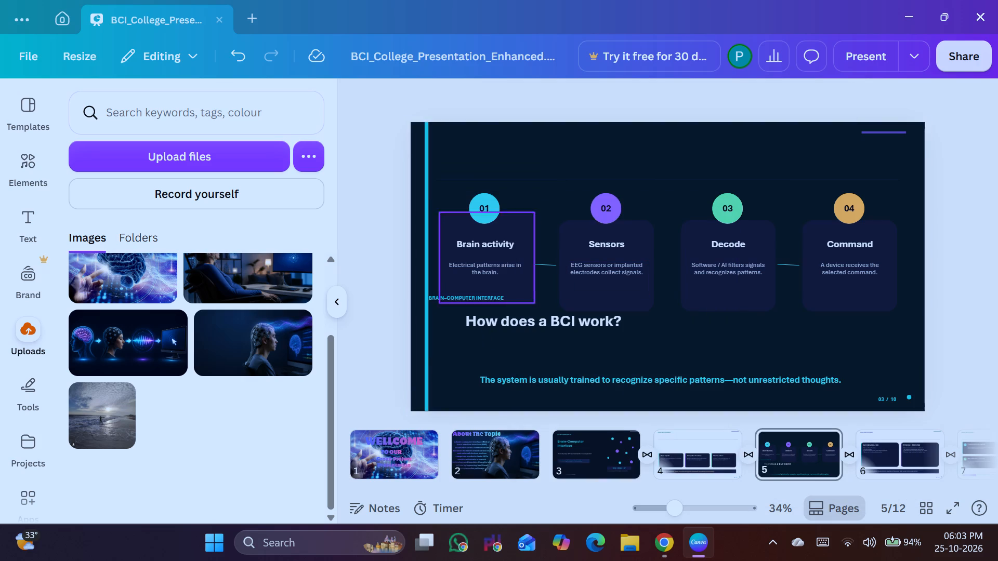
# Move the Brain activity card's background shape off the slide's left edge and delete it.
pyautogui.moveTo(499, 258); pyautogui.dragTo(492, 284)
pyautogui.moveTo(475, 299); pyautogui.dragTo(563, 290)
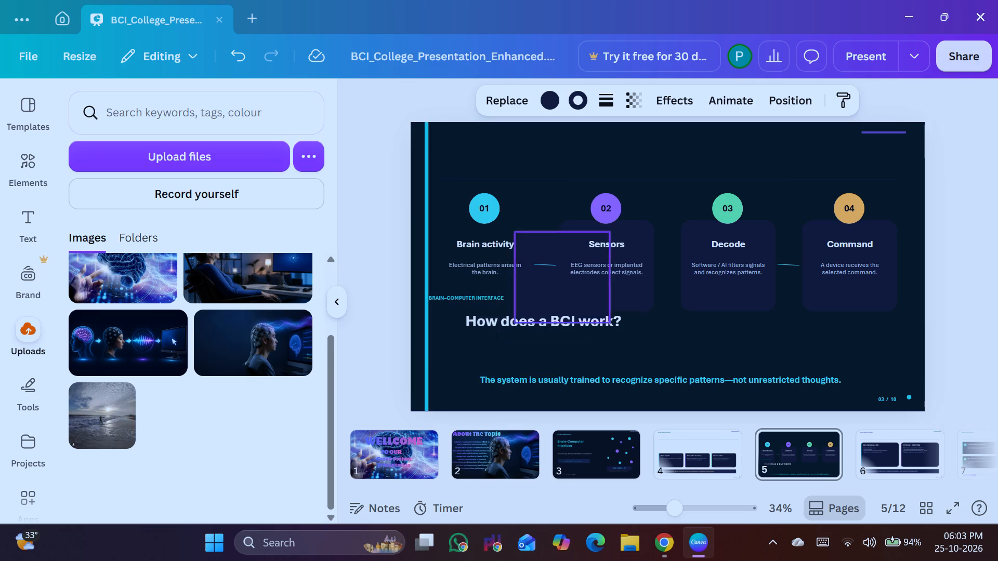
pyautogui.moveTo(563, 290); pyautogui.dragTo(873, 312)
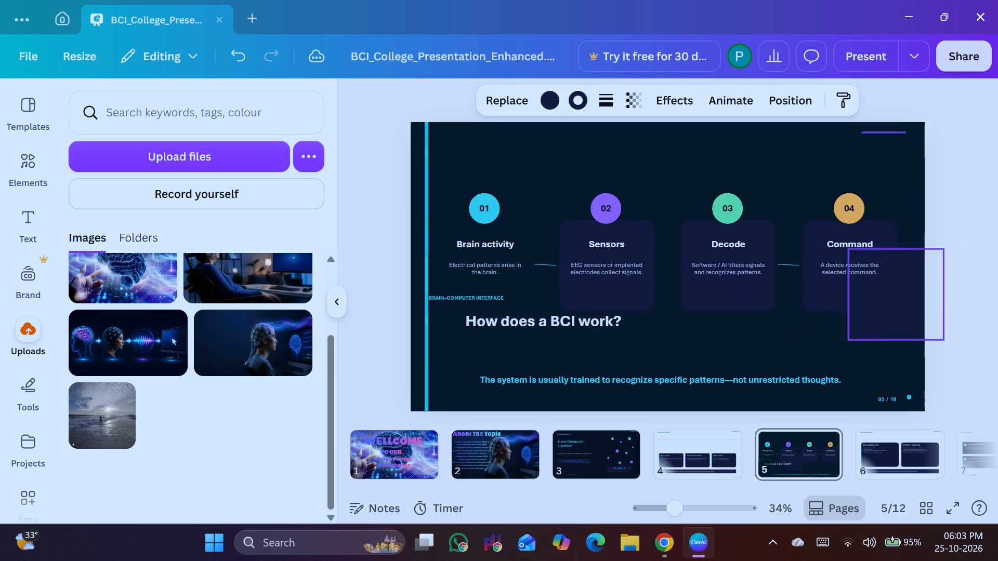
pyautogui.moveTo(873, 312); pyautogui.dragTo(376, 341)
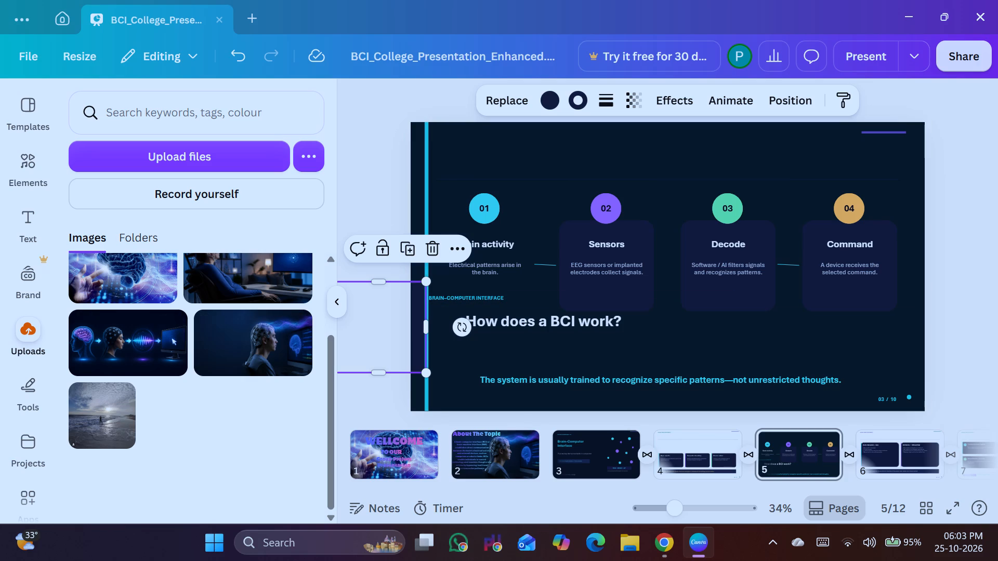
pyautogui.click(438, 247)
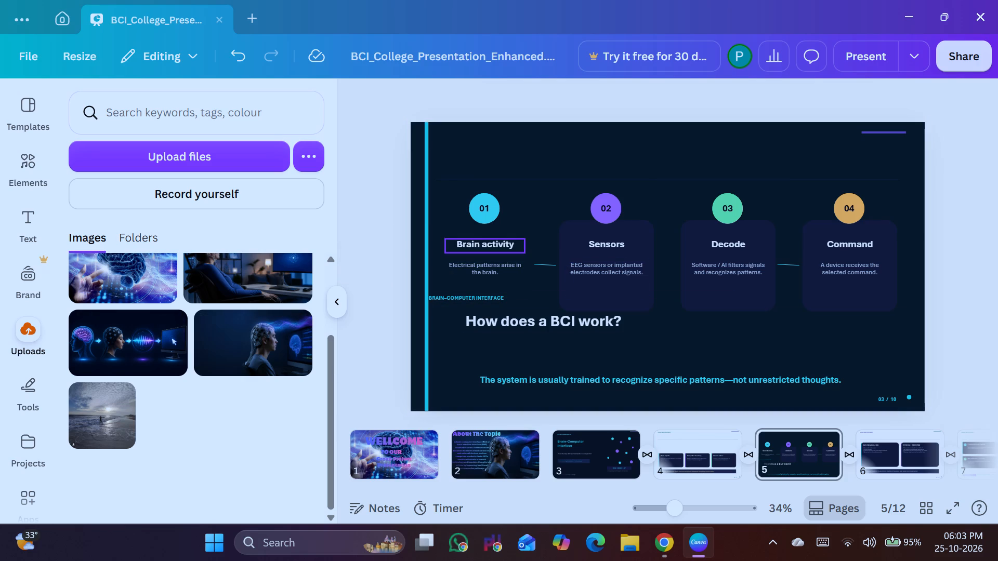
# Select the Brain activity title and its description together and bring them to the front.
pyautogui.moveTo(443, 238); pyautogui.dragTo(520, 290)
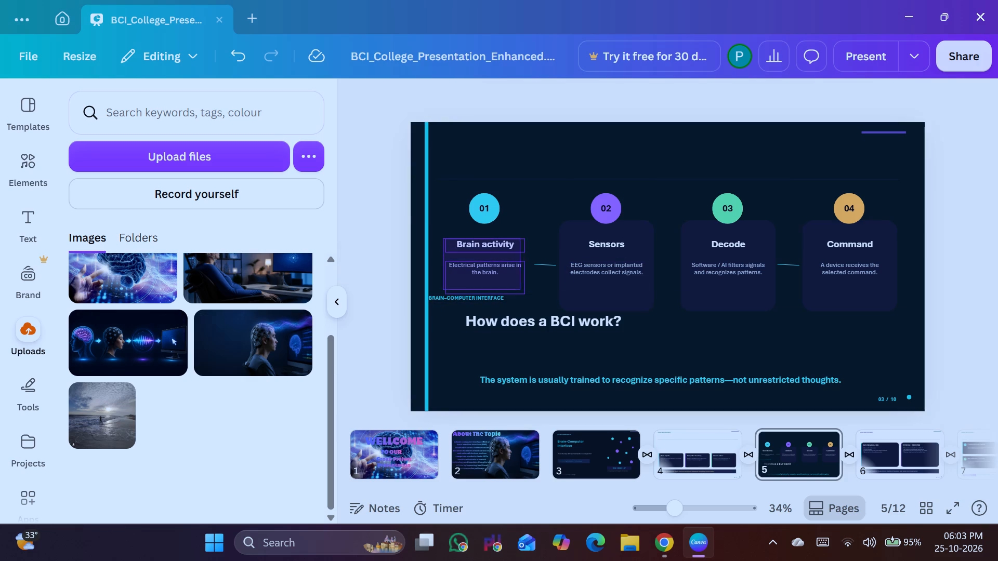
pyautogui.moveTo(520, 290); pyautogui.dragTo(521, 291)
pyautogui.click(547, 206)
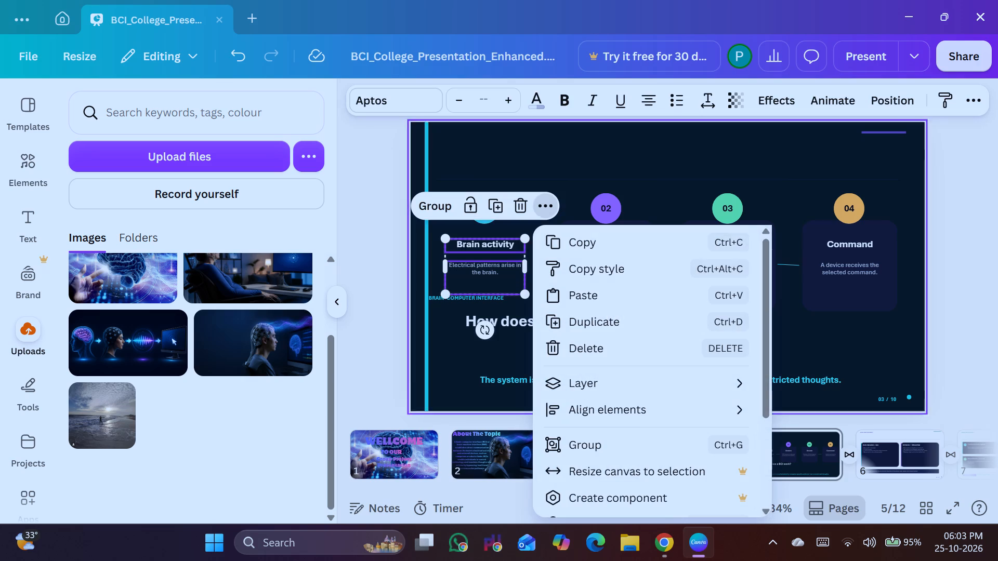
pyautogui.click(839, 379)
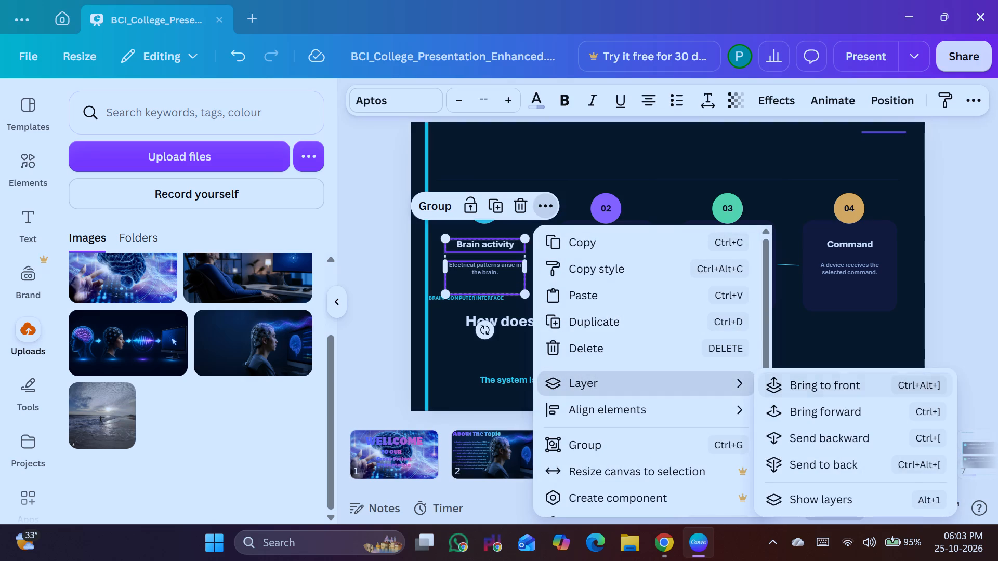
# Place the uploaded brain, headset, signal wave and monitor image on page 5 and enlarge it to cover the whole slide.
pyautogui.click(154, 339)
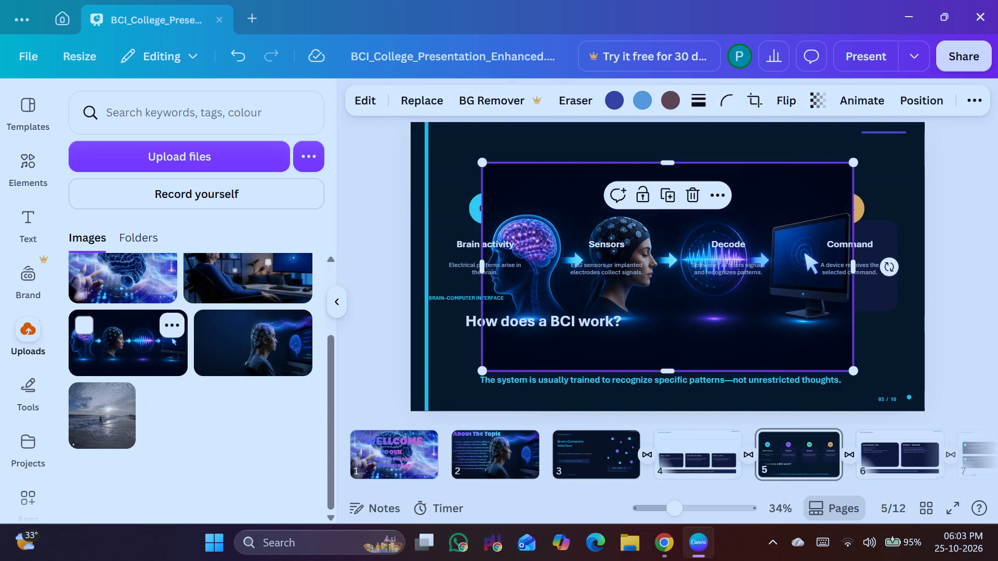
pyautogui.moveTo(666, 163); pyautogui.dragTo(653, 141)
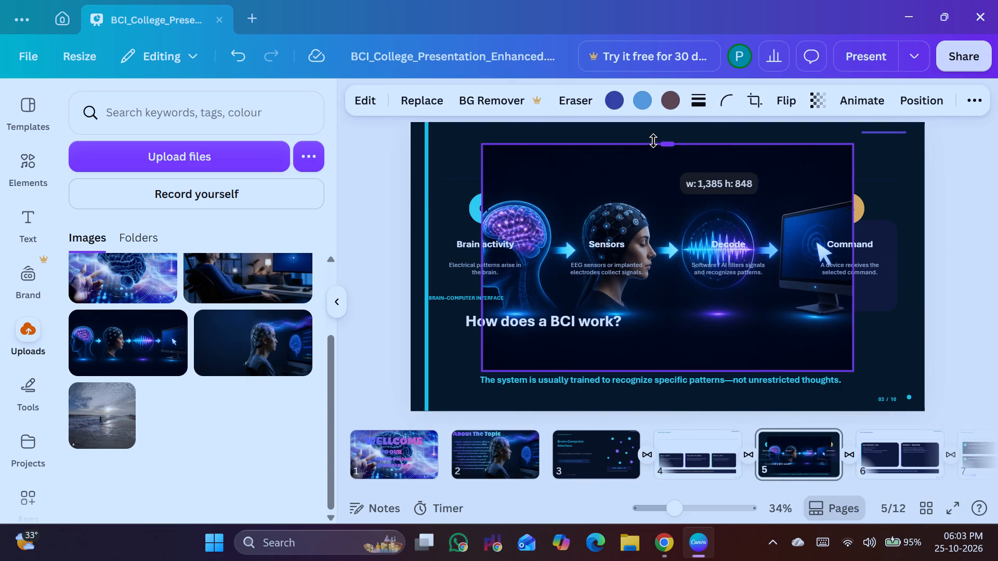
pyautogui.moveTo(653, 141); pyautogui.dragTo(649, 127)
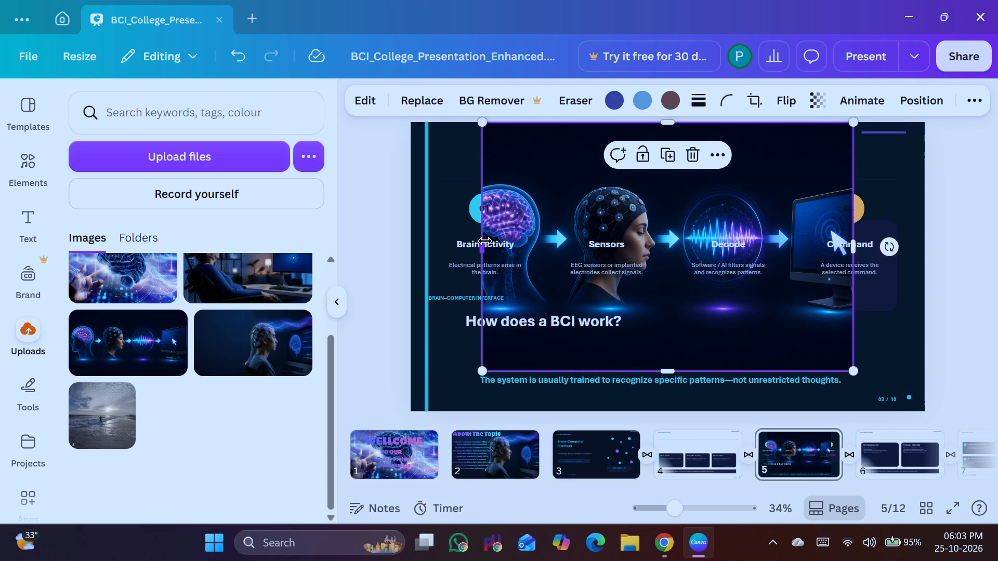
pyautogui.moveTo(485, 241); pyautogui.dragTo(414, 268)
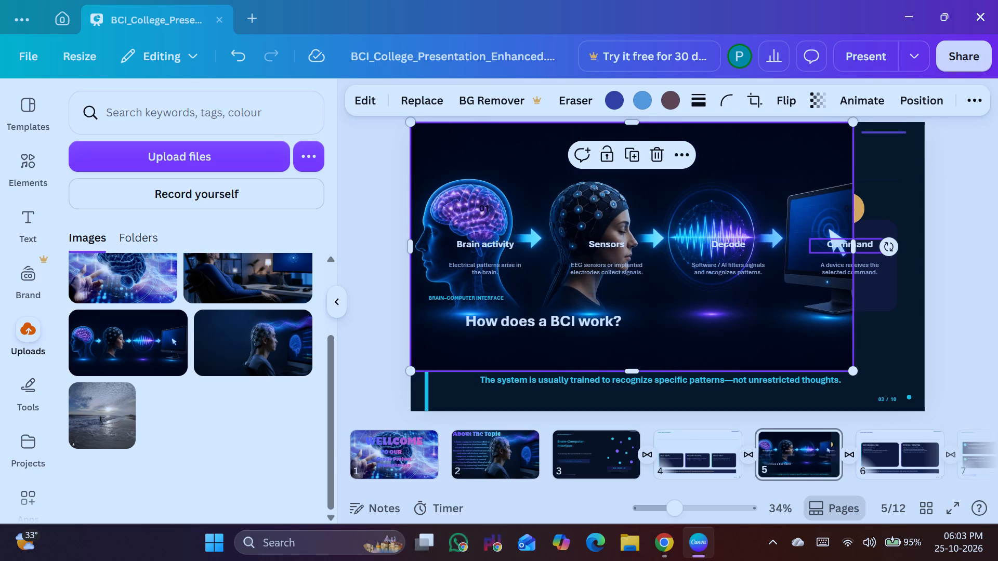
pyautogui.moveTo(852, 245); pyautogui.dragTo(925, 257)
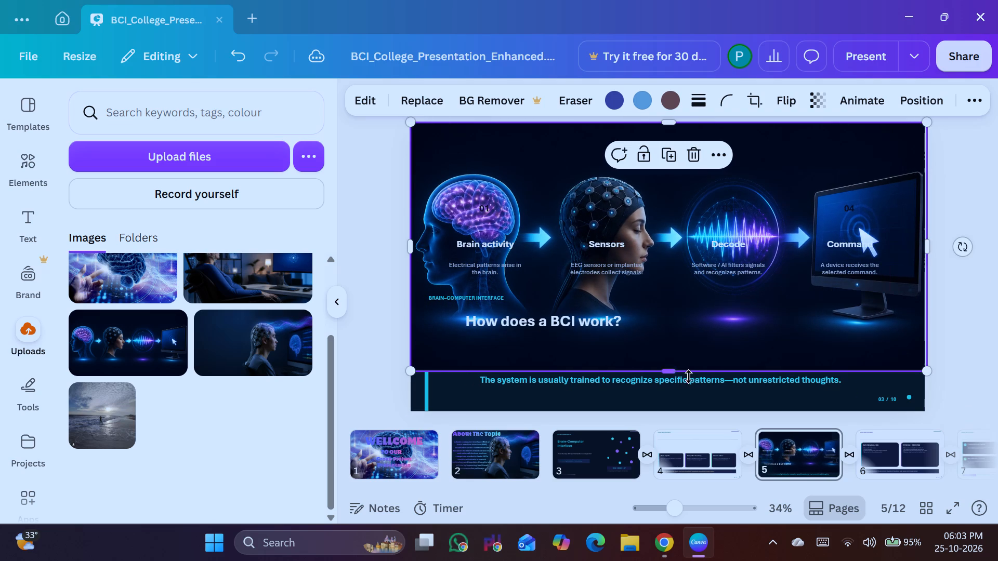
pyautogui.moveTo(668, 377); pyautogui.dragTo(674, 414)
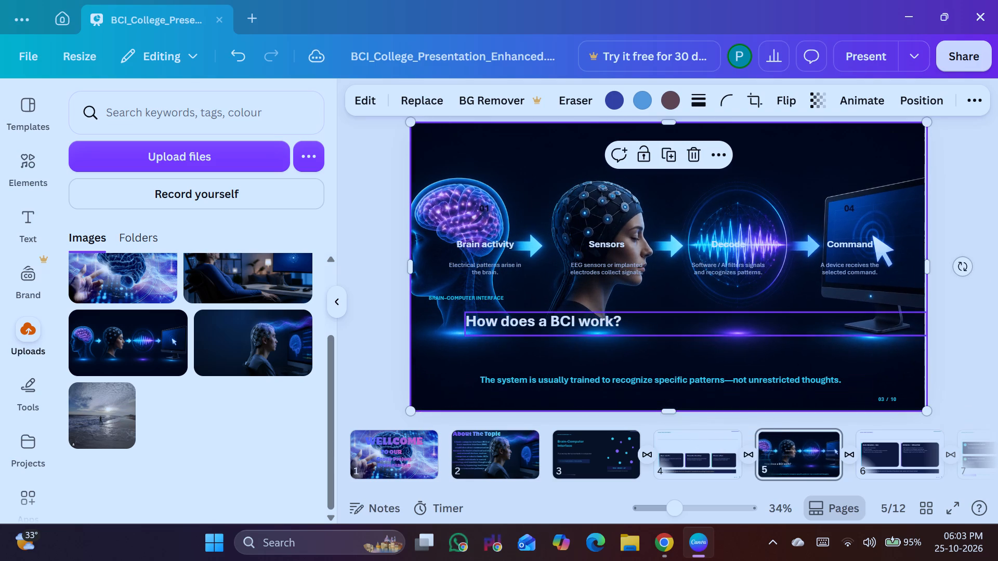
# Reframe the background image by shifting the picture inside its crop frame, and align its left edge with the slide's edge.
pyautogui.moveTo(410, 270); pyautogui.dragTo(424, 269)
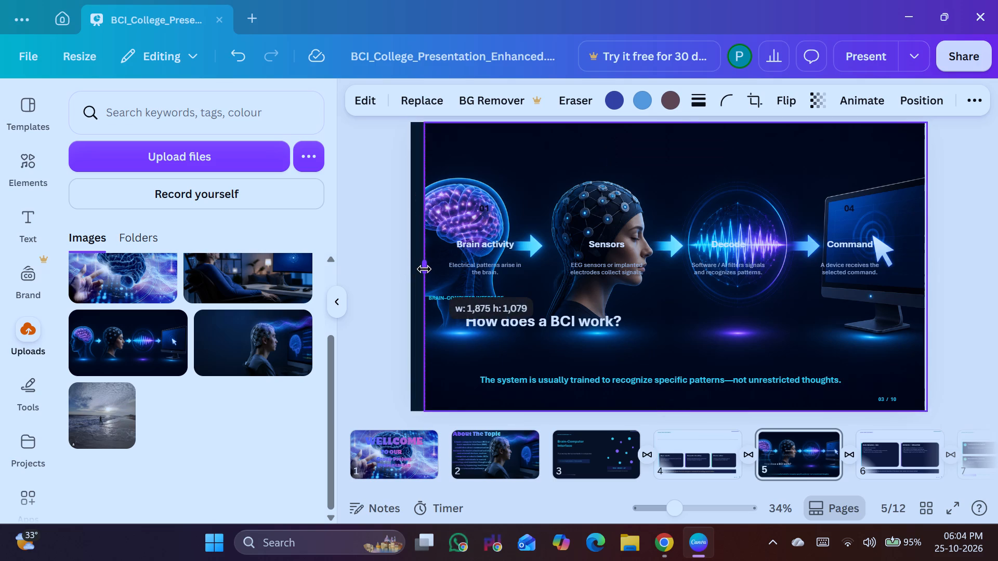
pyautogui.moveTo(424, 269); pyautogui.dragTo(424, 269)
pyautogui.moveTo(424, 268); pyautogui.dragTo(387, 274)
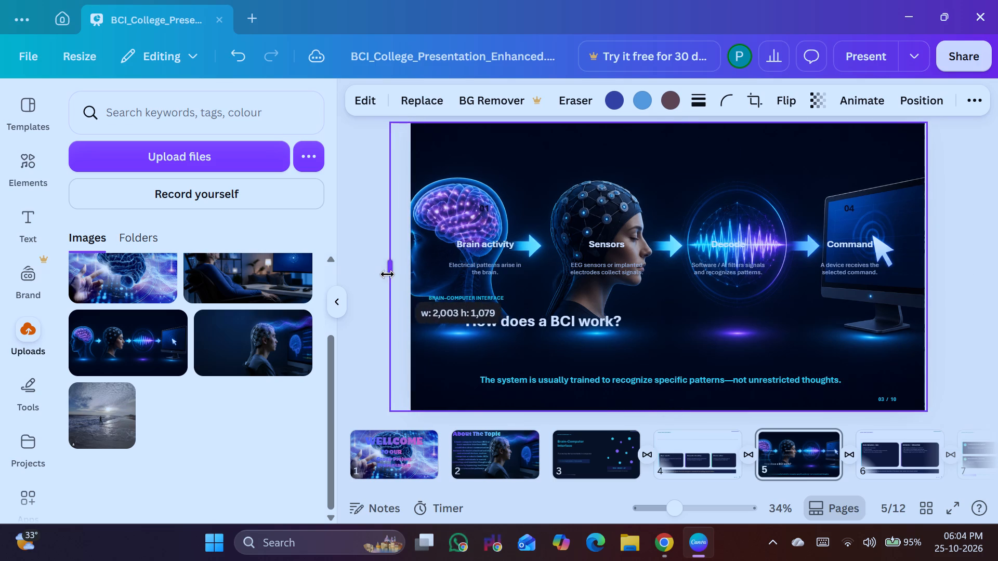
pyautogui.moveTo(387, 274); pyautogui.dragTo(386, 275)
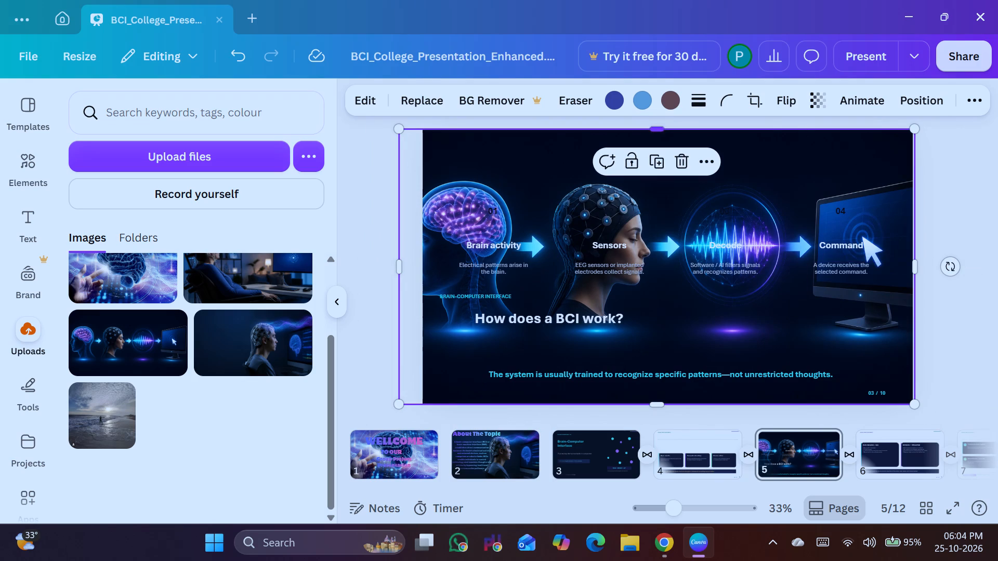
pyautogui.click(754, 102)
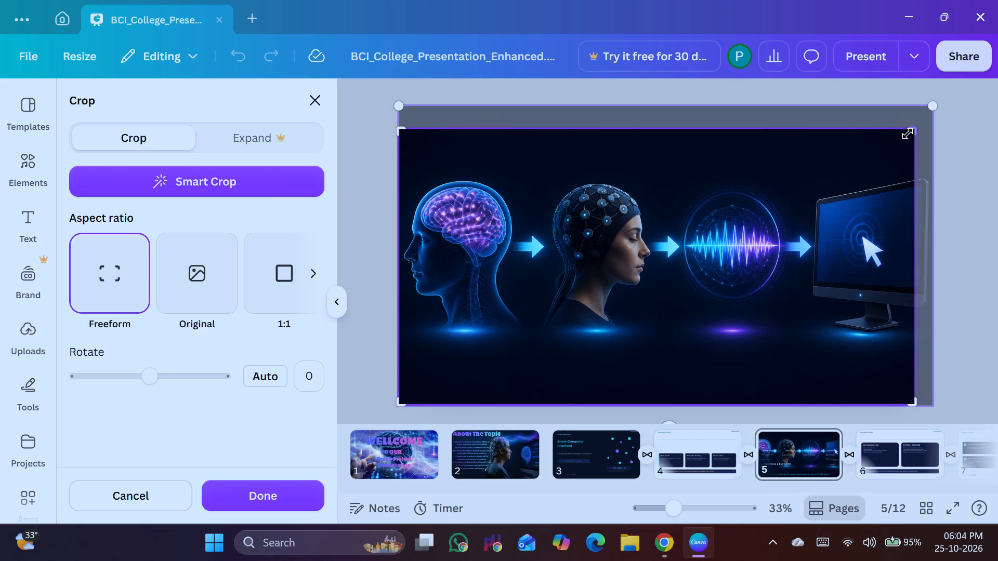
pyautogui.moveTo(849, 163); pyautogui.dragTo(844, 165)
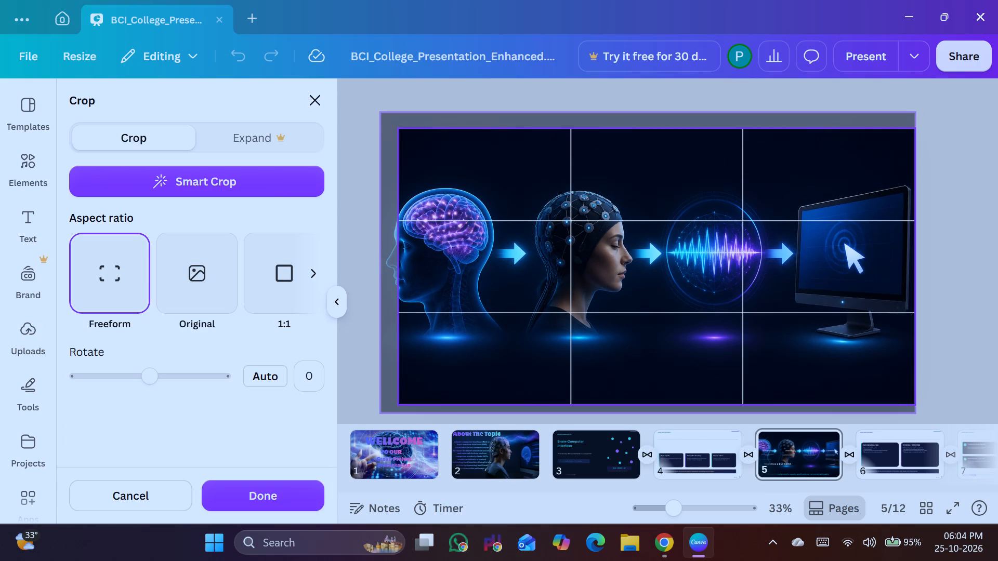
pyautogui.moveTo(844, 165); pyautogui.dragTo(858, 163)
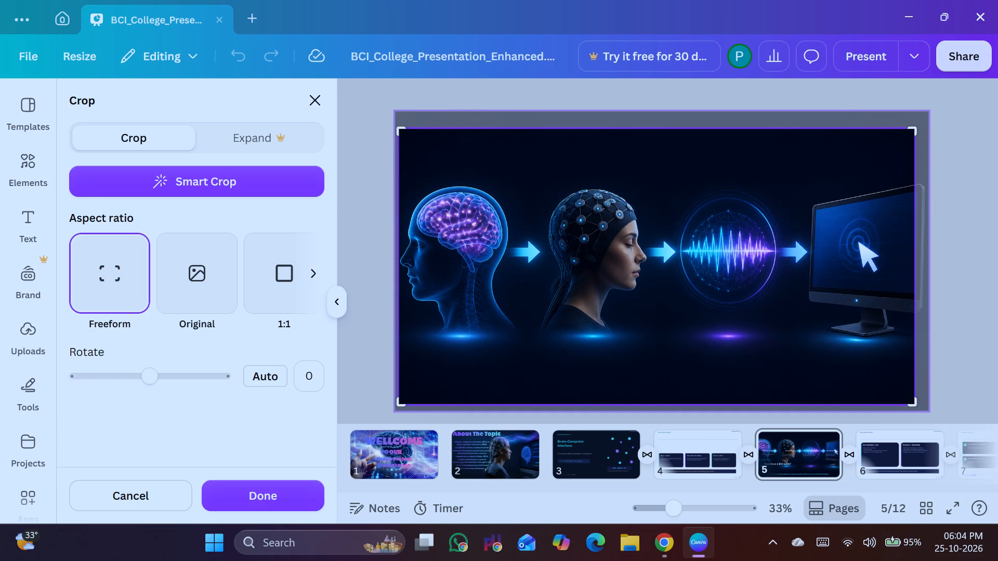
pyautogui.click(279, 499)
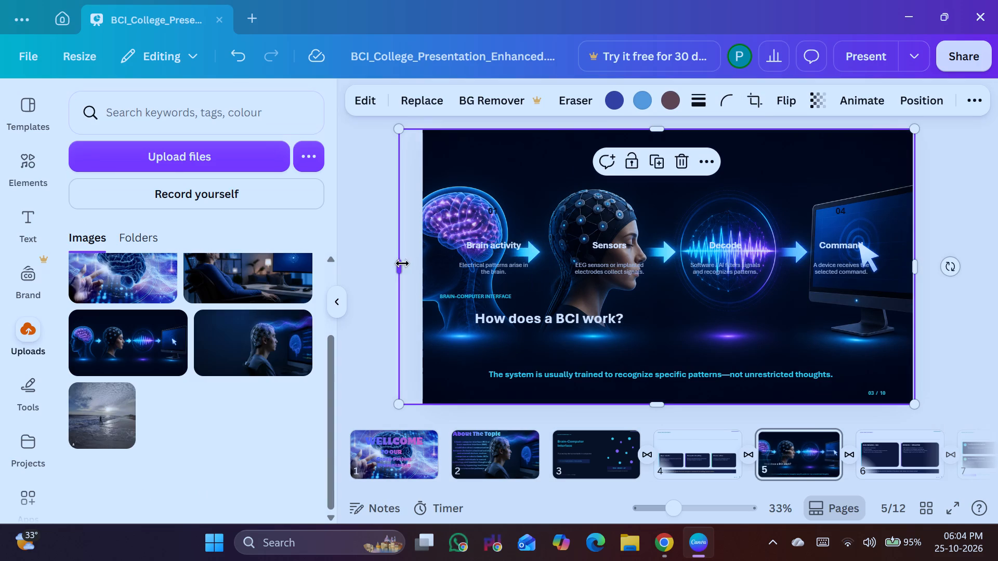
pyautogui.moveTo(401, 264); pyautogui.dragTo(427, 274)
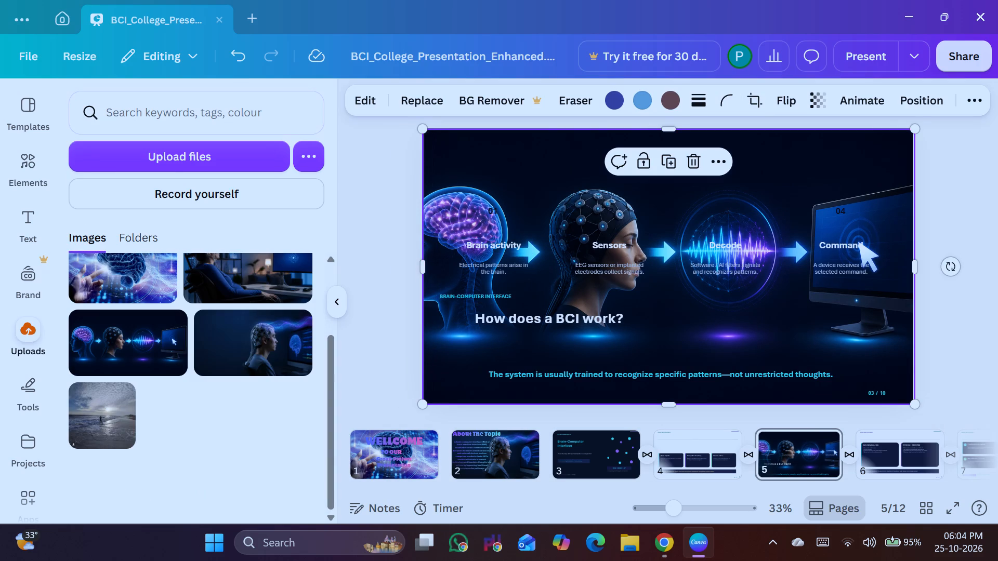
pyautogui.click(800, 300)
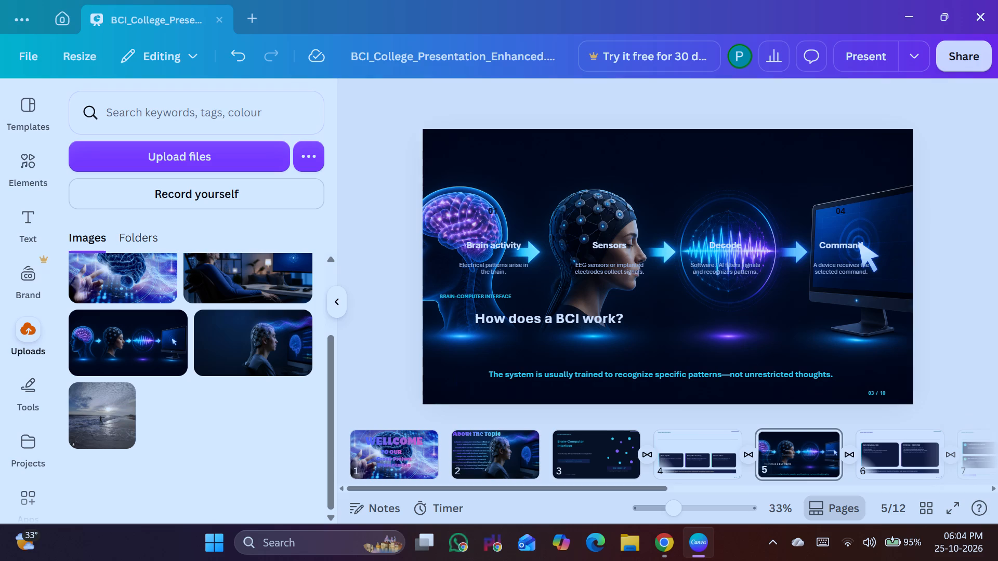
# Resize and reposition the page 5 background image so the full brain-to-monitor picture spans the slide's width and starts at its top edge.
pyautogui.moveTo(425, 404); pyautogui.dragTo(451, 392)
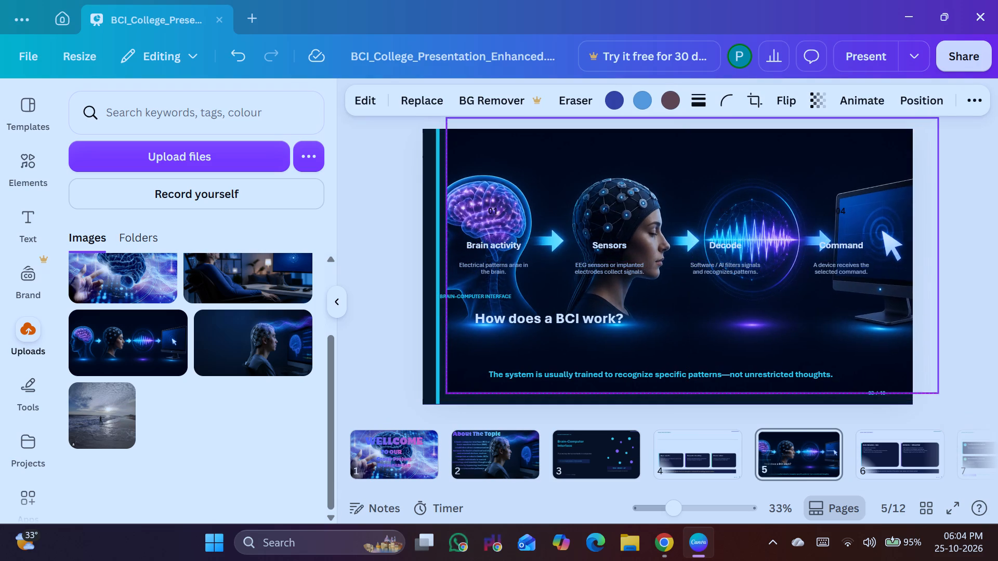
pyautogui.moveTo(451, 392); pyautogui.dragTo(420, 406)
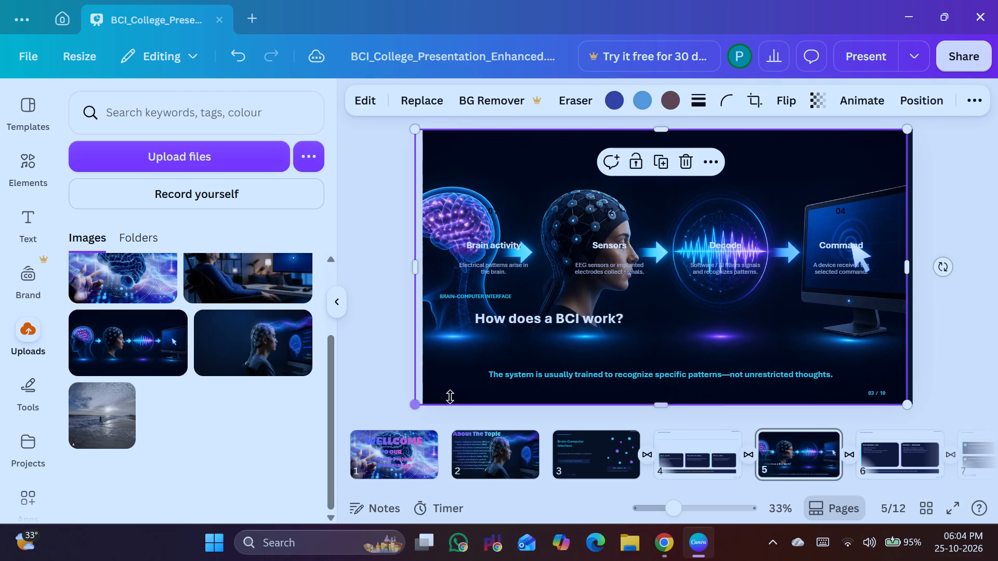
pyautogui.moveTo(415, 403); pyautogui.dragTo(443, 395)
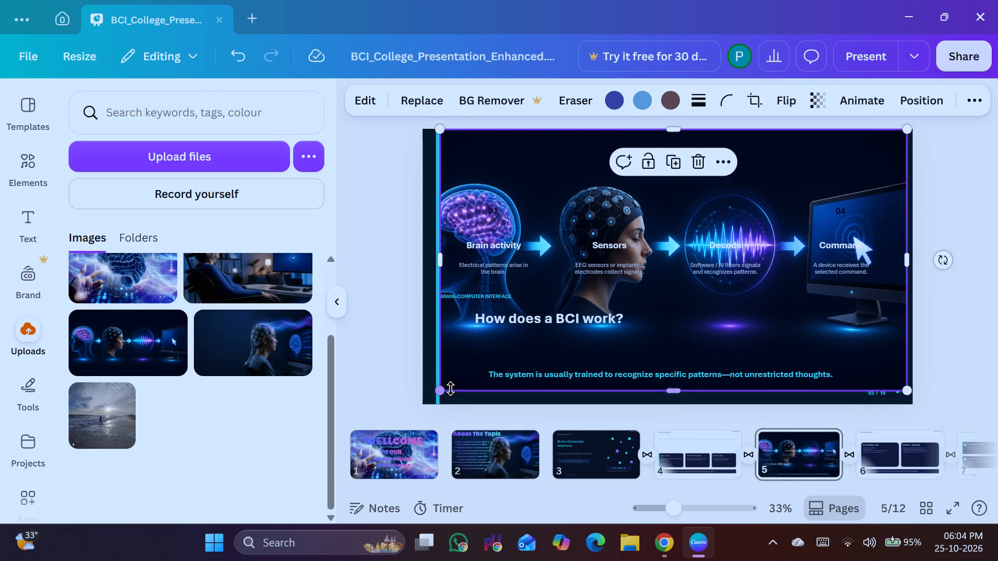
pyautogui.moveTo(632, 326); pyautogui.dragTo(632, 330)
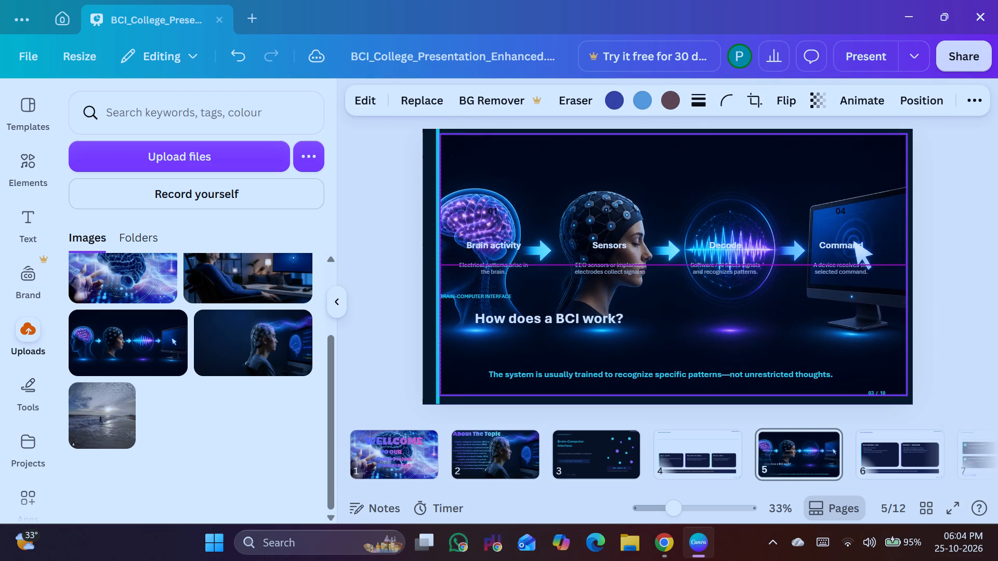
pyautogui.moveTo(632, 330); pyautogui.dragTo(639, 327)
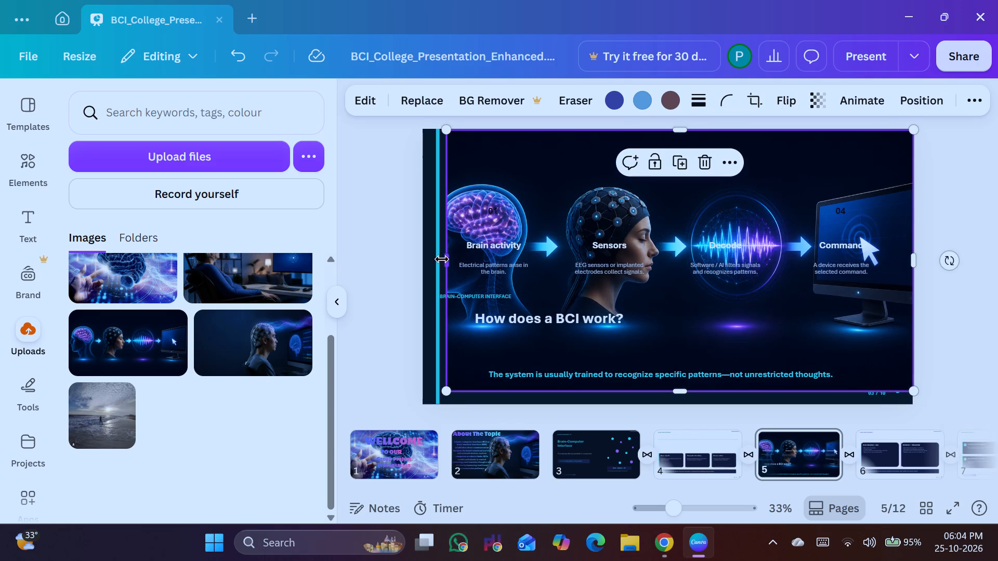
pyautogui.moveTo(444, 261); pyautogui.dragTo(424, 265)
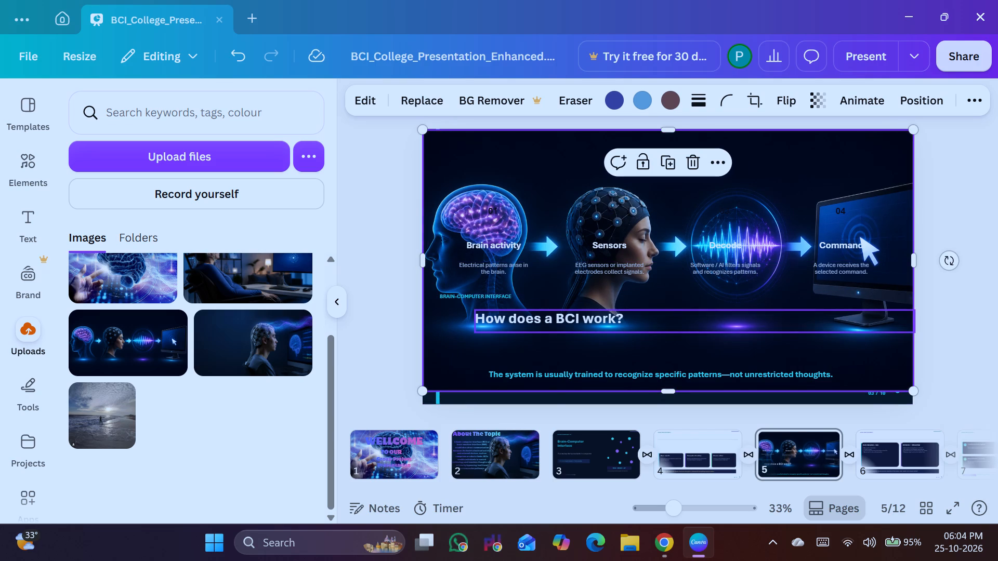
pyautogui.moveTo(671, 343); pyautogui.dragTo(673, 352)
pyautogui.moveTo(669, 144); pyautogui.dragTo(679, 137)
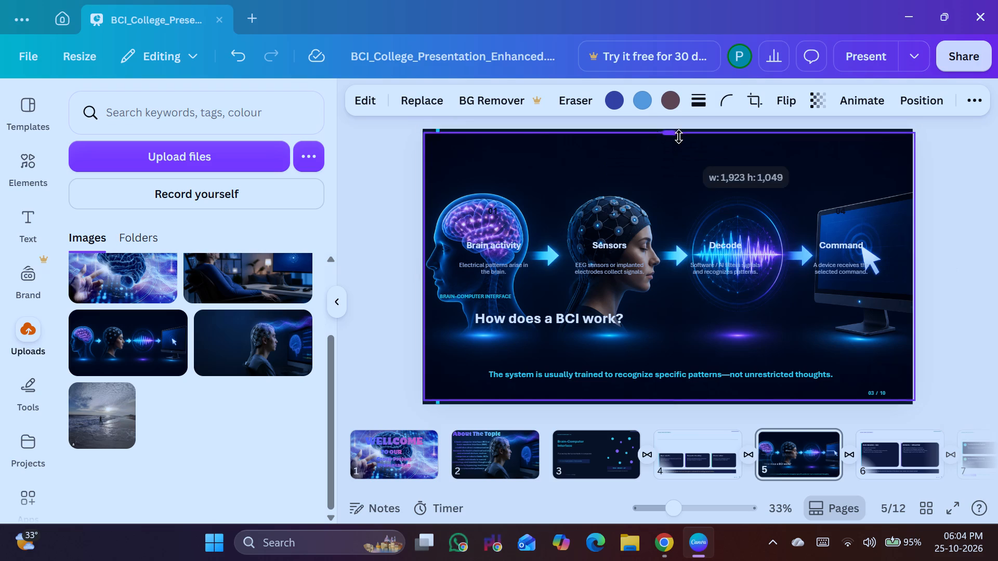
pyautogui.moveTo(679, 137); pyautogui.dragTo(680, 135)
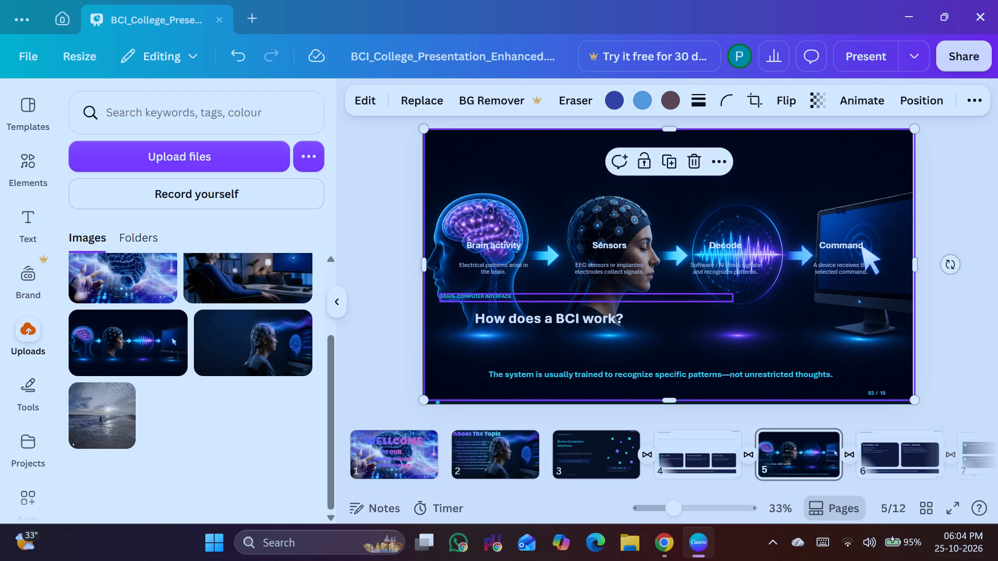
# Move the BRAIN–COMPUTER INTERFACE label to the slide's top-left corner and enlarge its text.
pyautogui.moveTo(478, 295); pyautogui.dragTo(472, 141)
pyautogui.tripleClick(541, 102)
pyautogui.tripleClick(537, 105)
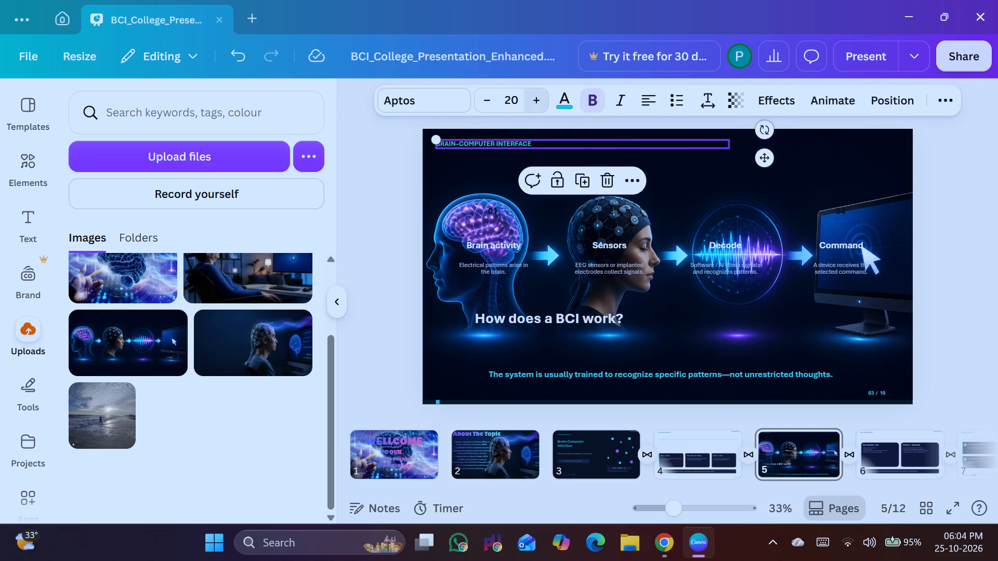
pyautogui.click(534, 108)
# Move the "How does a BCI work?" title directly beneath the BRAIN–COMPUTER INTERFACE label.
pyautogui.moveTo(534, 319); pyautogui.dragTo(502, 204)
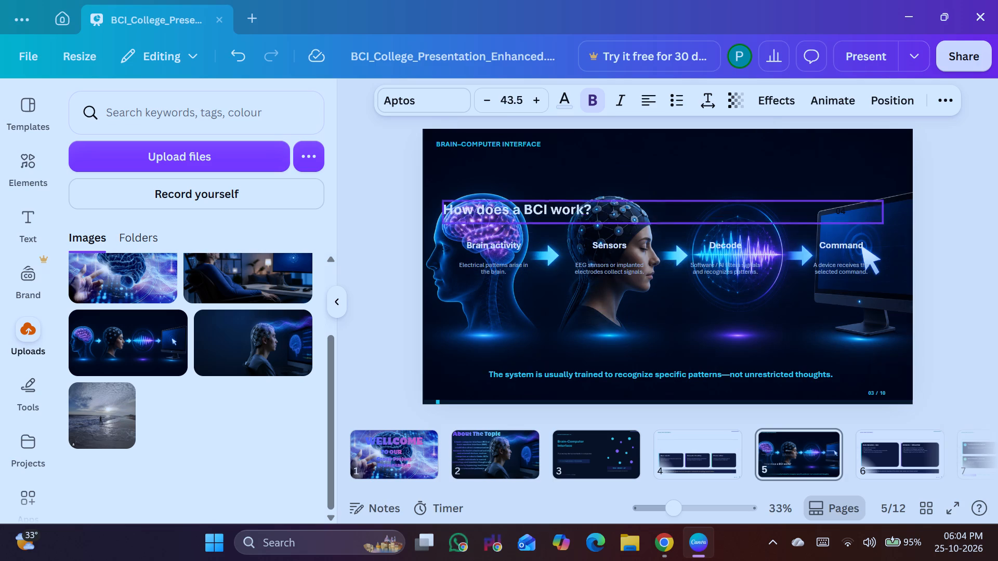
pyautogui.moveTo(502, 204); pyautogui.dragTo(489, 162)
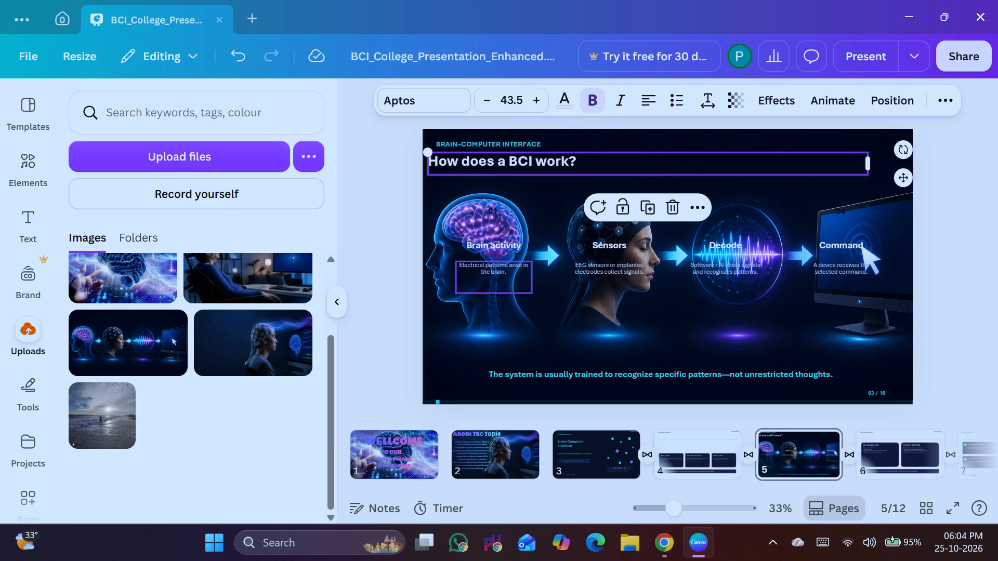
# Move the Brain activity description below the glowing brain, set its font size to 20 and make it bold.
pyautogui.moveTo(490, 270); pyautogui.dragTo(486, 311)
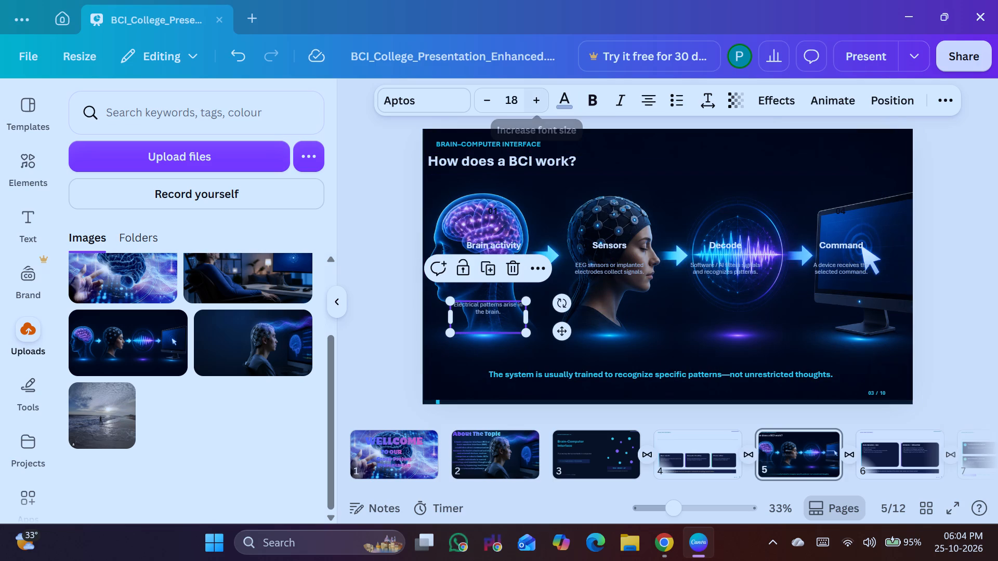
pyautogui.click(542, 99)
pyautogui.click(539, 102)
pyautogui.click(587, 102)
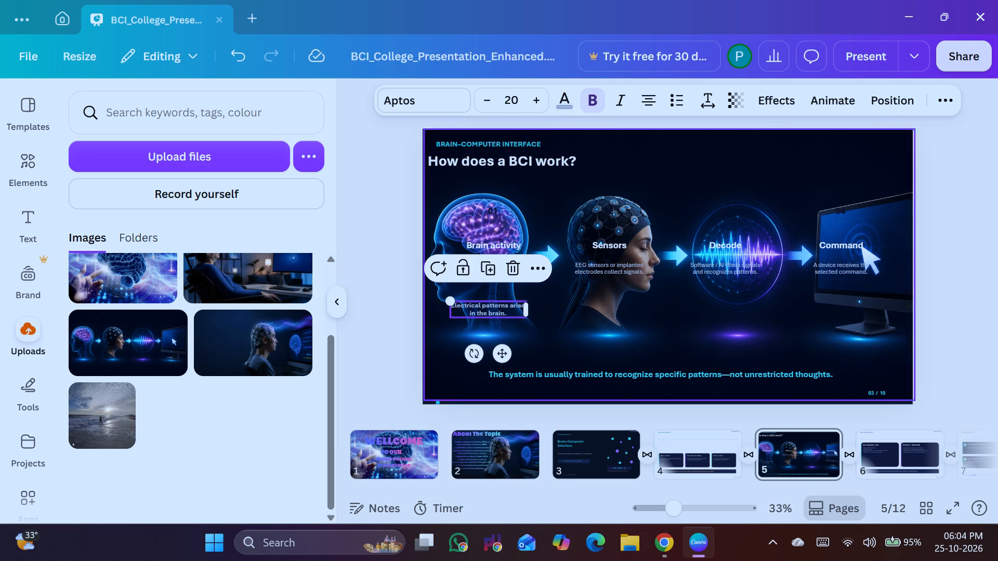
# Lower the Brain activity title and the Sensors, Decode and Command titles with their descriptions, clearing the upper part of each illustration.
pyautogui.moveTo(496, 247); pyautogui.dragTo(491, 283)
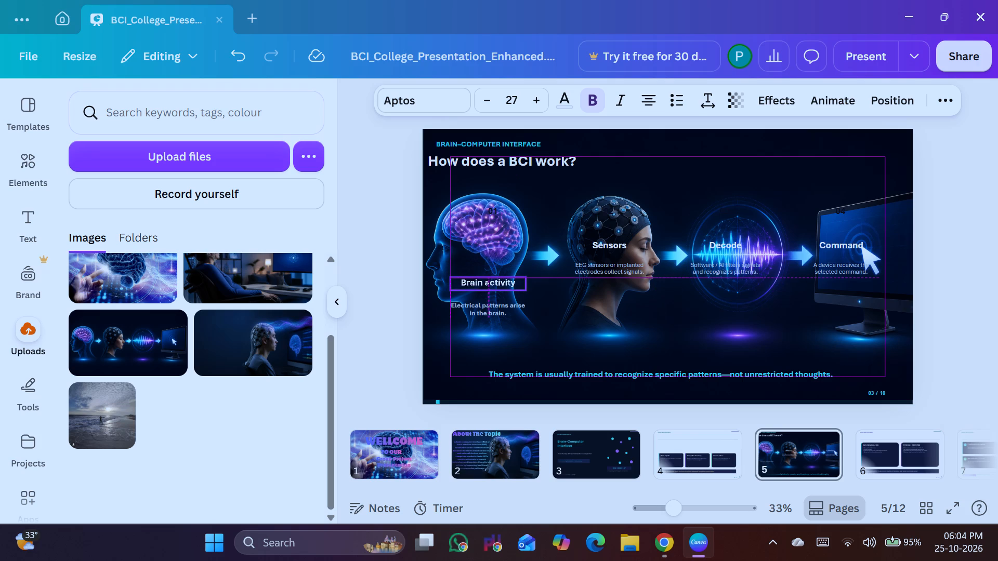
pyautogui.moveTo(491, 283); pyautogui.dragTo(491, 284)
pyautogui.moveTo(605, 264); pyautogui.dragTo(602, 296)
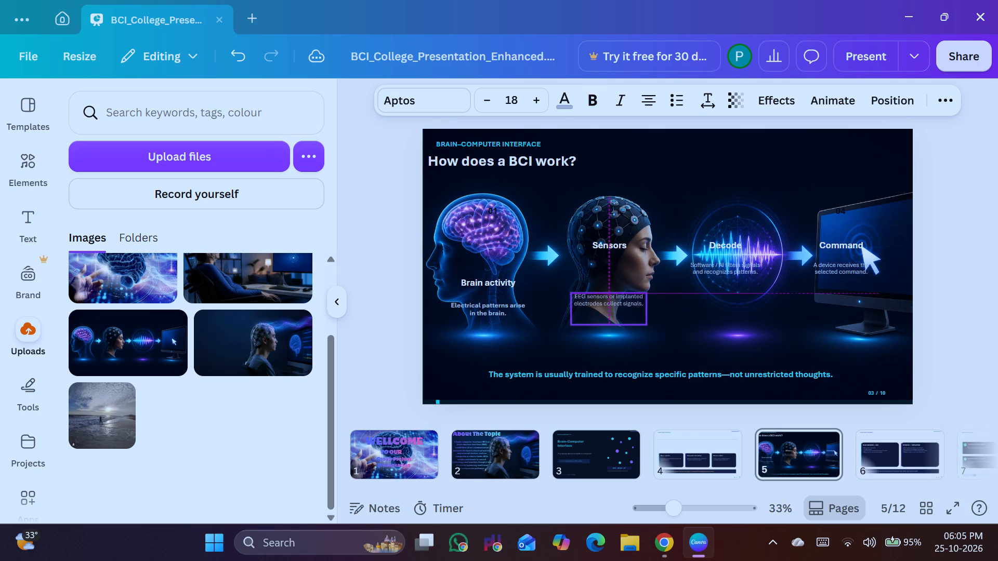
pyautogui.moveTo(602, 296); pyautogui.dragTo(602, 297)
pyautogui.moveTo(612, 245); pyautogui.dragTo(609, 275)
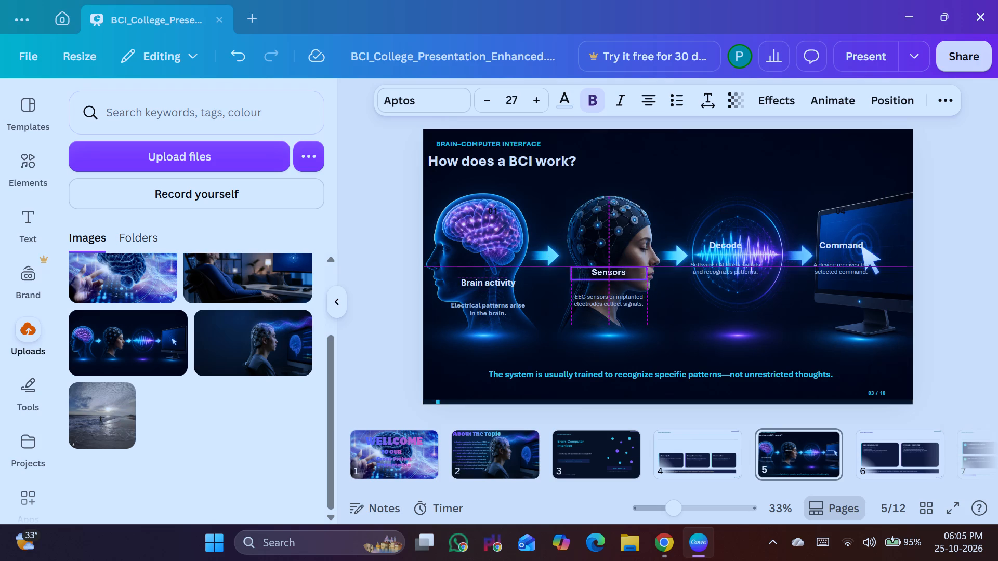
pyautogui.moveTo(609, 275); pyautogui.dragTo(609, 276)
pyautogui.moveTo(721, 274); pyautogui.dragTo(731, 307)
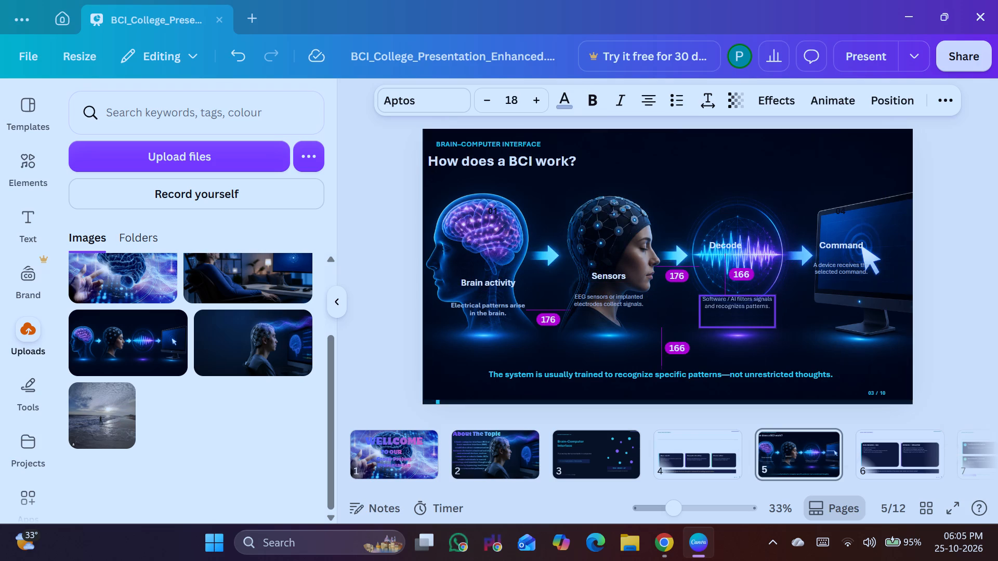
pyautogui.moveTo(729, 244); pyautogui.dragTo(740, 283)
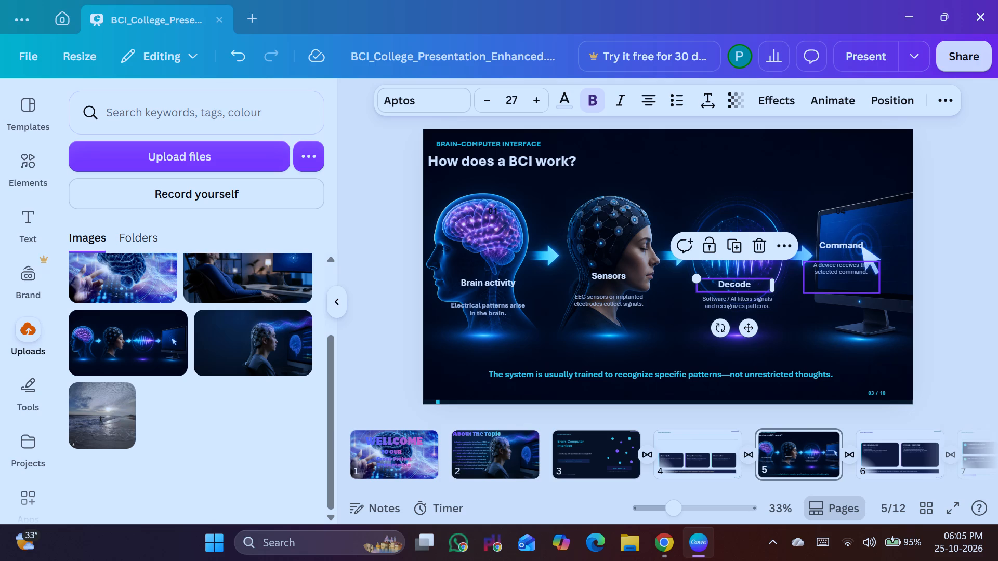
pyautogui.moveTo(831, 265); pyautogui.dragTo(835, 300)
pyautogui.moveTo(846, 245); pyautogui.dragTo(847, 262)
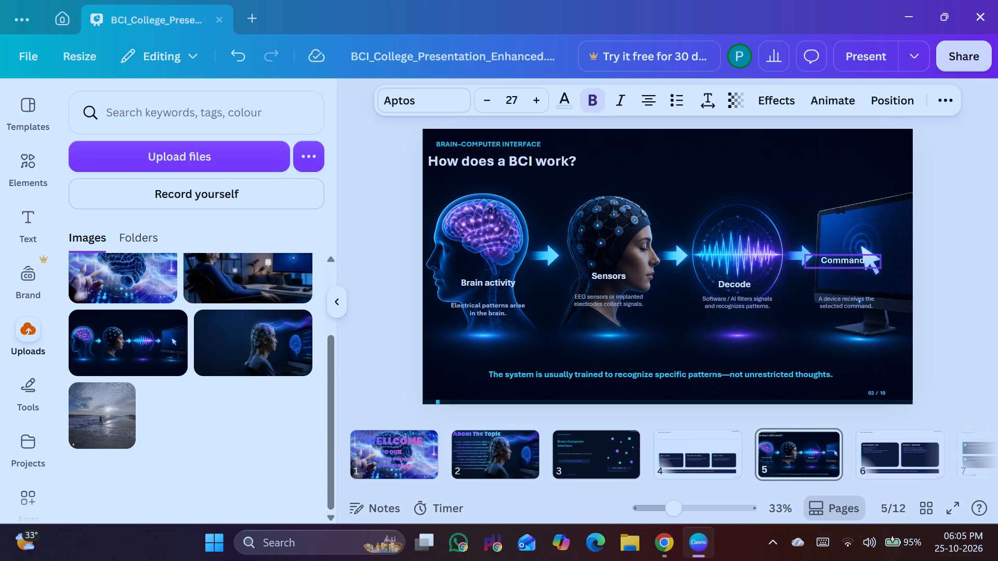
pyautogui.moveTo(847, 262); pyautogui.dragTo(847, 282)
# Lower the four stage descriptions into one row along the glowing spots at the base of the illustrations.
pyautogui.moveTo(511, 305); pyautogui.dragTo(513, 327)
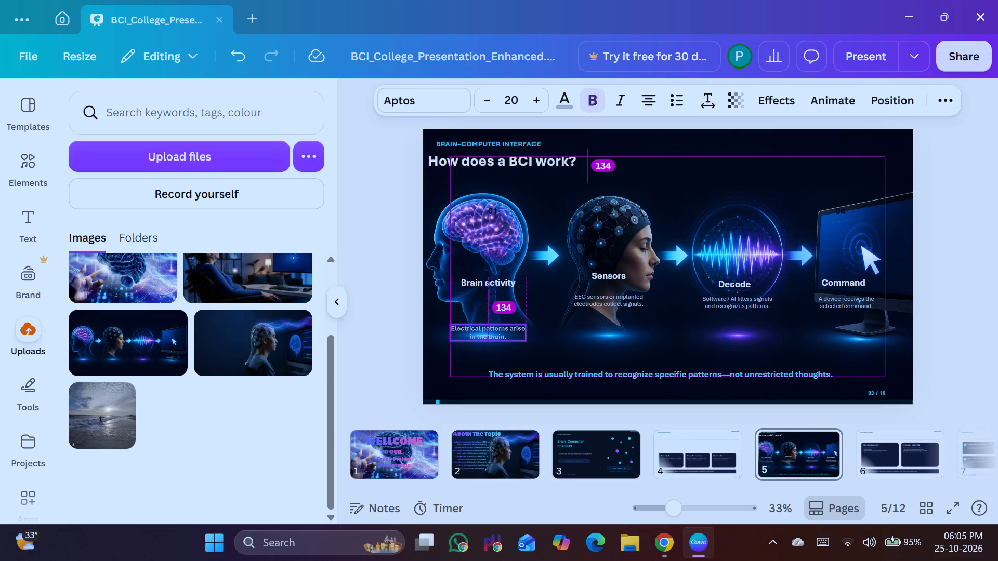
pyautogui.moveTo(513, 327); pyautogui.dragTo(519, 327)
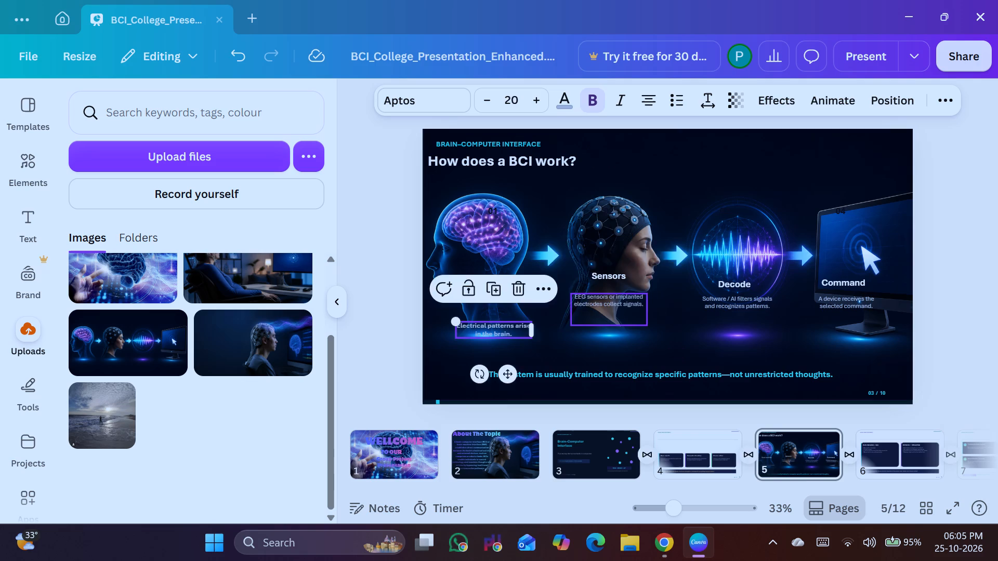
pyautogui.moveTo(598, 299); pyautogui.dragTo(590, 326)
pyautogui.moveTo(721, 302); pyautogui.dragTo(713, 326)
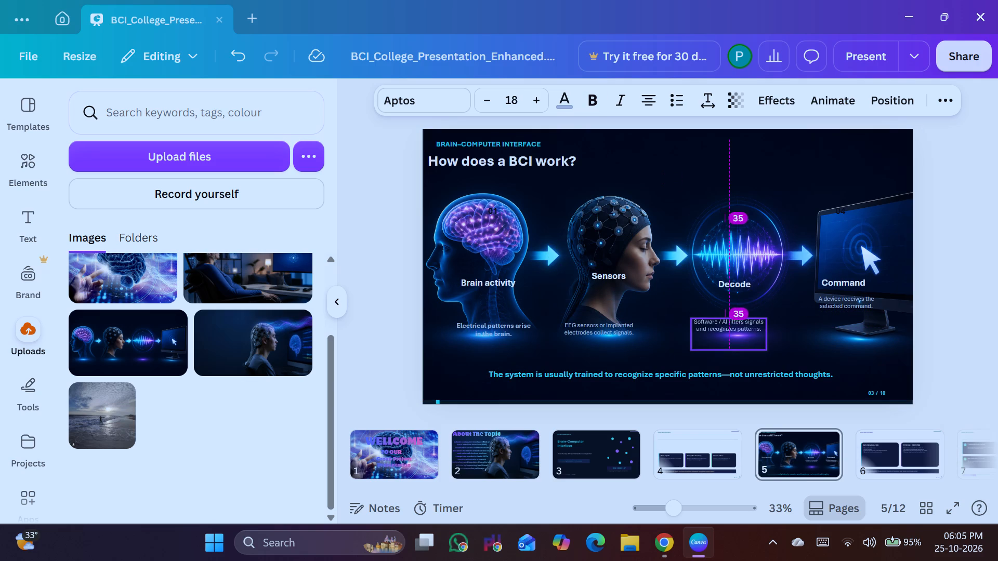
pyautogui.moveTo(713, 326); pyautogui.dragTo(714, 328)
pyautogui.moveTo(831, 304); pyautogui.dragTo(822, 322)
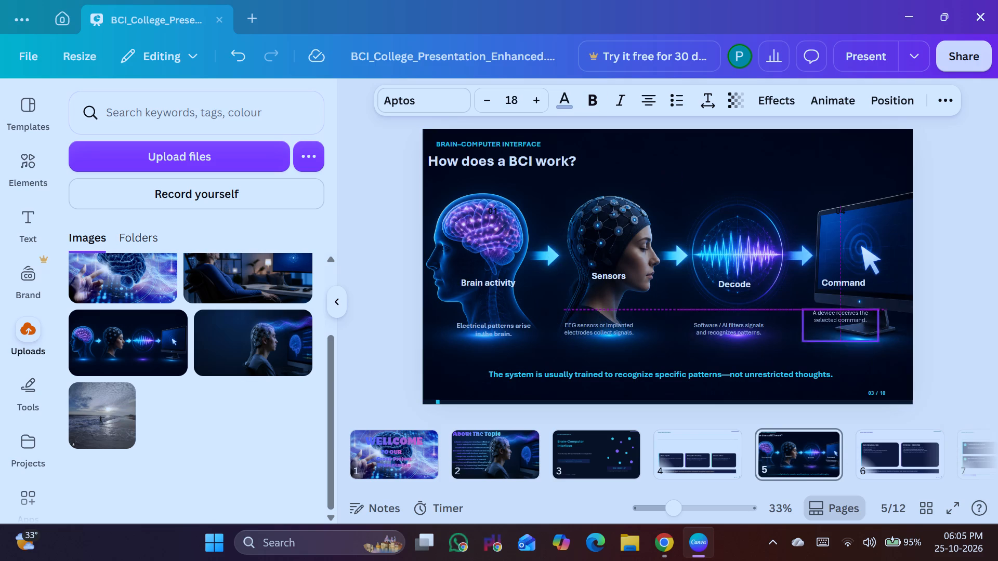
pyautogui.moveTo(822, 322); pyautogui.dragTo(828, 329)
# Lower the Brain activity, Sensors, Decode and Command titles into one aligned row just above their descriptions.
pyautogui.moveTo(495, 277); pyautogui.dragTo(497, 296)
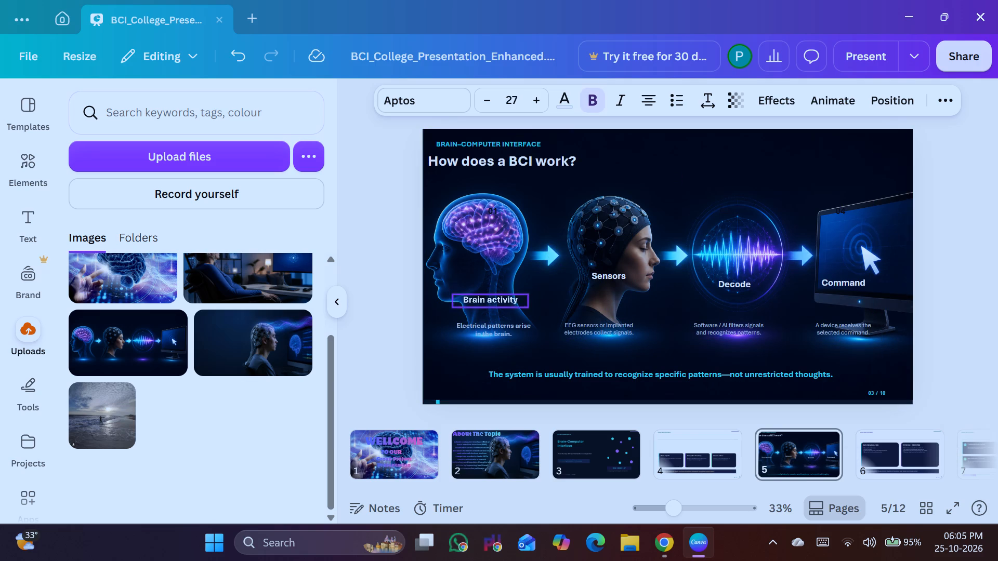
pyautogui.moveTo(497, 296); pyautogui.dragTo(500, 298)
pyautogui.moveTo(614, 277); pyautogui.dragTo(616, 301)
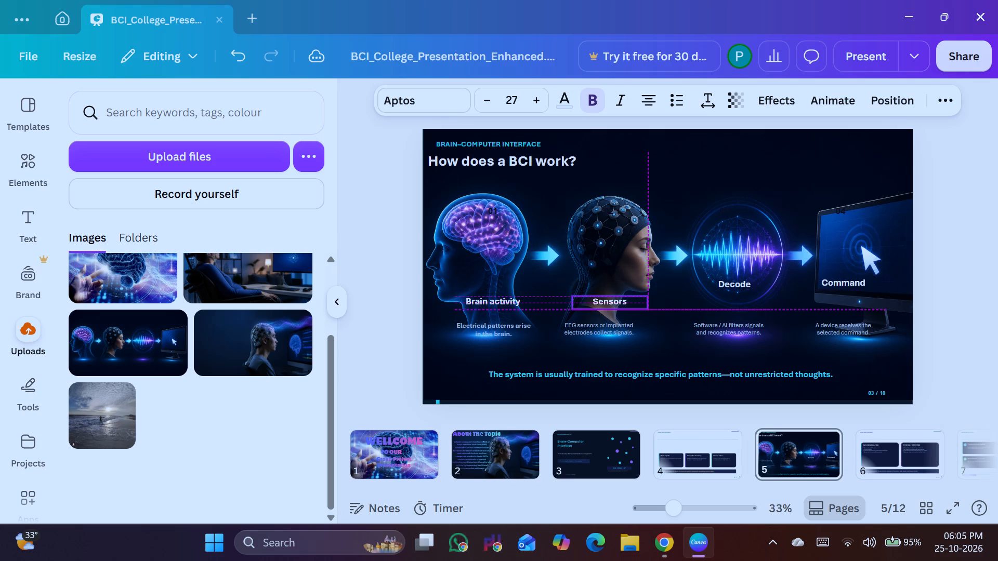
pyautogui.moveTo(616, 301); pyautogui.dragTo(611, 299)
pyautogui.click(616, 300)
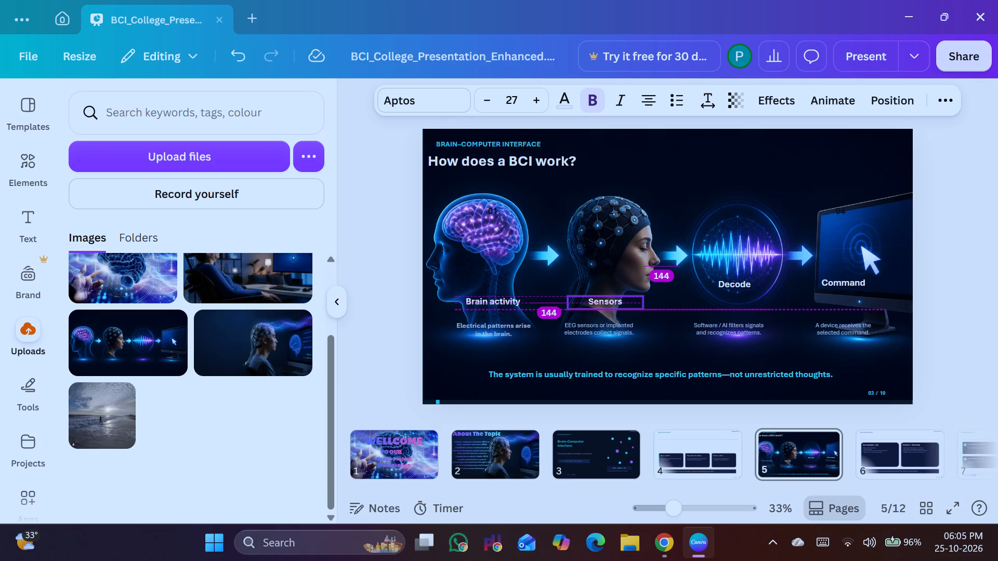
pyautogui.moveTo(733, 280); pyautogui.dragTo(736, 296)
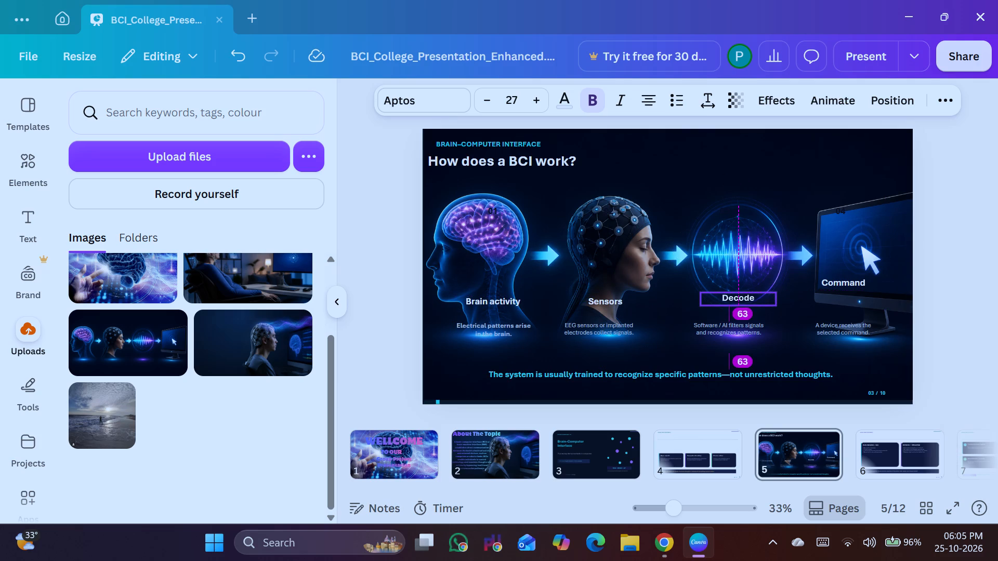
pyautogui.moveTo(736, 296); pyautogui.dragTo(737, 298)
pyautogui.moveTo(830, 284); pyautogui.dragTo(830, 287)
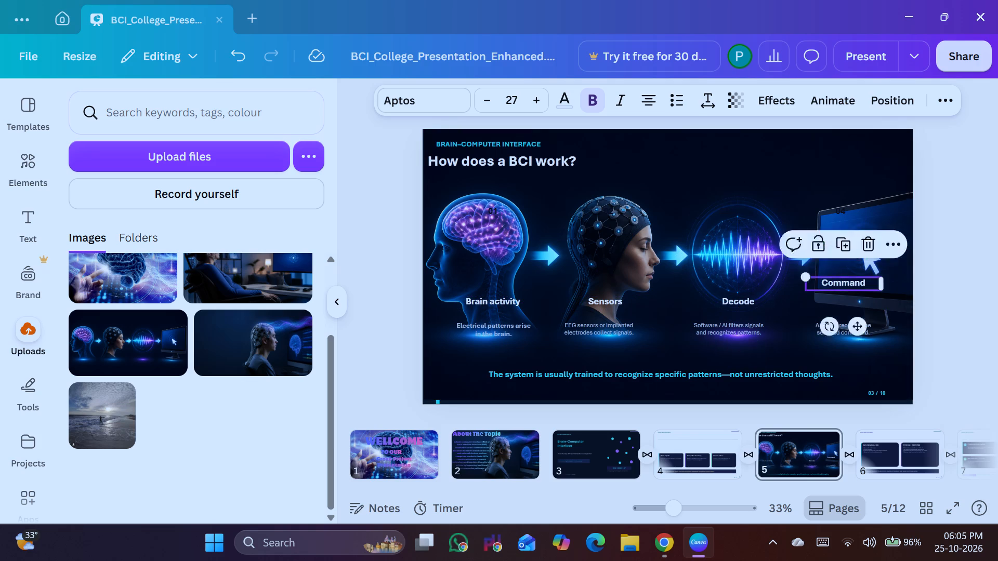
pyautogui.moveTo(830, 287); pyautogui.dragTo(828, 304)
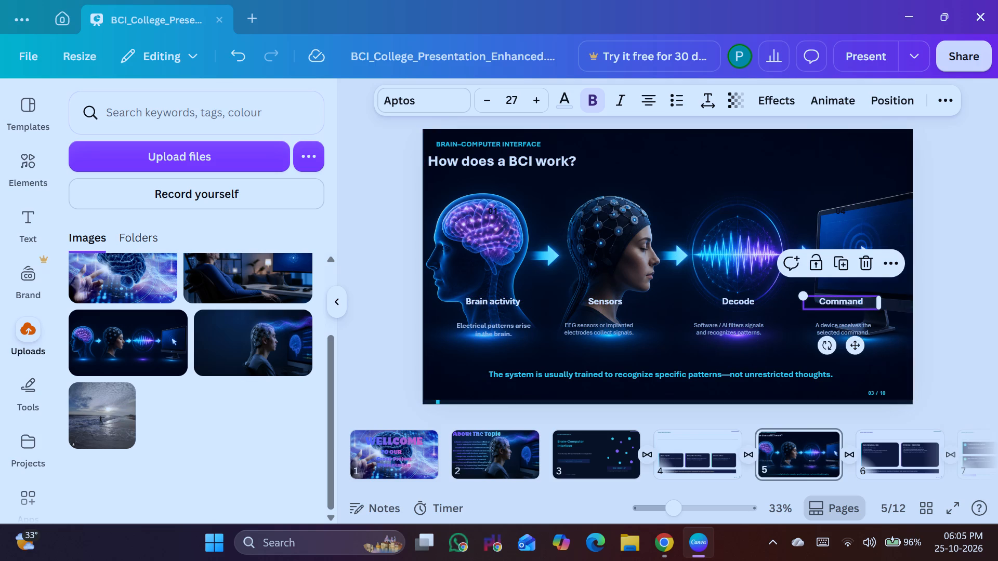
# Resize the How does a BCI work? slide's background image to reach the slide's edges, about 1,916 by 1,080.
pyautogui.click(448, 369)
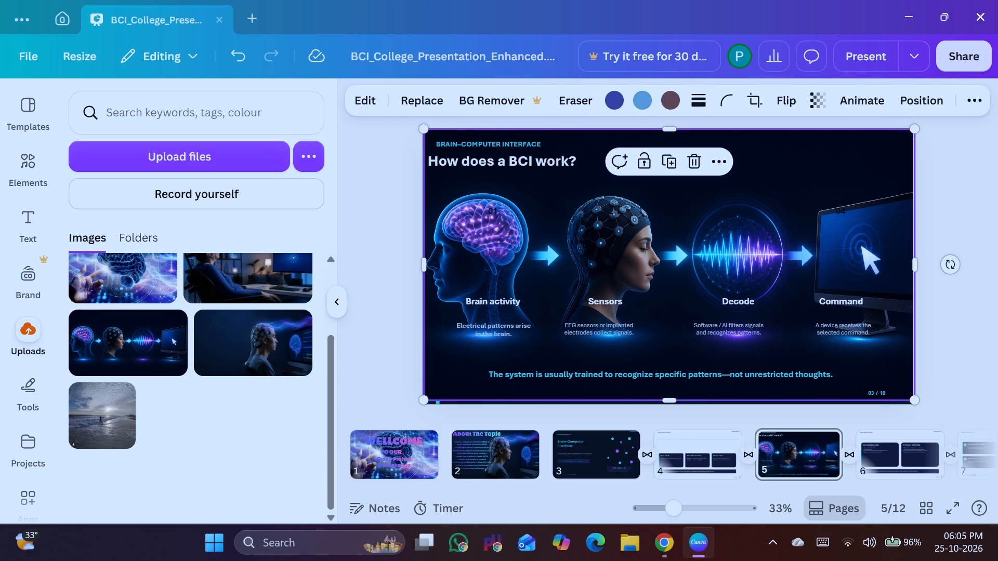
pyautogui.moveTo(668, 399); pyautogui.dragTo(669, 405)
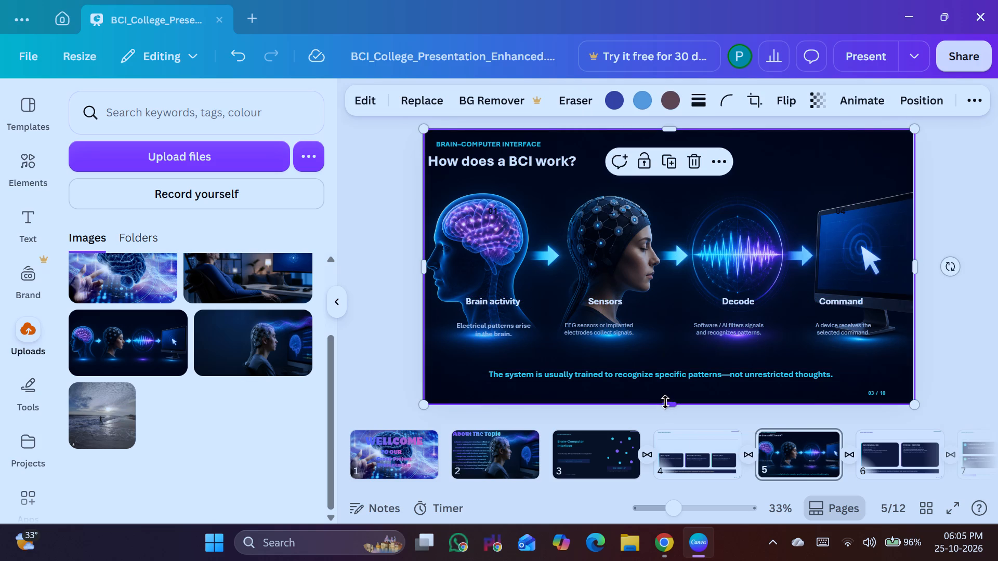
pyautogui.click(425, 266)
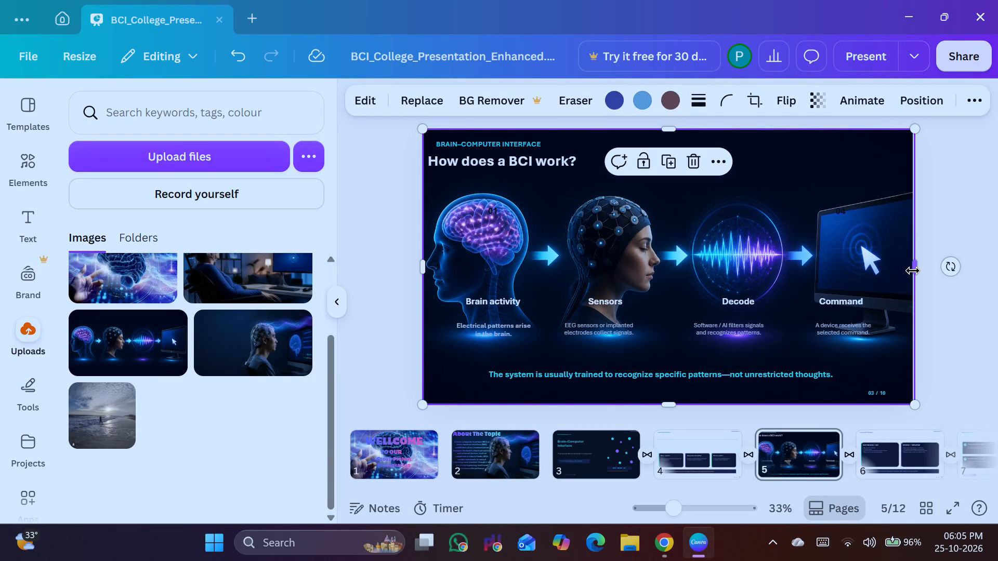
pyautogui.moveTo(913, 271); pyautogui.dragTo(907, 270)
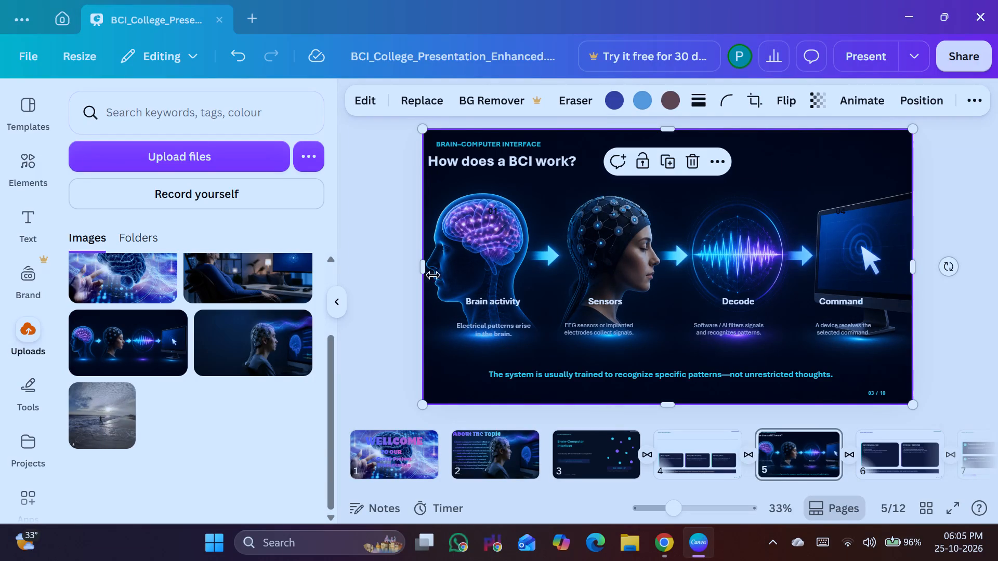
pyautogui.click(427, 268)
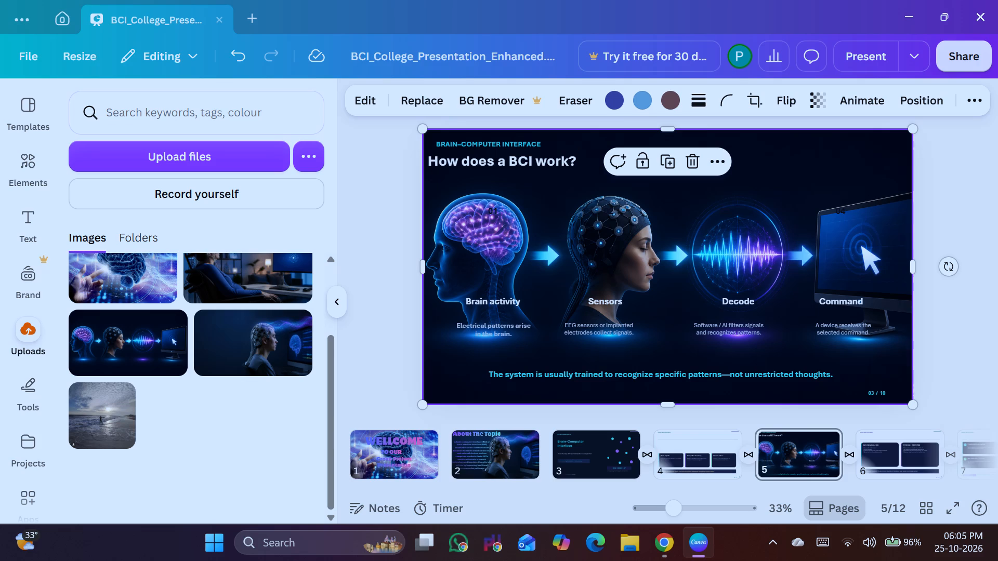
pyautogui.moveTo(914, 265); pyautogui.dragTo(908, 264)
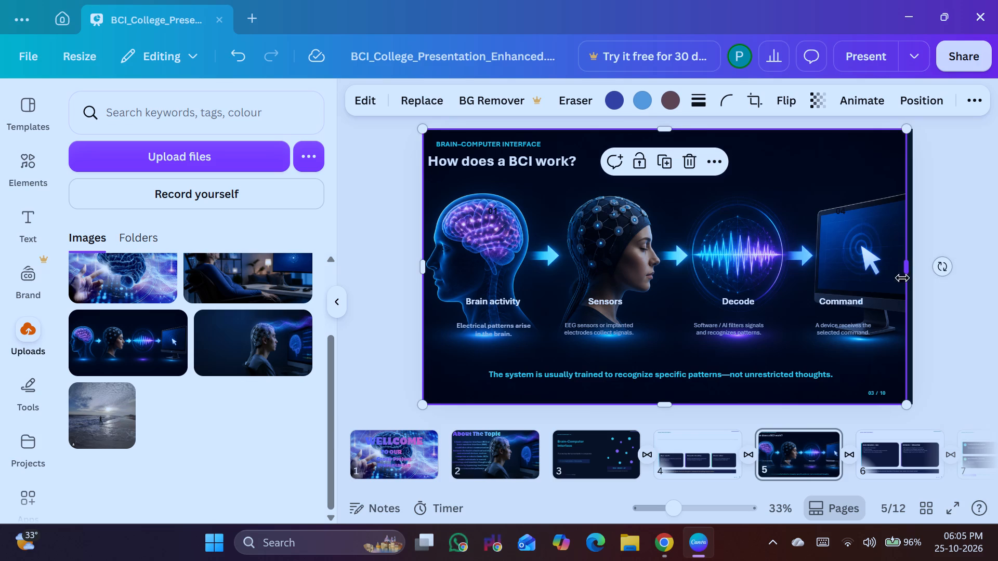
pyautogui.moveTo(889, 287); pyautogui.dragTo(894, 288)
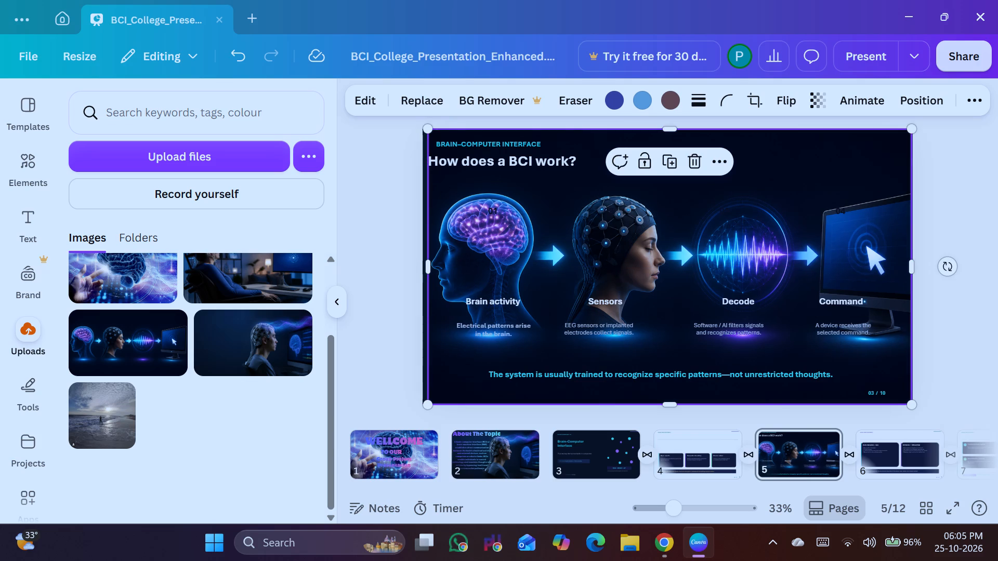
pyautogui.click(428, 268)
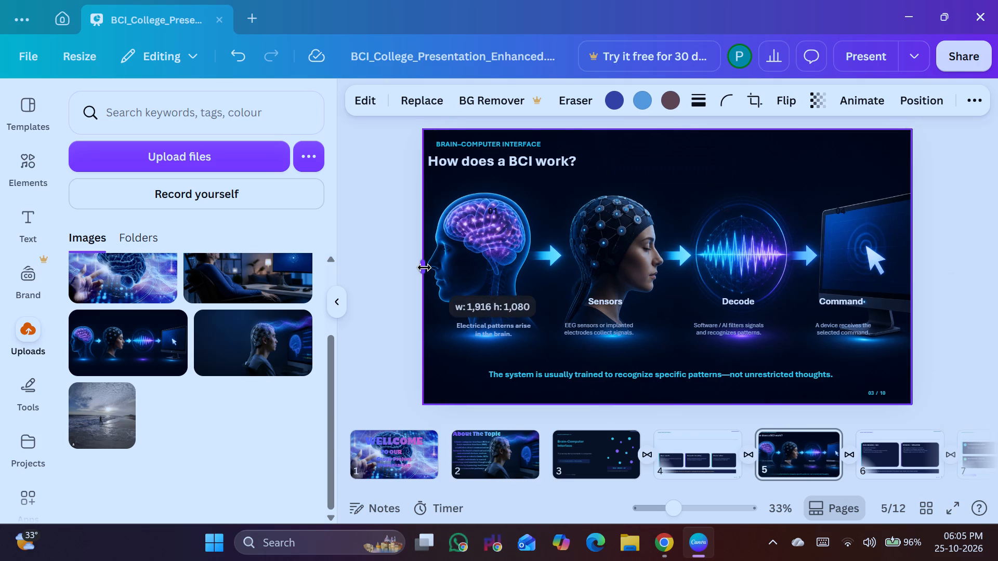
pyautogui.click(408, 285)
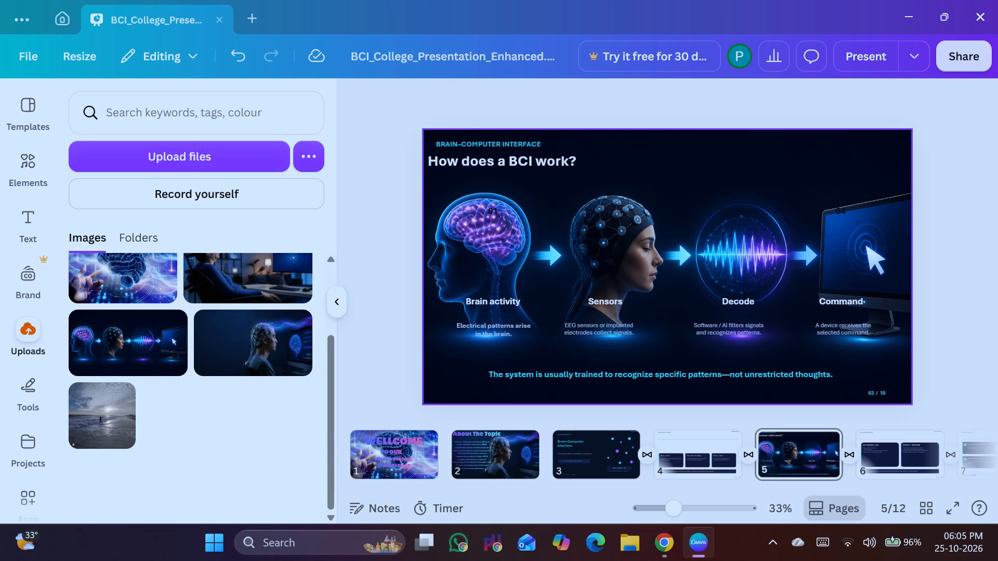
pyautogui.click(874, 388)
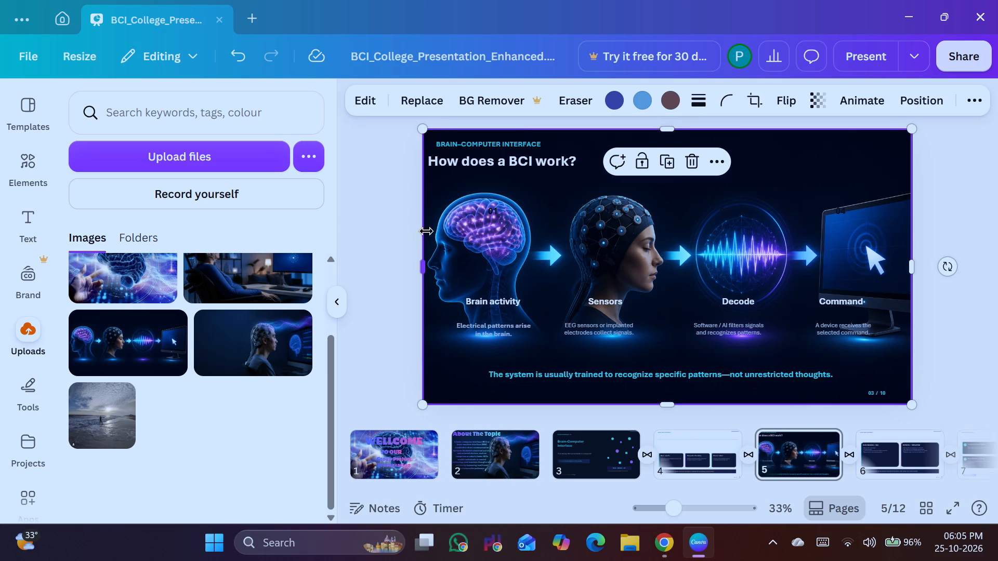
pyautogui.click(405, 211)
# Enlarge the BRAIN–COMPUTER INTERFACE label to font size 27.8, with its left edge aligned to the slide title.
pyautogui.click(509, 144)
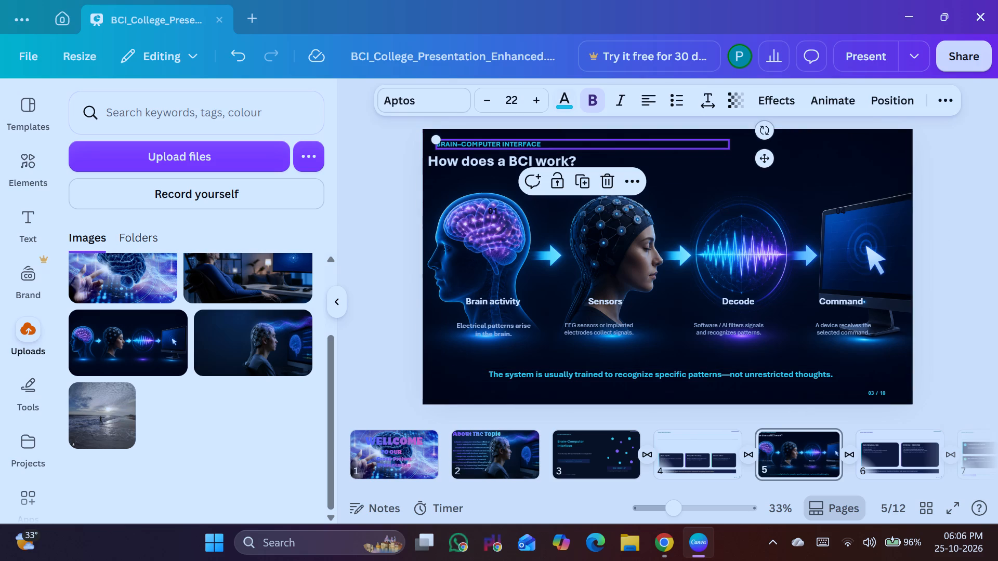
pyautogui.tripleClick(537, 100)
pyautogui.doubleClick(536, 102)
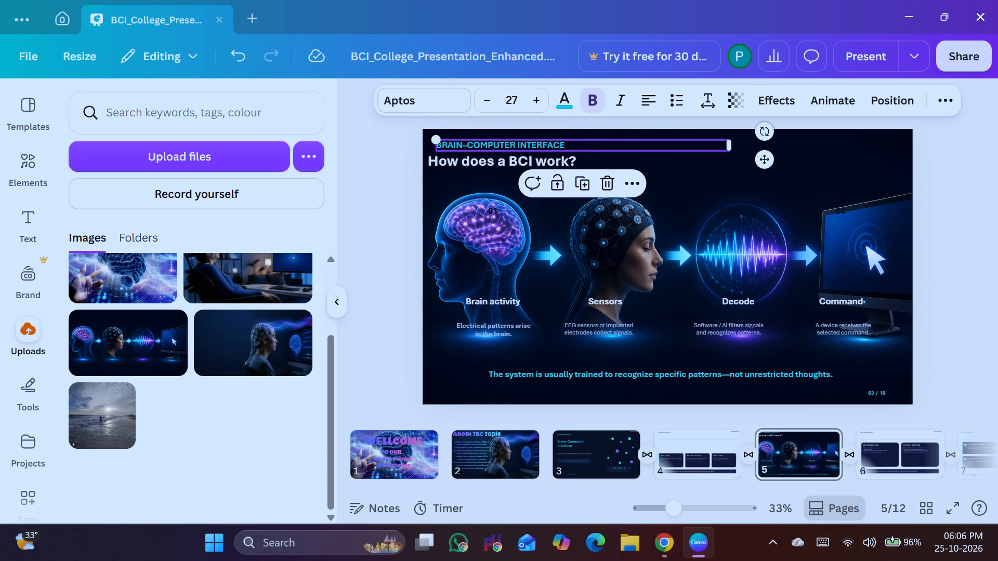
pyautogui.click(588, 106)
pyautogui.click(594, 103)
pyautogui.moveTo(436, 137); pyautogui.dragTo(428, 140)
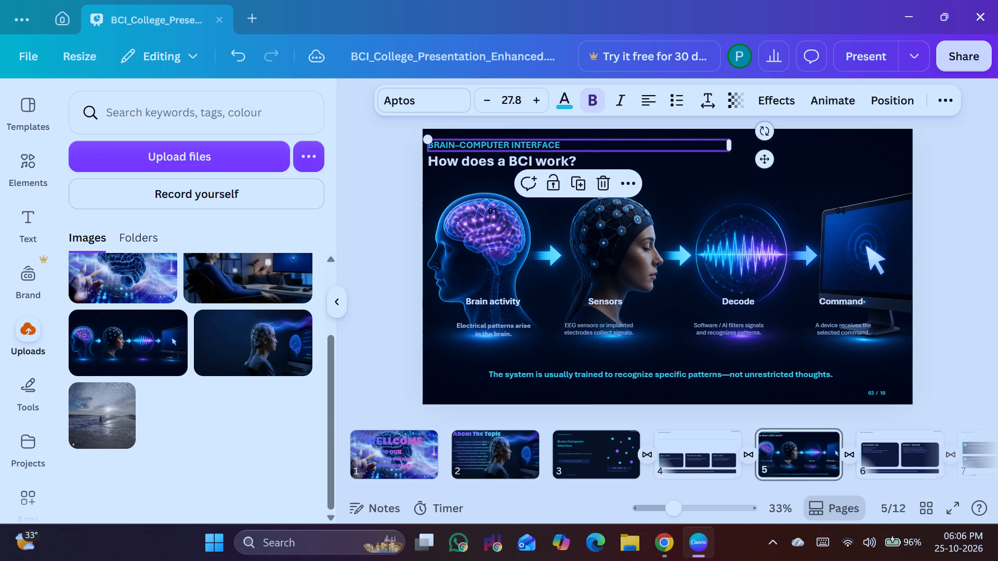
pyautogui.click(392, 185)
# Raise the BRAIN–COMPUTER INTERFACE label slightly above the slide title and increase its font size to 34.8.
pyautogui.click(500, 163)
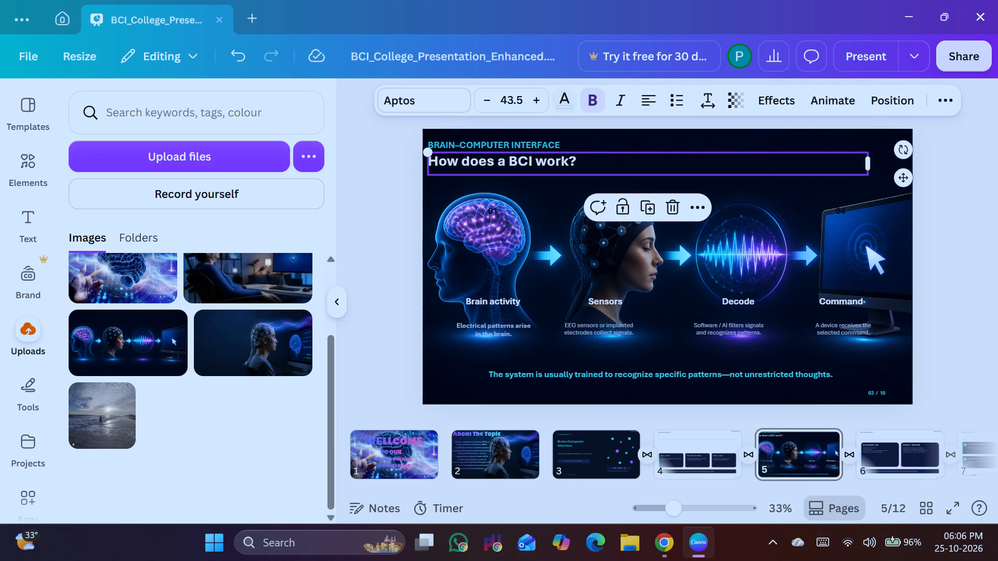
pyautogui.click(501, 143)
pyautogui.moveTo(508, 144); pyautogui.dragTo(509, 139)
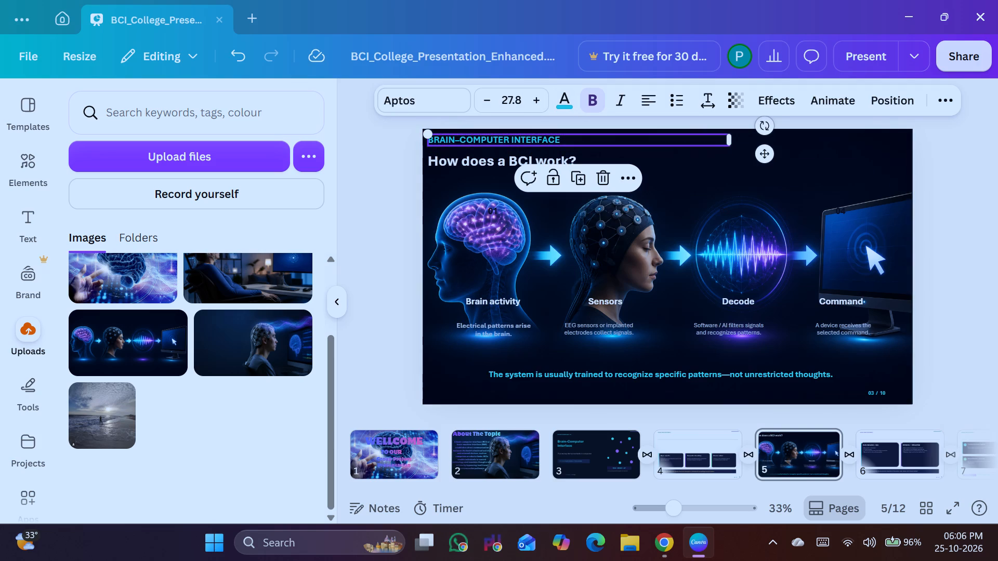
pyautogui.tripleClick(541, 103)
pyautogui.tripleClick(540, 103)
pyautogui.click(538, 104)
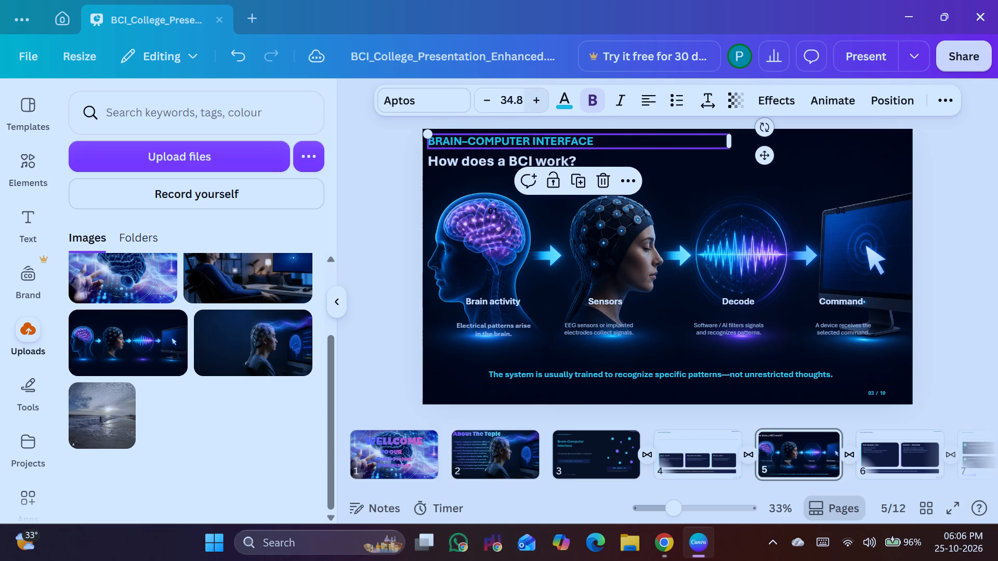
pyautogui.click(378, 197)
# Set the font size of the Brain activity description to 26.
pyautogui.click(493, 327)
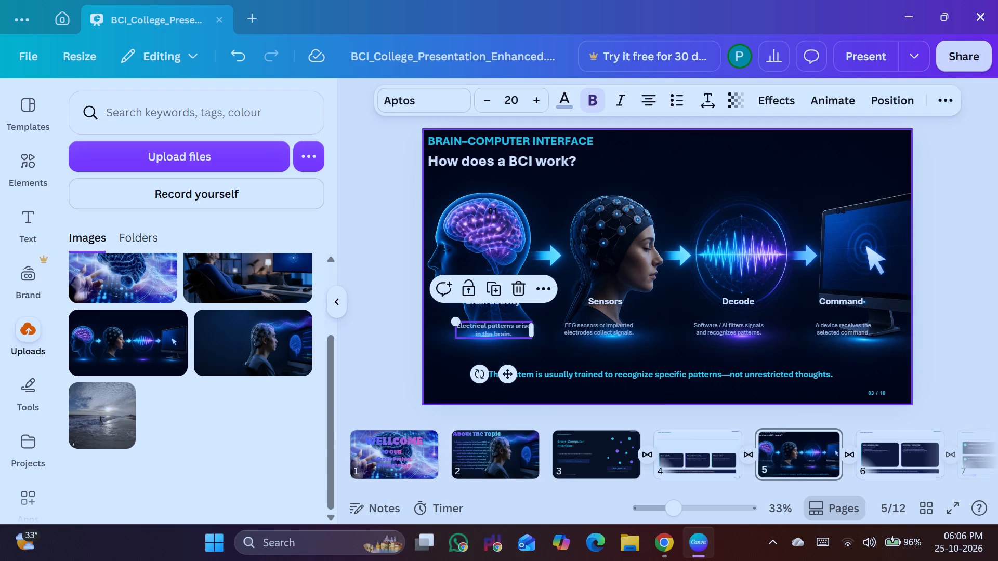
pyautogui.tripleClick(540, 101)
pyautogui.tripleClick(540, 101)
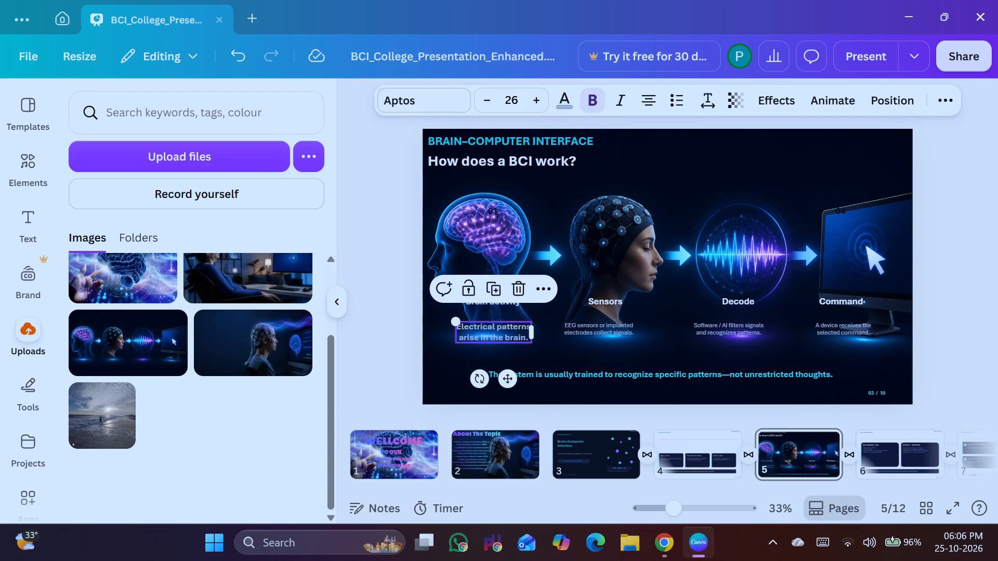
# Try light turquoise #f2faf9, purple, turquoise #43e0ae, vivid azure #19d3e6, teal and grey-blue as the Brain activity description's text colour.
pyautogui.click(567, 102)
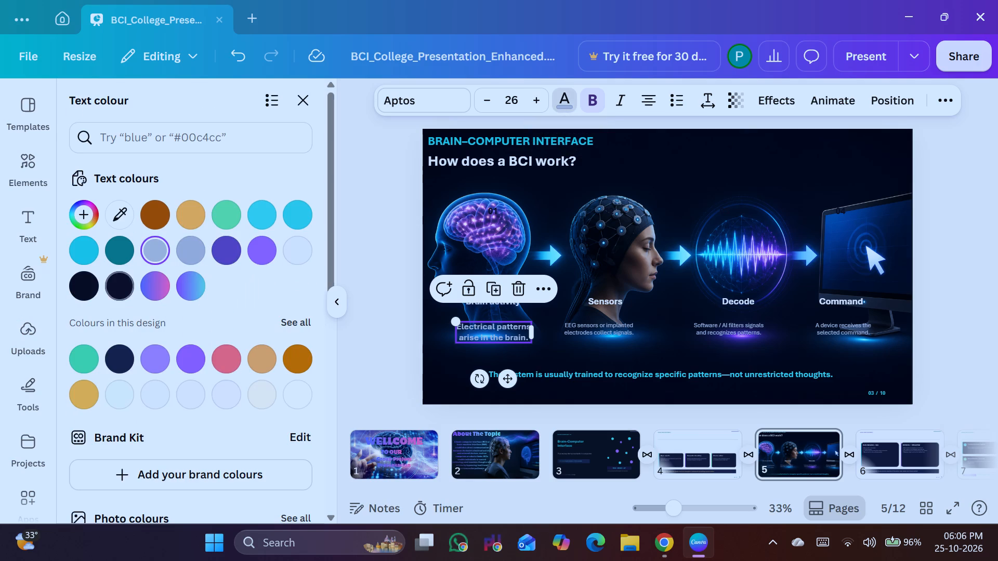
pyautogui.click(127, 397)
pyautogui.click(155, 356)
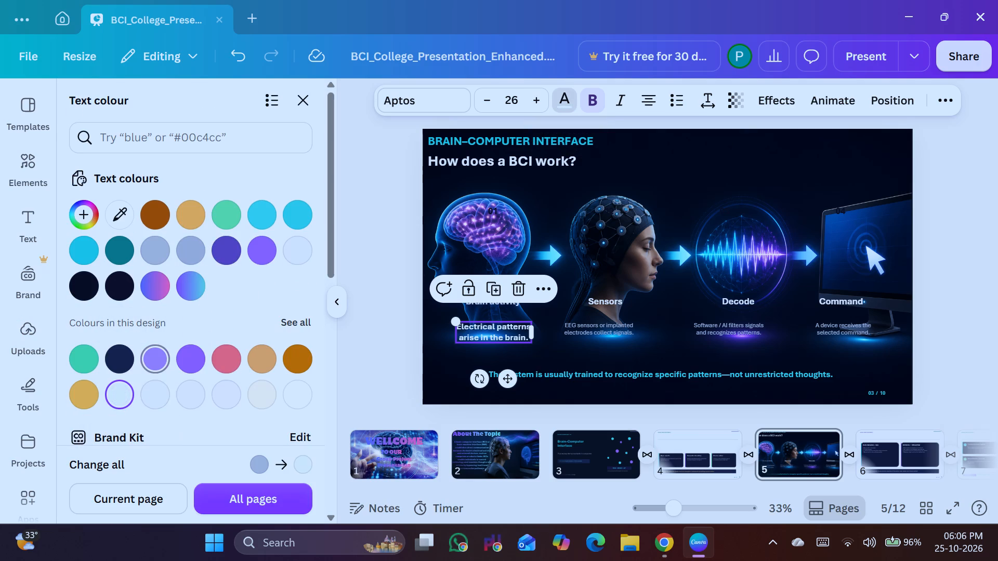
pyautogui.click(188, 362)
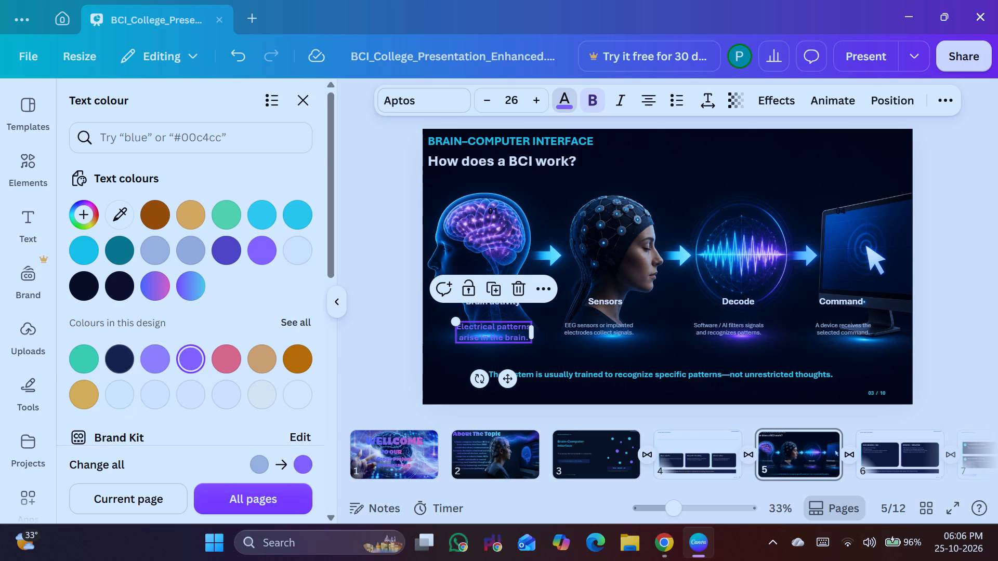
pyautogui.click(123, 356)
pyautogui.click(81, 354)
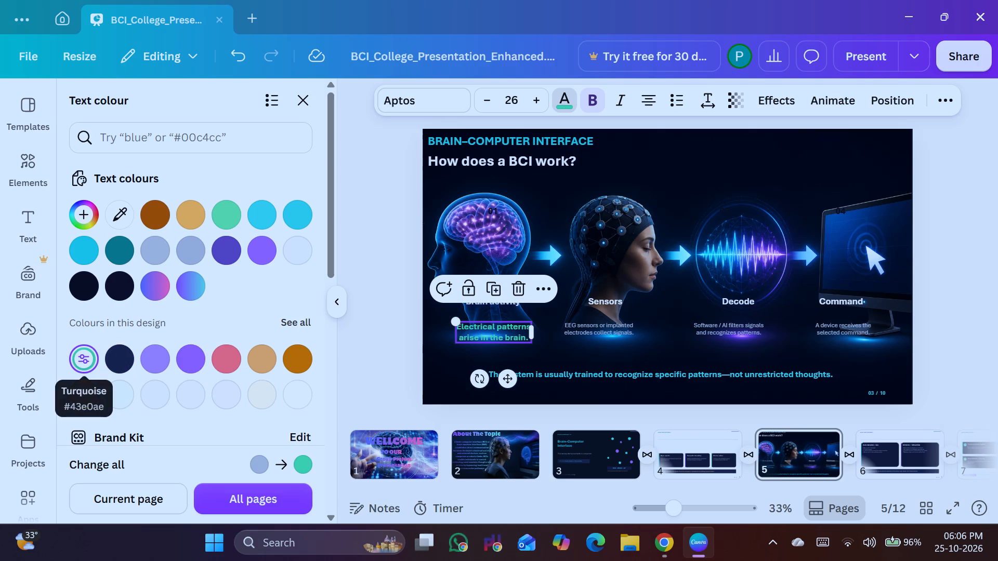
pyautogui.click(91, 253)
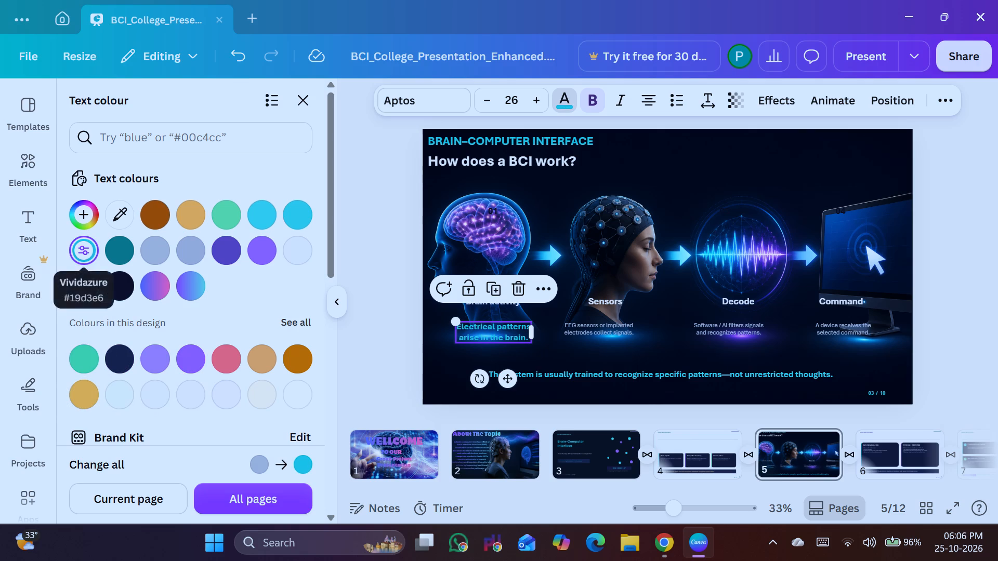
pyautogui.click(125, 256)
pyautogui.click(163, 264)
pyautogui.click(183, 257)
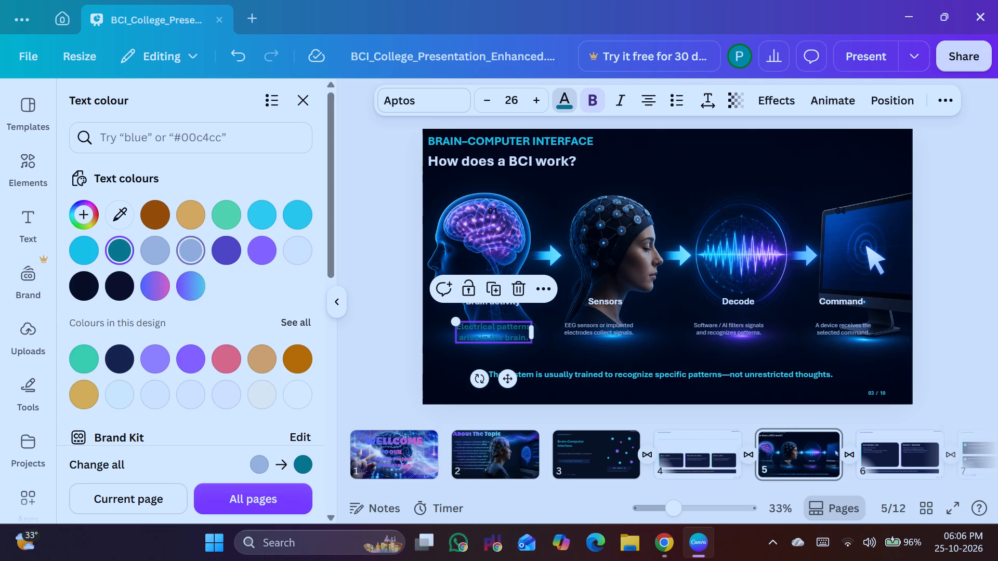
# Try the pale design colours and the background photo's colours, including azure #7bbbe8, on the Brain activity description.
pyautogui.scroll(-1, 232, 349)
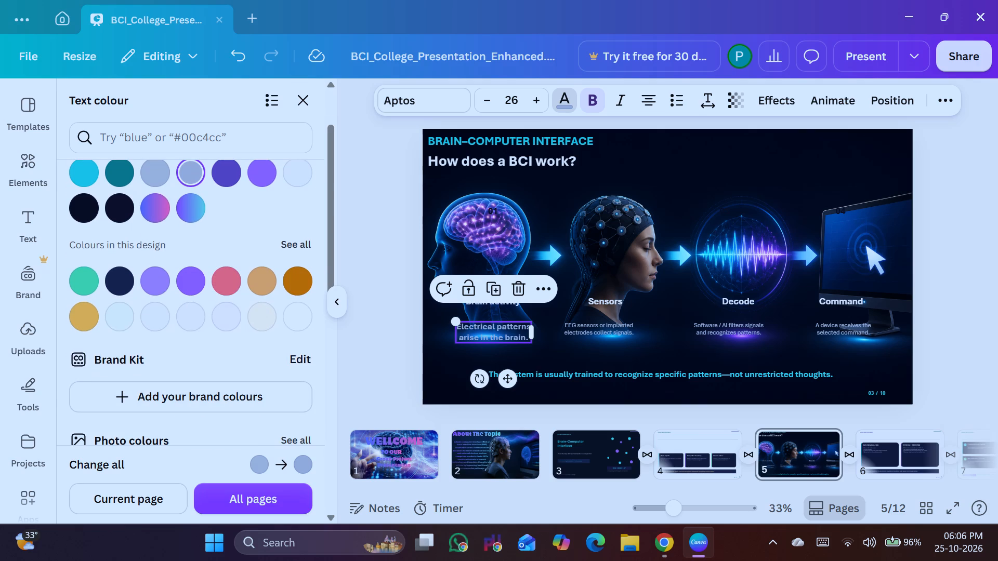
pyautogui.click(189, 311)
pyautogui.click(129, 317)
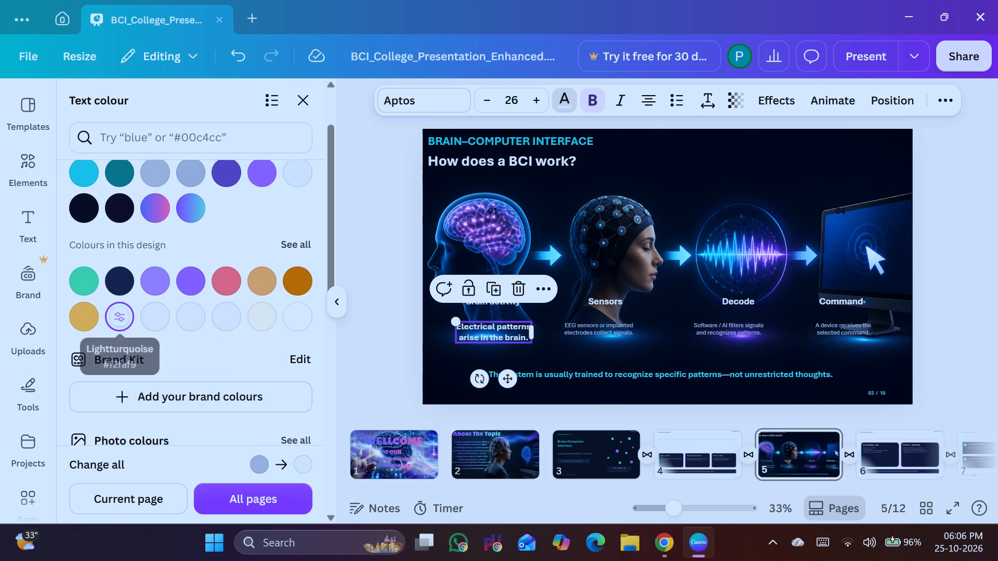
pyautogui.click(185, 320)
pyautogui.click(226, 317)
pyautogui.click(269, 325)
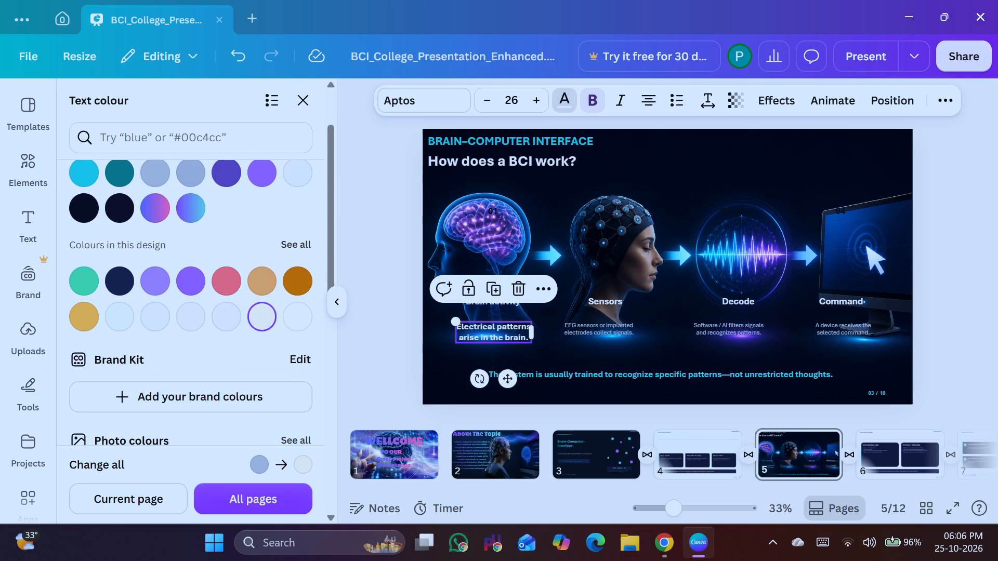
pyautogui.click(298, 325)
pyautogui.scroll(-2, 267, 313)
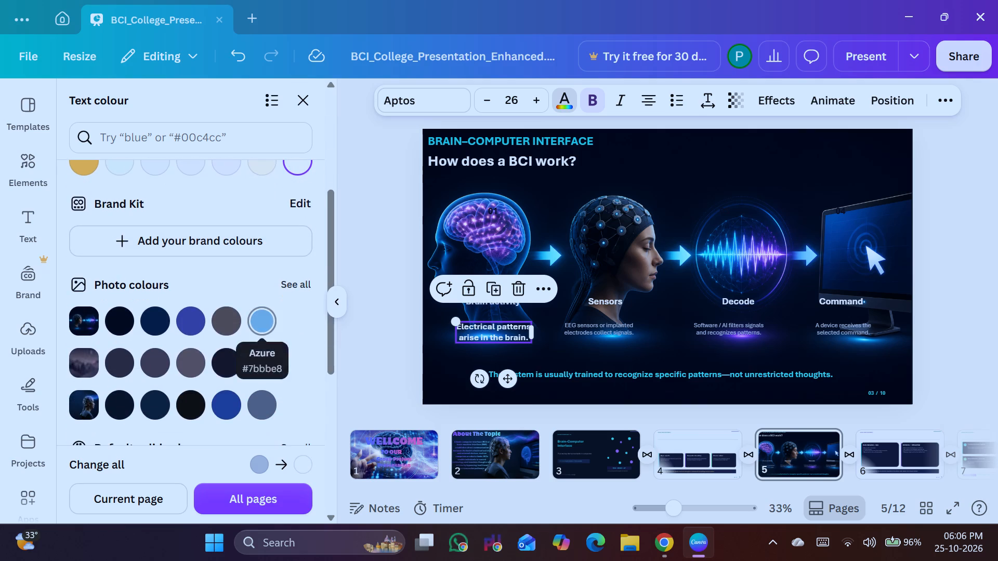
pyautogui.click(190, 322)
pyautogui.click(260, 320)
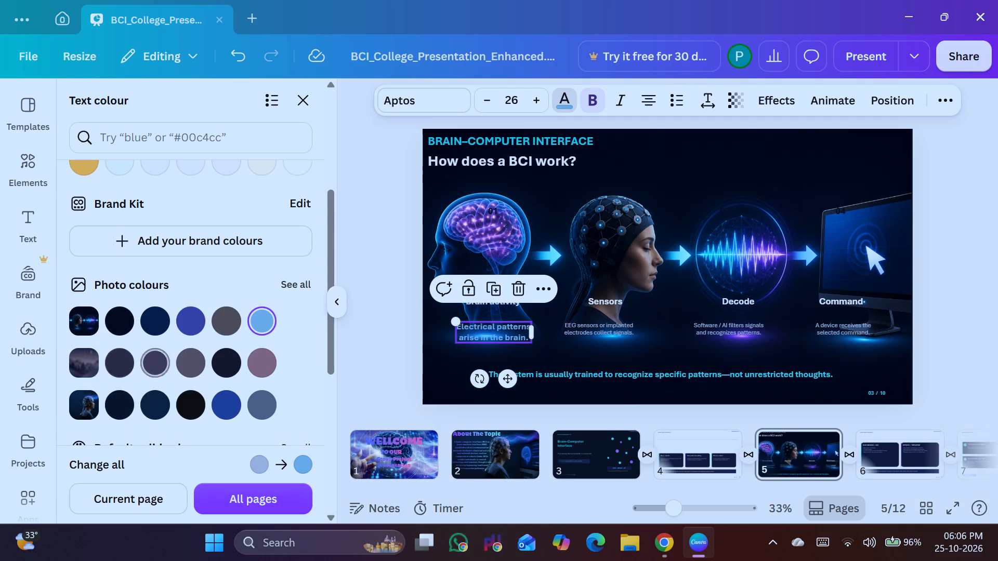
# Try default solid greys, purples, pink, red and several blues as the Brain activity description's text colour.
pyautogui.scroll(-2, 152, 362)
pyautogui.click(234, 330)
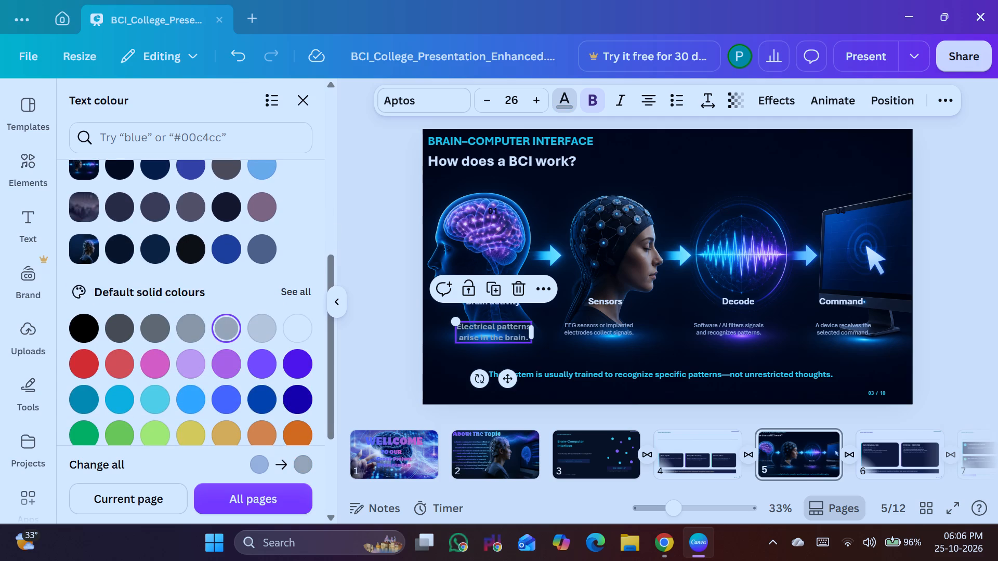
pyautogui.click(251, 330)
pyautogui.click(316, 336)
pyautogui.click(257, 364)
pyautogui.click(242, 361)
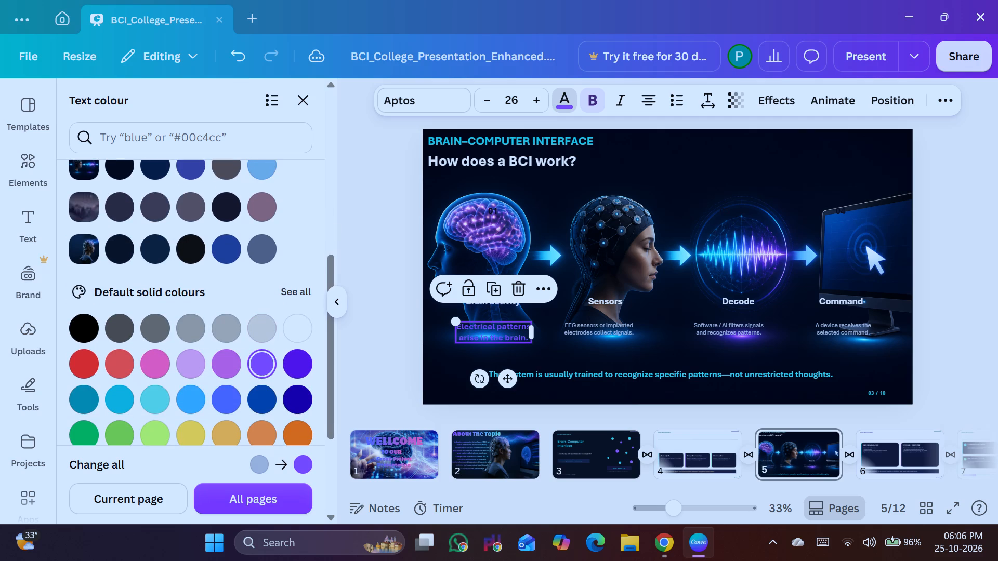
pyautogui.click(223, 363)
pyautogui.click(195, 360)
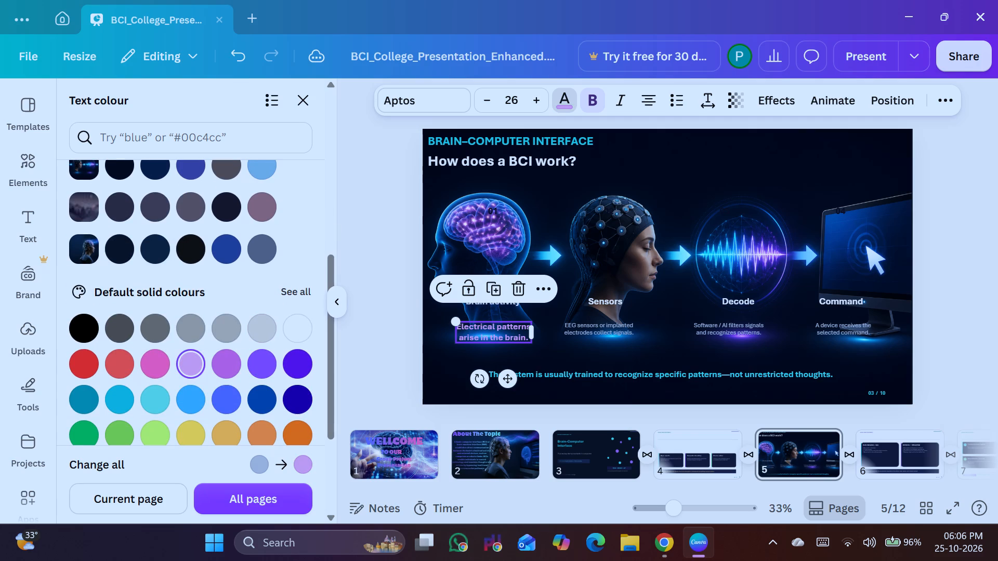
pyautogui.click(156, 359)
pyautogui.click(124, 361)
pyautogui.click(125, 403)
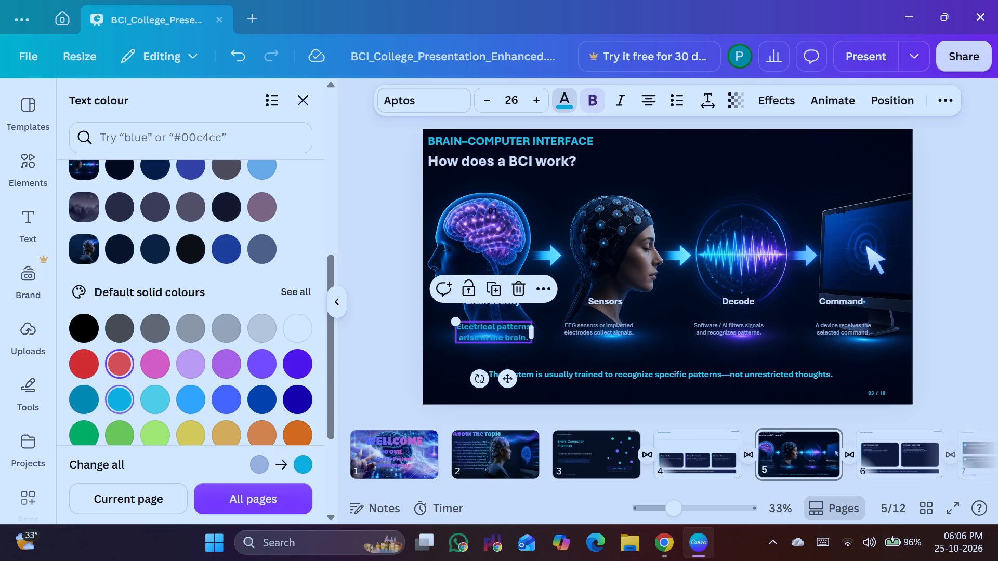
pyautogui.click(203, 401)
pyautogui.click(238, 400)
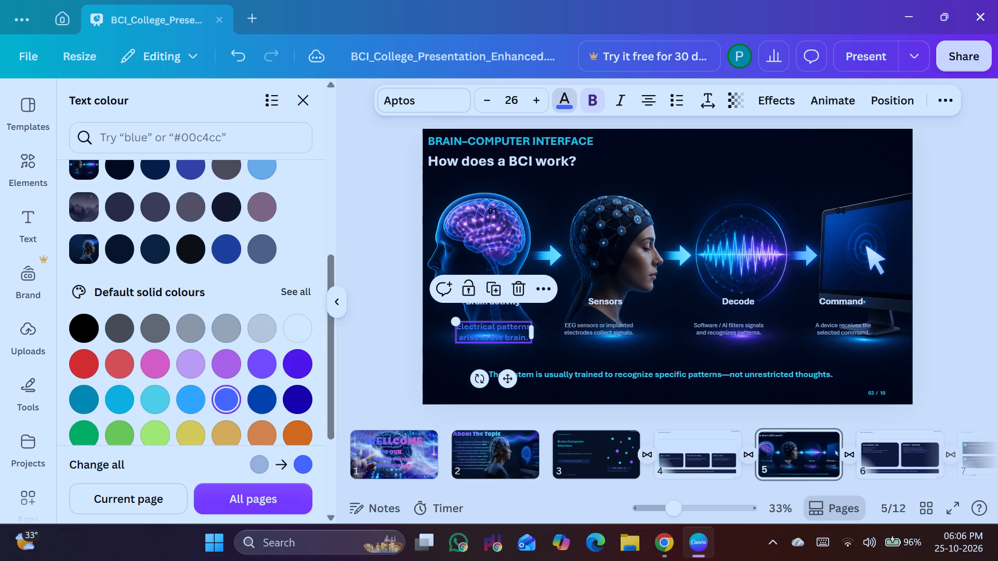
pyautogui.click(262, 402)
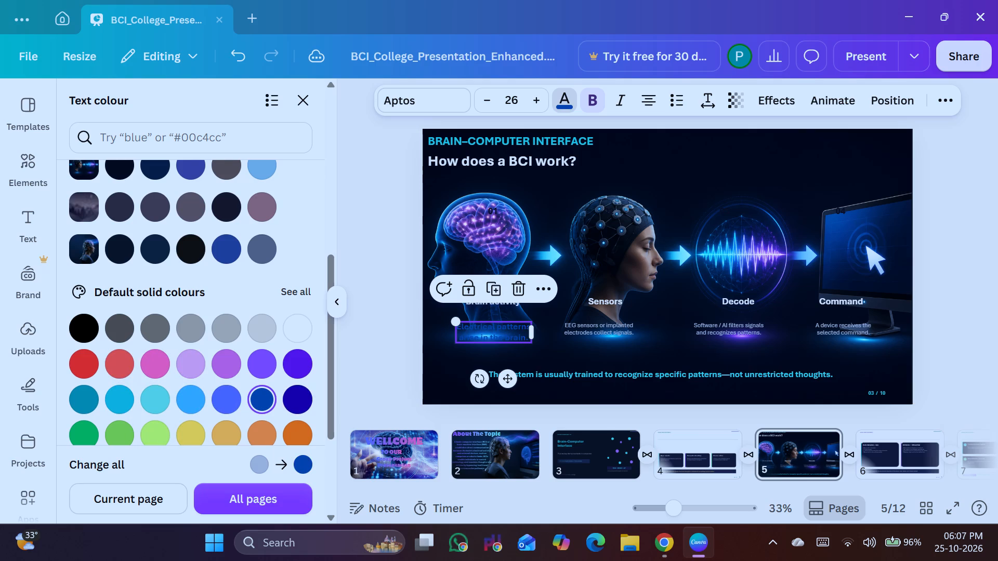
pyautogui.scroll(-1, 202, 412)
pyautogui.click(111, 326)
# Compare default gradients on the Brain activity description and apply the linear gradient #cdffd8 to #94b9ff.
pyautogui.scroll(-1, 185, 362)
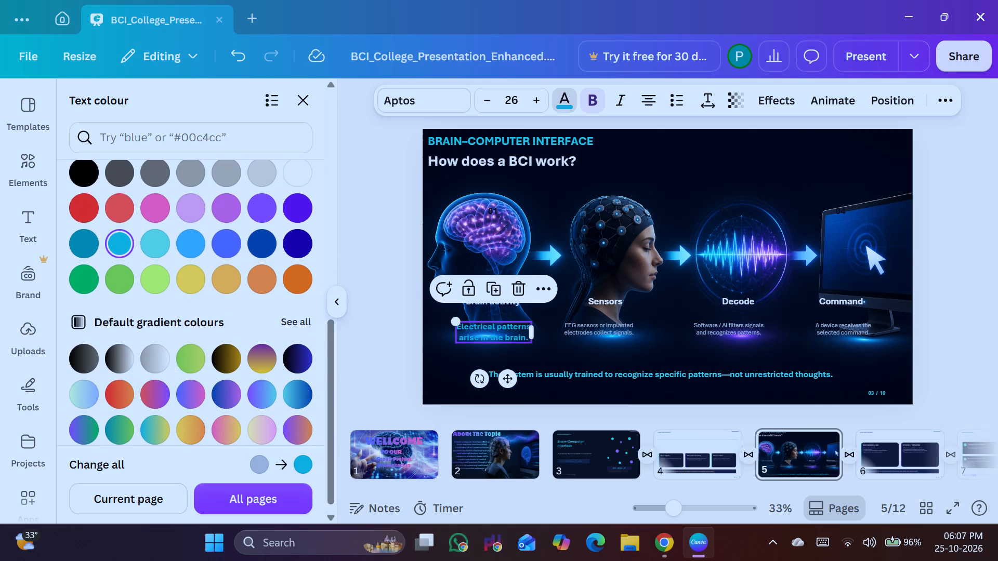
pyautogui.click(86, 378)
pyautogui.click(74, 388)
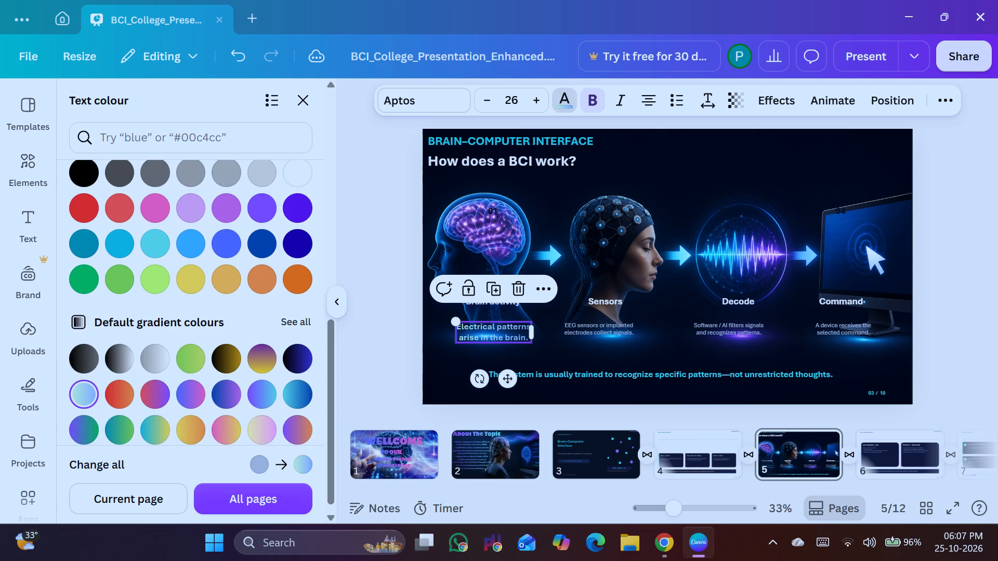
pyautogui.doubleClick(83, 393)
pyautogui.click(269, 397)
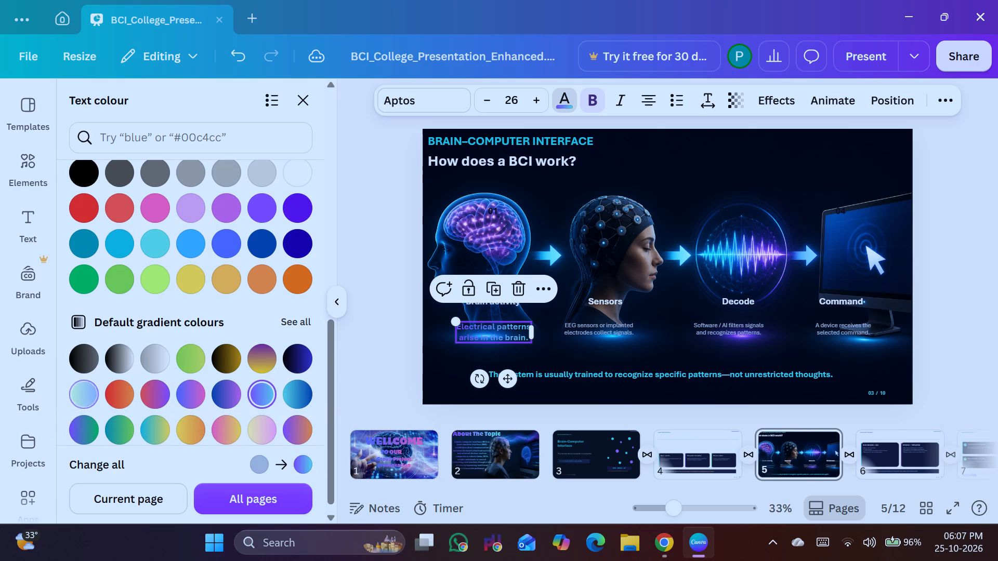
pyautogui.click(260, 434)
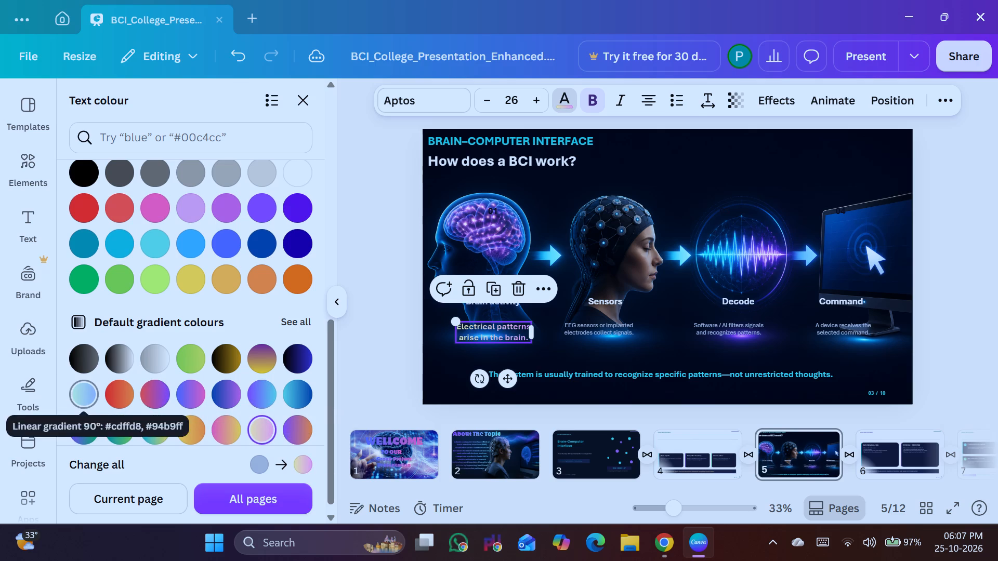
pyautogui.click(83, 399)
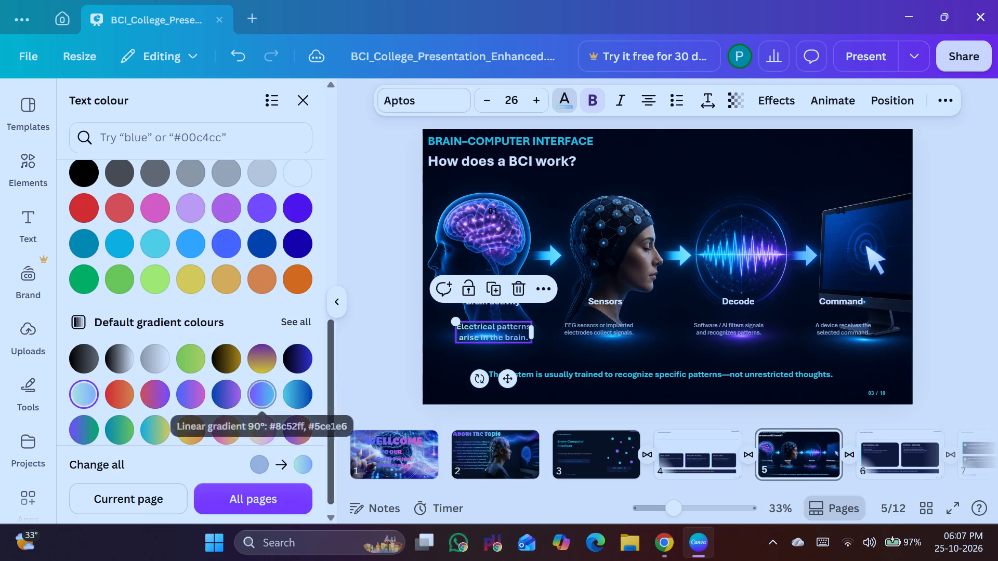
# Set the Sensors description to font size 26 and make it bold, matching the Brain activity description.
pyautogui.click(600, 327)
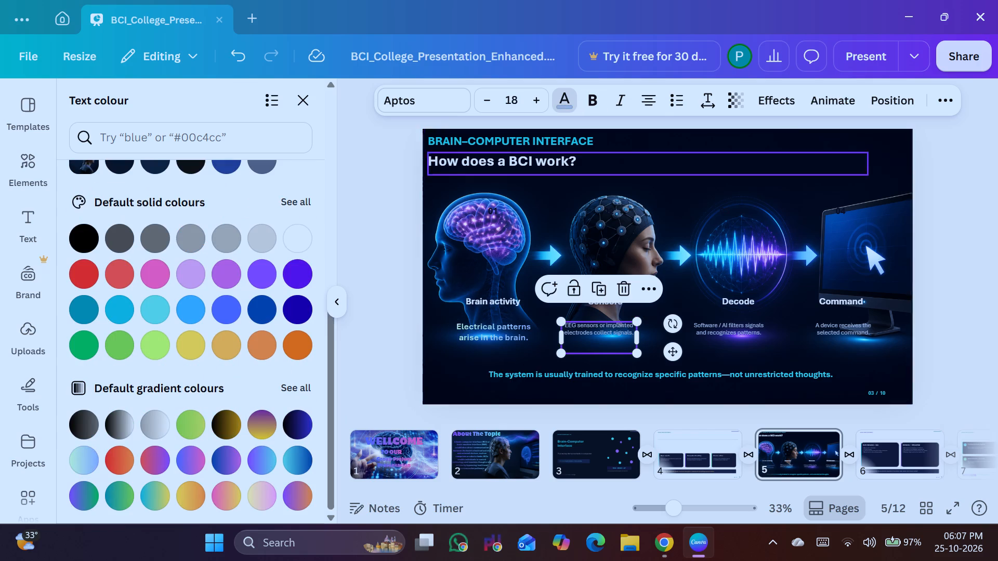
pyautogui.tripleClick(539, 95)
pyautogui.tripleClick(539, 96)
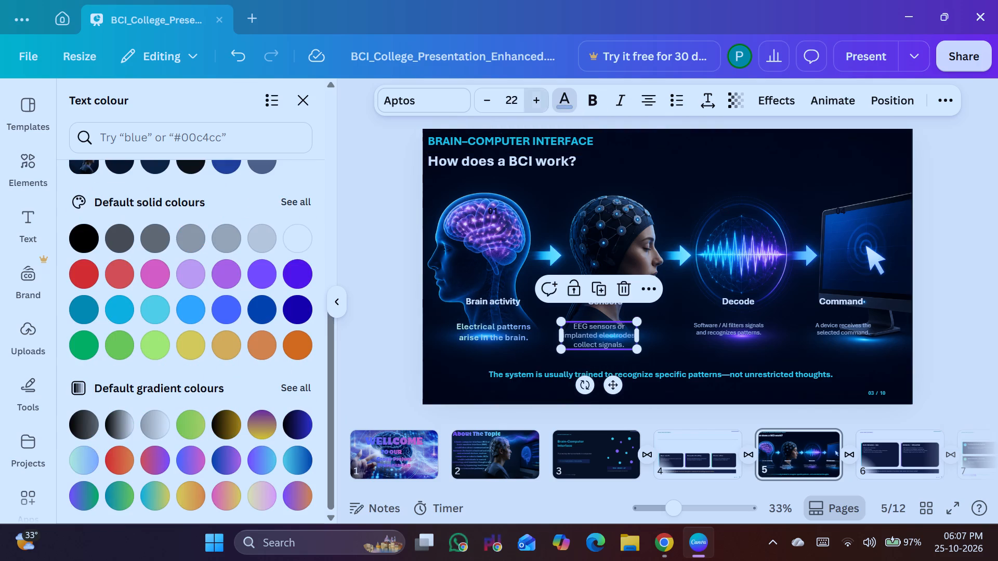
pyautogui.click(497, 331)
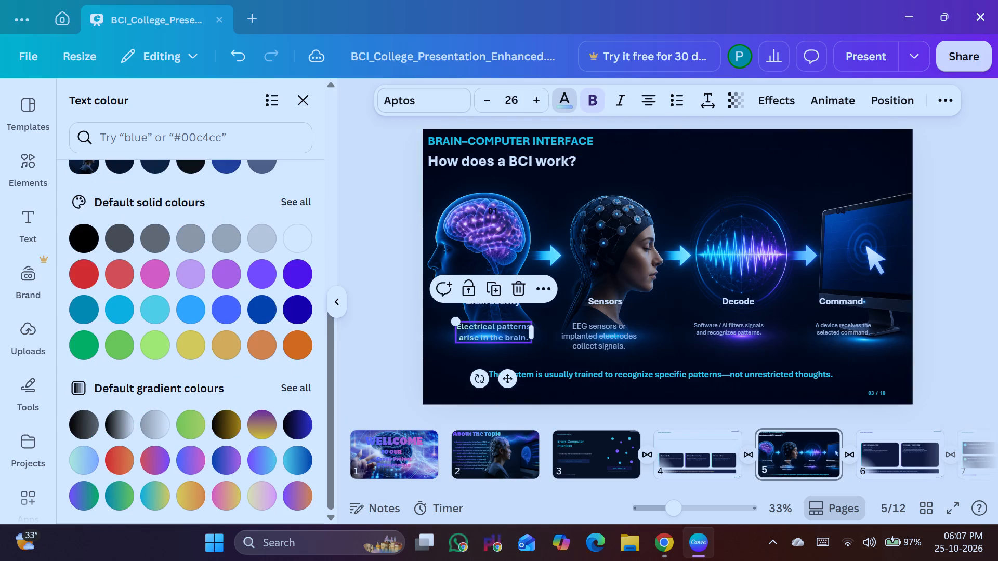
pyautogui.click(595, 339)
pyautogui.click(537, 100)
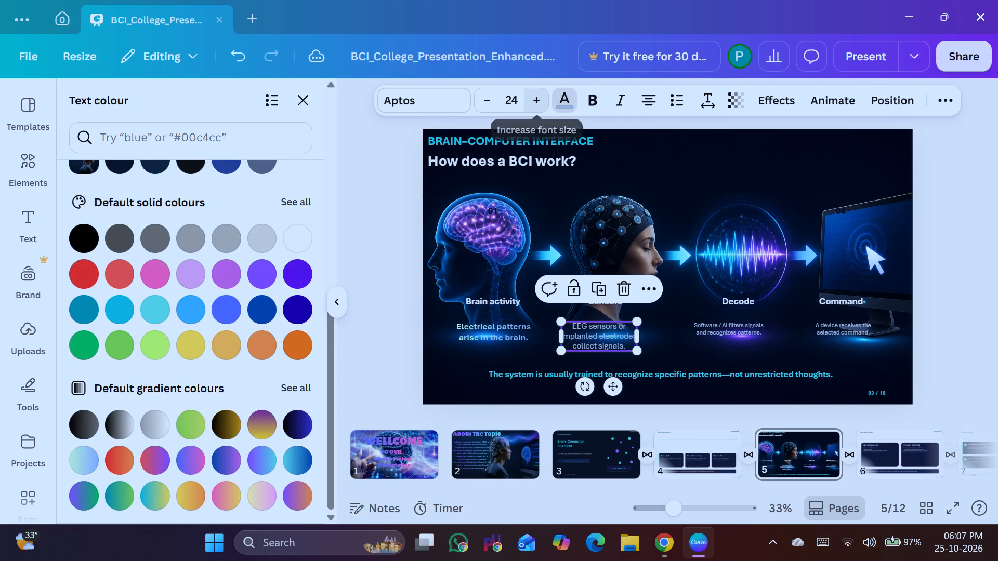
pyautogui.click(555, 102)
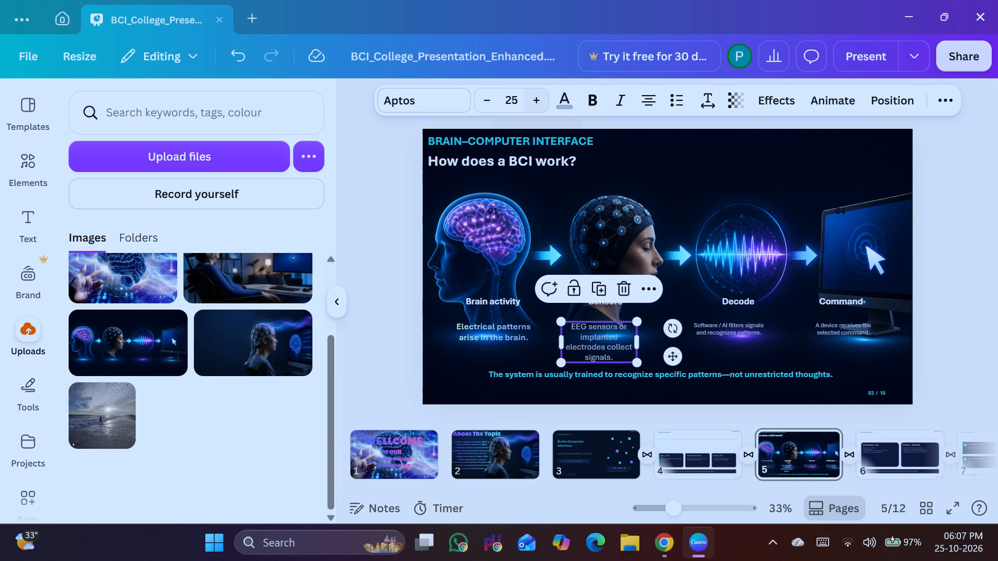
pyautogui.click(533, 105)
pyautogui.click(590, 102)
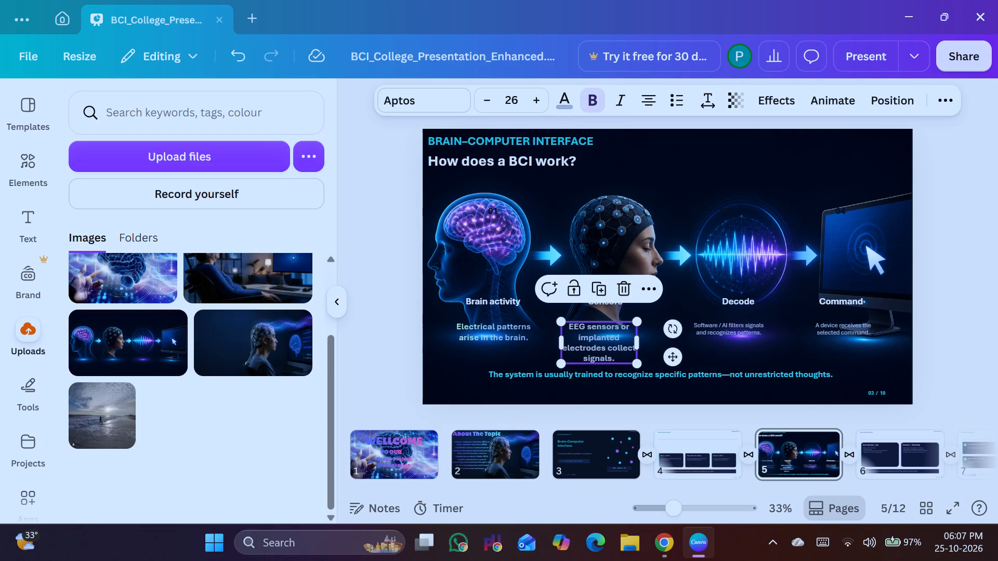
# Apply the linear gradient #cdffd8 to #94b9ff to the Sensors description's text.
pyautogui.click(495, 331)
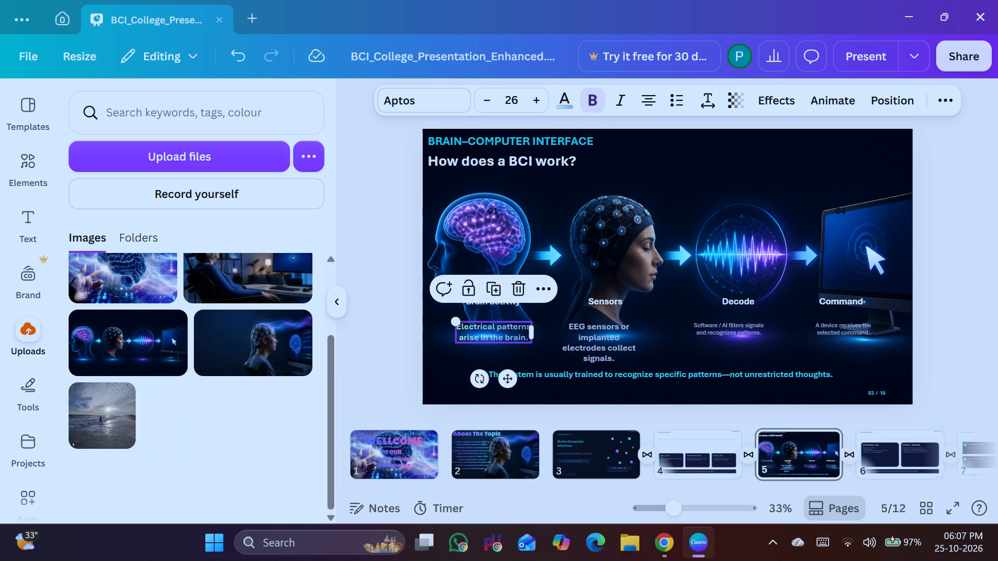
pyautogui.click(561, 102)
pyautogui.click(594, 330)
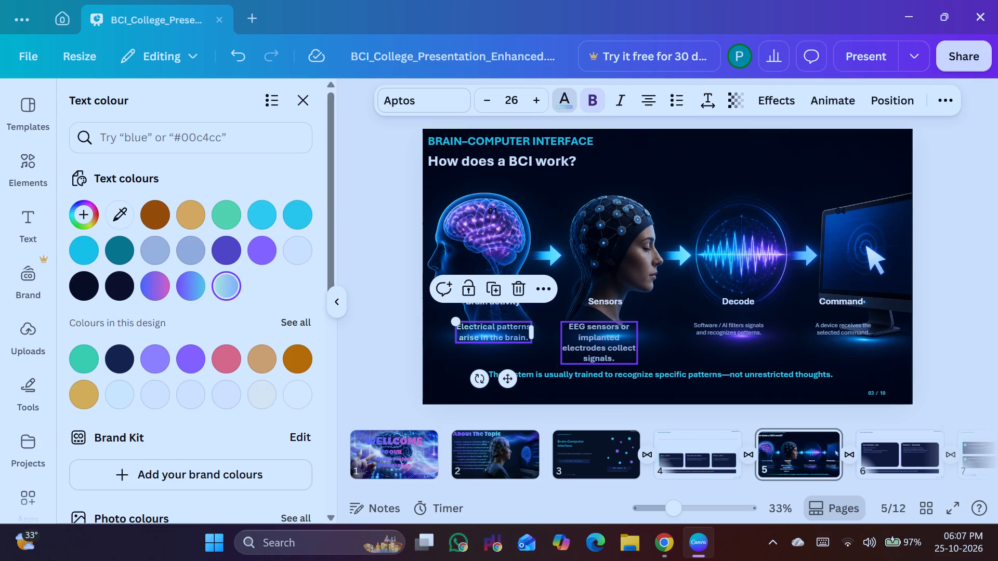
pyautogui.click(563, 97)
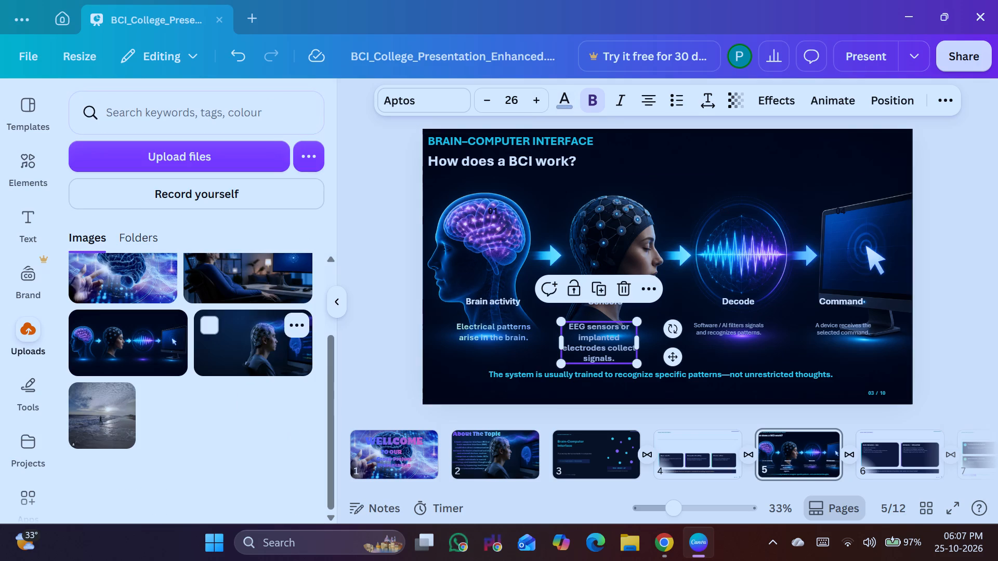
pyautogui.click(562, 104)
pyautogui.scroll(-4, 238, 316)
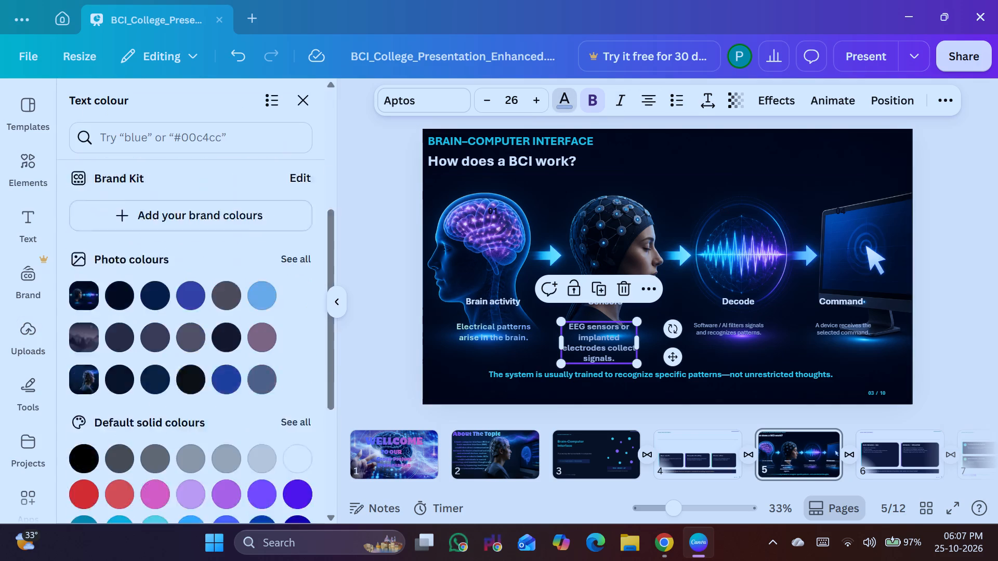
pyautogui.scroll(-6, 237, 316)
pyautogui.click(79, 461)
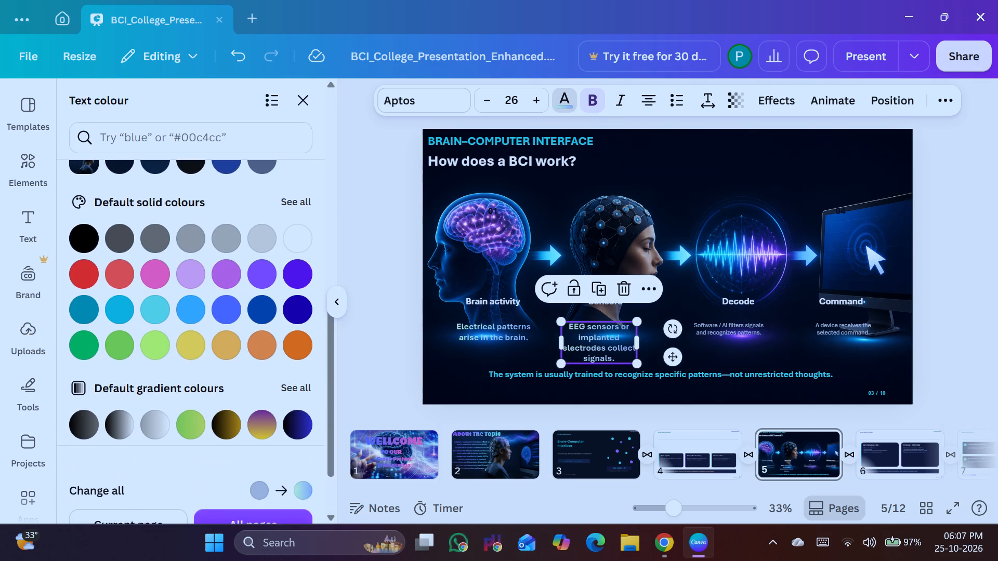
# Set the Decode description to font size 26 and make it bold.
pyautogui.click(721, 330)
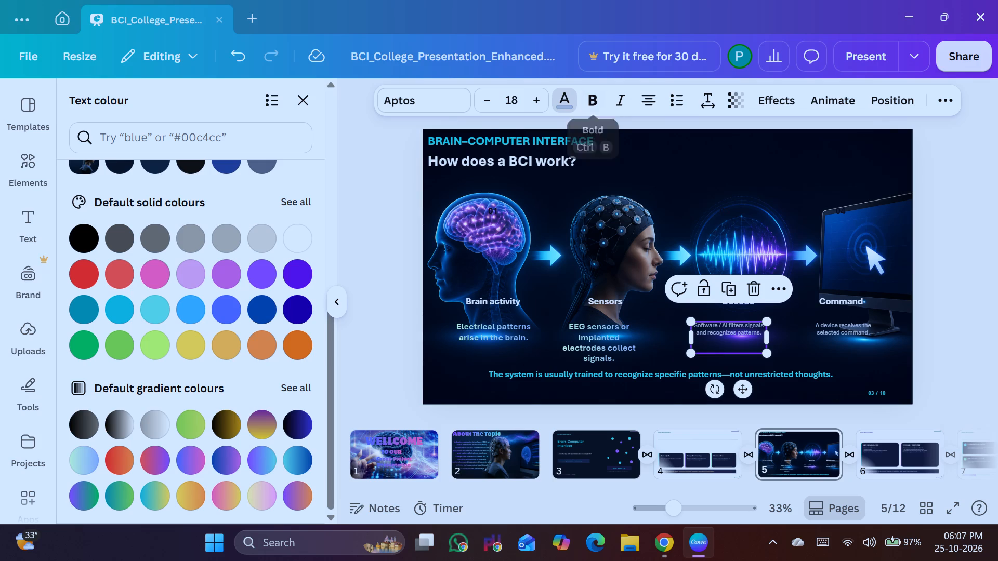
pyautogui.tripleClick(544, 106)
pyautogui.tripleClick(544, 106)
pyautogui.click(544, 106)
pyautogui.click(544, 106)
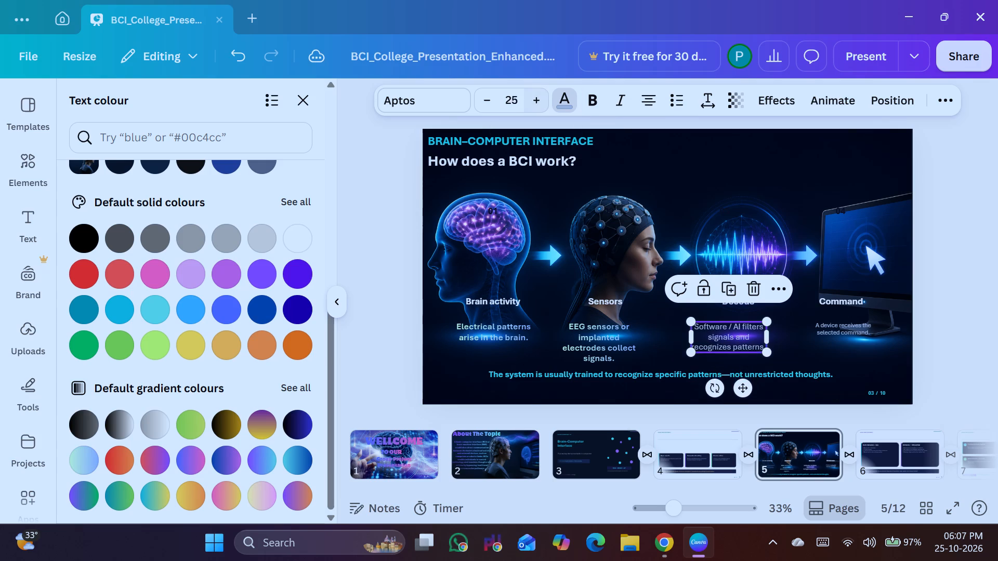
pyautogui.click(607, 338)
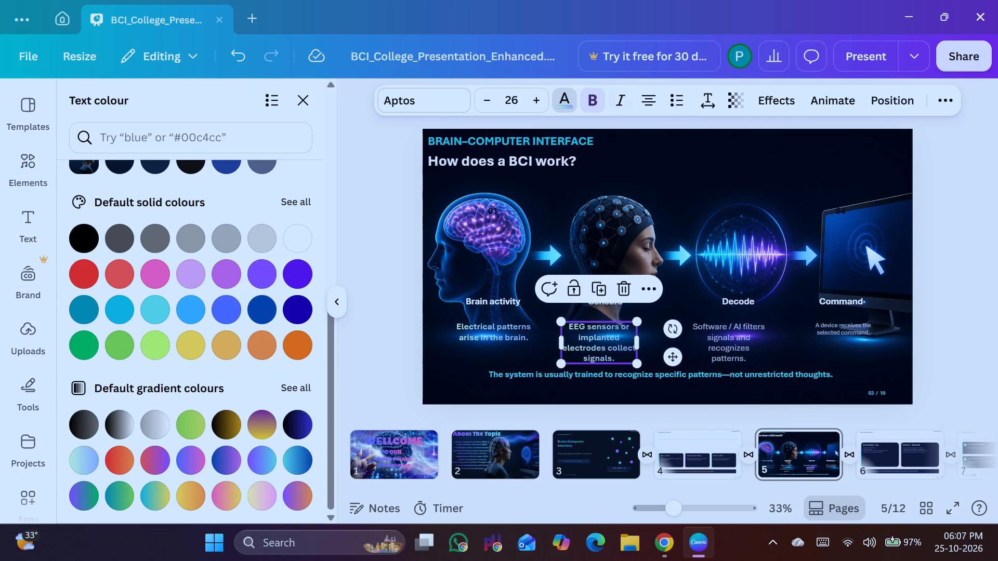
pyautogui.click(739, 361)
pyautogui.click(592, 108)
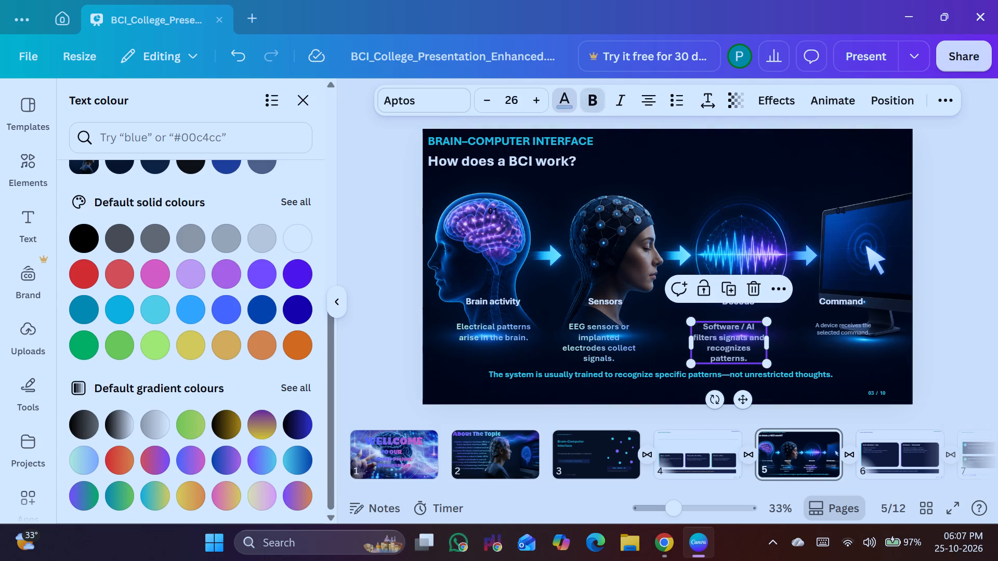
# Apply the linear gradient #cdffd8 to #94b9ff to the Decode description's text.
pyautogui.click(562, 101)
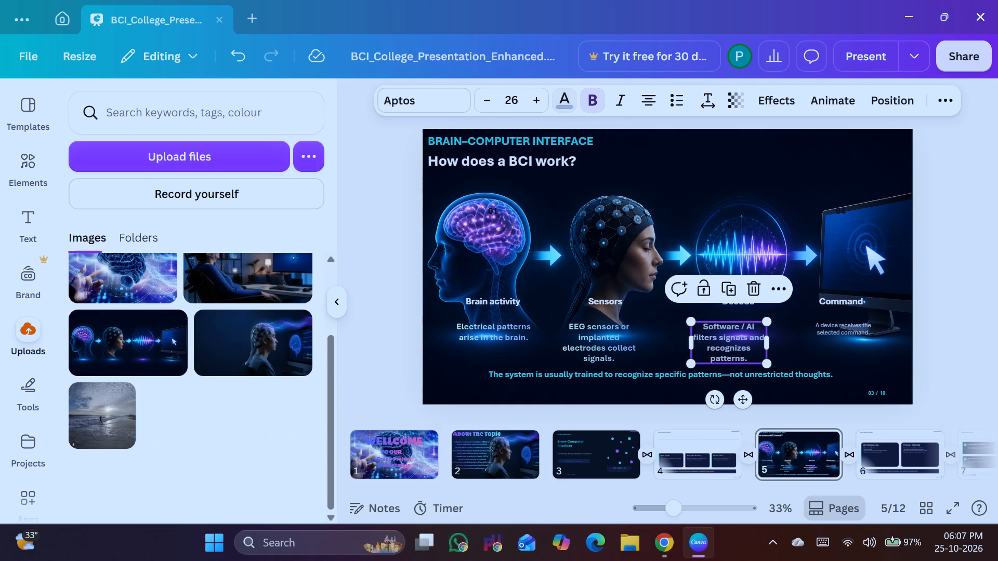
pyautogui.click(561, 103)
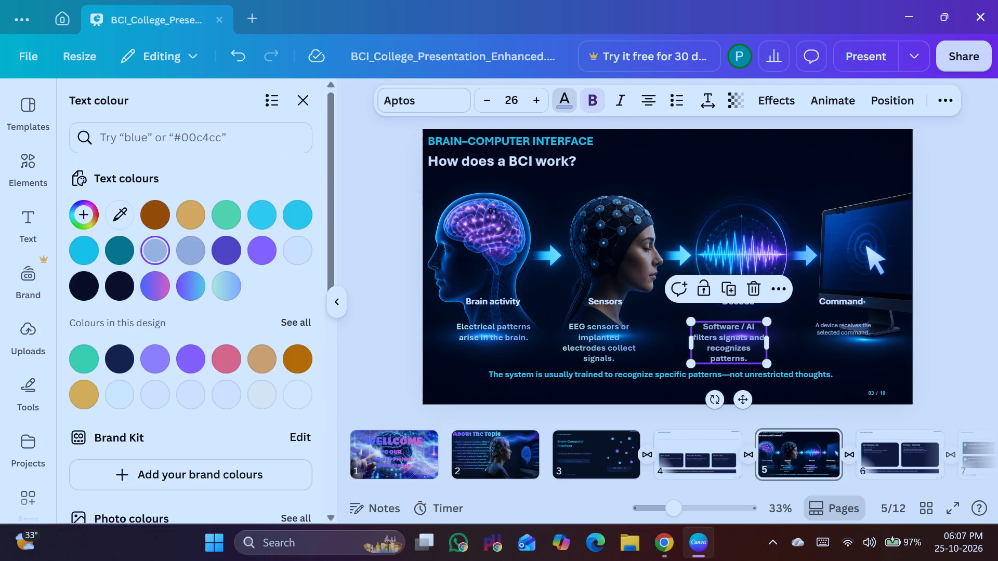
pyautogui.scroll(-14, 192, 257)
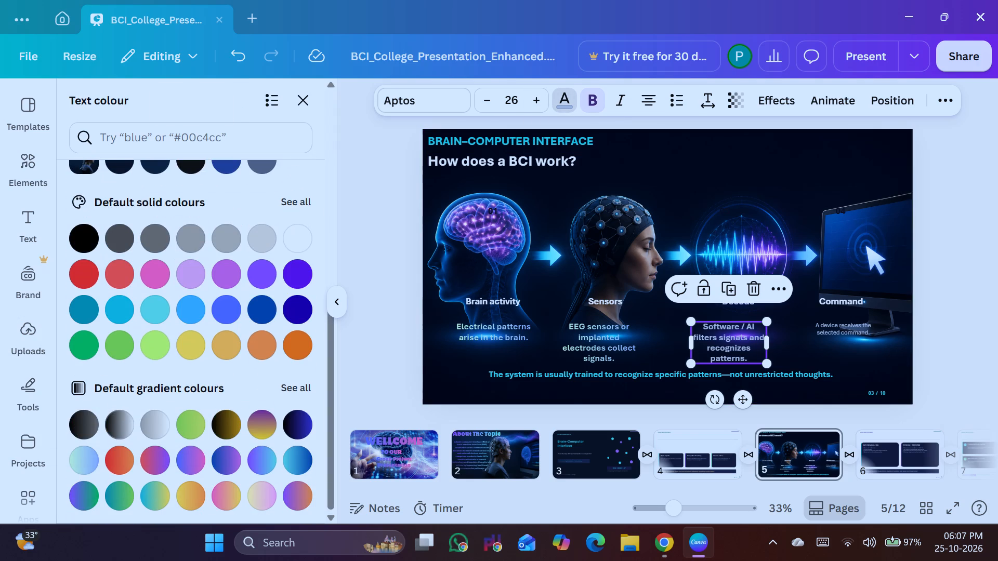
pyautogui.click(93, 452)
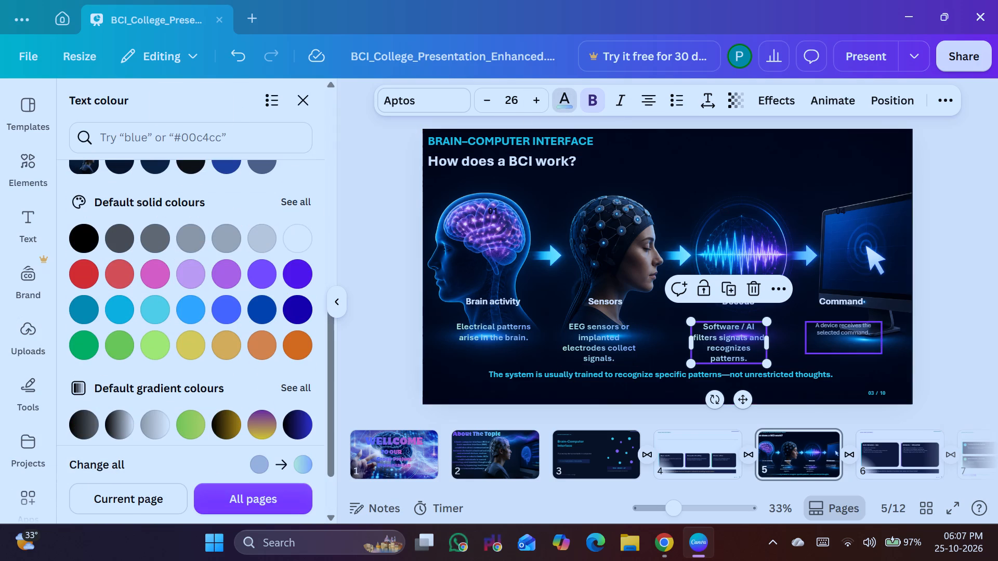
# Format the Command description in bold at font size 26 with the linear gradient #cdffd8 to #94b9ff.
pyautogui.click(837, 329)
pyautogui.tripleClick(538, 103)
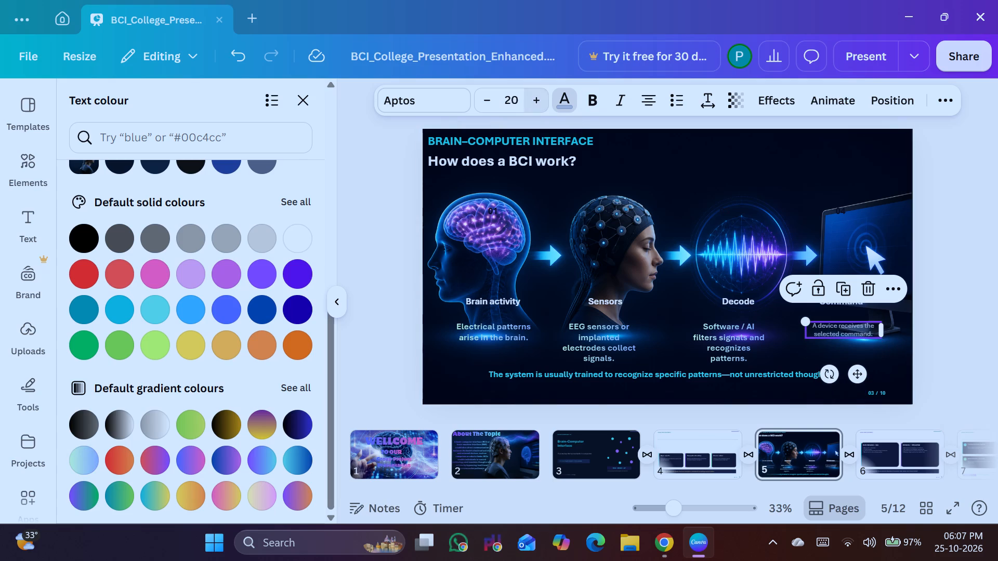
pyautogui.doubleClick(537, 102)
pyautogui.doubleClick(536, 102)
pyautogui.click(534, 100)
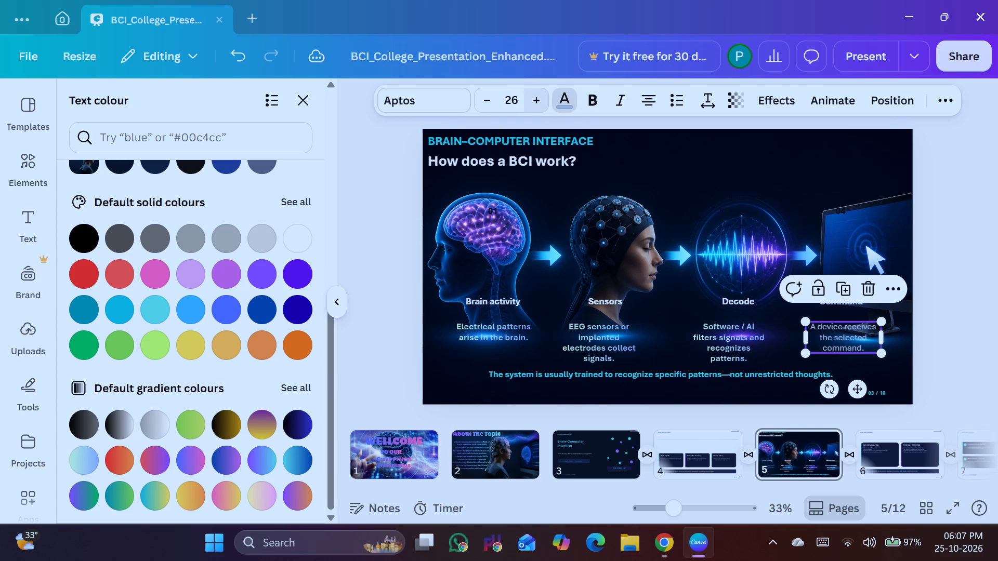
pyautogui.click(90, 457)
pyautogui.click(591, 110)
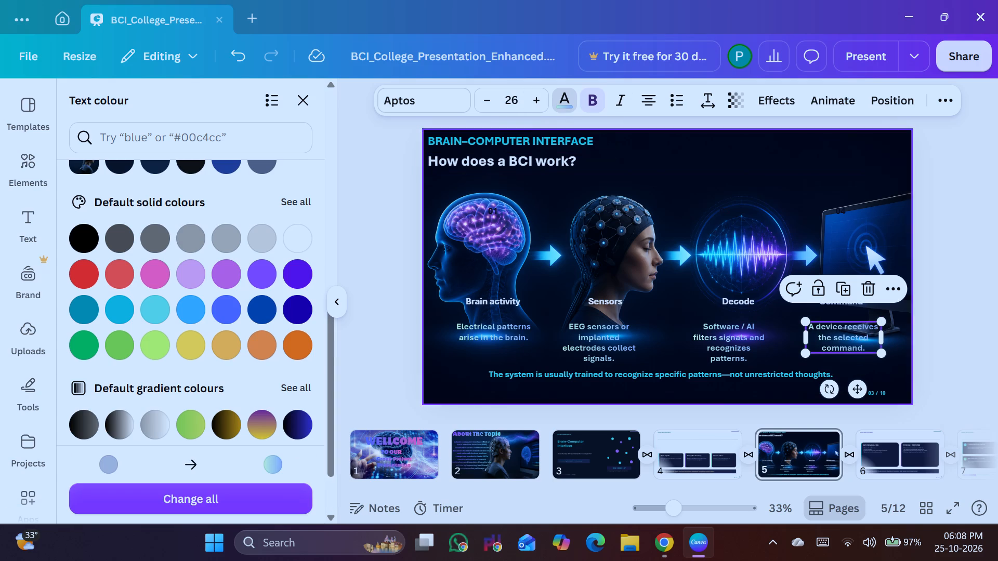
pyautogui.click(937, 235)
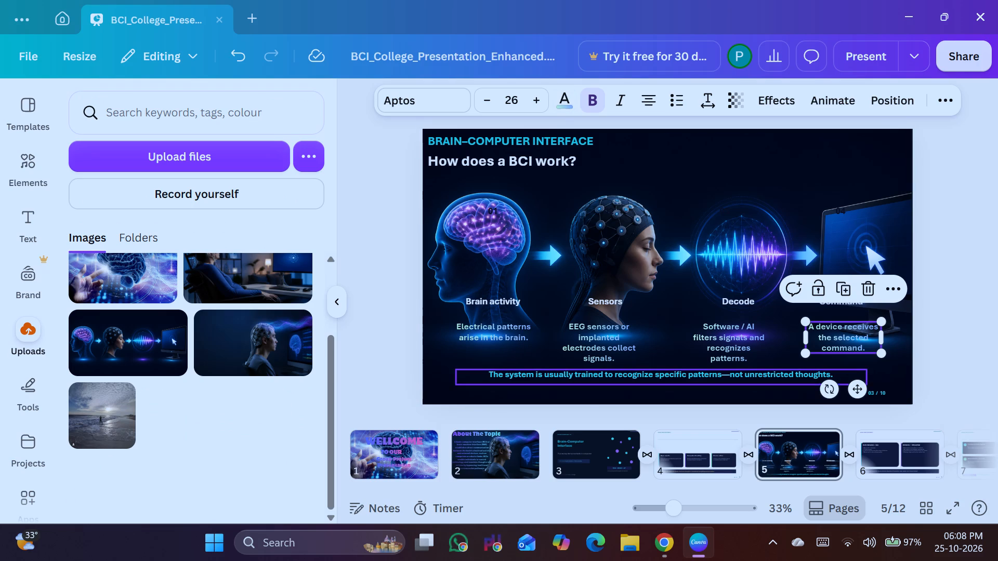
# Apply the blue-to-pink linear gradient to the closing sentence about the system being trained to recognize specific patterns.
pyautogui.click(751, 374)
pyautogui.click(569, 100)
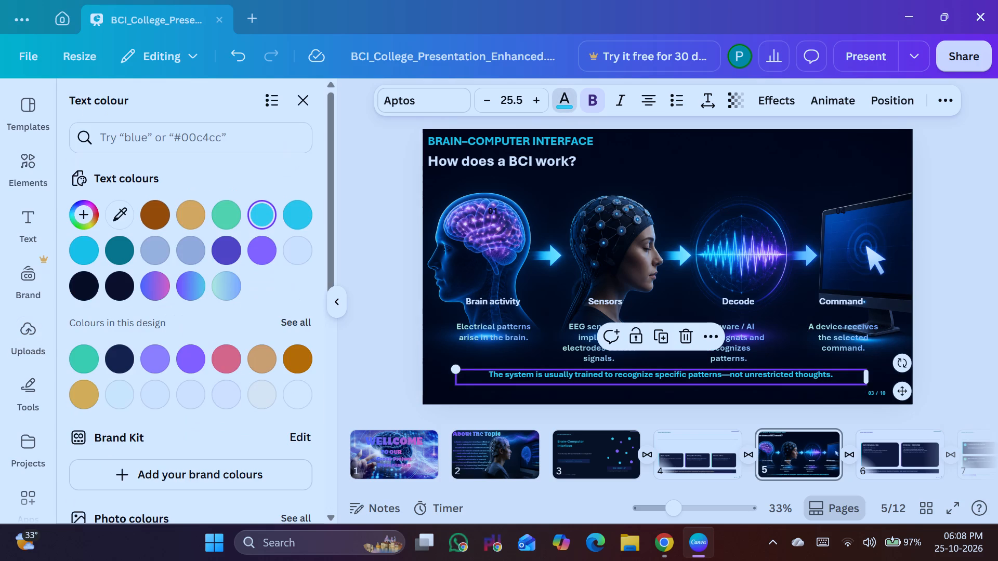
pyautogui.click(187, 290)
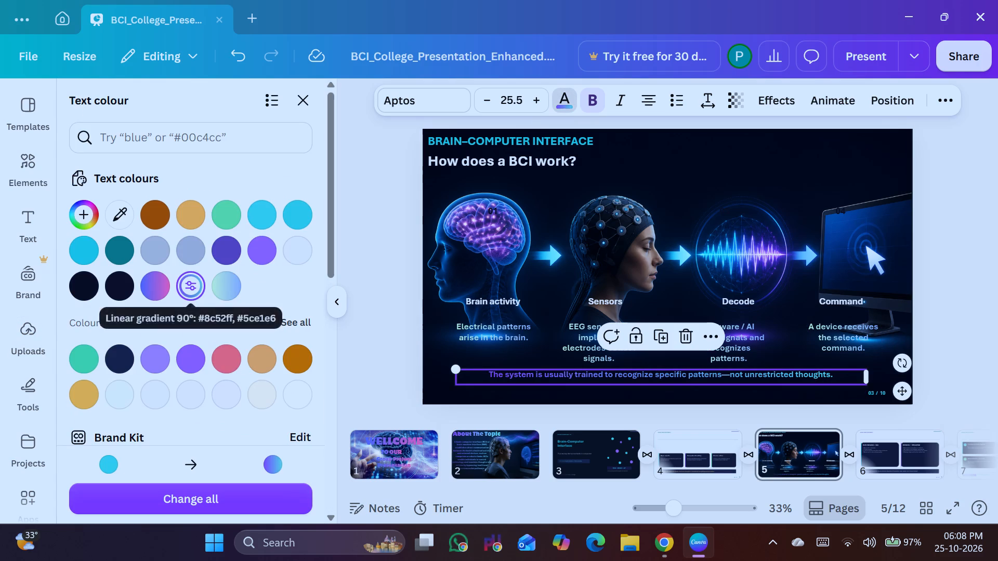
pyautogui.click(159, 287)
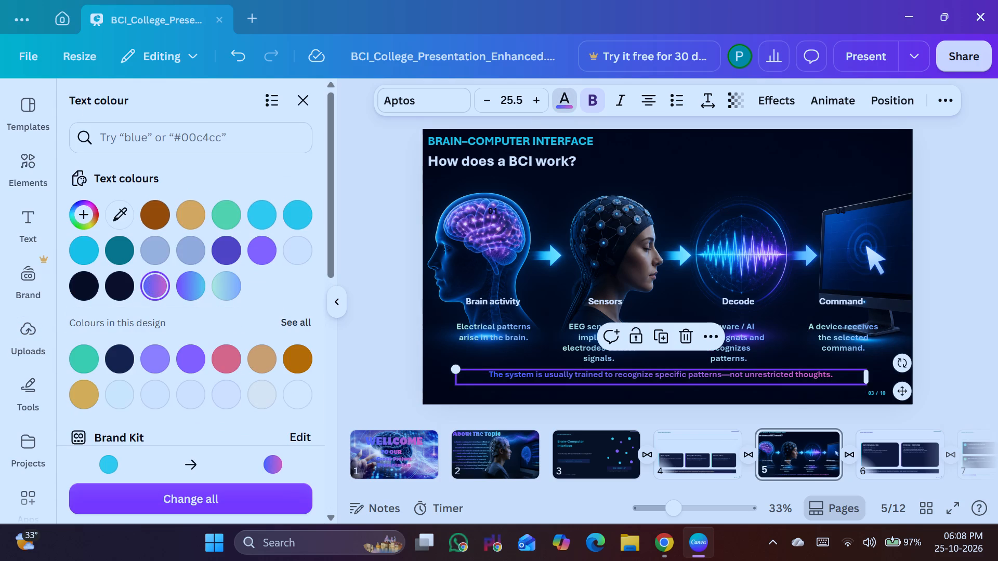
# Enlarge the bold closing sentence to font size 29.5 and reposition it slightly lower and further left beneath the descriptions.
pyautogui.moveTo(610, 372); pyautogui.dragTo(613, 380)
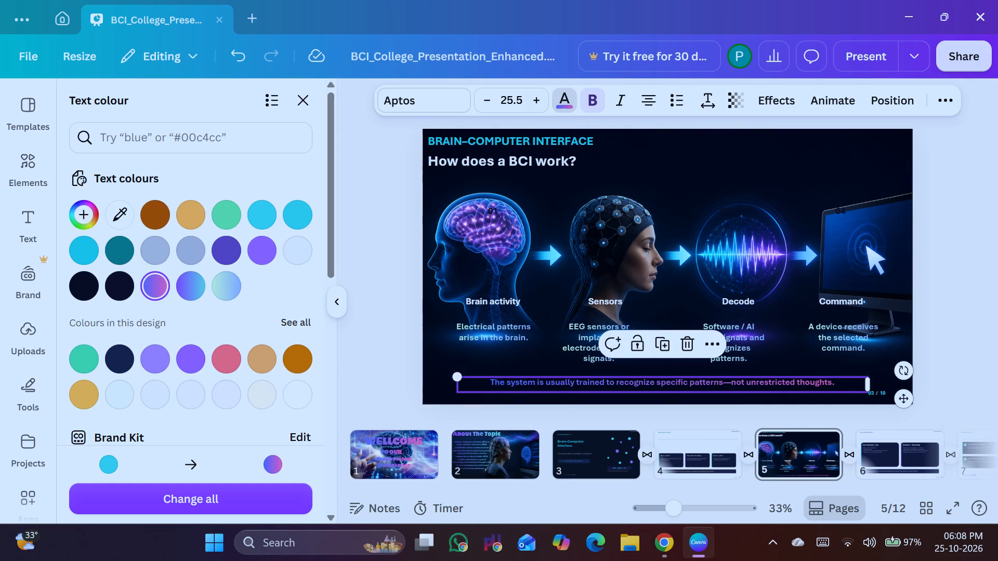
pyautogui.tripleClick(534, 103)
pyautogui.click(534, 103)
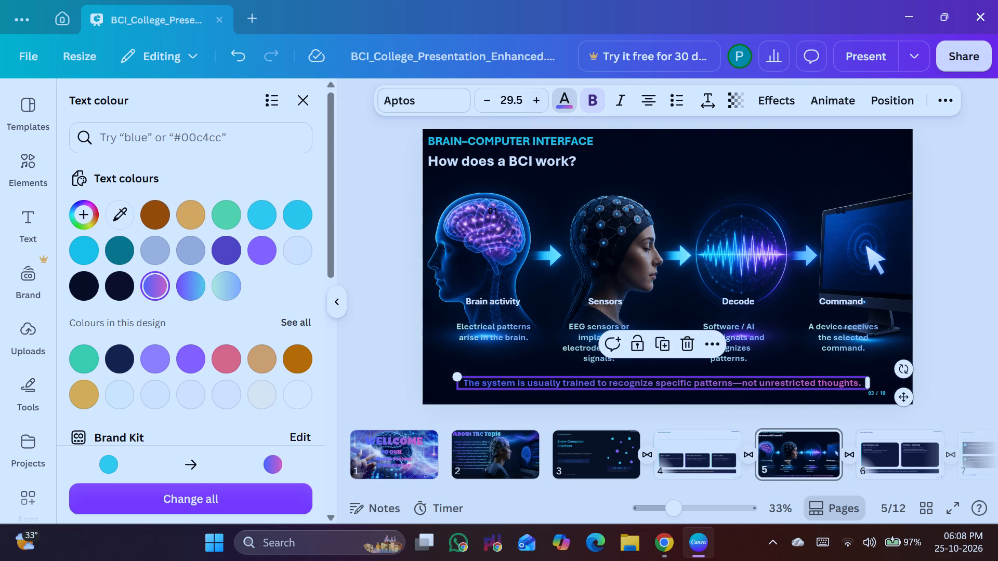
pyautogui.click(599, 95)
pyautogui.click(598, 95)
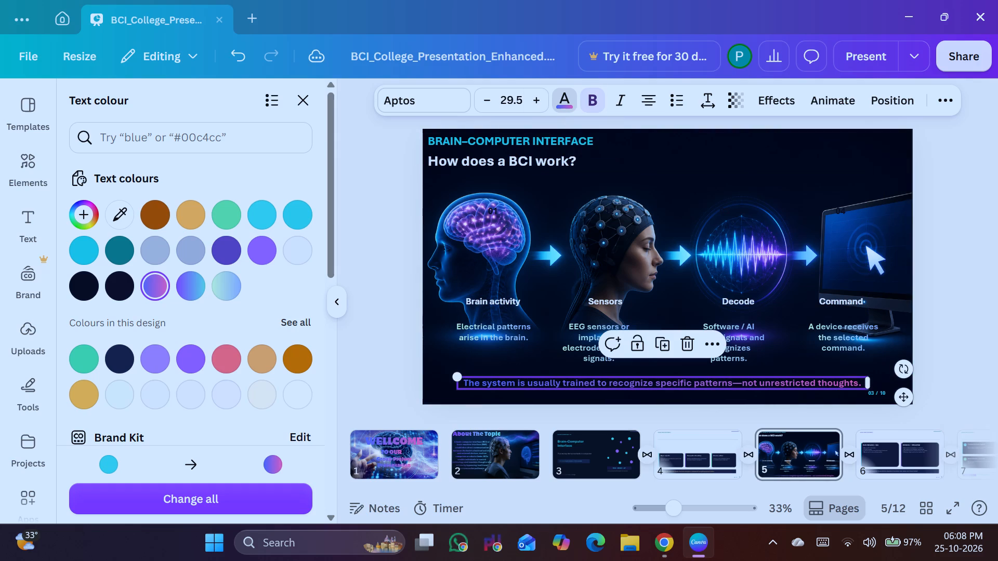
pyautogui.click(388, 253)
pyautogui.click(973, 191)
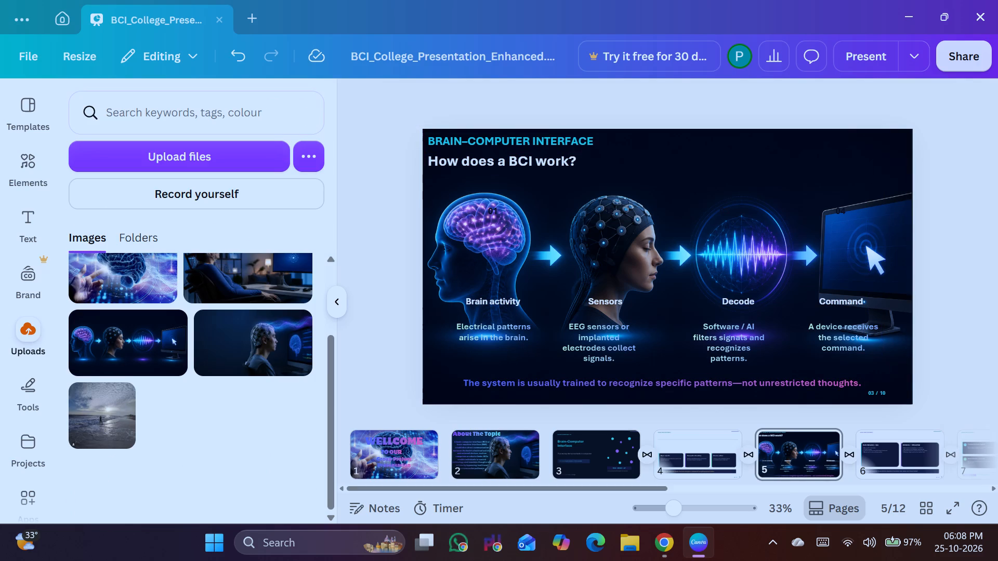
pyautogui.moveTo(598, 383); pyautogui.dragTo(587, 384)
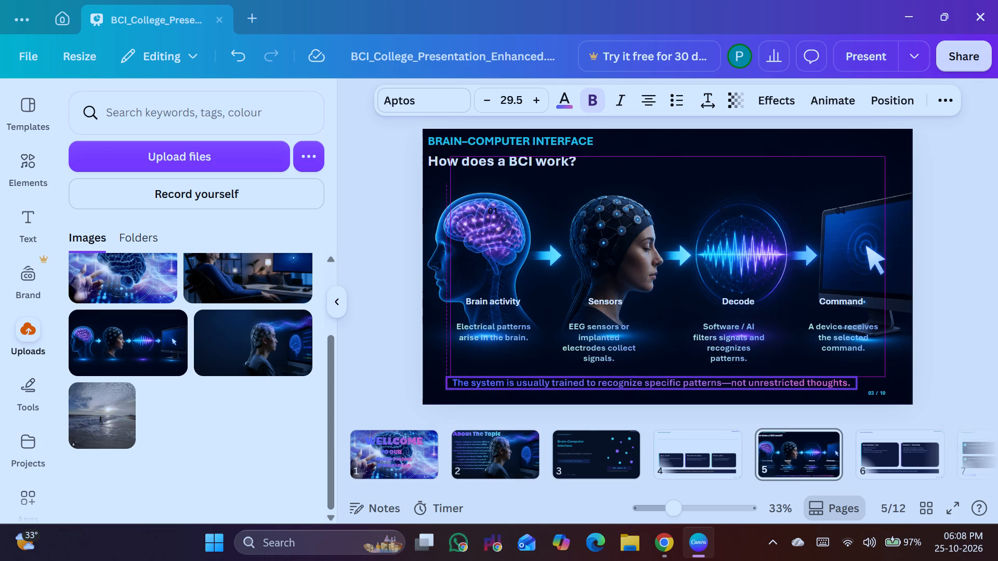
pyautogui.moveTo(587, 384); pyautogui.dragTo(586, 384)
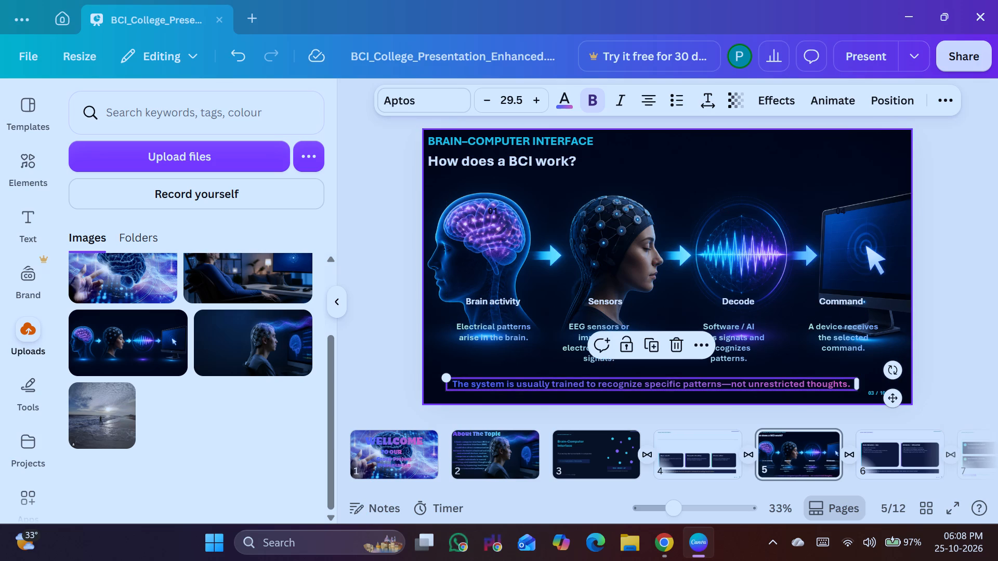
pyautogui.click(946, 344)
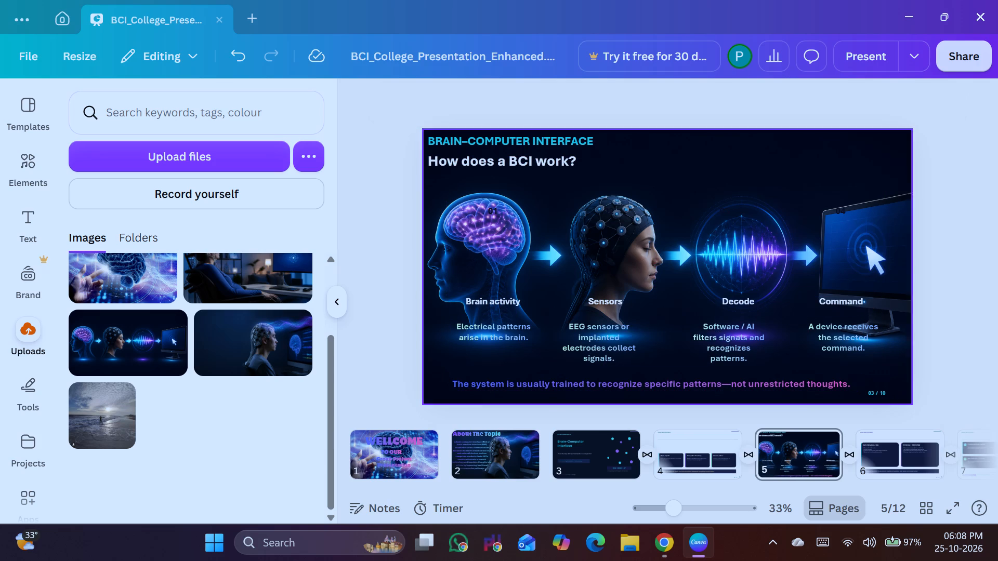
# Shift the Command heading, the Command description and the Decode description rightward to sit beneath their illustrations.
pyautogui.moveTo(858, 306); pyautogui.dragTo(871, 306)
pyautogui.moveTo(859, 331); pyautogui.dragTo(879, 329)
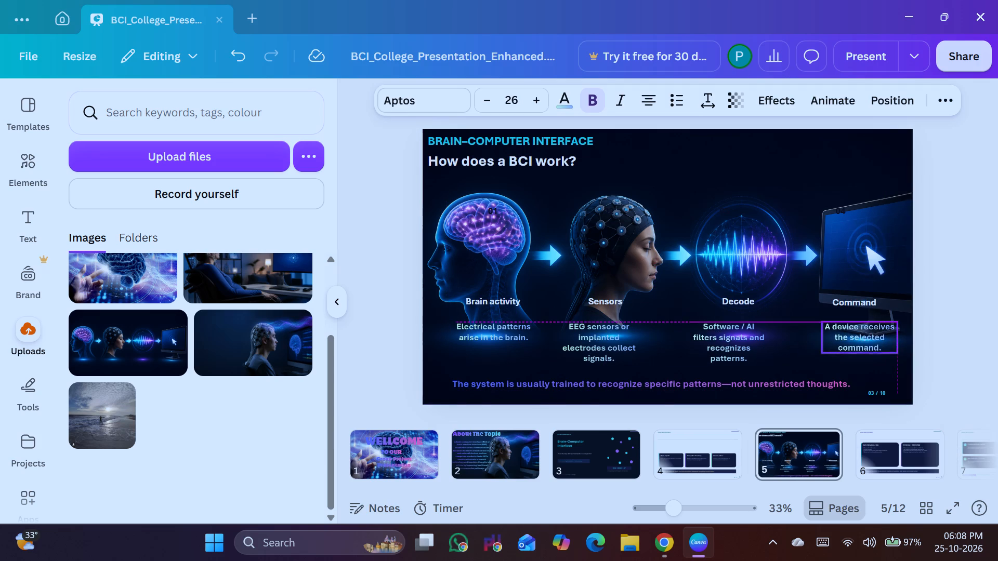
pyautogui.moveTo(879, 329); pyautogui.dragTo(874, 326)
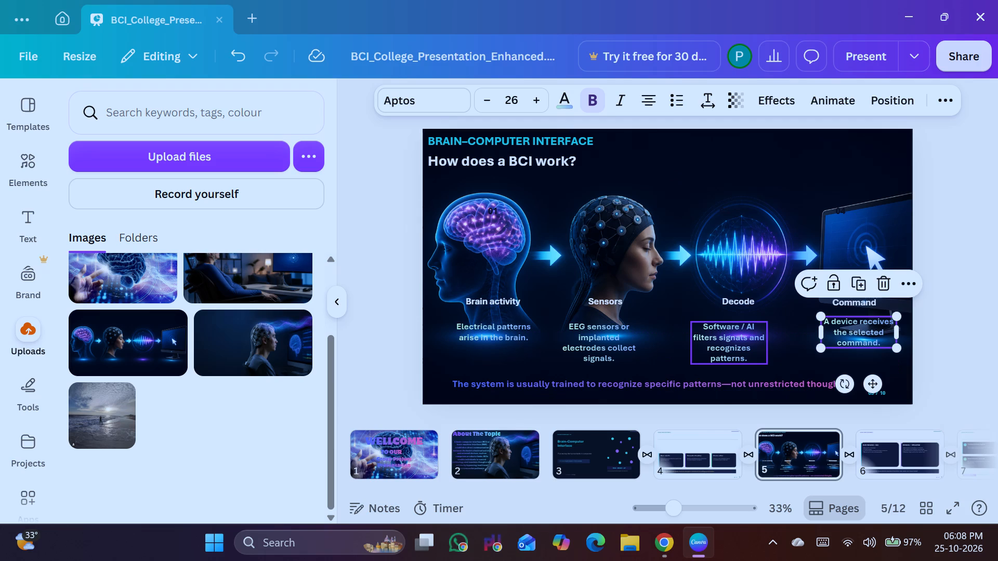
pyautogui.moveTo(744, 335); pyautogui.dragTo(755, 336)
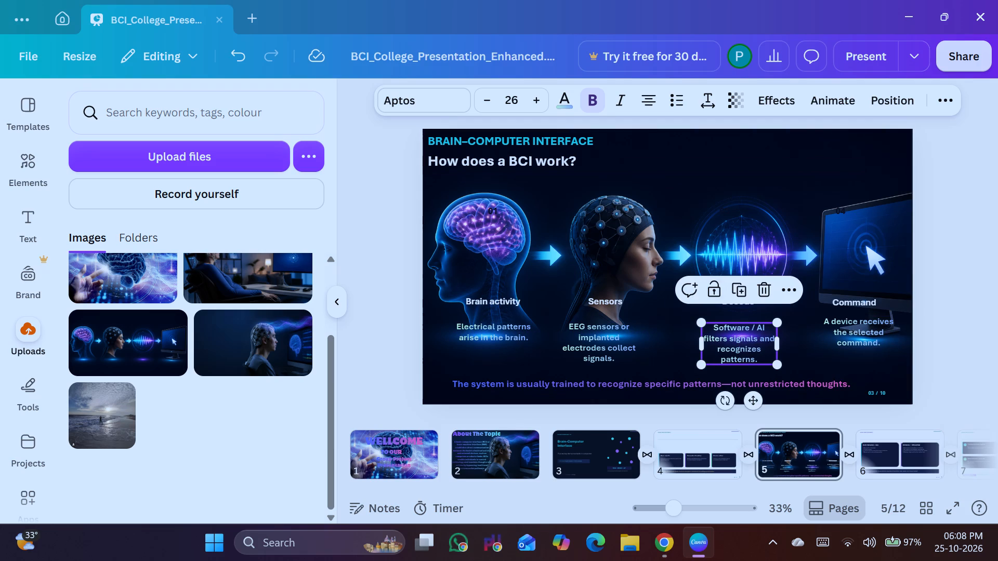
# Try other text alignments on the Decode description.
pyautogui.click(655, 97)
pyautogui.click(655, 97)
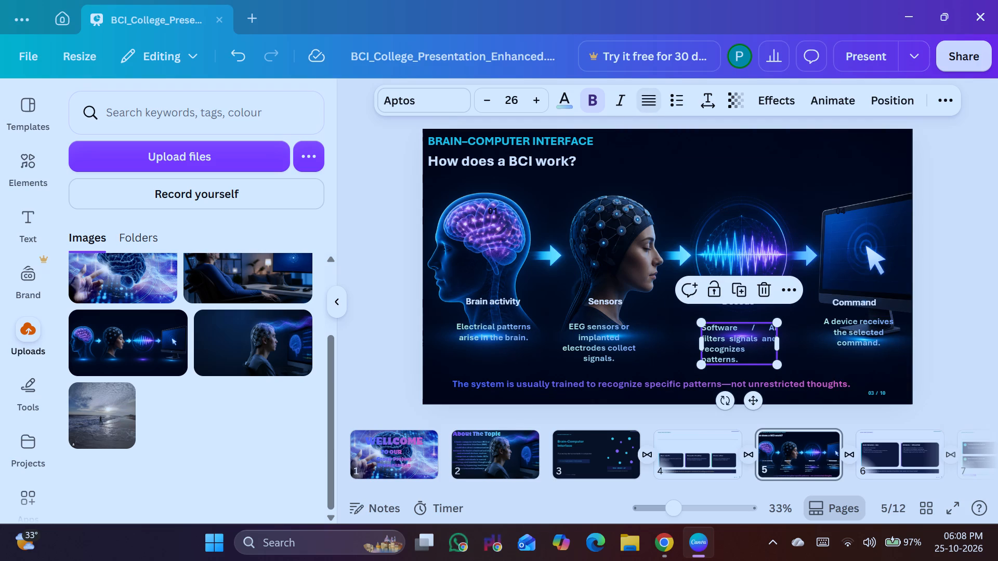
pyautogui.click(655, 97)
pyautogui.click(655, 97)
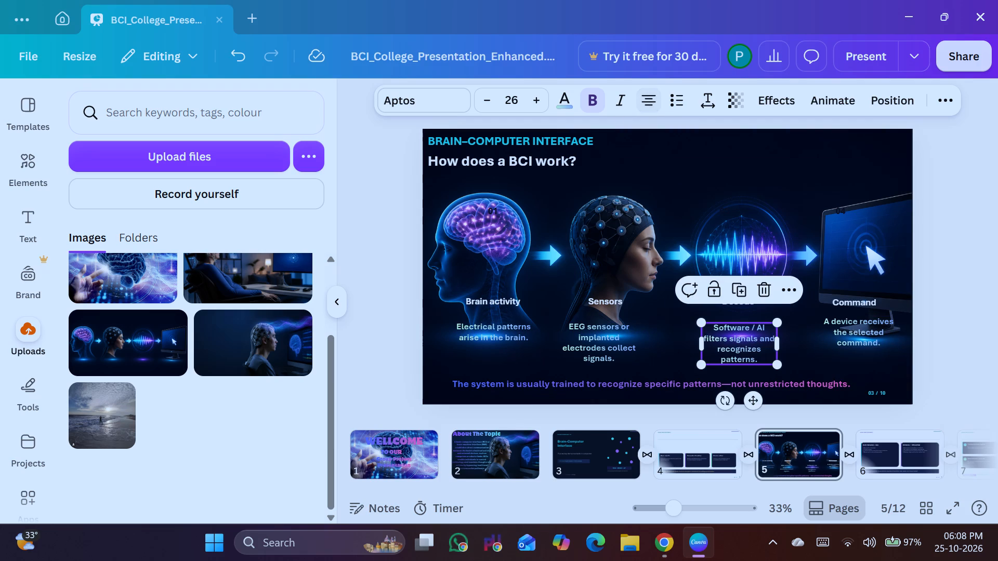
# Shift the Sensors description slightly right and line up the Sensors and Command descriptions with the row of other descriptions.
pyautogui.click(510, 335)
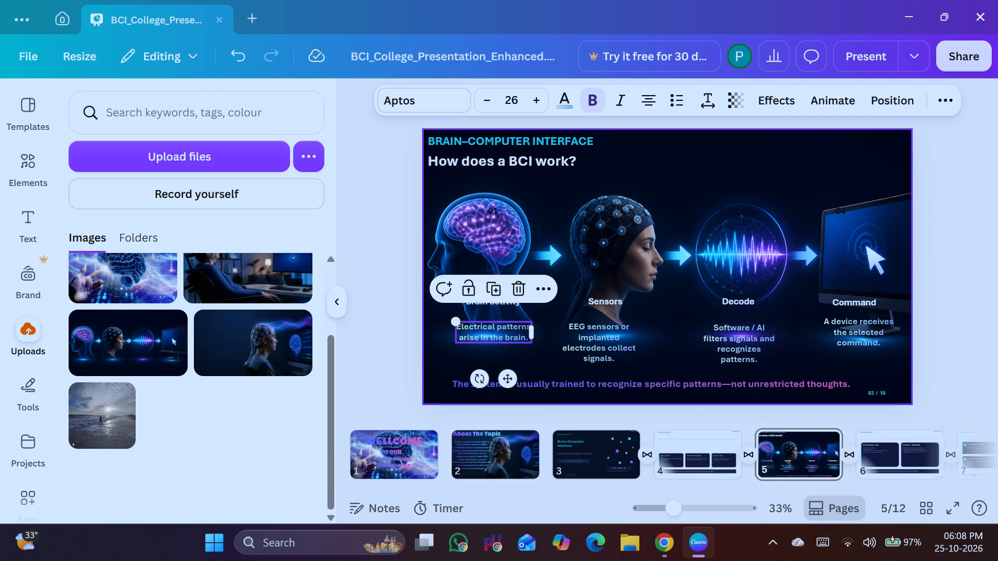
pyautogui.click(582, 341)
pyautogui.moveTo(600, 340); pyautogui.dragTo(602, 340)
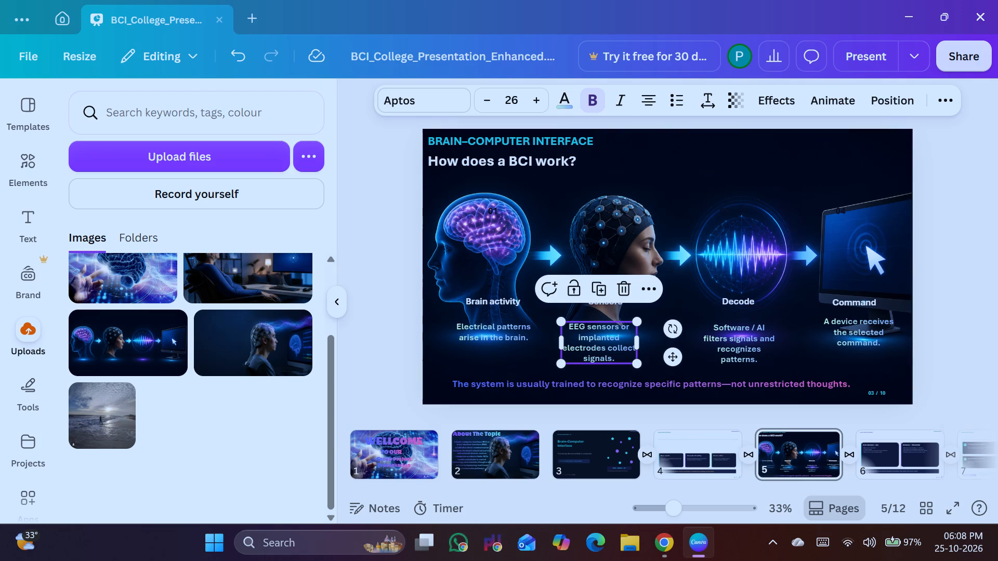
pyautogui.moveTo(602, 340); pyautogui.dragTo(609, 338)
pyautogui.click(500, 333)
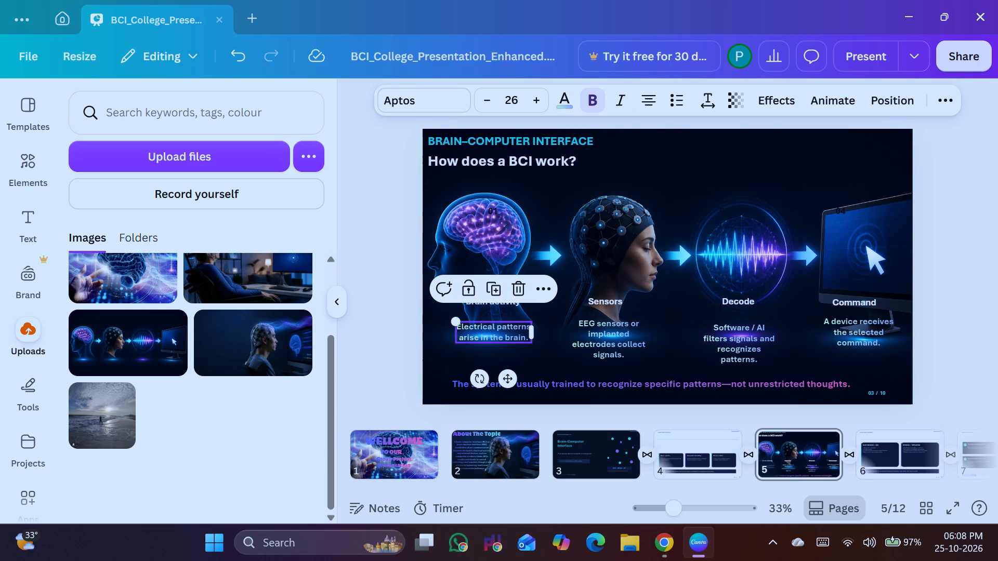
pyautogui.click(943, 297)
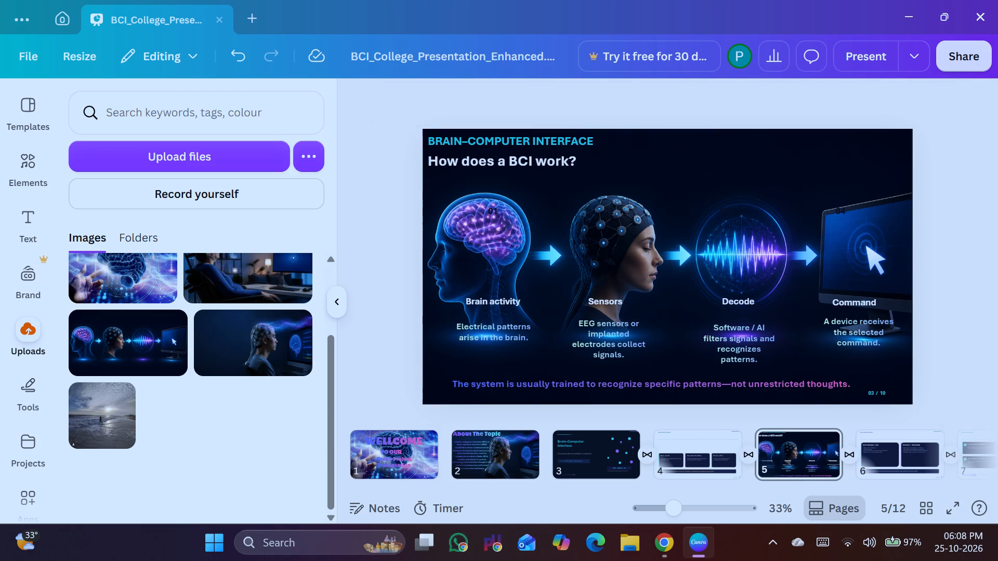
pyautogui.click(851, 330)
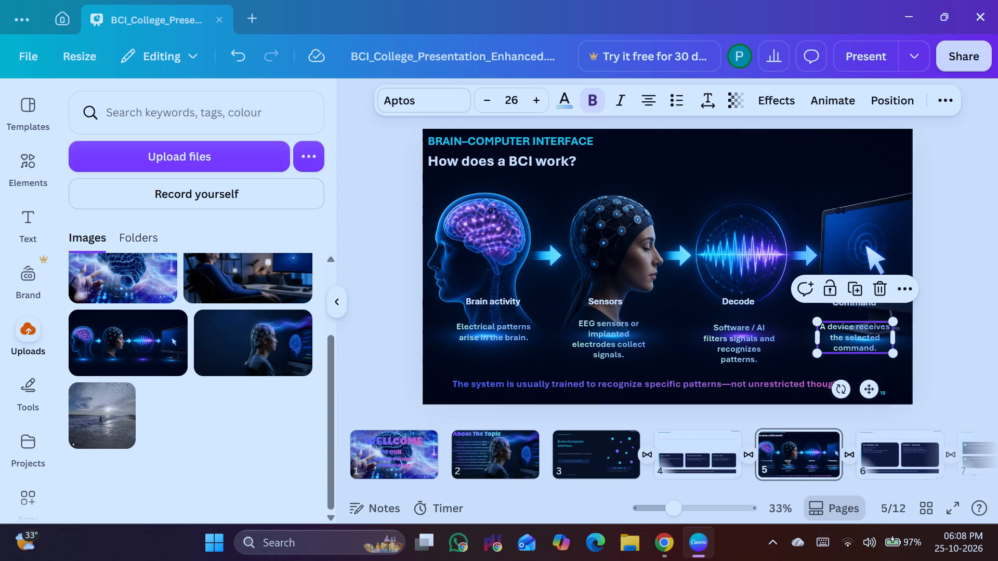
pyautogui.click(616, 343)
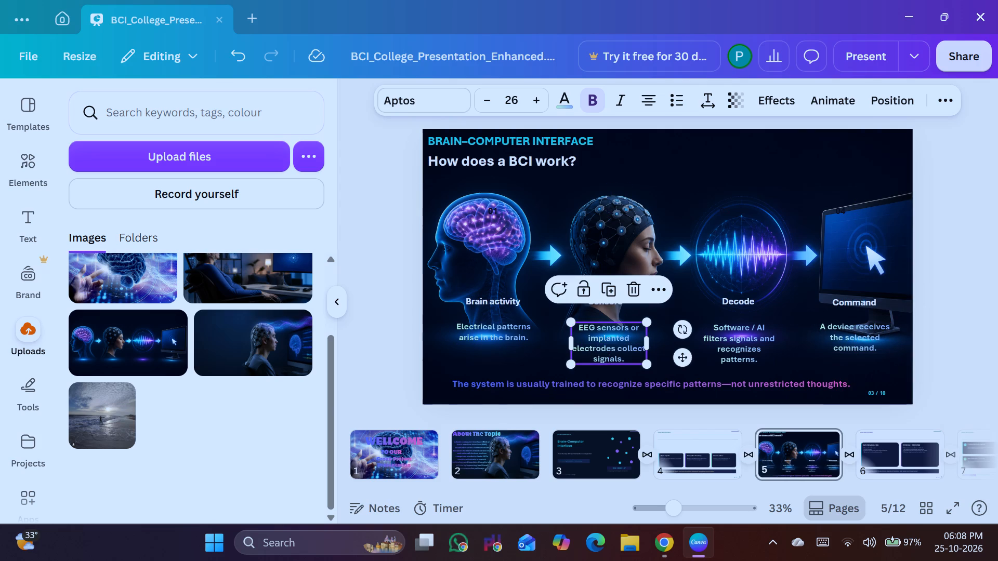
pyautogui.click(727, 340)
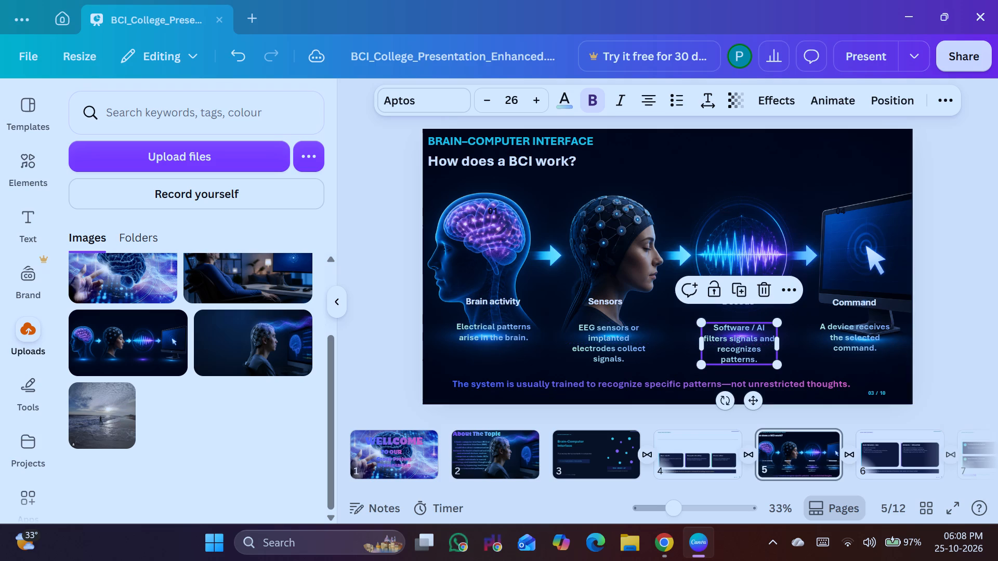
pyautogui.click(862, 325)
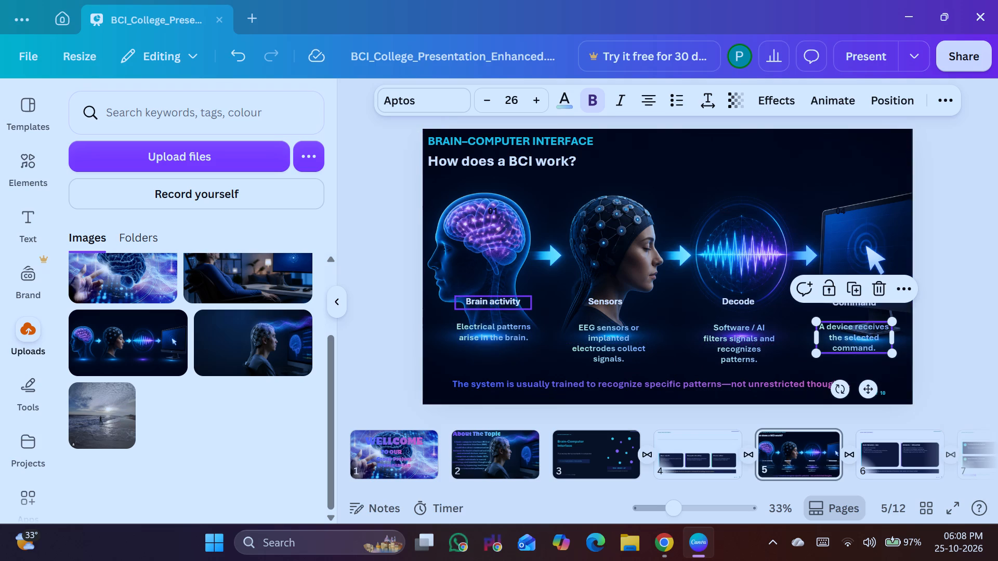
# Lower the Brain activity, Sensors, Decode and Command headings into one row just above their descriptions, centring Sensors over its text.
pyautogui.moveTo(505, 301); pyautogui.dragTo(508, 306)
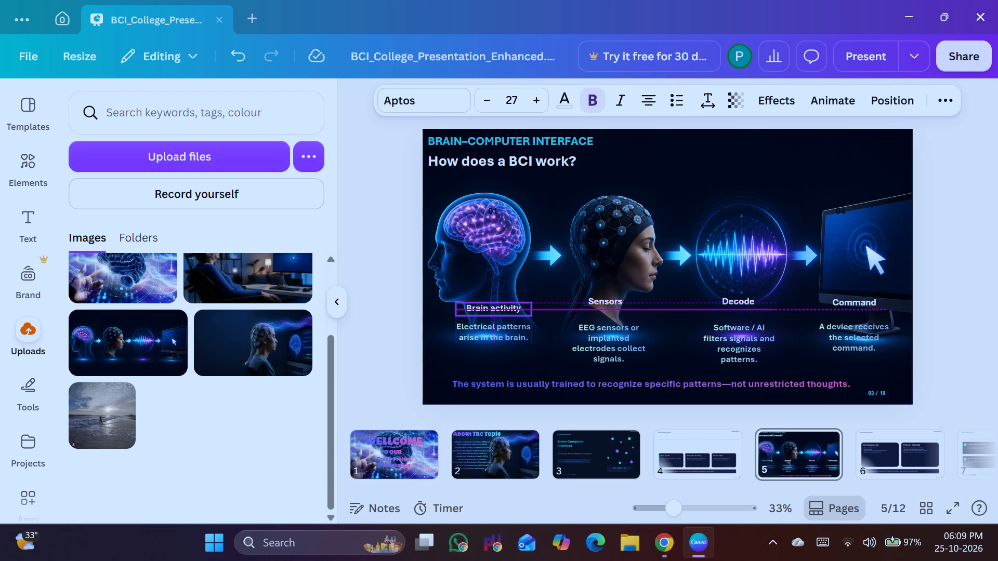
pyautogui.moveTo(508, 306); pyautogui.dragTo(507, 305)
pyautogui.moveTo(599, 299); pyautogui.dragTo(595, 308)
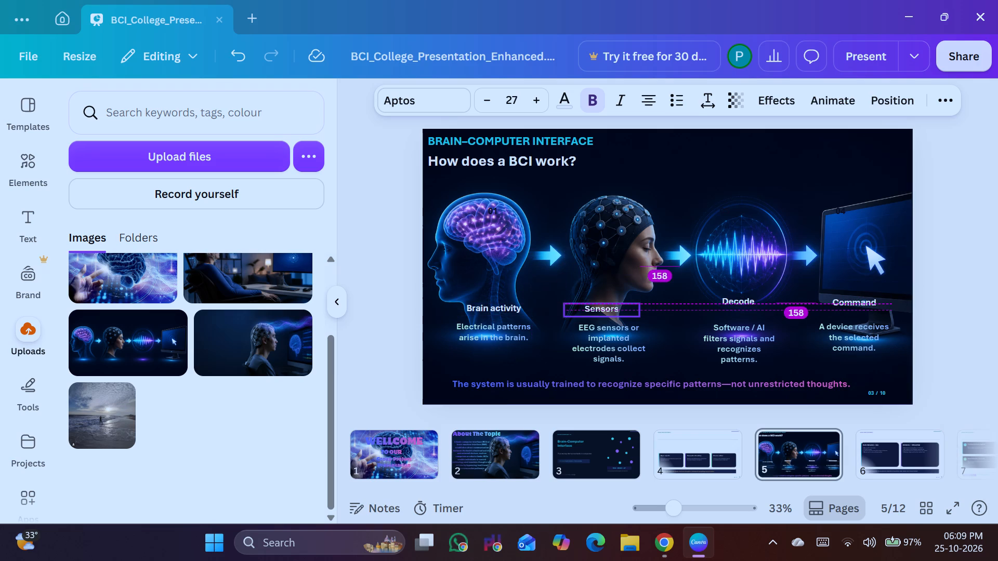
pyautogui.moveTo(595, 308); pyautogui.dragTo(601, 310)
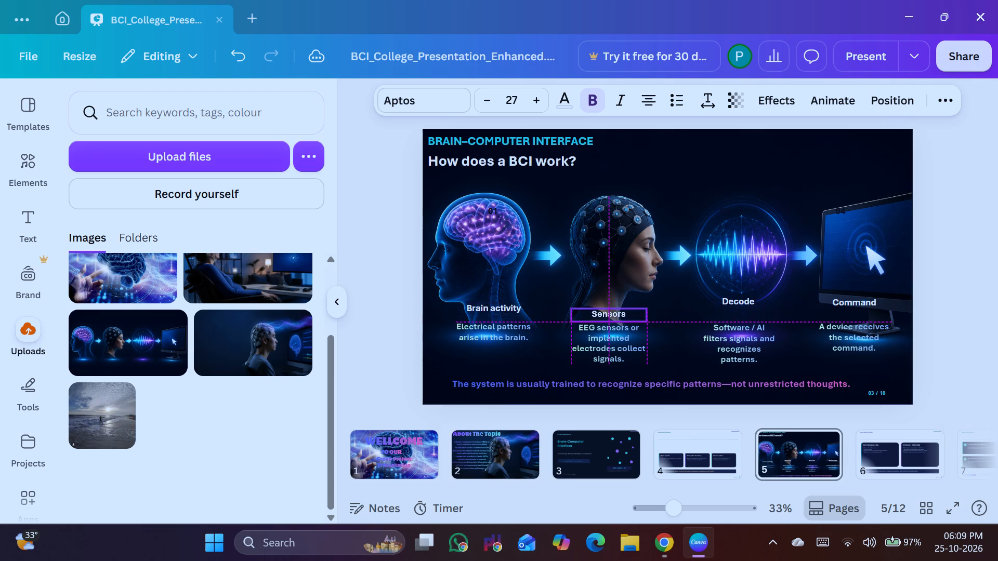
pyautogui.moveTo(601, 310); pyautogui.dragTo(602, 307)
pyautogui.moveTo(747, 300); pyautogui.dragTo(745, 300)
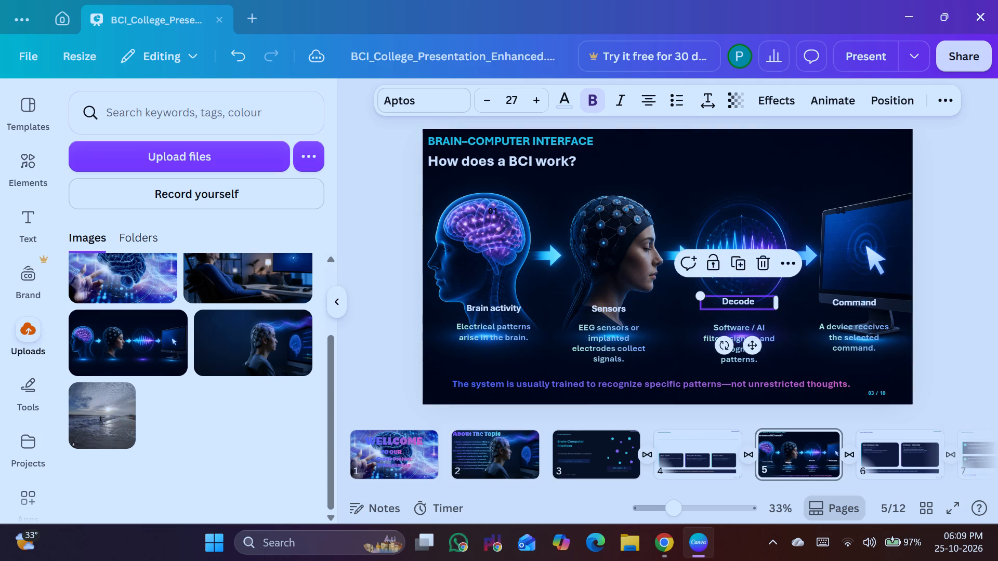
pyautogui.moveTo(745, 300); pyautogui.dragTo(743, 306)
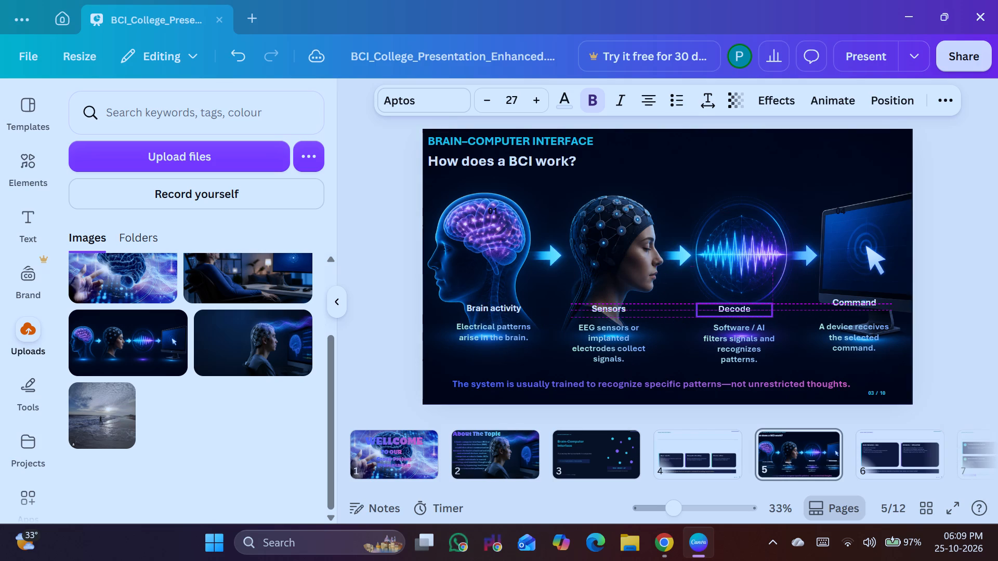
pyautogui.moveTo(743, 306); pyautogui.dragTo(747, 306)
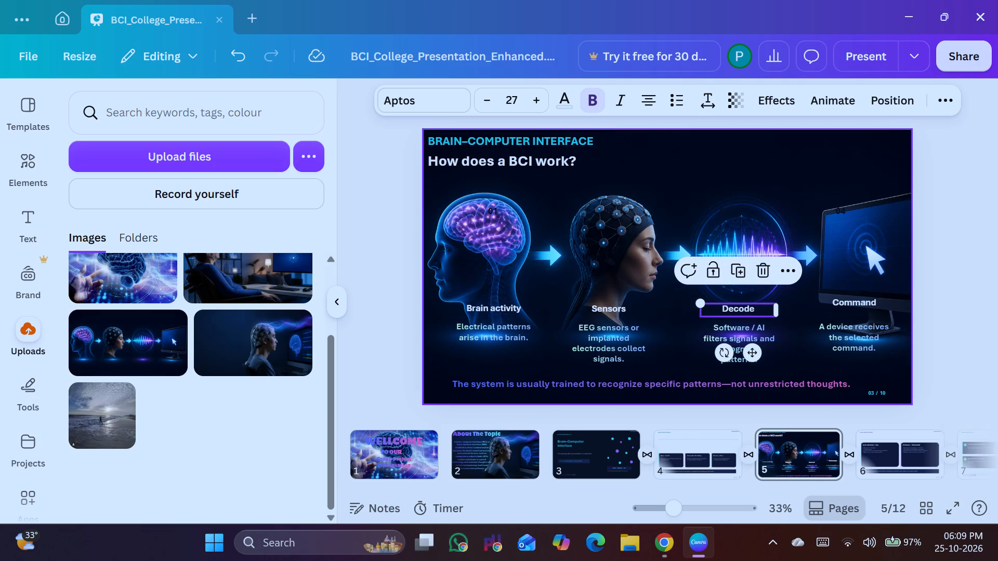
pyautogui.click(856, 298)
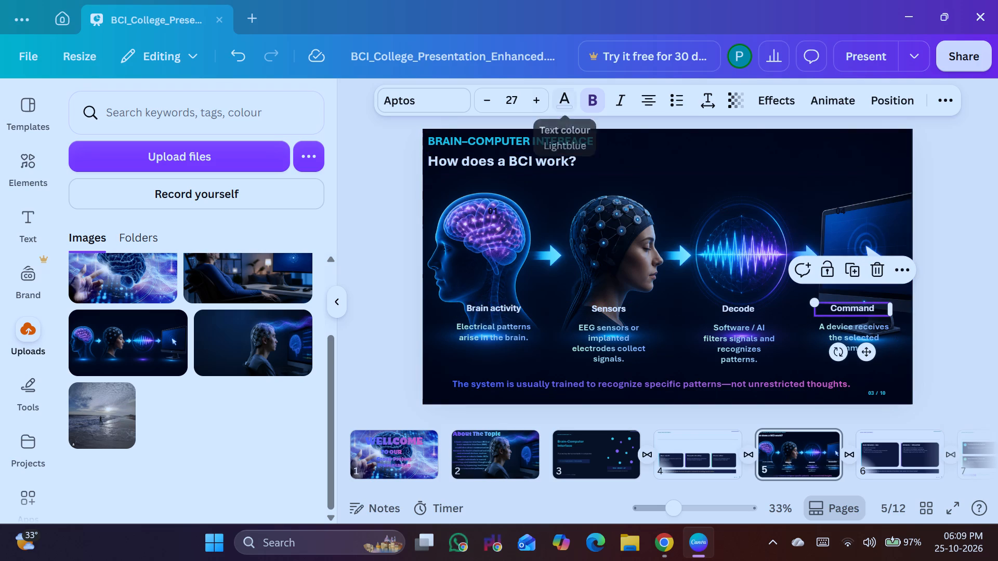
# Set the Command heading to font size 30, keeping it bold.
pyautogui.click(540, 102)
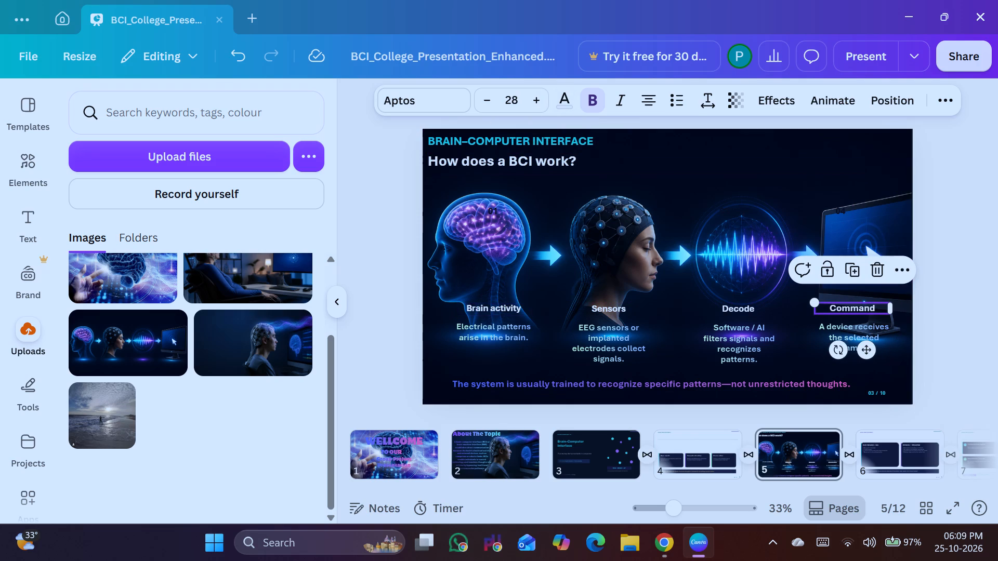
pyautogui.click(534, 105)
pyautogui.click(534, 105)
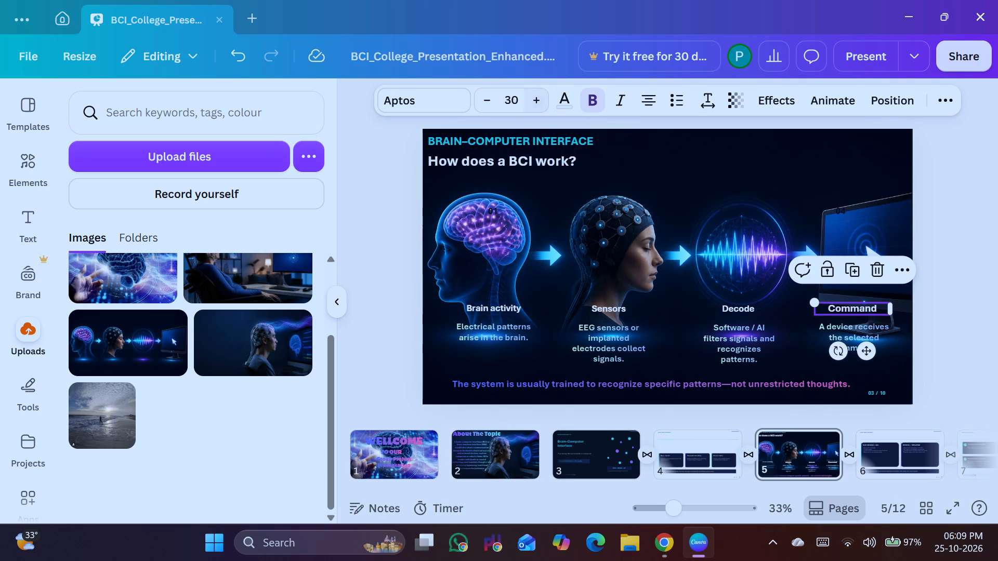
pyautogui.click(595, 100)
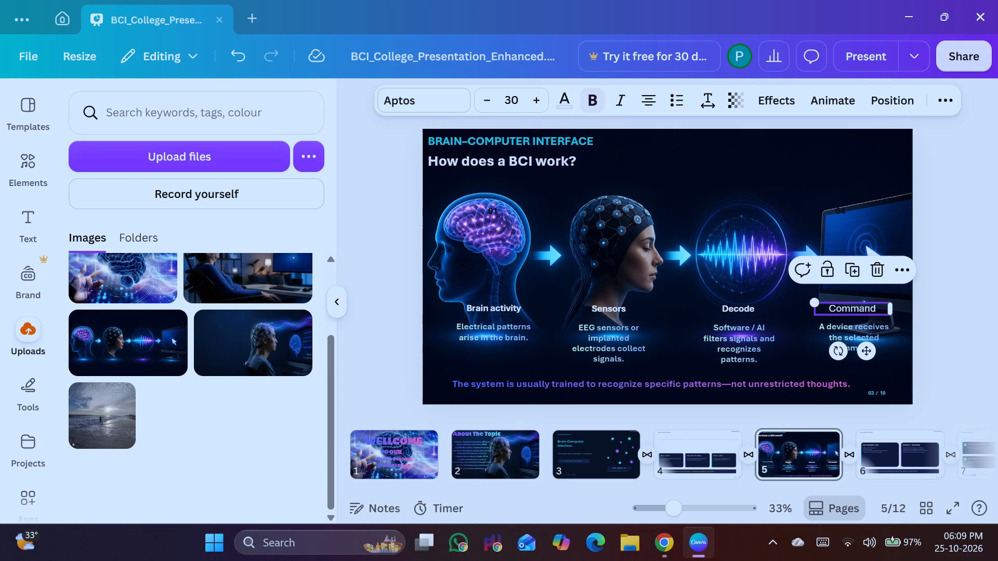
pyautogui.click(593, 100)
# Colour the Command heading with the solid purple already used in the design.
pyautogui.click(564, 94)
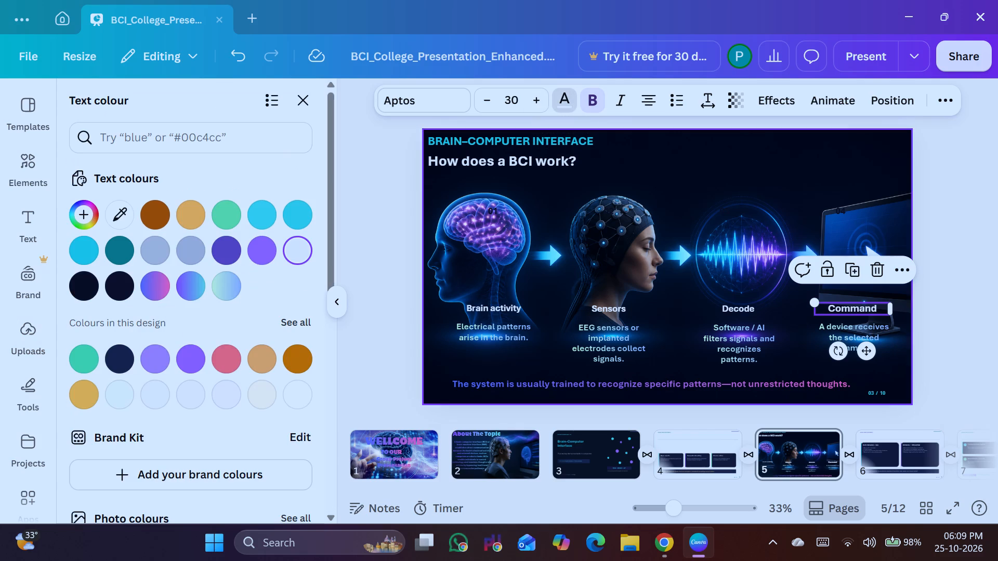
pyautogui.click(152, 356)
pyautogui.click(194, 351)
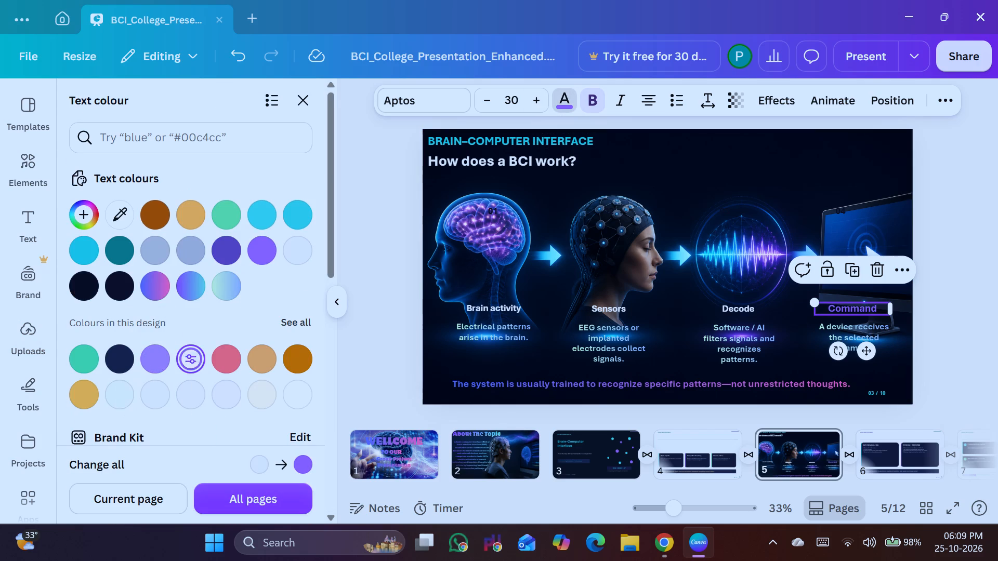
# Recolour the Command heading with the linear gradient from #cdffd8 to #94b9ff.
pyautogui.click(200, 287)
pyautogui.click(218, 291)
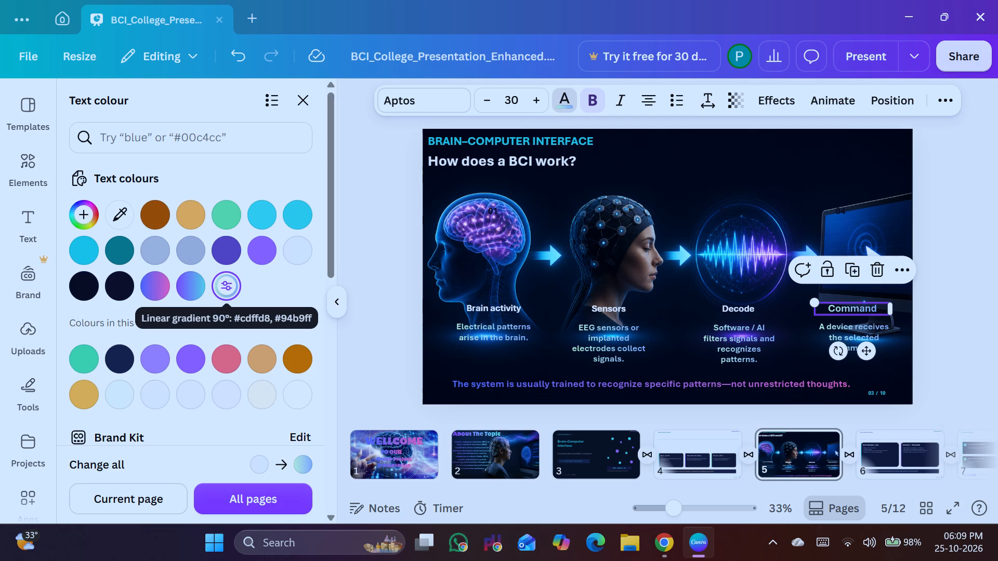
# Set the Decode heading to font size 30 and colour it with the #cdffd8 to #94b9ff gradient.
pyautogui.click(739, 309)
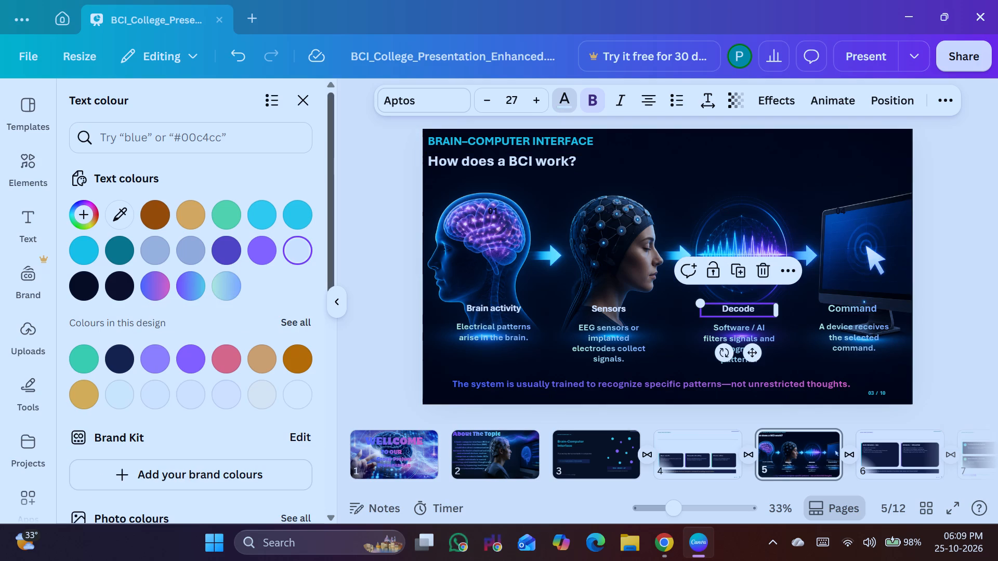
pyautogui.click(240, 279)
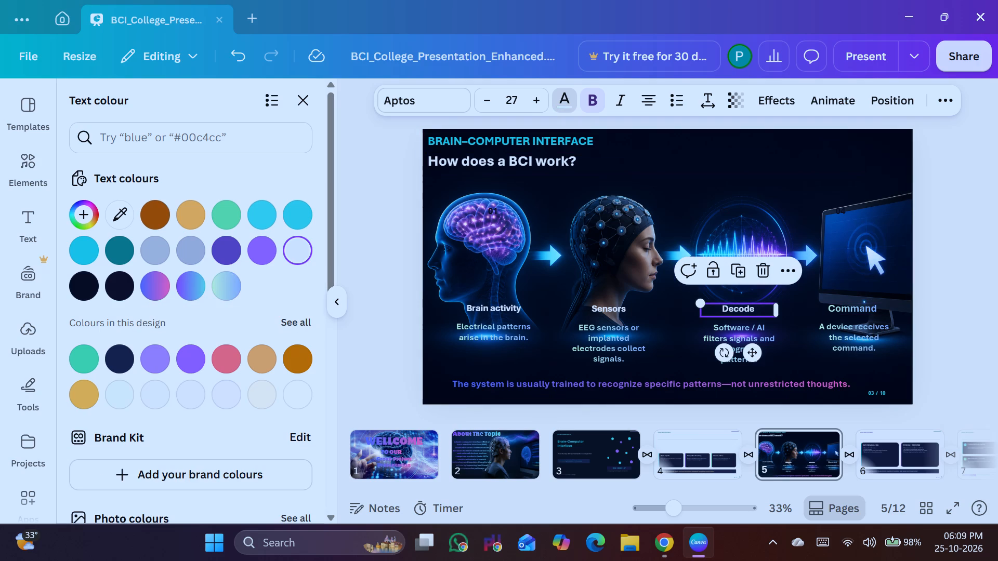
pyautogui.doubleClick(540, 102)
pyautogui.click(540, 102)
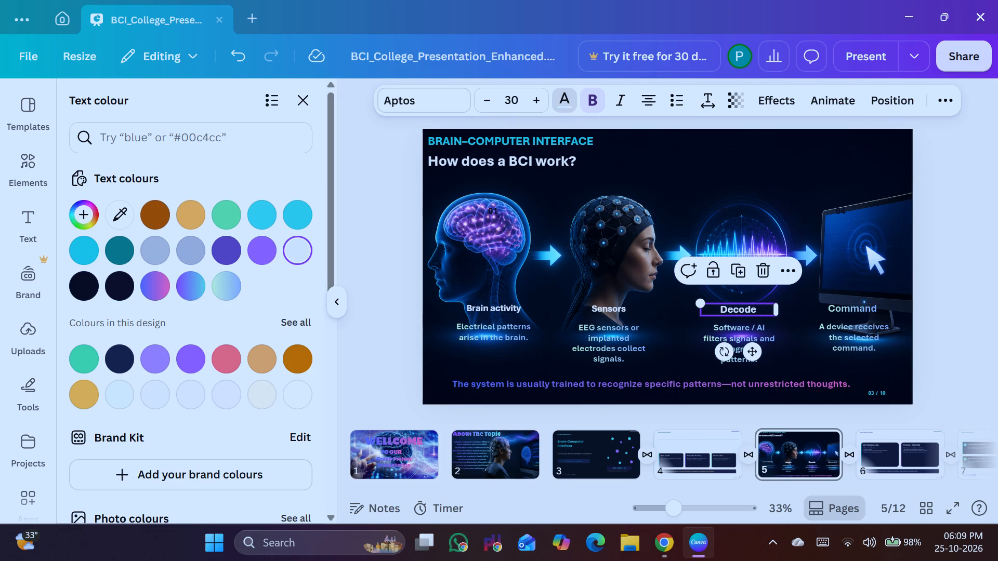
pyautogui.click(232, 278)
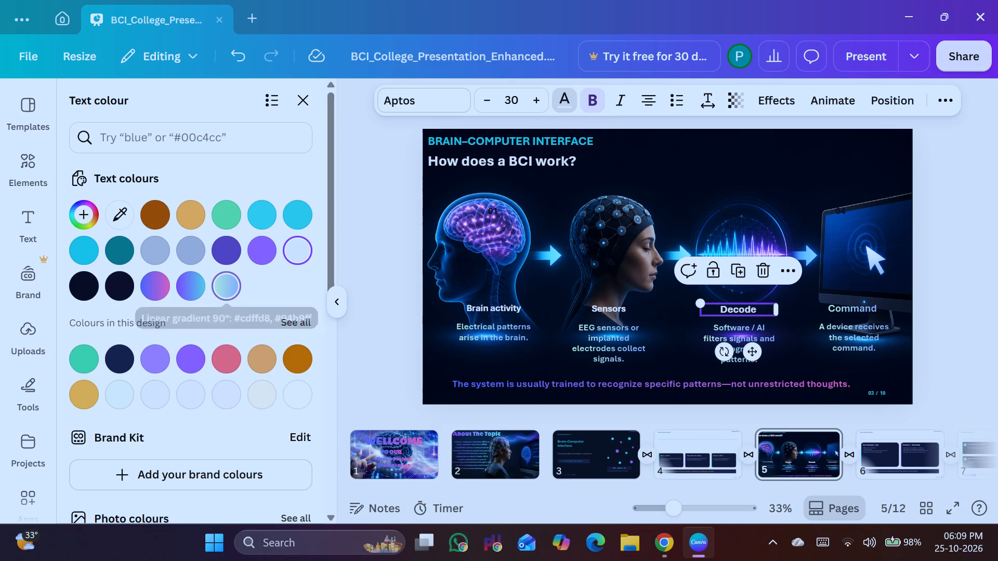
# Set the Sensors heading to font size 30 and colour it with the #cdffd8 to #94b9ff gradient.
pyautogui.click(601, 306)
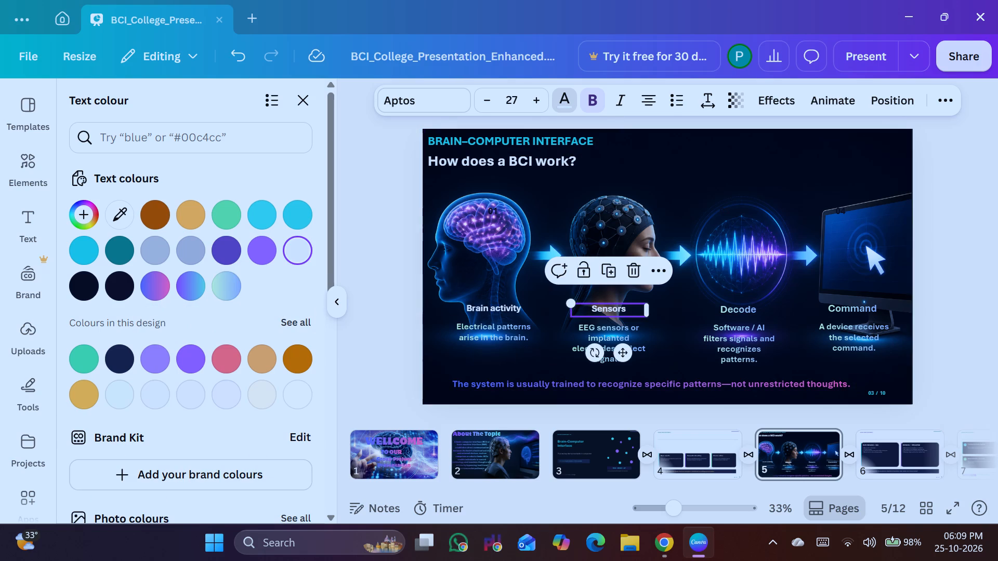
pyautogui.tripleClick(539, 92)
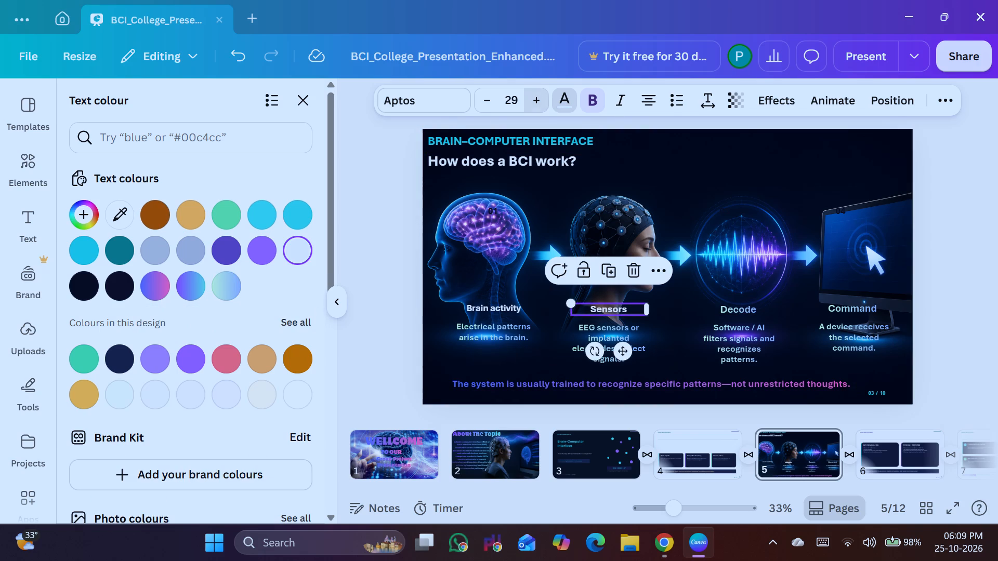
pyautogui.click(222, 280)
# Set the Brain activity heading to font size 30 and colour it with the #cdffd8 to #94b9ff gradient.
pyautogui.click(498, 305)
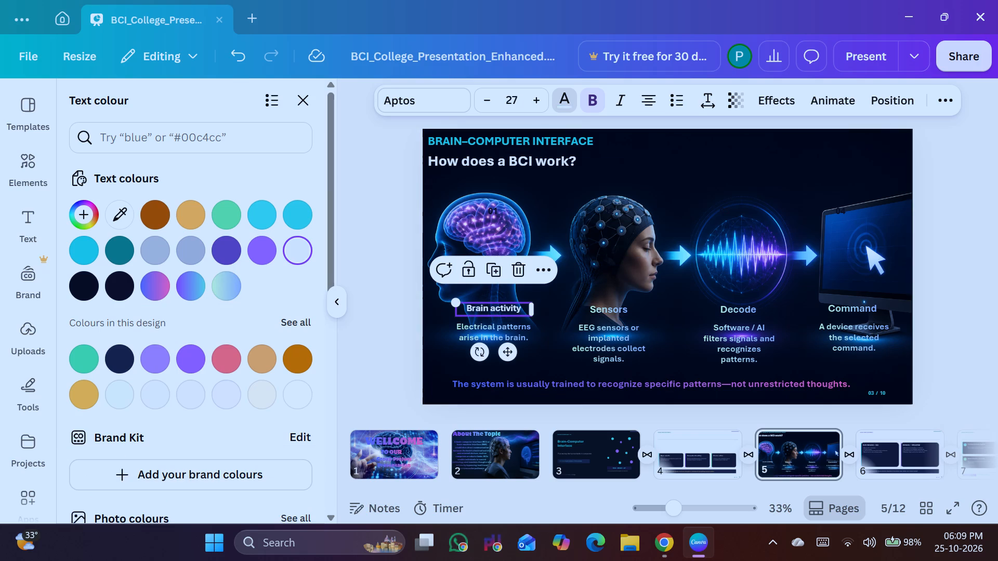
pyautogui.doubleClick(526, 108)
pyautogui.click(530, 108)
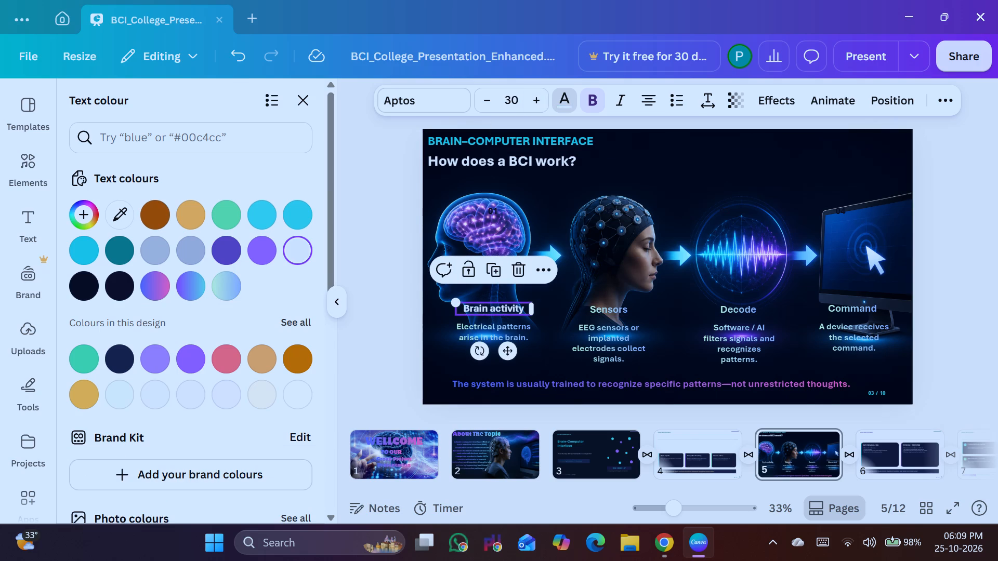
pyautogui.click(229, 279)
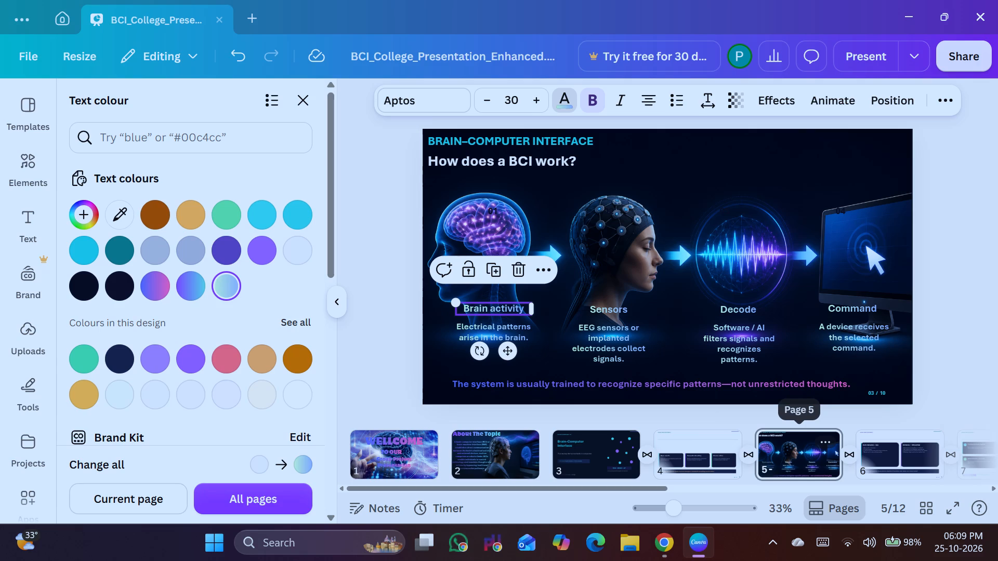
pyautogui.click(961, 332)
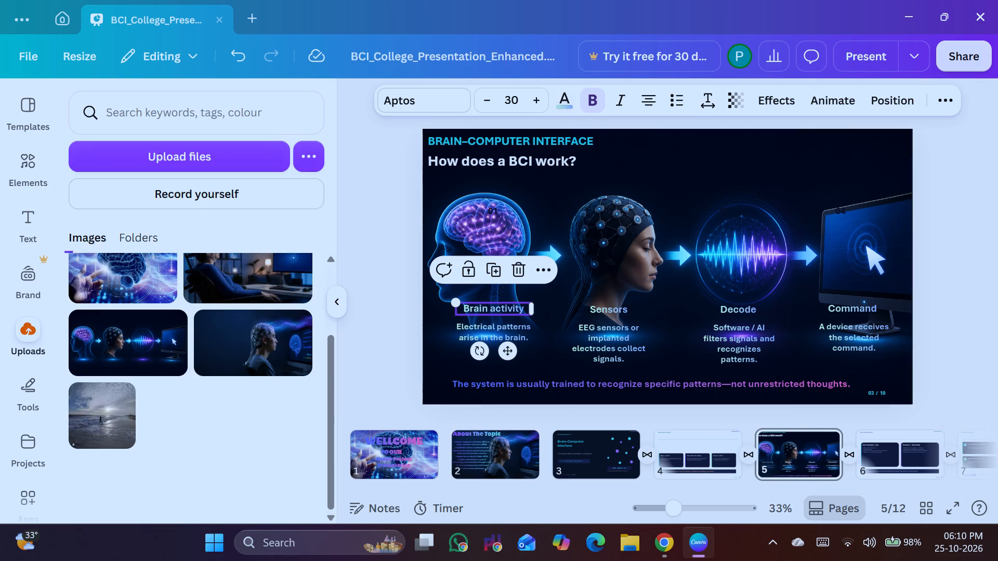
pyautogui.click(398, 379)
# Lower the Brain activity description and its heading slightly, keeping them centred on each other below the glowing head.
pyautogui.moveTo(474, 333); pyautogui.dragTo(474, 357)
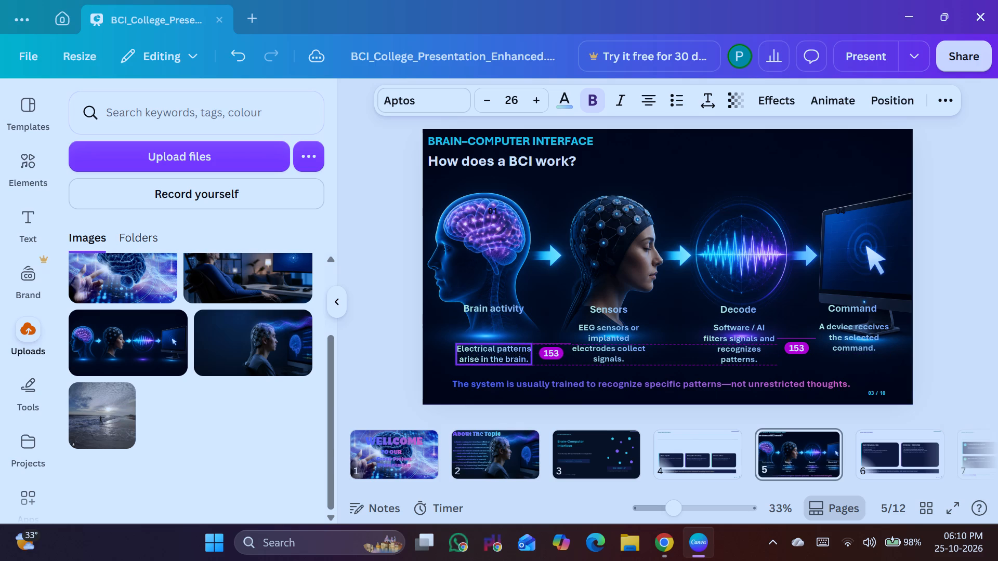
pyautogui.moveTo(474, 357); pyautogui.dragTo(477, 357)
pyautogui.click(393, 360)
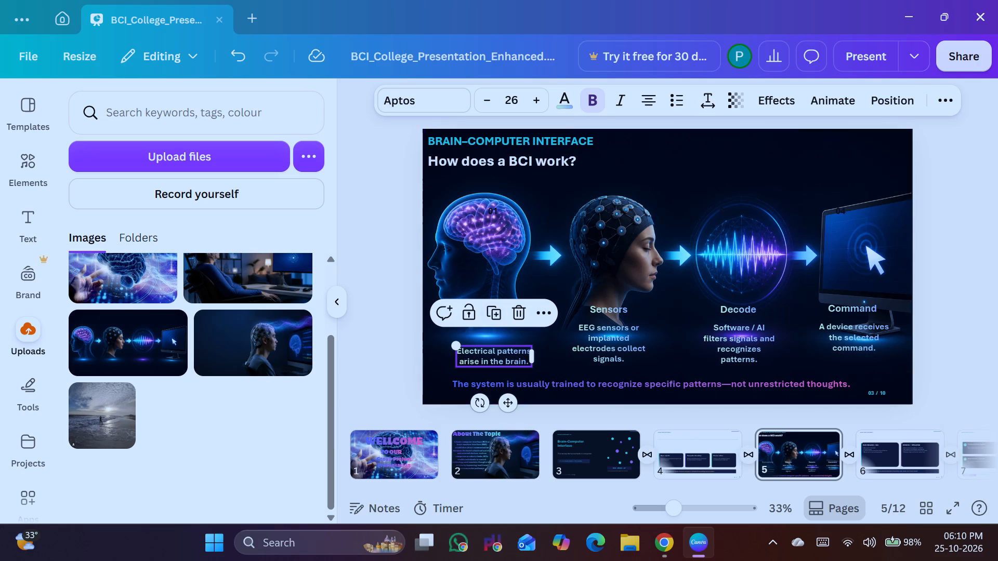
pyautogui.click(493, 355)
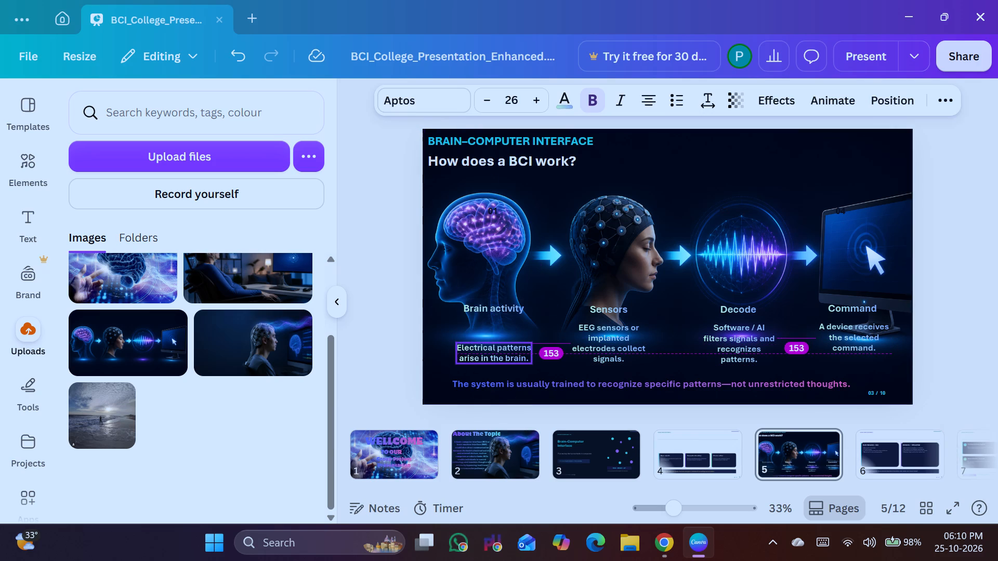
pyautogui.moveTo(501, 351); pyautogui.dragTo(496, 345)
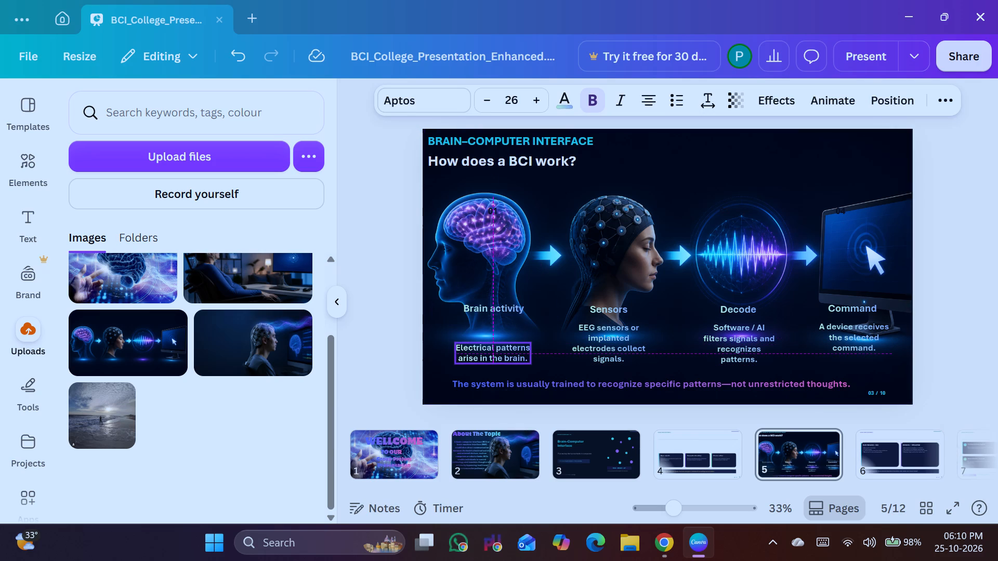
pyautogui.moveTo(496, 345); pyautogui.dragTo(498, 346)
pyautogui.click(399, 345)
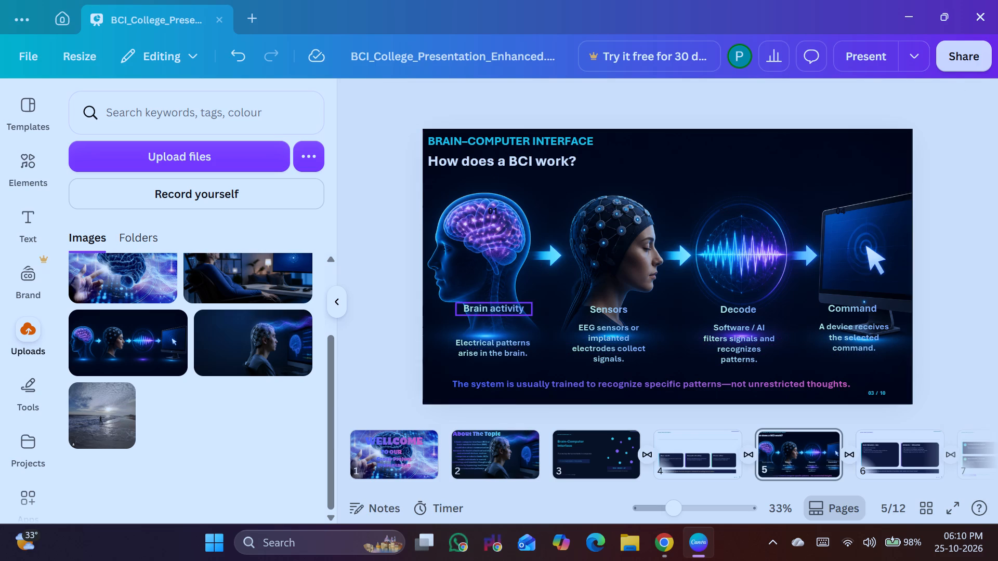
pyautogui.moveTo(496, 312); pyautogui.dragTo(495, 324)
# Lower the Sensors, Decode and Command descriptions to about the Brain activity description's level, shifting Command's text slightly left.
pyautogui.moveTo(596, 341); pyautogui.dragTo(598, 348)
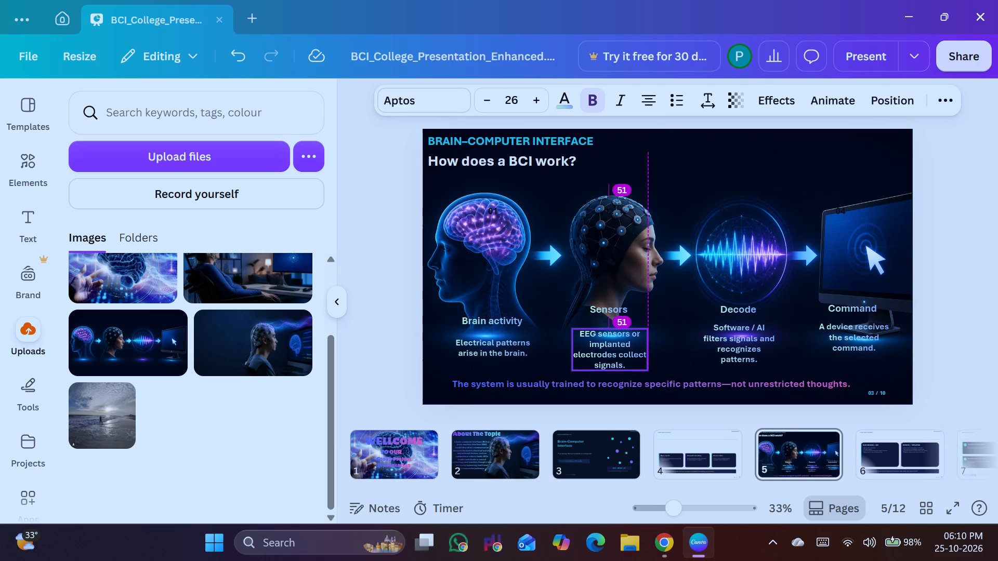
pyautogui.moveTo(598, 348); pyautogui.dragTo(597, 353)
pyautogui.moveTo(742, 342); pyautogui.dragTo(741, 350)
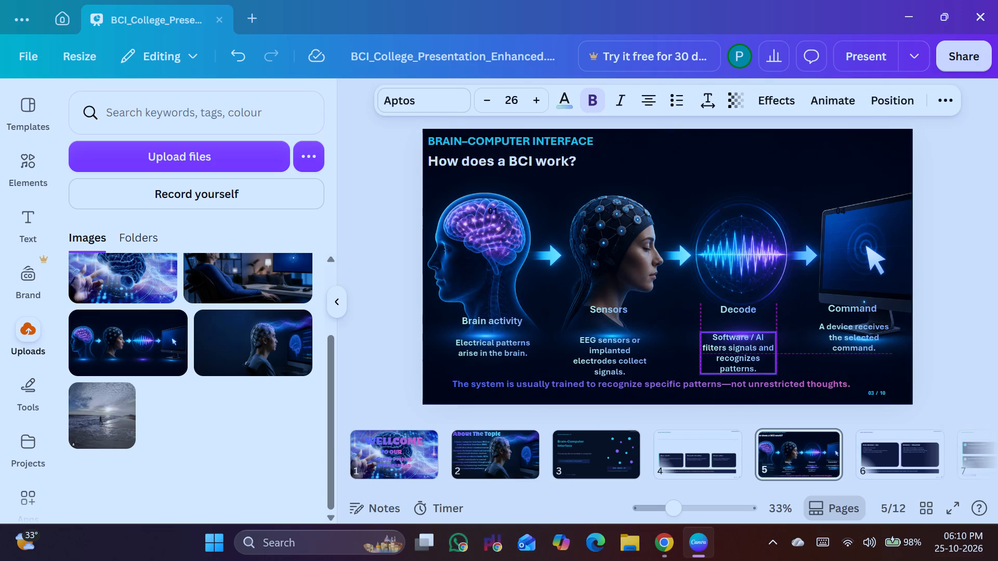
pyautogui.moveTo(741, 350); pyautogui.dragTo(741, 351)
pyautogui.moveTo(849, 334); pyautogui.dragTo(843, 349)
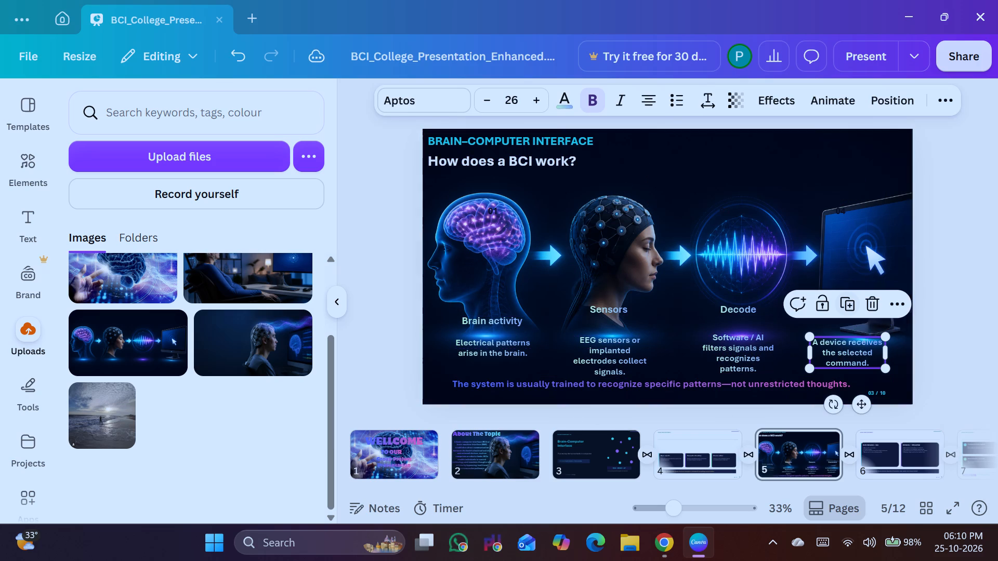
pyautogui.click(949, 293)
# Lower the Command, Decode, Sensors and Brain activity headings to just above their descriptions.
pyautogui.moveTo(843, 310); pyautogui.dragTo(840, 320)
pyautogui.moveTo(736, 311); pyautogui.dragTo(734, 319)
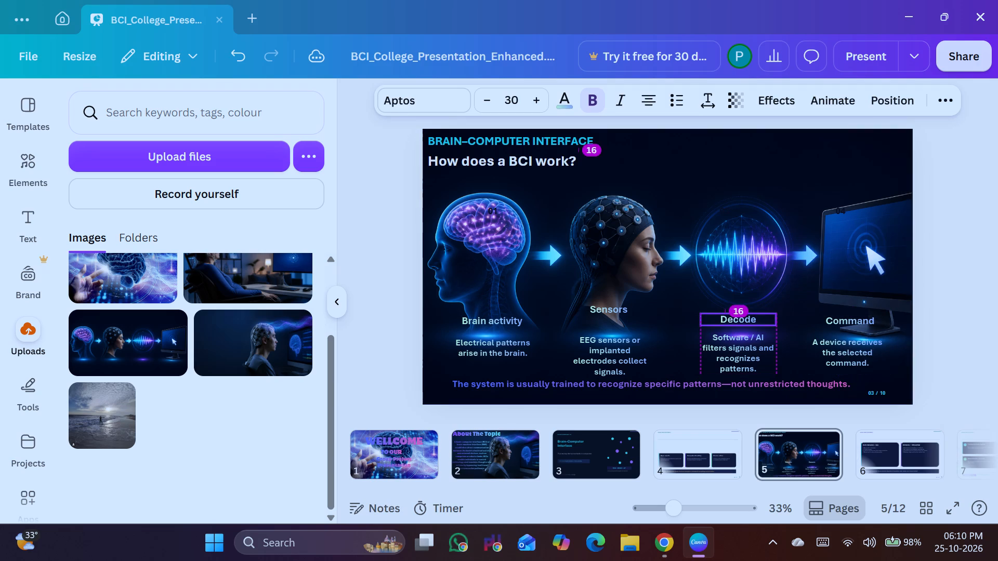
pyautogui.moveTo(734, 319); pyautogui.dragTo(731, 320)
pyautogui.moveTo(614, 309); pyautogui.dragTo(615, 321)
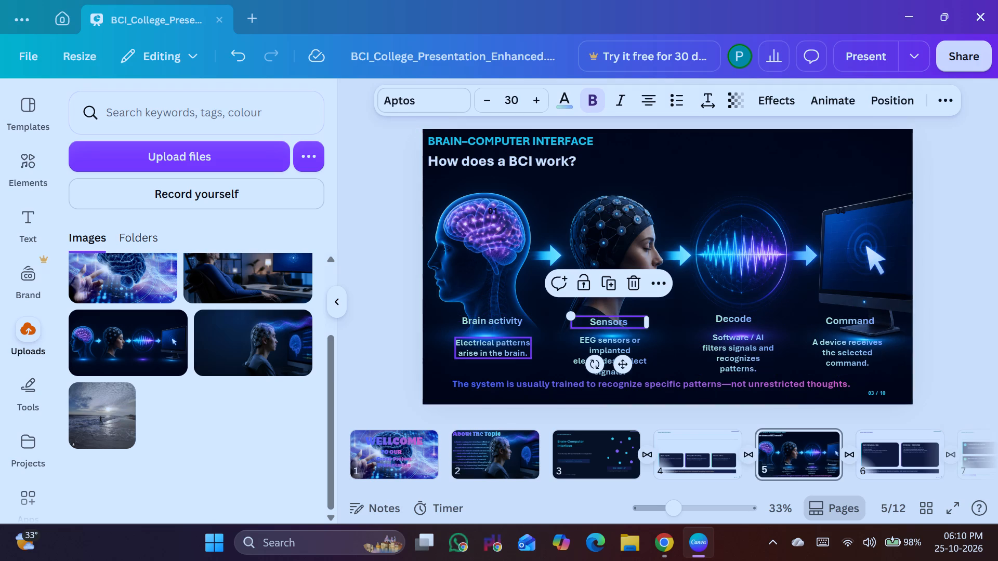
pyautogui.moveTo(505, 319); pyautogui.dragTo(506, 325)
pyautogui.click(360, 350)
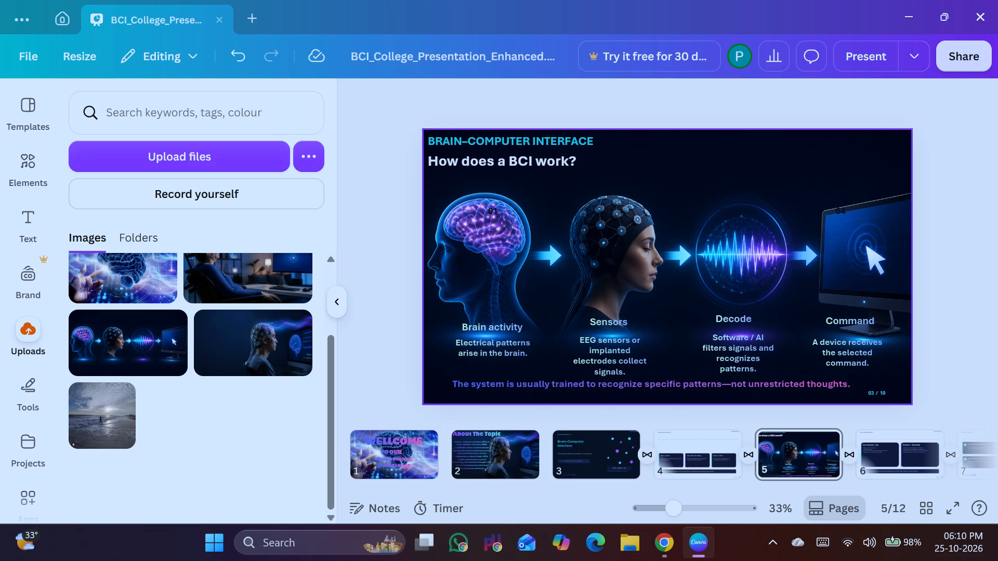
# Move the closing sentence about recognizing specific patterns slightly down and left, clear of the descriptions.
pyautogui.moveTo(613, 383); pyautogui.dragTo(606, 391)
pyautogui.click(925, 321)
# Lower the Sensors, Decode and Command descriptions a little further, shifting Command's text right beneath the monitor.
pyautogui.moveTo(599, 350); pyautogui.dragTo(599, 357)
pyautogui.moveTo(734, 351); pyautogui.dragTo(733, 355)
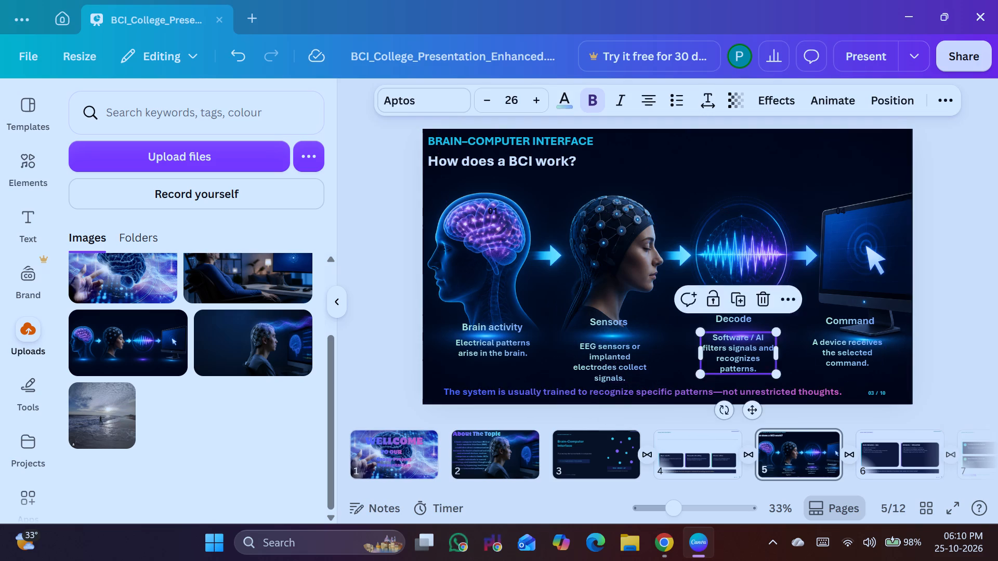
pyautogui.moveTo(733, 355); pyautogui.dragTo(734, 360)
pyautogui.moveTo(839, 356); pyautogui.dragTo(855, 367)
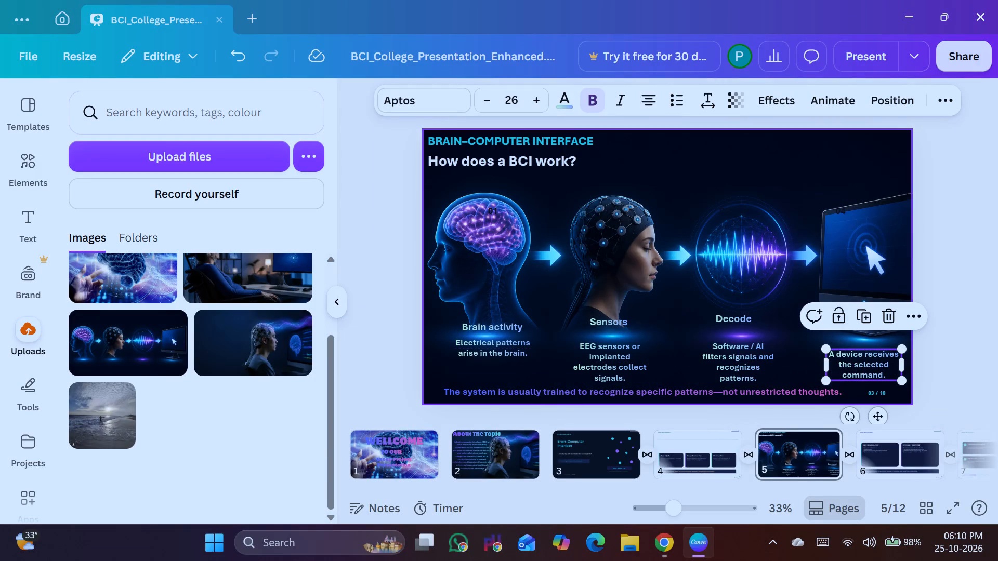
# Lower the Decode and Sensors headings slightly, keeping each centred above its description.
pyautogui.moveTo(732, 318); pyautogui.dragTo(737, 324)
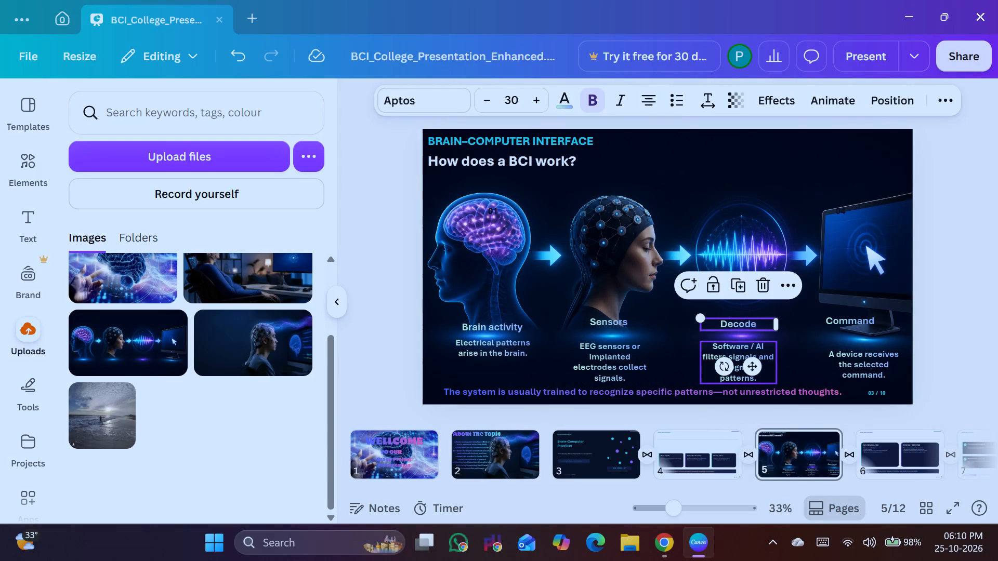
pyautogui.moveTo(615, 317); pyautogui.dragTo(615, 322)
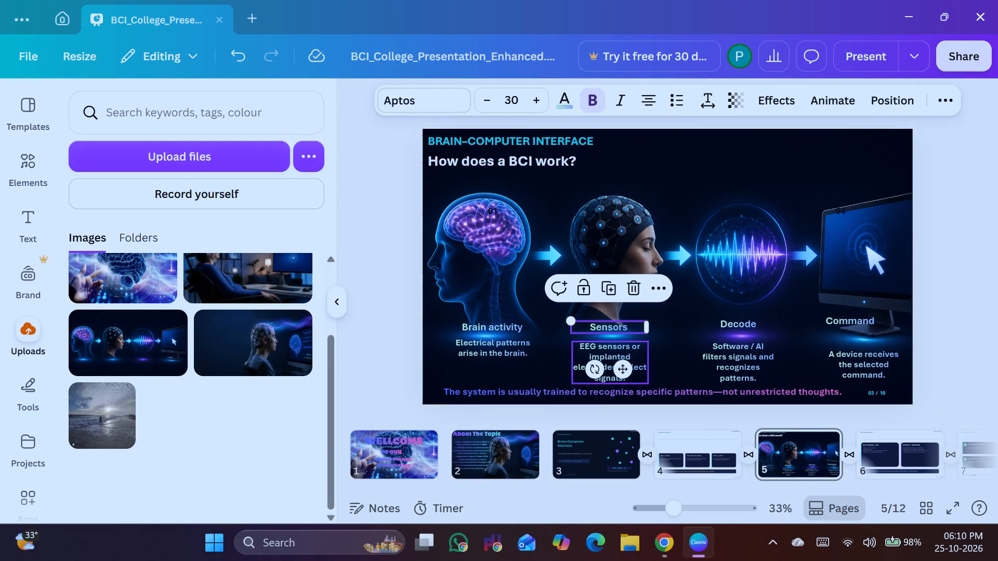
# Raise the Sensors, Decode and Command descriptions slightly to bring them closer to their headings.
pyautogui.click(618, 354)
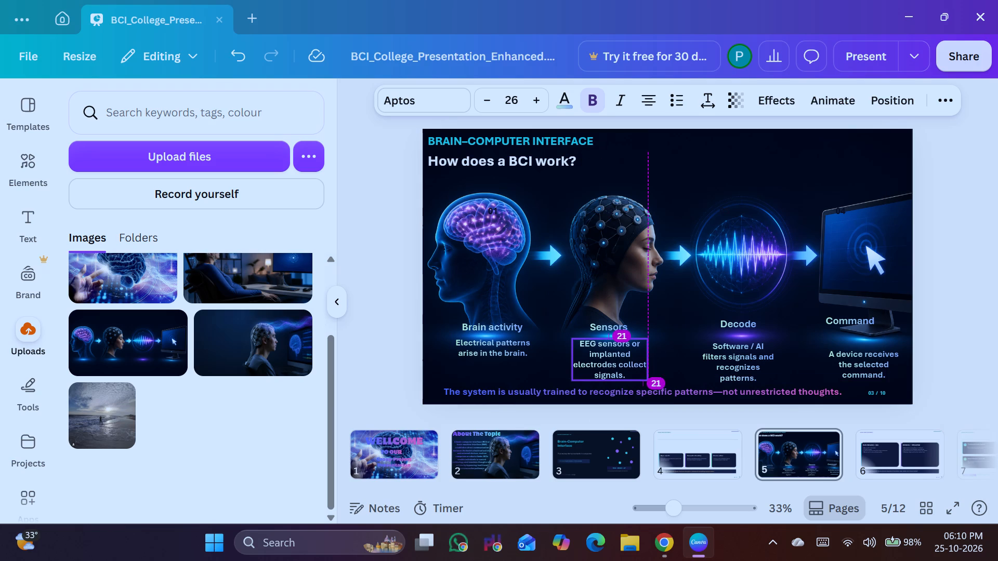
pyautogui.click(734, 362)
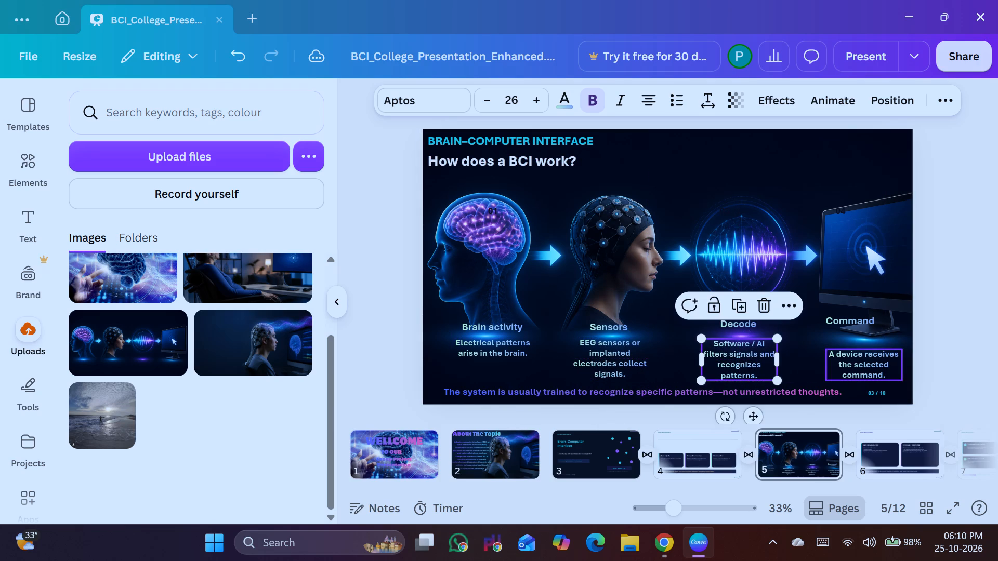
pyautogui.moveTo(863, 354); pyautogui.dragTo(863, 349)
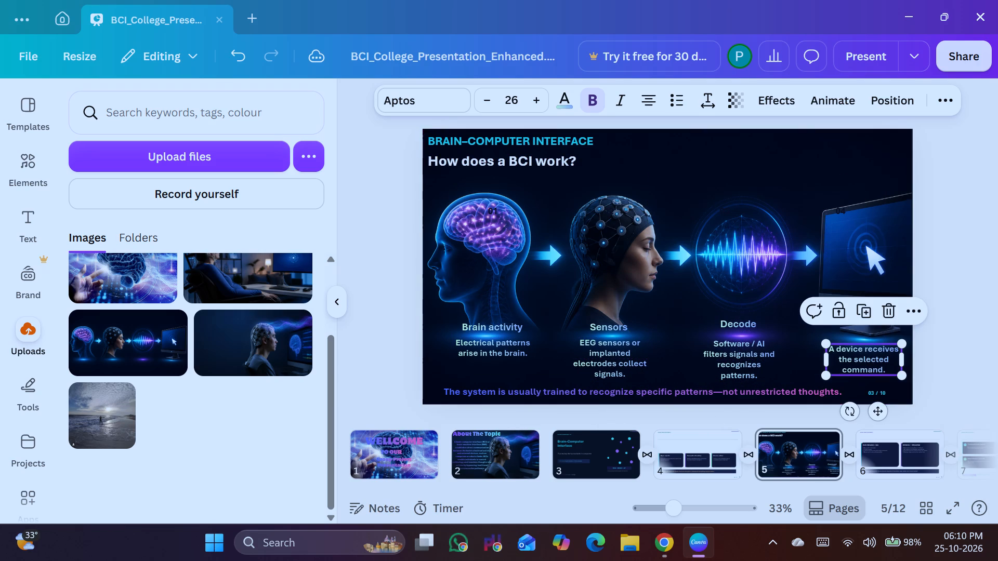
pyautogui.click(948, 328)
# Move the Command heading down and right so it sits just above its description, level with the other headings.
pyautogui.moveTo(860, 320); pyautogui.dragTo(875, 327)
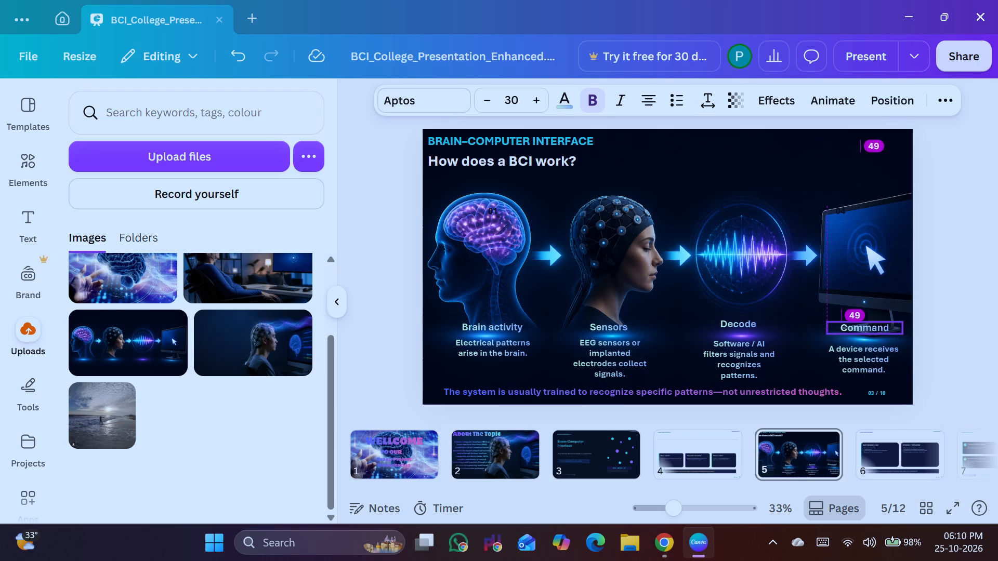
pyautogui.moveTo(875, 327); pyautogui.dragTo(876, 328)
pyautogui.click(969, 337)
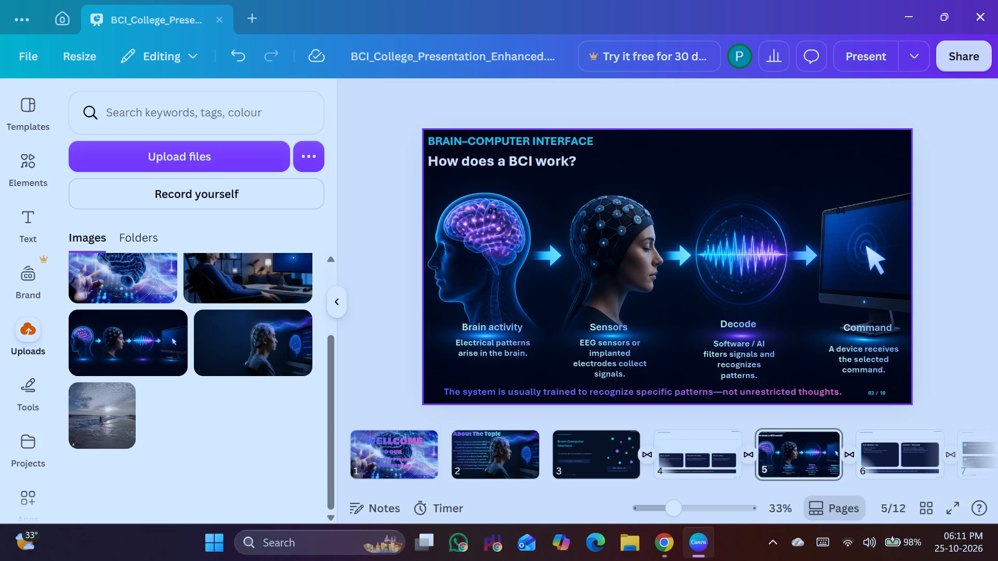
# Lower the Brain activity description slightly beneath its heading's glow and enlarge its text to size 28.8.
pyautogui.click(491, 351)
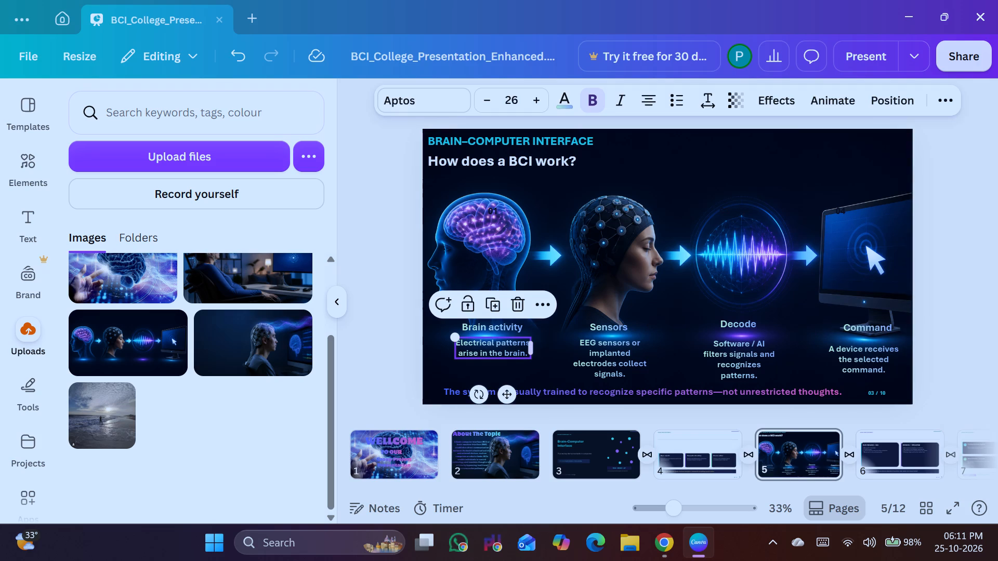
pyautogui.moveTo(456, 338); pyautogui.dragTo(458, 333)
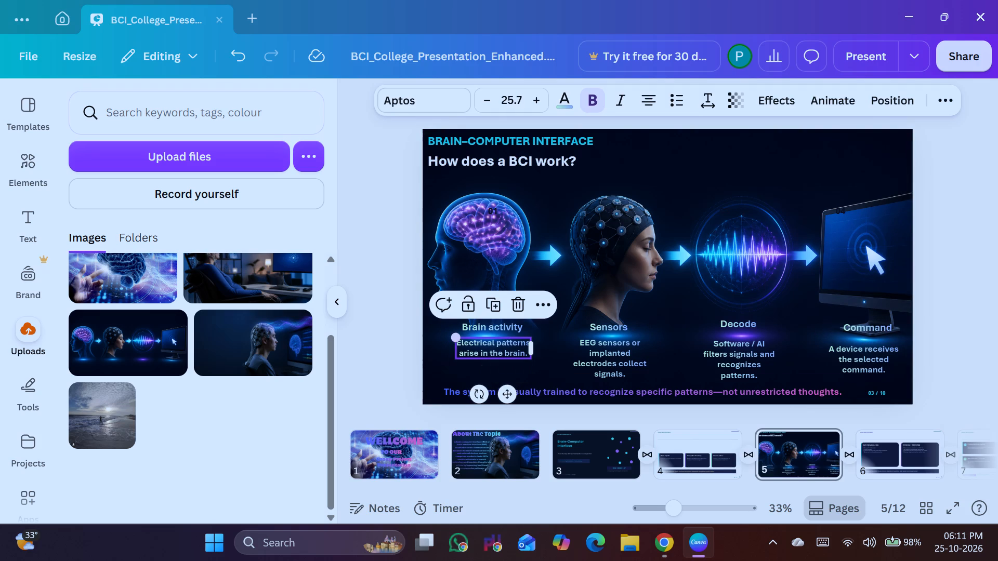
pyautogui.moveTo(499, 353); pyautogui.dragTo(504, 364)
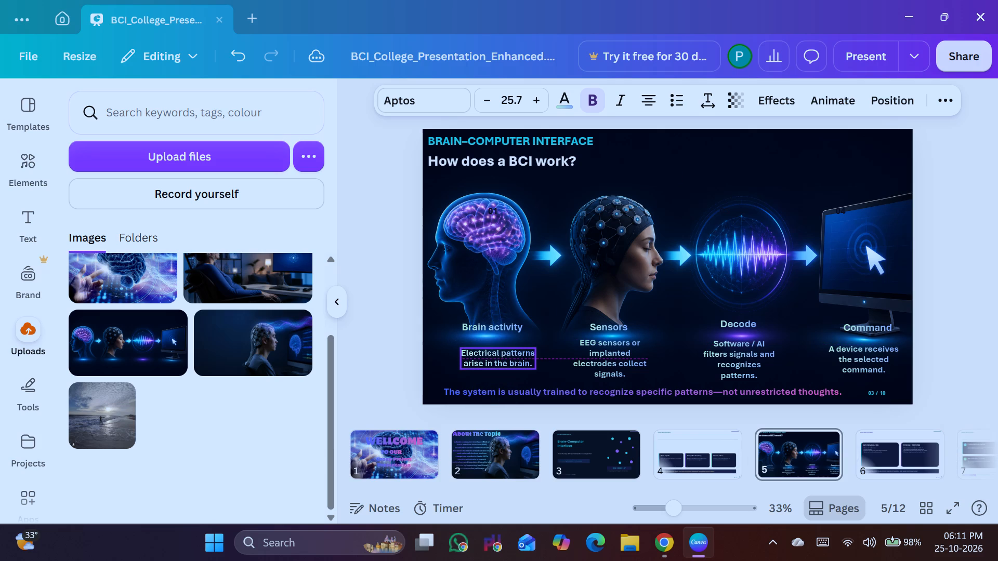
pyautogui.moveTo(504, 364); pyautogui.dragTo(502, 362)
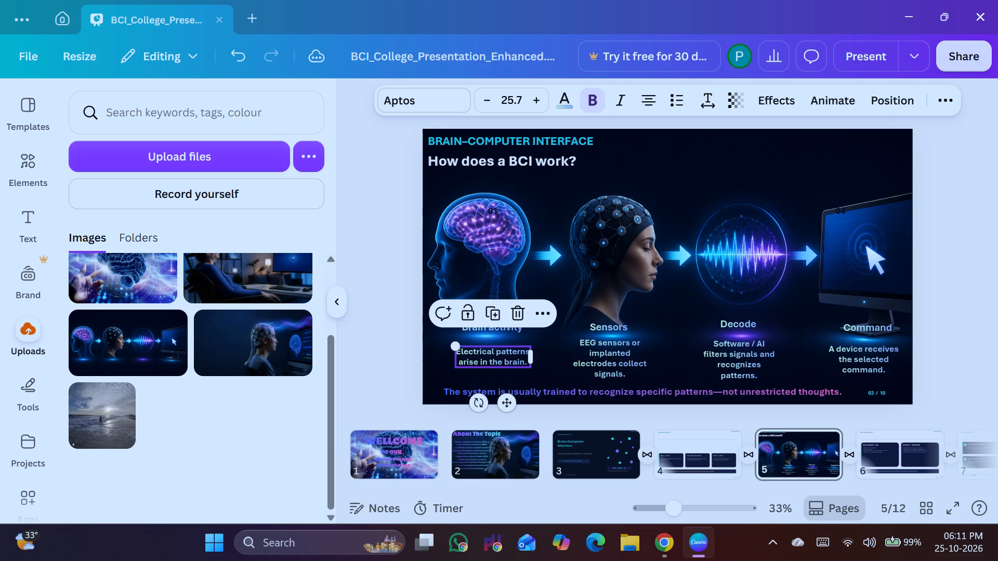
pyautogui.moveTo(458, 346); pyautogui.dragTo(455, 344)
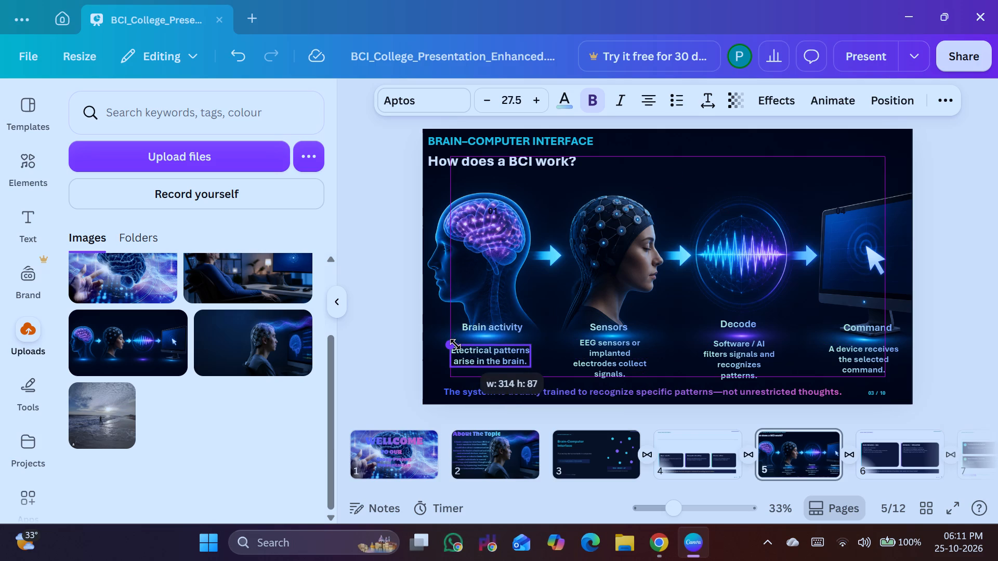
pyautogui.moveTo(455, 344); pyautogui.dragTo(452, 341)
pyautogui.click(496, 354)
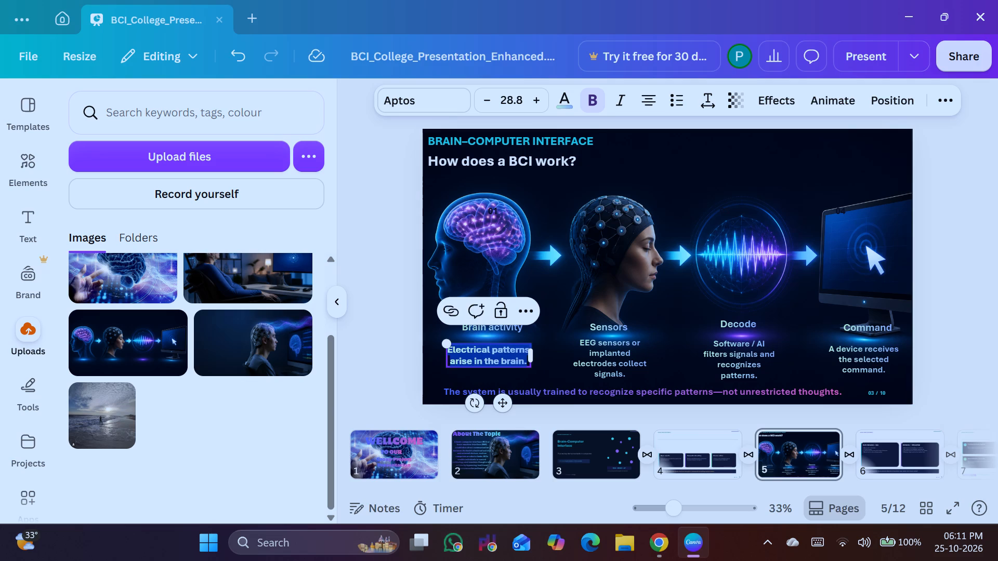
# Set the font size of the Sensors, Brain activity, Decode and Command descriptions to 27.
pyautogui.click(606, 358)
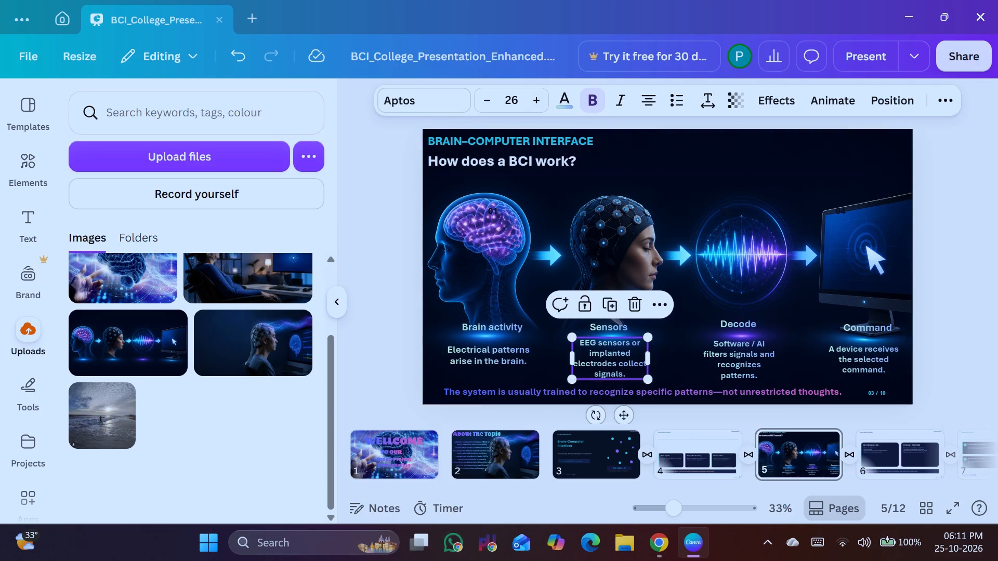
pyautogui.click(533, 97)
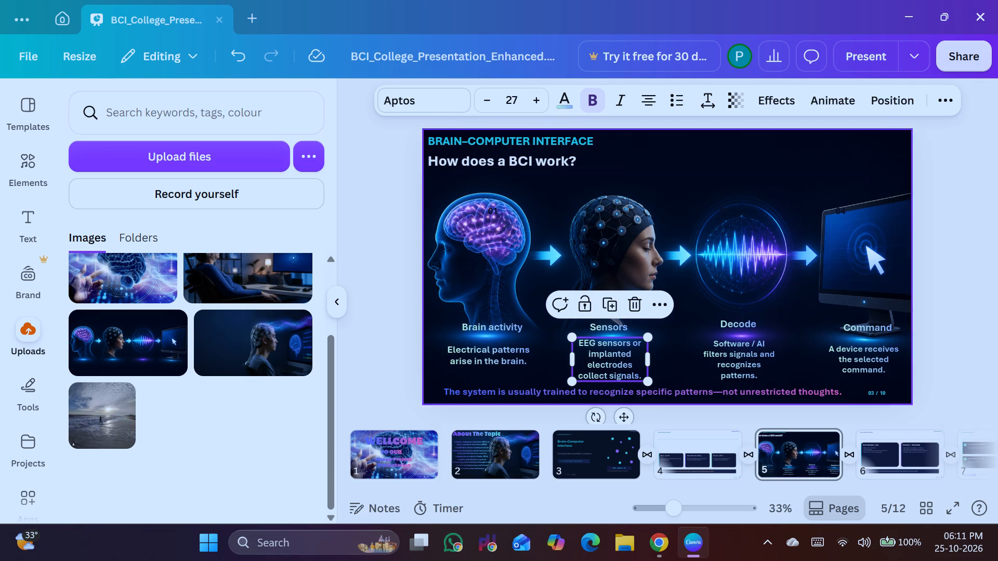
pyautogui.click(498, 354)
pyautogui.click(496, 92)
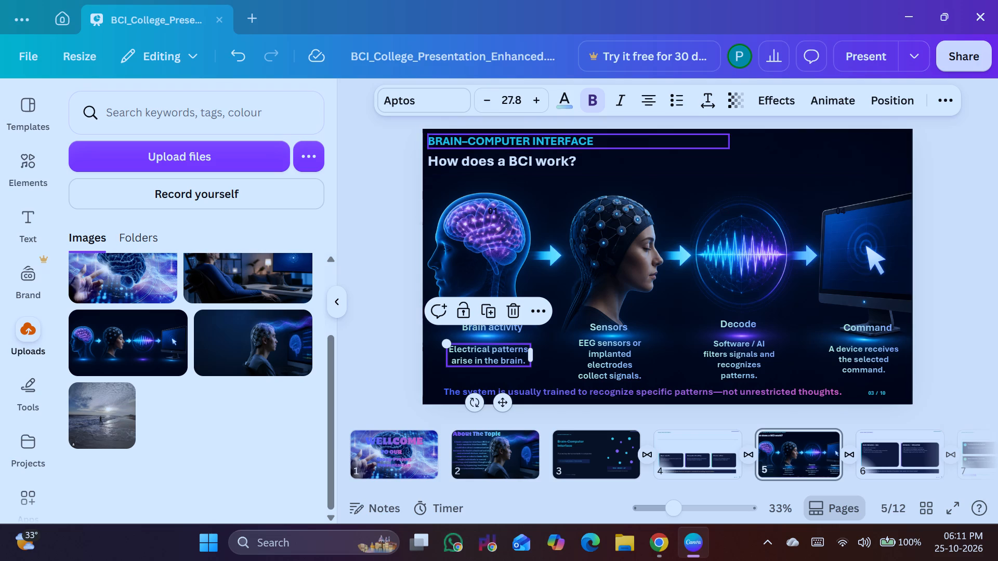
pyautogui.click(515, 101)
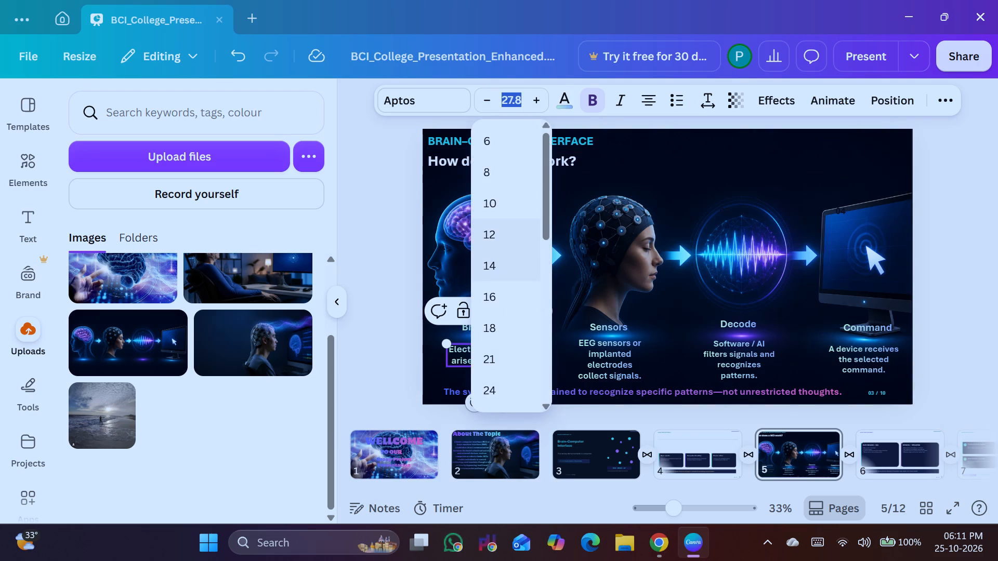
pyautogui.scroll(-2, 534, 257)
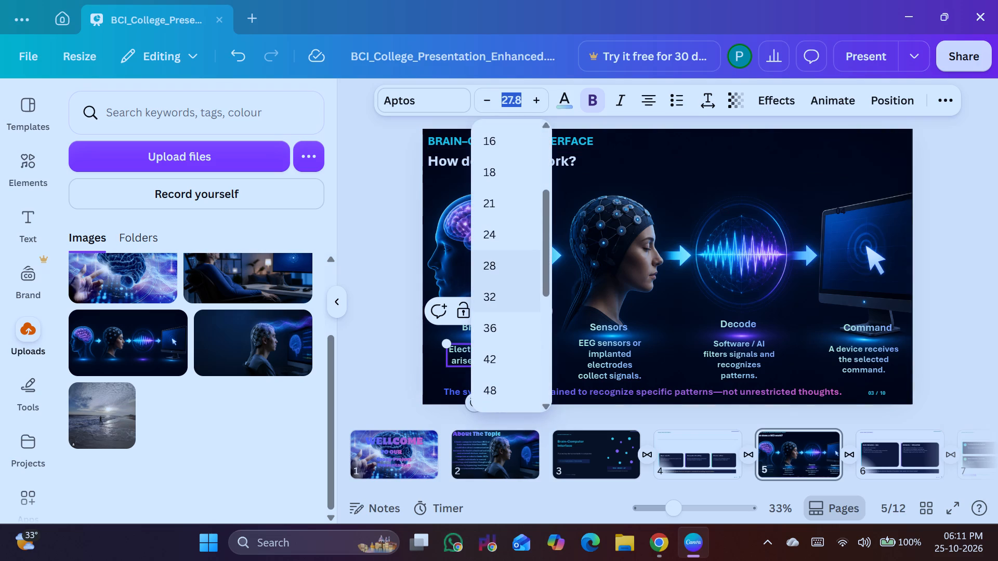
pyautogui.click(507, 263)
pyautogui.click(484, 95)
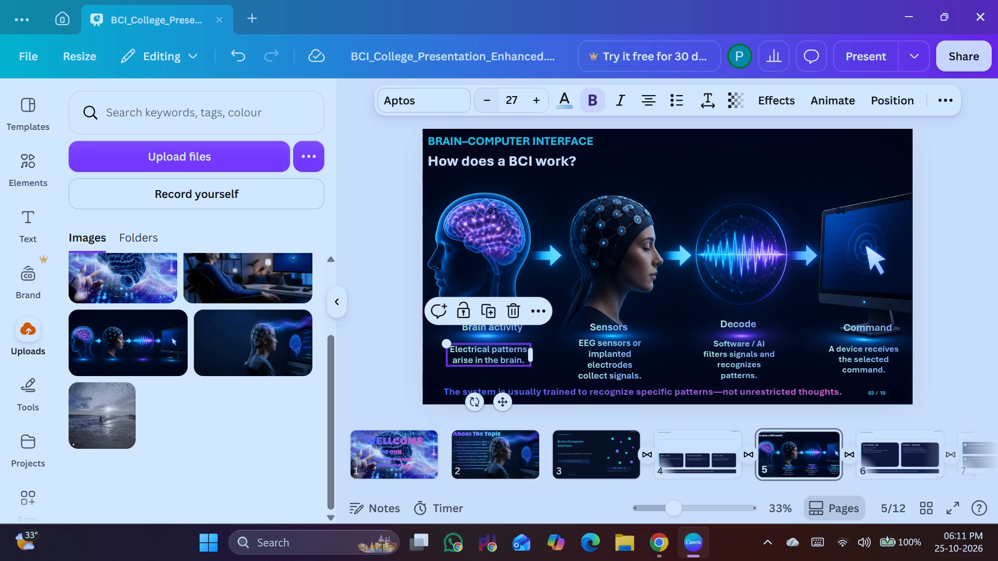
pyautogui.click(588, 364)
pyautogui.click(726, 368)
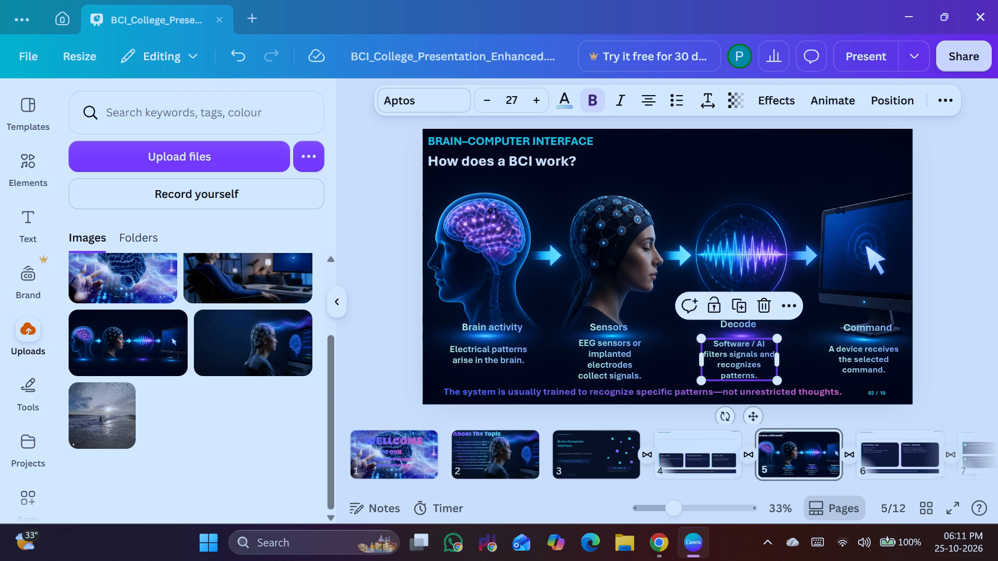
pyautogui.click(534, 97)
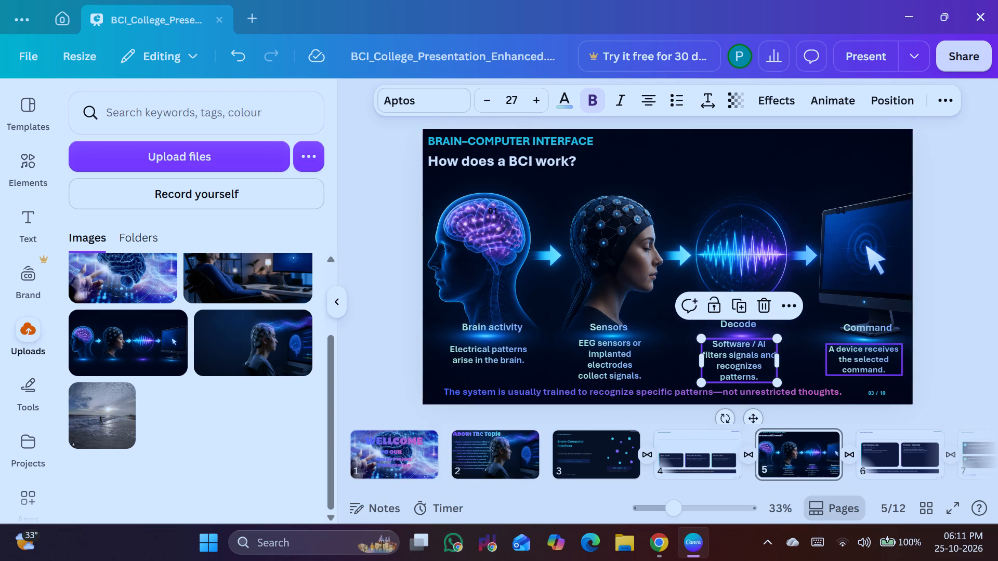
pyautogui.click(872, 370)
pyautogui.click(544, 104)
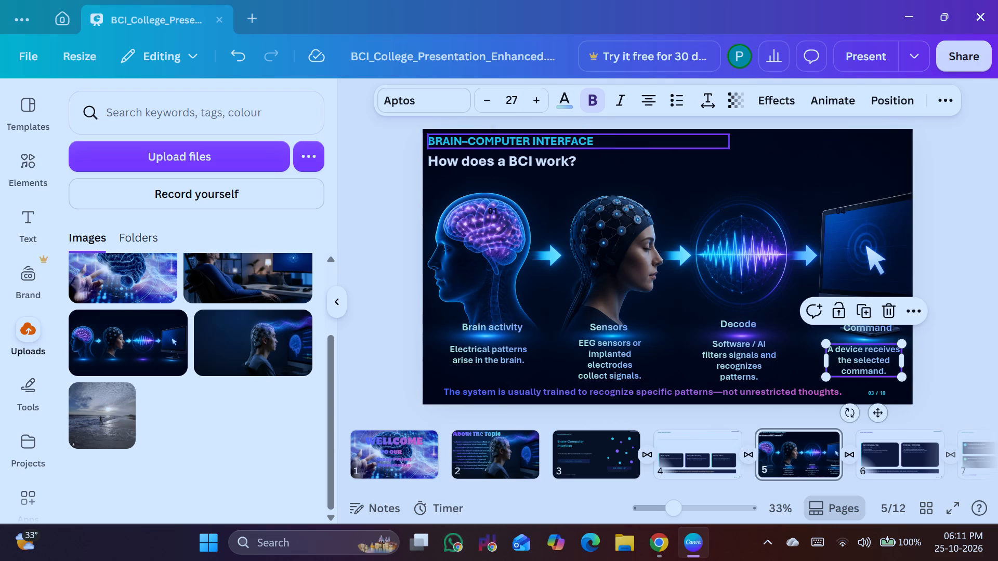
pyautogui.click(988, 224)
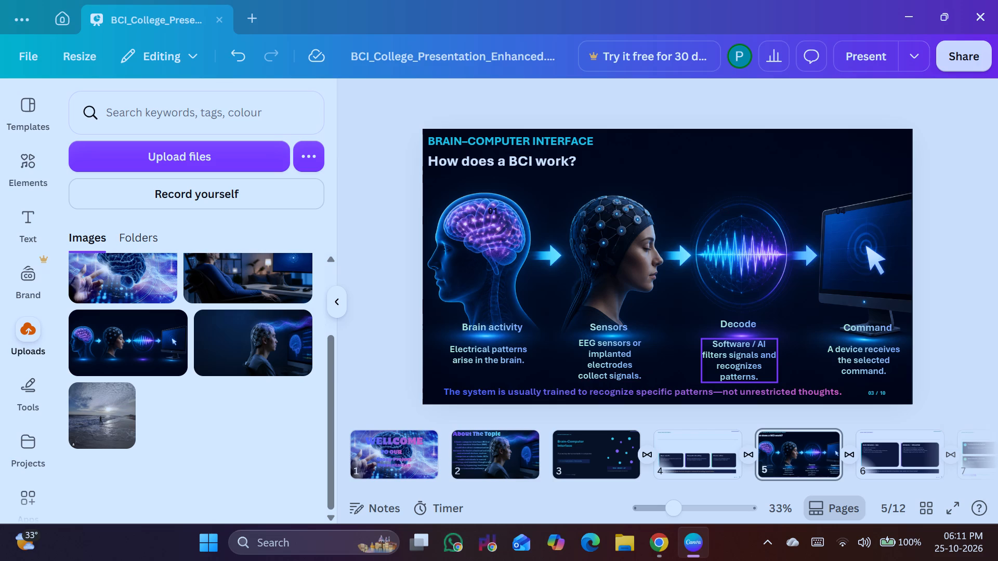
# Set the font size of the Command, Decode, Sensors and Brain activity headings to 31.
pyautogui.click(879, 327)
pyautogui.click(533, 96)
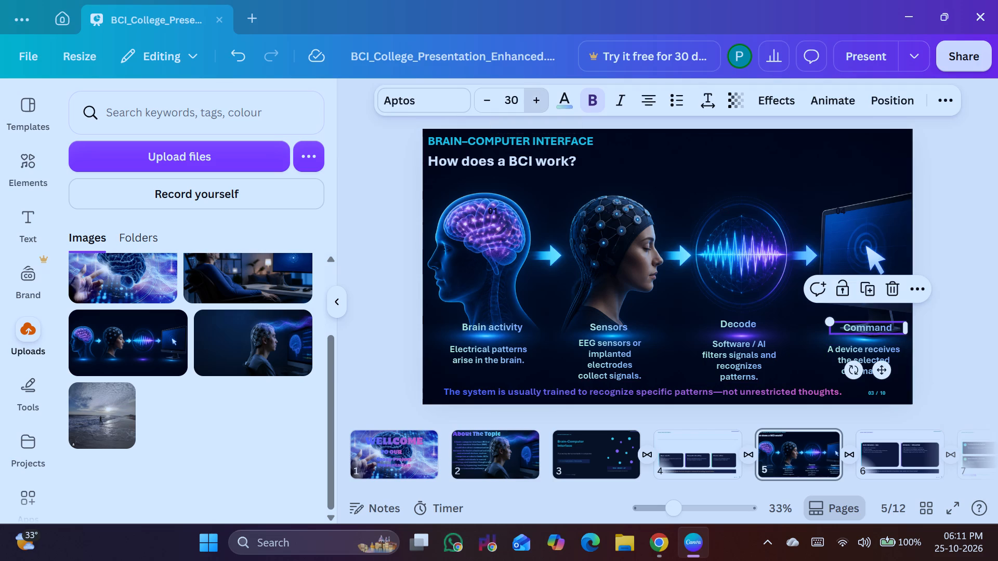
pyautogui.click(757, 325)
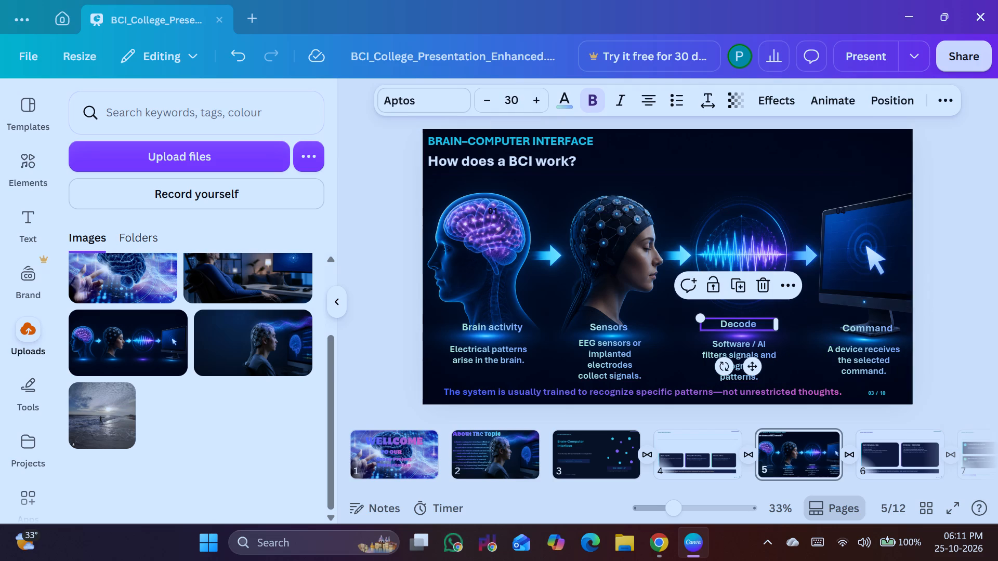
pyautogui.click(526, 103)
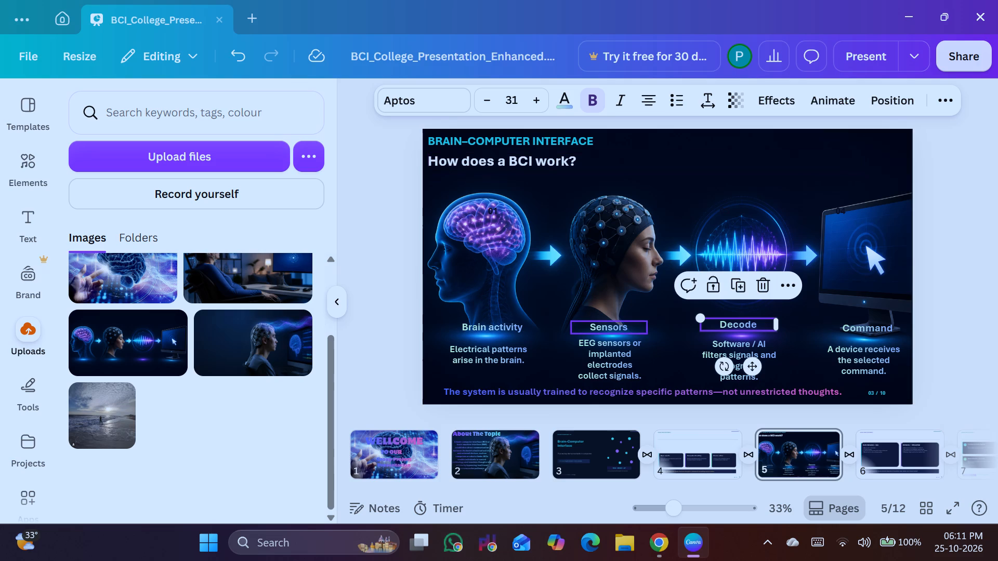
pyautogui.click(617, 321)
pyautogui.click(542, 101)
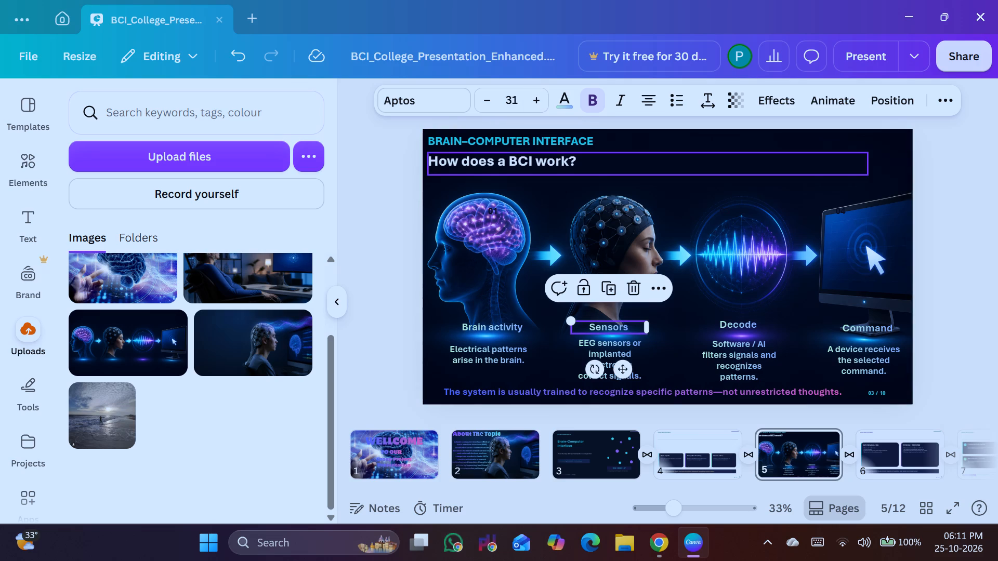
pyautogui.click(510, 325)
pyautogui.click(536, 103)
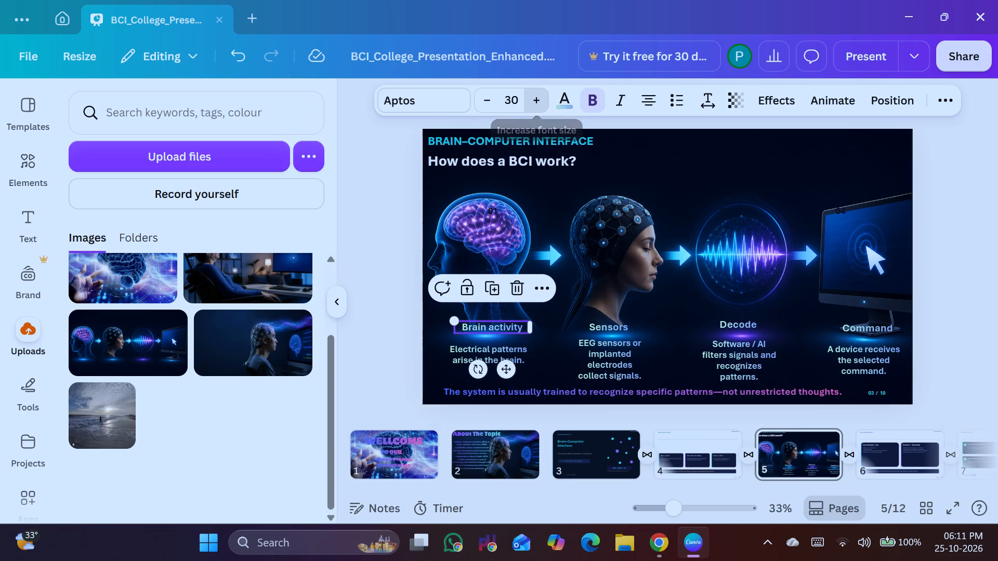
pyautogui.click(952, 247)
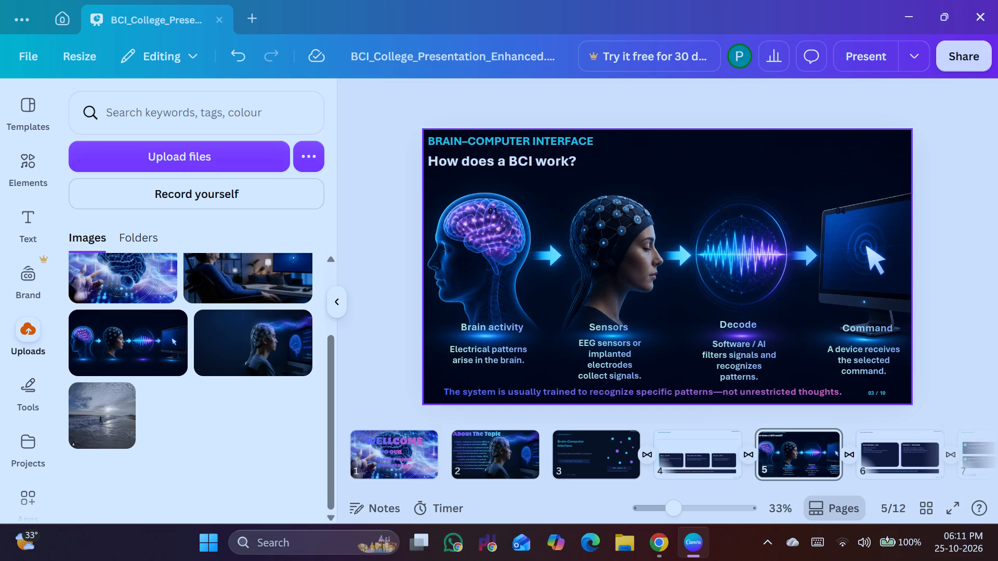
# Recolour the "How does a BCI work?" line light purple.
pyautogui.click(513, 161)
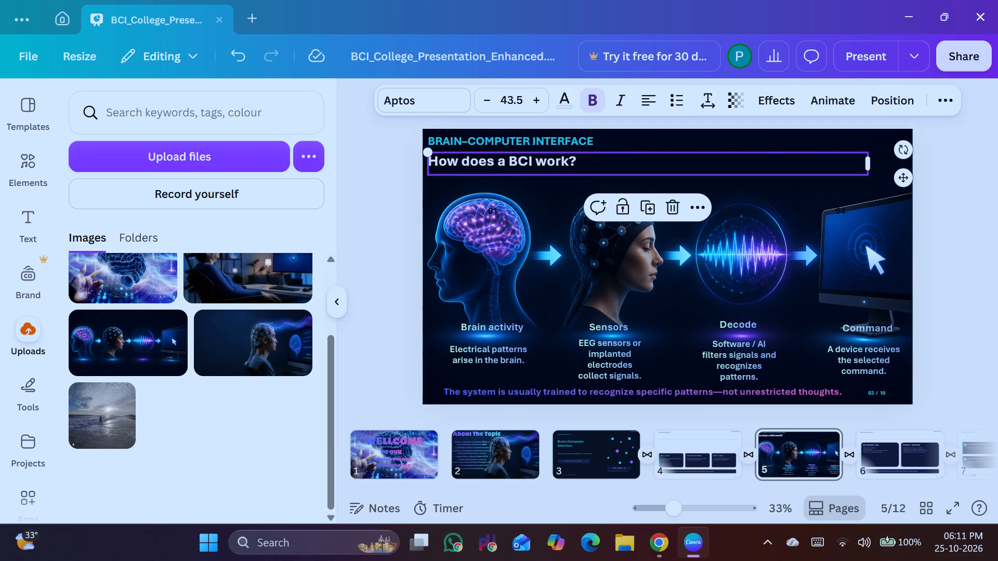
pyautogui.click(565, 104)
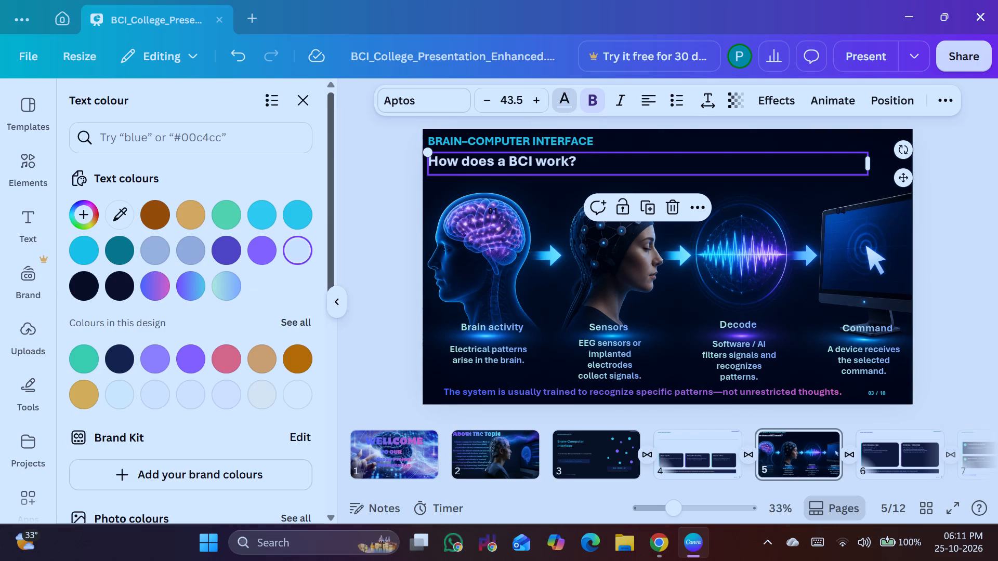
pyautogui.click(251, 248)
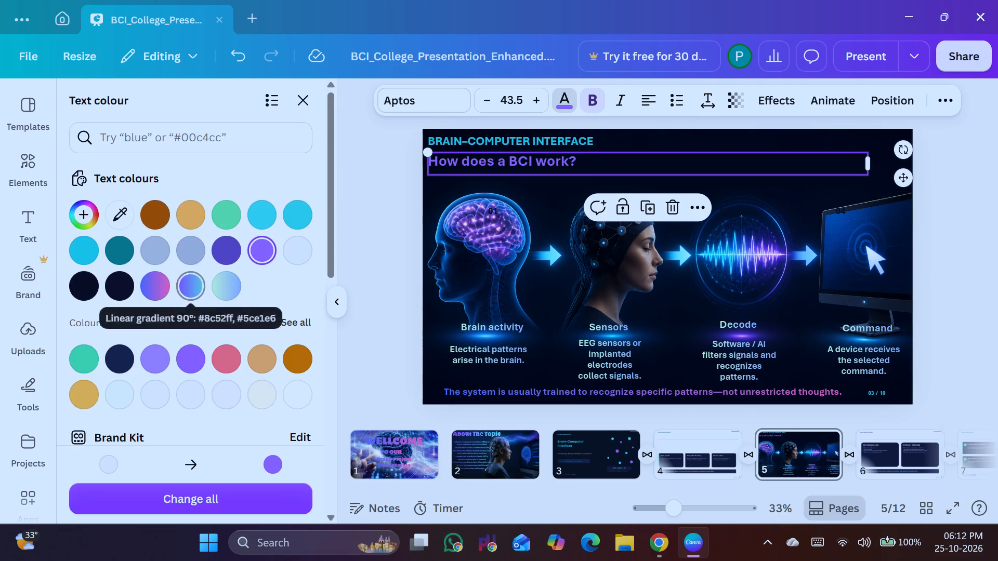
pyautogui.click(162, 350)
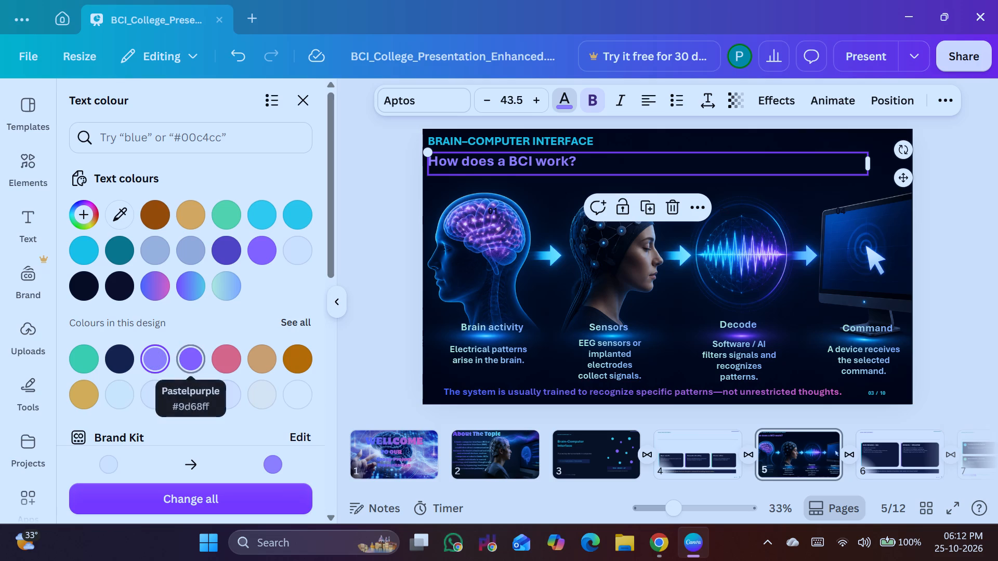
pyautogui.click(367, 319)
# Recolour the "BRAIN–COMPUTER INTERFACE" title light purple.
pyautogui.click(518, 142)
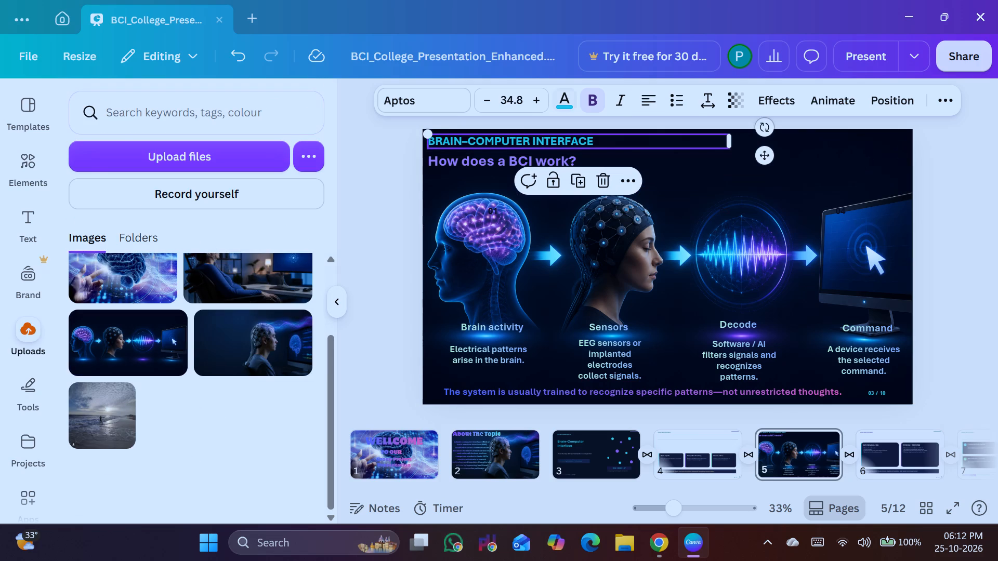
pyautogui.click(559, 107)
pyautogui.click(158, 348)
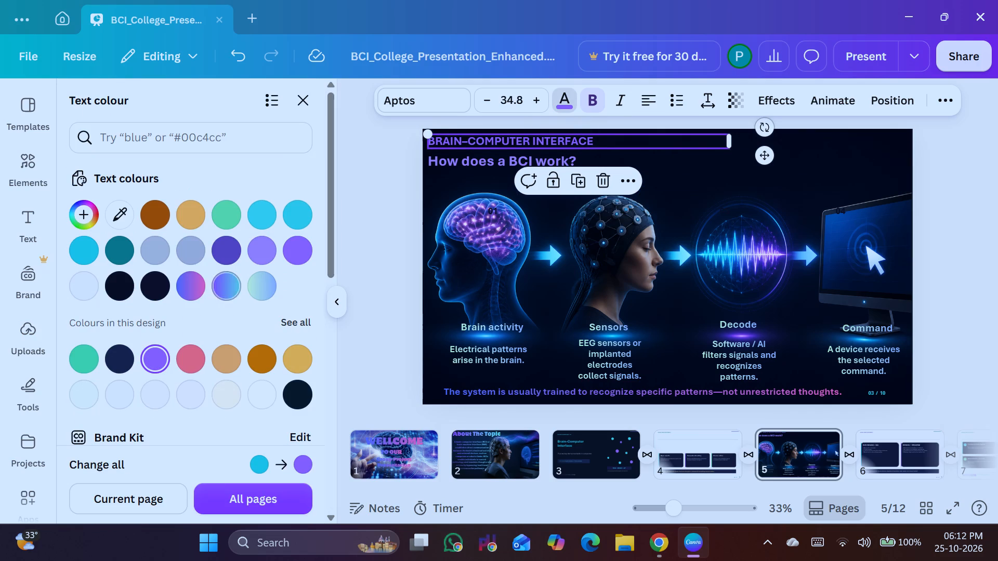
pyautogui.click(264, 250)
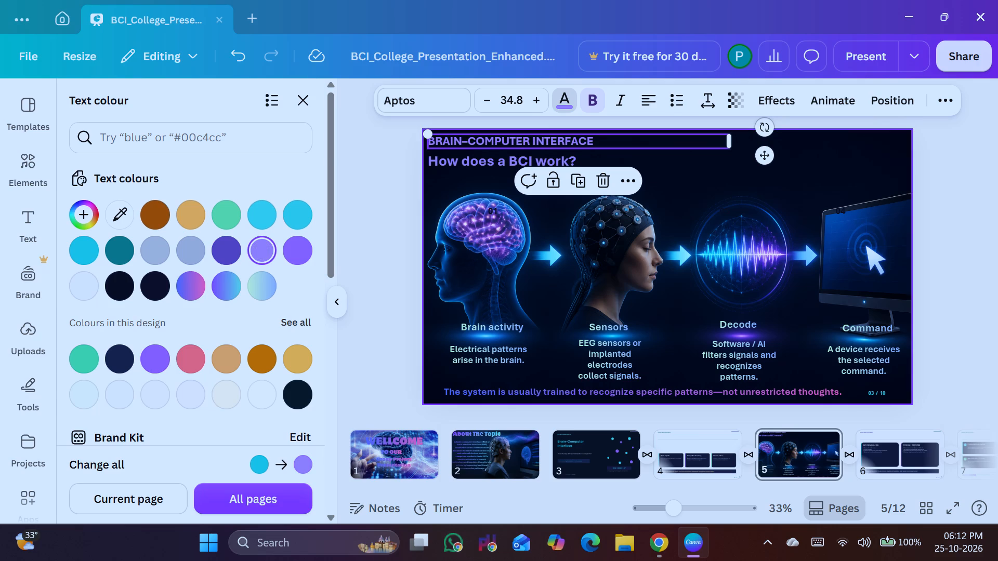
pyautogui.click(371, 194)
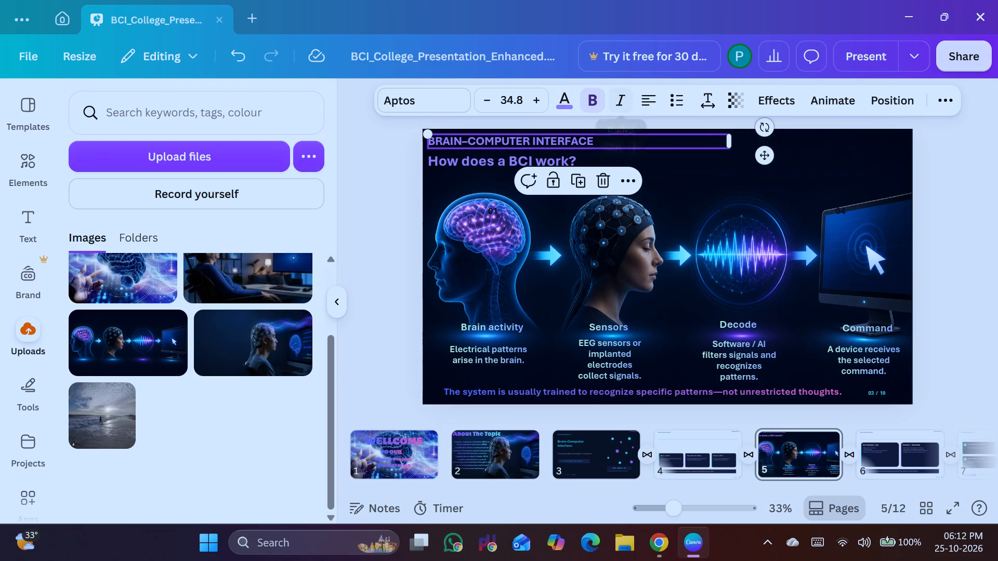
# Enlarge the "BRAIN–COMPUTER INTERFACE" title until its font size nearly matches the 43.5 size of the line below it.
pyautogui.click(599, 138)
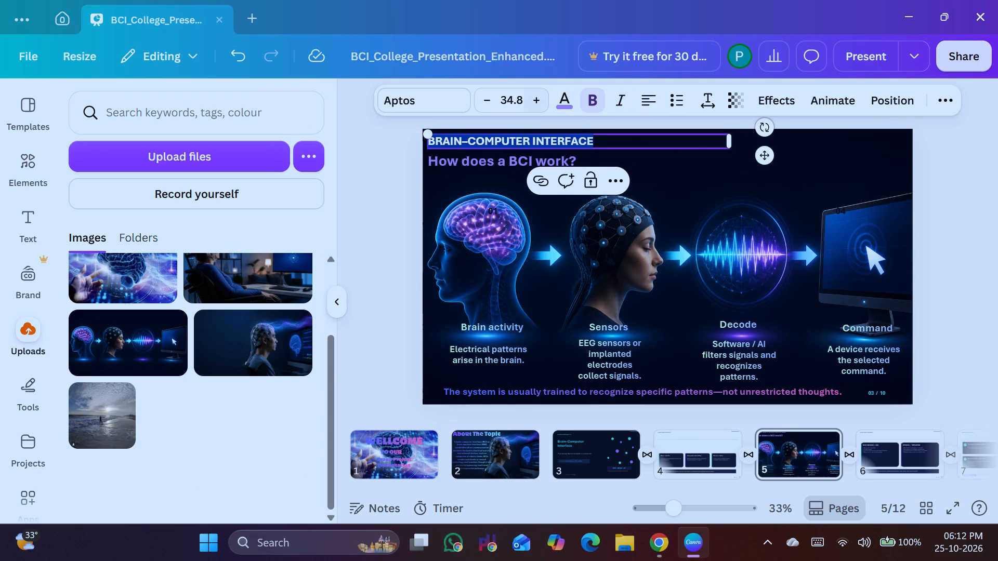
pyautogui.tripleClick(537, 100)
pyautogui.doubleClick(537, 100)
pyautogui.tripleClick(537, 100)
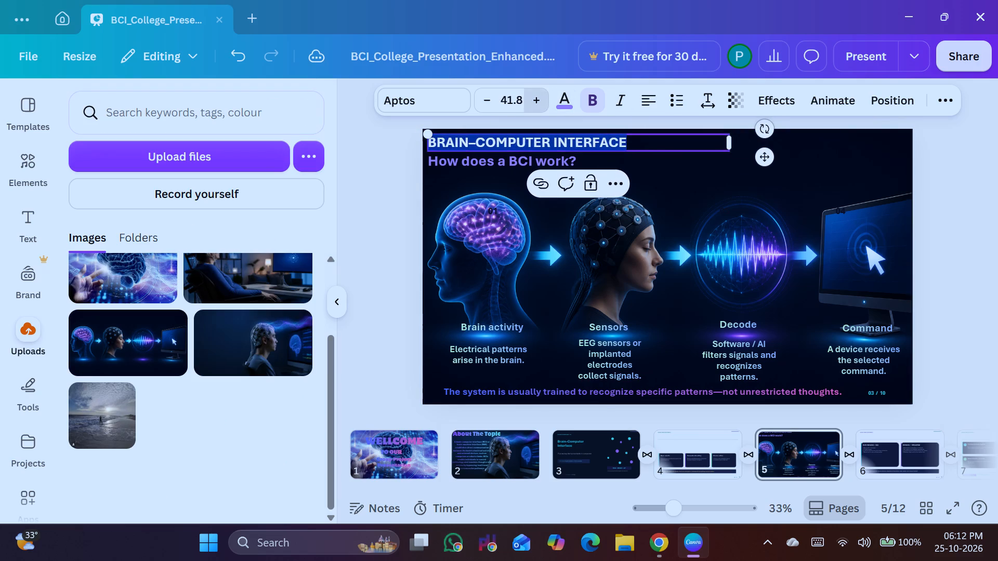
pyautogui.click(388, 189)
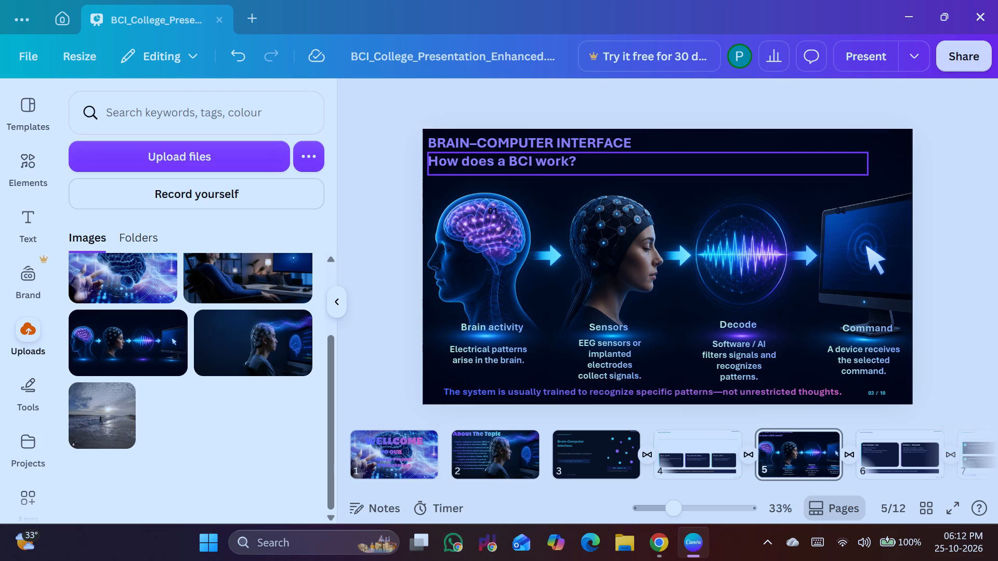
# Try purple and grey-blue shades on the "How does a BCI work?" line and settle on the default bright sky blue.
pyautogui.click(495, 156)
pyautogui.click(558, 103)
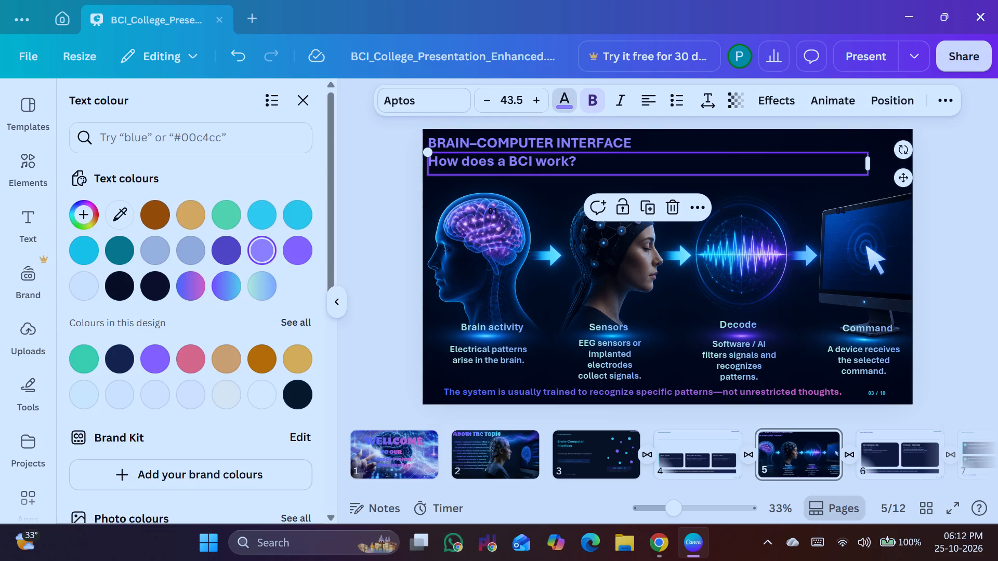
pyautogui.click(285, 250)
pyautogui.click(237, 251)
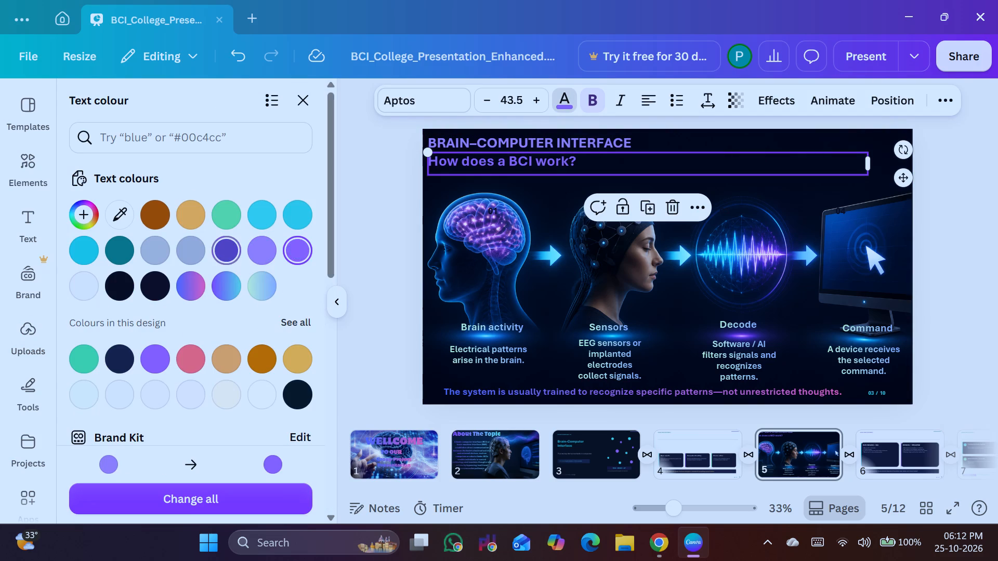
pyautogui.click(189, 255)
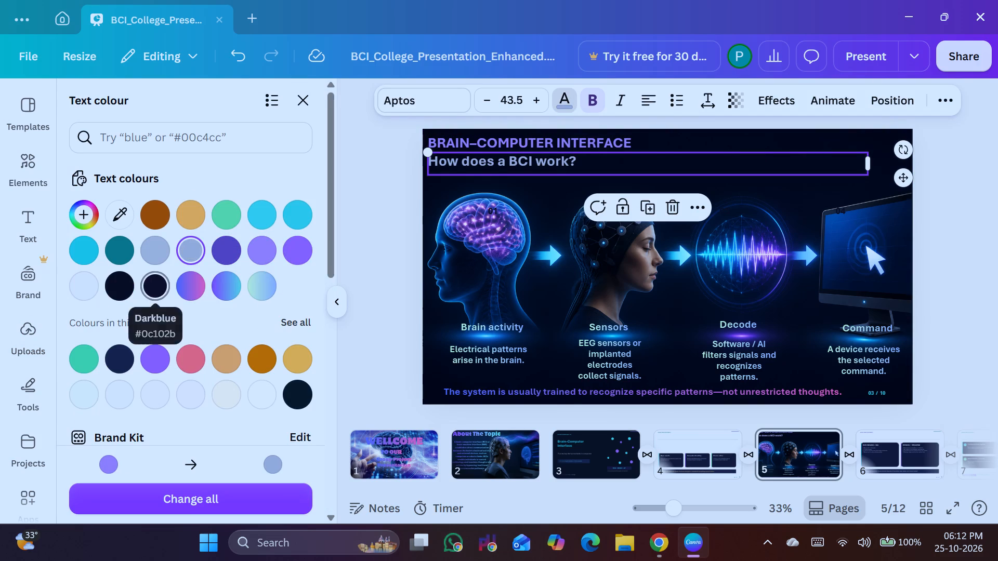
pyautogui.scroll(-5, 161, 305)
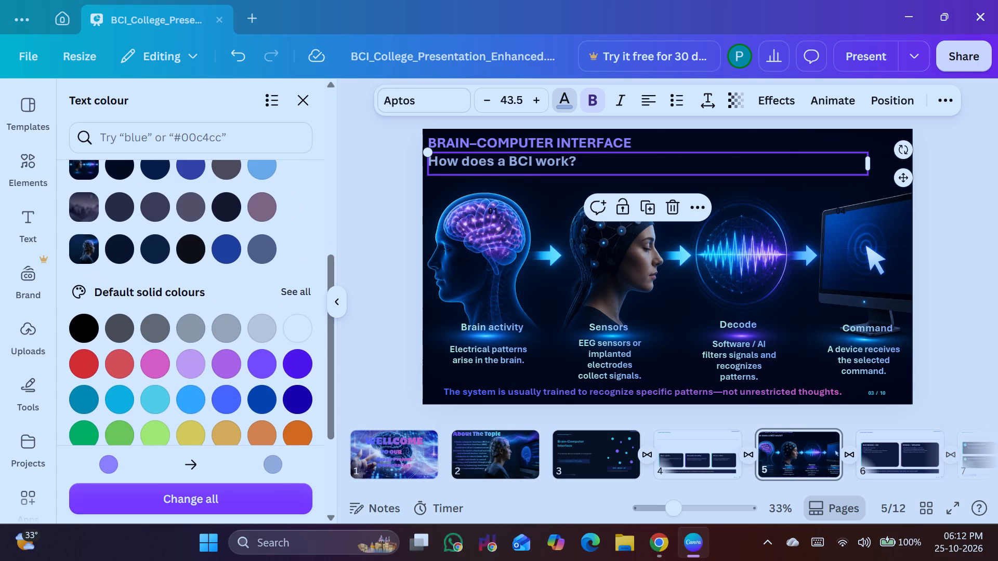
pyautogui.click(193, 393)
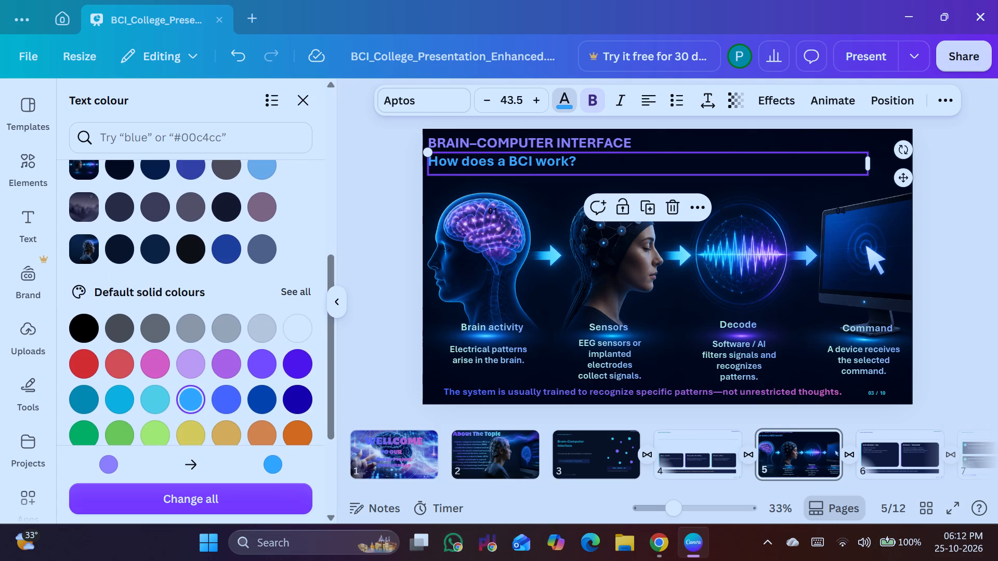
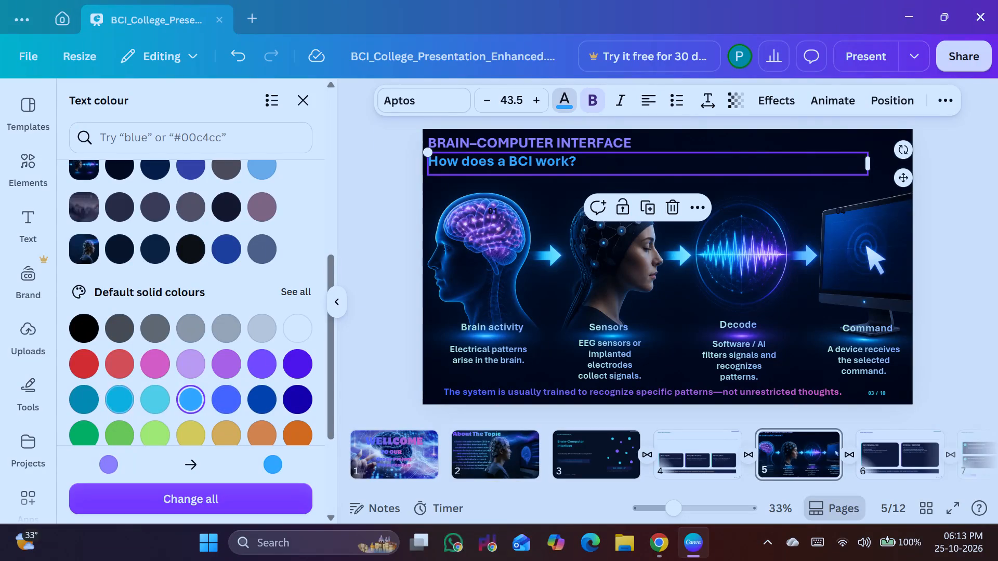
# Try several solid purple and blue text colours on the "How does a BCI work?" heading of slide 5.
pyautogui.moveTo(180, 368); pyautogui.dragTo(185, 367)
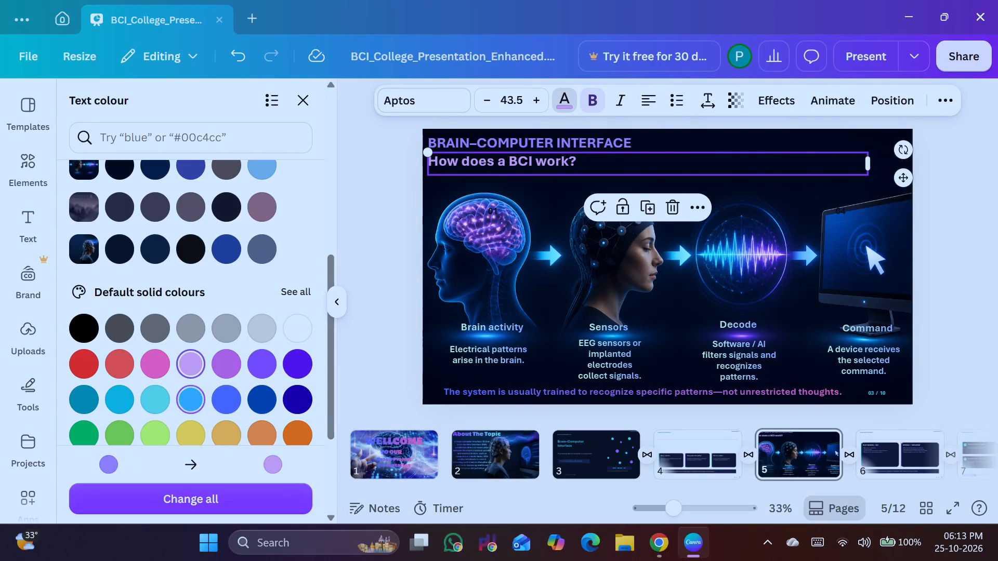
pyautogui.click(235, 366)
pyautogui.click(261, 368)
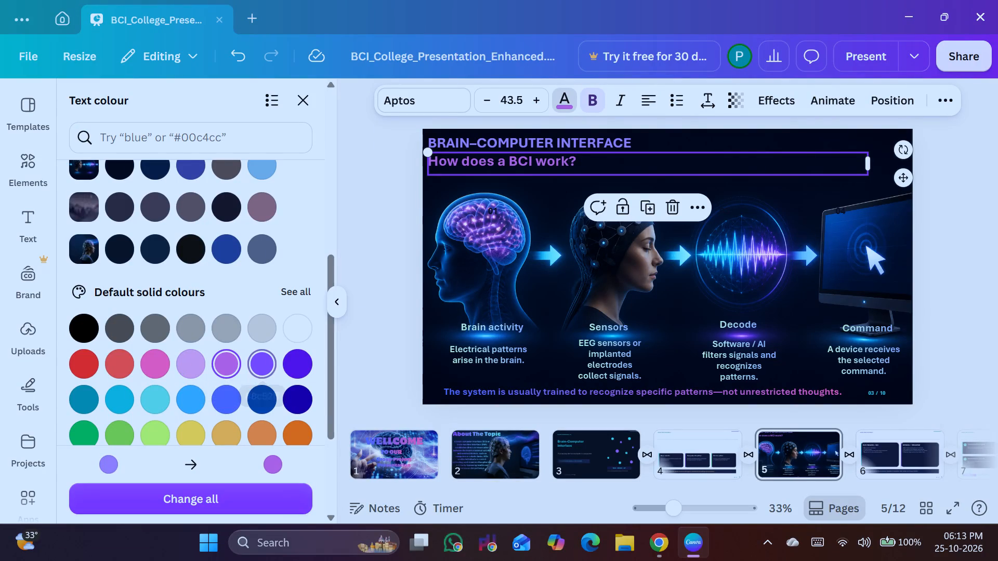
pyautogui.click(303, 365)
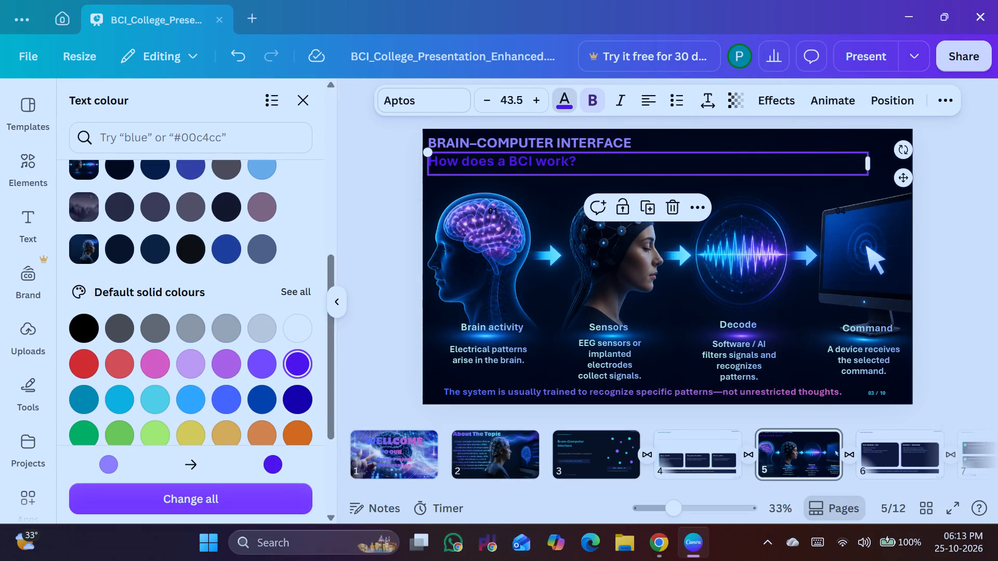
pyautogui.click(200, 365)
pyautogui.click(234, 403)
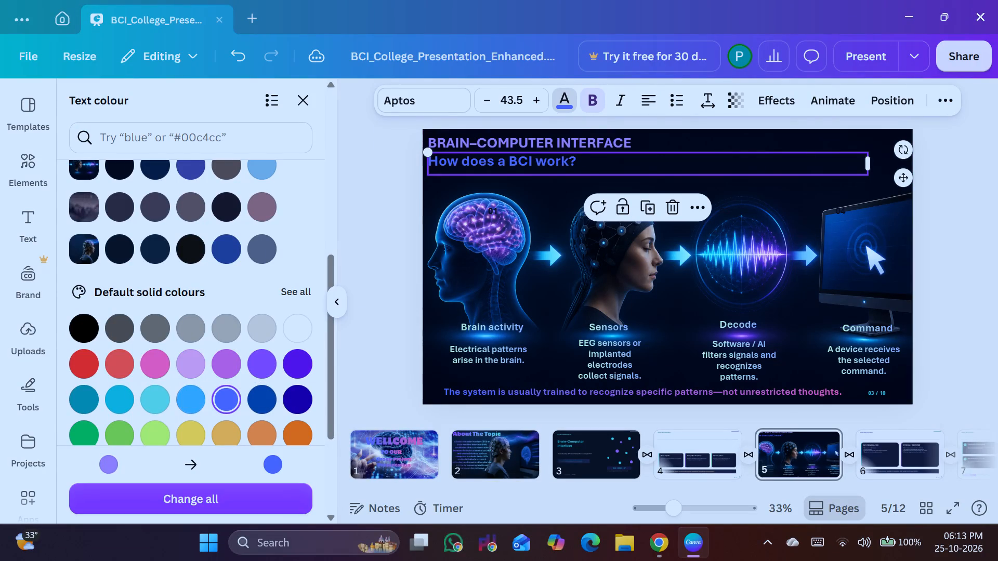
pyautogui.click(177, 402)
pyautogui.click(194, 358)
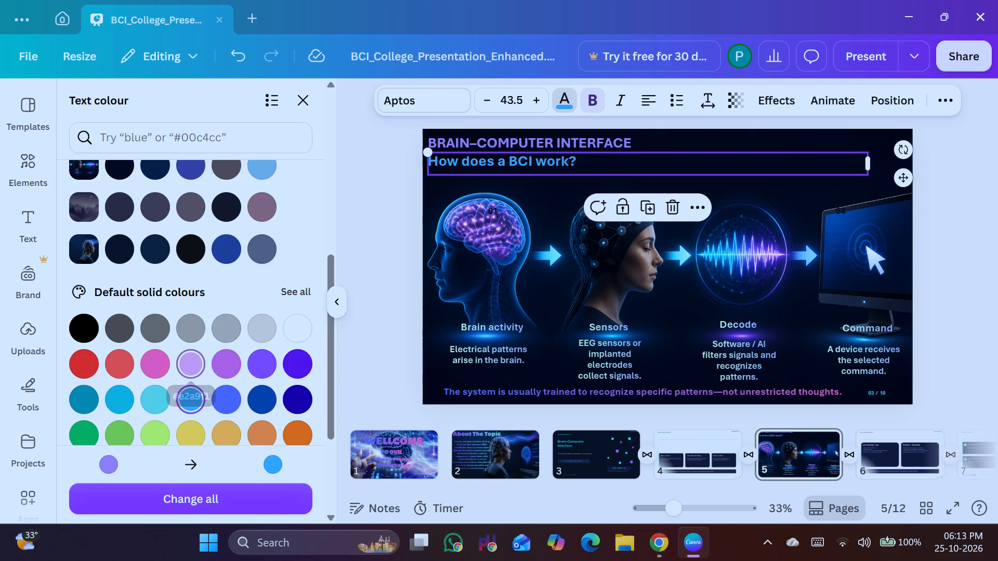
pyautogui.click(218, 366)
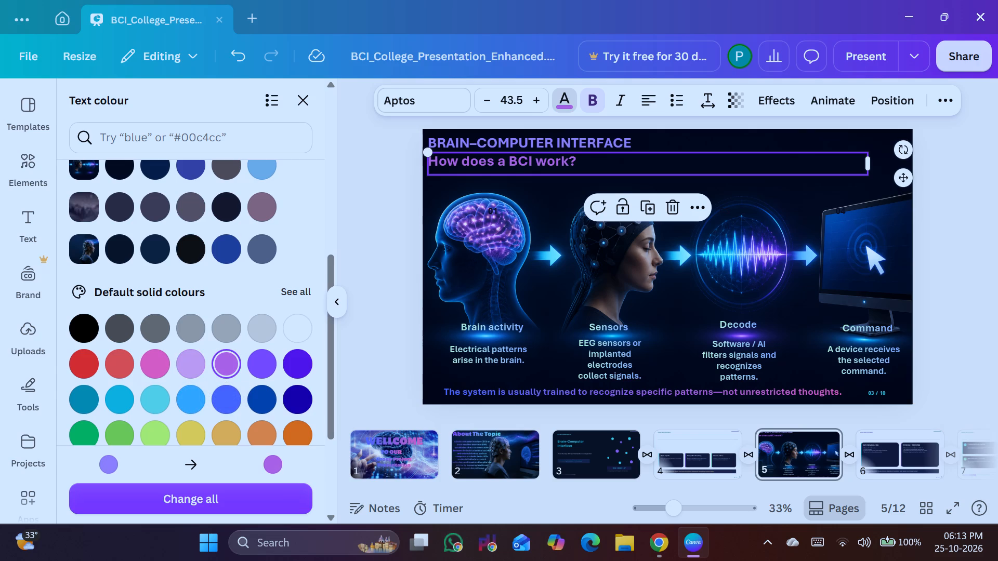
# Recolour the "How does a BCI work?" heading with the default purple-to-cyan gradient.
pyautogui.scroll(-3, 168, 370)
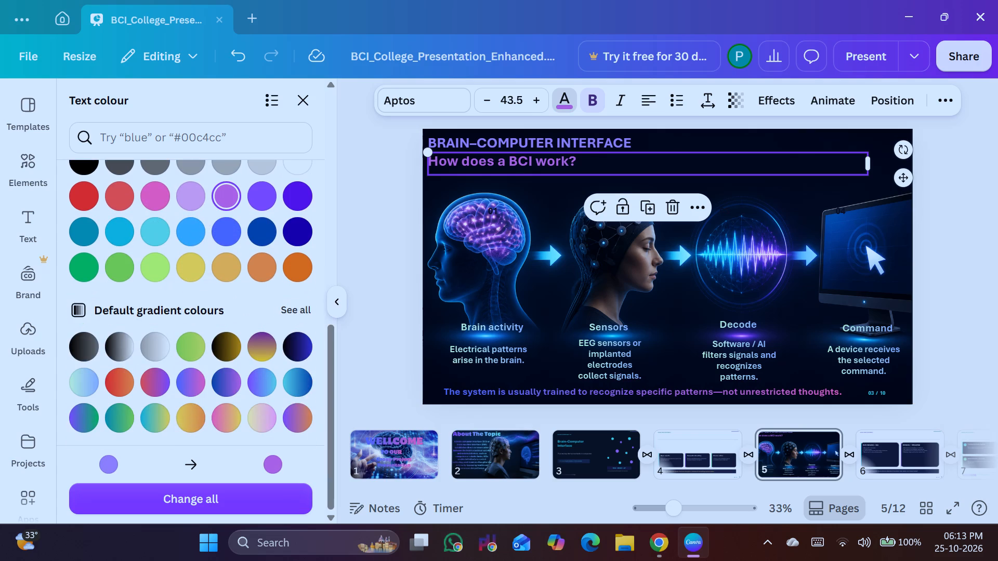
pyautogui.scroll(-3, 181, 372)
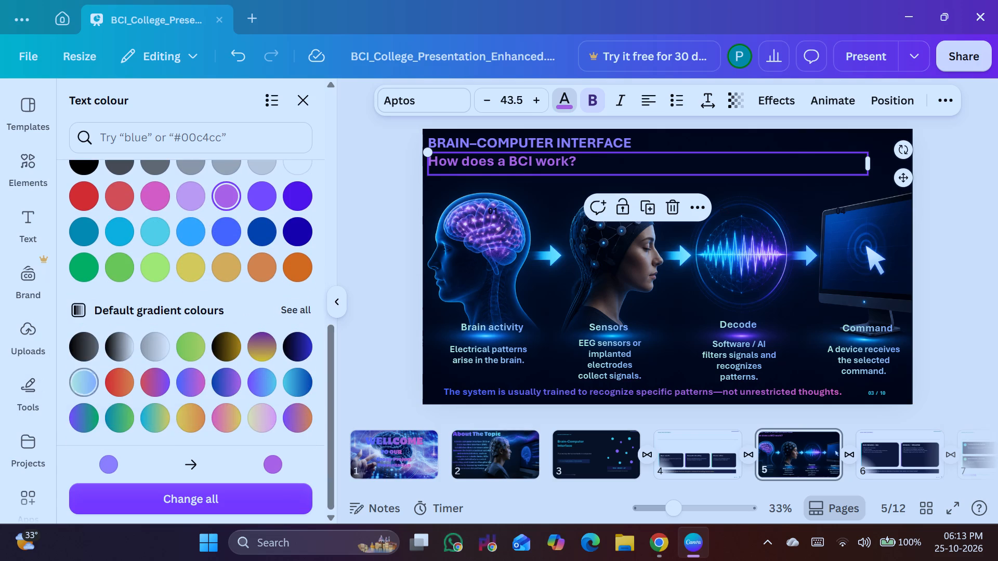
pyautogui.click(85, 377)
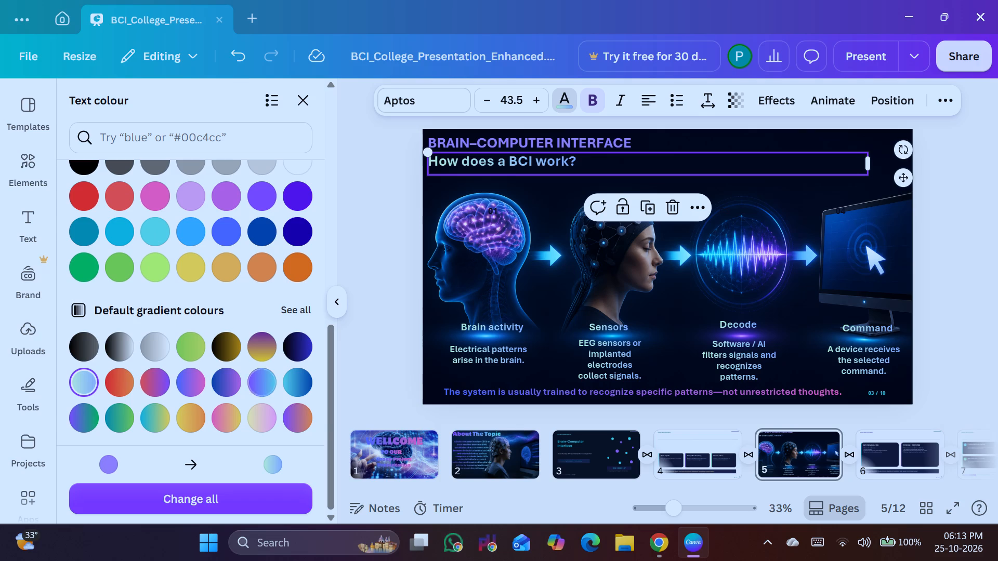
pyautogui.click(261, 376)
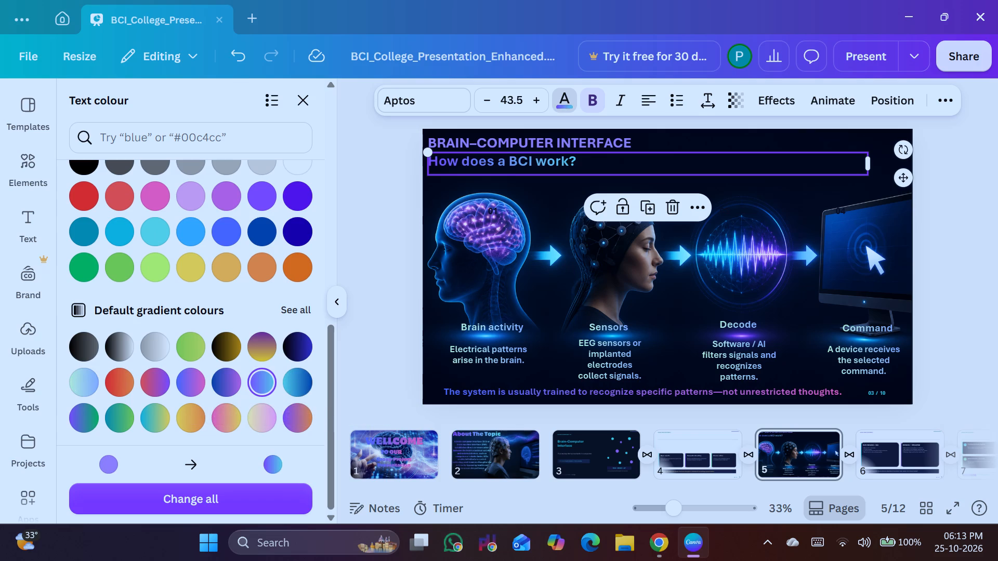
pyautogui.click(396, 295)
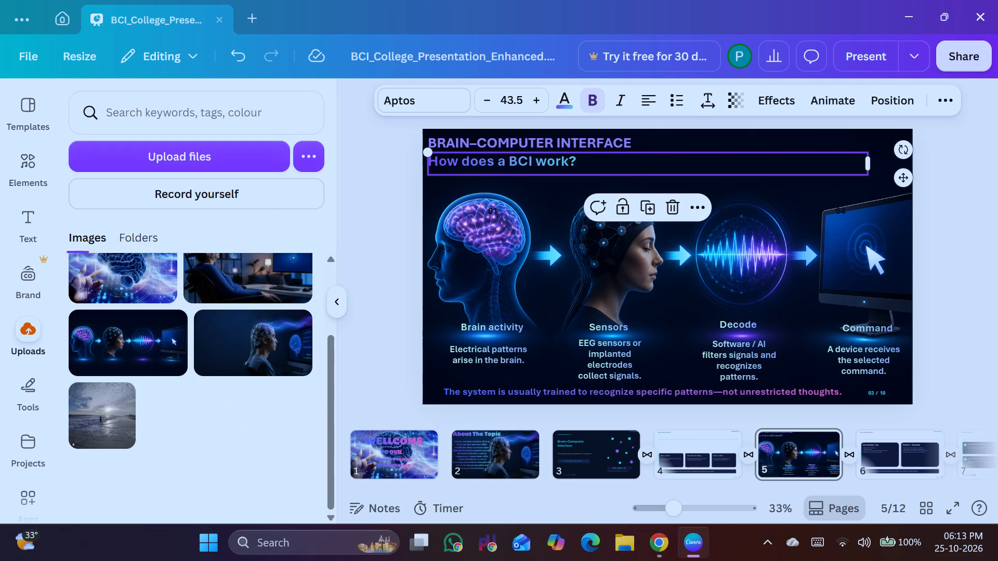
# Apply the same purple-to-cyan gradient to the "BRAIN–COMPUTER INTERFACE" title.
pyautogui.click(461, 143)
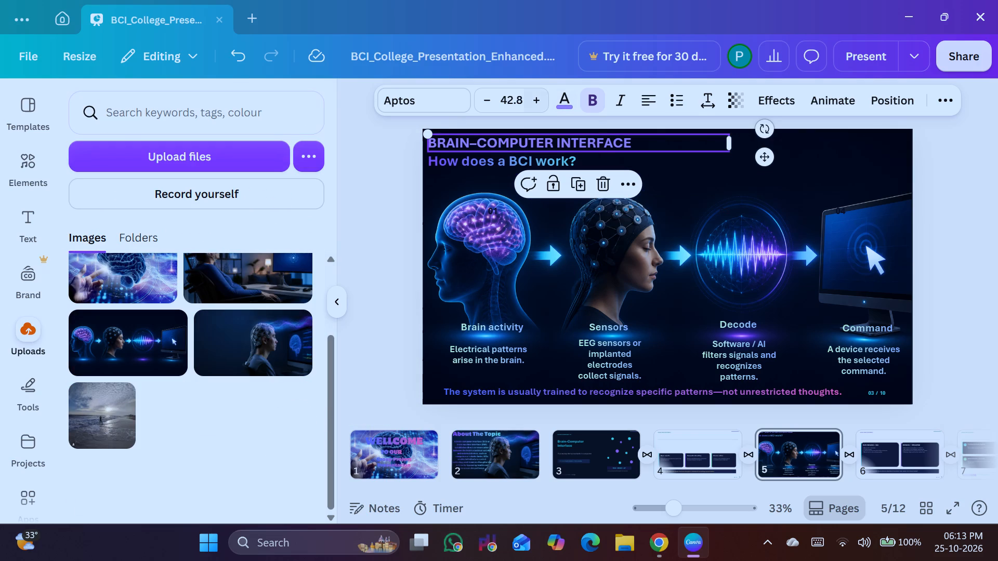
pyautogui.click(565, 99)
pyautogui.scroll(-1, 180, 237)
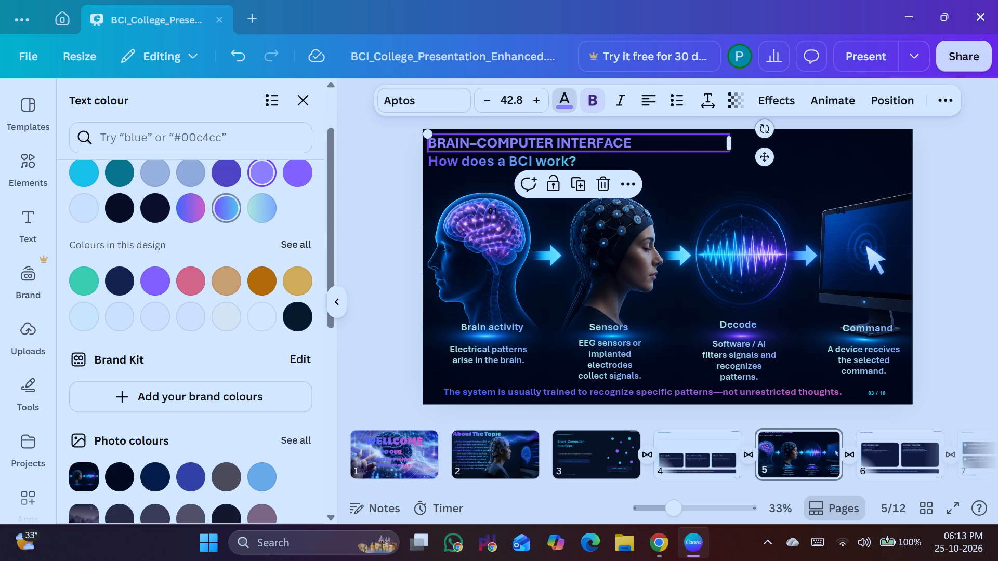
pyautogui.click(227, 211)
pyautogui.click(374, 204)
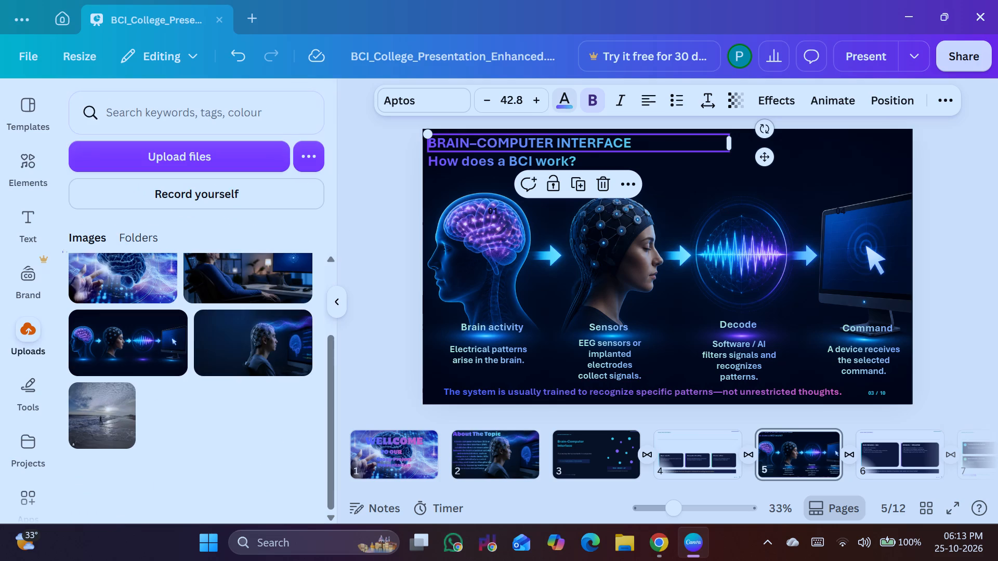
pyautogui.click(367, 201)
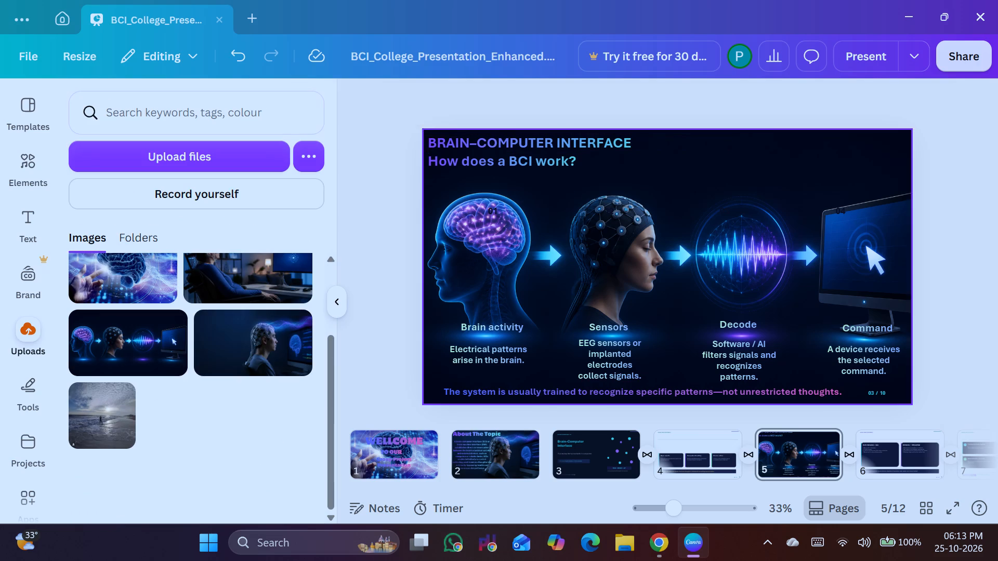
# Recolour the "BRAIN–COMPUTER INTERFACE" title with the blue-to-pink gradient already used in the design.
pyautogui.click(496, 142)
pyautogui.click(570, 100)
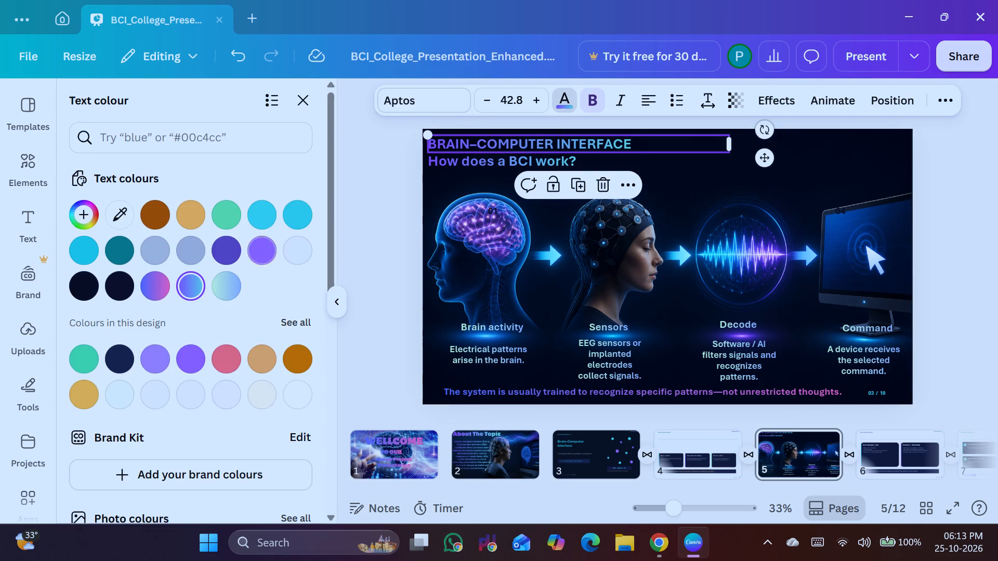
pyautogui.click(160, 285)
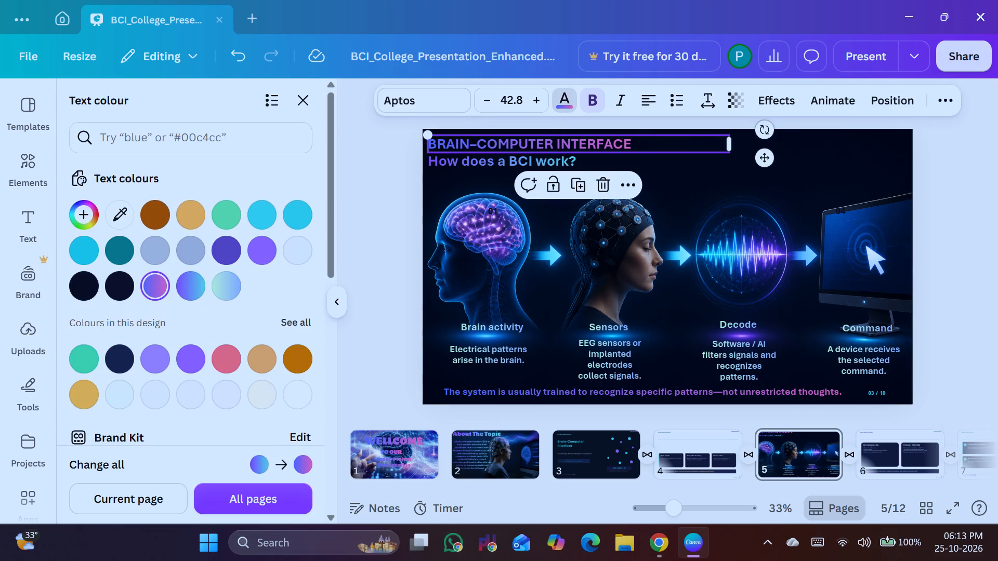
pyautogui.click(383, 236)
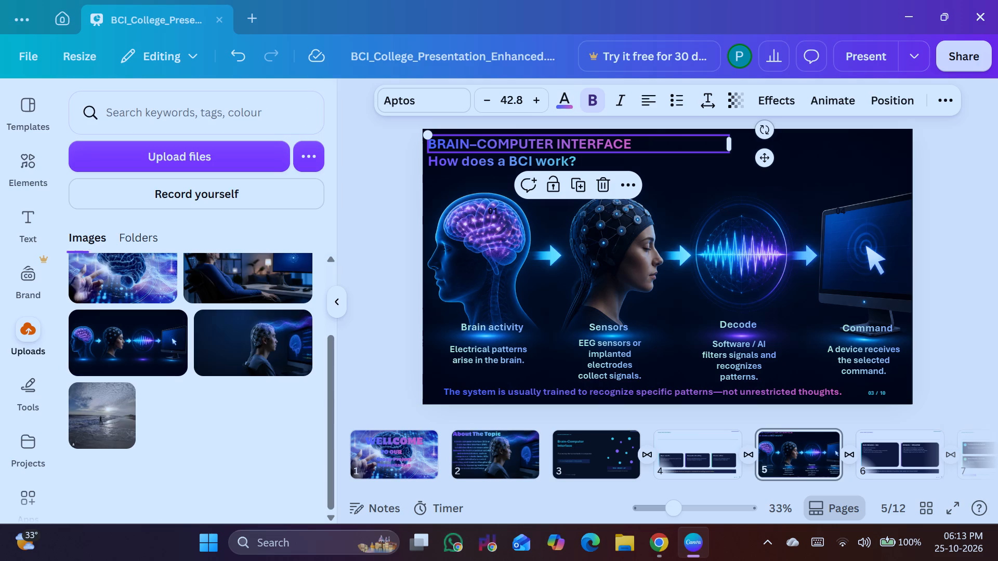
pyautogui.click(396, 178)
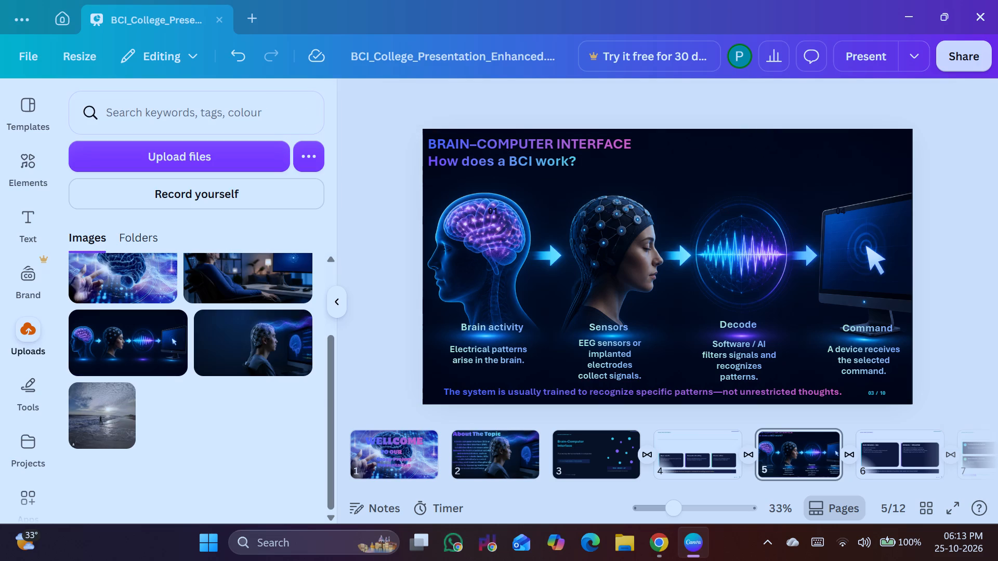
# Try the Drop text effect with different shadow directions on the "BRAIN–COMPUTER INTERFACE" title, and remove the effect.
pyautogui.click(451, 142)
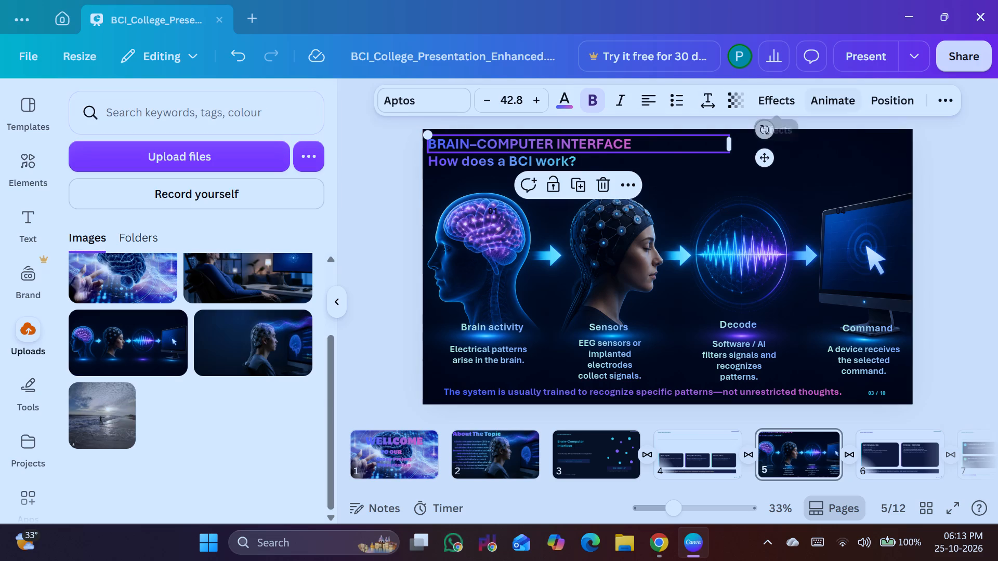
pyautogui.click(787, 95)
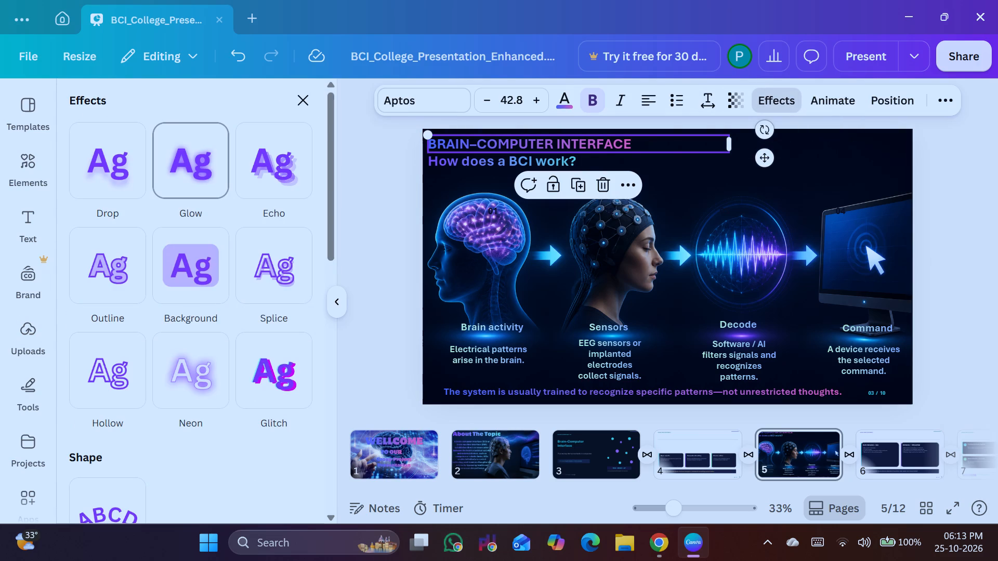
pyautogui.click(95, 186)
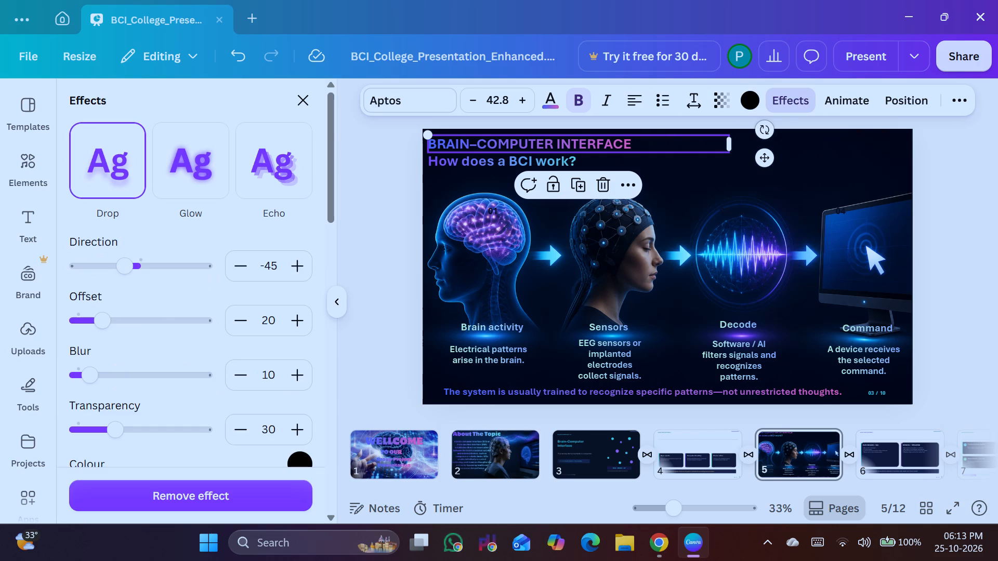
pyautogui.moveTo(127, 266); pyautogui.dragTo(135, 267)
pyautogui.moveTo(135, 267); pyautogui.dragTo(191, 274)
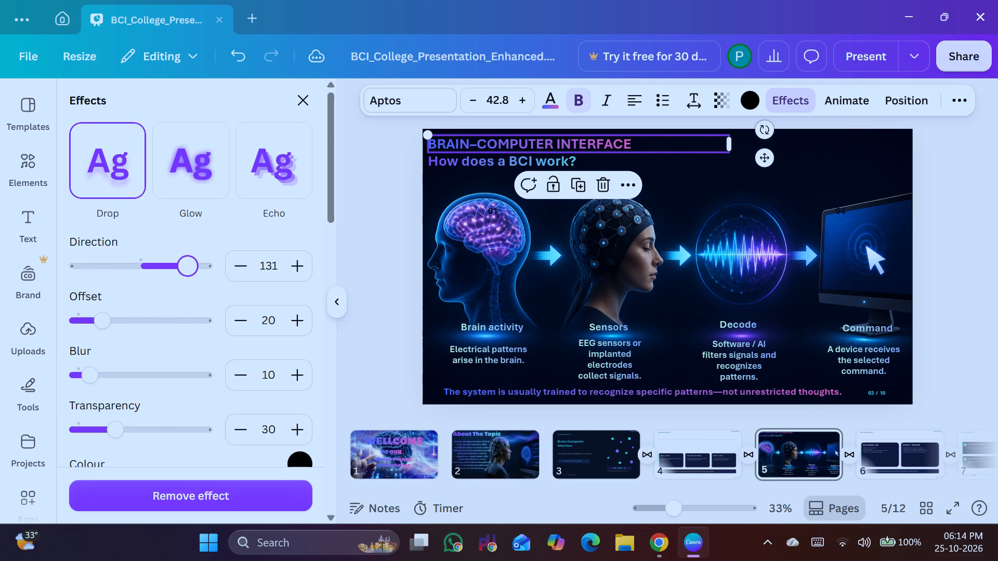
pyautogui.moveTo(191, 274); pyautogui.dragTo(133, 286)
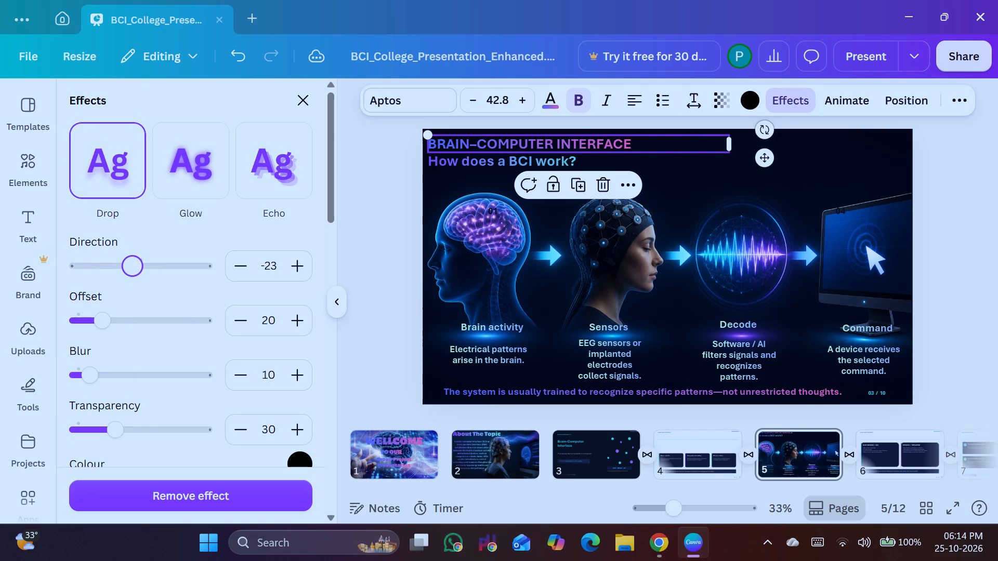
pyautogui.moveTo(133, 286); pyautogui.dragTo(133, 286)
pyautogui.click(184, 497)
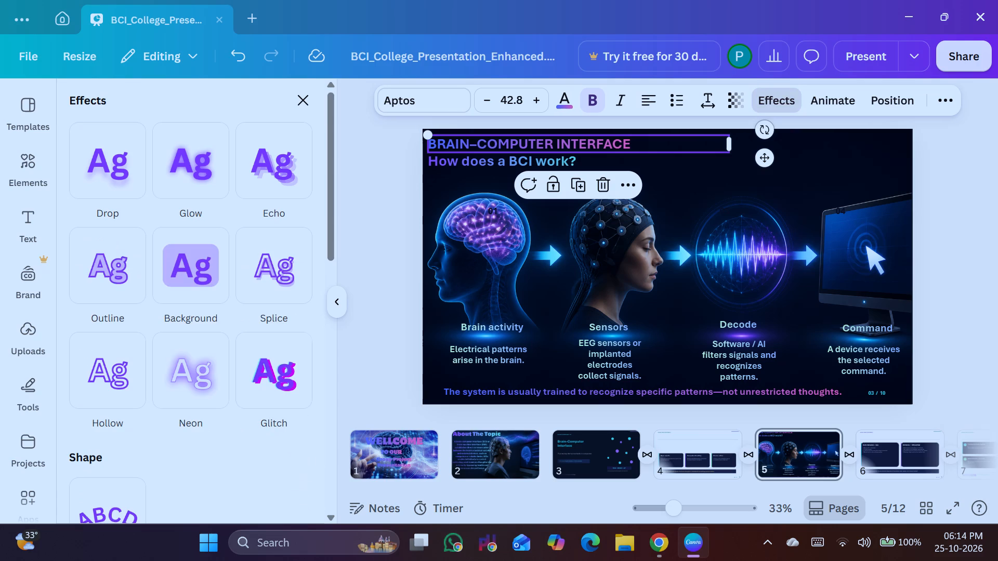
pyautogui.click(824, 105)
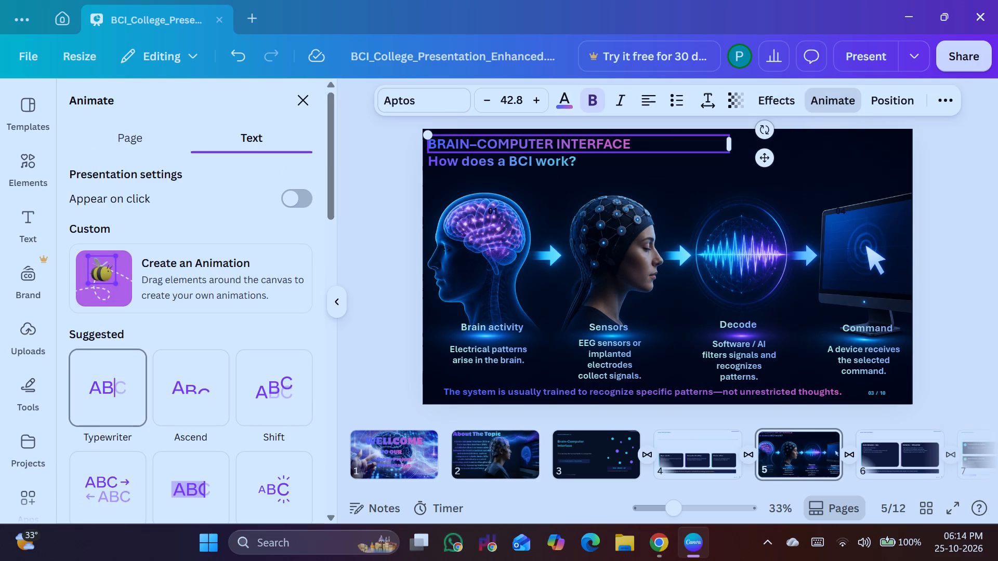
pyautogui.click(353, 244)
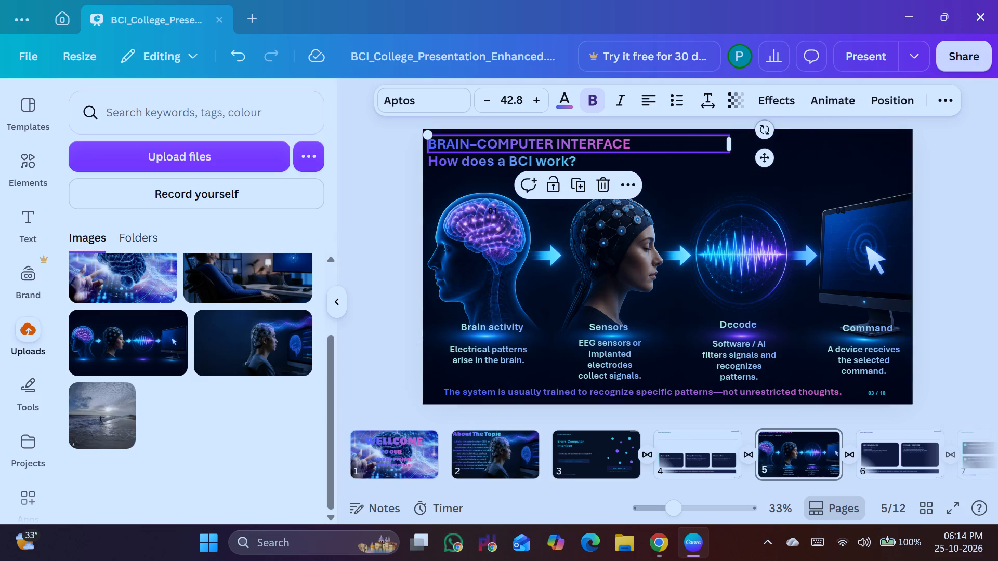
# Replace the dash between BRAIN and COMPUTER in the slide title with a space.
pyautogui.click(474, 145)
pyautogui.click(480, 145)
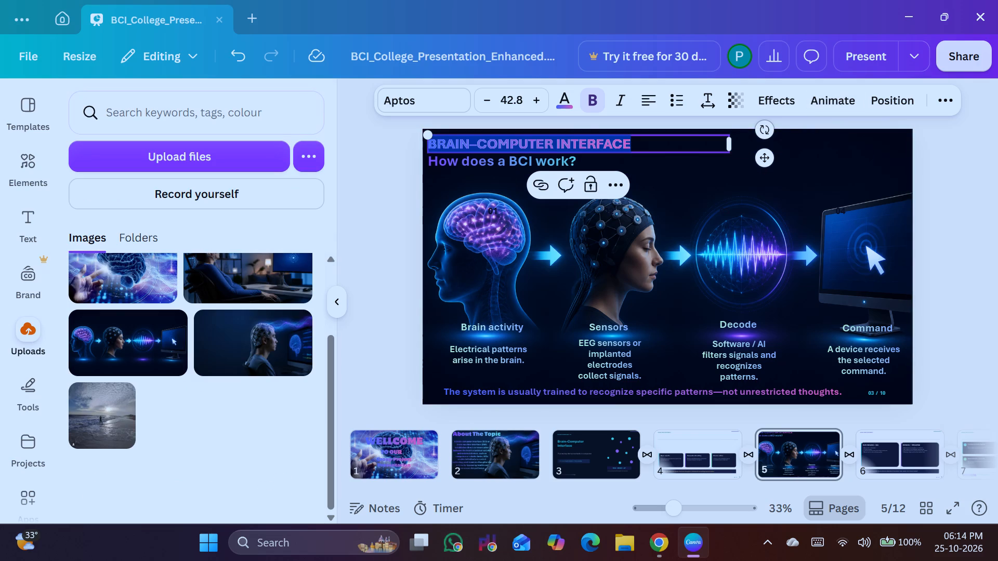
pyautogui.doubleClick(477, 145)
pyautogui.click(475, 146)
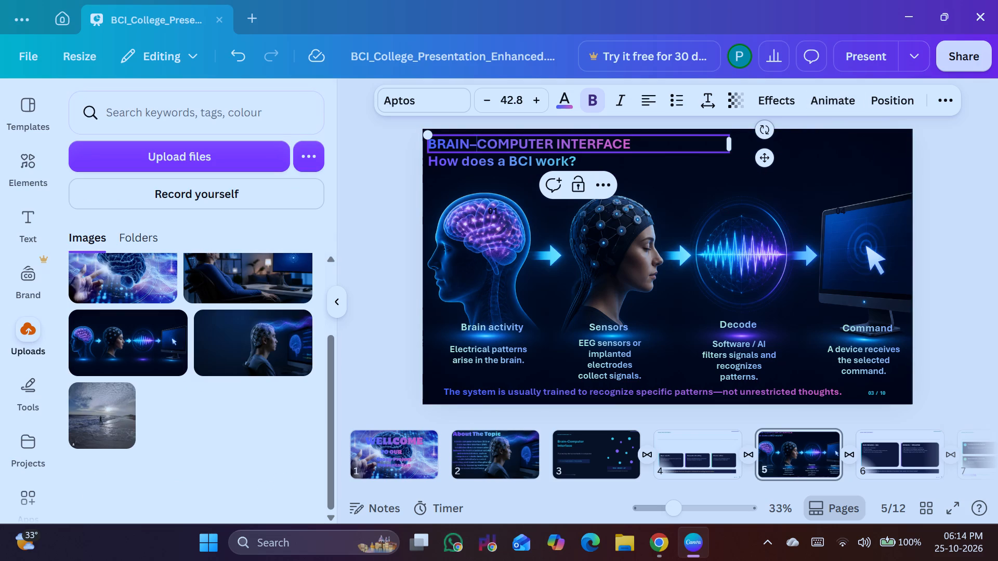
pyautogui.press('BackSpace')
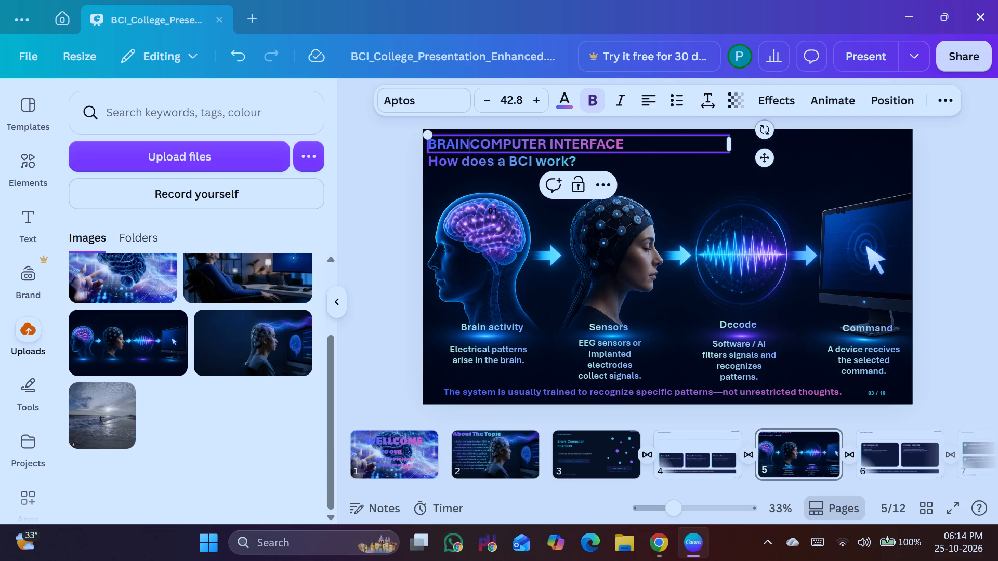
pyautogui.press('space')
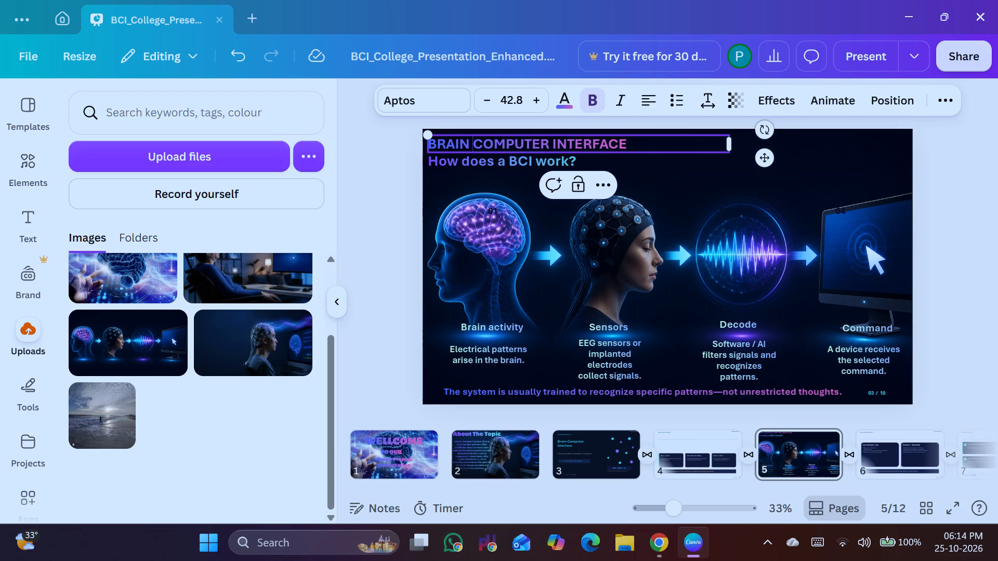
pyautogui.click(377, 188)
# Append a space and ":-" to the end of the "BRAIN COMPUTER INTERFACE" title.
pyautogui.click(630, 141)
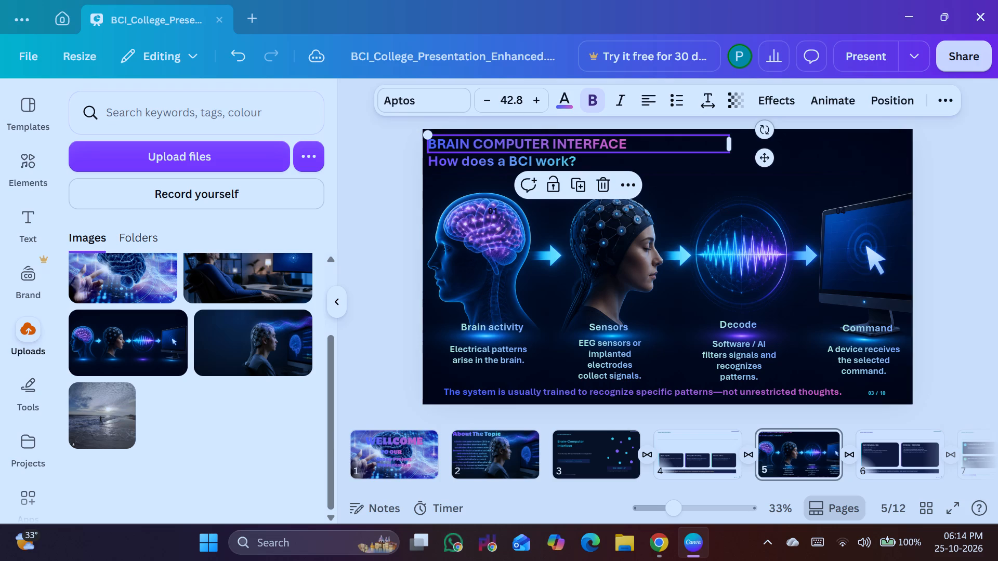
pyautogui.click(632, 140)
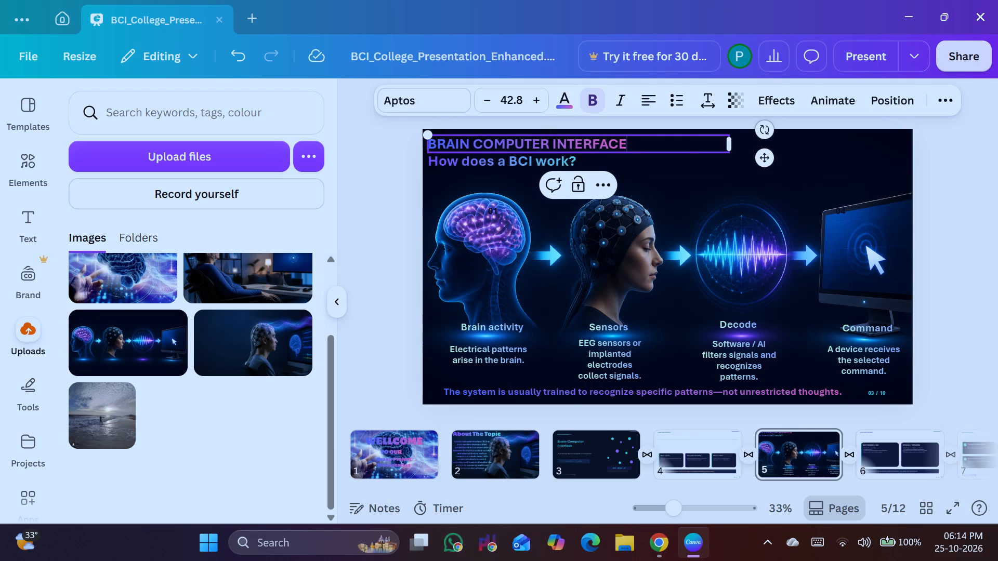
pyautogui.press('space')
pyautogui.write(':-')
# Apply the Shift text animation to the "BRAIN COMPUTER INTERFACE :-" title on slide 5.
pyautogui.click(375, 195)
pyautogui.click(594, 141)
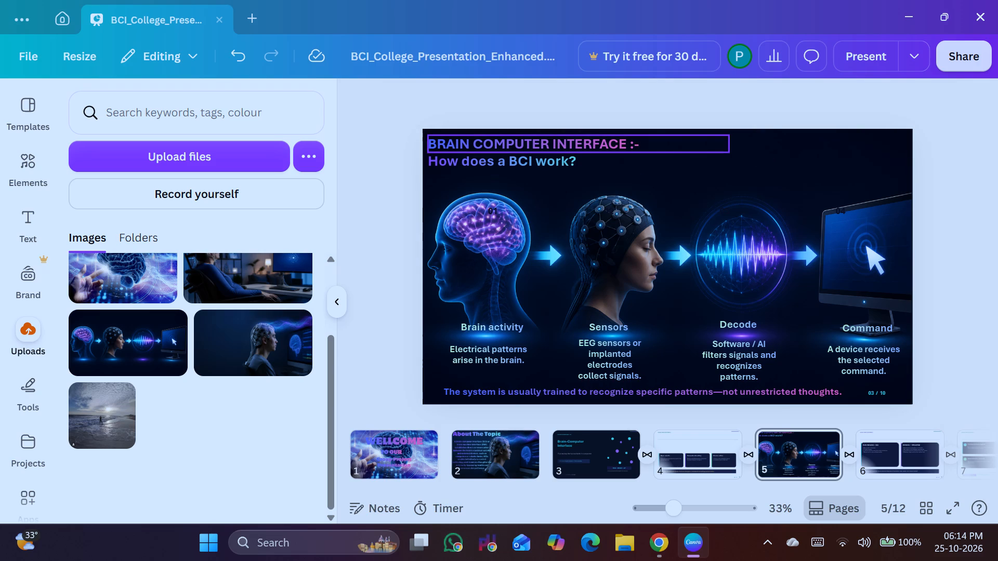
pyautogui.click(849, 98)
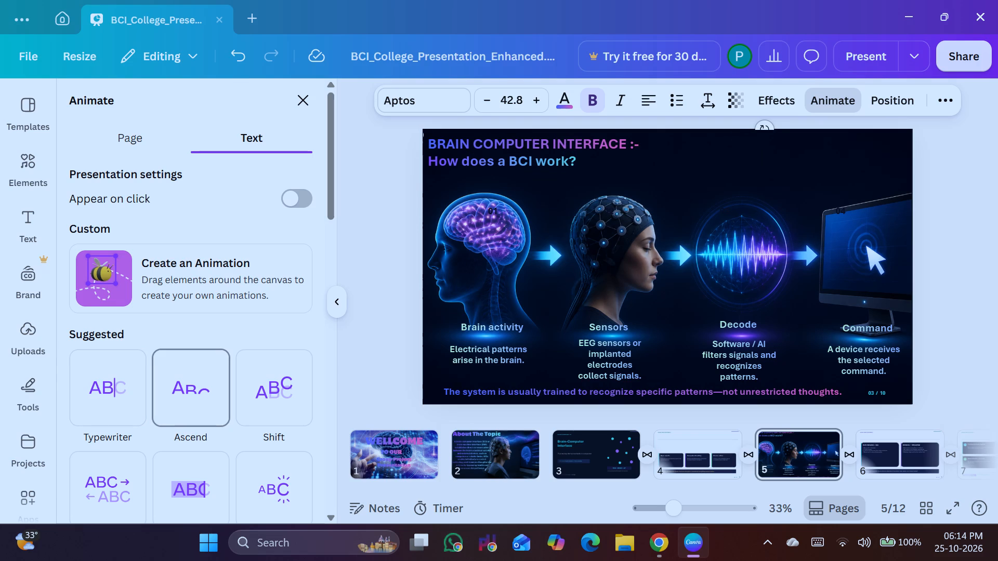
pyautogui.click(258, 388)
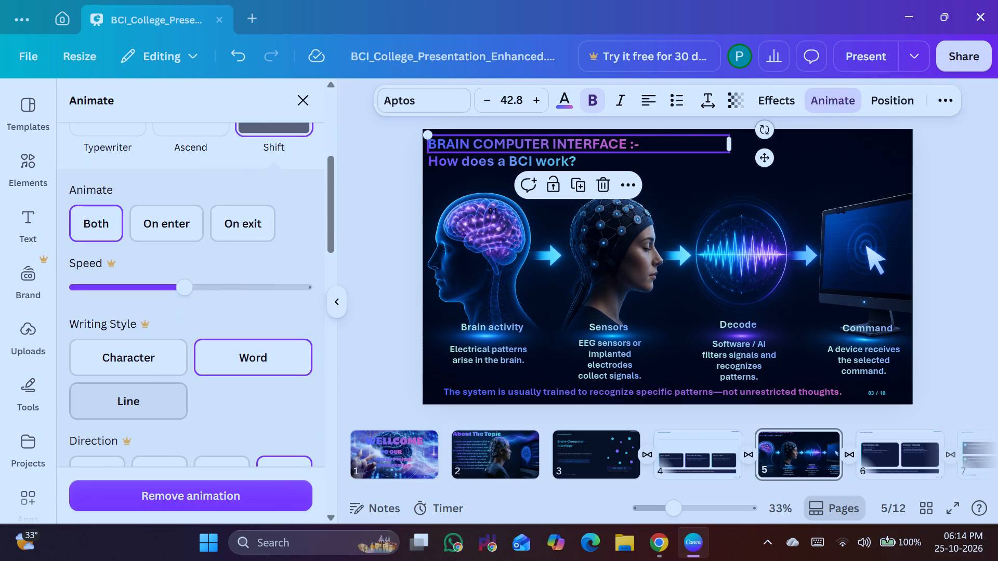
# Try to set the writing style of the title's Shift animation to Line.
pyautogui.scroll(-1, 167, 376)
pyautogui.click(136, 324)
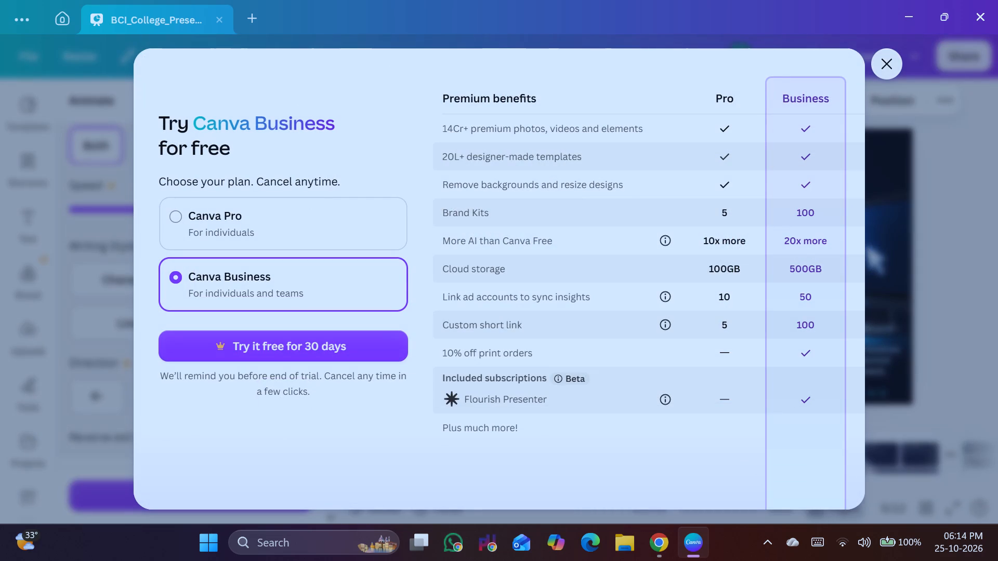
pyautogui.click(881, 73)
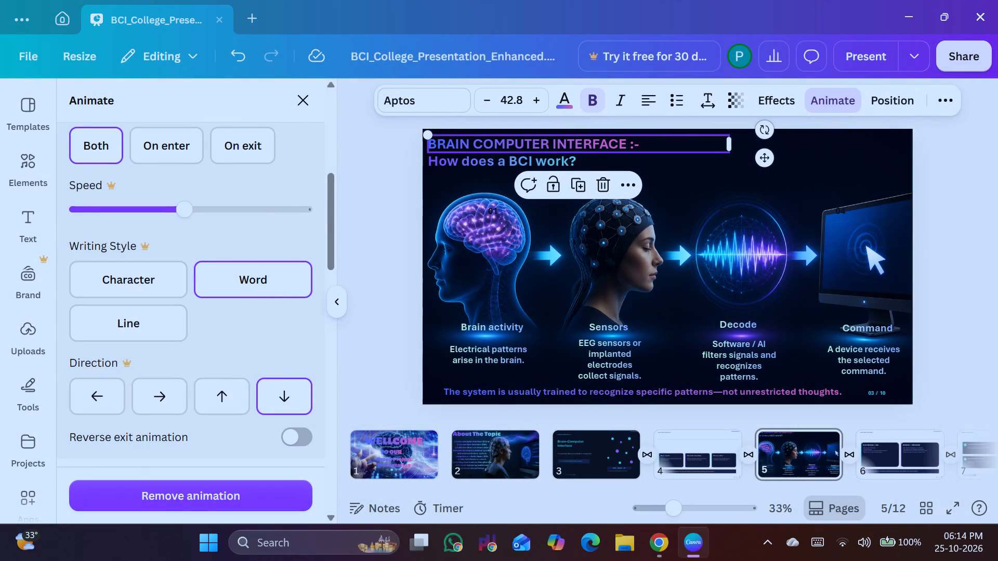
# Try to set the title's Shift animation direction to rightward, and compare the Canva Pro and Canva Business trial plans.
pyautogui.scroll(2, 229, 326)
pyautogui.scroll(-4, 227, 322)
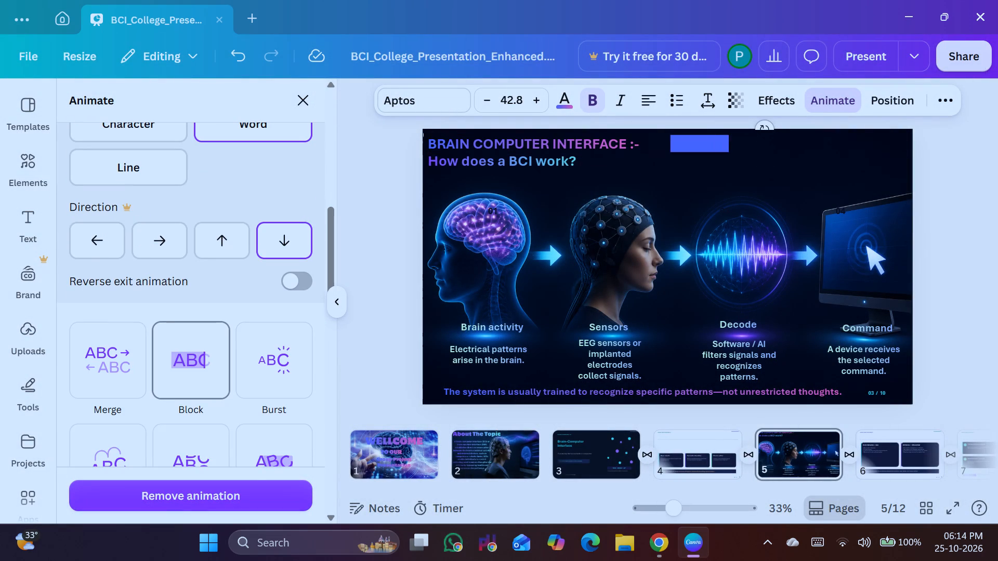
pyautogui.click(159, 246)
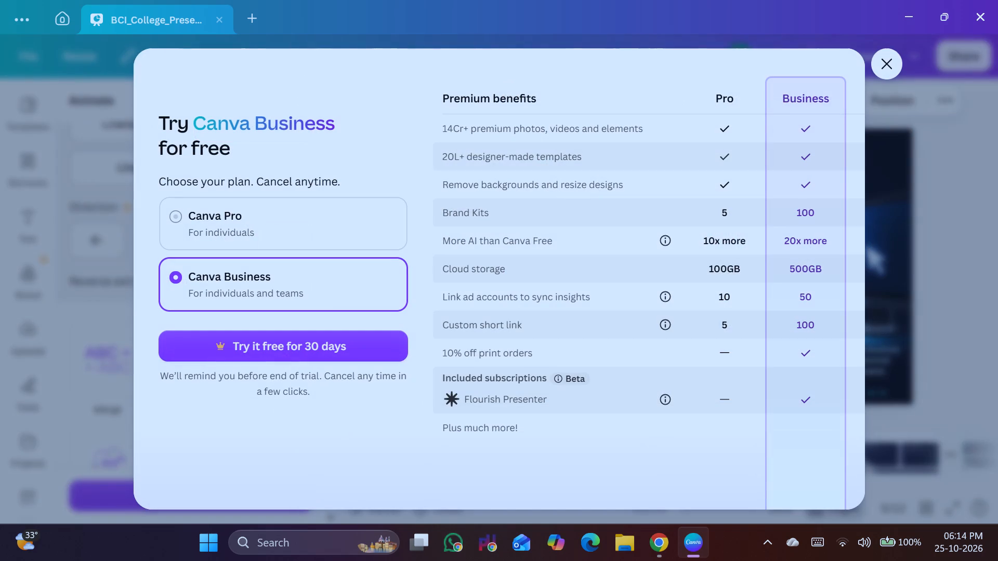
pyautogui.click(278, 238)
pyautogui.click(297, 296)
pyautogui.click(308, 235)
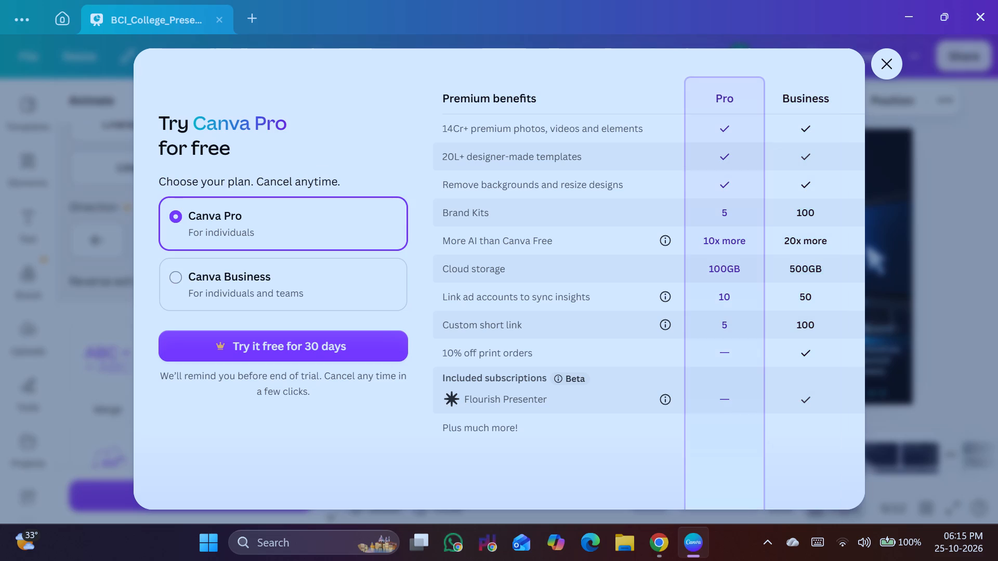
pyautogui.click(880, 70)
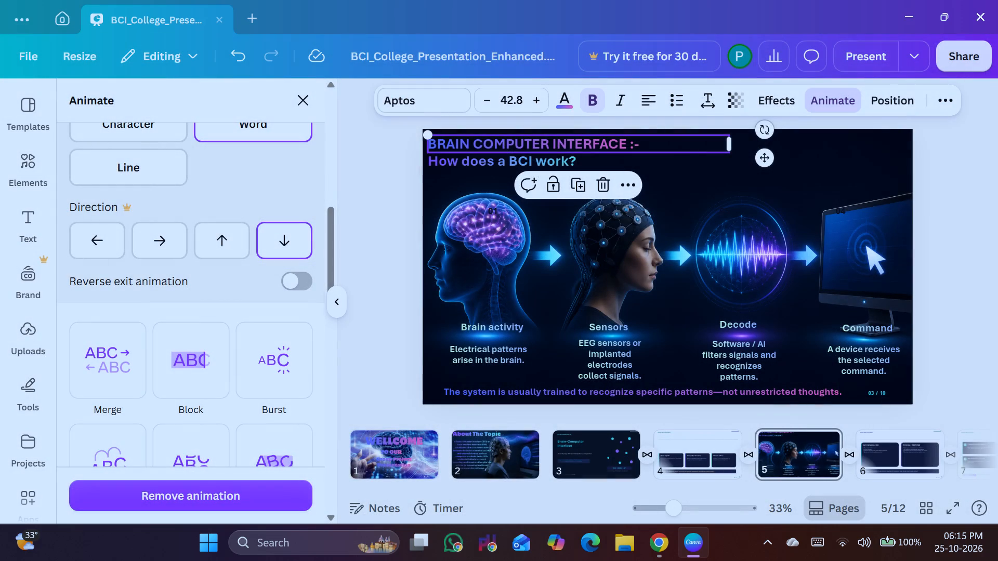
# Look through the available text, general and add-on animations for the "BRAIN COMPUTER INTERFACE :-" title.
pyautogui.click(587, 135)
pyautogui.click(655, 146)
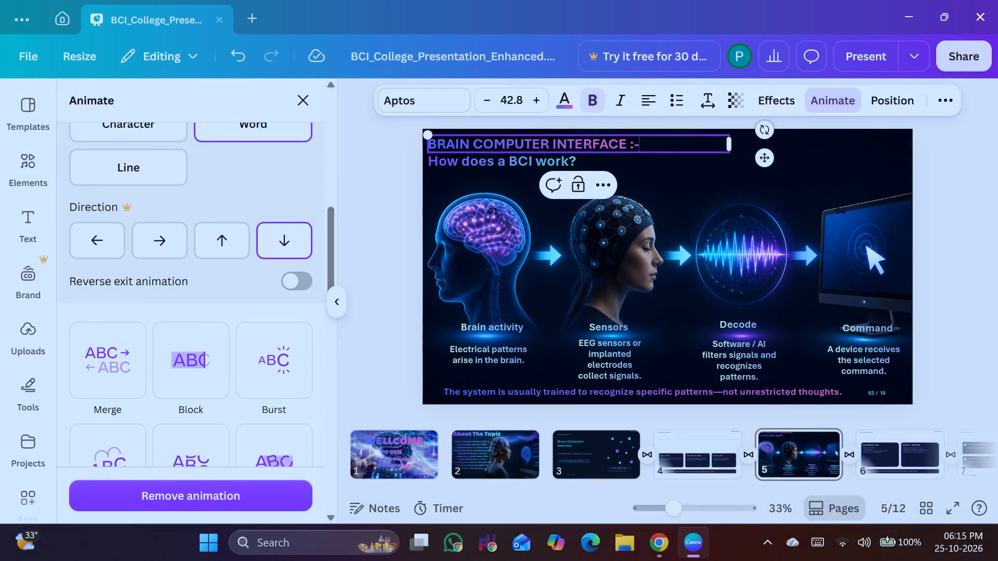
pyautogui.scroll(1, 147, 305)
pyautogui.scroll(-5, 148, 304)
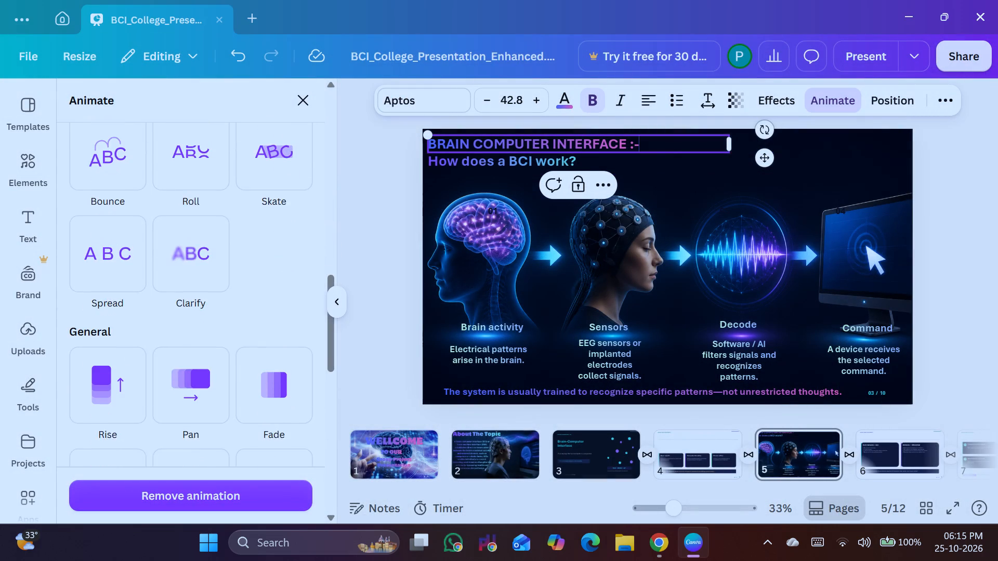
pyautogui.scroll(-8, 148, 298)
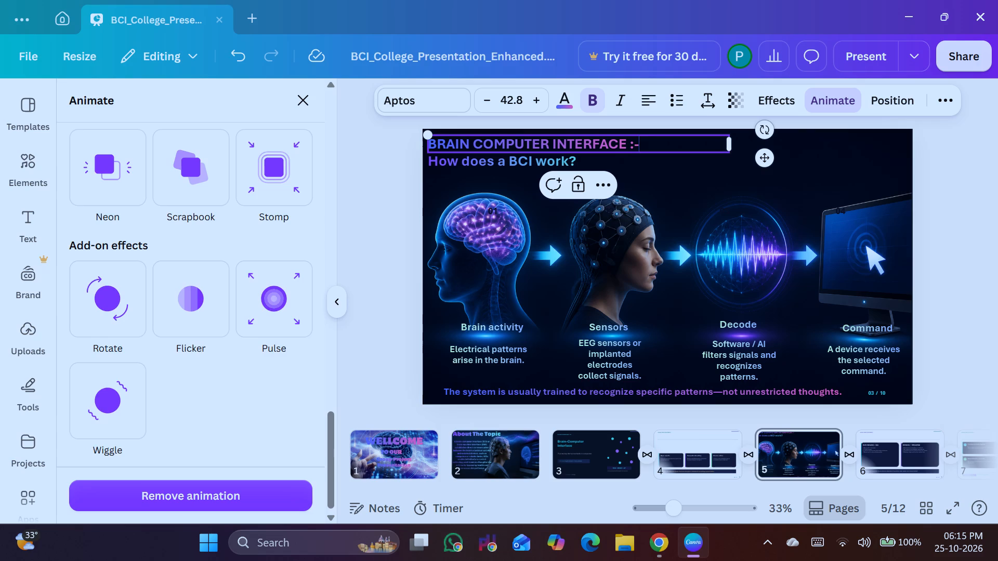
pyautogui.scroll(6, 147, 289)
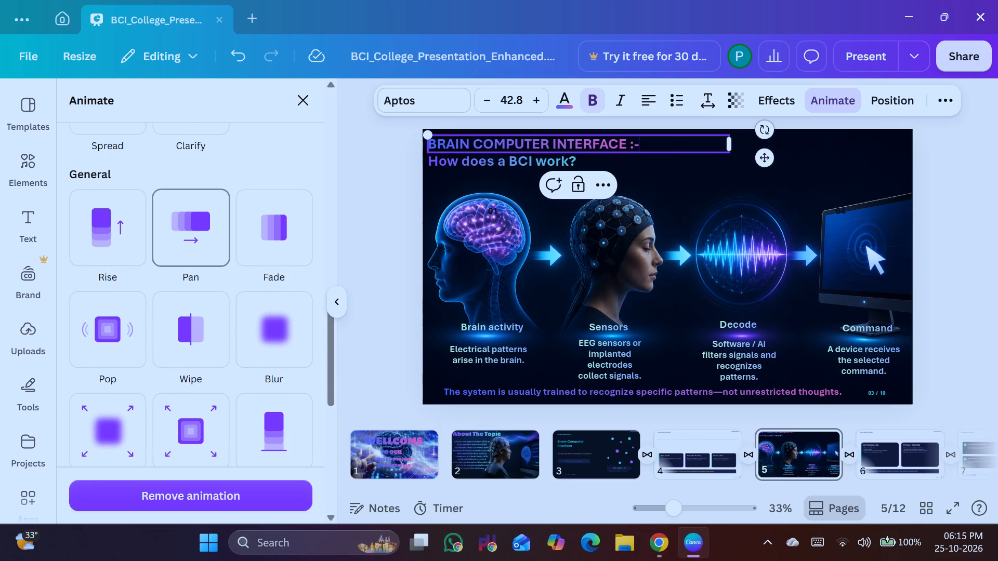
pyautogui.scroll(2, 153, 176)
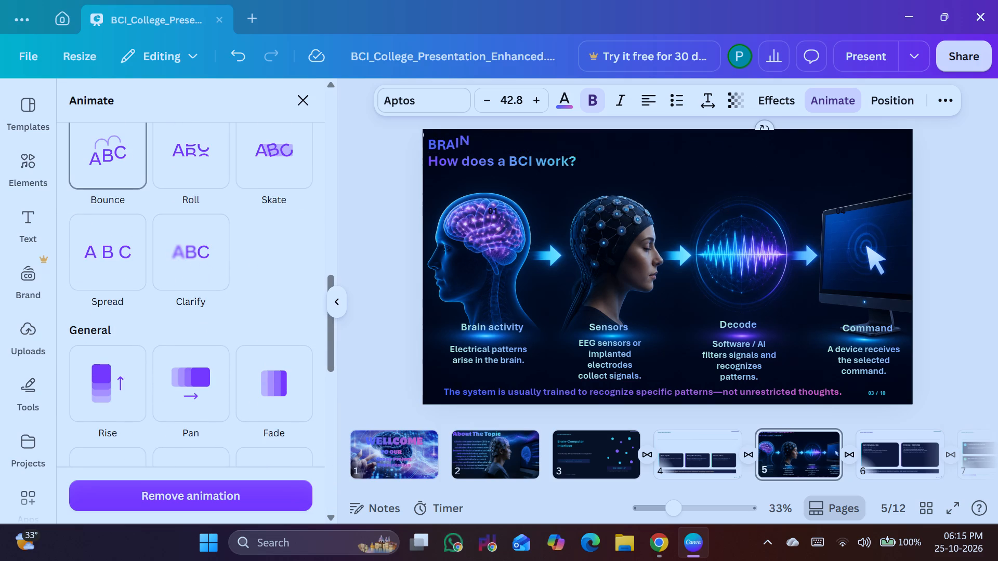
pyautogui.scroll(2, 133, 198)
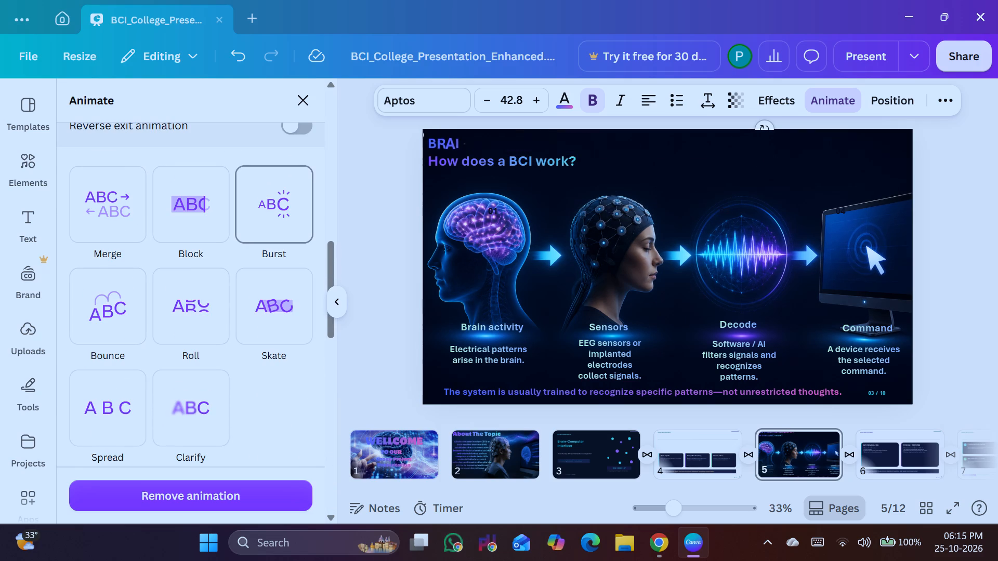
pyautogui.click(228, 213)
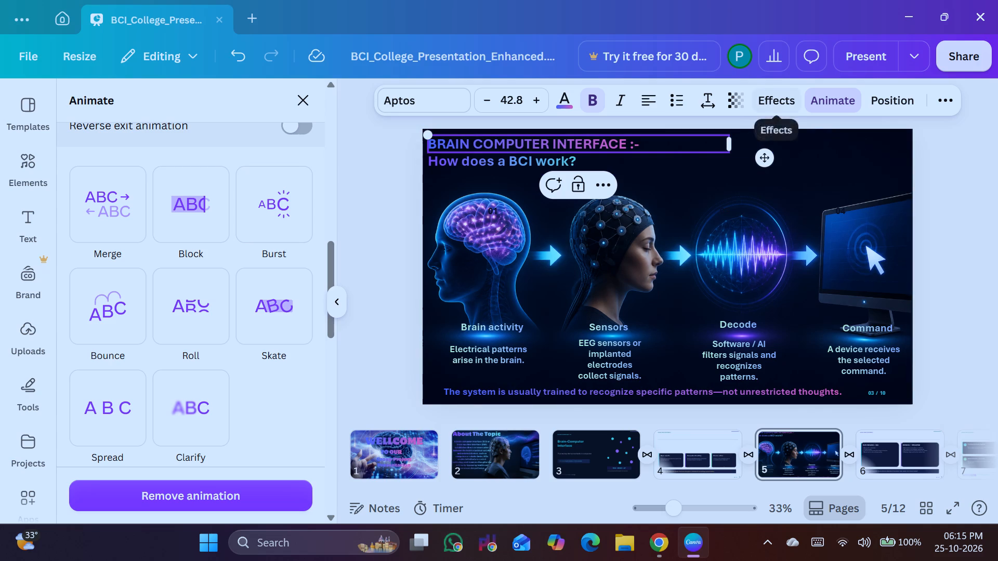
# Apply the Burst text animation to the "How does a BCI work?" heading.
pyautogui.click(488, 162)
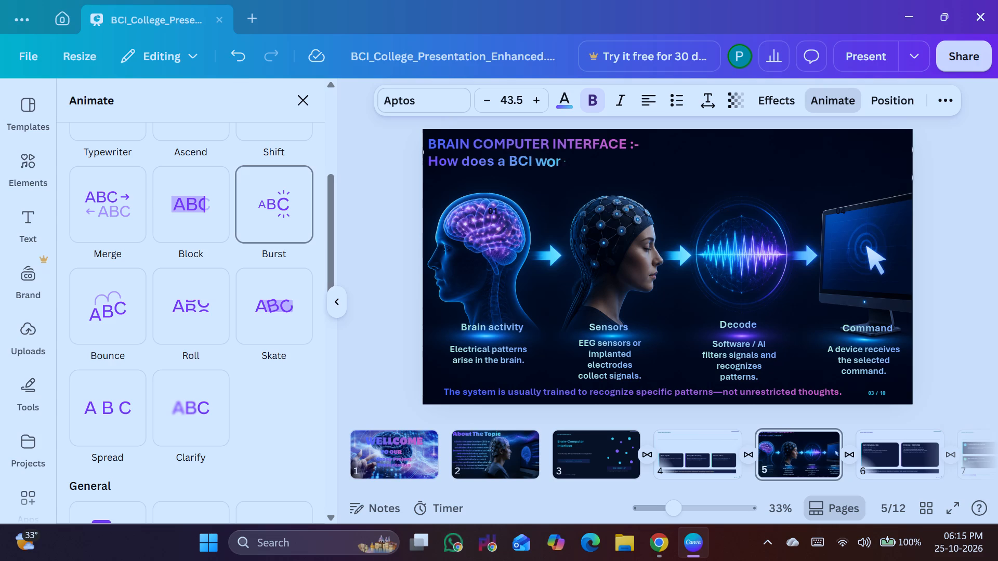
pyautogui.click(279, 210)
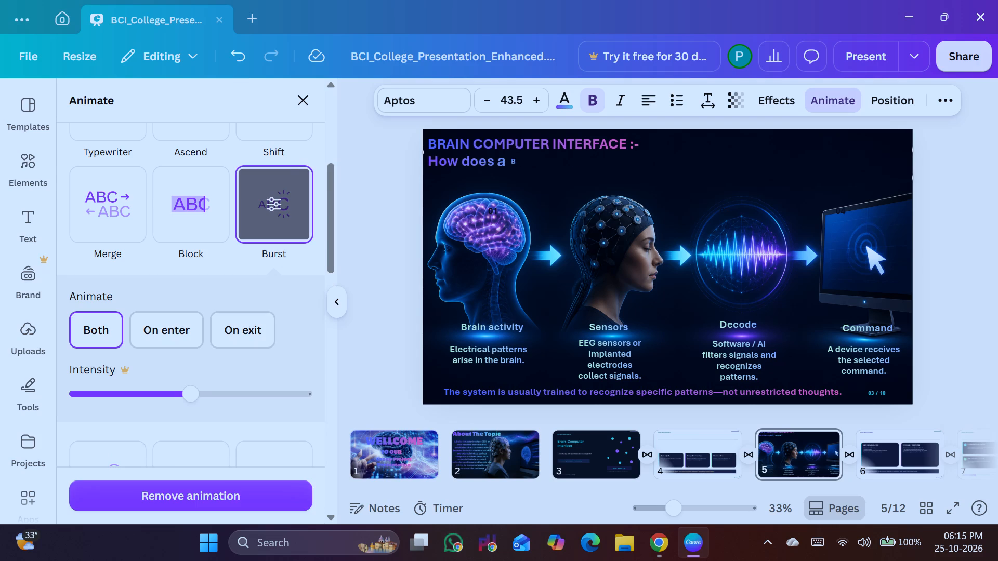
# Apply the Block text animation to the "BRAIN COMPUTER INTERFACE :-" title in place of Shift.
pyautogui.click(494, 142)
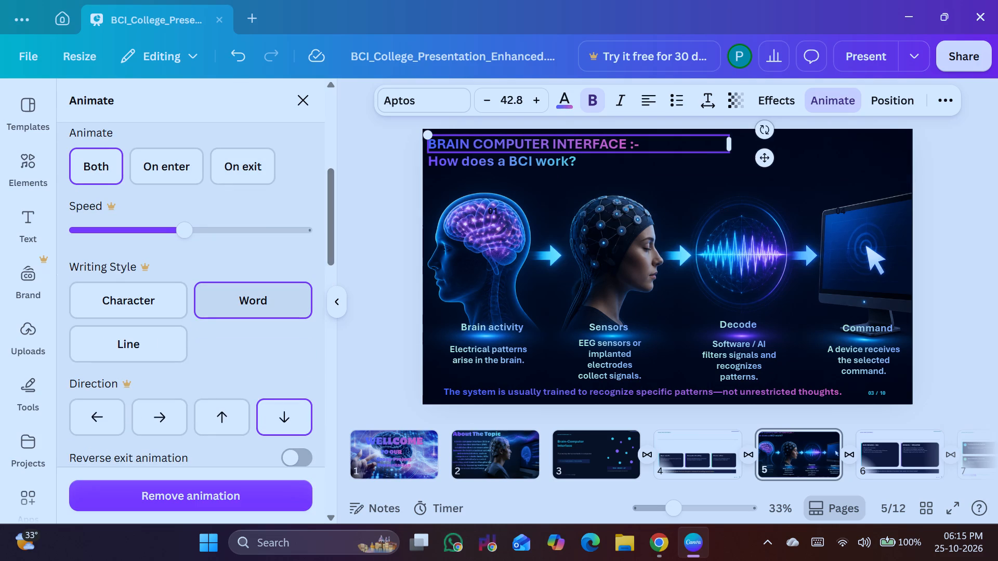
pyautogui.scroll(4, 241, 305)
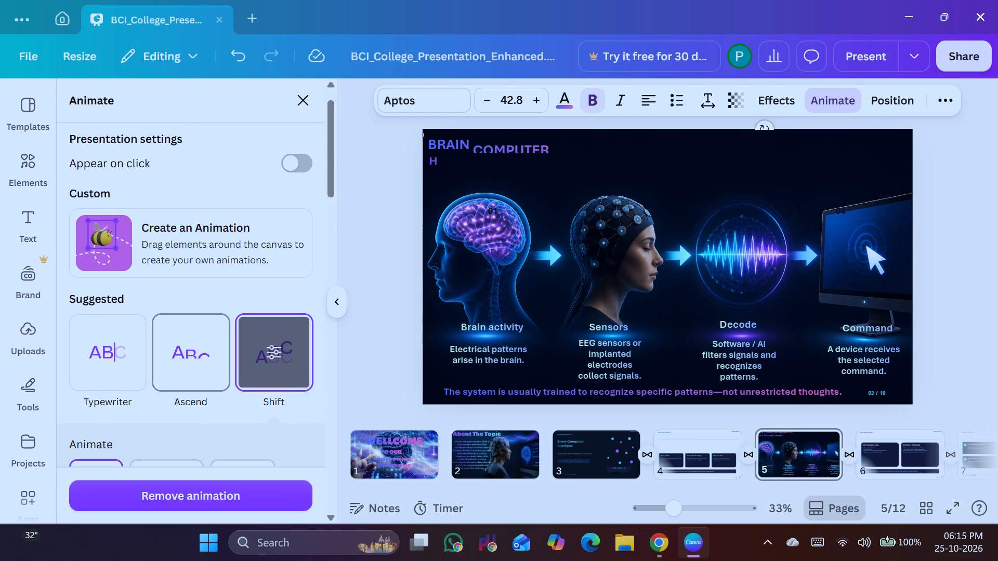
pyautogui.scroll(-8, 196, 351)
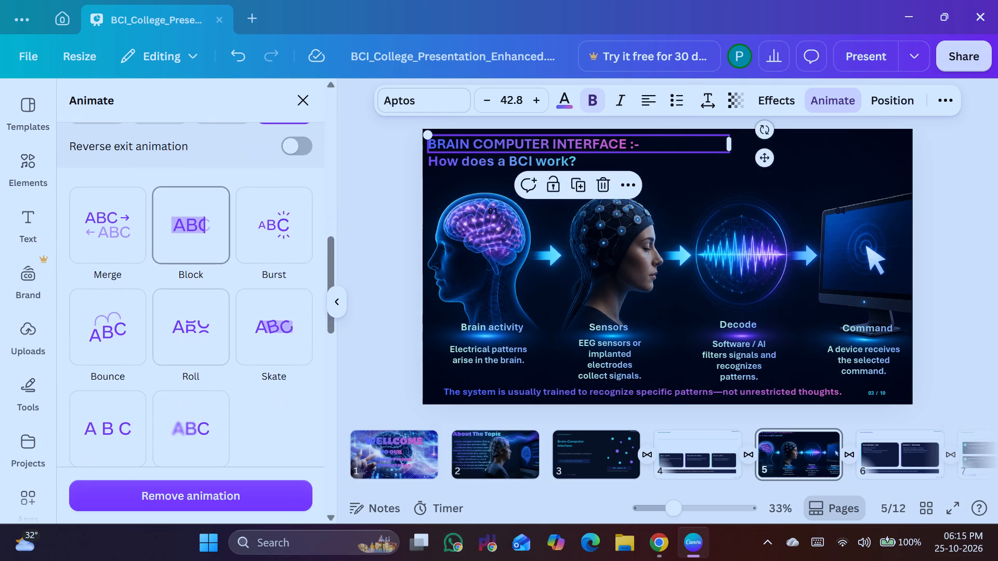
pyautogui.click(190, 215)
pyautogui.click(423, 246)
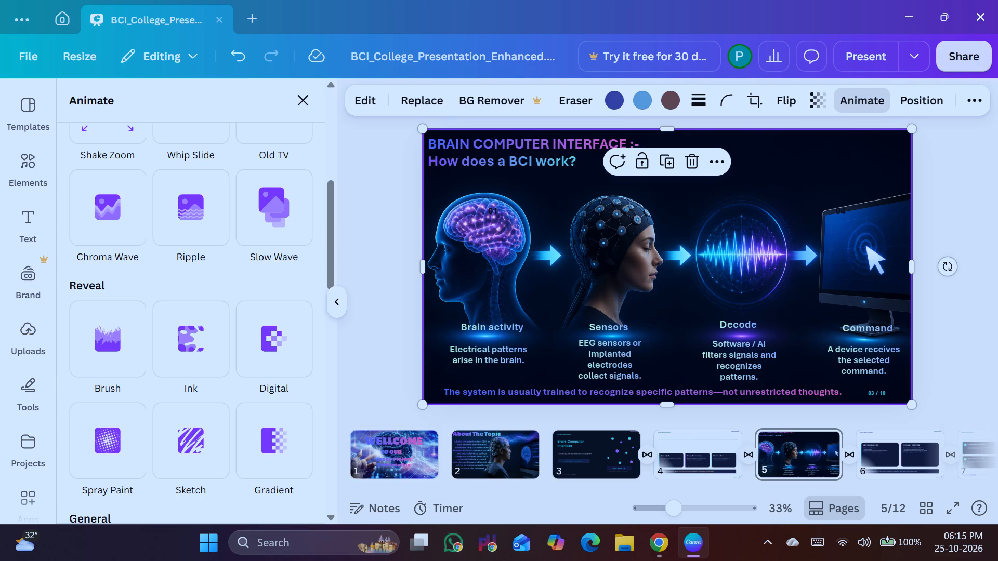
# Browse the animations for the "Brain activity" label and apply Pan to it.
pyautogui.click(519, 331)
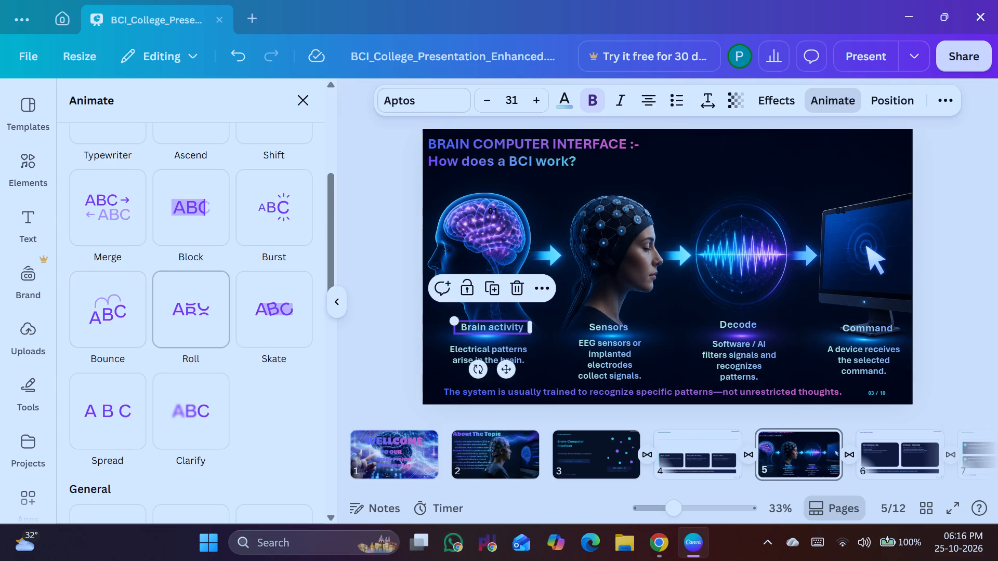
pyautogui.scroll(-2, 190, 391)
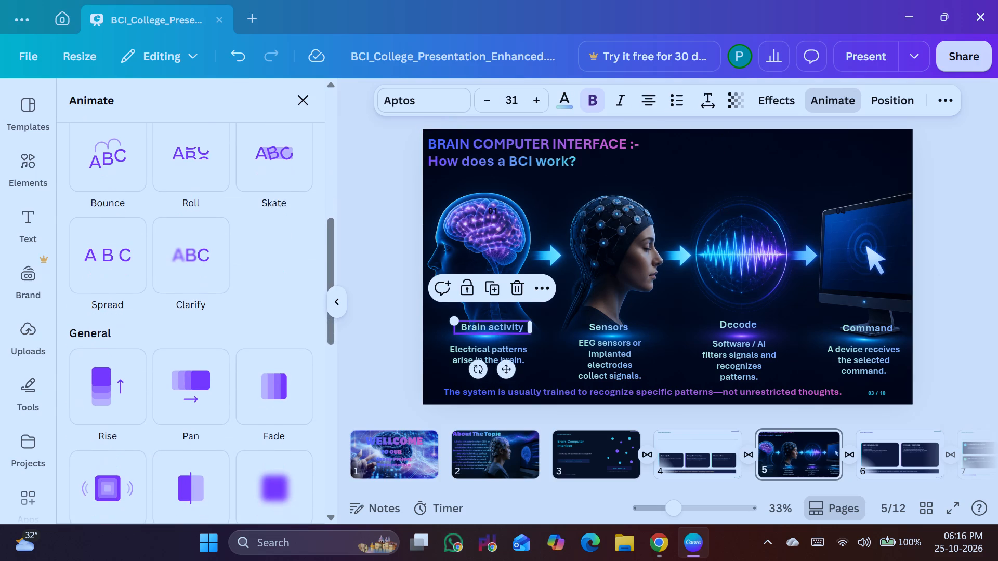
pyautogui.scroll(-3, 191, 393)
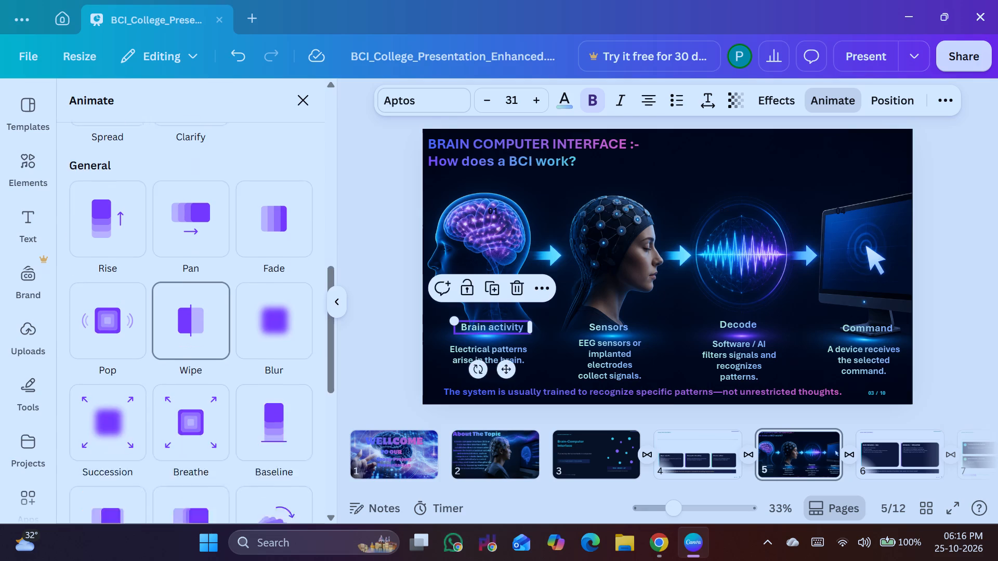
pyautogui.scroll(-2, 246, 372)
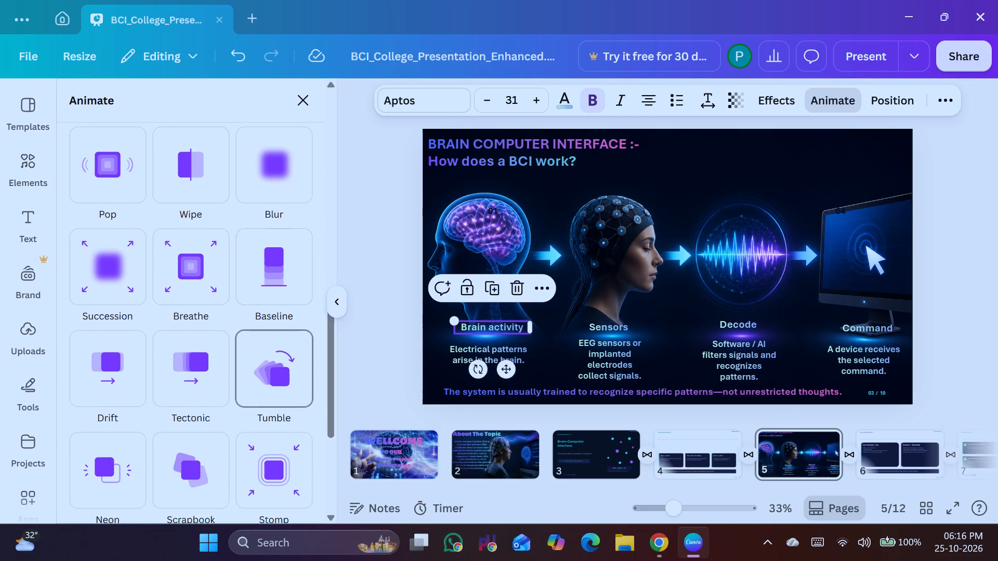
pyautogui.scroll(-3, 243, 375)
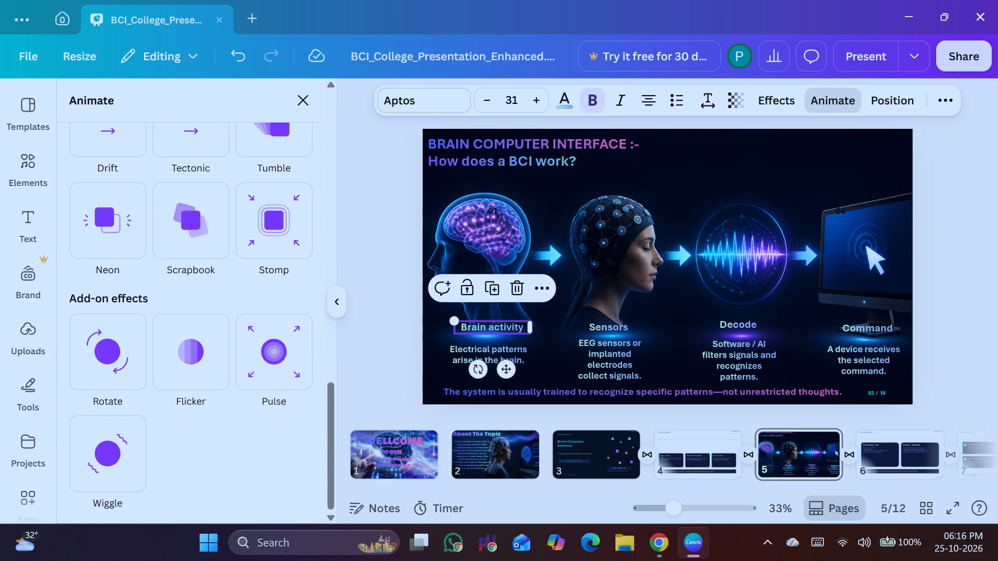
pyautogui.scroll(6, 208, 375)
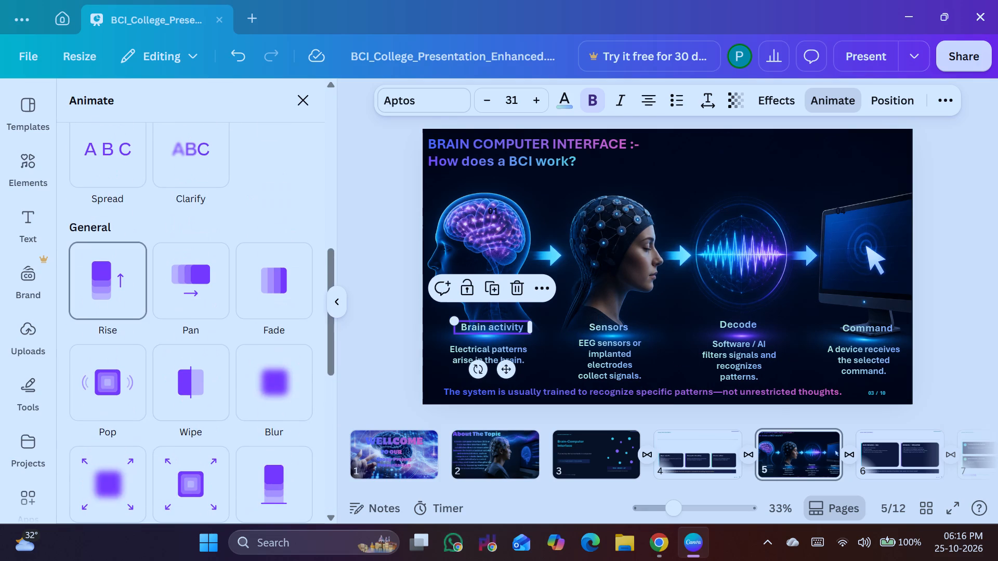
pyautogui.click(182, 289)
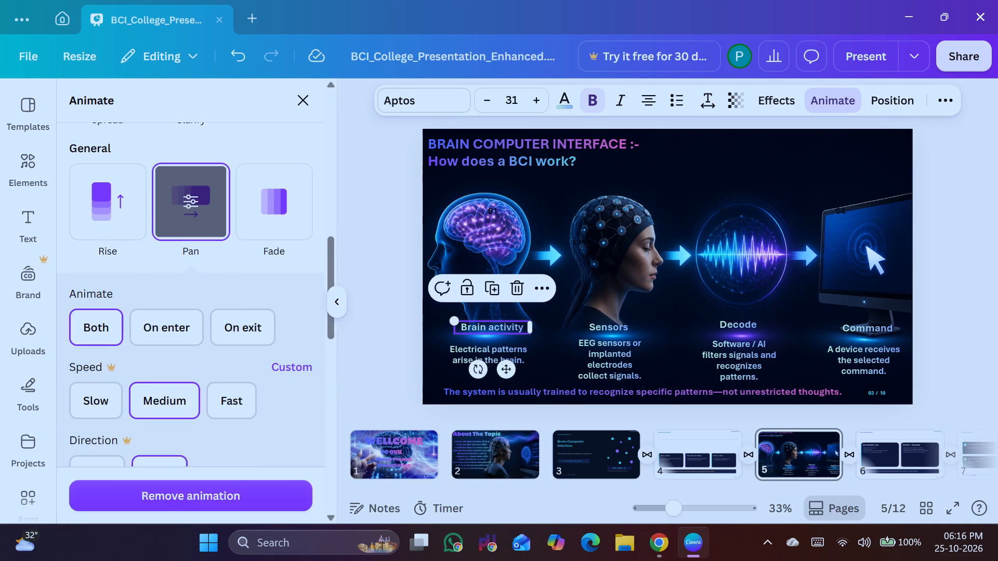
# Switch the "Brain activity" label's animation to Fade, playing on enter at medium speed.
pyautogui.click(277, 208)
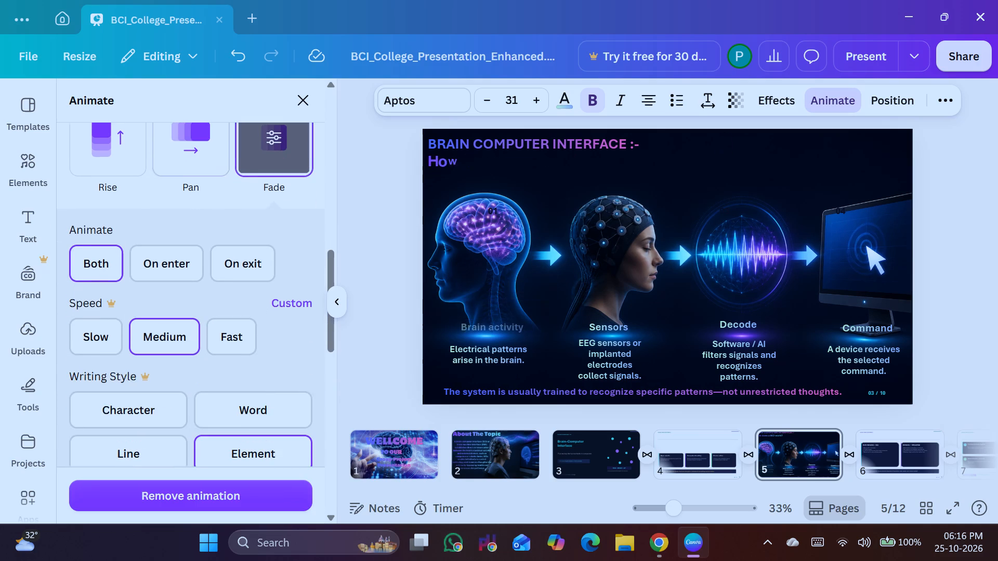
pyautogui.click(165, 261)
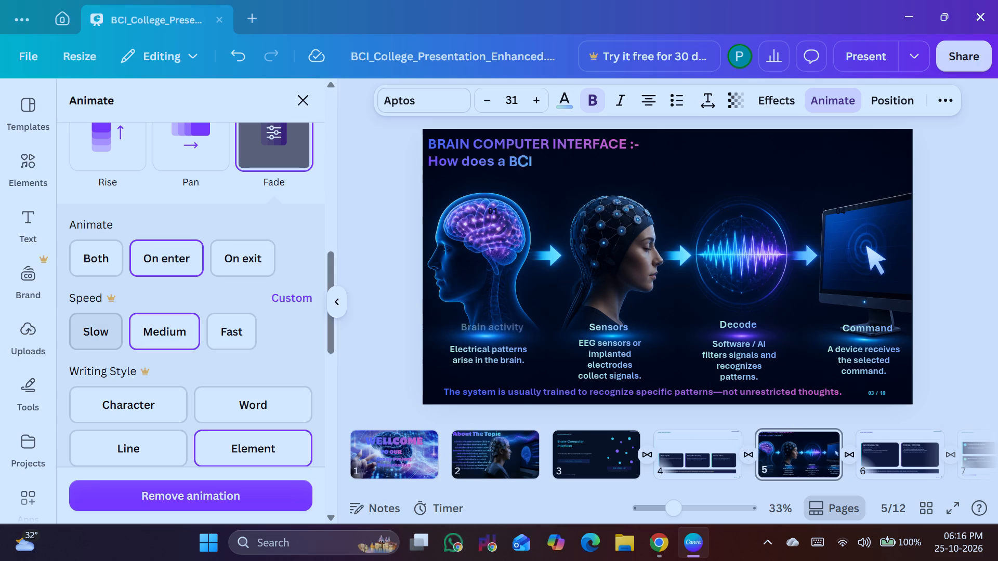
pyautogui.click(180, 325)
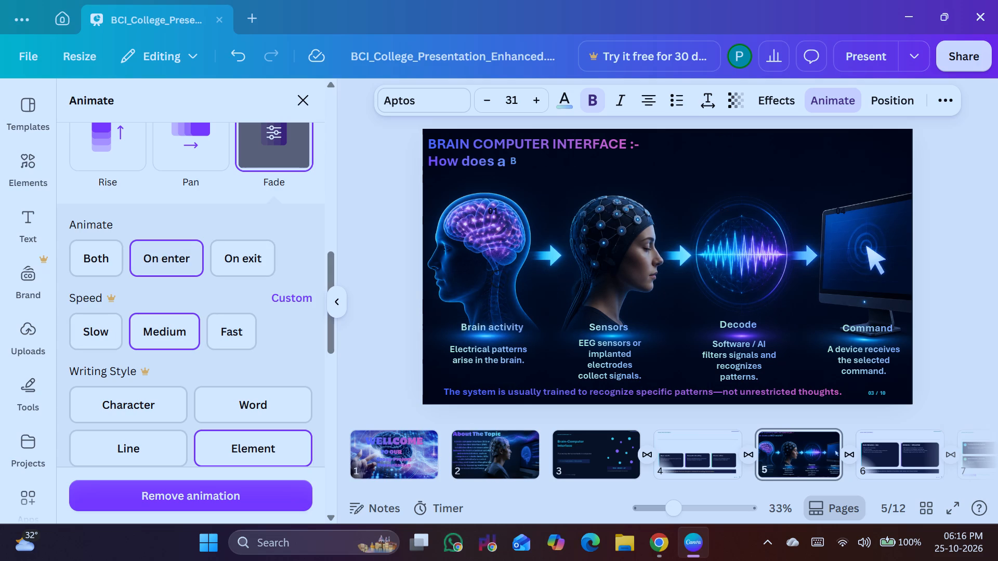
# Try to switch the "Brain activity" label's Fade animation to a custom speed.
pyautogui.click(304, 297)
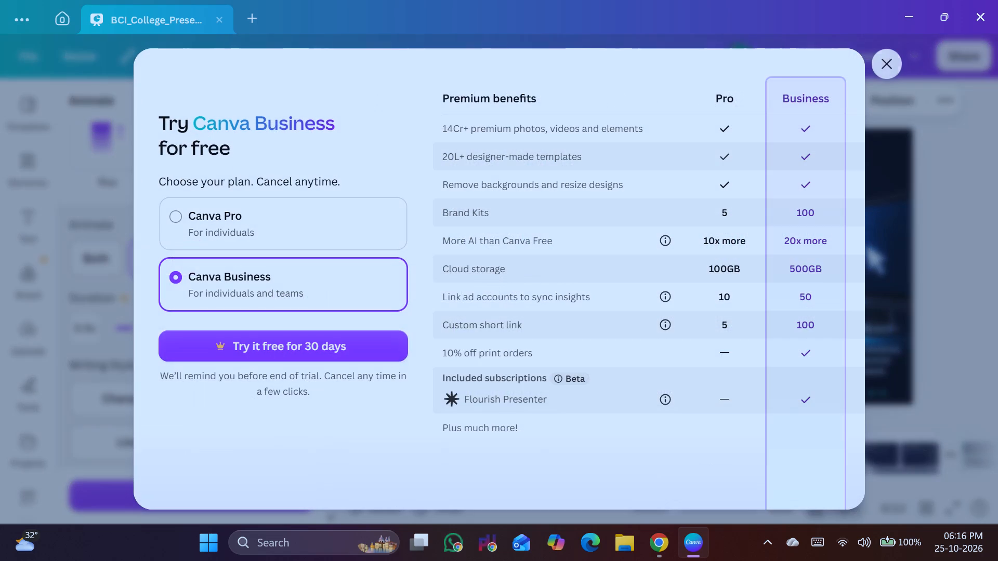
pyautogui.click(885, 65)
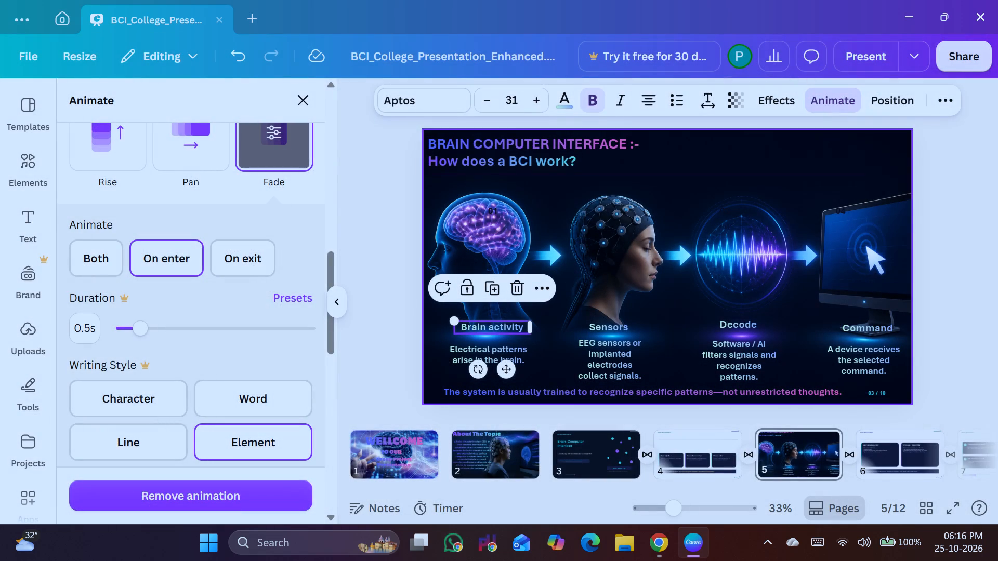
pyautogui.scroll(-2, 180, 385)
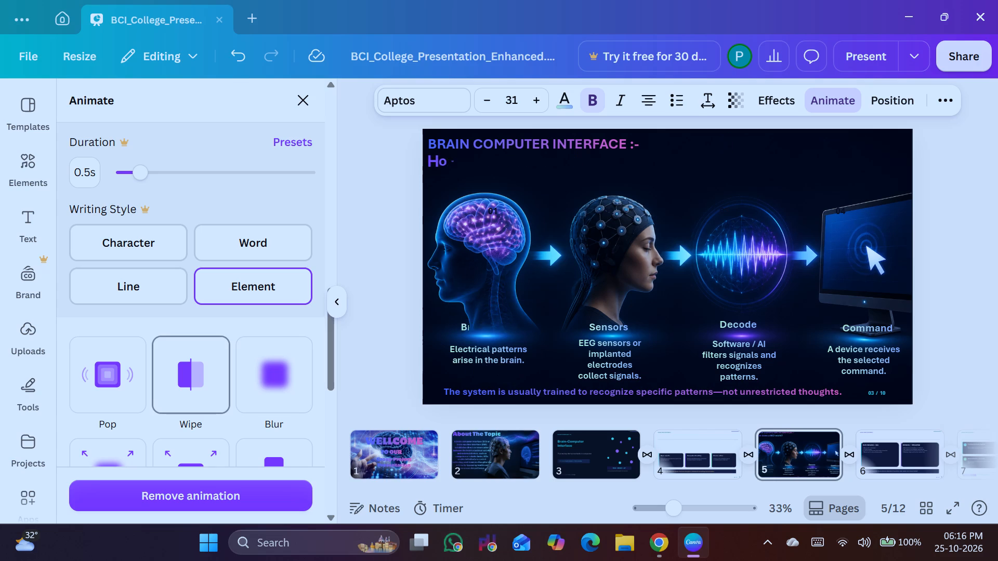
# Review the animation settings of the slide title, the "How does a BCI work?" heading and the "Brain activity" label.
pyautogui.click(451, 138)
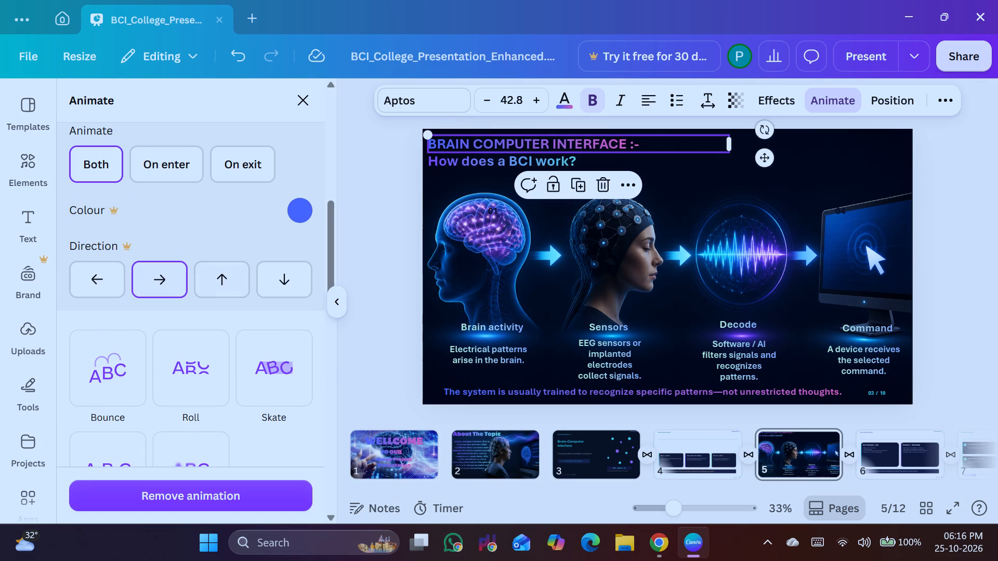
pyautogui.click(480, 159)
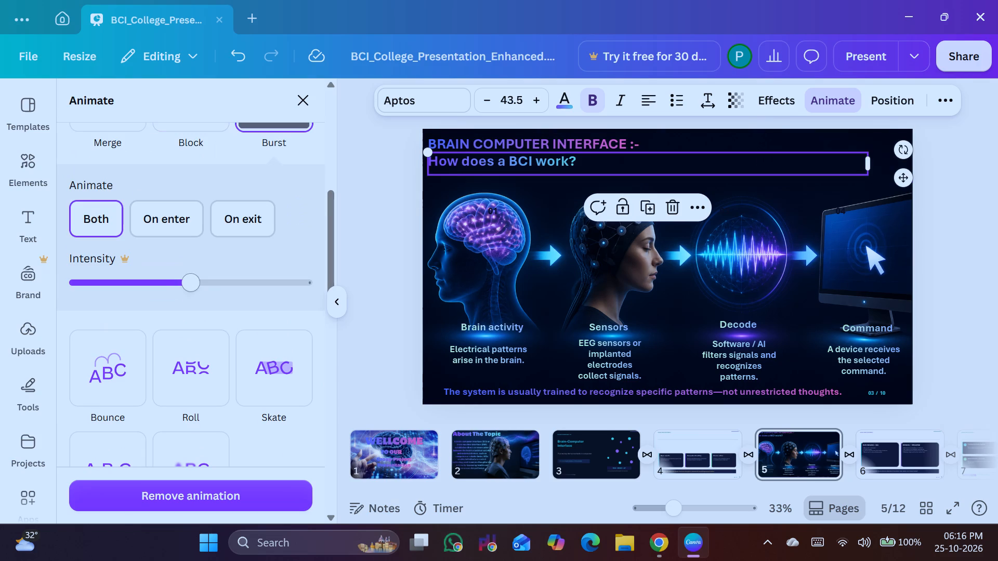
pyautogui.click(496, 319)
pyautogui.click(490, 330)
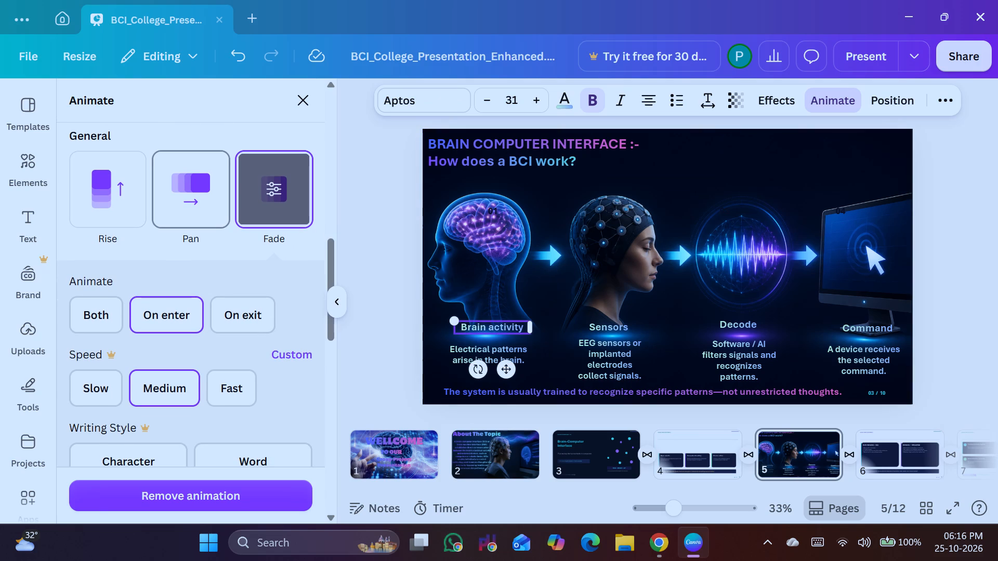
pyautogui.scroll(-2, 240, 281)
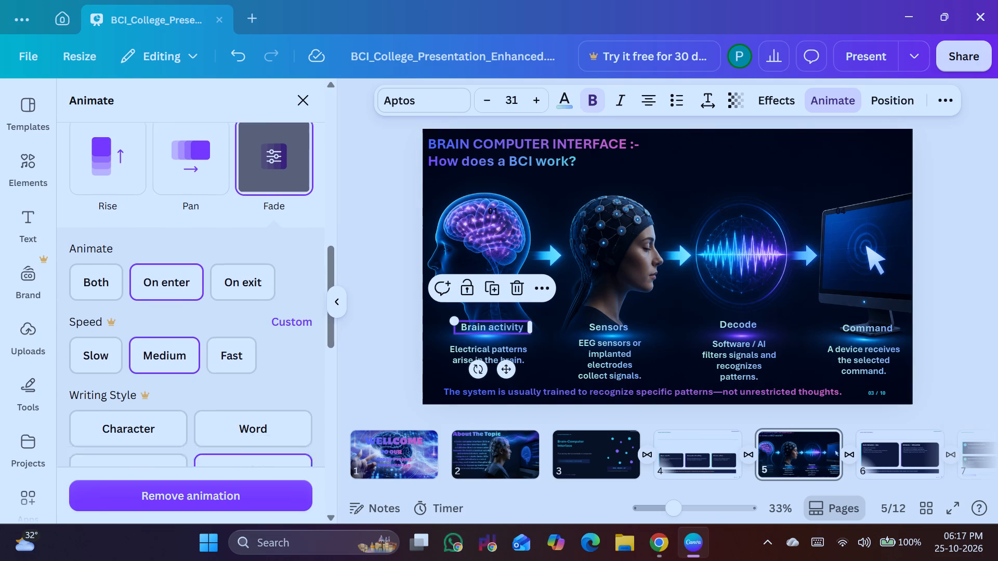
pyautogui.scroll(1, 241, 281)
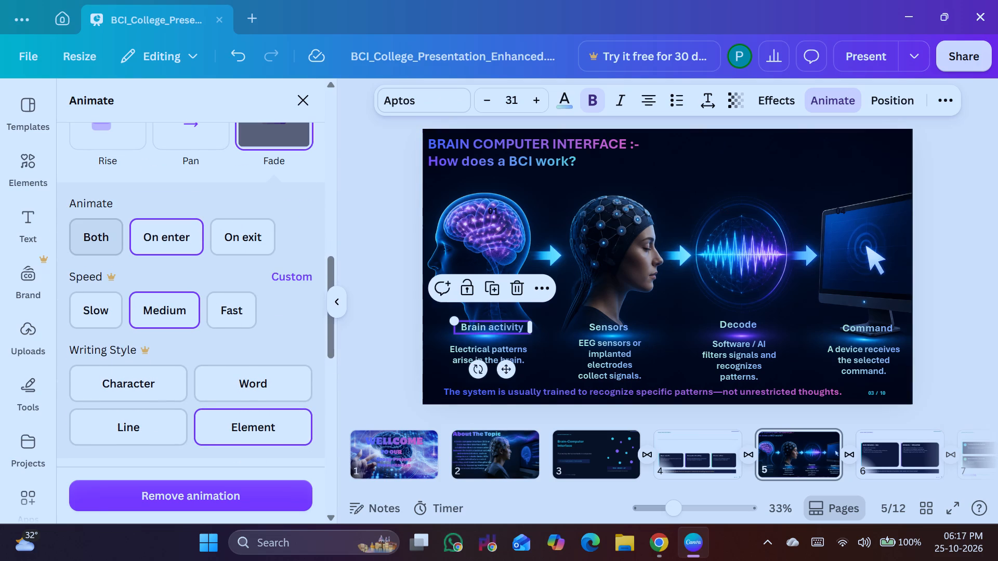
# Apply the Wipe animation to the "Electrical patterns arise in the brain." description.
pyautogui.click(474, 351)
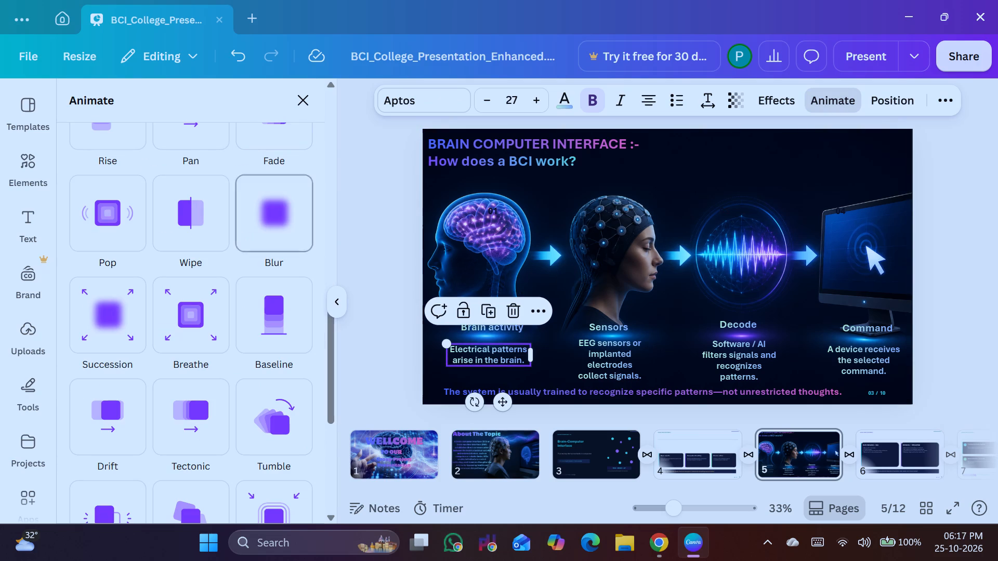
pyautogui.scroll(2, 221, 275)
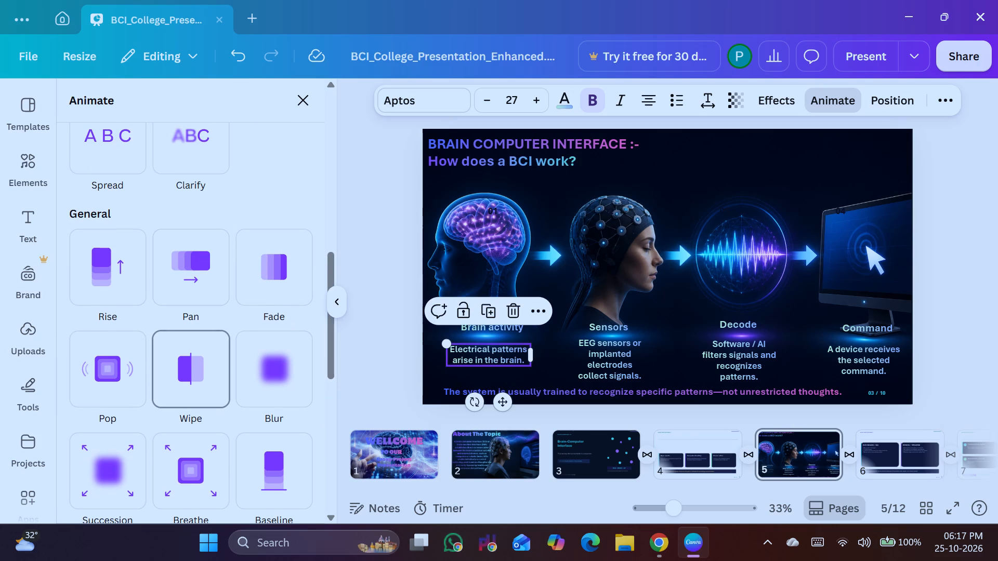
pyautogui.click(199, 351)
# Apply the Wipe animation to the "Brain activity" label in place of Fade.
pyautogui.click(493, 323)
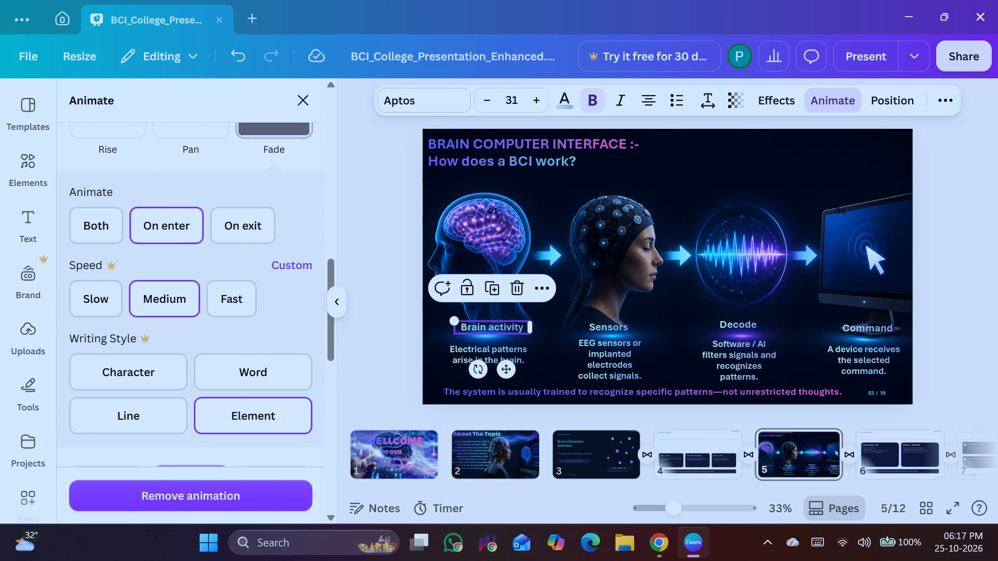
pyautogui.scroll(-3, 233, 337)
pyautogui.click(176, 294)
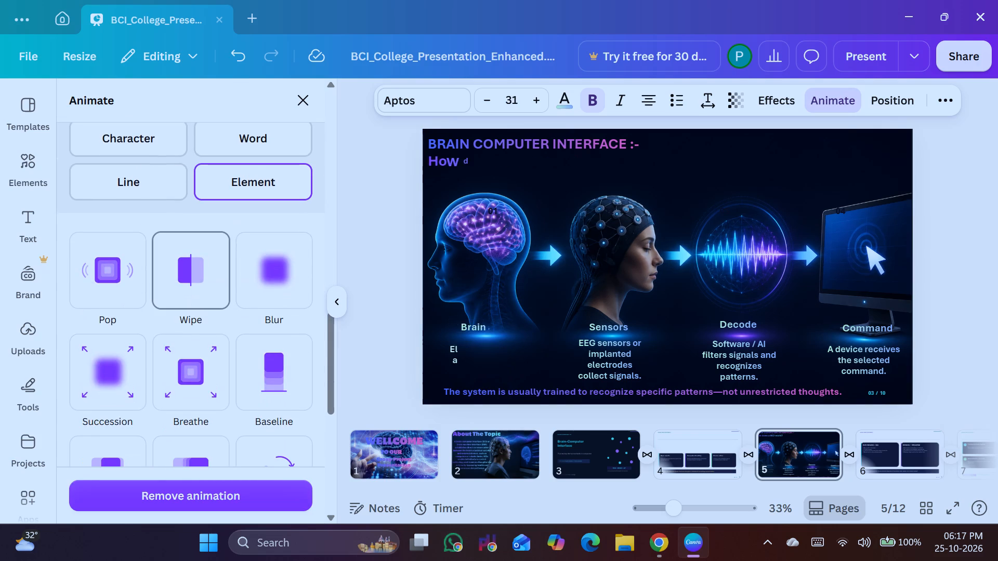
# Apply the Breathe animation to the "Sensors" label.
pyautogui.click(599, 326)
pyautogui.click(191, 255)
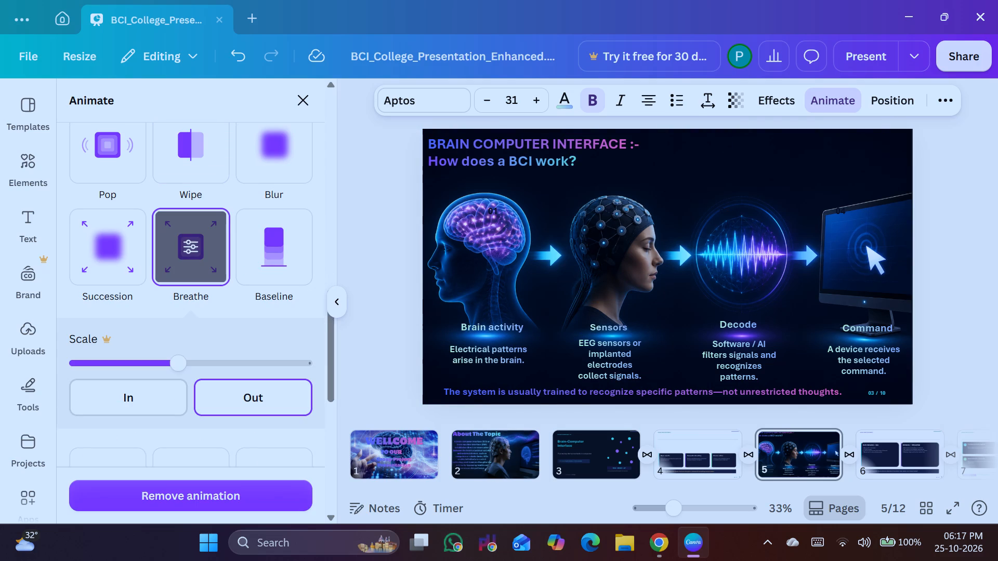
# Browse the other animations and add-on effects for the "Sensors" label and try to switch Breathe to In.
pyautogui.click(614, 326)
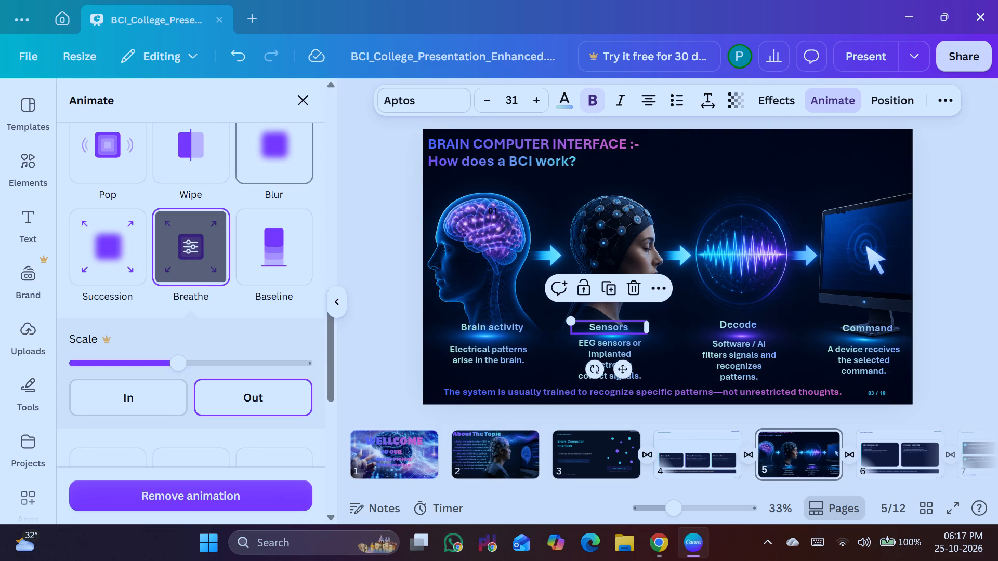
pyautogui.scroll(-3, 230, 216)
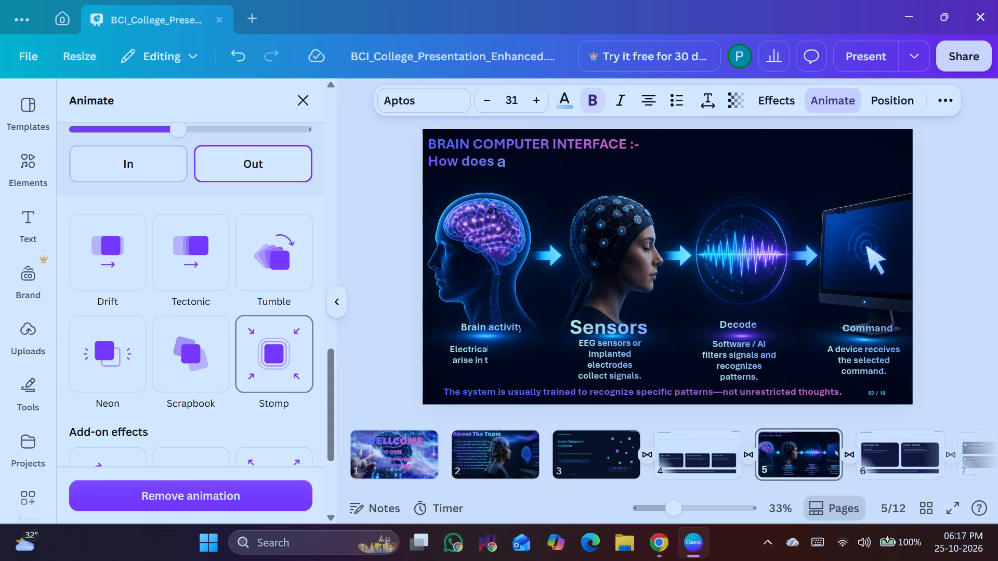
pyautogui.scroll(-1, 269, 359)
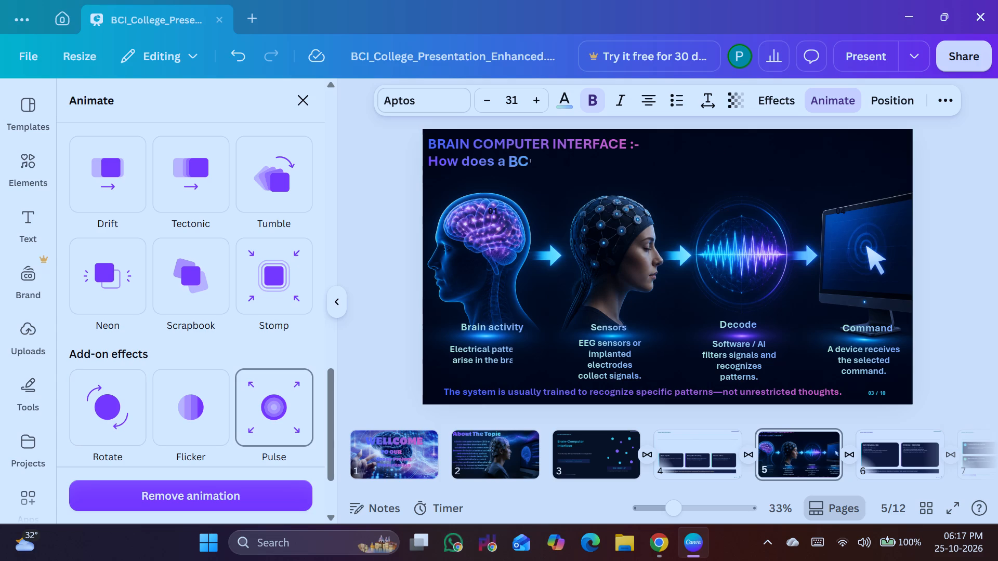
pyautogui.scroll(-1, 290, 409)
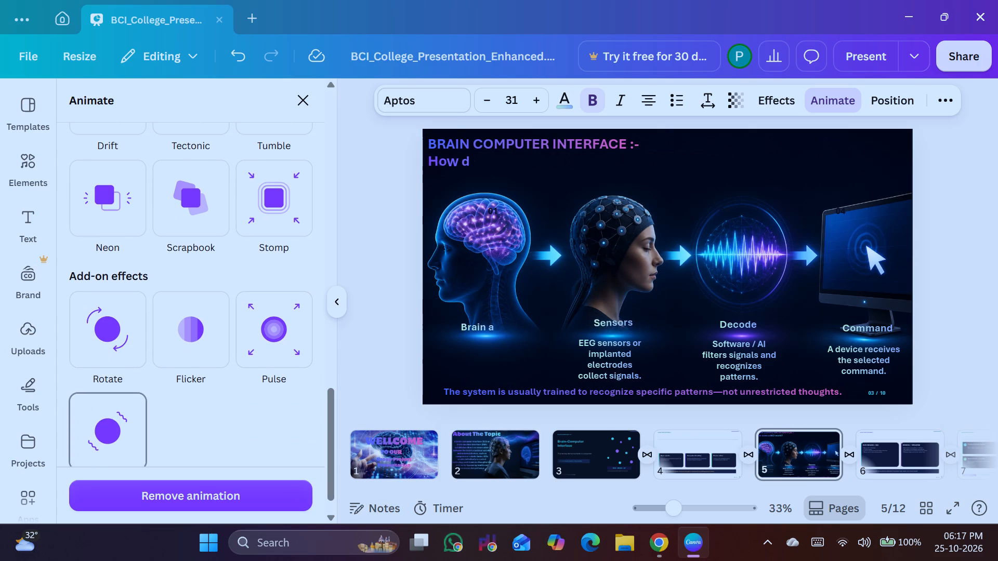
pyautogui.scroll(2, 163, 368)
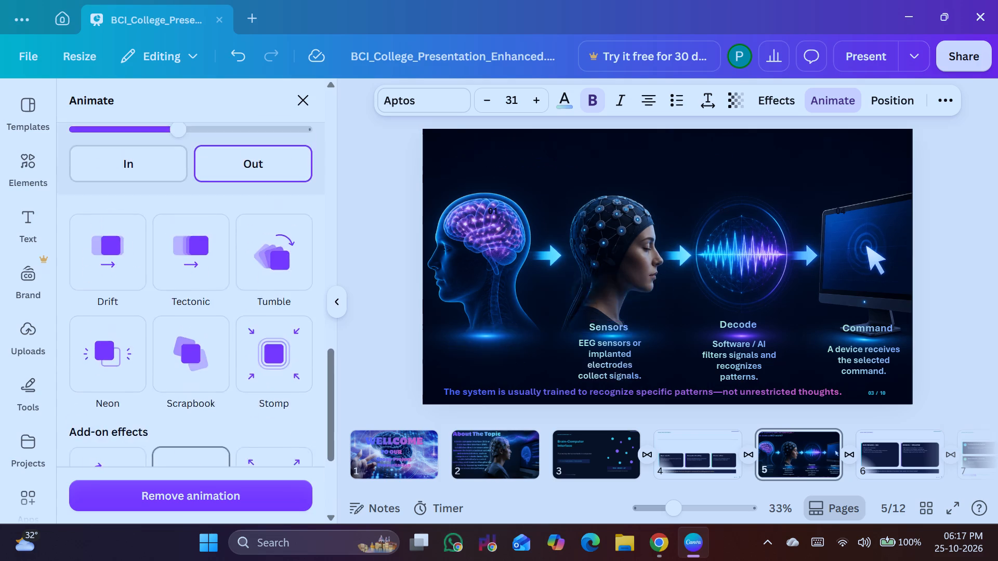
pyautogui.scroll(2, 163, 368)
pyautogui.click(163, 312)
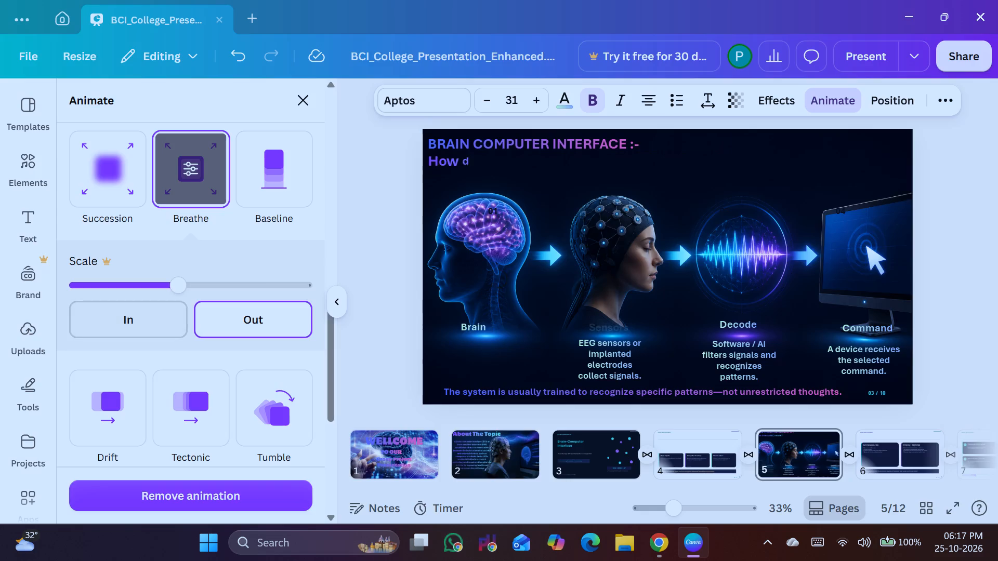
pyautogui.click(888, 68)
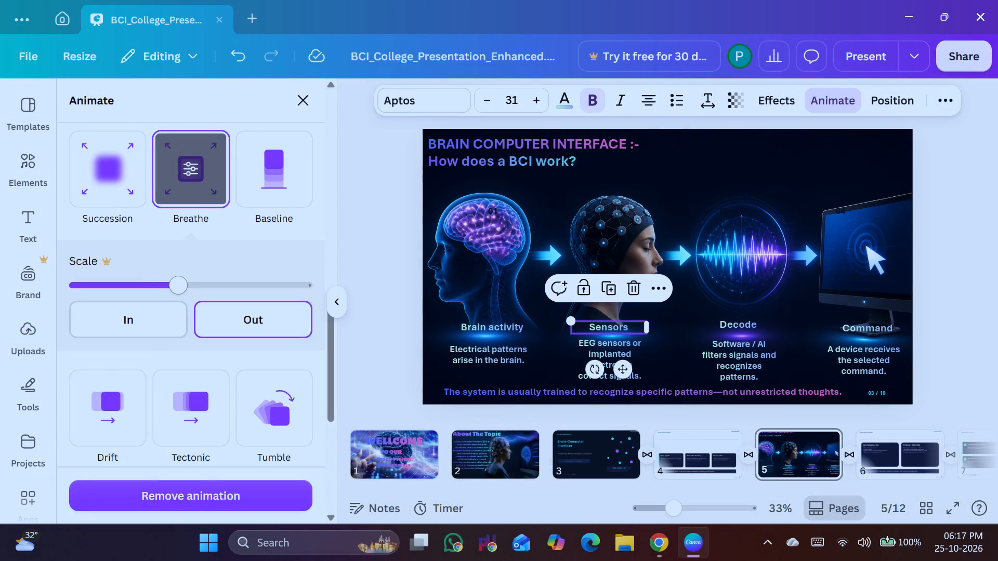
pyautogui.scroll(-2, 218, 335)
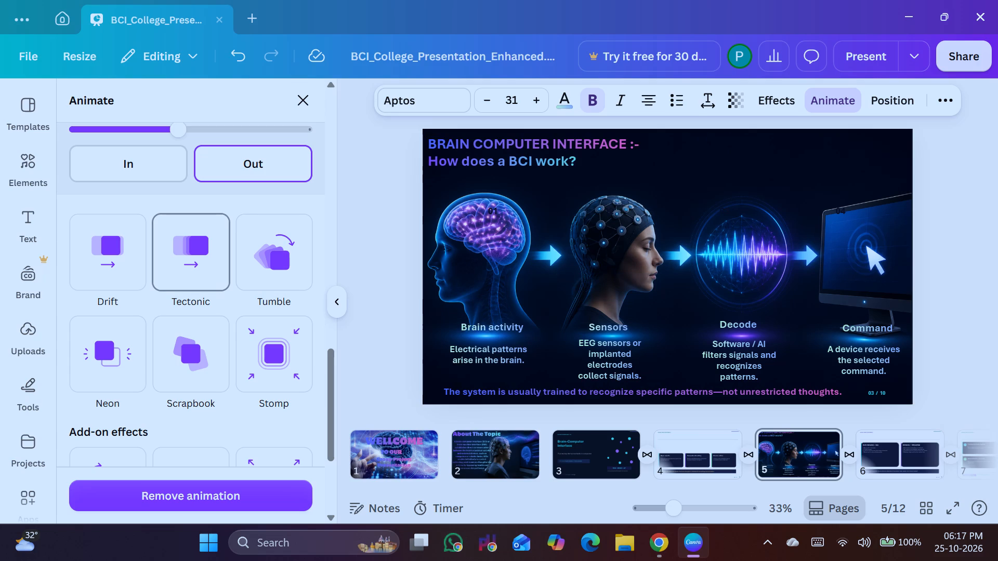
# Move the "Electrical patterns arise in the brain." description slightly up, closer to the "Brain activity" label.
pyautogui.click(461, 322)
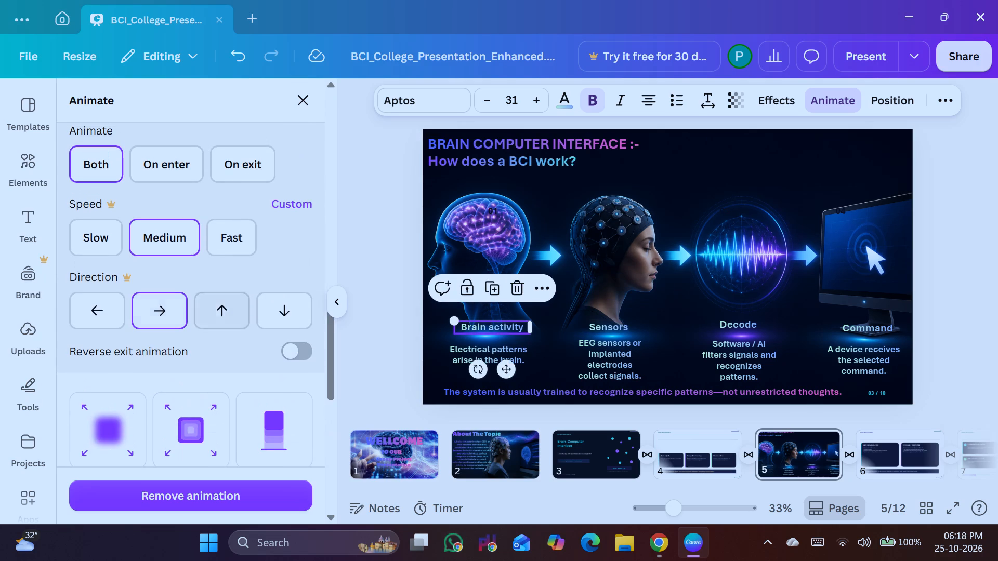
pyautogui.scroll(-2, 256, 415)
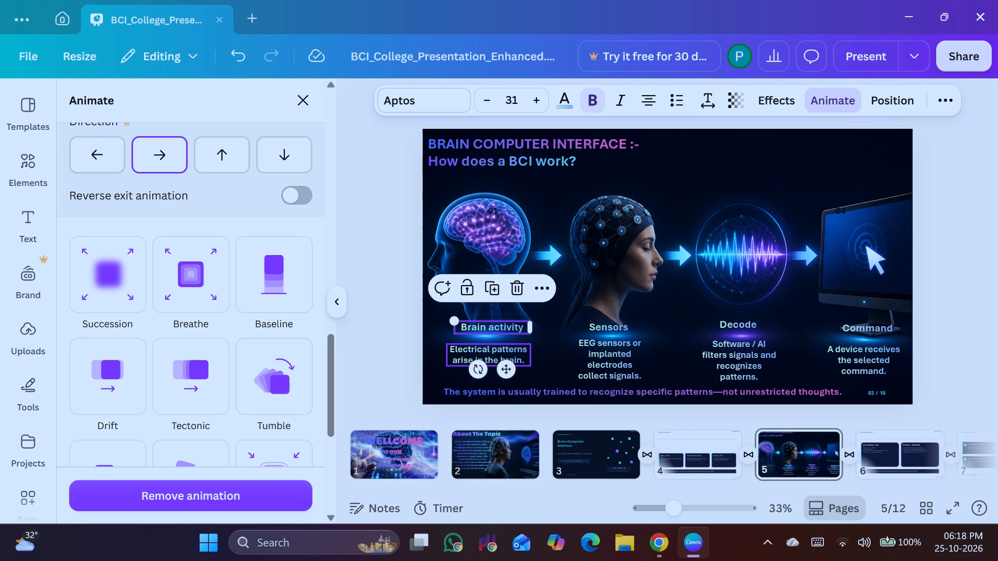
pyautogui.click(458, 344)
pyautogui.moveTo(479, 357); pyautogui.dragTo(474, 355)
pyautogui.click(394, 365)
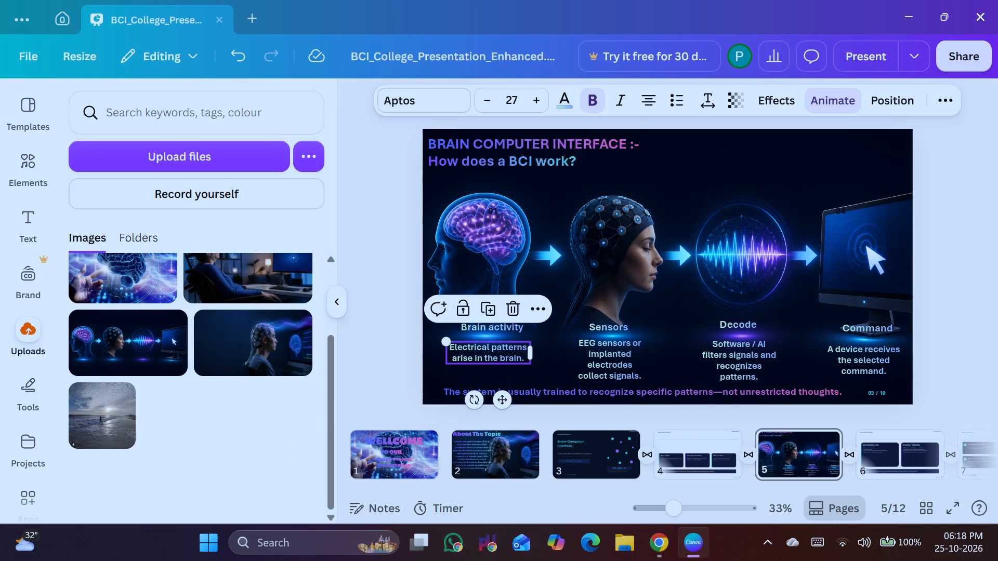
# Open the text colour options for the "Electrical patterns arise in the brain." description.
pyautogui.click(561, 96)
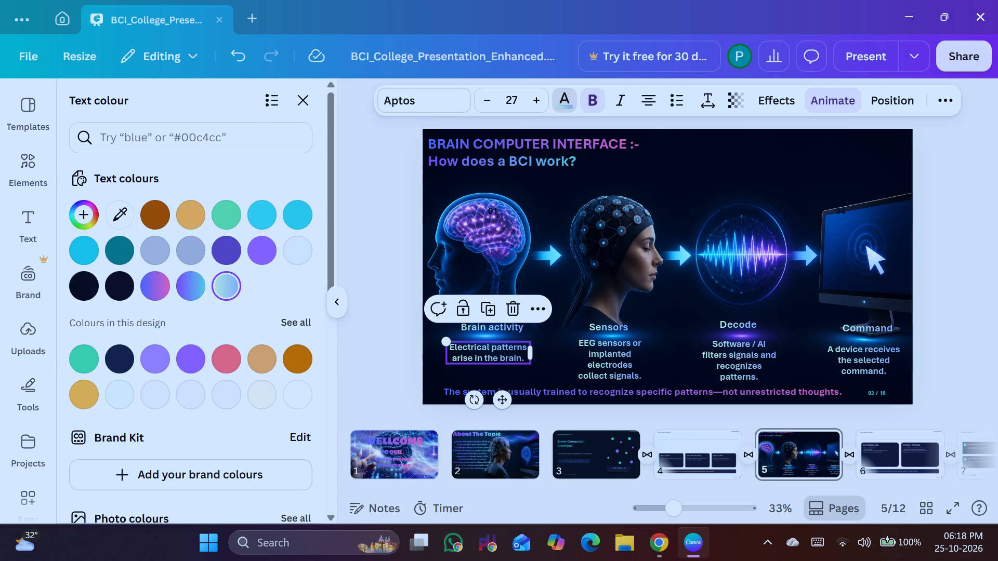
pyautogui.click(370, 243)
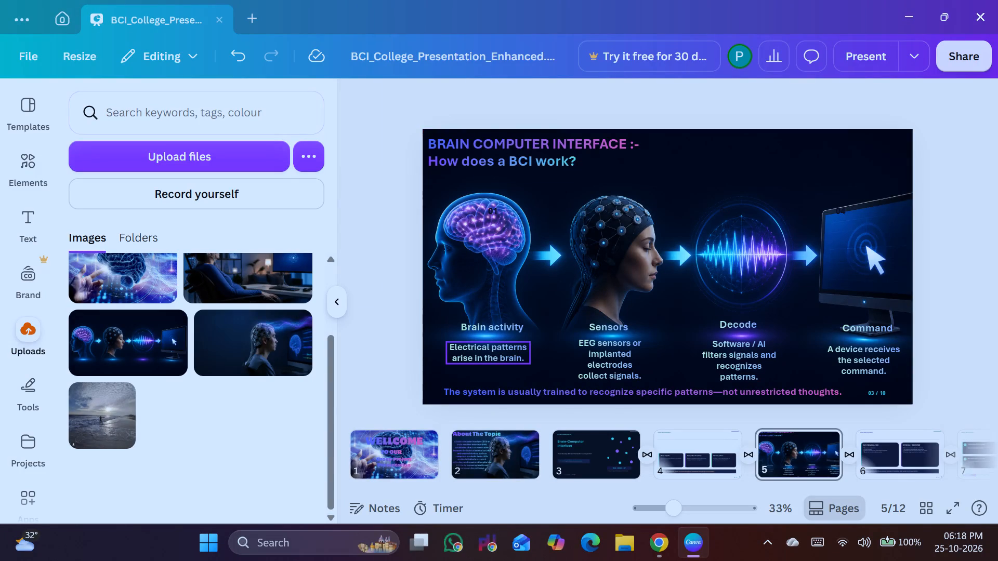
pyautogui.click(495, 345)
pyautogui.click(378, 232)
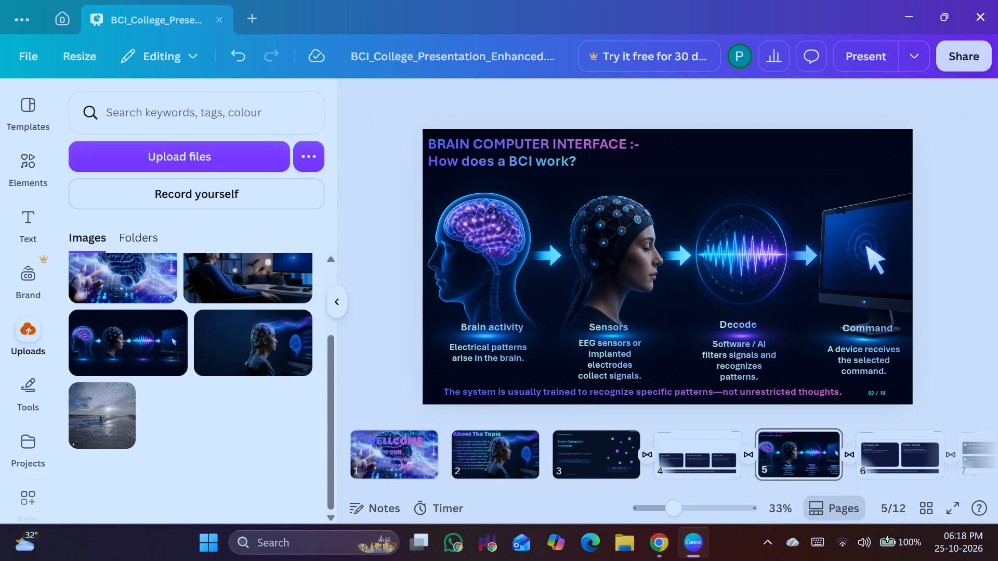
# Check which animation is applied to the description under the "Brain activity" label.
pyautogui.click(504, 323)
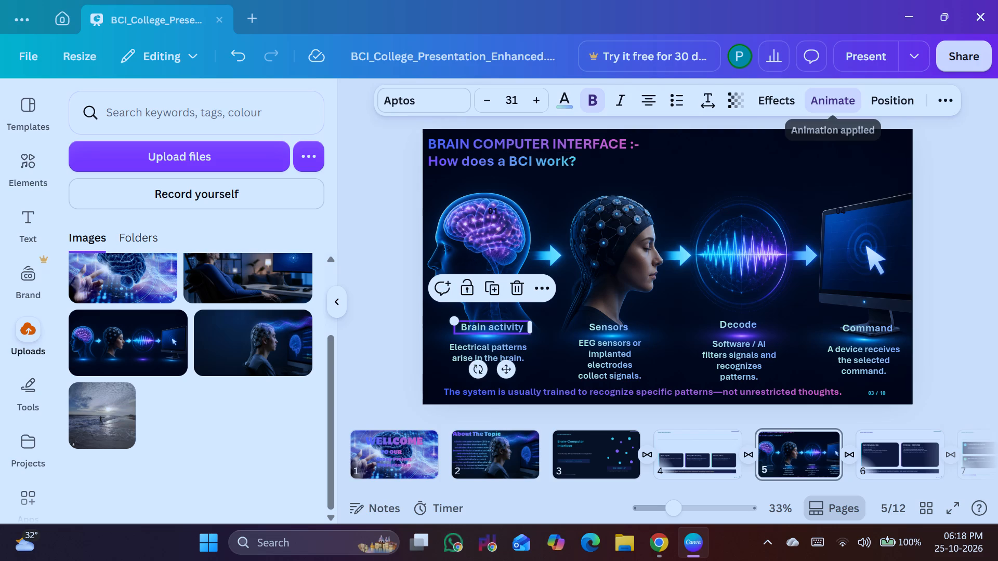
pyautogui.click(507, 349)
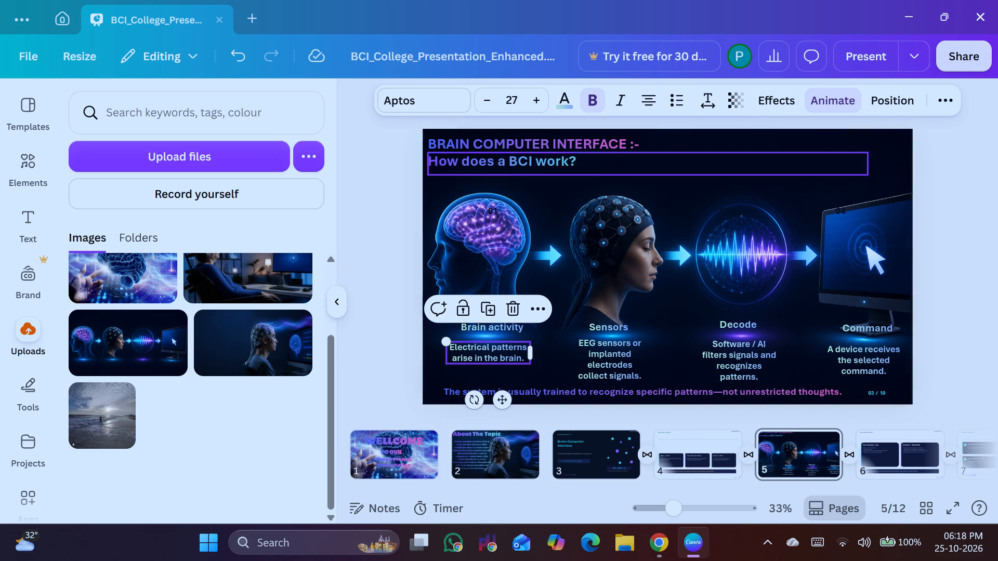
pyautogui.click(835, 99)
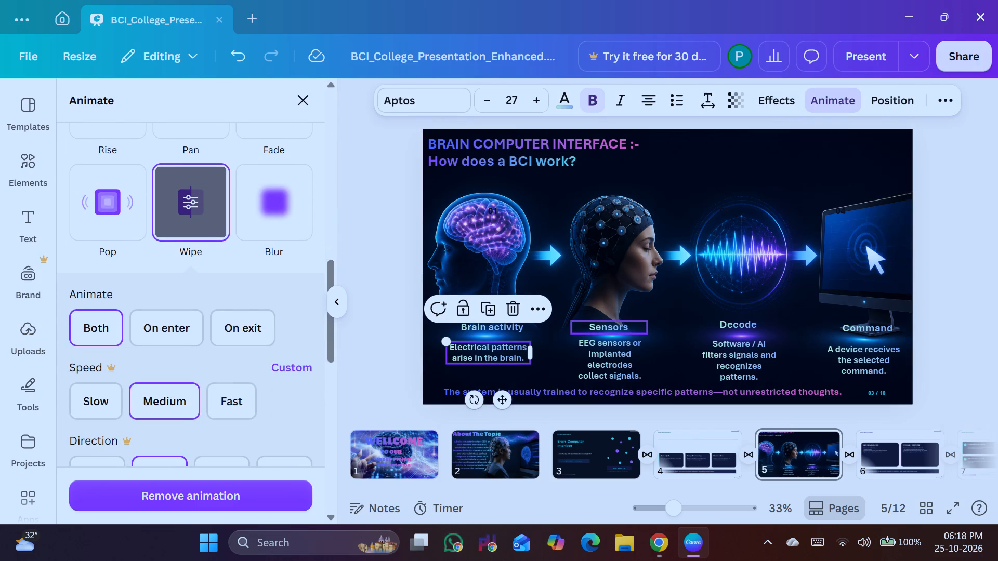
# Apply the Wipe animation to the "Sensors" label in place of Breathe.
pyautogui.click(607, 324)
pyautogui.click(821, 98)
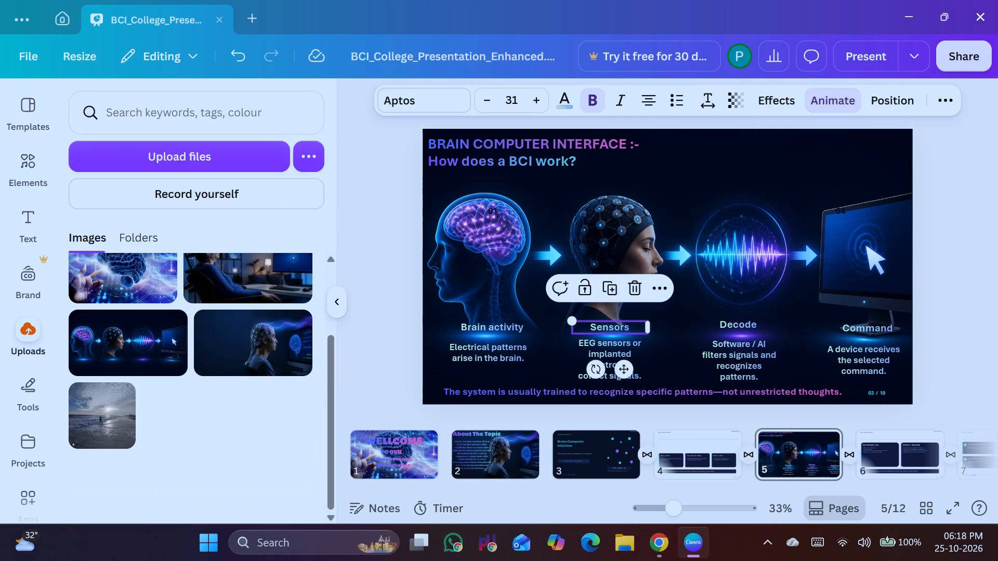
pyautogui.click(847, 96)
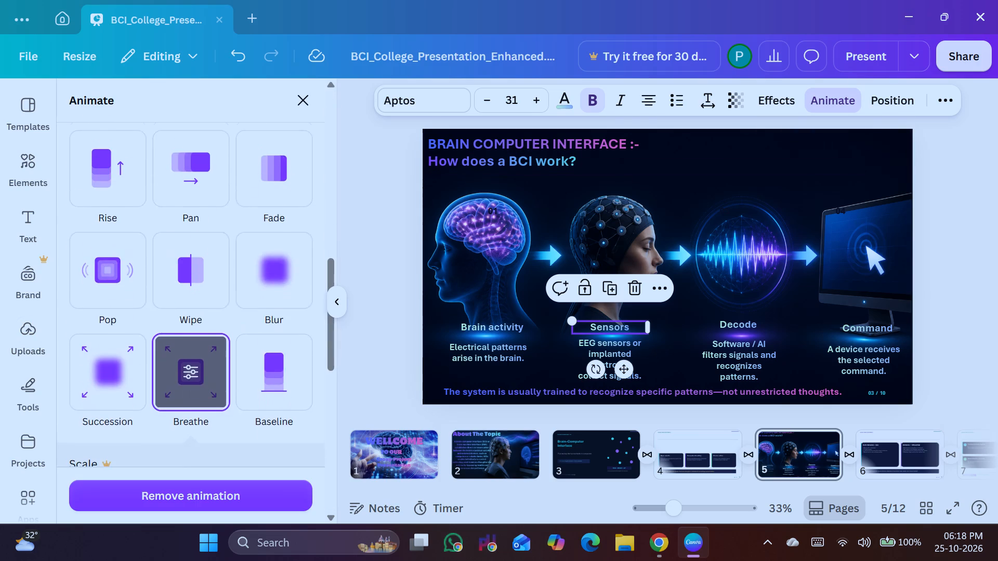
pyautogui.click(202, 261)
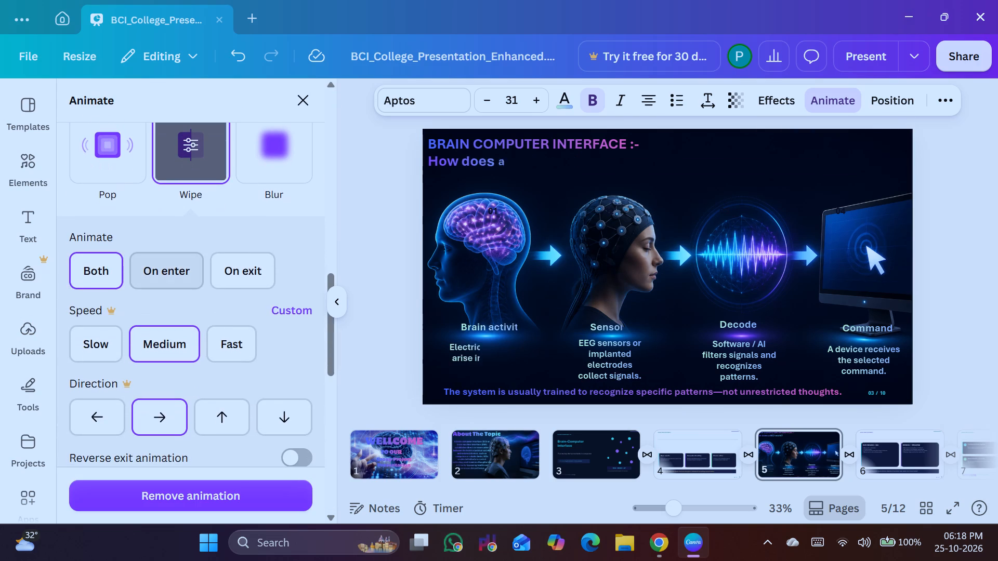
# Apply the Wipe animation to the "EEG sensors or implanted electrodes collect signals." description.
pyautogui.click(591, 344)
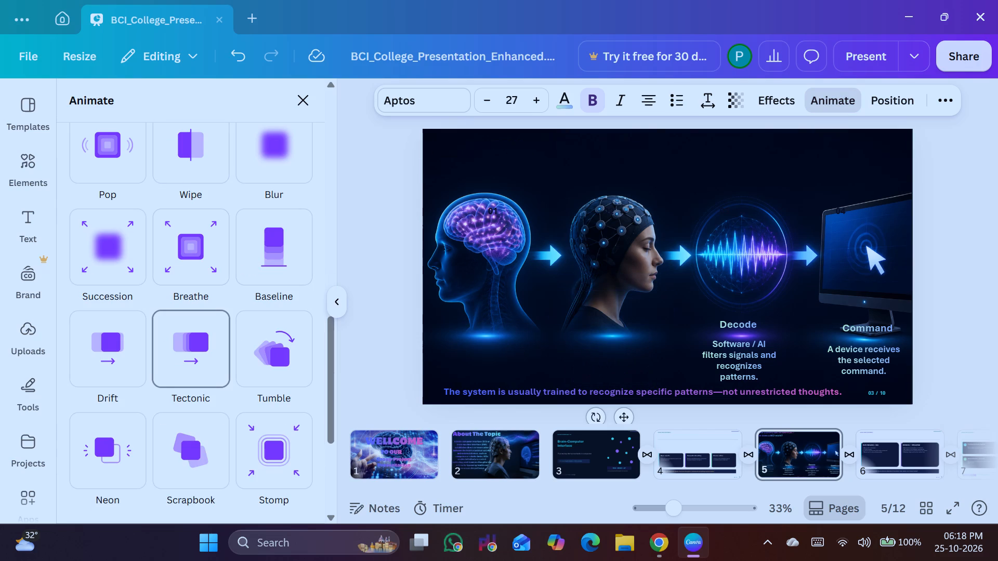
pyautogui.click(188, 173)
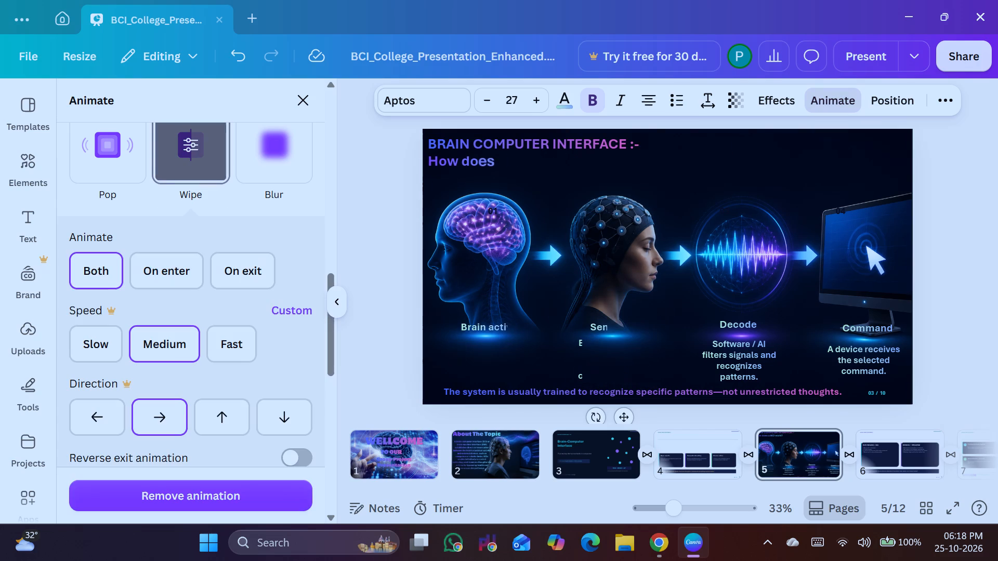
# Apply the Wipe animation to the "Decode" label and to the description beneath it.
pyautogui.click(726, 322)
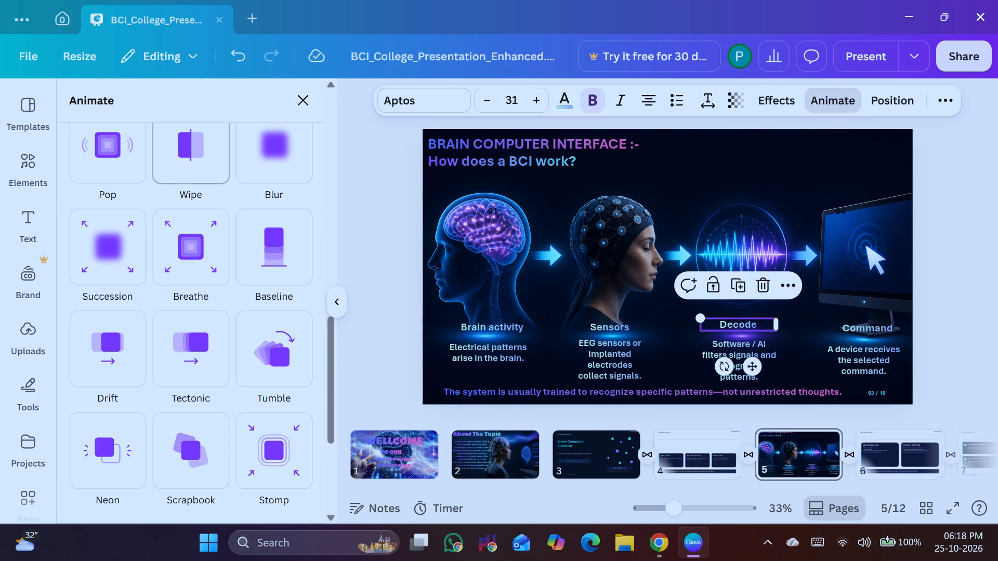
pyautogui.click(173, 170)
pyautogui.click(719, 343)
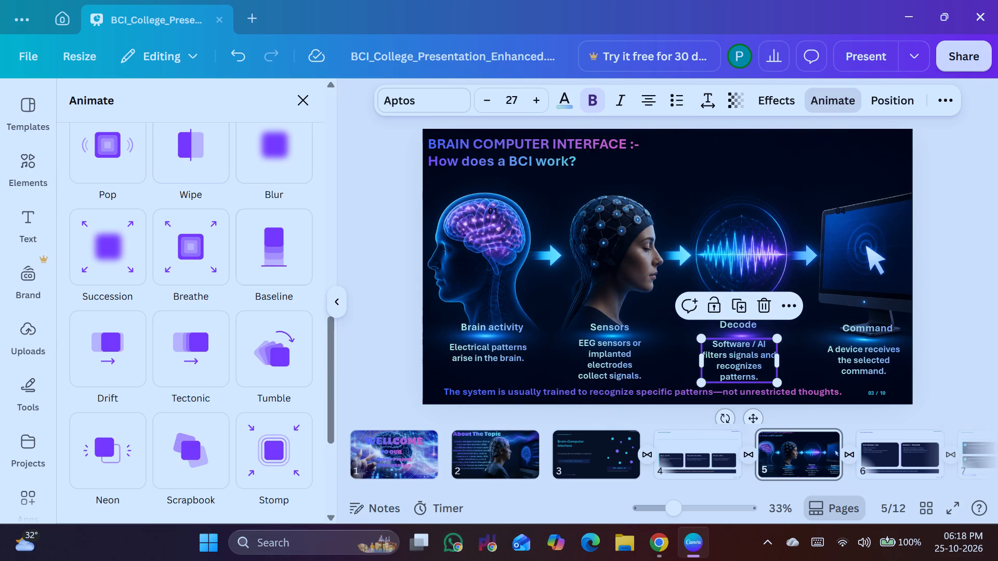
pyautogui.click(189, 162)
# Apply the Wipe animation to the "Command" label and to the "A device receives the selected command." description.
pyautogui.click(877, 328)
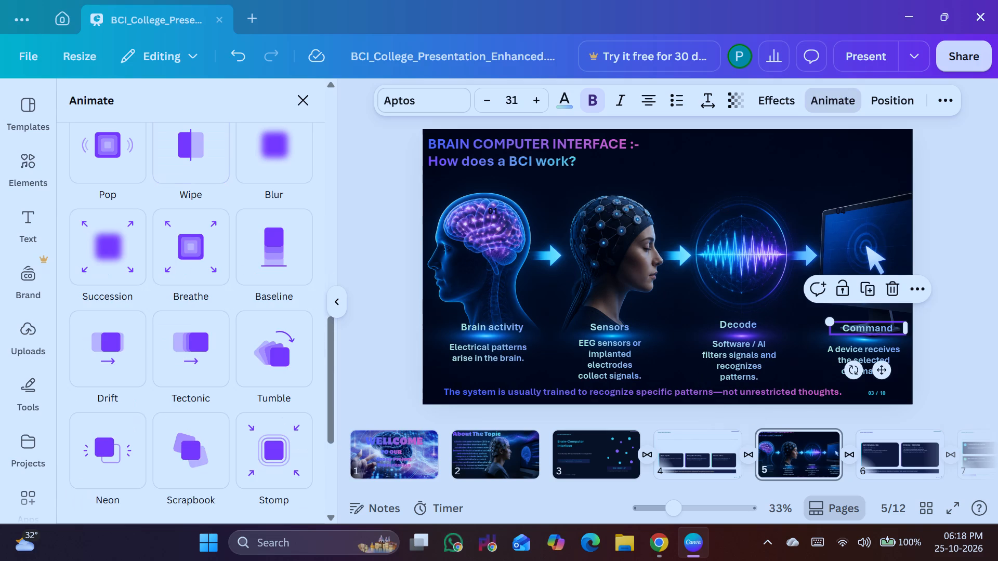
pyautogui.click(192, 150)
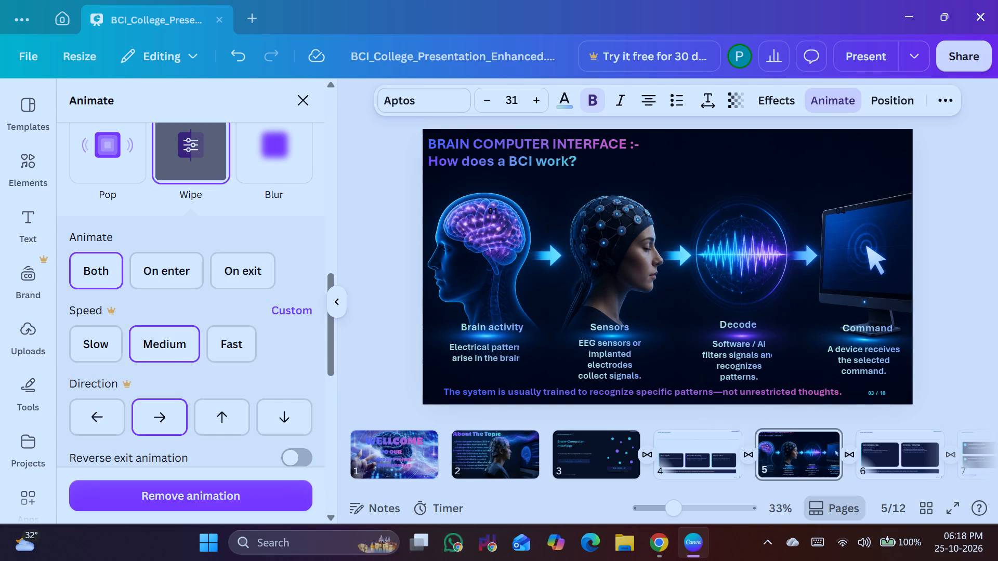
pyautogui.click(883, 357)
pyautogui.click(198, 139)
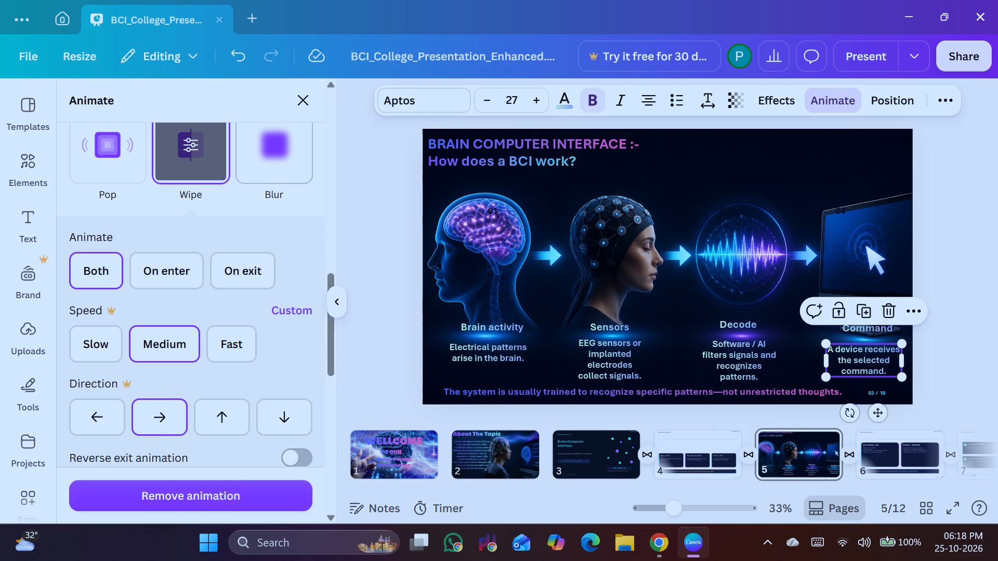
pyautogui.click(376, 349)
# Check which animation is applied to the "BRAIN COMPUTER INTERFACE :-" title.
pyautogui.click(448, 143)
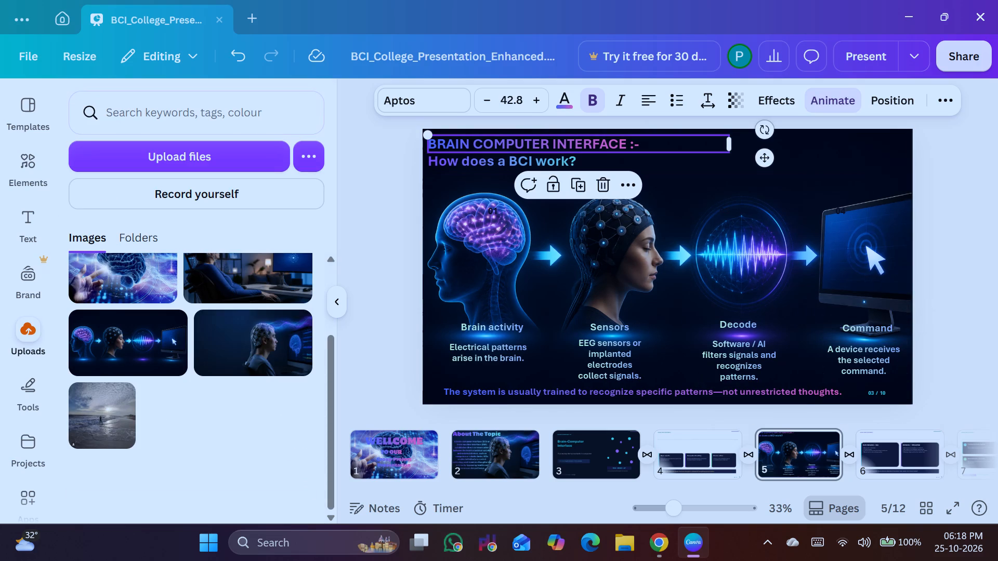
pyautogui.click(831, 103)
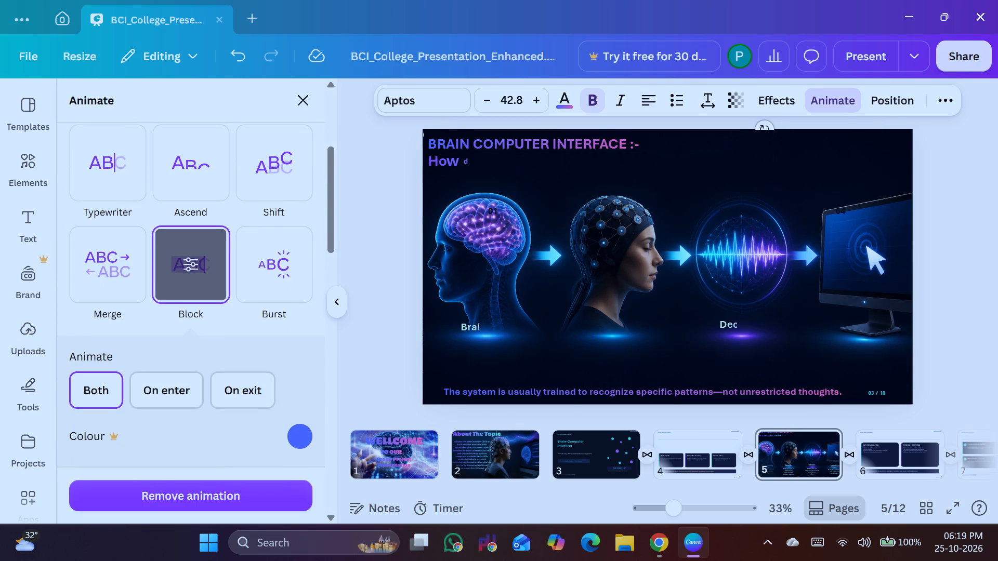
pyautogui.click(391, 253)
# Apply the Ascend animation to the "How does a BCI work?" heading.
pyautogui.click(456, 157)
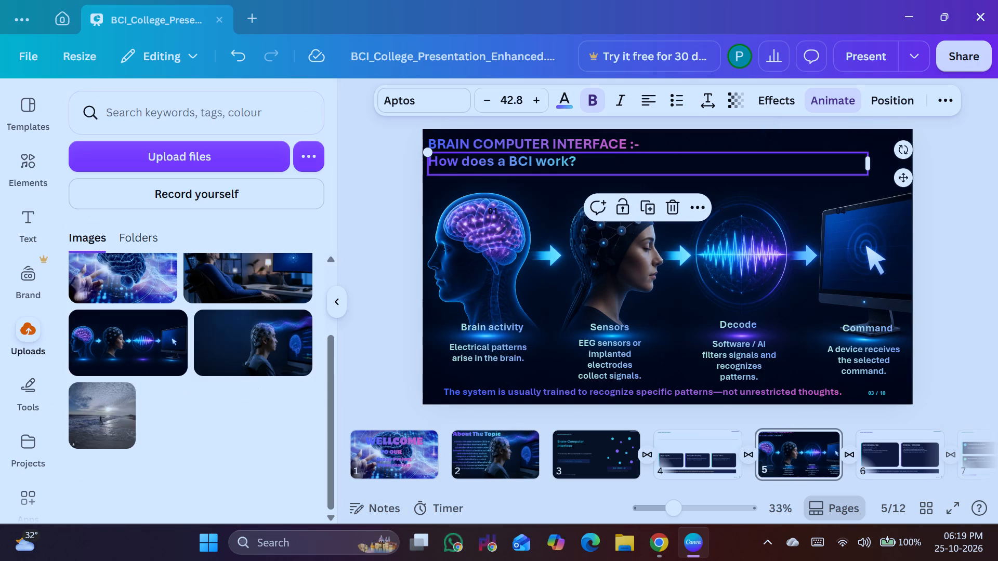
pyautogui.click(834, 97)
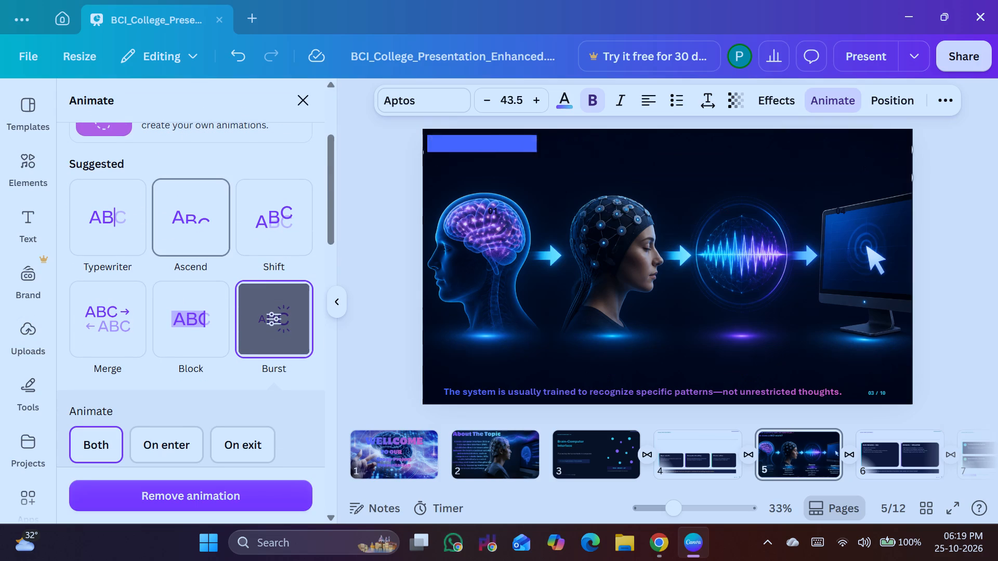
pyautogui.click(178, 217)
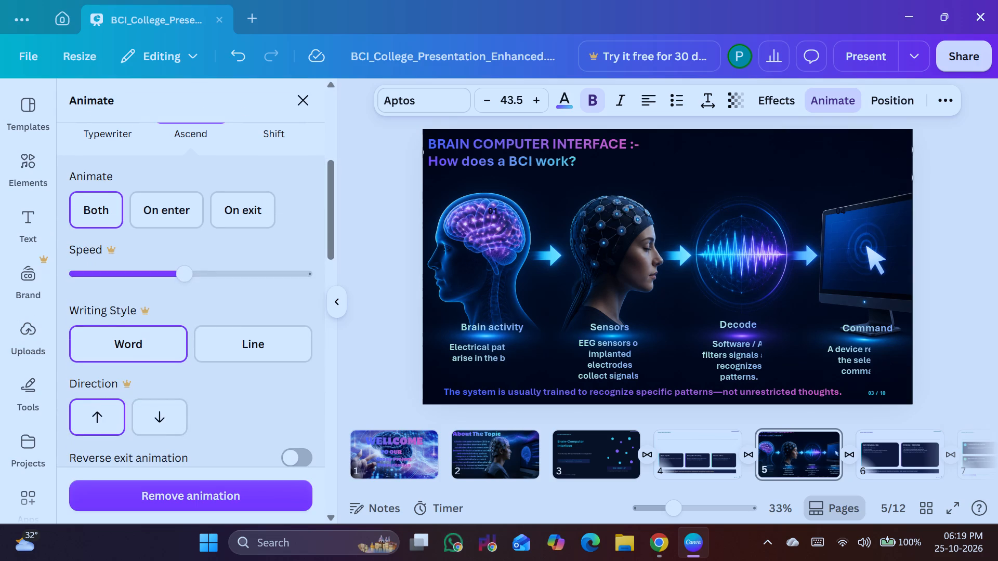
# Apply the Bounce animation to the "The system is usually trained to recognize specific patterns" statement.
pyautogui.click(465, 395)
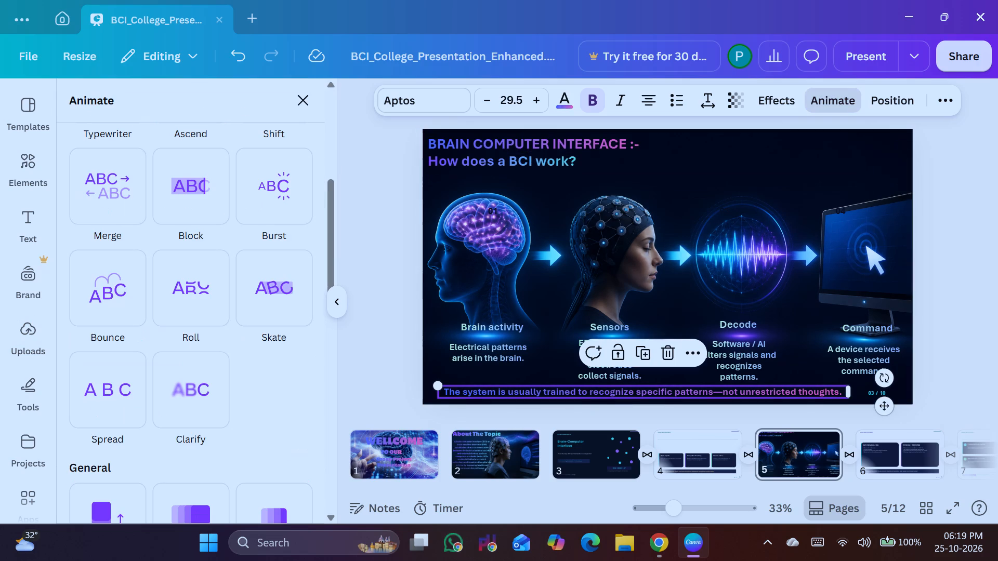
pyautogui.click(138, 312)
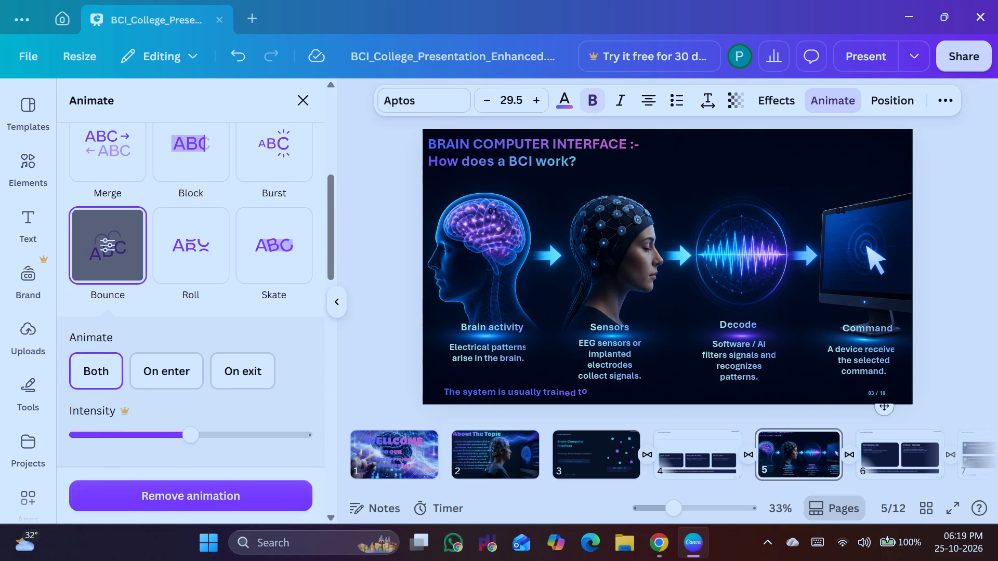
pyautogui.click(367, 365)
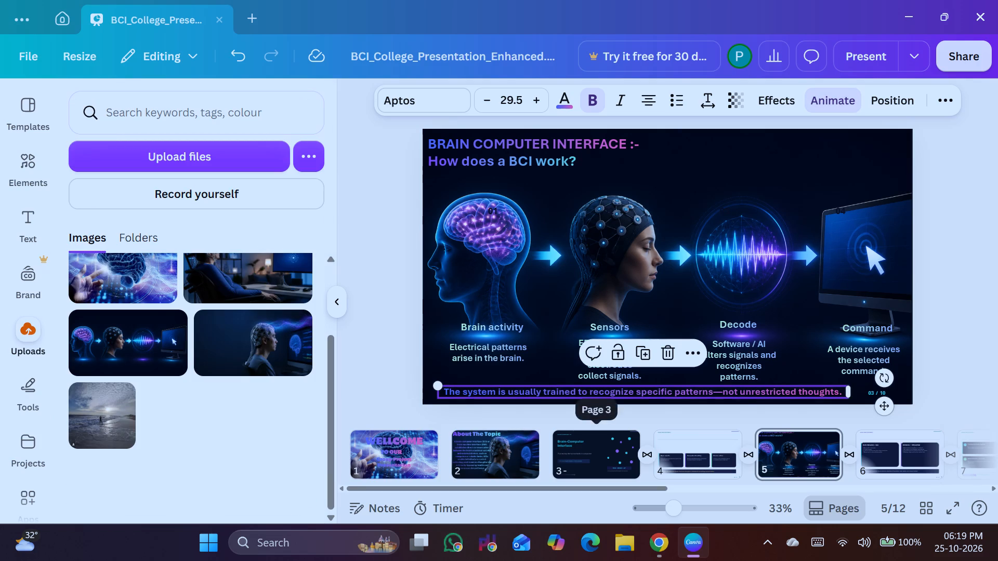
# Look at the page animation options for the whole of slide 5.
pyautogui.click(721, 457)
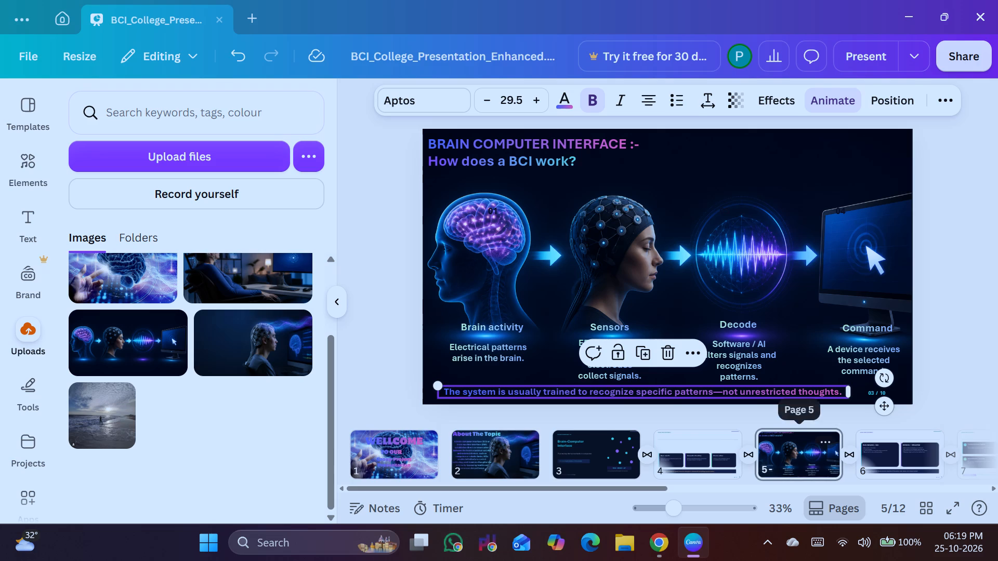
pyautogui.click(798, 451)
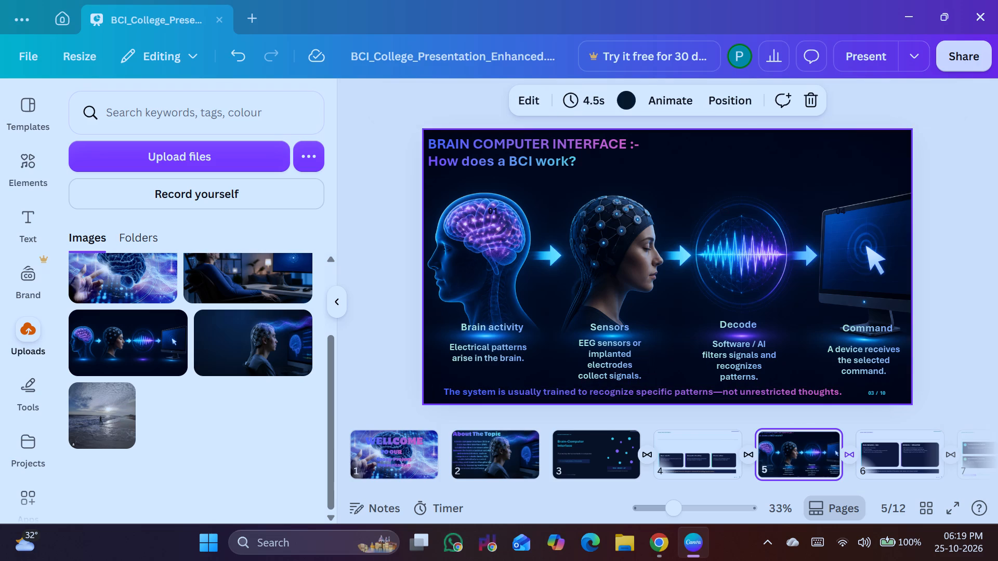
pyautogui.click(662, 99)
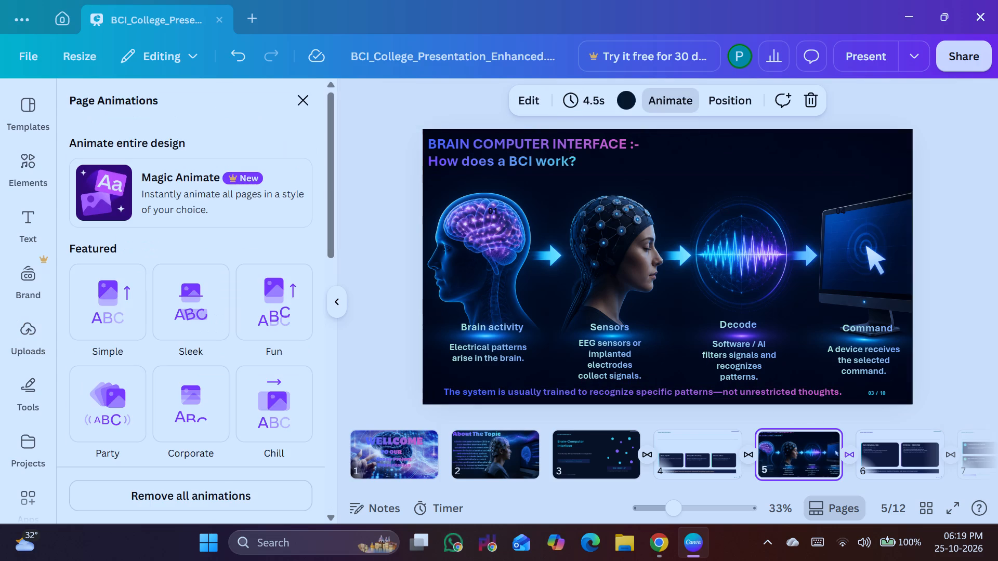
pyautogui.click(393, 132)
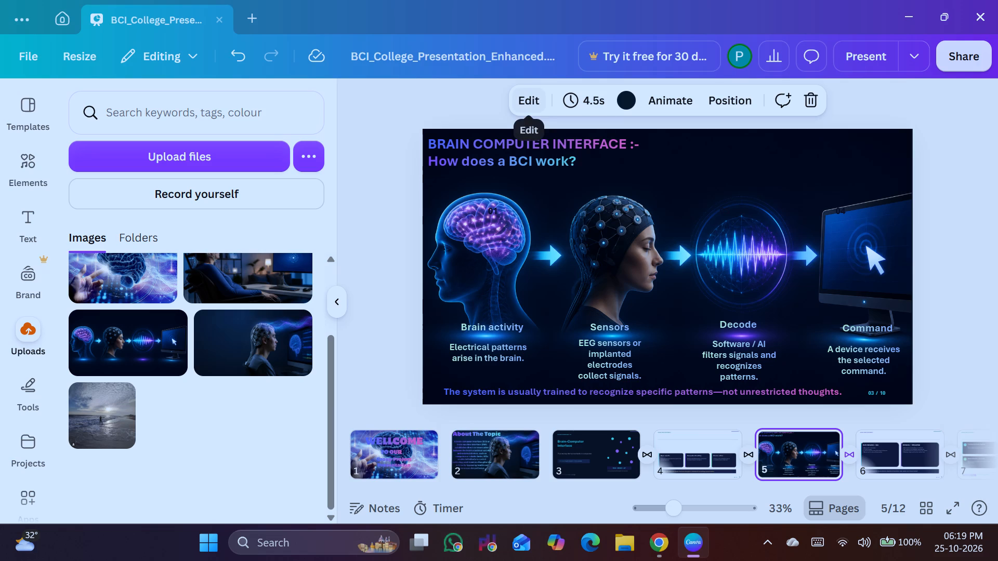
# On slide 3, rotate the connector line between the leftmost cyan node and the large purple node to about 145°.
pyautogui.click(572, 446)
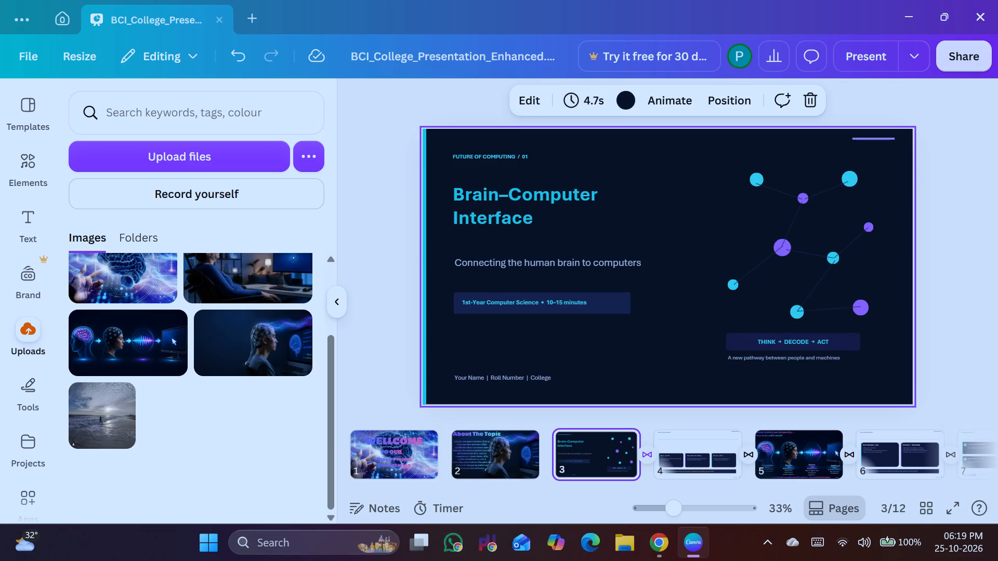
pyautogui.click(782, 248)
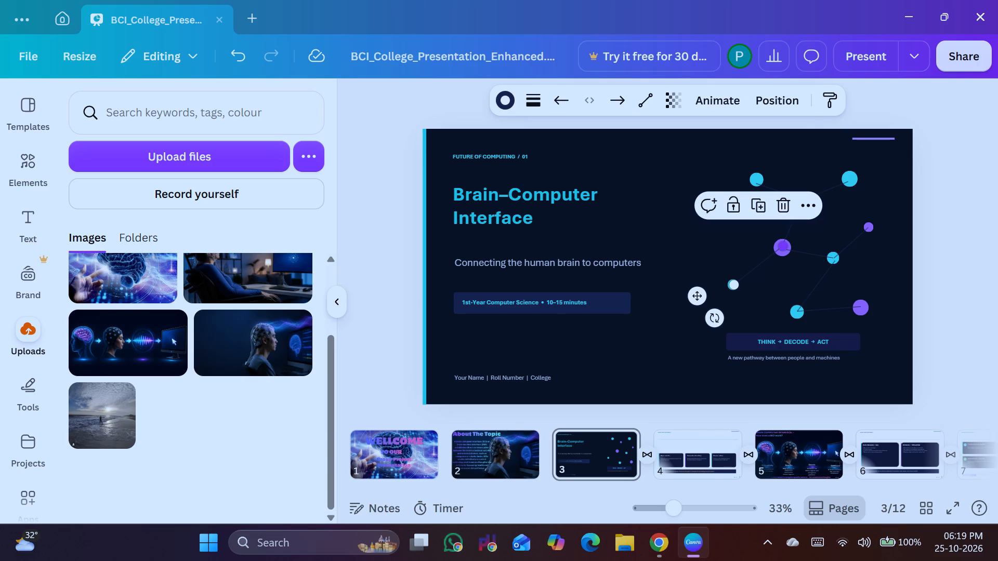
pyautogui.click(715, 317)
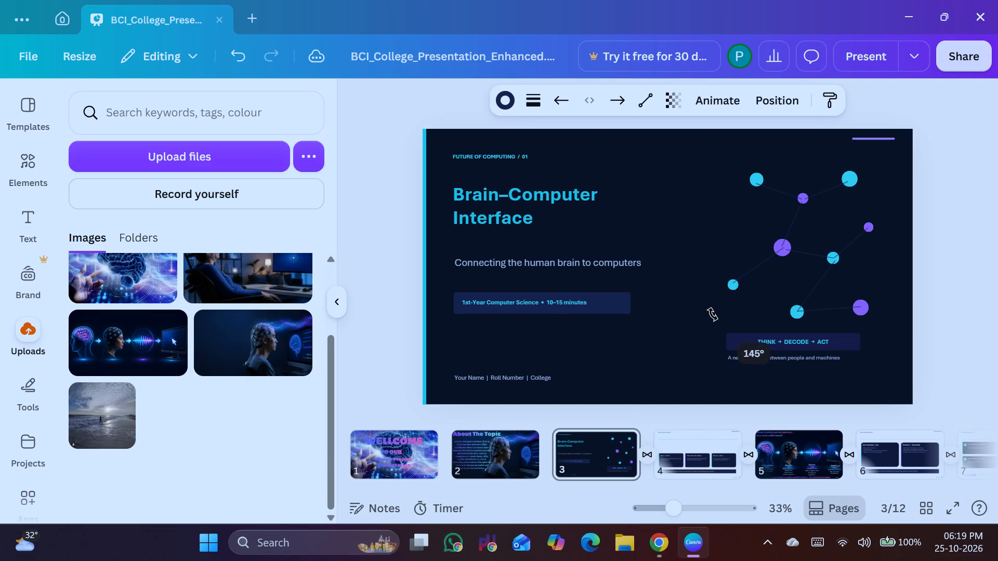
pyautogui.click(745, 268)
pyautogui.click(747, 274)
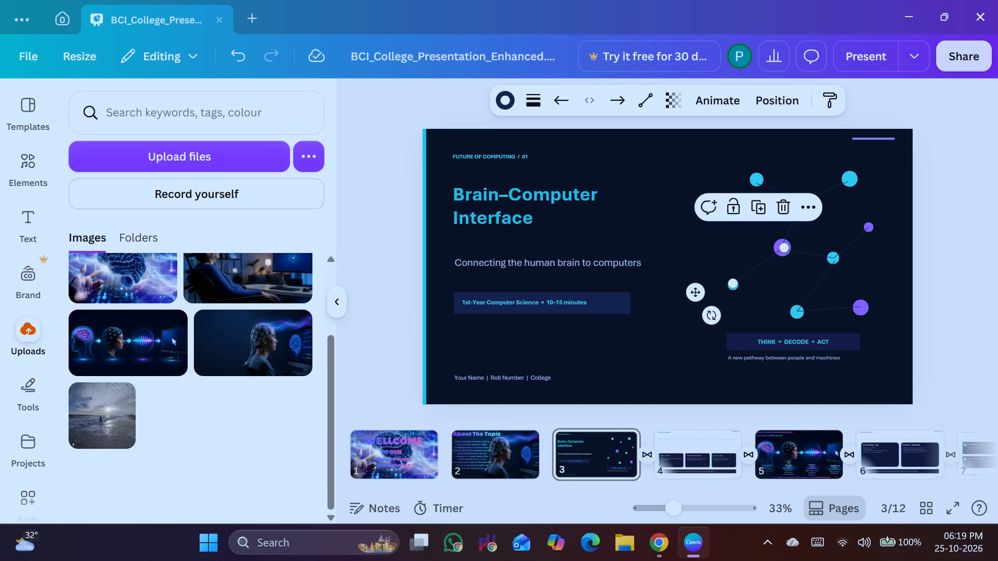
pyautogui.click(748, 275)
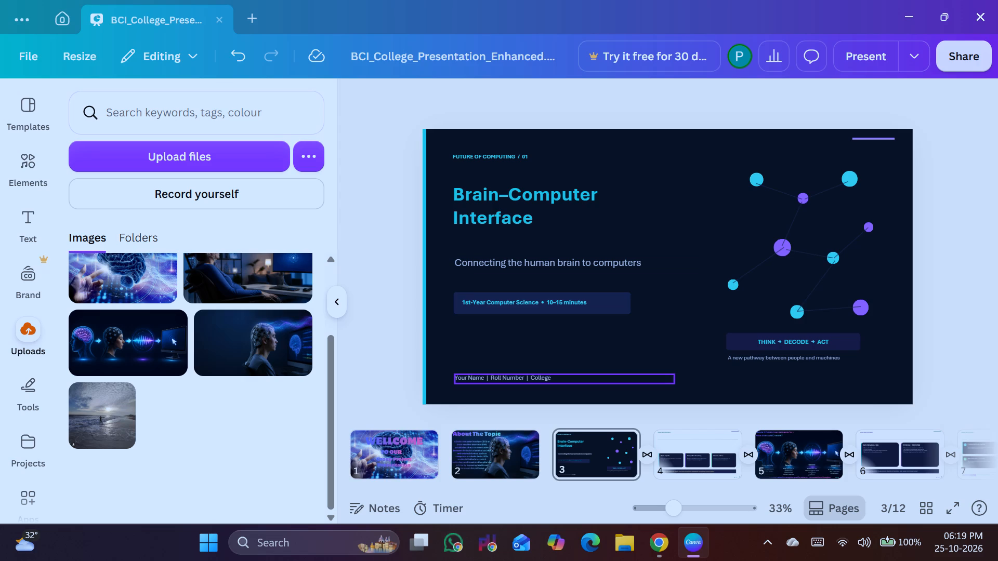
# Delete the "1st-Year Computer Science • 10–15 minutes" text on slide 3.
pyautogui.click(573, 303)
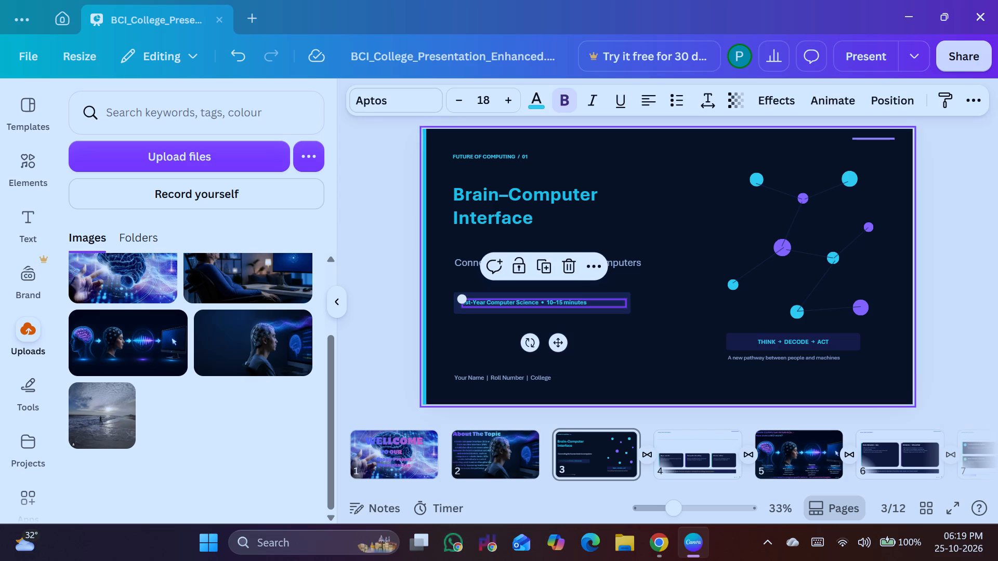
pyautogui.click(568, 267)
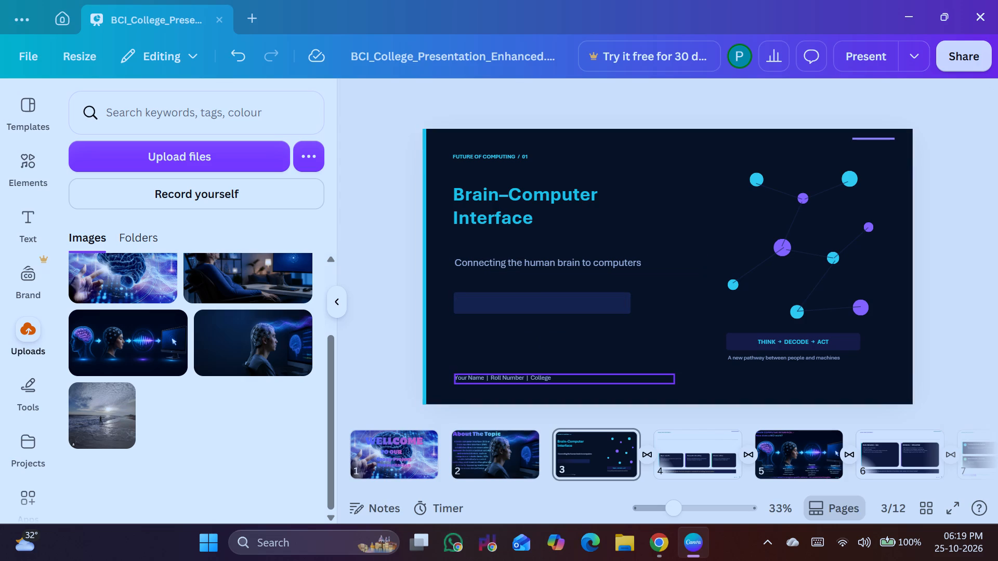
# Move the "Your Name | Roll Number | College" line into the empty dark box and set its font size to 29.
pyautogui.moveTo(492, 380); pyautogui.dragTo(496, 302)
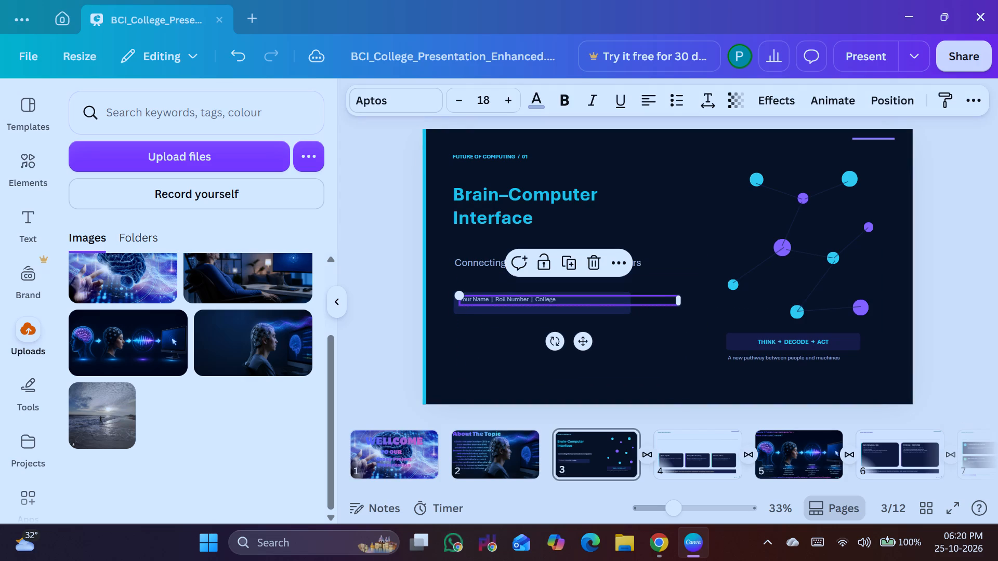
pyautogui.doubleClick(510, 103)
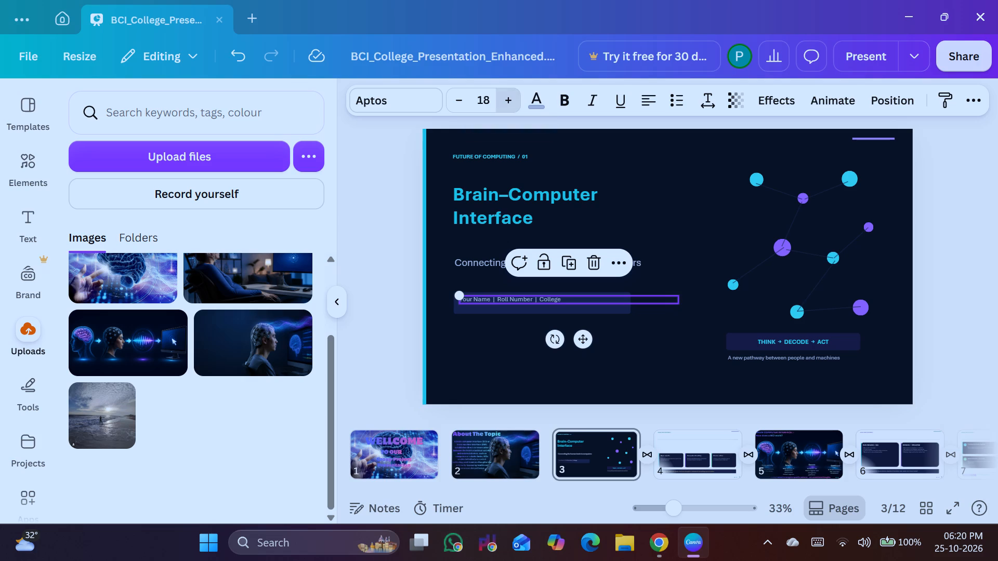
pyautogui.tripleClick(510, 103)
pyautogui.tripleClick(510, 103)
pyautogui.tripleClick(510, 103)
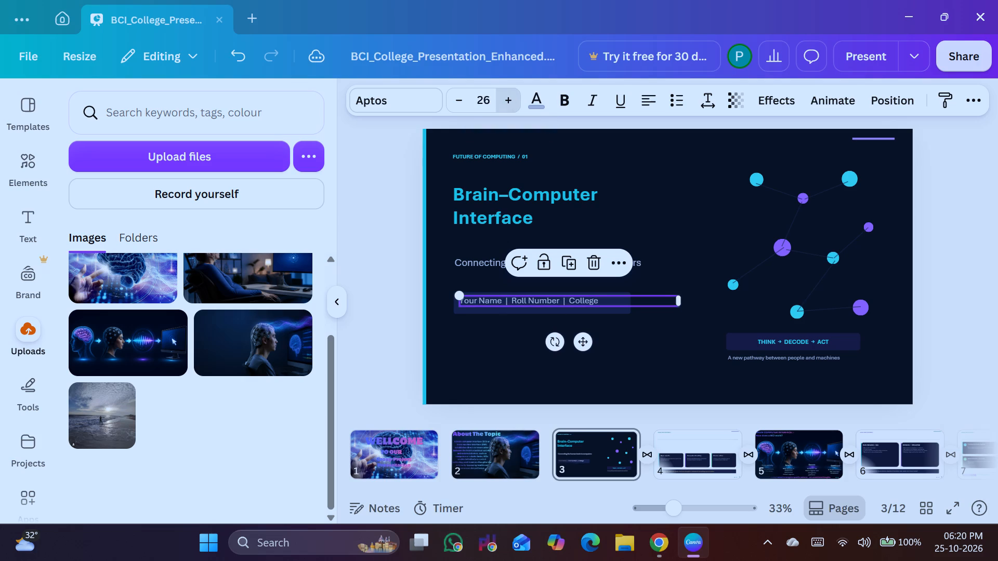
pyautogui.click(502, 298)
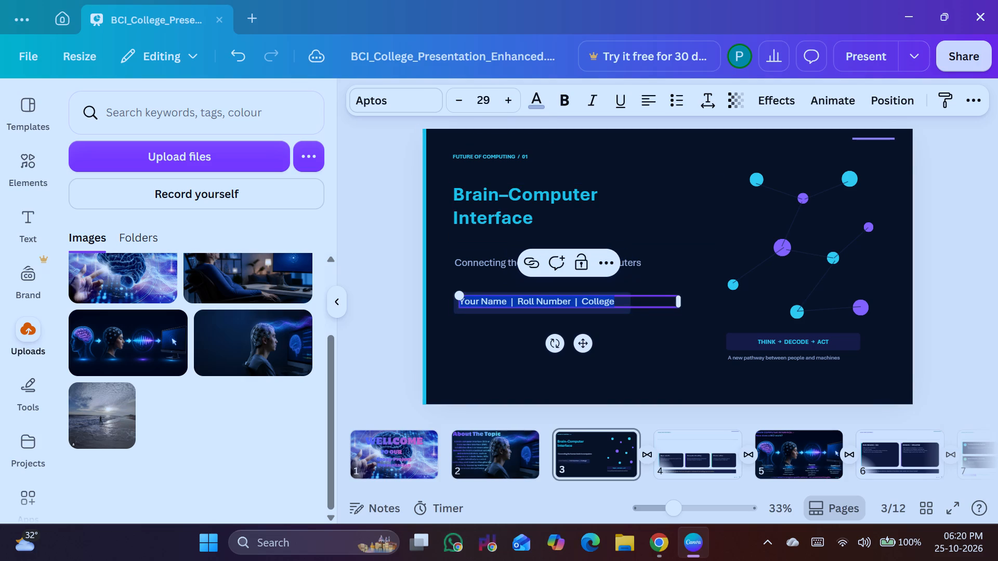
# Enlarge the dark box behind the "Your Name | Roll Number | College" line.
pyautogui.click(505, 314)
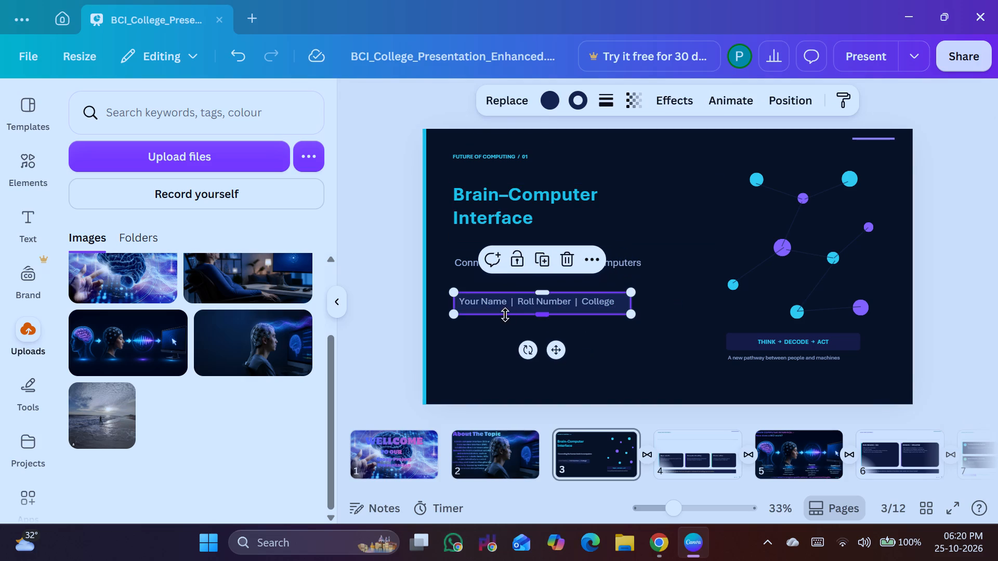
pyautogui.moveTo(631, 312); pyautogui.dragTo(661, 334)
# Replace the "Your Name | Roll Number | College" placeholder on slide 3 with the two presenters' names in capitals, joined by "AND".
pyautogui.click(498, 303)
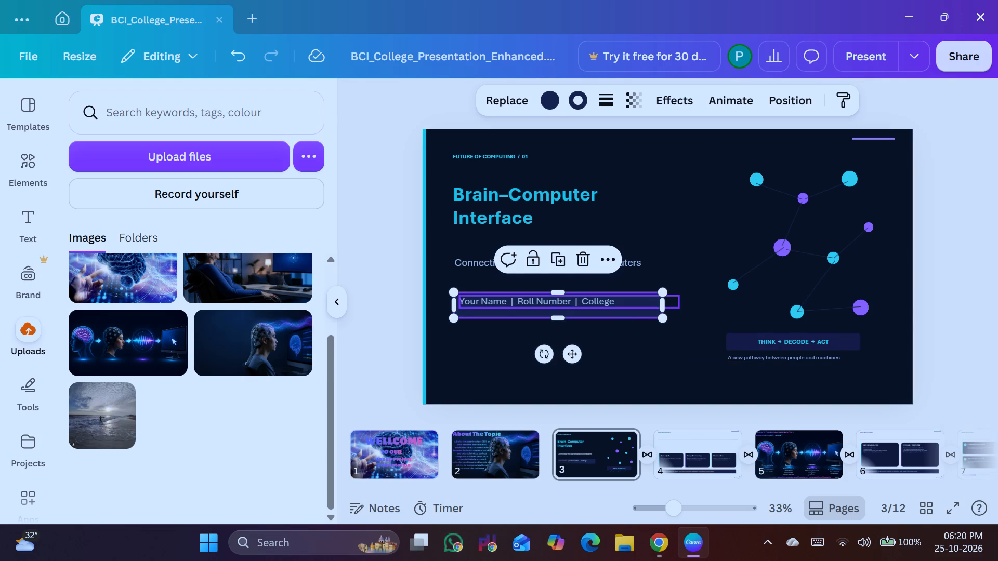
pyautogui.click(506, 301)
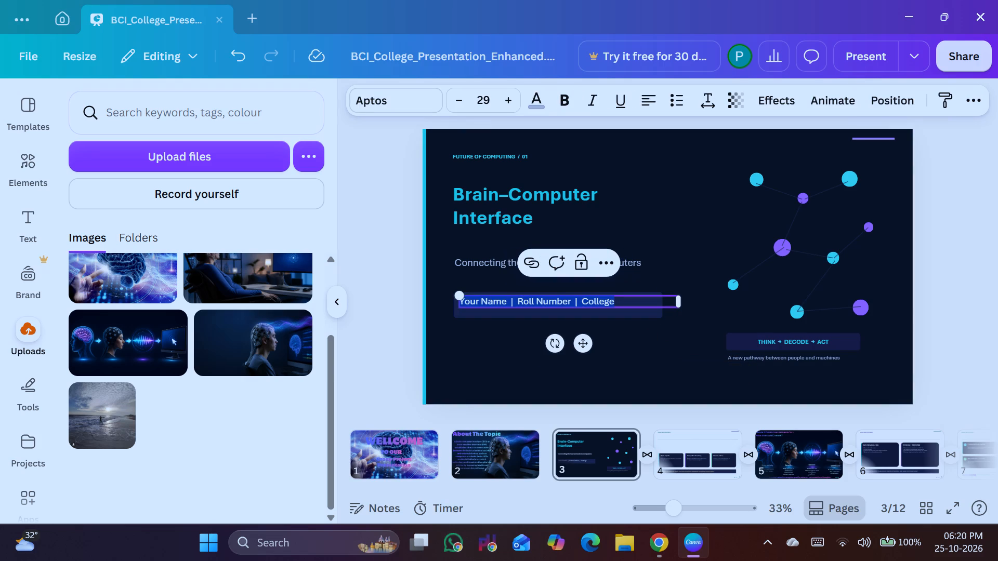
pyautogui.press('BackSpace')
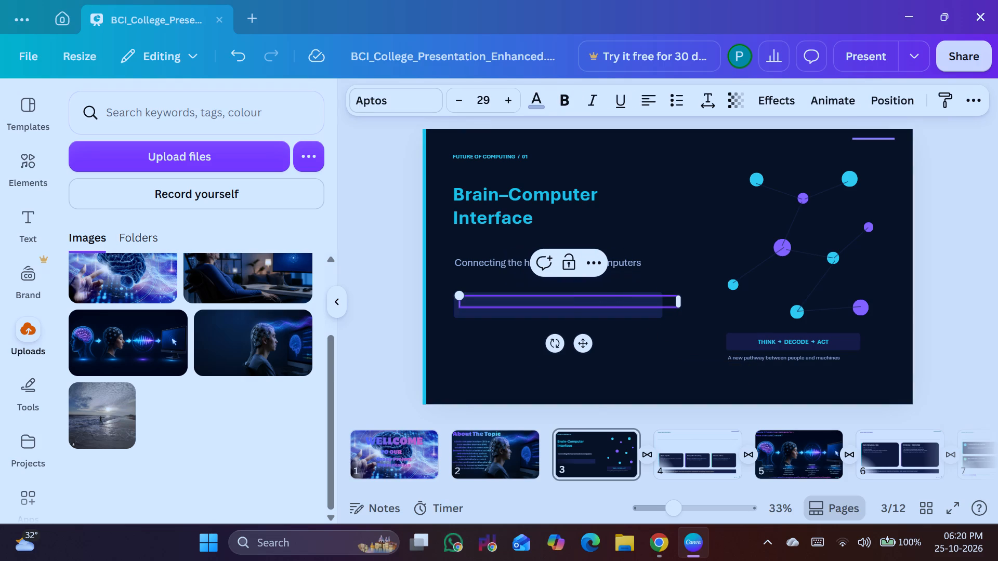
pyautogui.press('BackSpace')
pyautogui.press('BackSpace')
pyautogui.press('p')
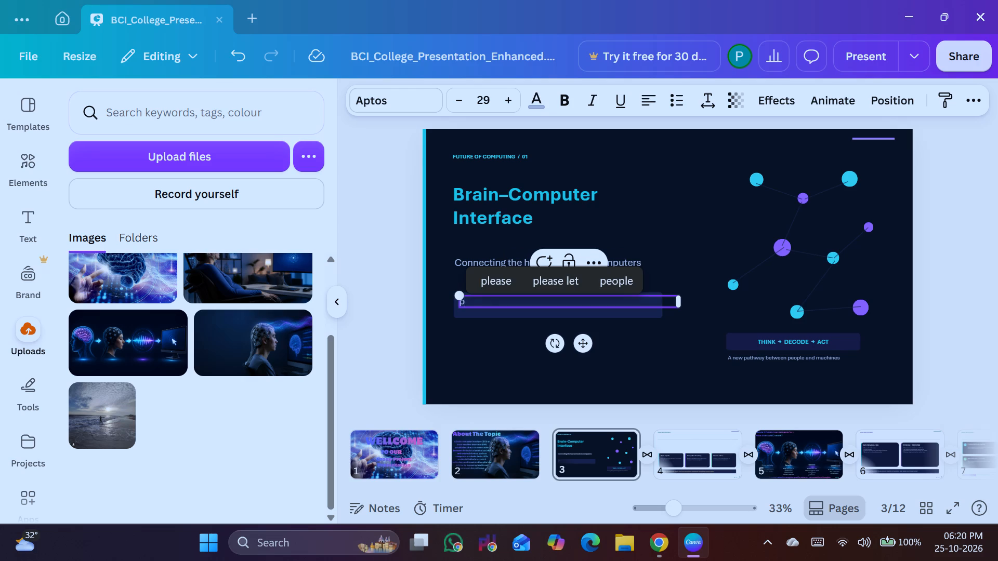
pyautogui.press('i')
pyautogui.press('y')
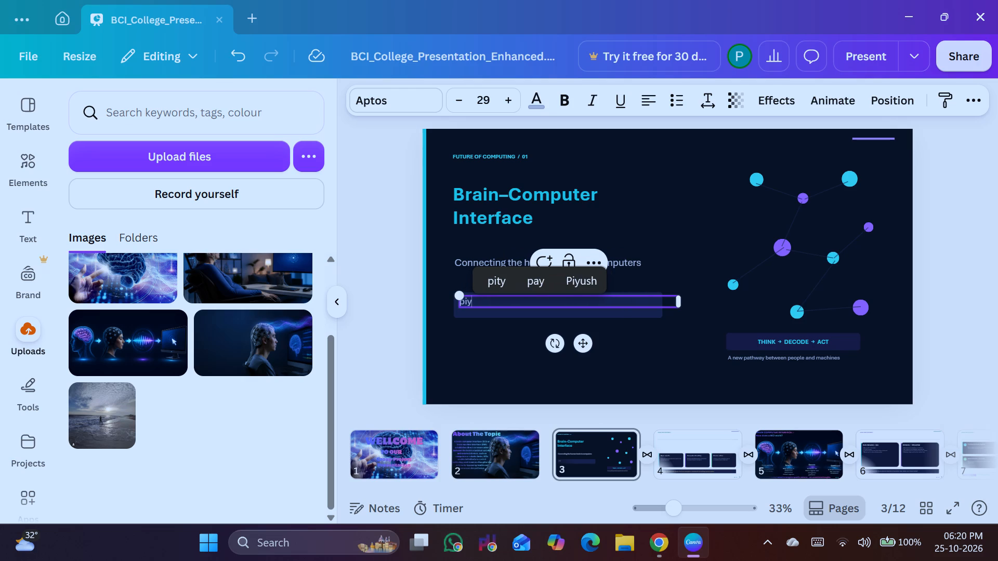
pyautogui.press('BackSpace')
pyautogui.press('BackSpace')
pyautogui.press('BackSpace')
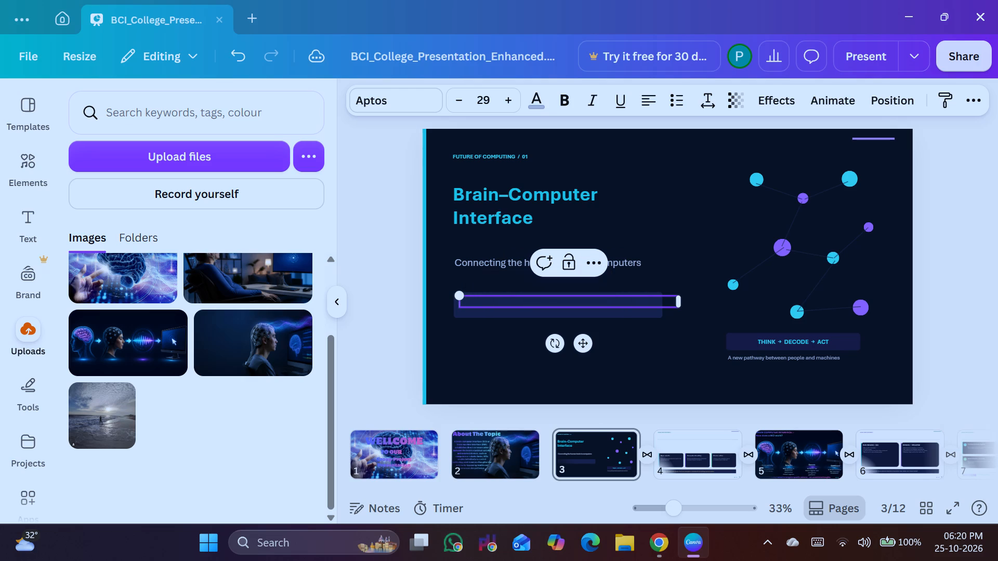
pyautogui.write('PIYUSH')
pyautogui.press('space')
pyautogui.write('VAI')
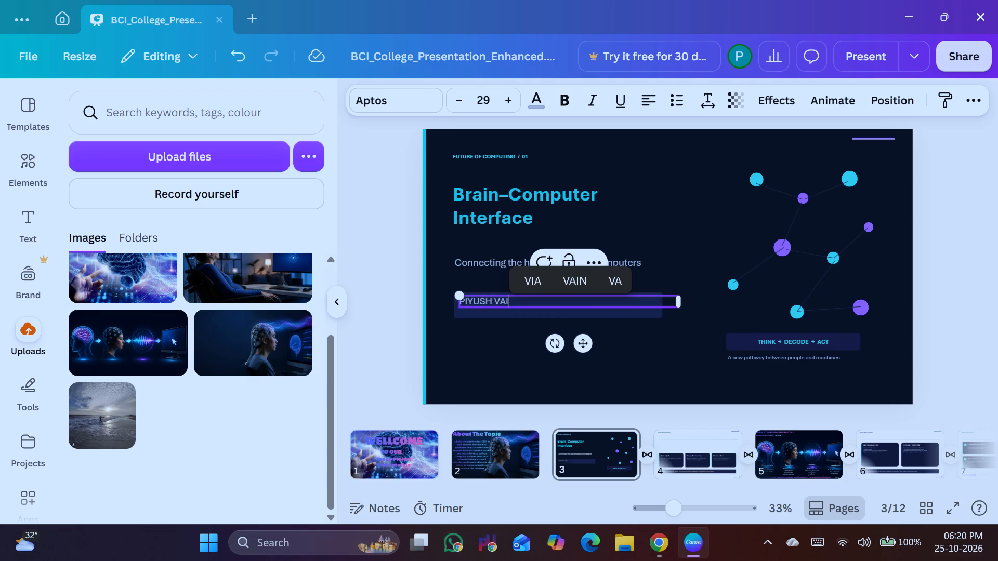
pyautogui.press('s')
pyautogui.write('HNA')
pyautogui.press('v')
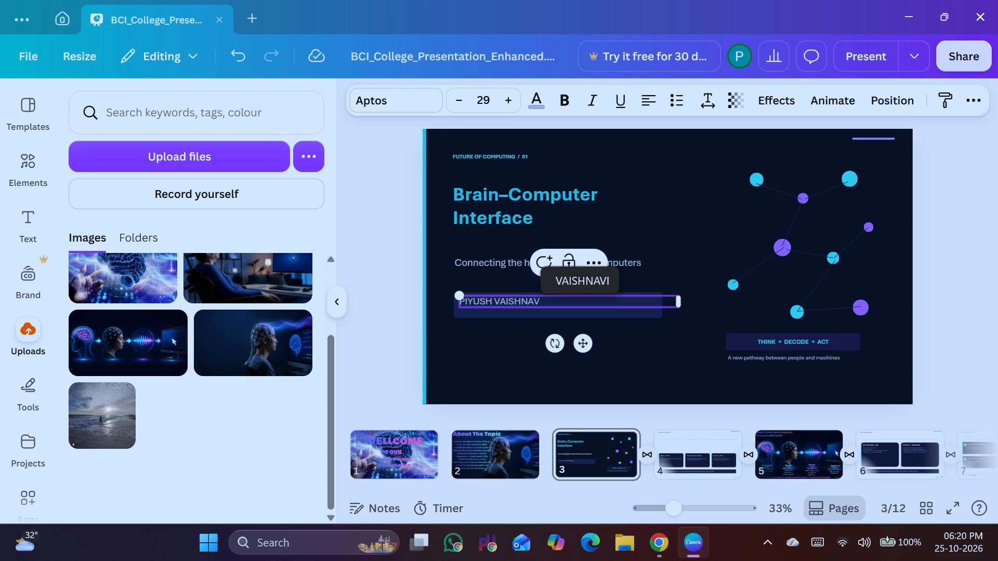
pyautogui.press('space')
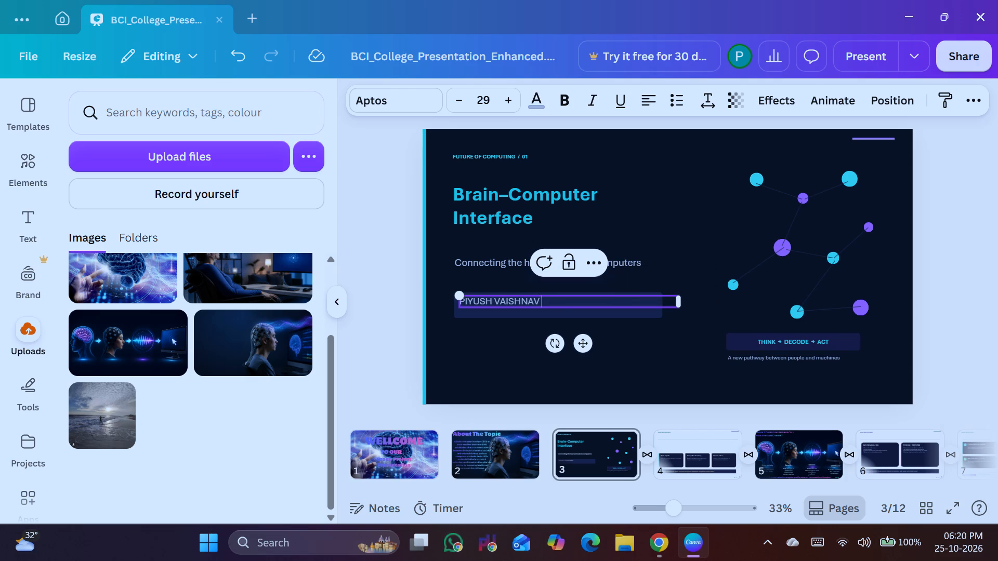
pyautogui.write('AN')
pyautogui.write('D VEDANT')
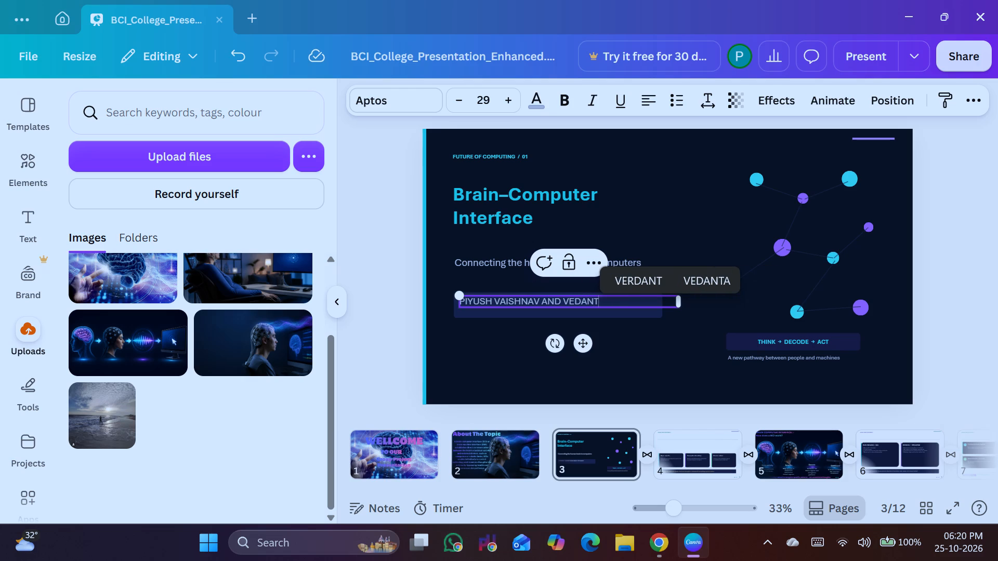
pyautogui.click(660, 356)
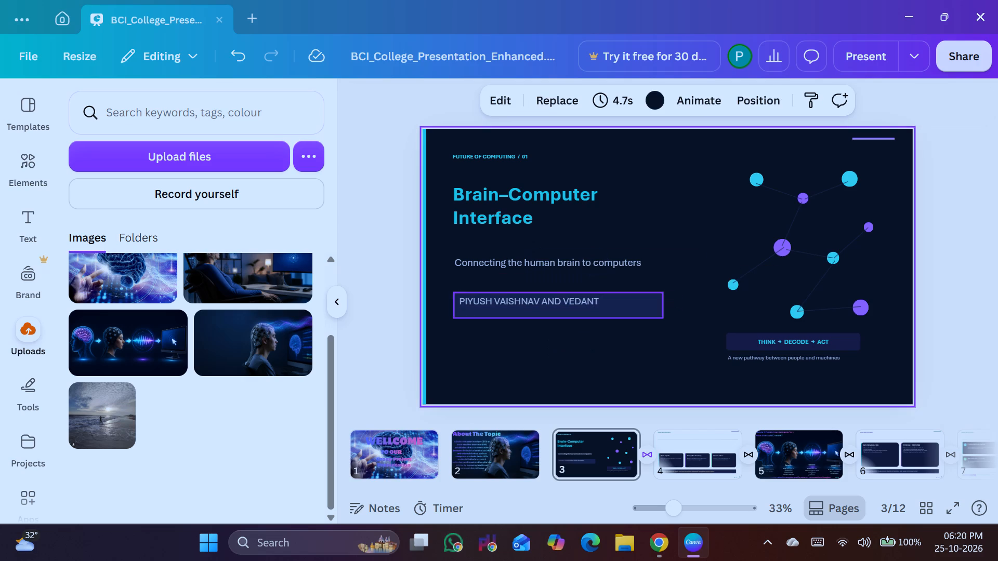
# Extend the dark box behind the presenter names downward, keeping its width of 818, to make room for another line.
pyautogui.click(568, 314)
pyautogui.moveTo(558, 316); pyautogui.dragTo(558, 332)
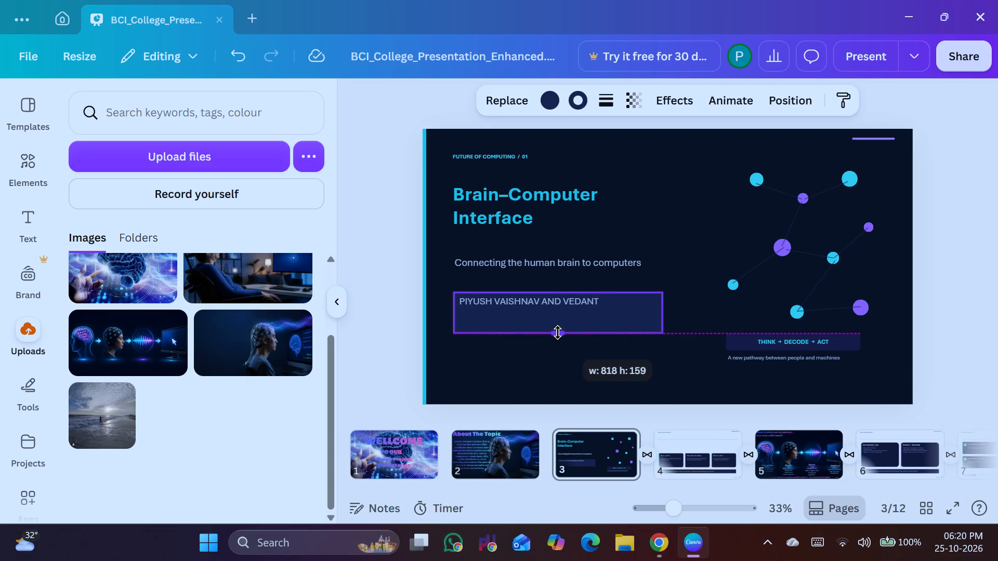
pyautogui.moveTo(558, 332); pyautogui.dragTo(558, 339)
# Scale the presenter names line up slightly to font size 29.6, extending it toward the dark box's left edge.
pyautogui.click(521, 311)
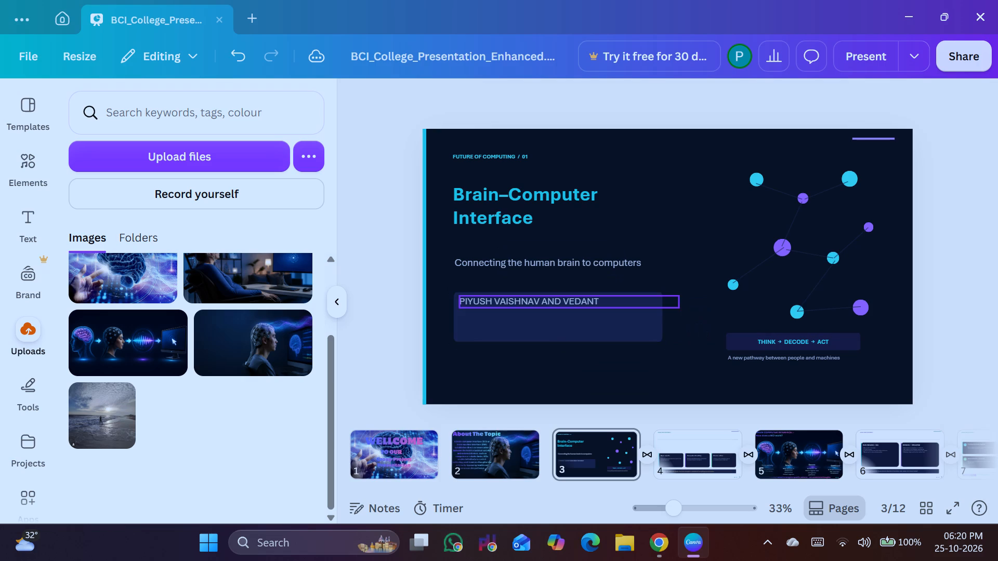
pyautogui.click(517, 311)
pyautogui.click(554, 302)
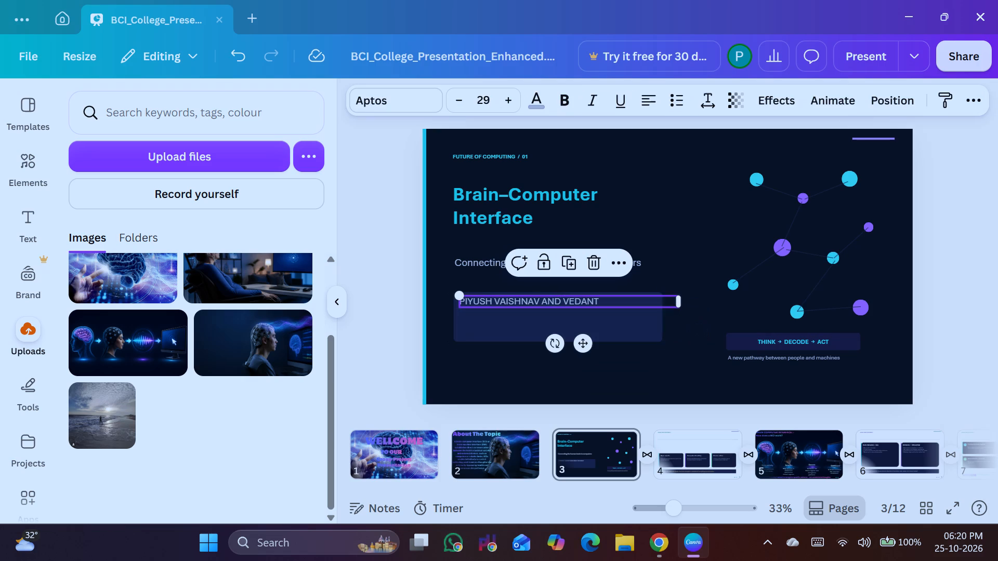
pyautogui.click(553, 301)
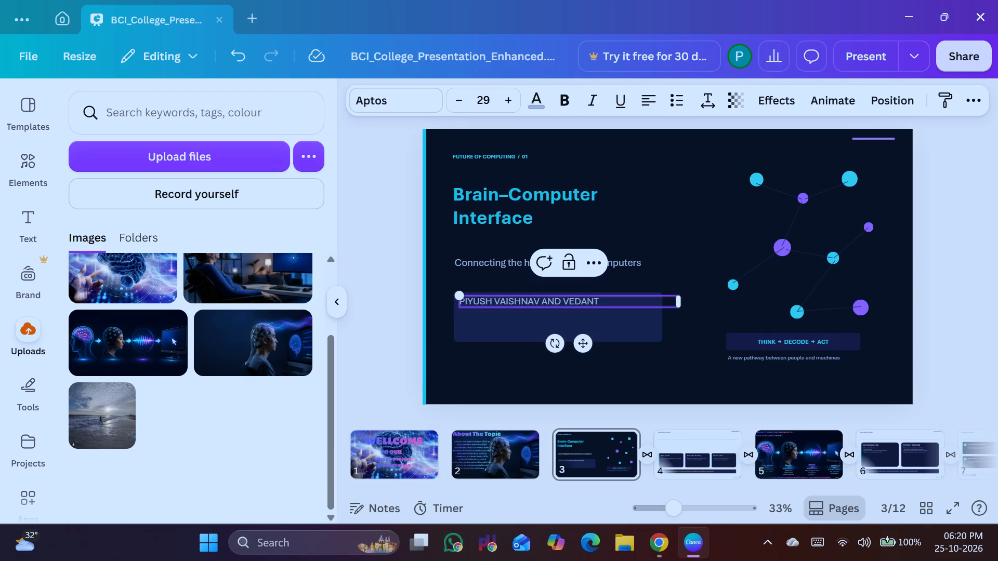
pyautogui.click(619, 307)
pyautogui.moveTo(456, 307); pyautogui.dragTo(454, 323)
pyautogui.click(519, 301)
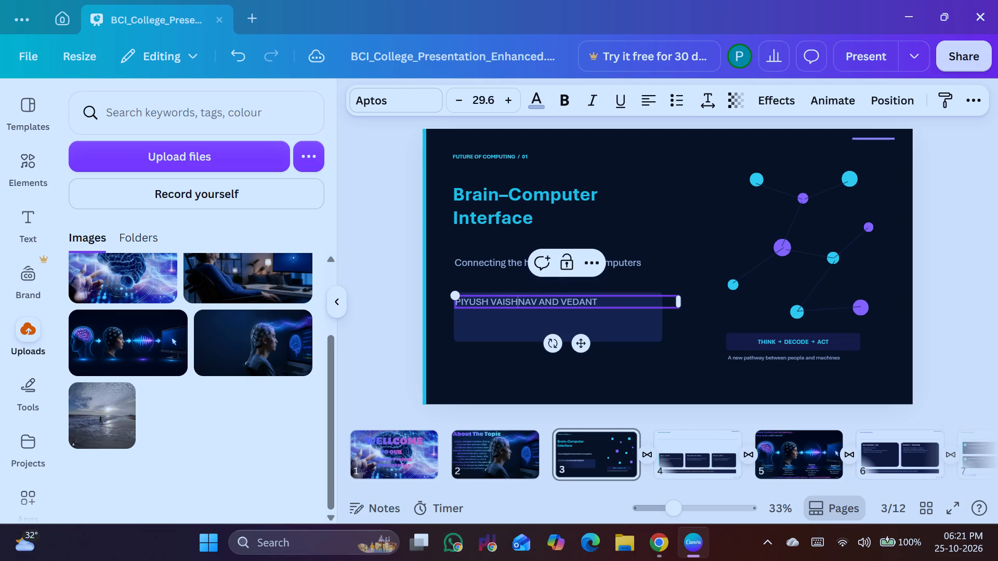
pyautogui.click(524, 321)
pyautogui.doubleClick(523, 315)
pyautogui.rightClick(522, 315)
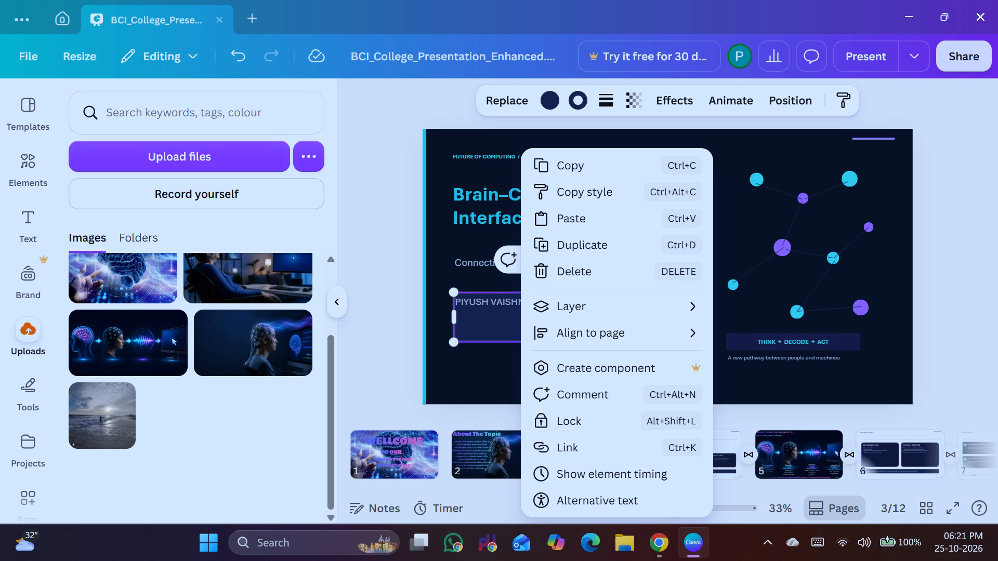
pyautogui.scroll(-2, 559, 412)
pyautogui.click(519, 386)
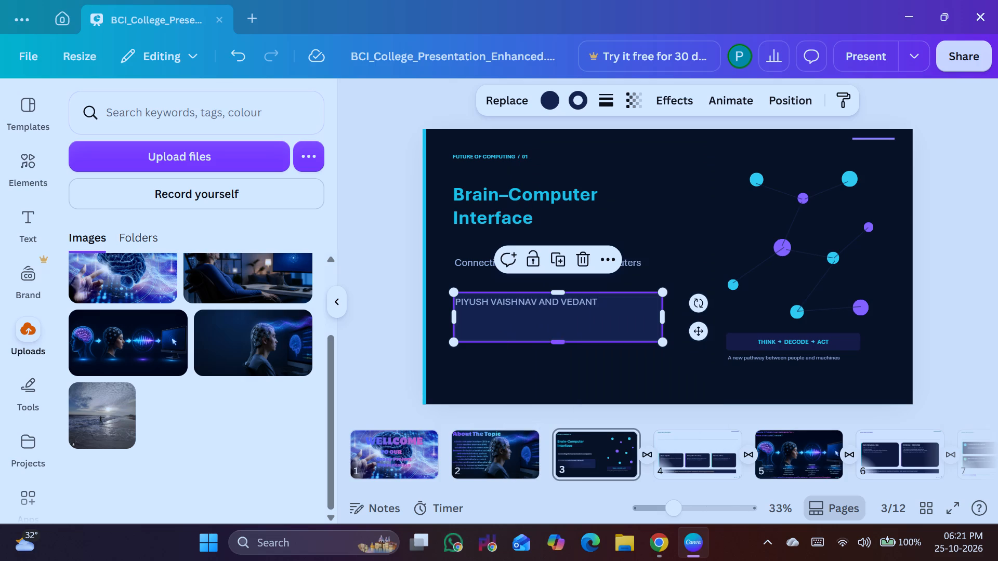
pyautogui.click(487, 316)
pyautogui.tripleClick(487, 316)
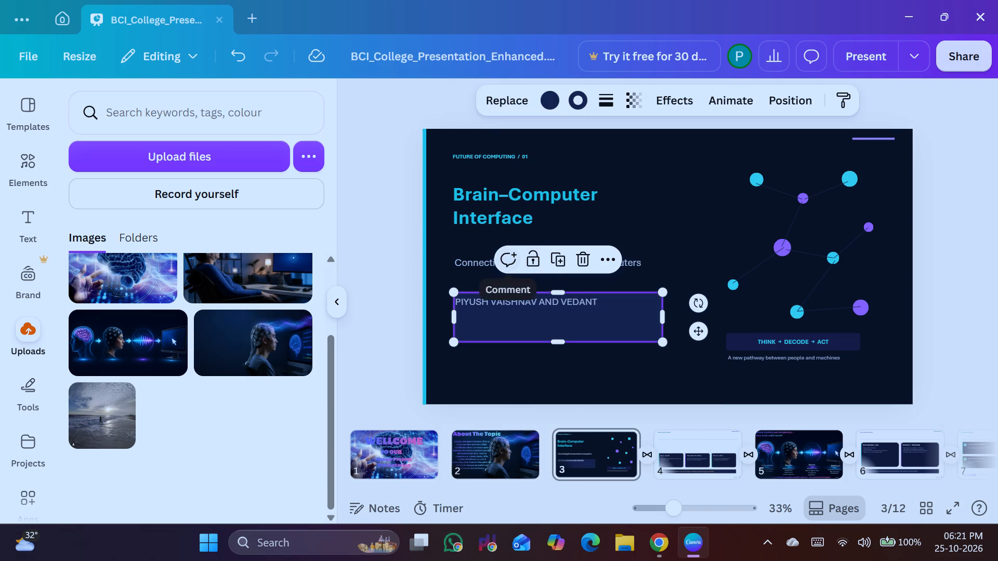
# Add a trailing space to the presenter names, move the line to the dark box's middle and narrow its text frame to fit.
pyautogui.click(538, 302)
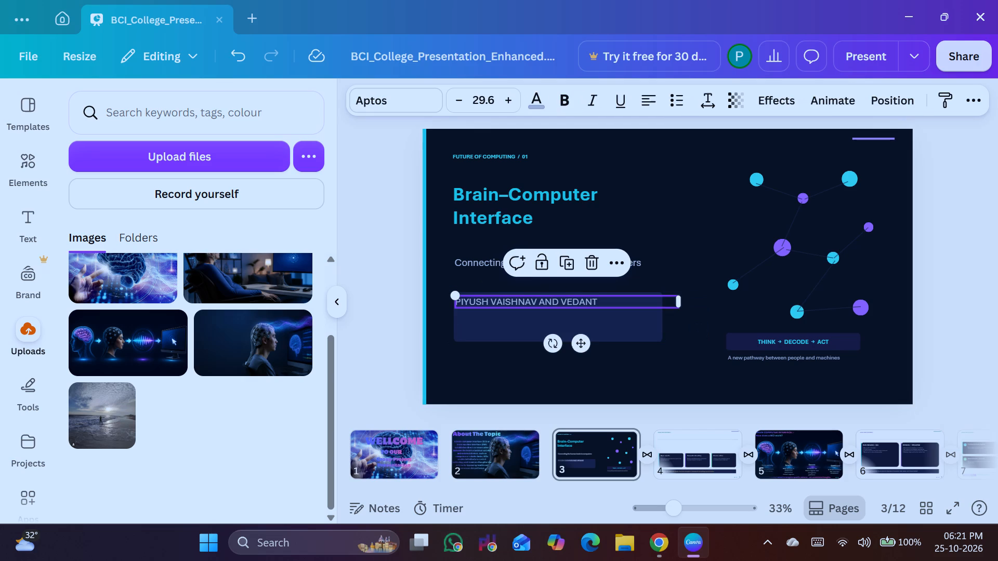
pyautogui.click(594, 302)
pyautogui.click(601, 303)
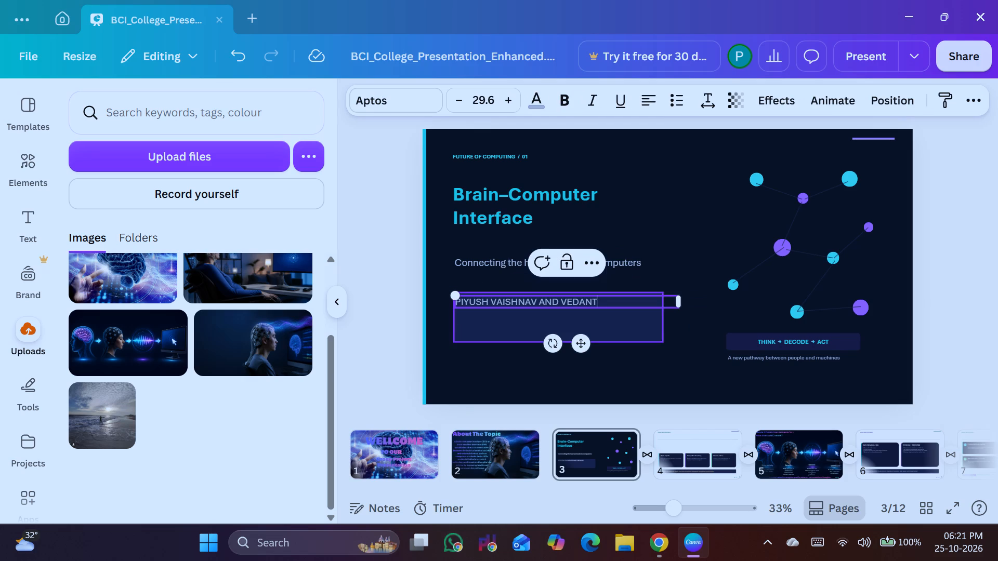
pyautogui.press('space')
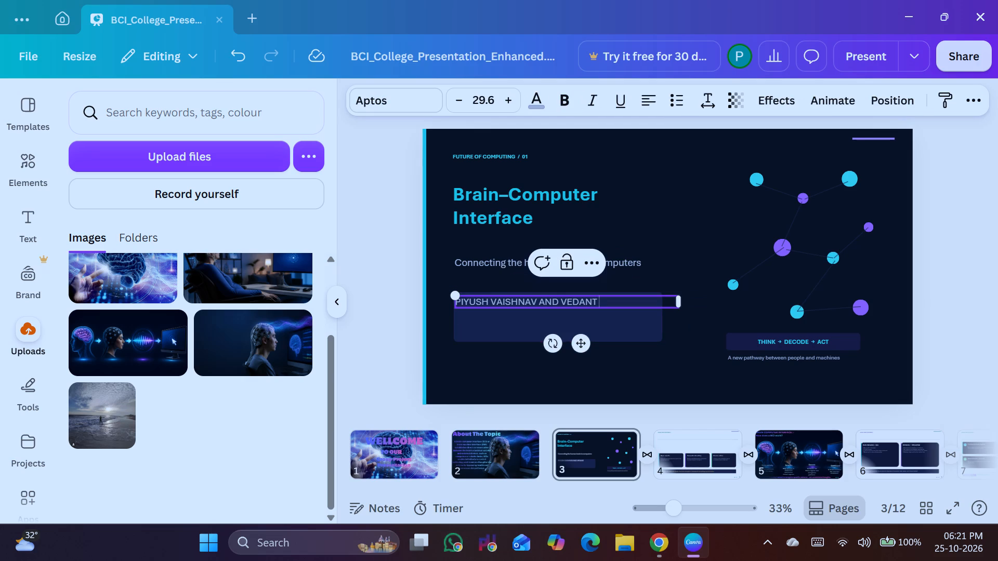
pyautogui.moveTo(619, 308); pyautogui.dragTo(615, 319)
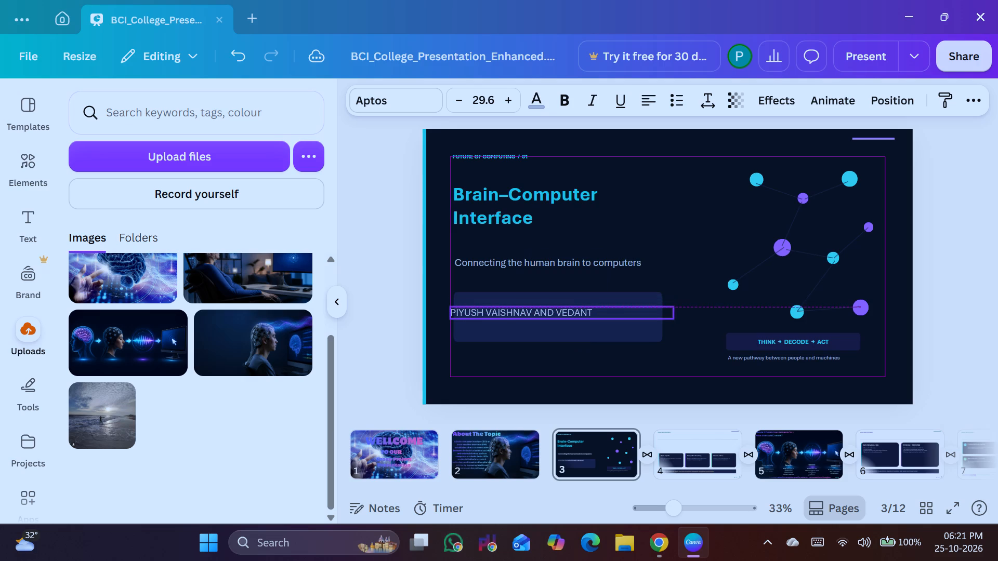
pyautogui.moveTo(615, 319); pyautogui.dragTo(617, 320)
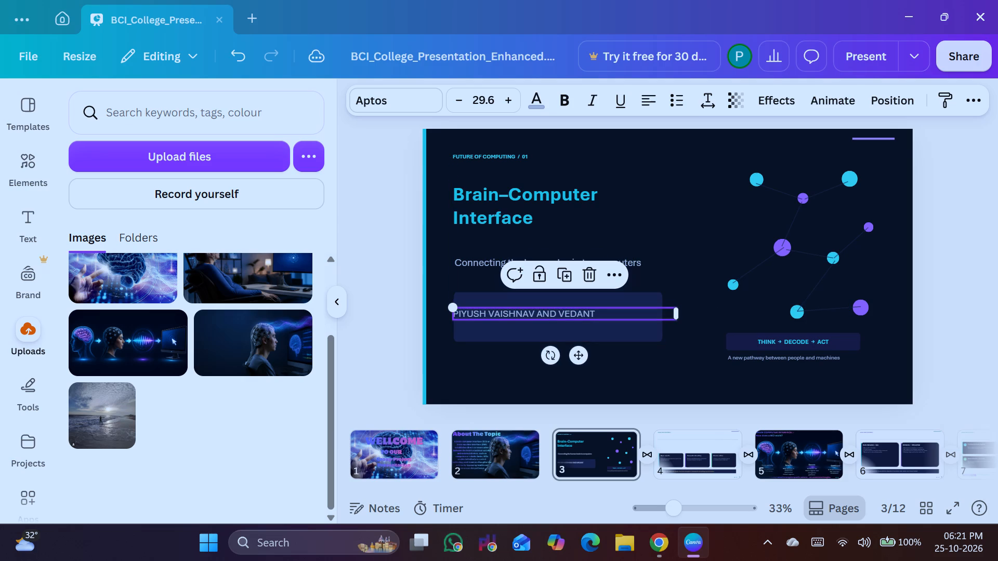
pyautogui.moveTo(676, 310); pyautogui.dragTo(611, 314)
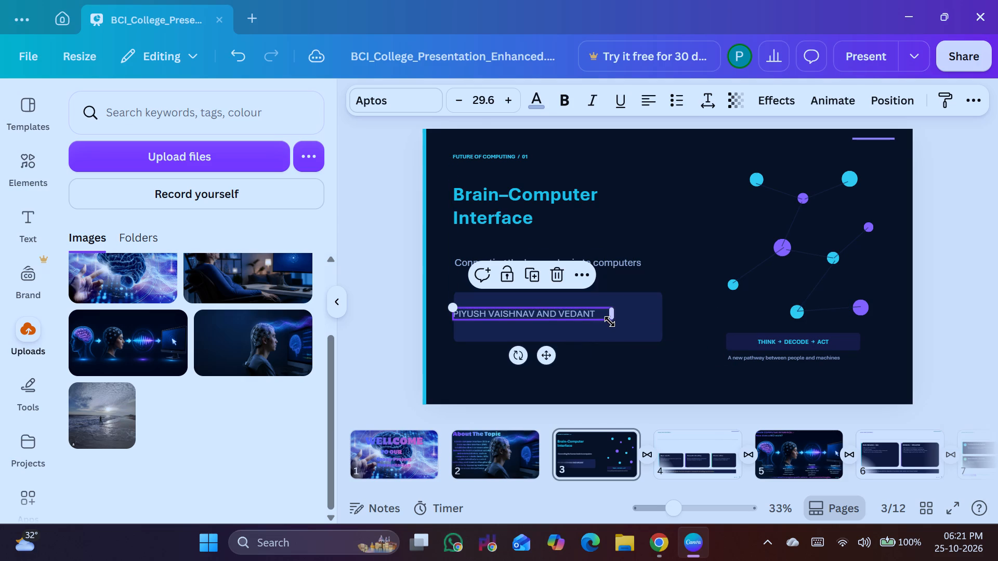
# Shift the dark box slightly left and down, and place the presenter names line near its upper edge.
pyautogui.moveTo(607, 322); pyautogui.dragTo(598, 324)
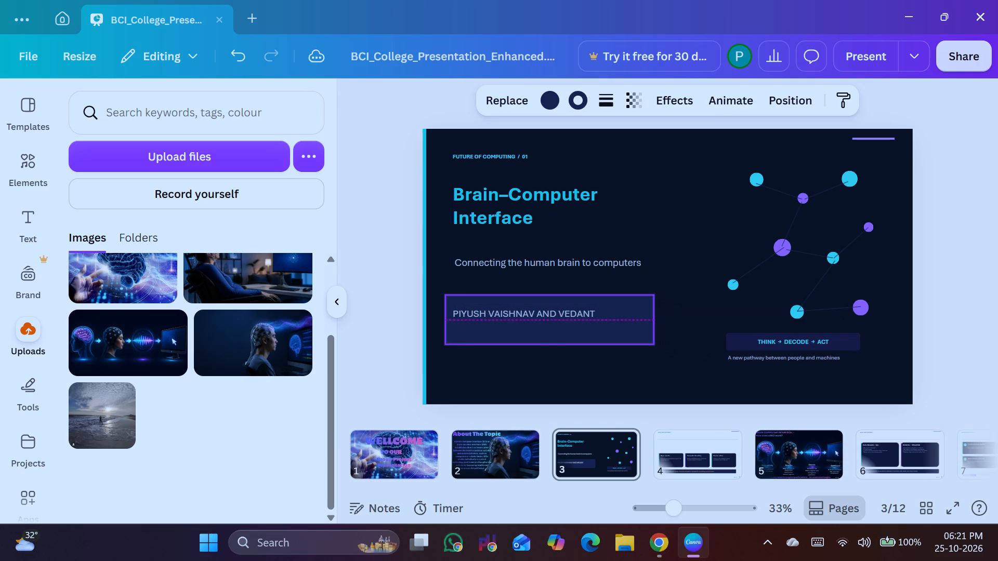
pyautogui.moveTo(598, 324); pyautogui.dragTo(597, 324)
pyautogui.moveTo(586, 314); pyautogui.dragTo(585, 303)
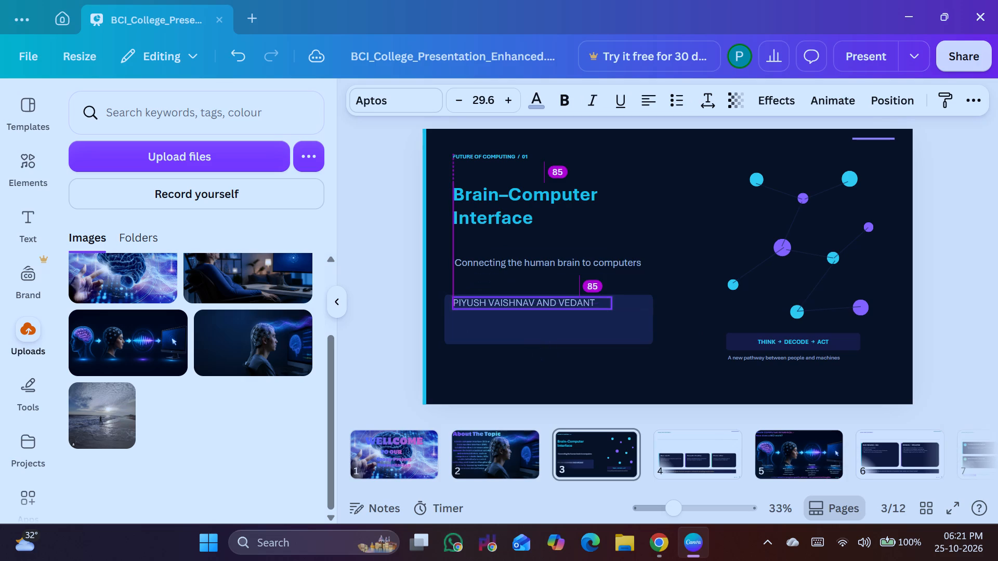
pyautogui.moveTo(585, 303); pyautogui.dragTo(587, 304)
# Duplicate the presenter names line and place the copy directly beneath the original inside the dark box.
pyautogui.click(537, 268)
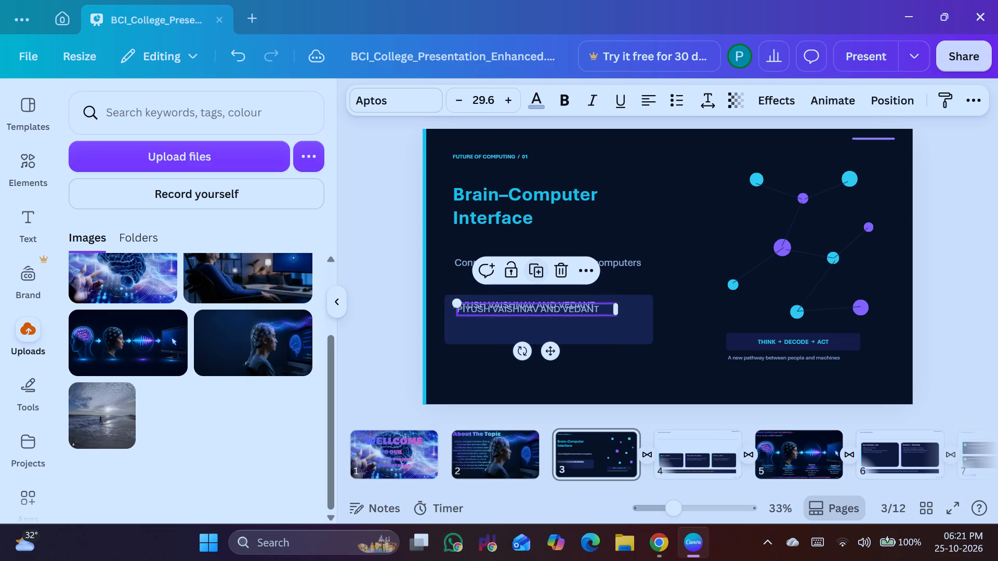
pyautogui.moveTo(532, 311); pyautogui.dragTo(530, 319)
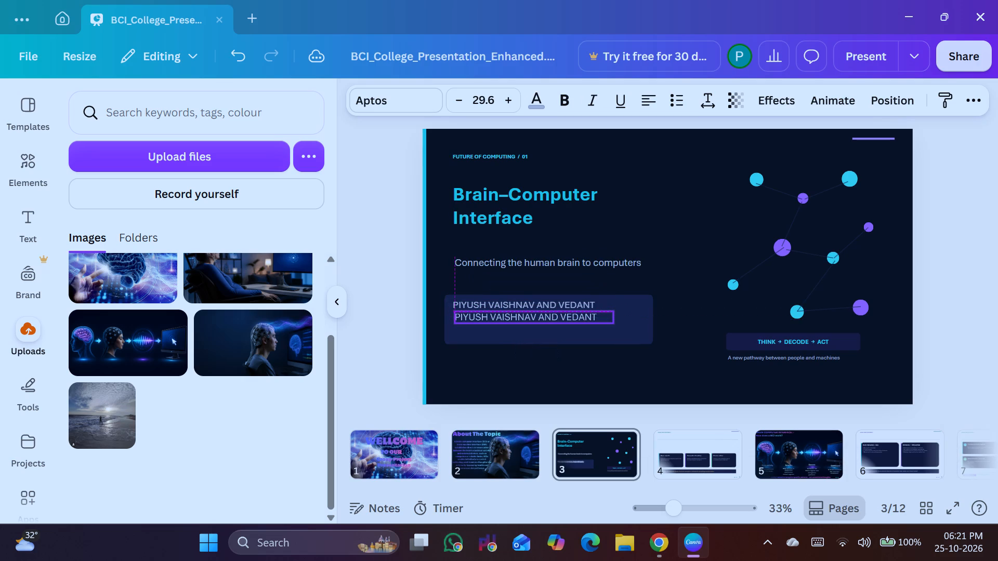
pyautogui.moveTo(530, 319); pyautogui.dragTo(527, 321)
# Replace the duplicated names line's text with "ROLL NO.:" followed by the two presenters' roll numbers, separated by a comma.
pyautogui.click(598, 315)
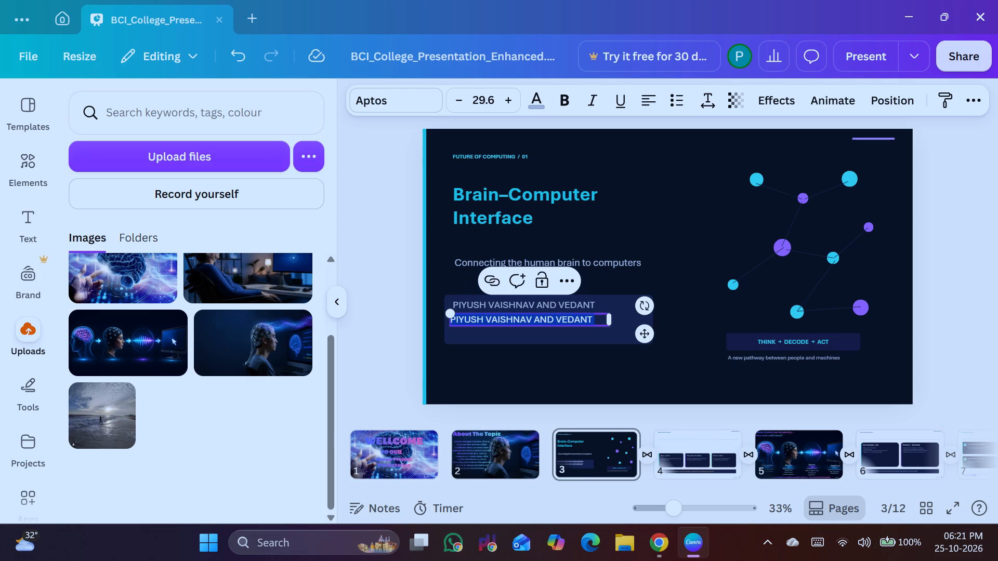
pyautogui.press('BackSpace')
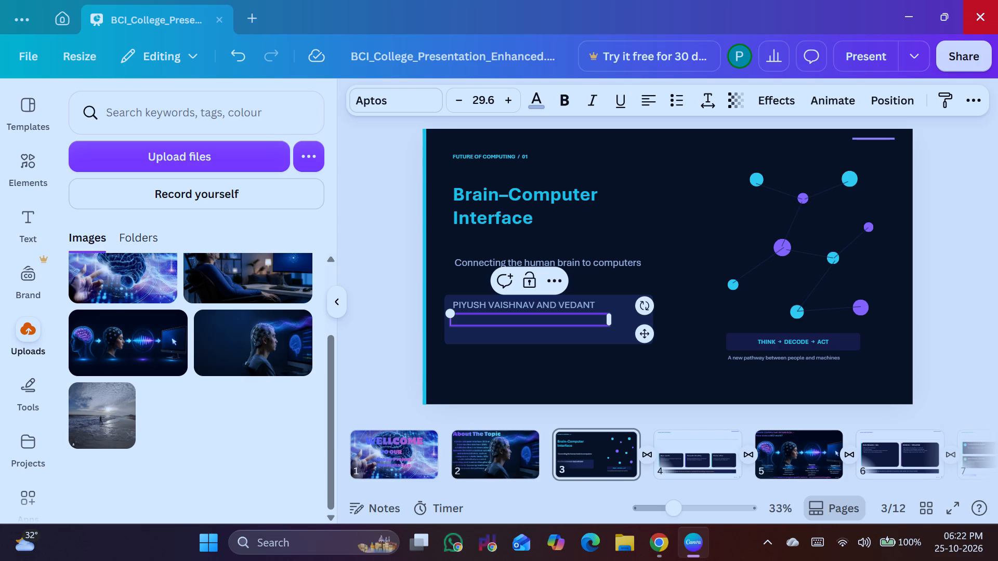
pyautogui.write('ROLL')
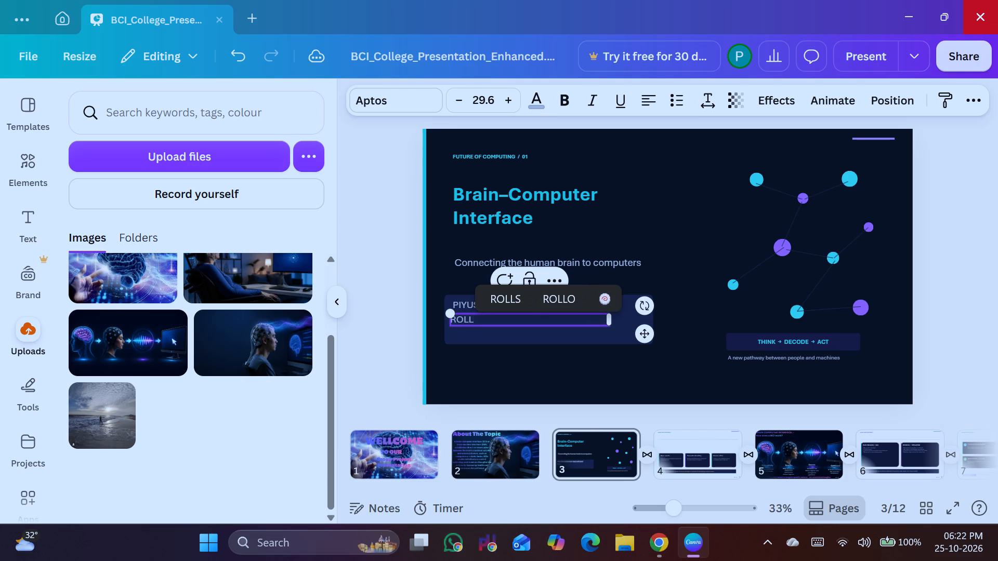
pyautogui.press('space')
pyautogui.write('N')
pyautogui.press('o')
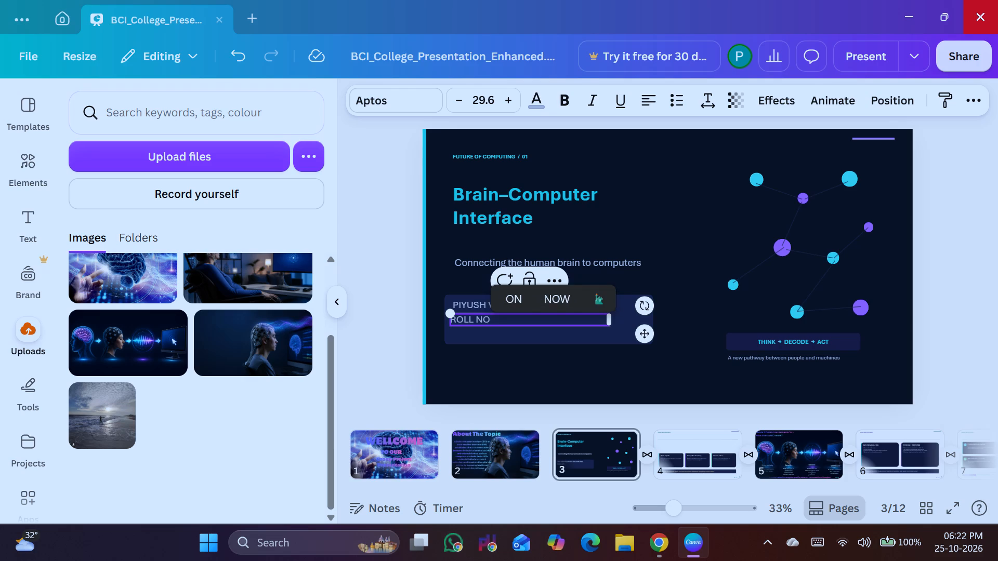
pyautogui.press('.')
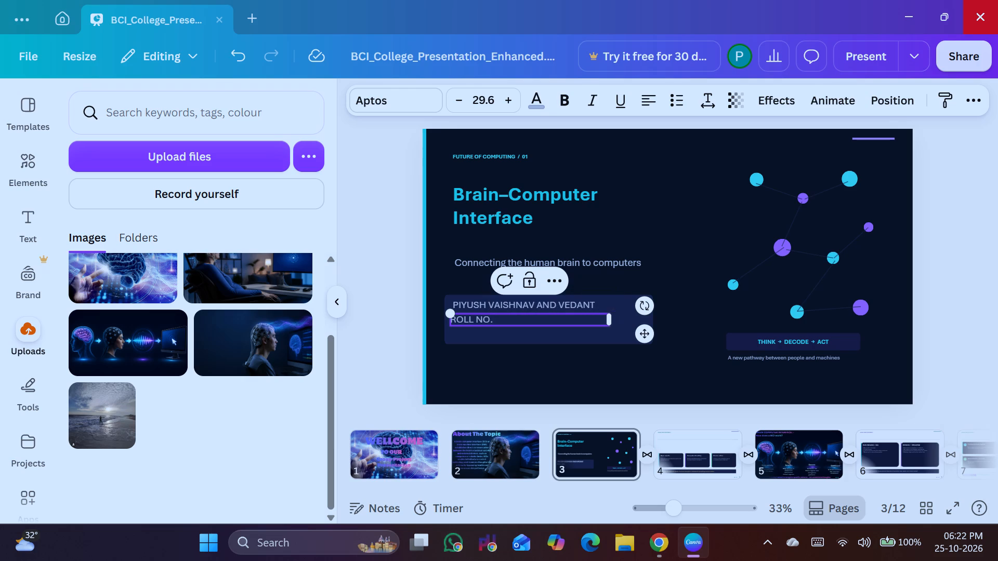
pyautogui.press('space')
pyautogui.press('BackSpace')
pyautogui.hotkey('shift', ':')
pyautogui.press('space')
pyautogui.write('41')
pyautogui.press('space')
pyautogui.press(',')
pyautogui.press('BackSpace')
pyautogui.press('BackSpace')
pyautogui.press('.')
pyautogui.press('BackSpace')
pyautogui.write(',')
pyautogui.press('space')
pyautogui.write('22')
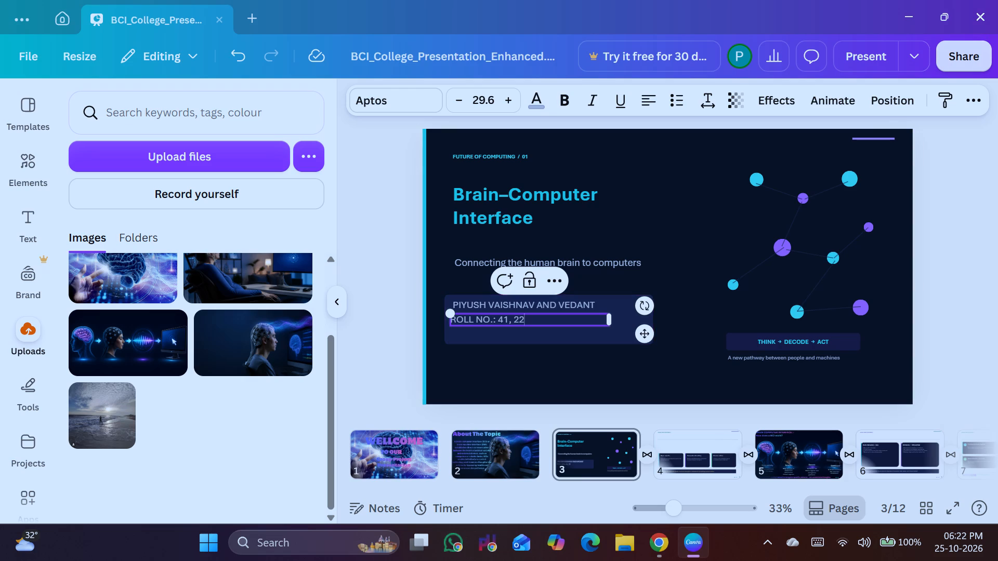
pyautogui.click(524, 336)
pyautogui.click(543, 364)
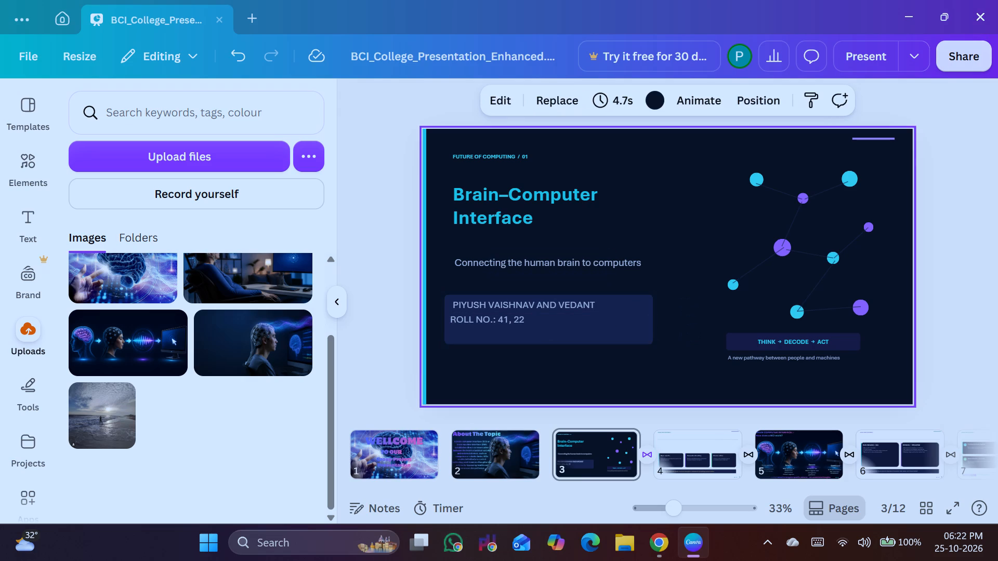
# Align the presenter names line with the roll number line's left edge and enlarge both lines to font size 31.6.
pyautogui.click(465, 303)
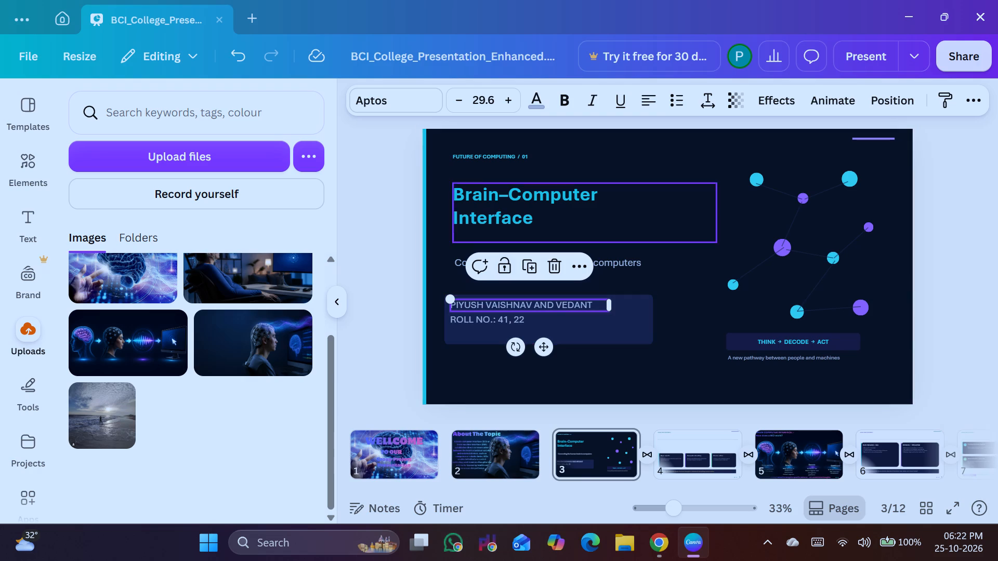
pyautogui.moveTo(511, 102); pyautogui.dragTo(506, 105)
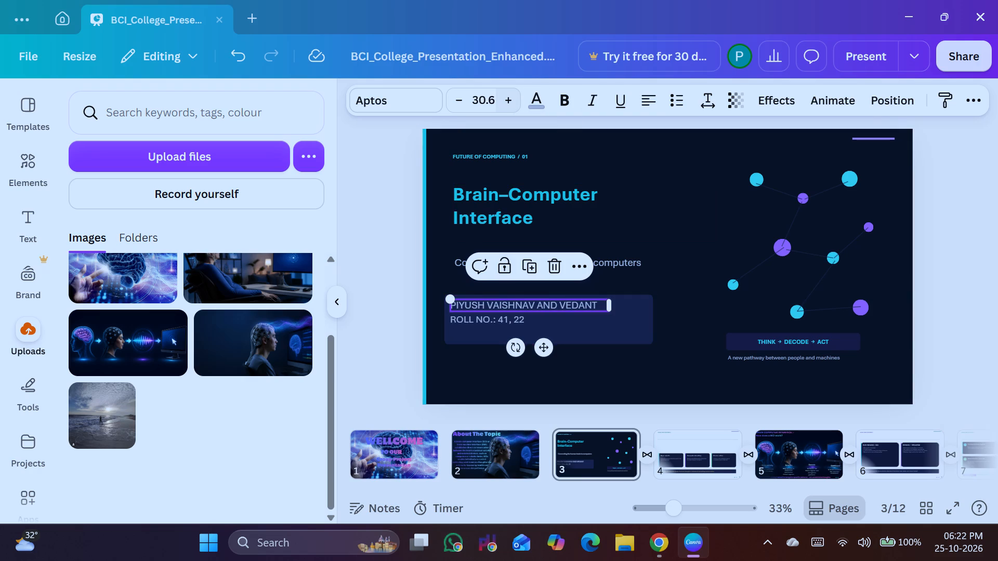
pyautogui.click(502, 110)
pyautogui.click(491, 314)
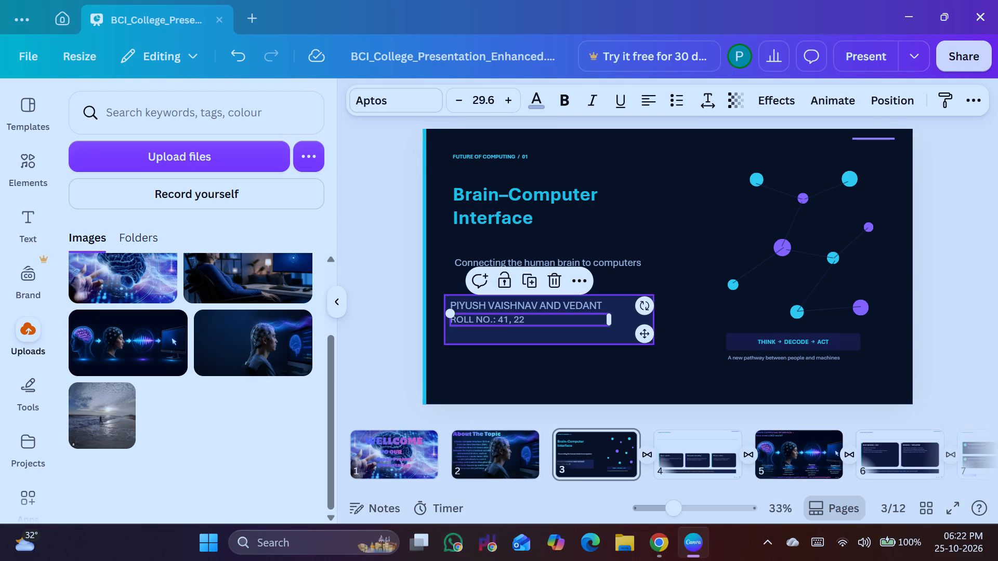
pyautogui.click(507, 105)
pyautogui.click(507, 105)
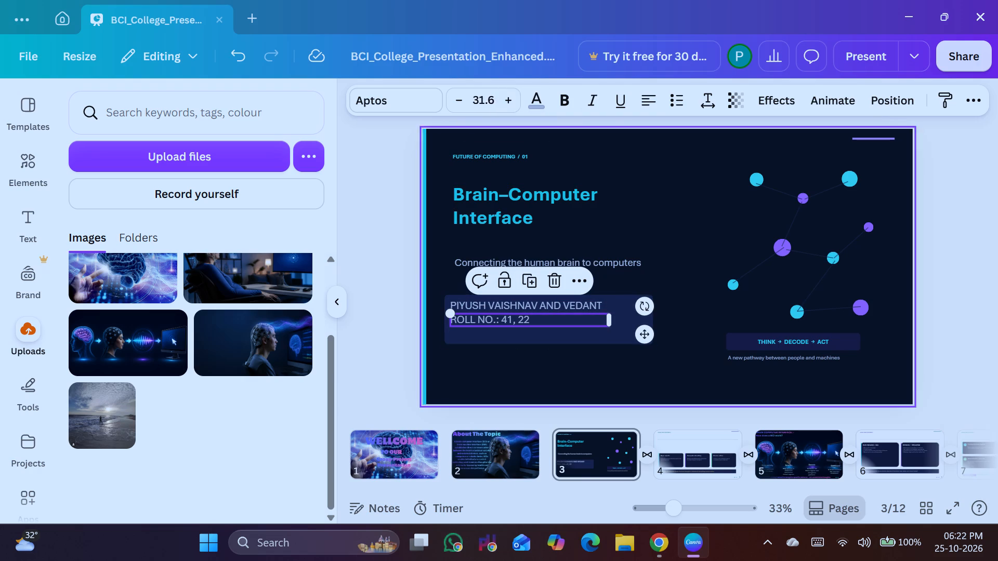
# Duplicate the roll number line directly beneath itself in the dark box and replace the copy's text with "1C1".
pyautogui.click(531, 277)
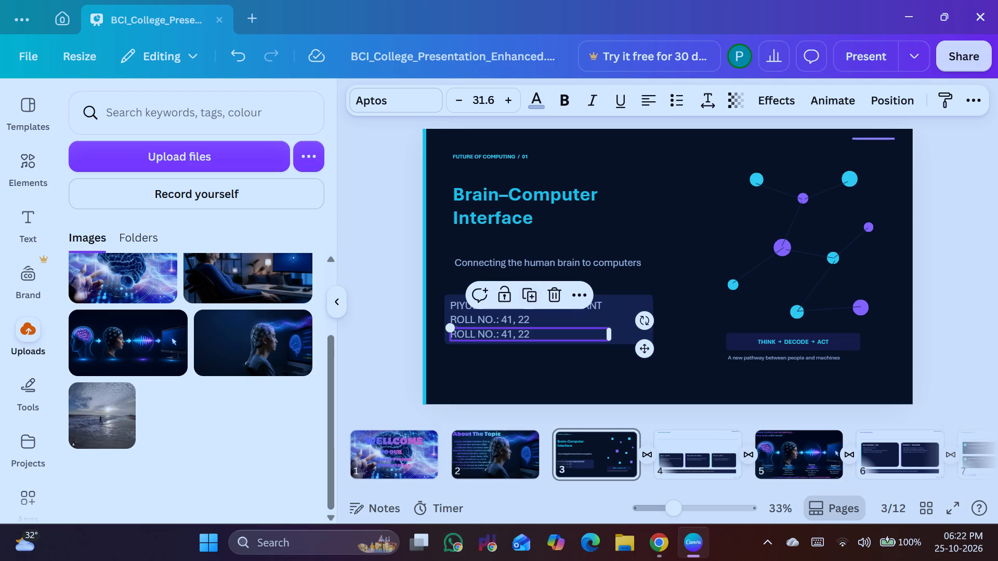
pyautogui.click(535, 332)
pyautogui.press('BackSpace')
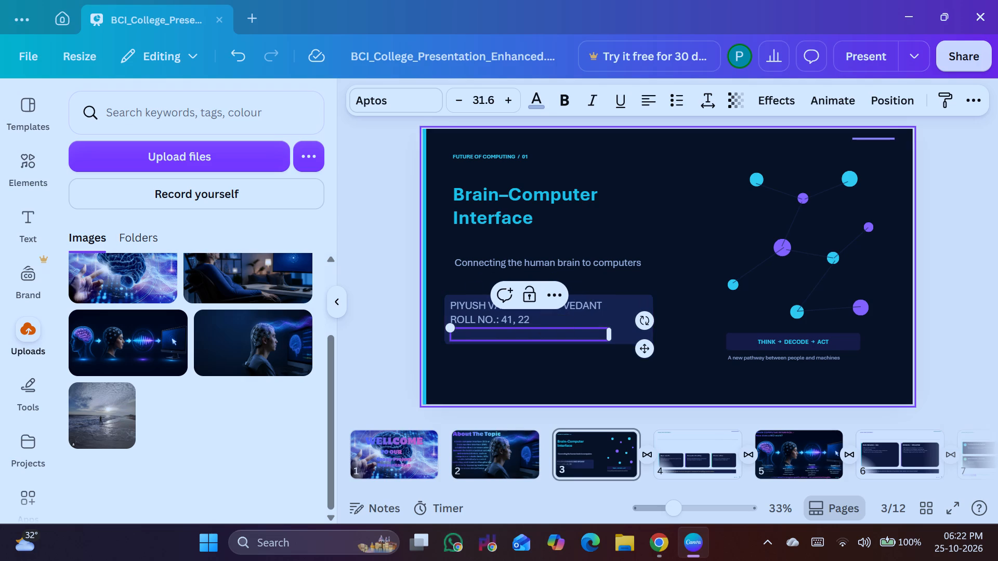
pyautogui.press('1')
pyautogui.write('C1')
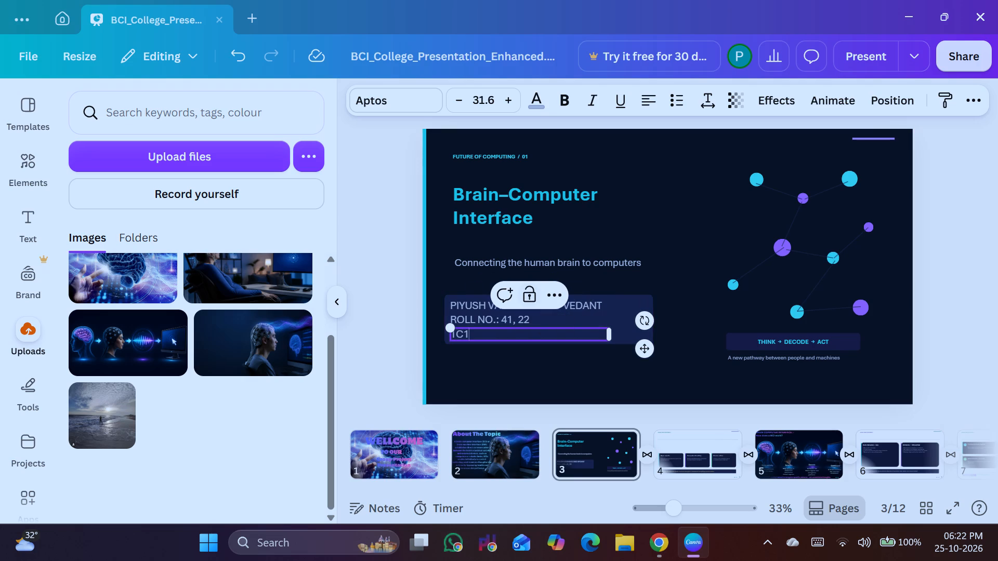
pyautogui.click(508, 385)
pyautogui.click(461, 331)
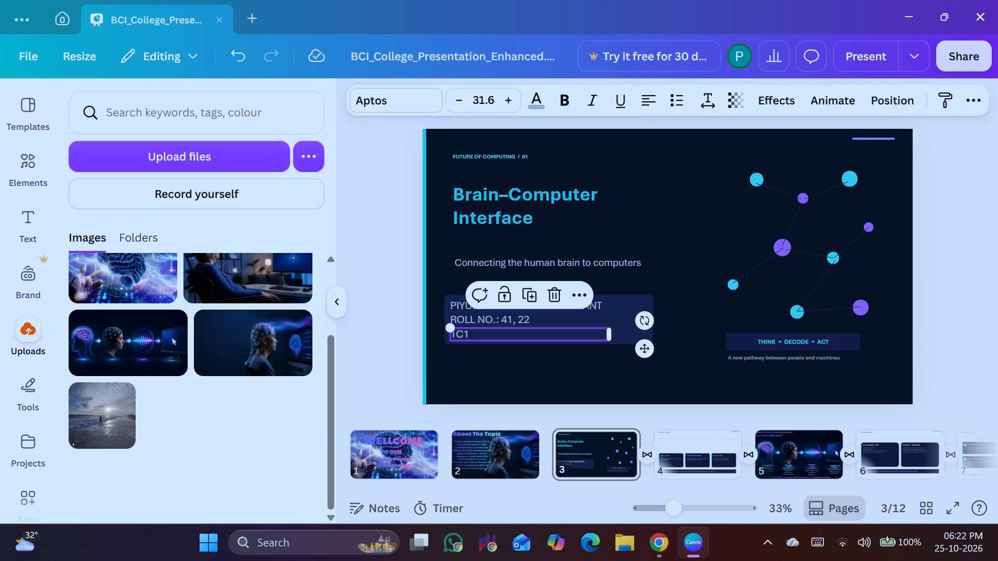
pyautogui.click(469, 316)
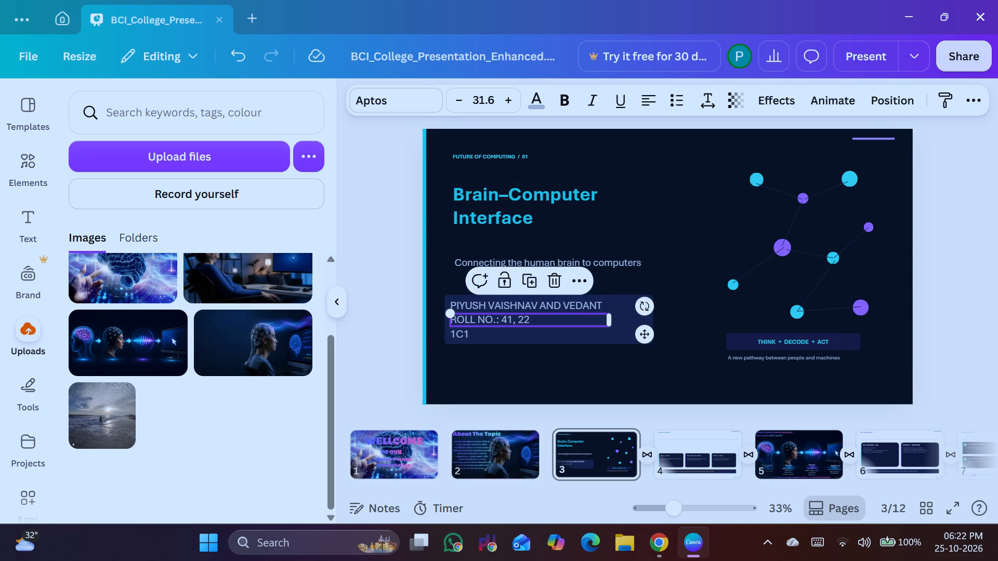
pyautogui.click(390, 361)
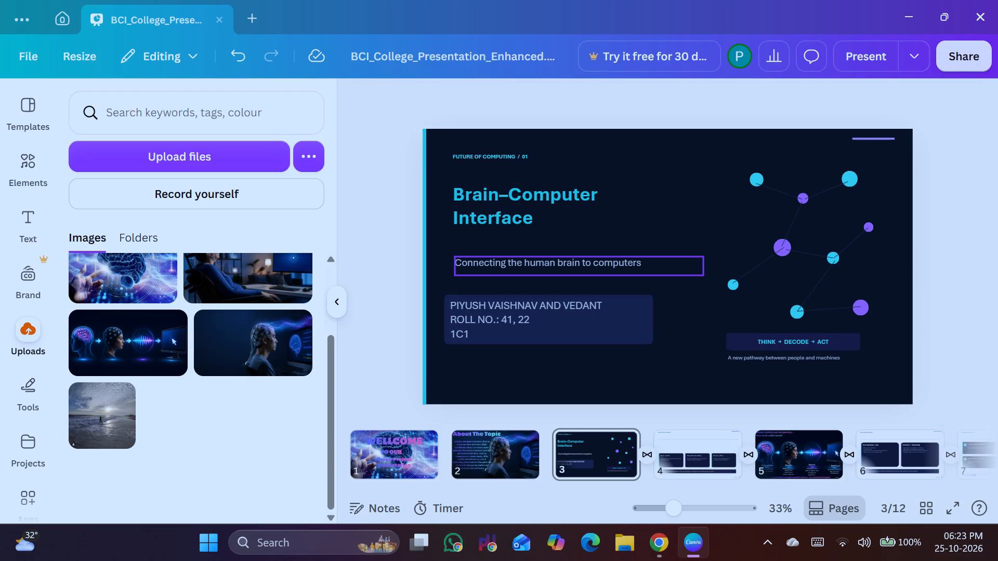
# Move the "Connecting the human brain to computers" subtitle slightly up and align its left edge with the title.
pyautogui.click(568, 258)
pyautogui.moveTo(558, 260); pyautogui.dragTo(550, 252)
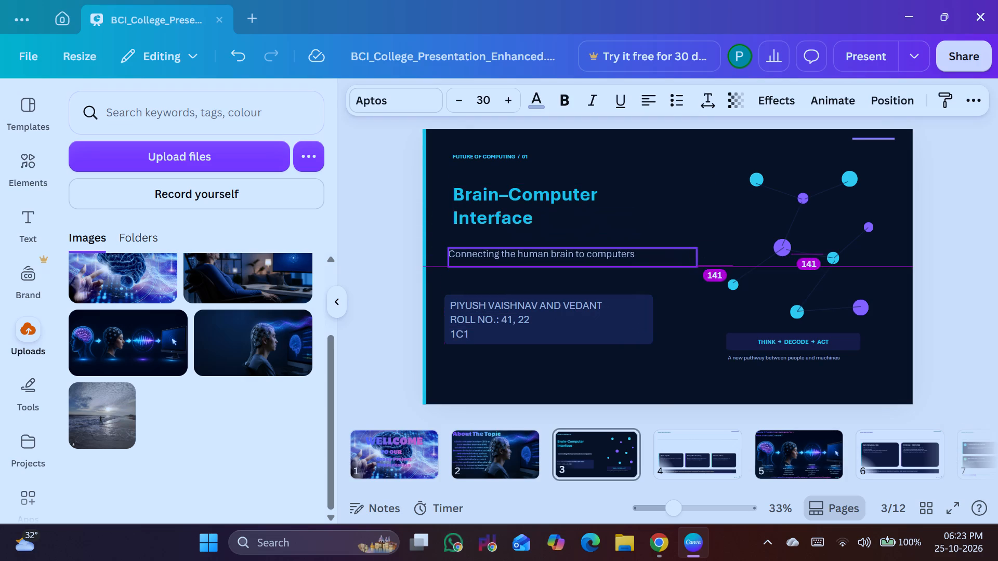
pyautogui.moveTo(550, 252); pyautogui.dragTo(556, 252)
# Try the gradient text colours on the "Connecting the human brain to computers" subtitle, and settle on indigo #5d4bc3.
pyautogui.click(556, 252)
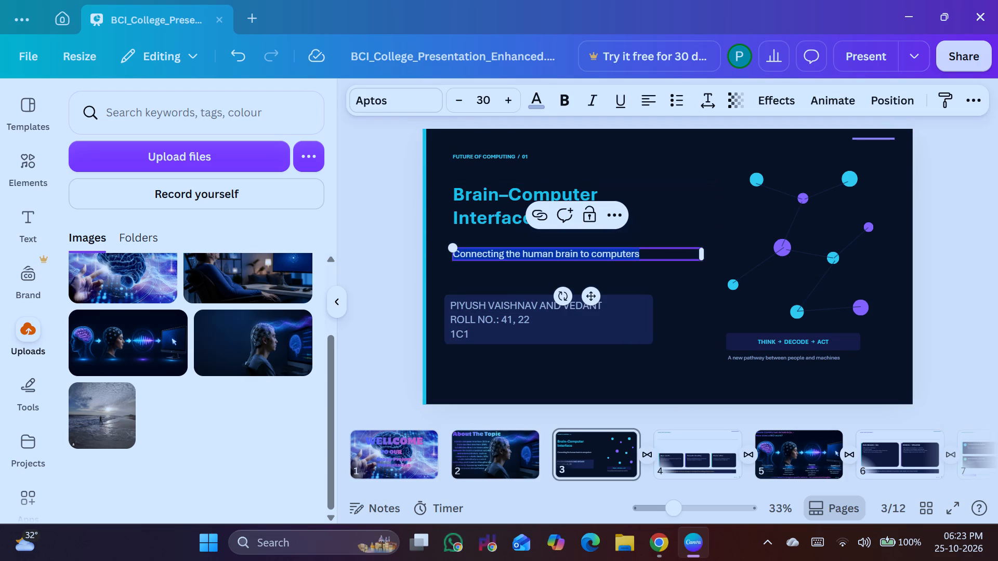
pyautogui.click(539, 103)
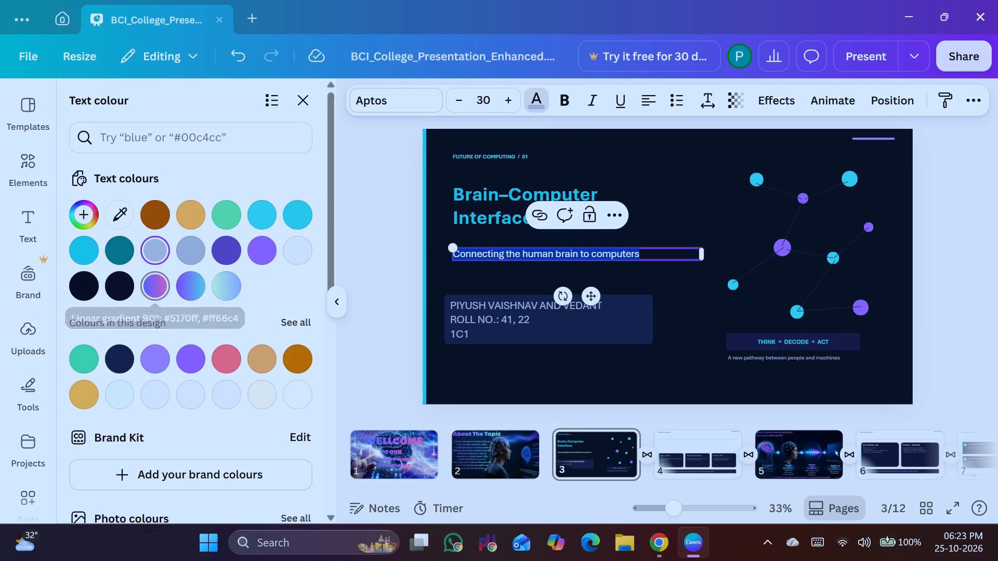
pyautogui.click(161, 279)
pyautogui.click(202, 286)
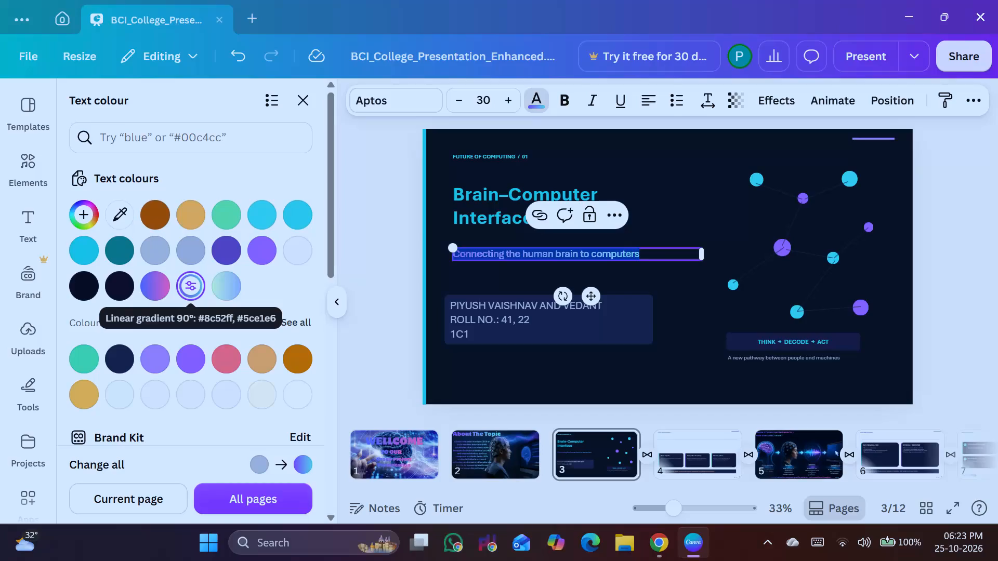
pyautogui.click(234, 242)
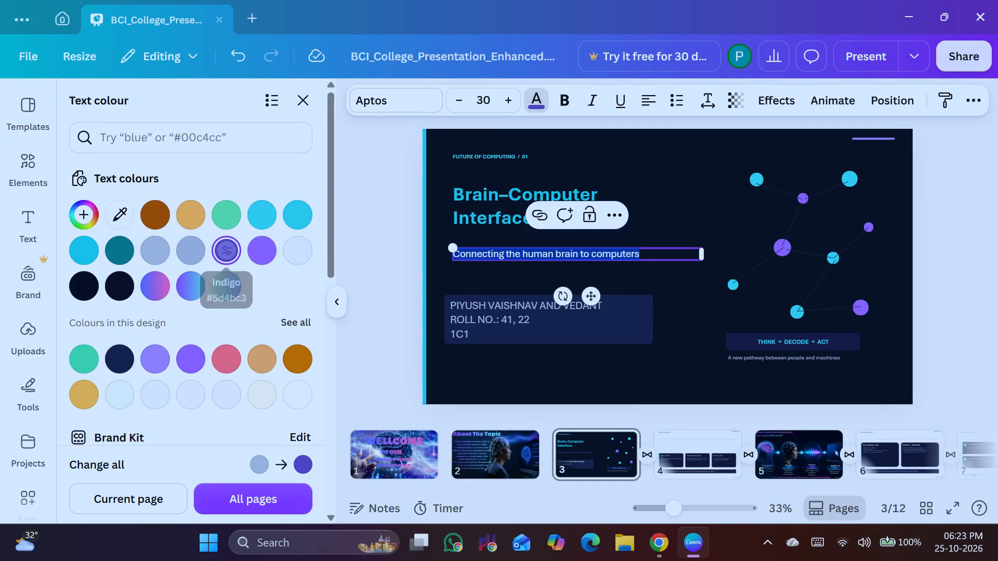
pyautogui.click(380, 289)
pyautogui.click(479, 270)
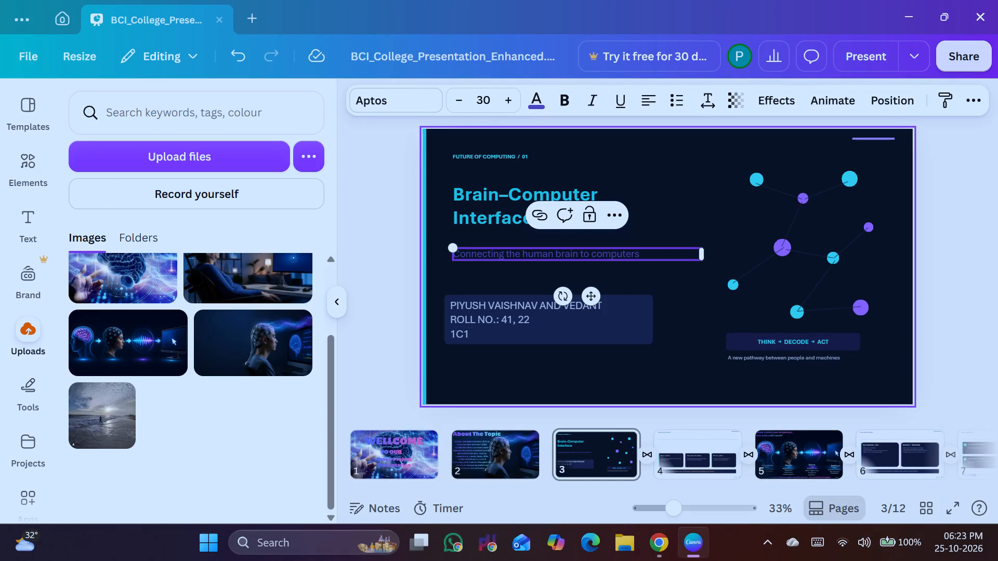
# Make the "Connecting the human brain to computers" subtitle bold.
pyautogui.click(476, 253)
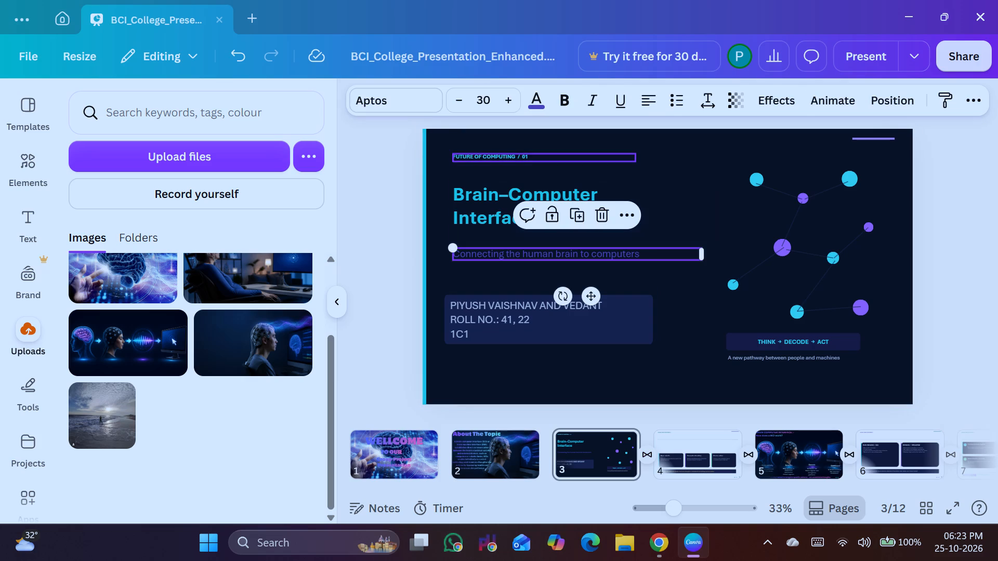
pyautogui.click(560, 100)
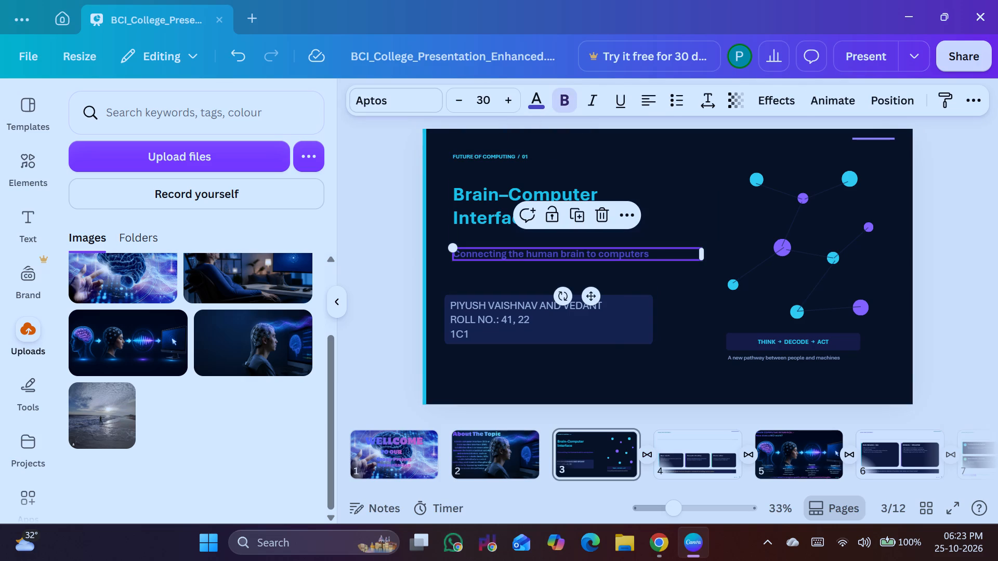
# Apply the blue-violet to pink gradient text colour to the "Connecting the human brain to computers" subtitle.
pyautogui.click(536, 105)
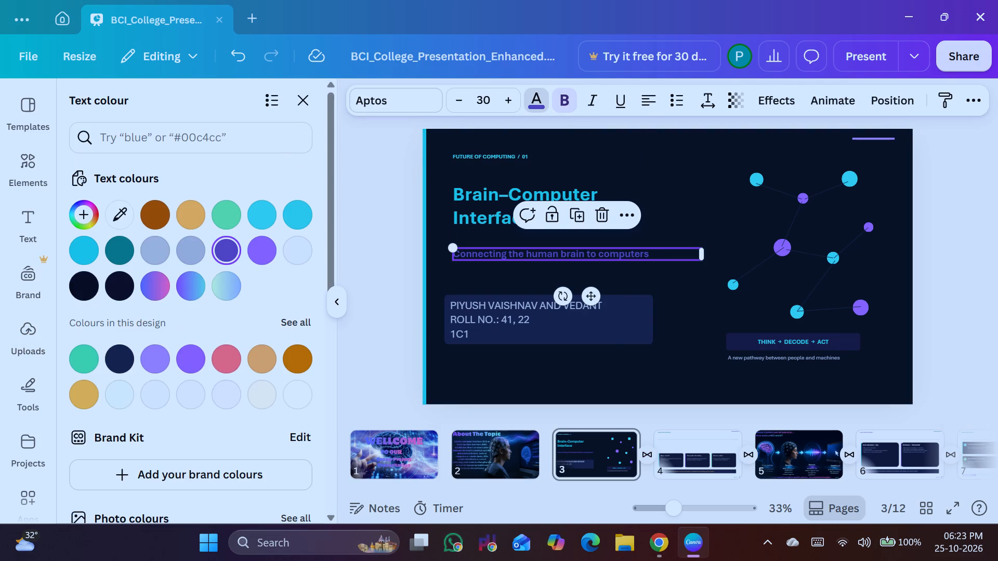
pyautogui.click(146, 285)
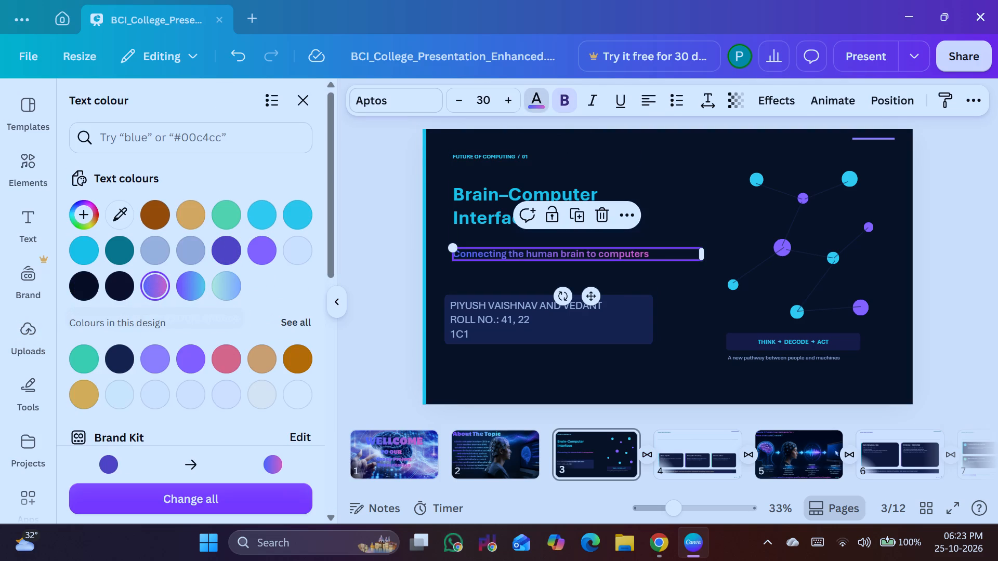
pyautogui.click(492, 155)
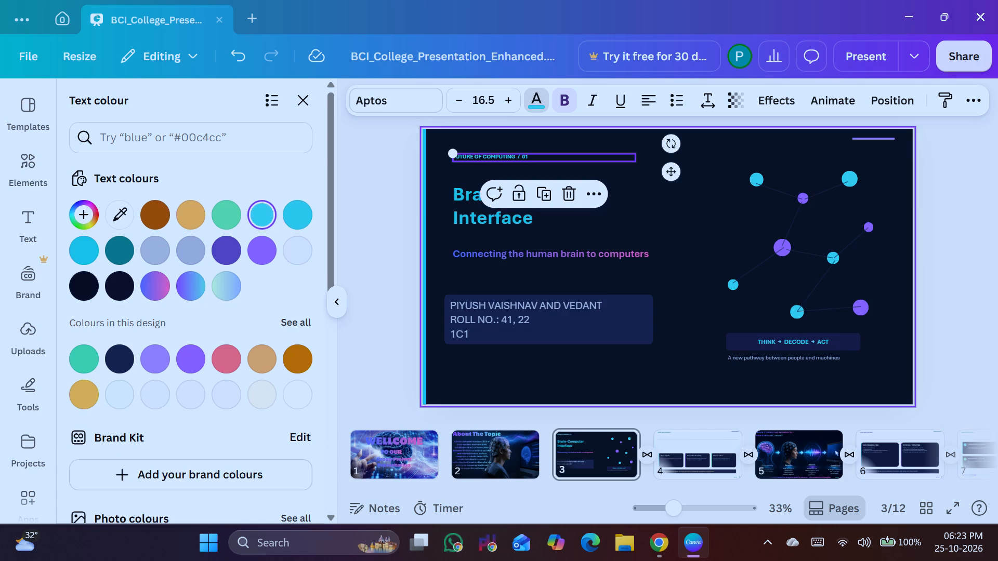
# Delete the vertical cyan bar along the slide's left edge and the short purple line in its upper-right corner.
pyautogui.click(422, 187)
pyautogui.click(424, 189)
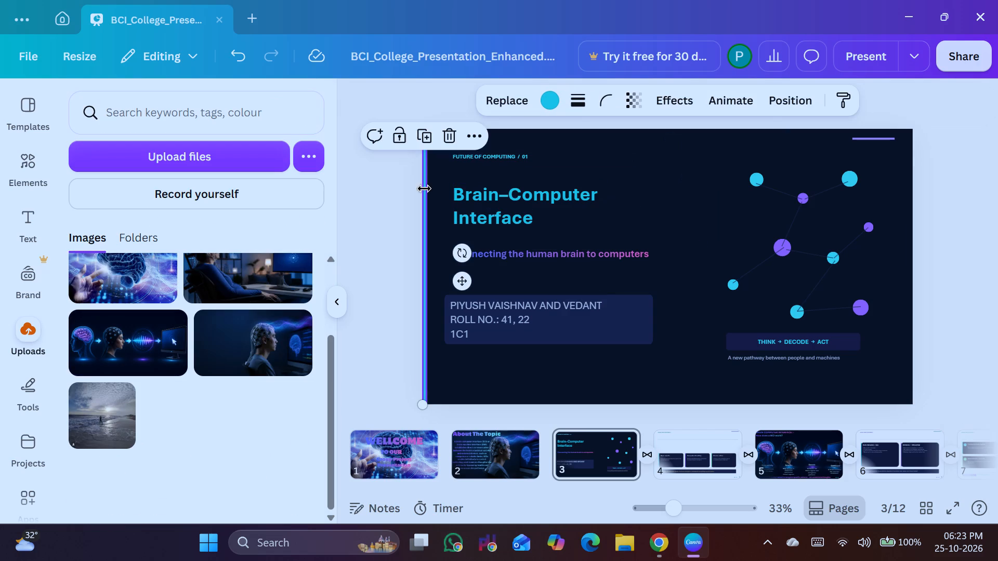
pyautogui.click(450, 141)
pyautogui.click(382, 224)
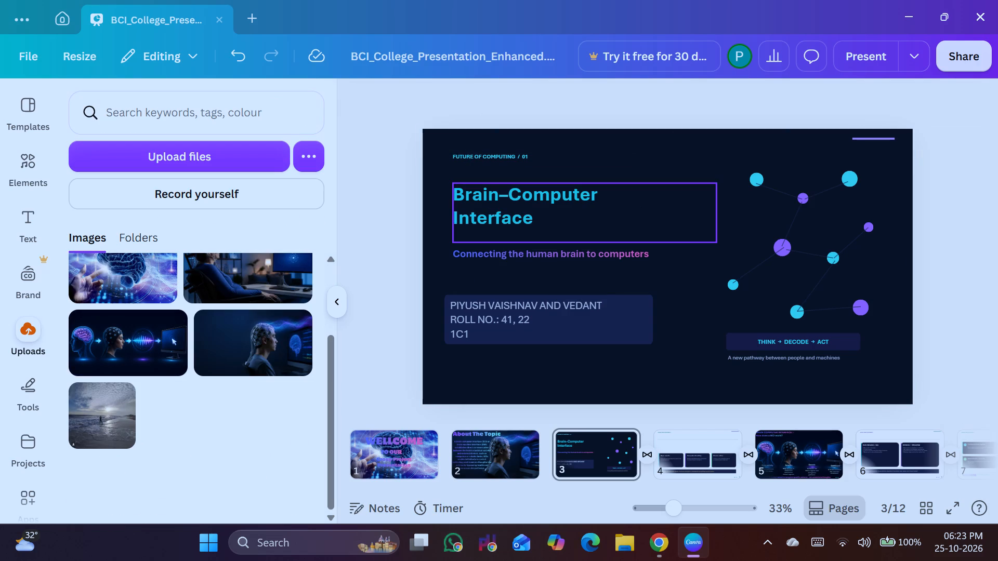
pyautogui.click(878, 141)
pyautogui.click(876, 138)
pyautogui.click(895, 175)
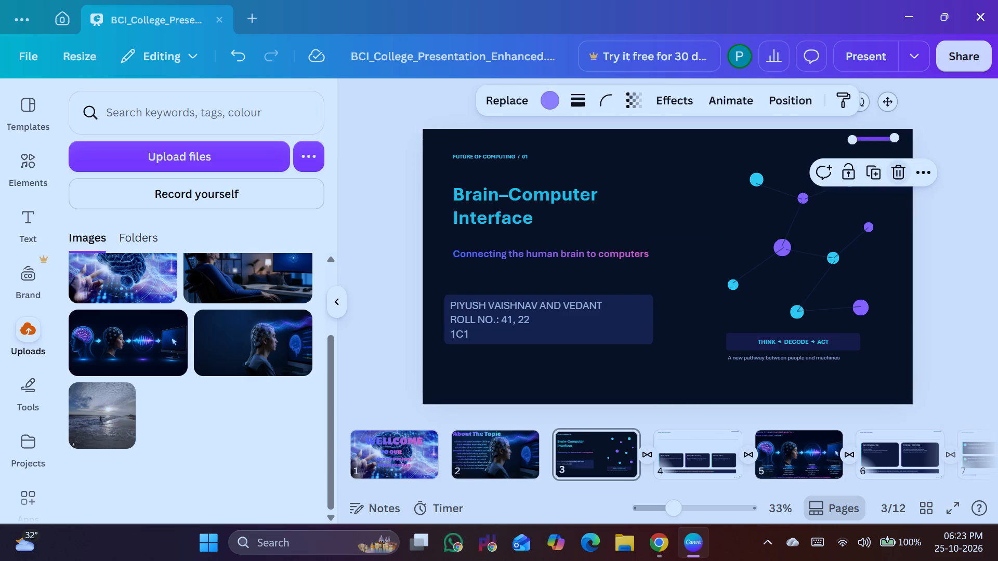
# Delete the upper-left cyan circle of the node network and the line connecting it to the neighbouring purple circle.
pyautogui.click(757, 179)
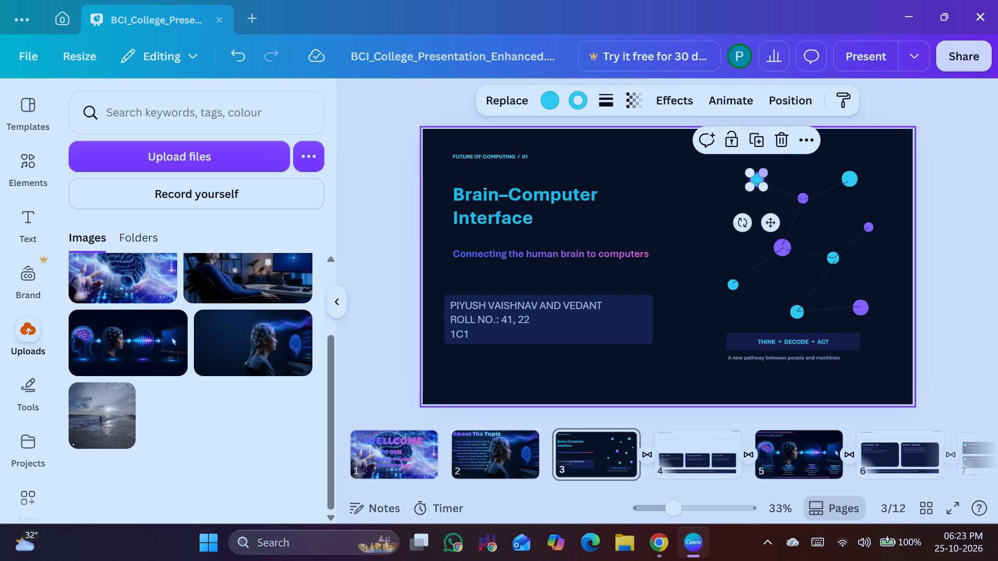
pyautogui.click(785, 145)
pyautogui.click(775, 189)
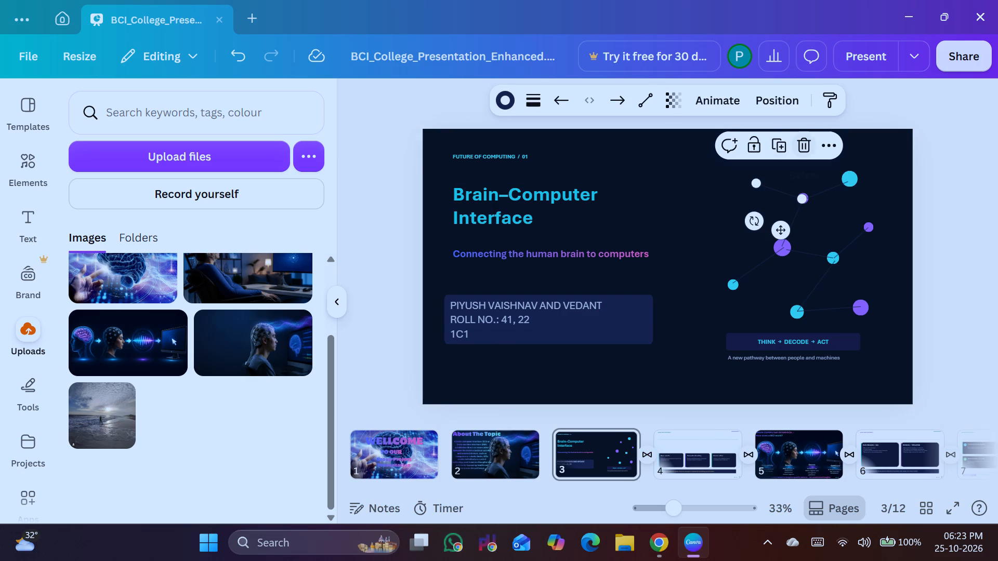
pyautogui.click(805, 148)
# Add the uploaded photo of the person seated at a computer and stretch it to cover the whole slide.
pyautogui.scroll(1, 220, 329)
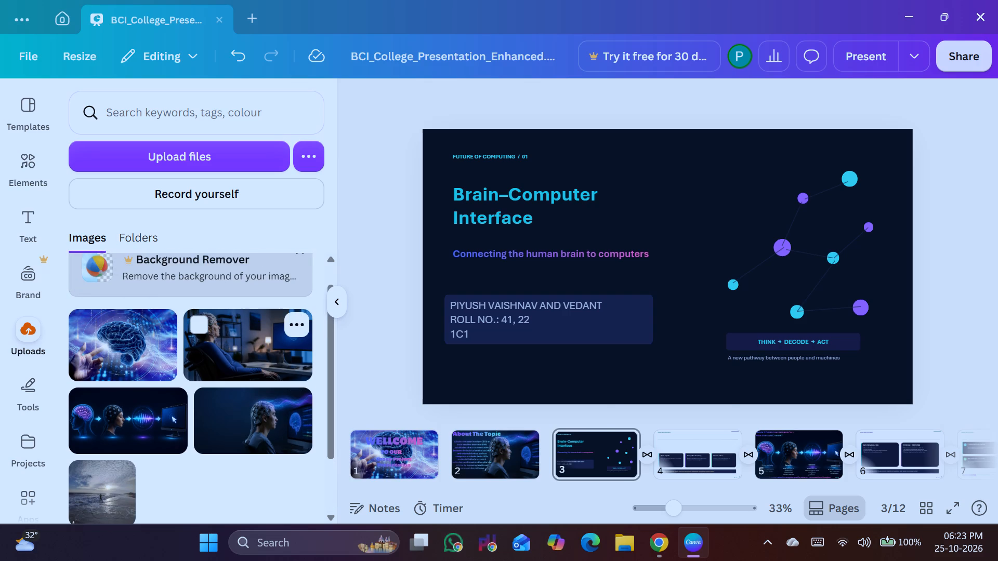
pyautogui.click(237, 346)
pyautogui.moveTo(665, 167); pyautogui.dragTo(657, 150)
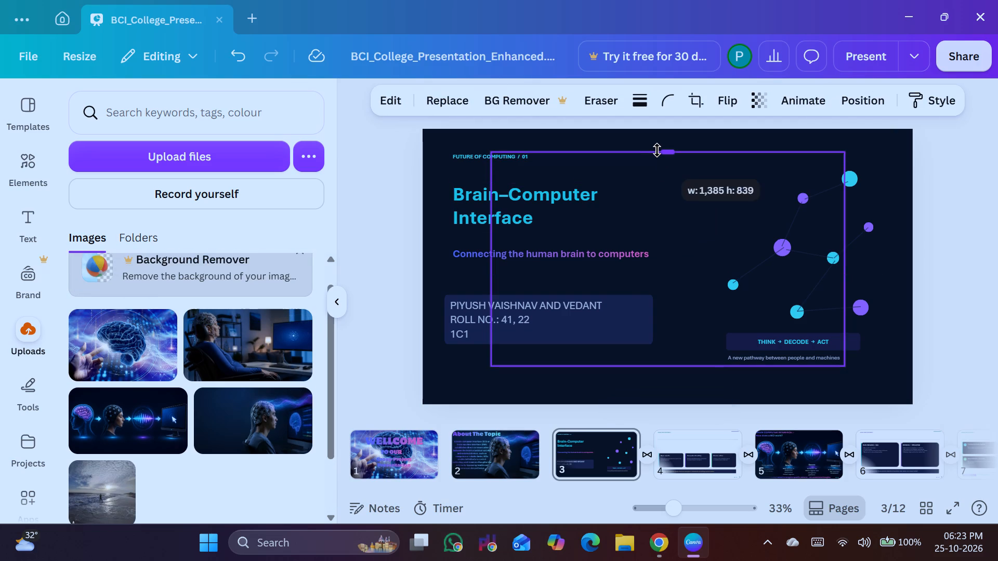
pyautogui.moveTo(657, 150); pyautogui.dragTo(659, 131)
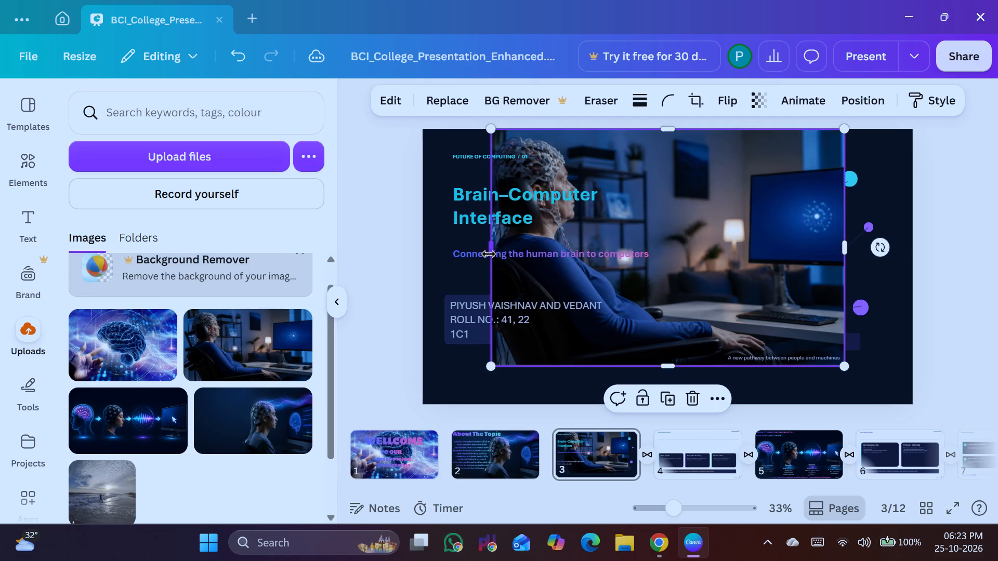
pyautogui.moveTo(491, 249); pyautogui.dragTo(425, 255)
pyautogui.moveTo(637, 369); pyautogui.dragTo(645, 401)
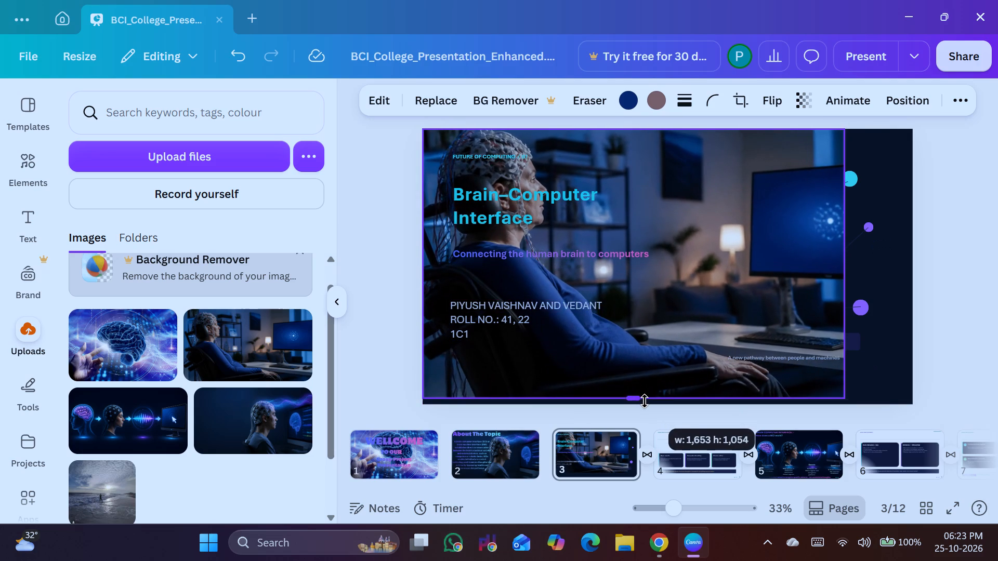
pyautogui.moveTo(645, 401); pyautogui.dragTo(646, 403)
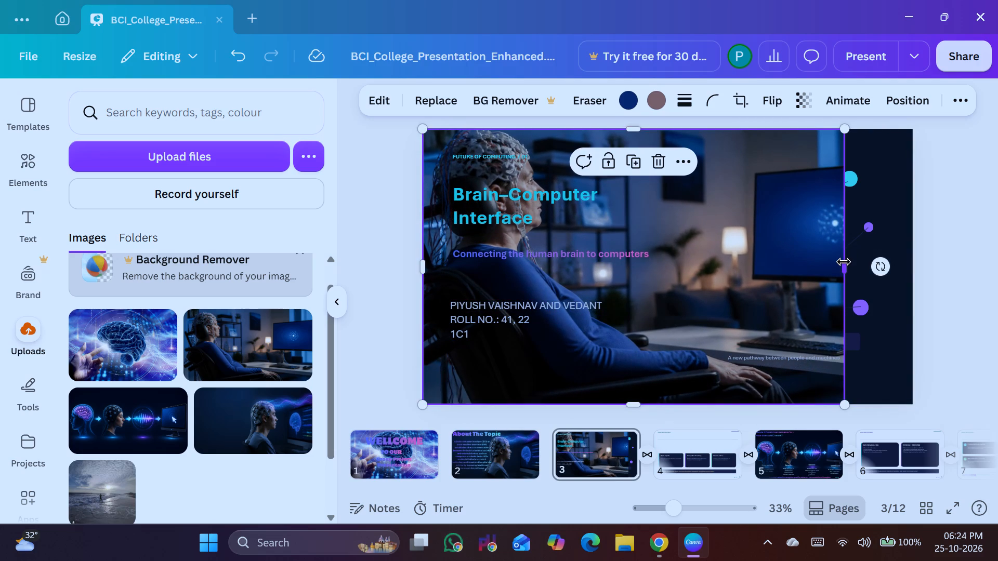
pyautogui.moveTo(844, 268); pyautogui.dragTo(911, 271)
pyautogui.click(383, 354)
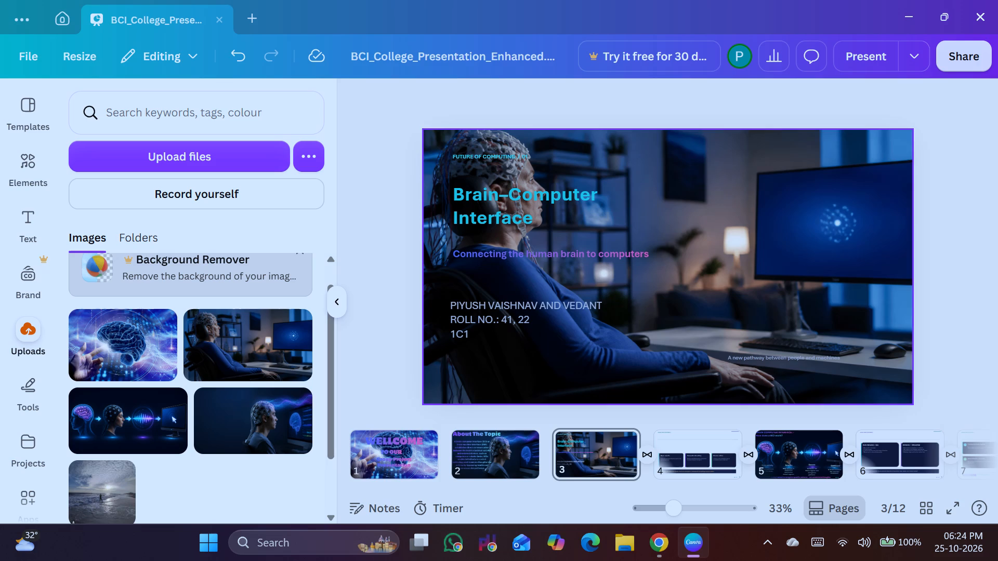
# Set the font size of the "A new pathway between people and machines" caption to 23.5.
pyautogui.click(788, 359)
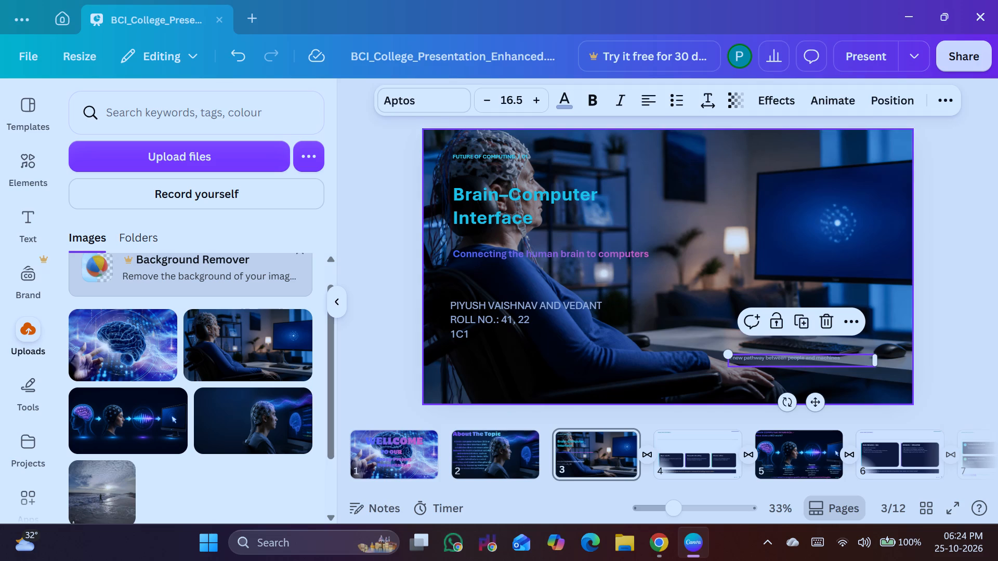
pyautogui.tripleClick(537, 101)
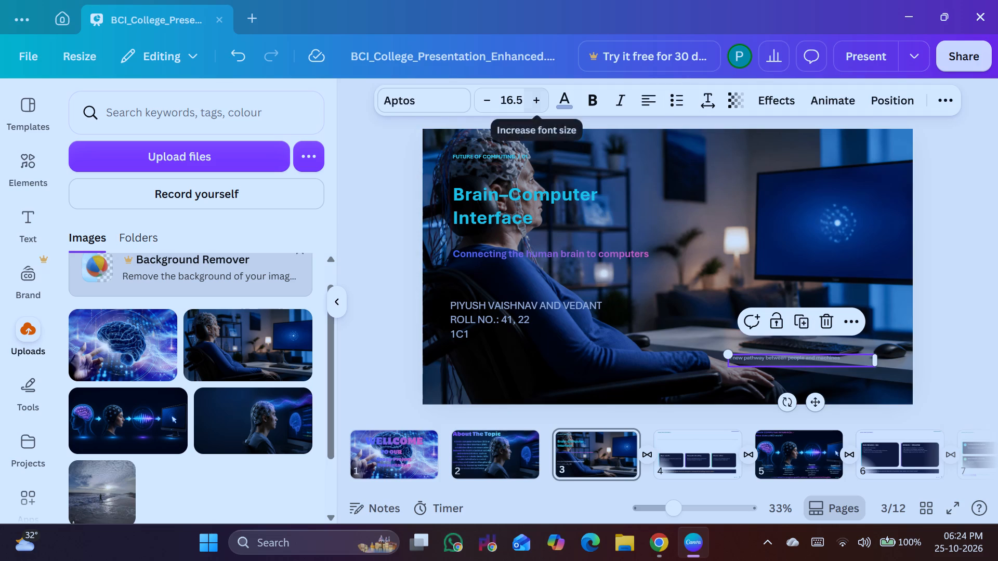
pyautogui.tripleClick(537, 101)
pyautogui.click(537, 101)
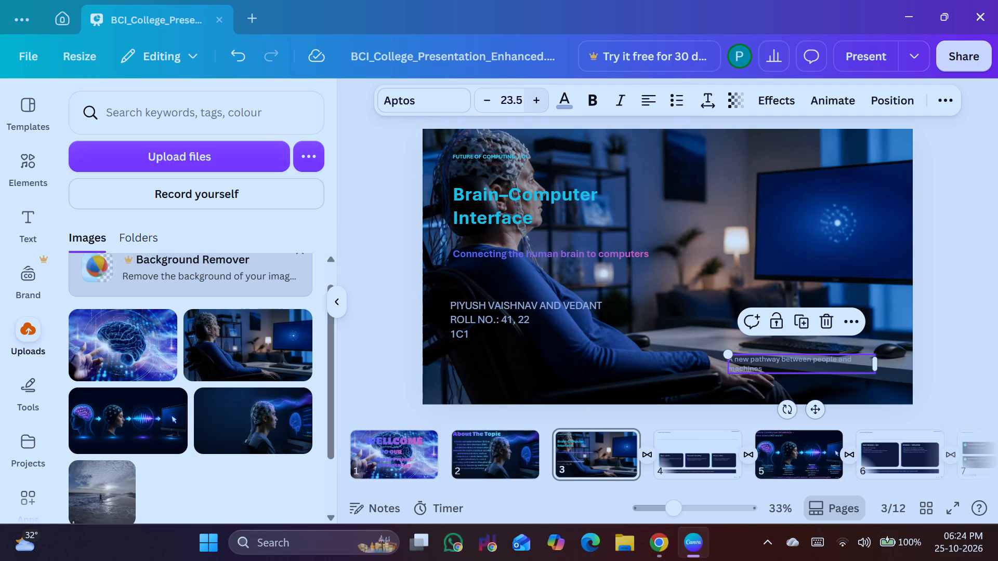
# Shrink the photo proportionally to about 1,242 by 699, keeping it anchored at the slide's upper-left corner.
pyautogui.click(883, 385)
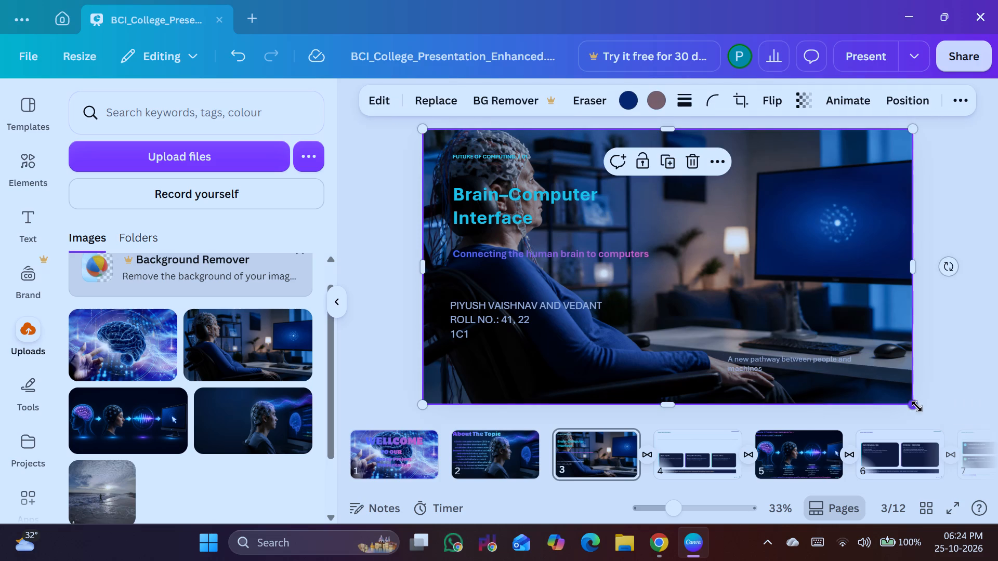
pyautogui.moveTo(912, 406); pyautogui.dragTo(808, 295)
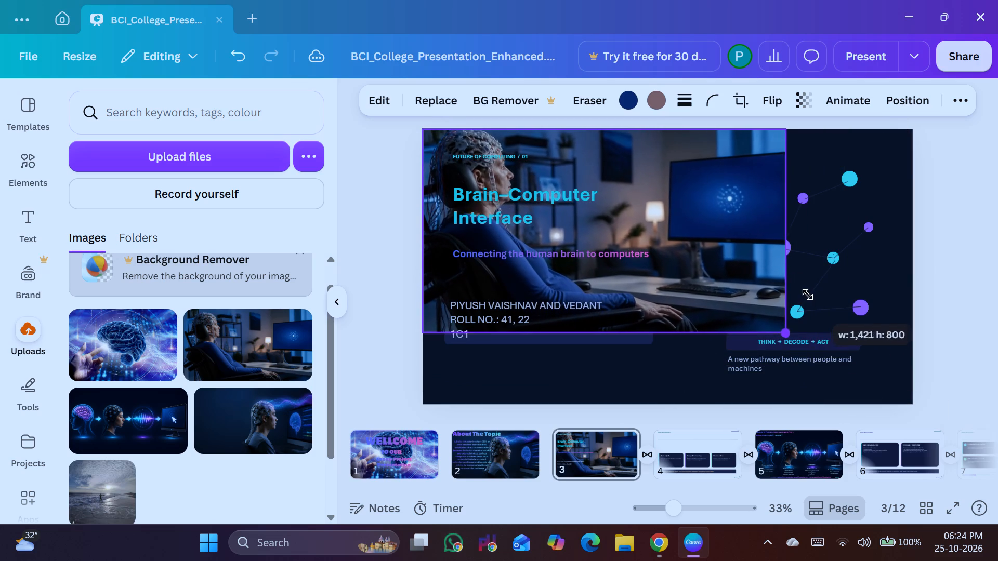
pyautogui.moveTo(808, 295); pyautogui.dragTo(588, 357)
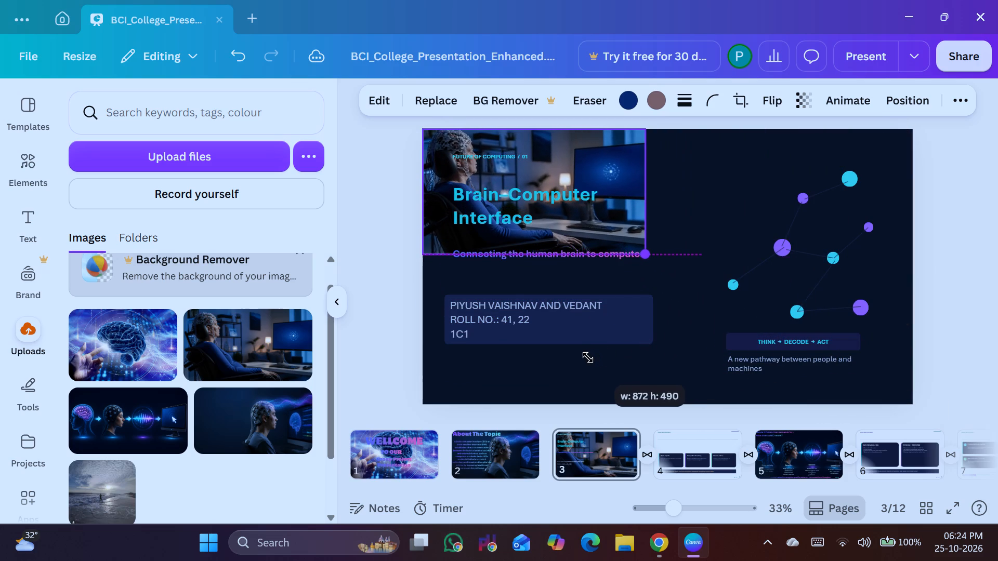
pyautogui.moveTo(588, 357); pyautogui.dragTo(588, 358)
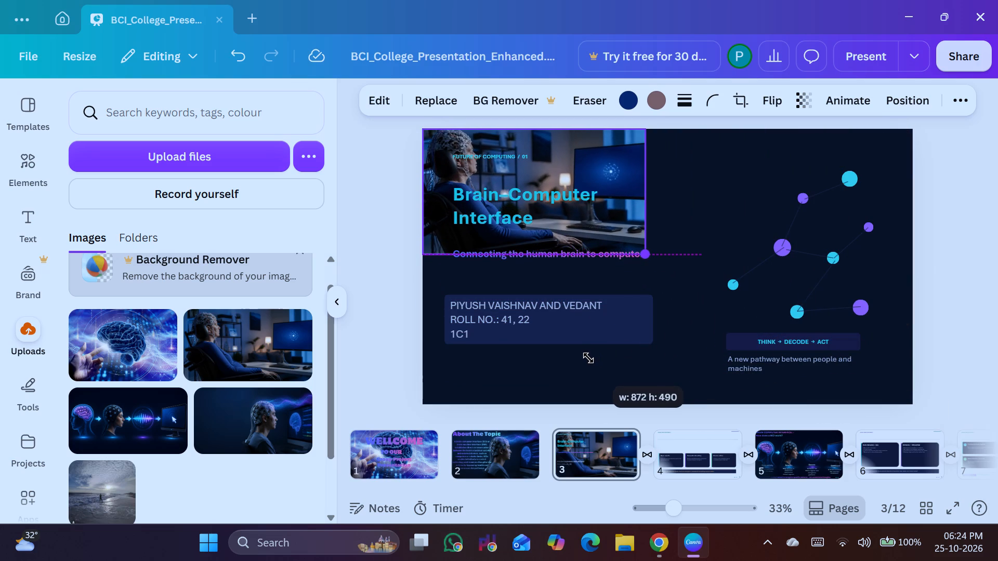
pyautogui.moveTo(588, 358); pyautogui.dragTo(700, 378)
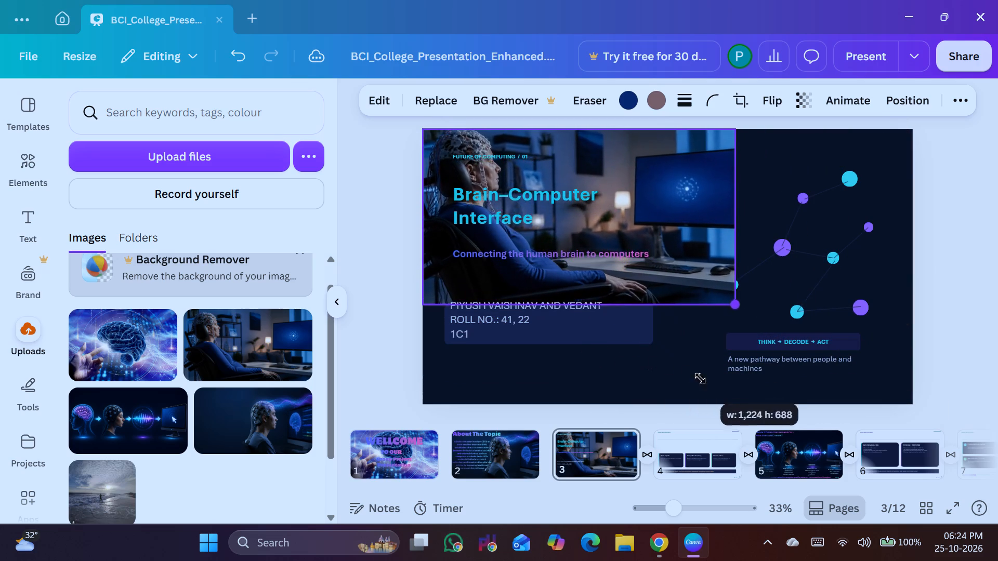
pyautogui.moveTo(700, 378); pyautogui.dragTo(704, 373)
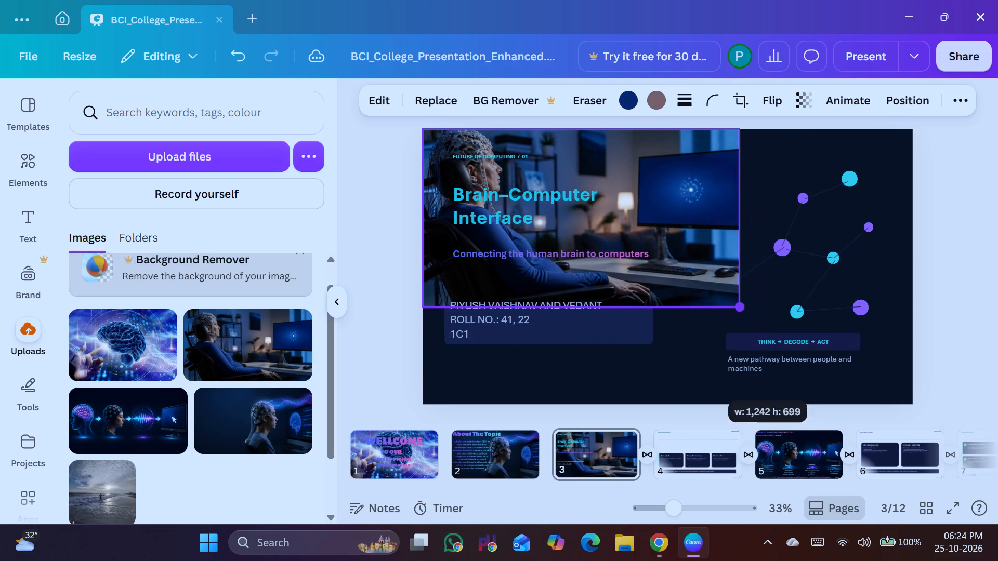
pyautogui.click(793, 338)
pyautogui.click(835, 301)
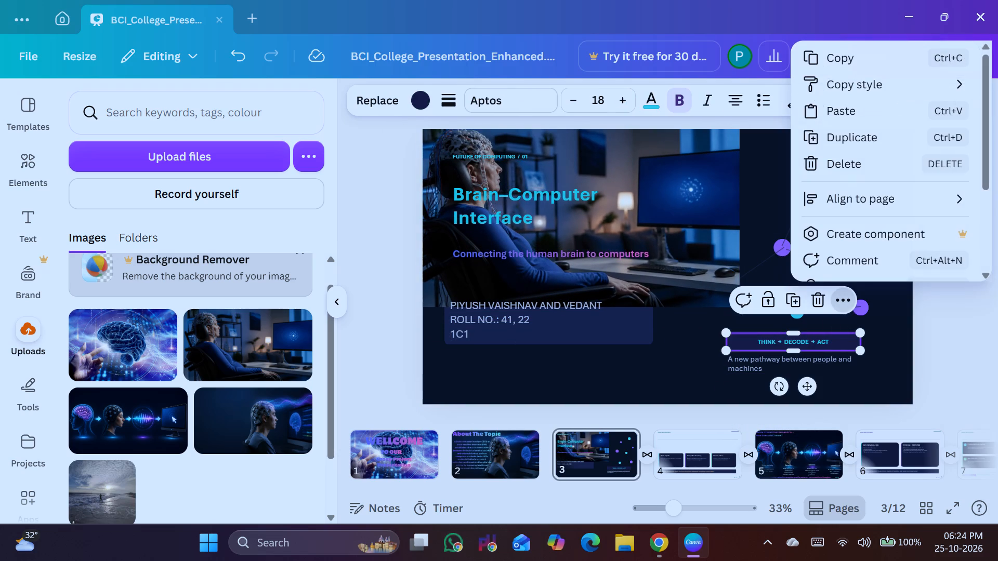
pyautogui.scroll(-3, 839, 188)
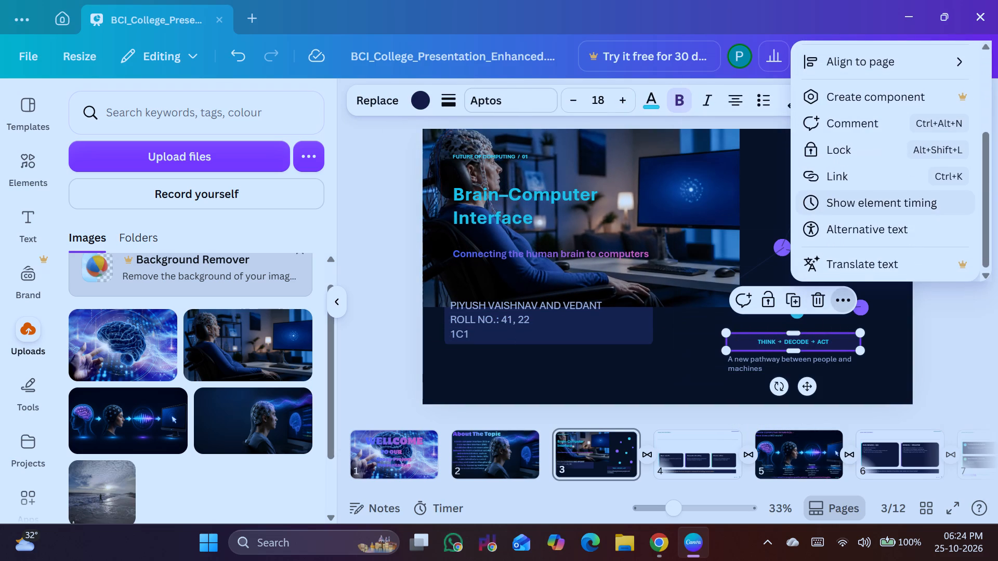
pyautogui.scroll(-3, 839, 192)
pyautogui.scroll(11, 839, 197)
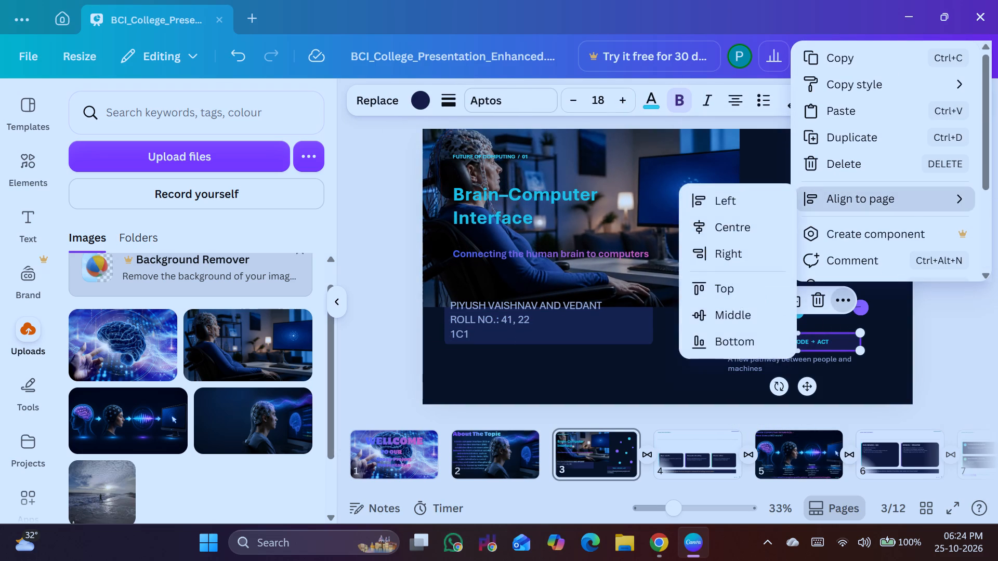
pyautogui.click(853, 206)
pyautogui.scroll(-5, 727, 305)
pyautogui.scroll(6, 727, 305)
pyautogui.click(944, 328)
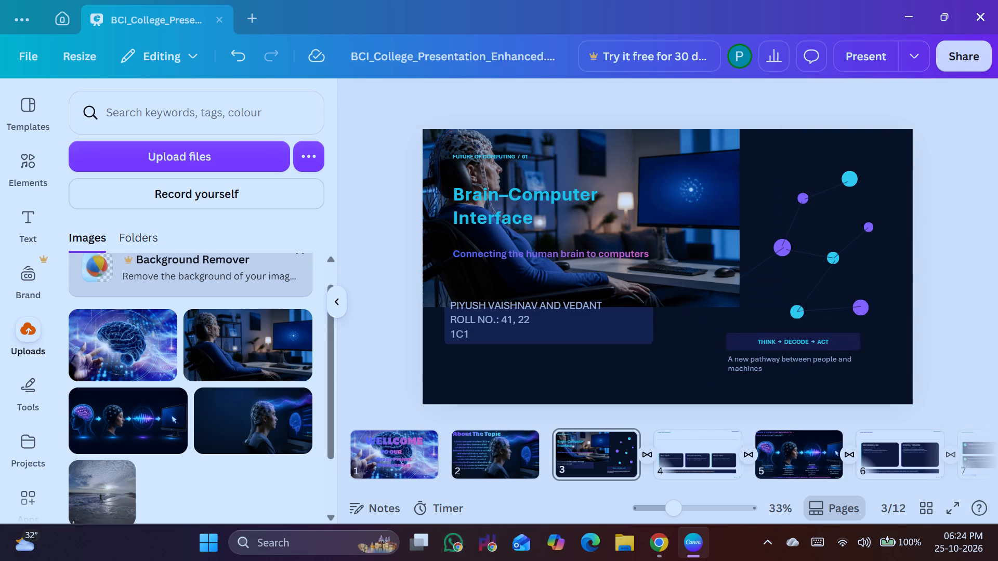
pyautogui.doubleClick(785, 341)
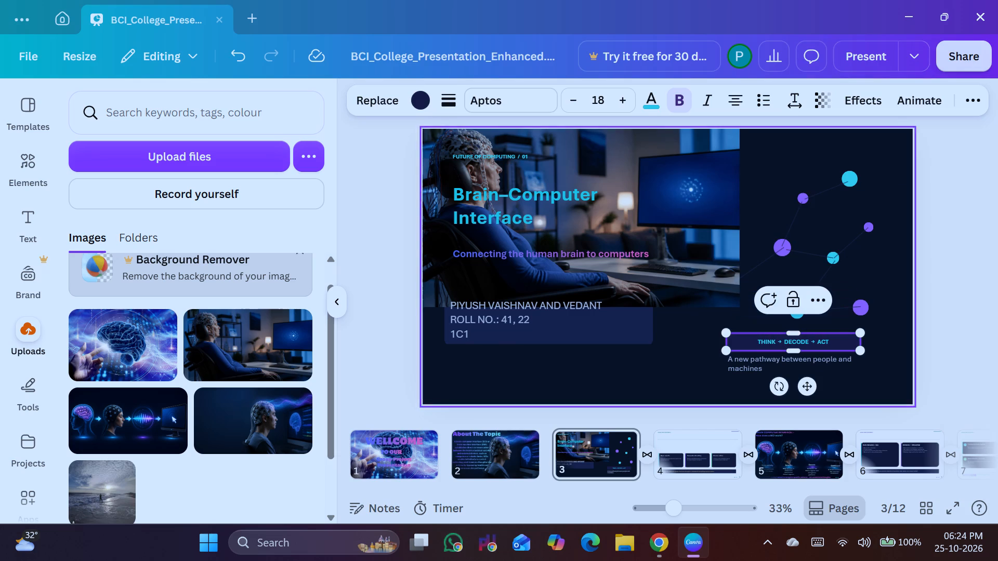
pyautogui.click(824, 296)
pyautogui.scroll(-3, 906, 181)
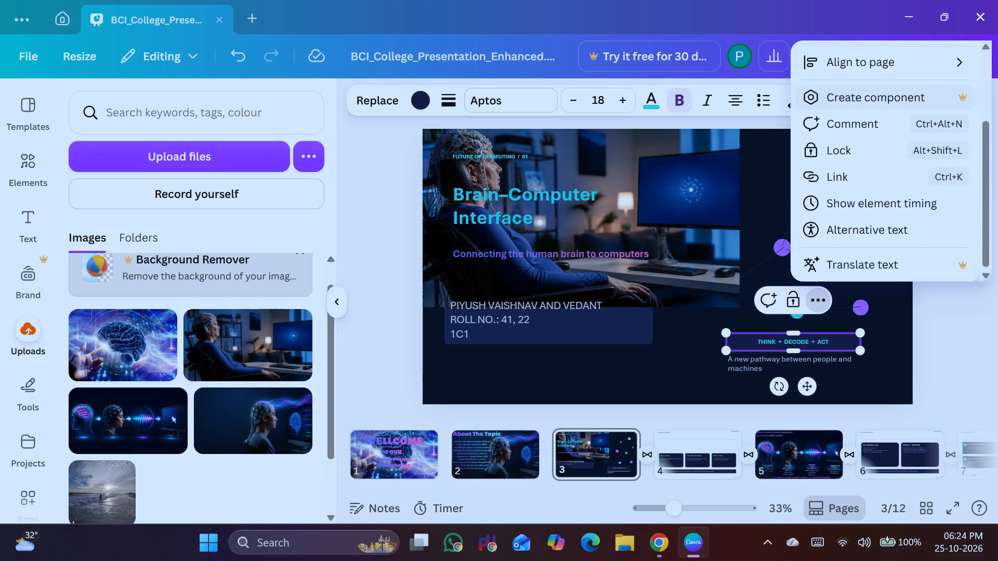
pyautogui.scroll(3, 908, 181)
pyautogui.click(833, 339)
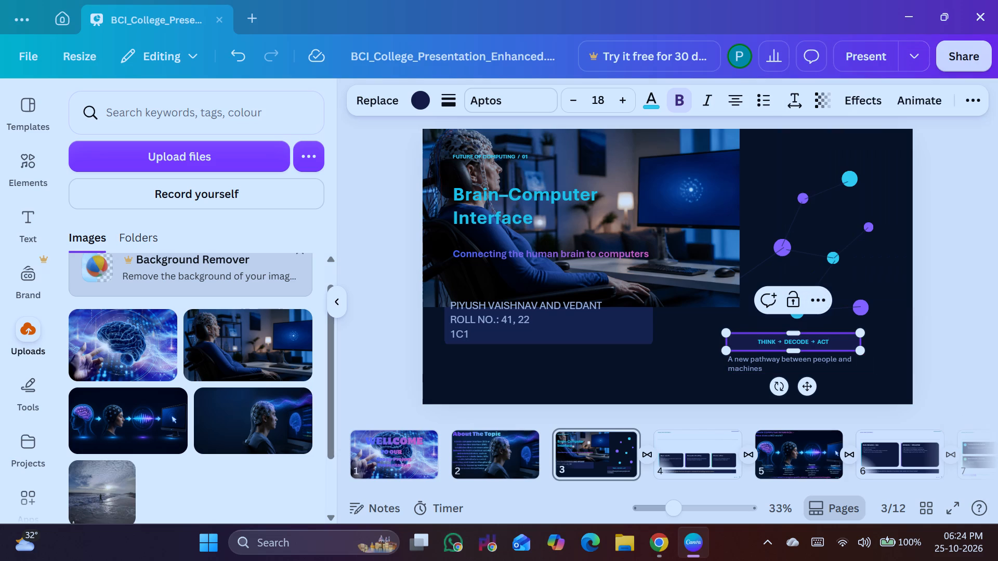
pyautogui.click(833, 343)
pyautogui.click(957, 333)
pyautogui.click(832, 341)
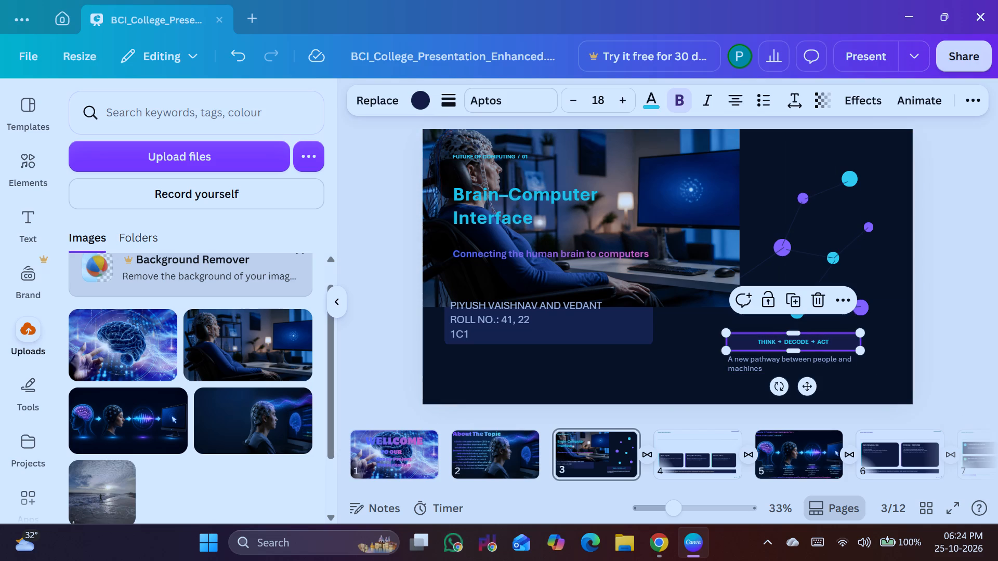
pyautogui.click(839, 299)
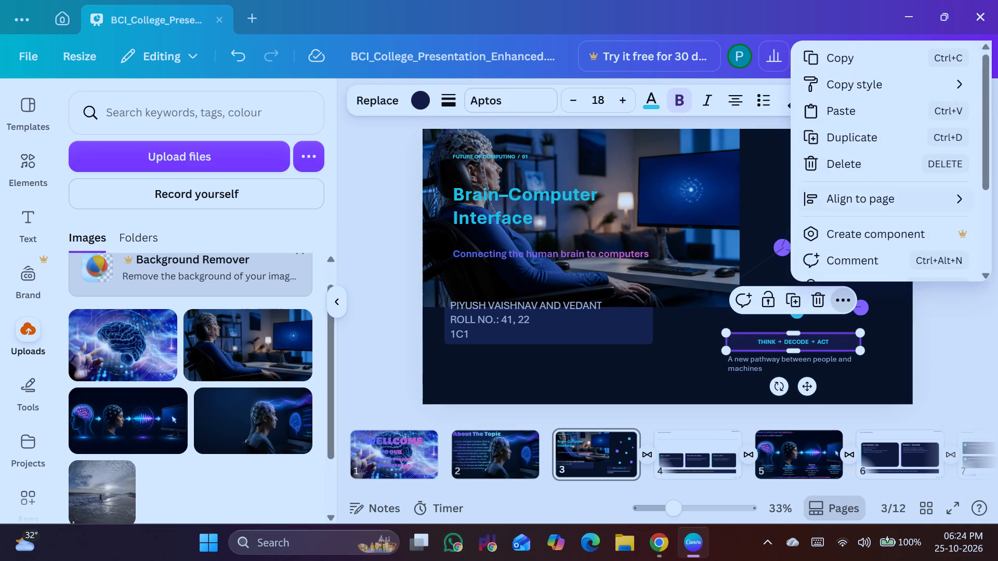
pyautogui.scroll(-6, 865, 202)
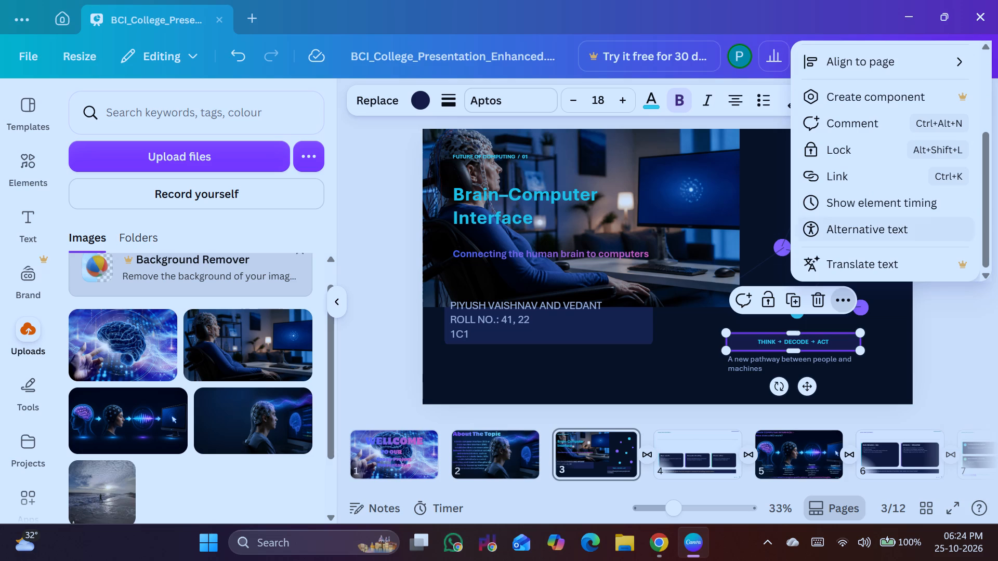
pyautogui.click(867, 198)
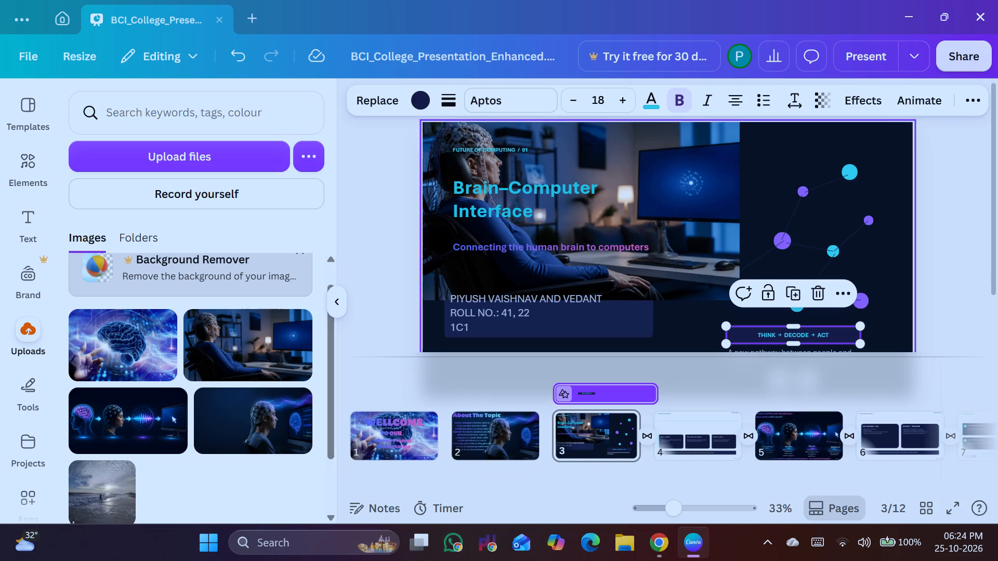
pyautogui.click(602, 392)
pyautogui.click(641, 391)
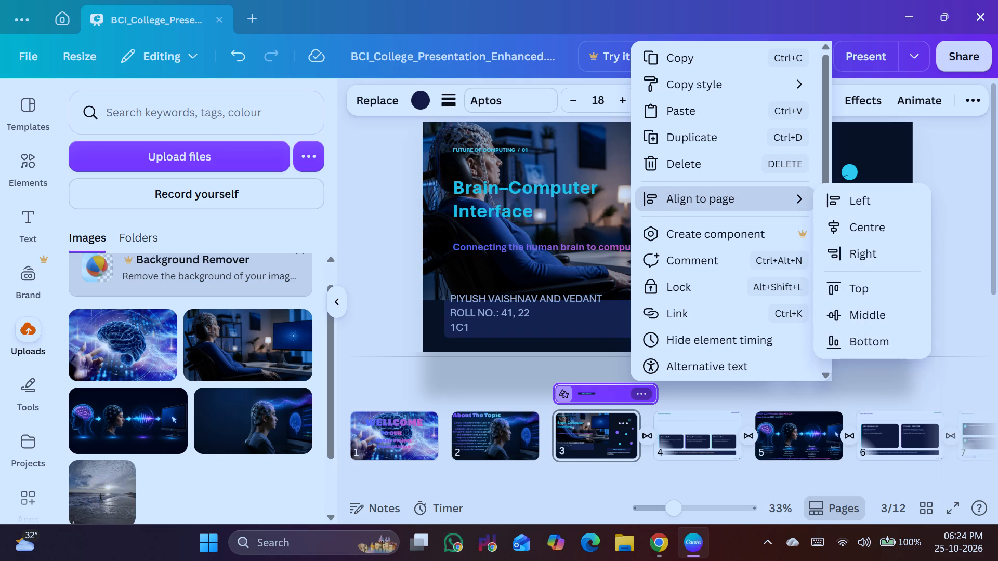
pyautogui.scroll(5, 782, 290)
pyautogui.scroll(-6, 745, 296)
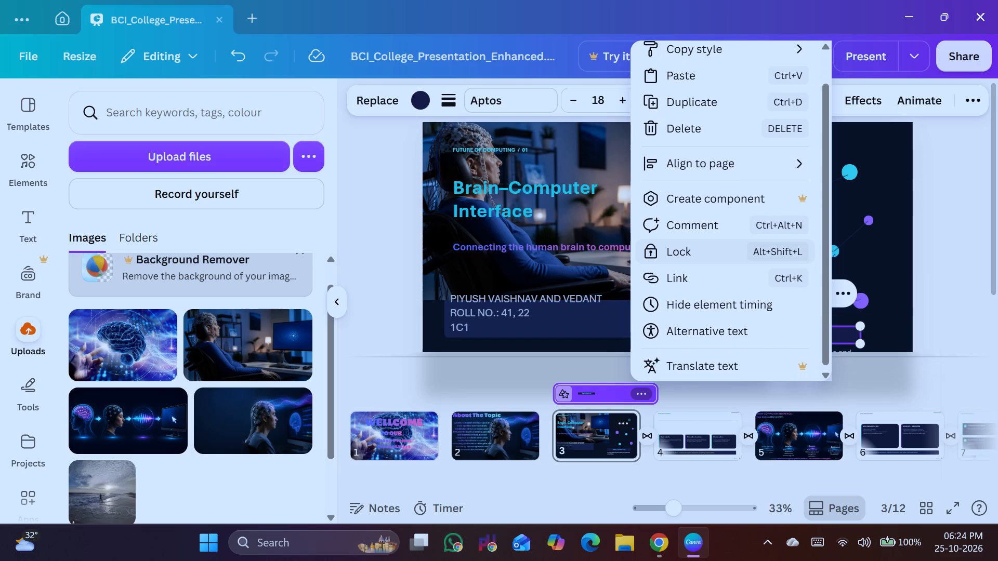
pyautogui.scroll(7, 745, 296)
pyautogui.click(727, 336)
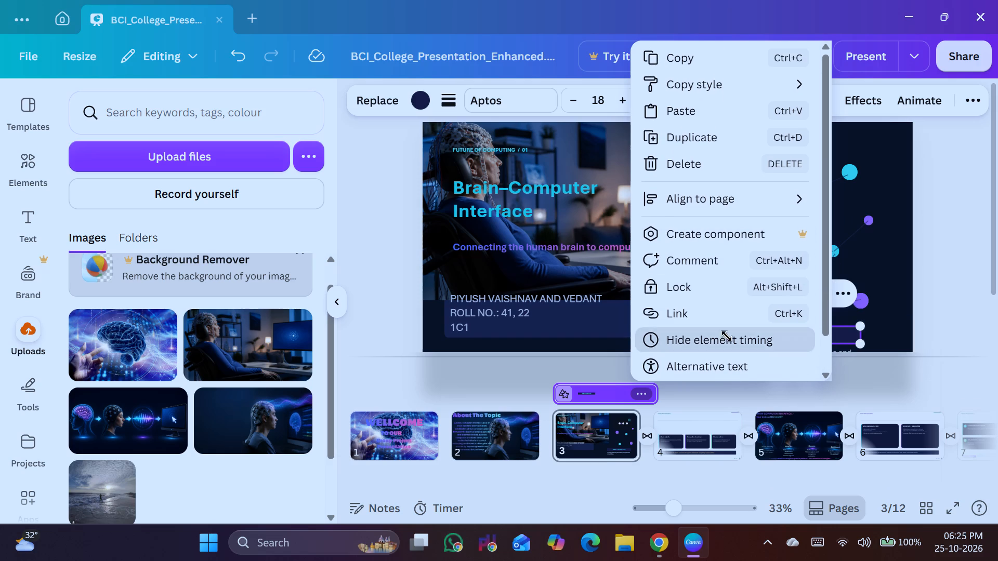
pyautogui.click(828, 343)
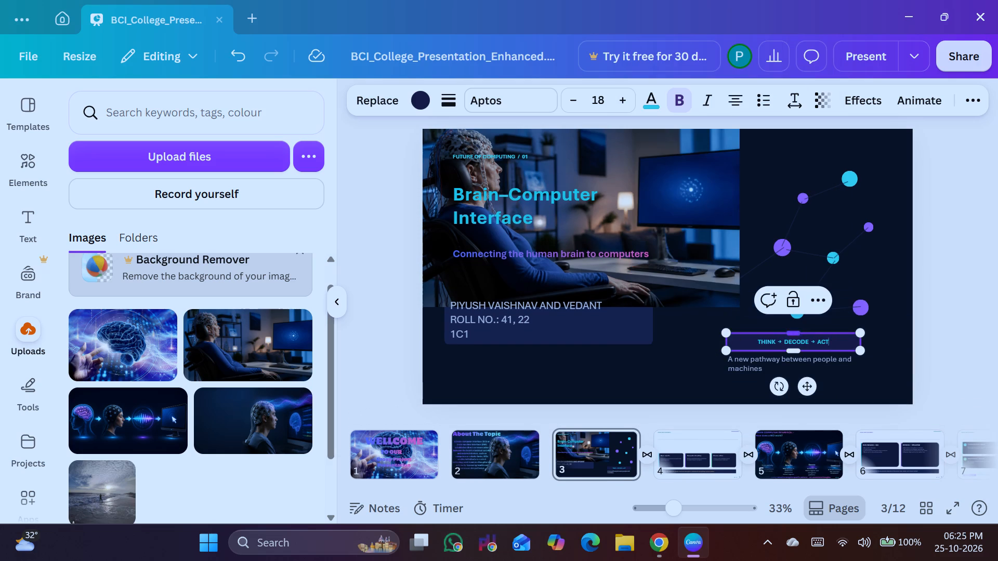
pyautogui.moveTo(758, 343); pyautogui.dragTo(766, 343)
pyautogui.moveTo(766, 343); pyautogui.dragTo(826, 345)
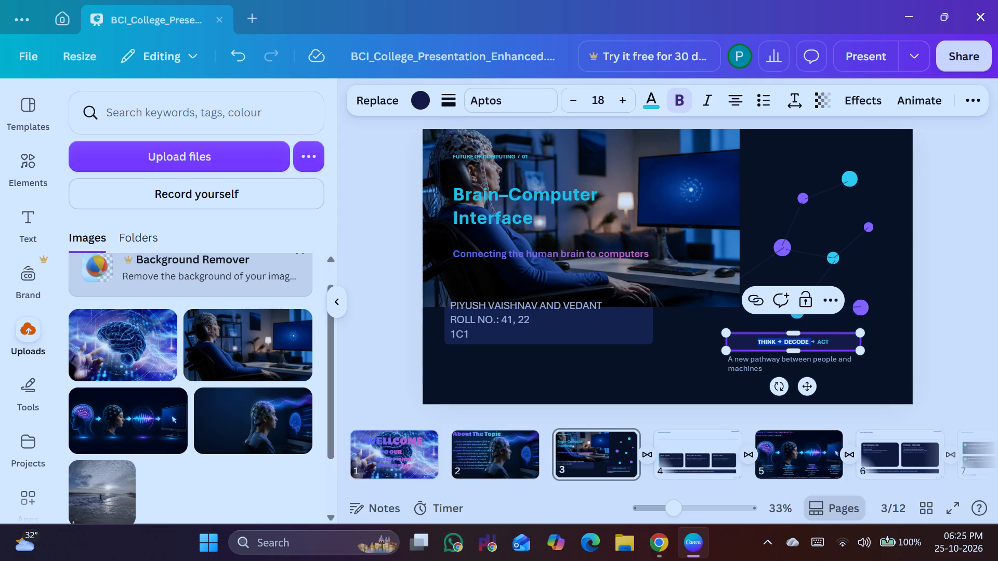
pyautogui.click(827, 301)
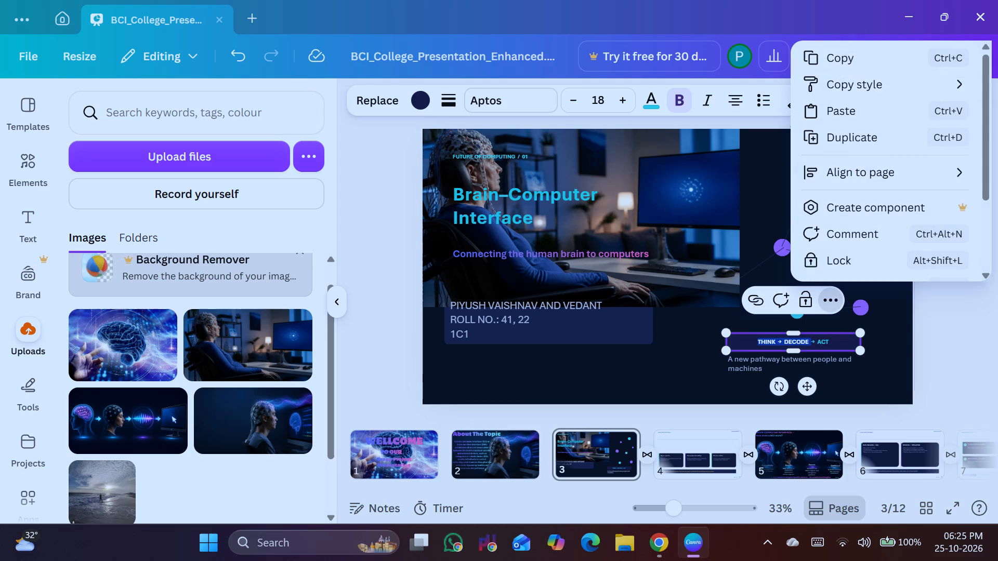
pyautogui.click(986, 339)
# Move the "THINK → DECODE → ACT" label so it hangs mostly off the slide's right edge.
pyautogui.moveTo(825, 342); pyautogui.dragTo(841, 382)
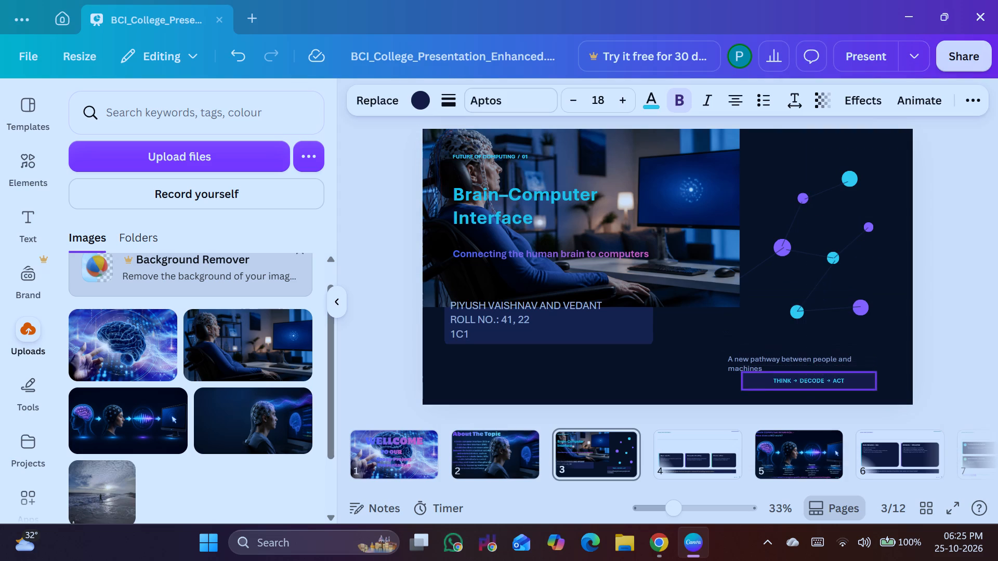
pyautogui.moveTo(841, 382); pyautogui.dragTo(997, 338)
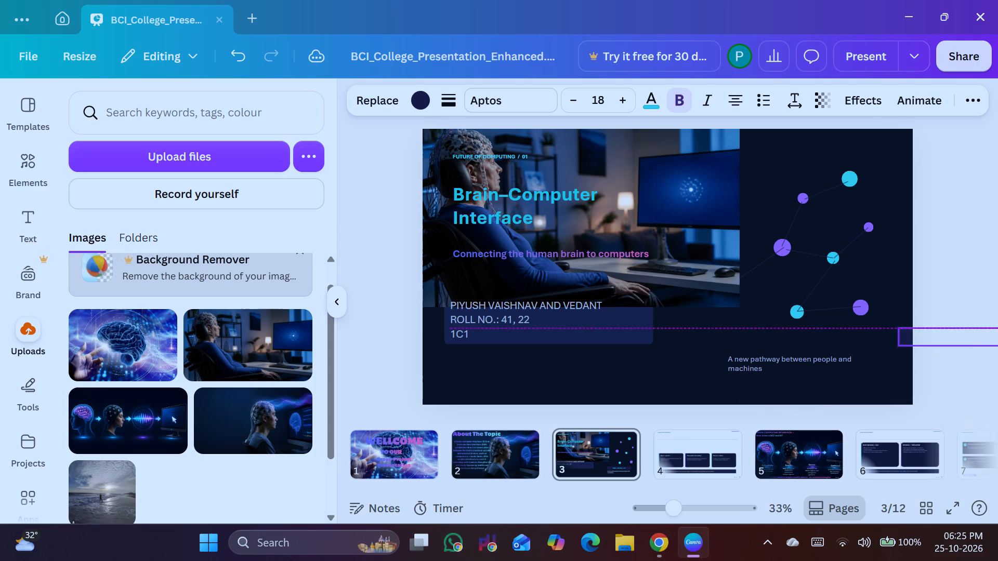
pyautogui.moveTo(997, 338); pyautogui.dragTo(997, 338)
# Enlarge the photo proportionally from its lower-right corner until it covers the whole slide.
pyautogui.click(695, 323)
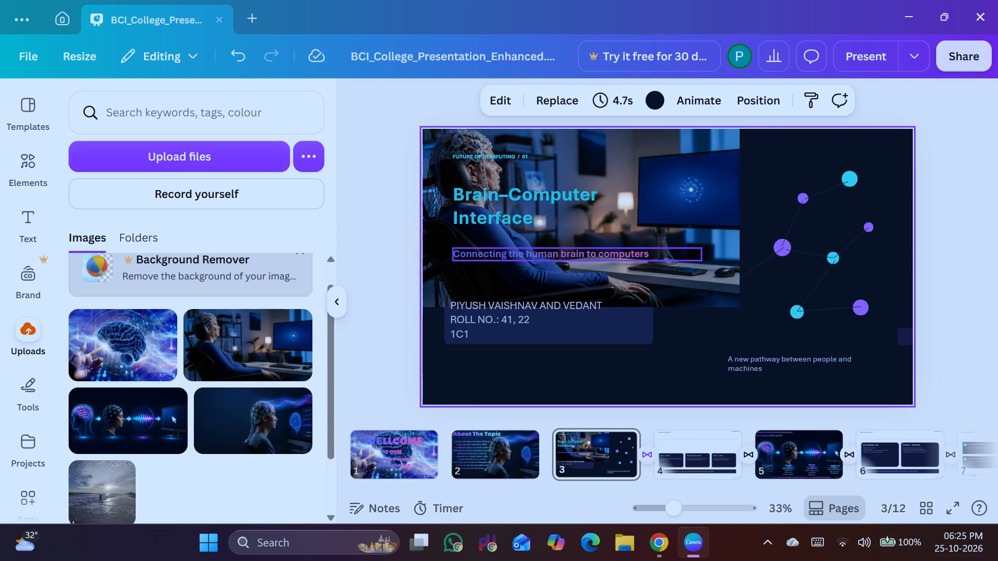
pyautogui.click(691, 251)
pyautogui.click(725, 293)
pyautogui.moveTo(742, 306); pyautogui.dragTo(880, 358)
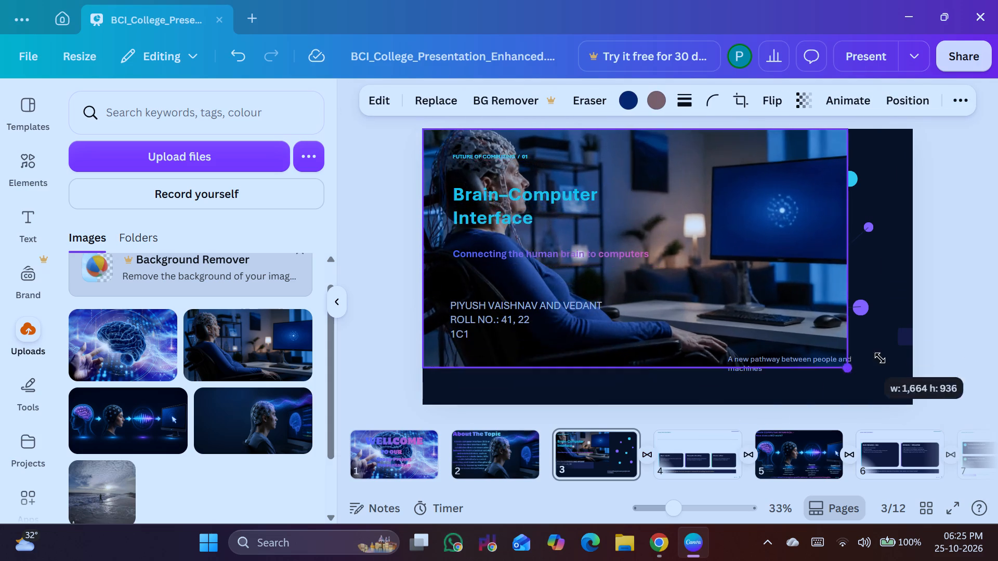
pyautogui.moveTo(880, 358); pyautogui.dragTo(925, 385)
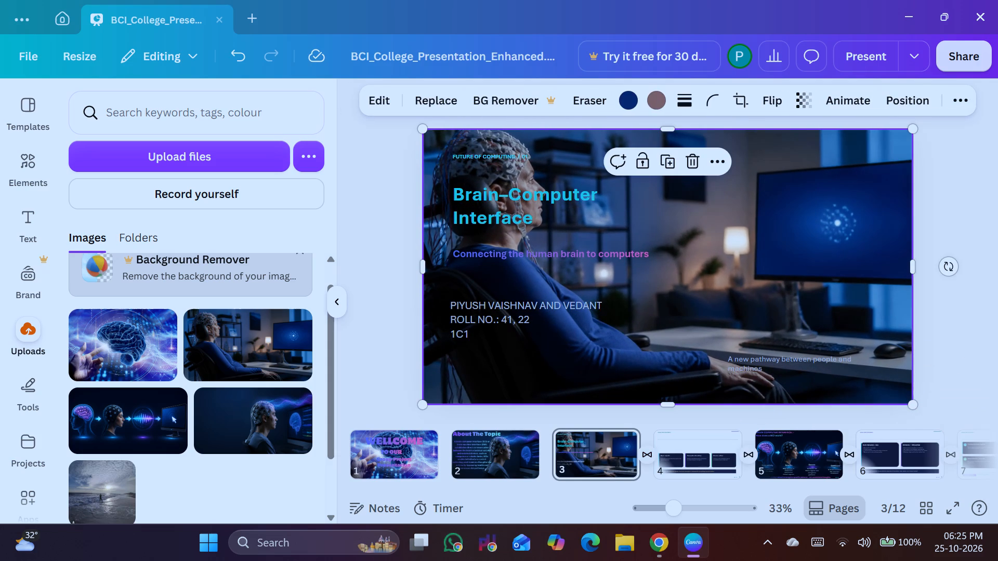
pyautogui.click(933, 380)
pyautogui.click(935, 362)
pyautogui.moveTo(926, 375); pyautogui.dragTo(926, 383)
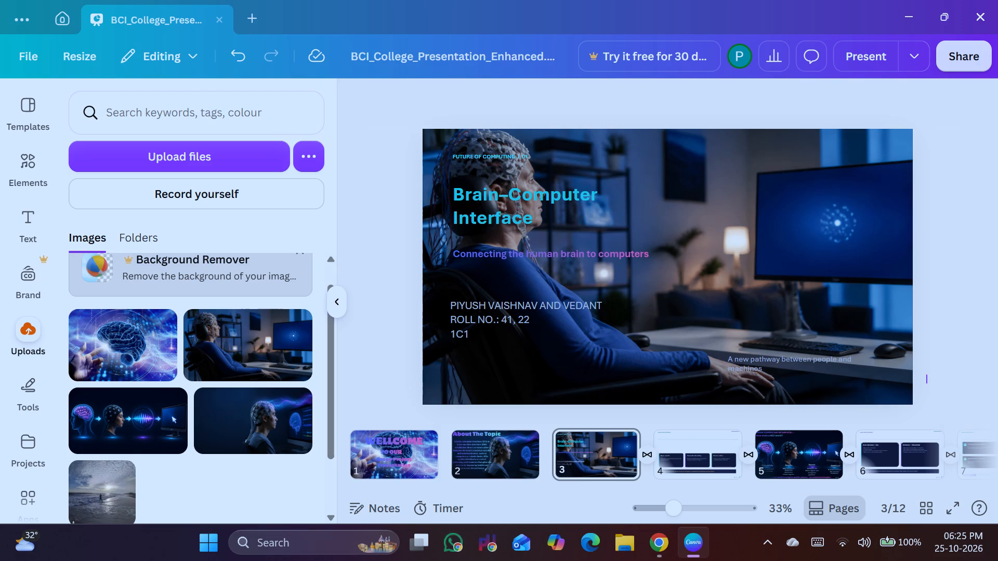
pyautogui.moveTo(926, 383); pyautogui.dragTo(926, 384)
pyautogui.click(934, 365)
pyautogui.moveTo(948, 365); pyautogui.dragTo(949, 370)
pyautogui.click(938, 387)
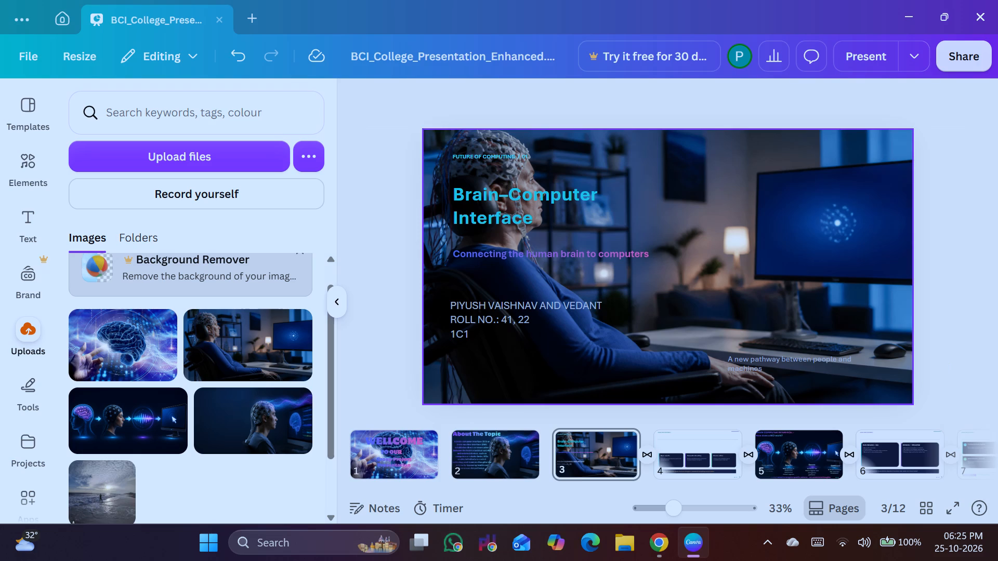
# Shrink the photo proportionally, leaving a narrow strip of dark background along the slide's right and bottom edges.
pyautogui.moveTo(911, 404); pyautogui.dragTo(899, 388)
pyautogui.moveTo(911, 403); pyautogui.dragTo(892, 385)
pyautogui.click(898, 391)
pyautogui.moveTo(913, 405); pyautogui.dragTo(886, 374)
pyautogui.click(905, 358)
pyautogui.click(907, 376)
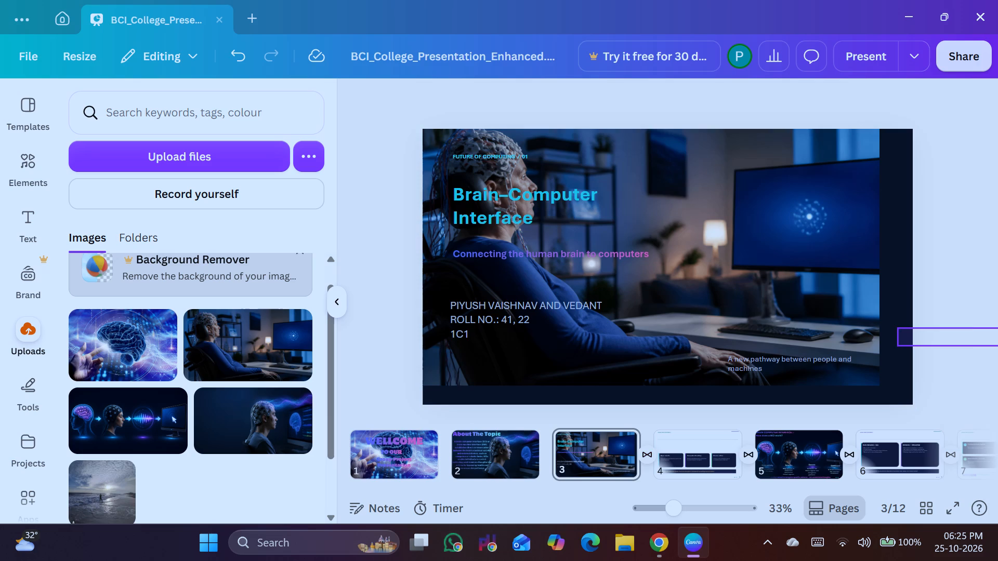
# Make the "THINK → DECODE → ACT" label box taller and move it back onto the slide above the pathway caption.
pyautogui.click(900, 341)
pyautogui.moveTo(926, 340); pyautogui.dragTo(918, 373)
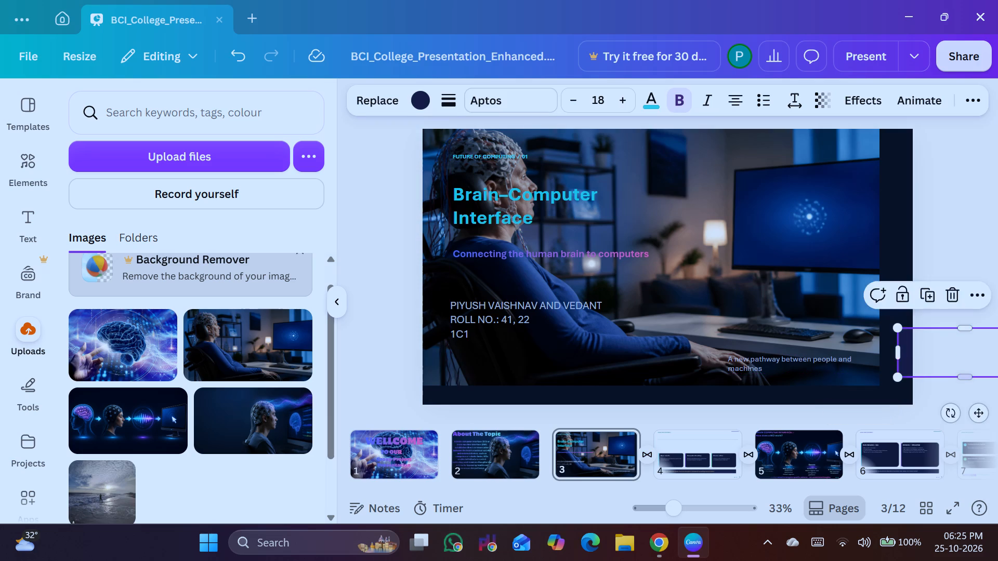
pyautogui.moveTo(938, 347); pyautogui.dragTo(751, 300)
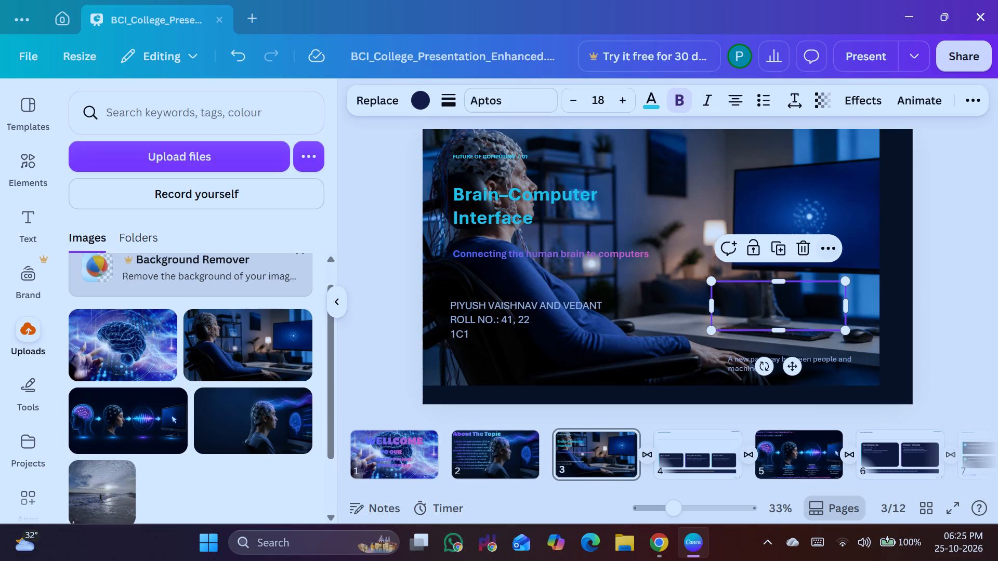
# Bring the "THINK → DECODE → ACT" label to the front, above the photo.
pyautogui.click(834, 249)
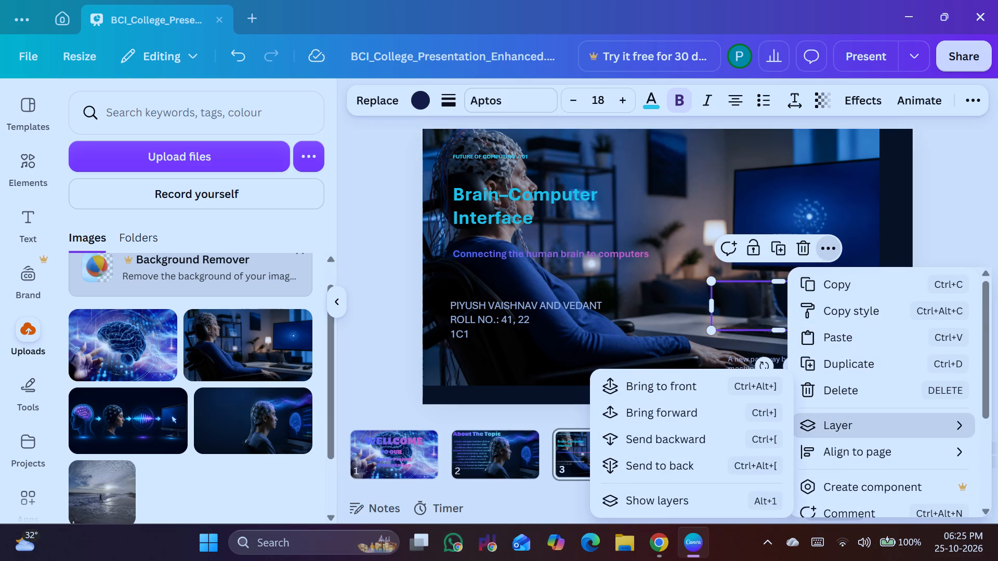
pyautogui.click(689, 389)
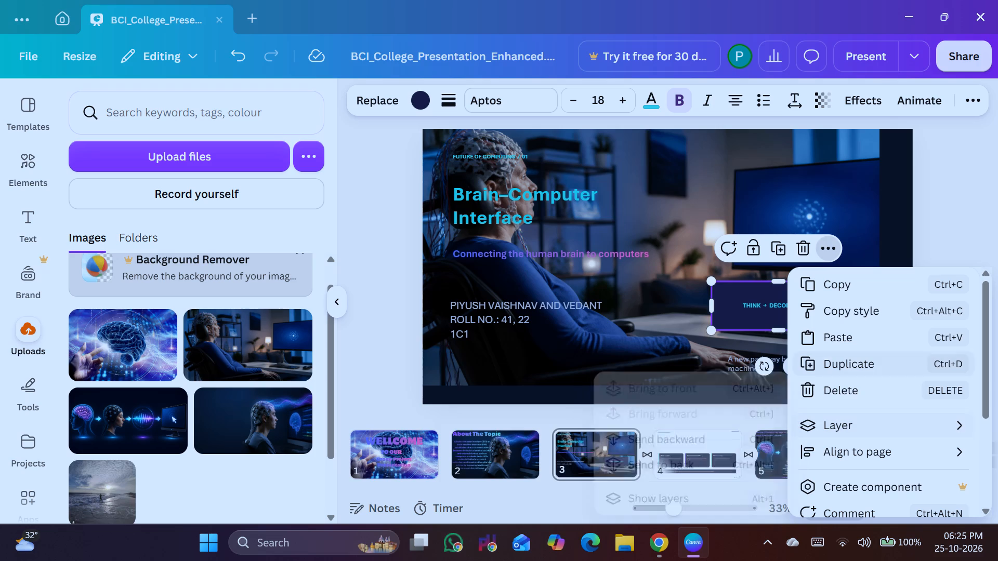
pyautogui.click(967, 224)
pyautogui.click(825, 317)
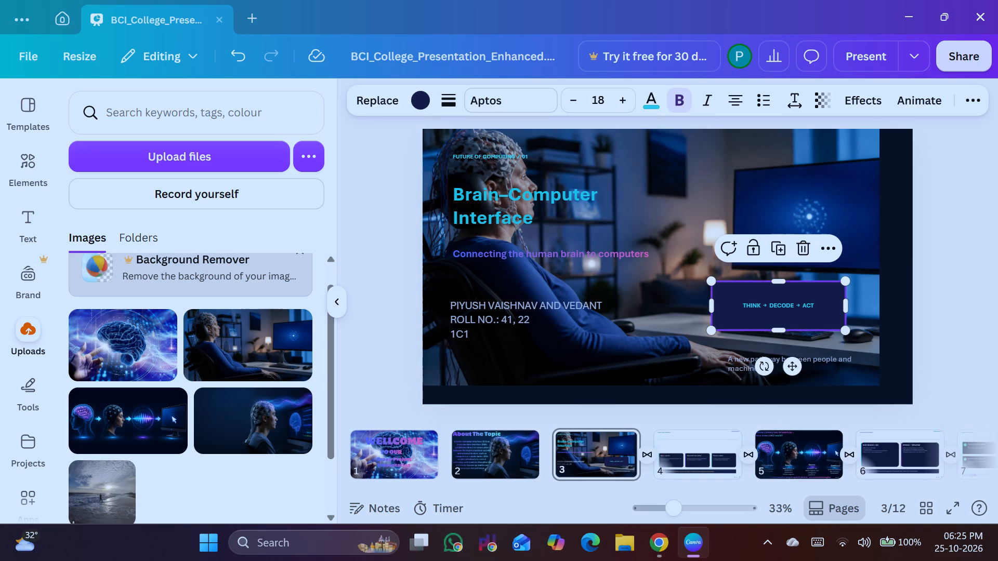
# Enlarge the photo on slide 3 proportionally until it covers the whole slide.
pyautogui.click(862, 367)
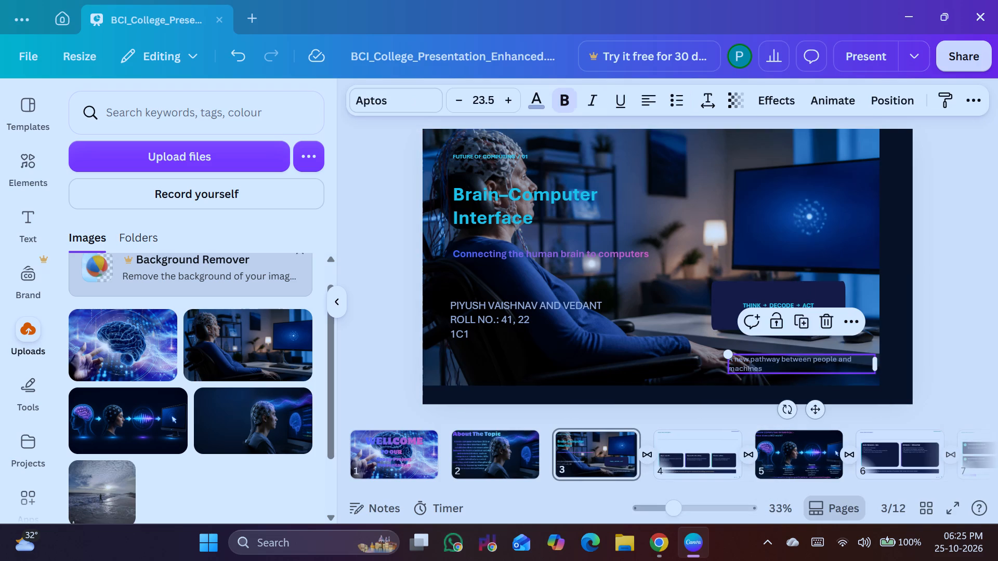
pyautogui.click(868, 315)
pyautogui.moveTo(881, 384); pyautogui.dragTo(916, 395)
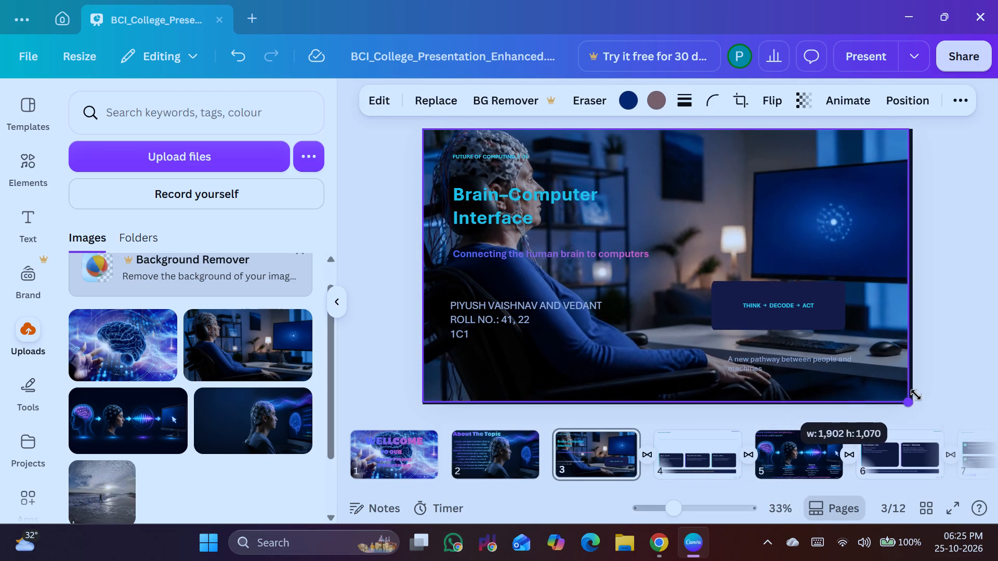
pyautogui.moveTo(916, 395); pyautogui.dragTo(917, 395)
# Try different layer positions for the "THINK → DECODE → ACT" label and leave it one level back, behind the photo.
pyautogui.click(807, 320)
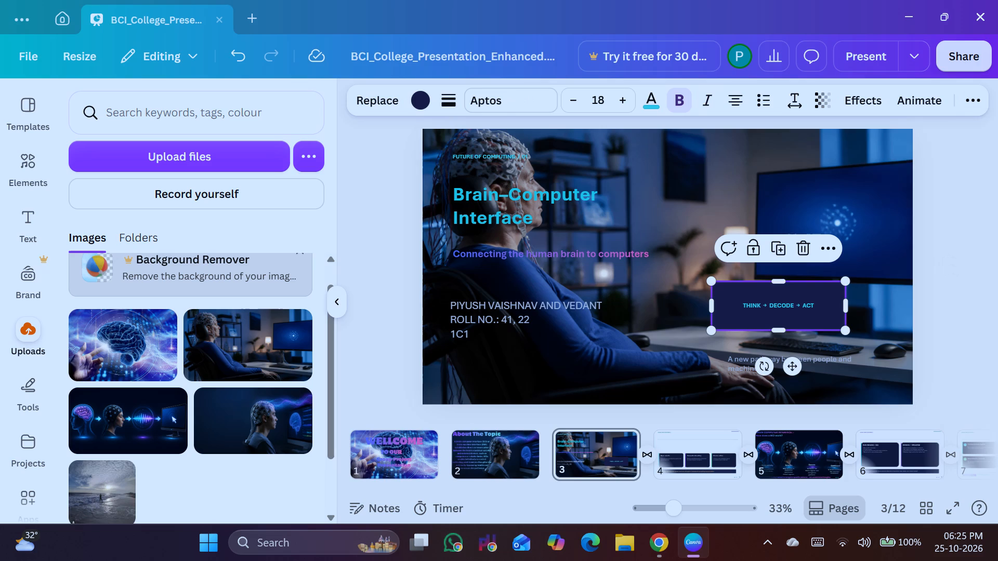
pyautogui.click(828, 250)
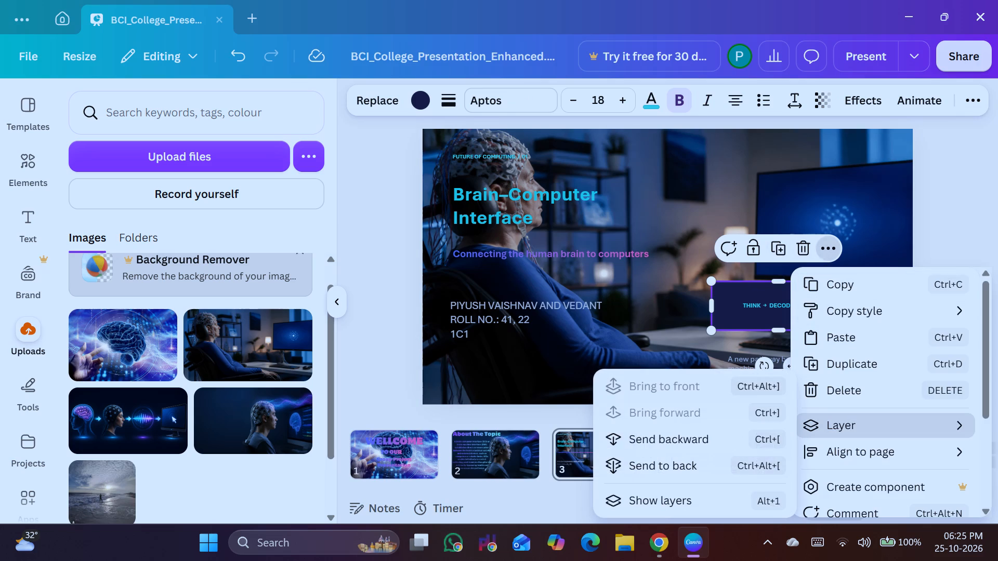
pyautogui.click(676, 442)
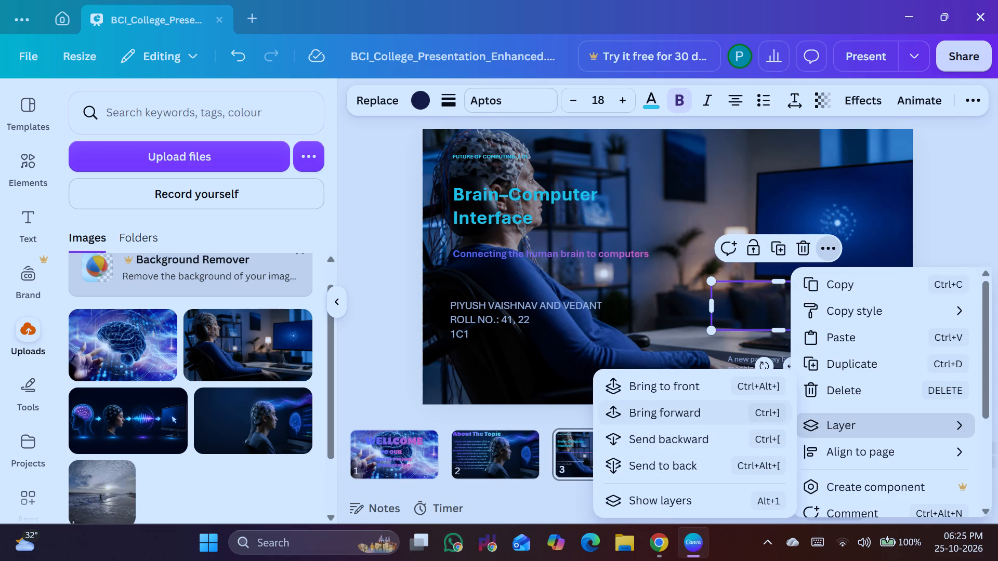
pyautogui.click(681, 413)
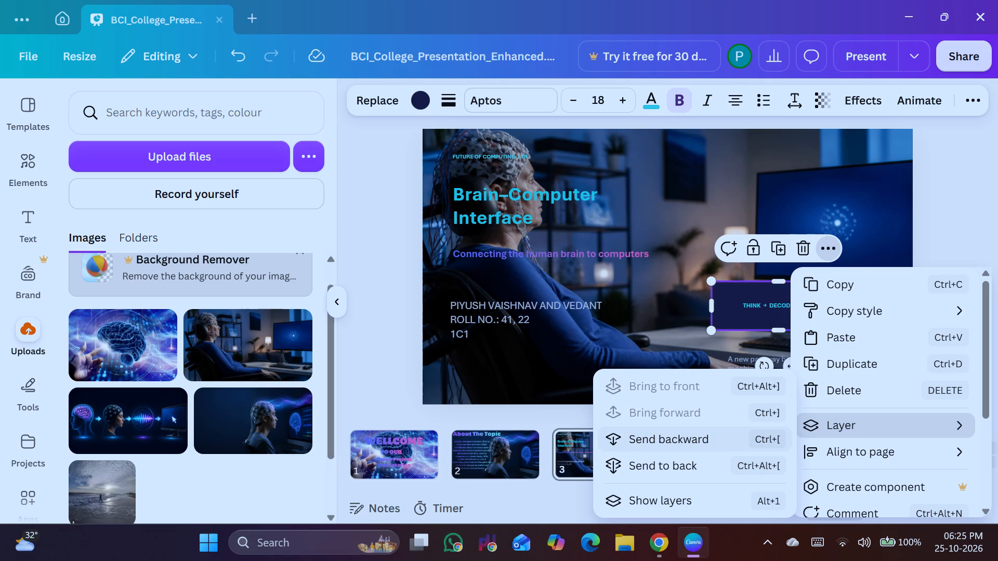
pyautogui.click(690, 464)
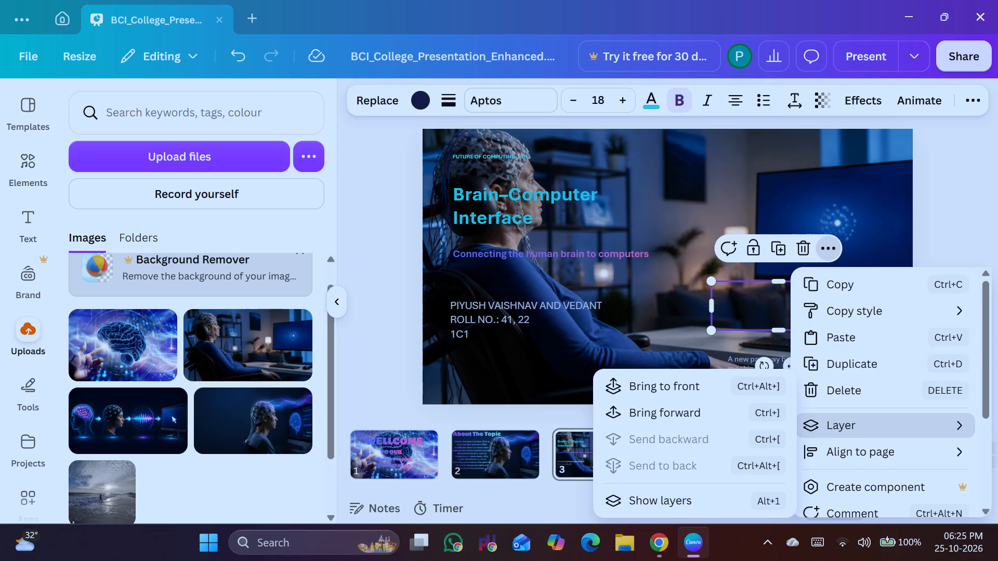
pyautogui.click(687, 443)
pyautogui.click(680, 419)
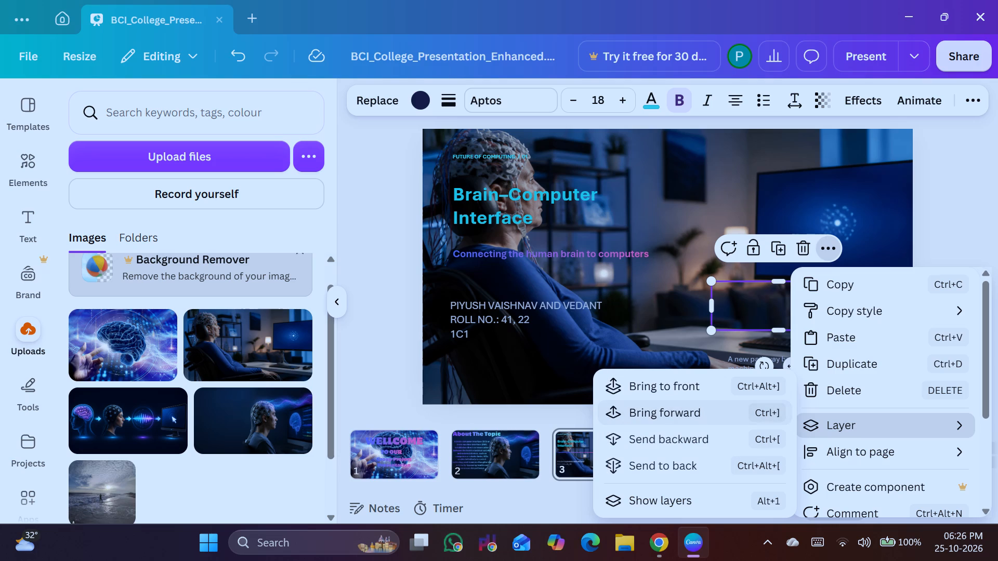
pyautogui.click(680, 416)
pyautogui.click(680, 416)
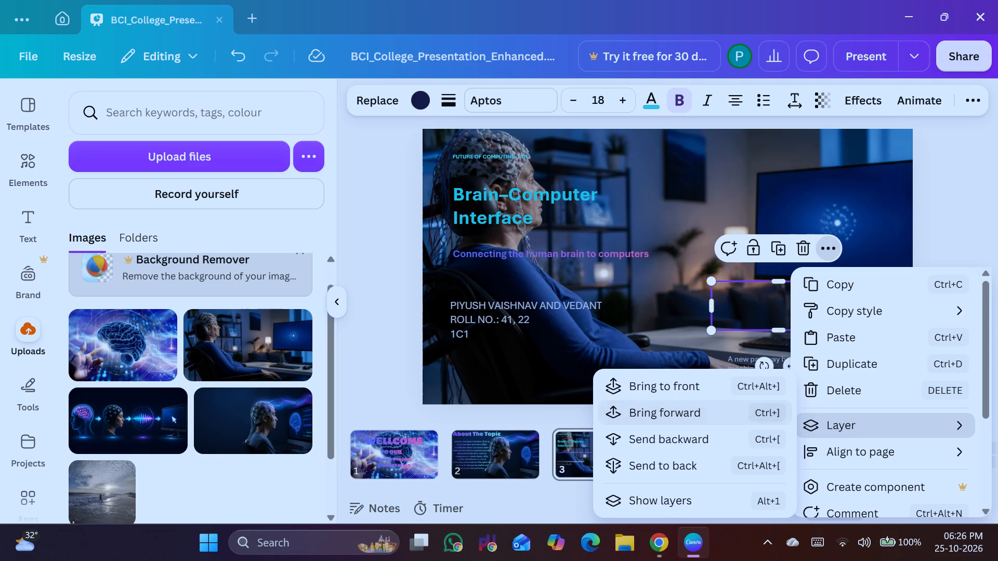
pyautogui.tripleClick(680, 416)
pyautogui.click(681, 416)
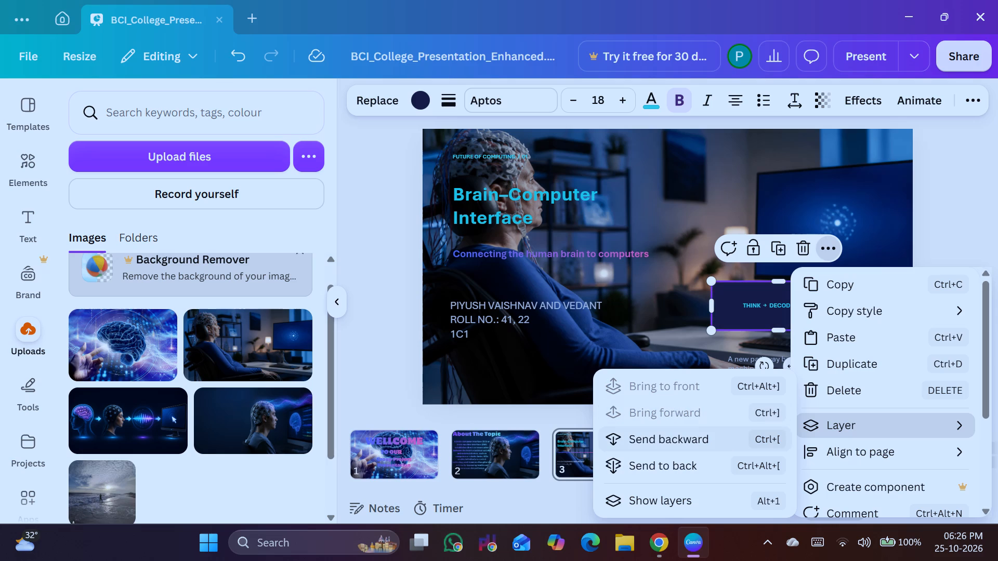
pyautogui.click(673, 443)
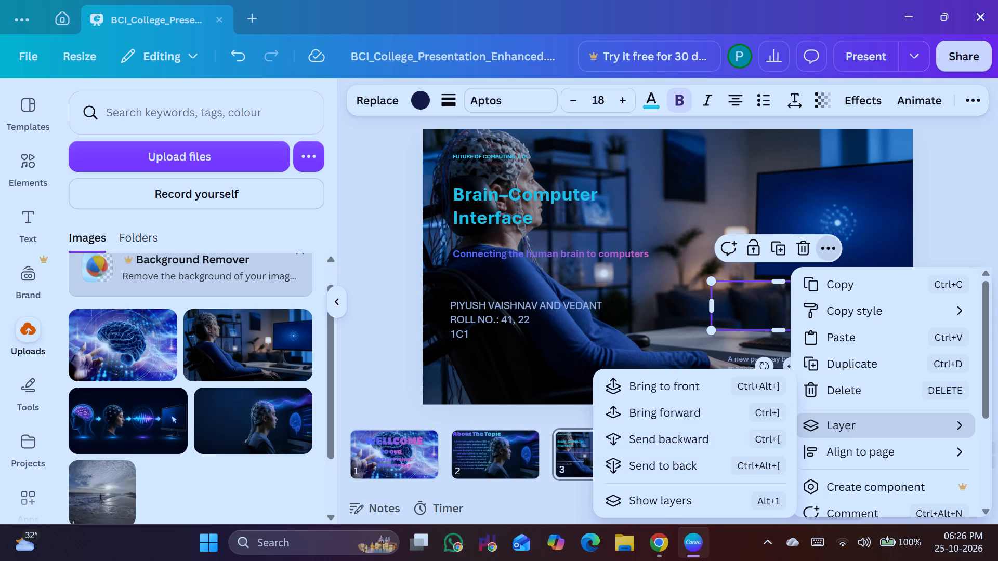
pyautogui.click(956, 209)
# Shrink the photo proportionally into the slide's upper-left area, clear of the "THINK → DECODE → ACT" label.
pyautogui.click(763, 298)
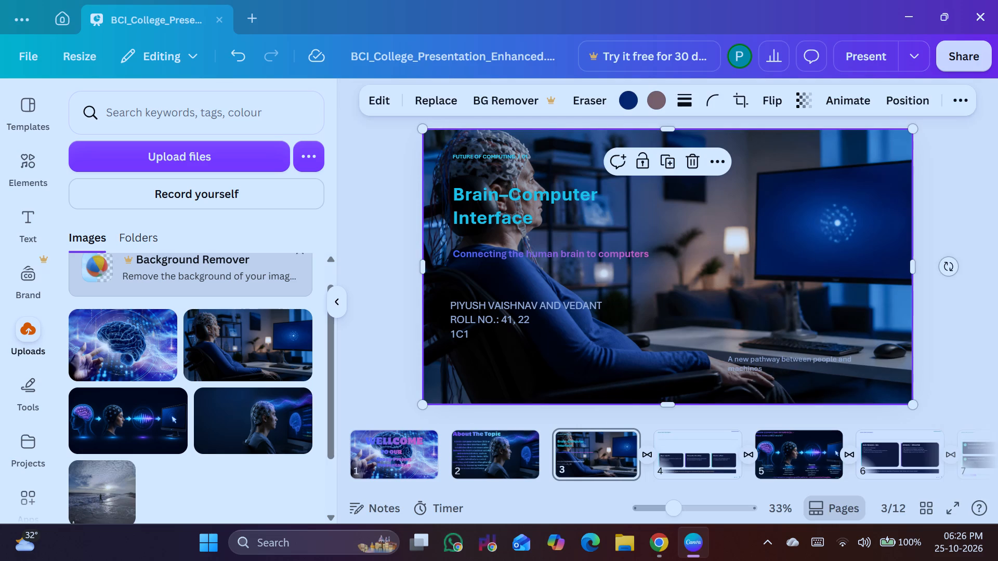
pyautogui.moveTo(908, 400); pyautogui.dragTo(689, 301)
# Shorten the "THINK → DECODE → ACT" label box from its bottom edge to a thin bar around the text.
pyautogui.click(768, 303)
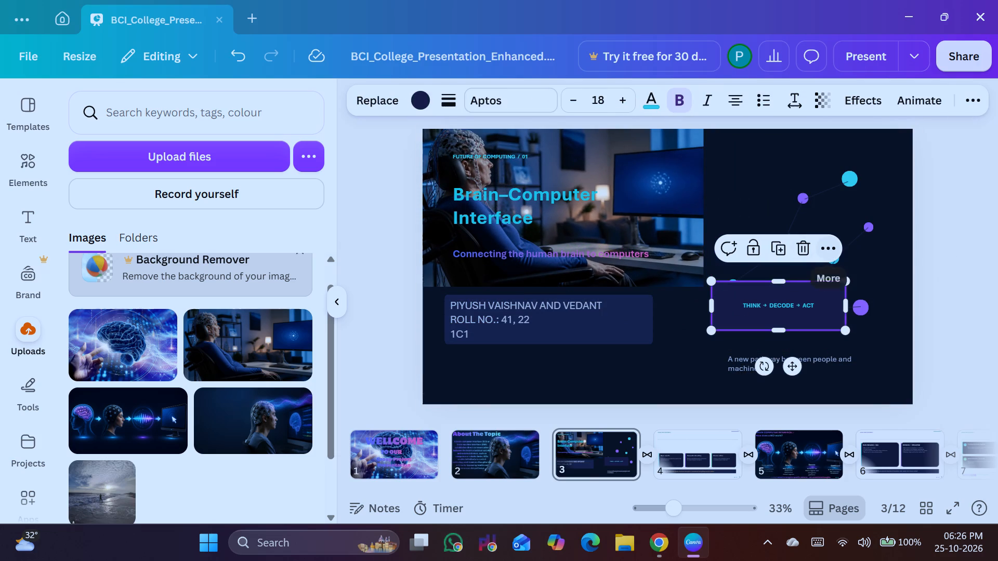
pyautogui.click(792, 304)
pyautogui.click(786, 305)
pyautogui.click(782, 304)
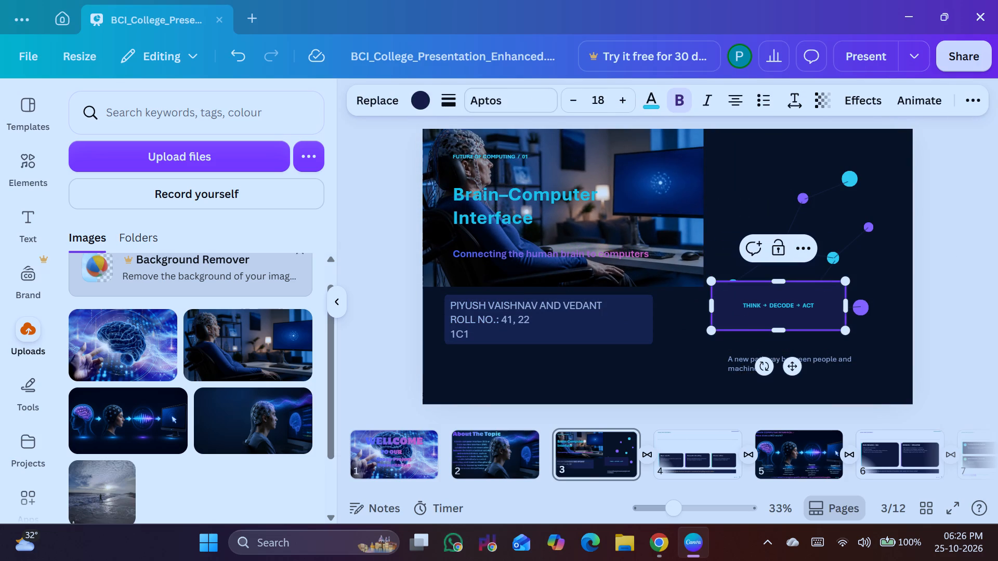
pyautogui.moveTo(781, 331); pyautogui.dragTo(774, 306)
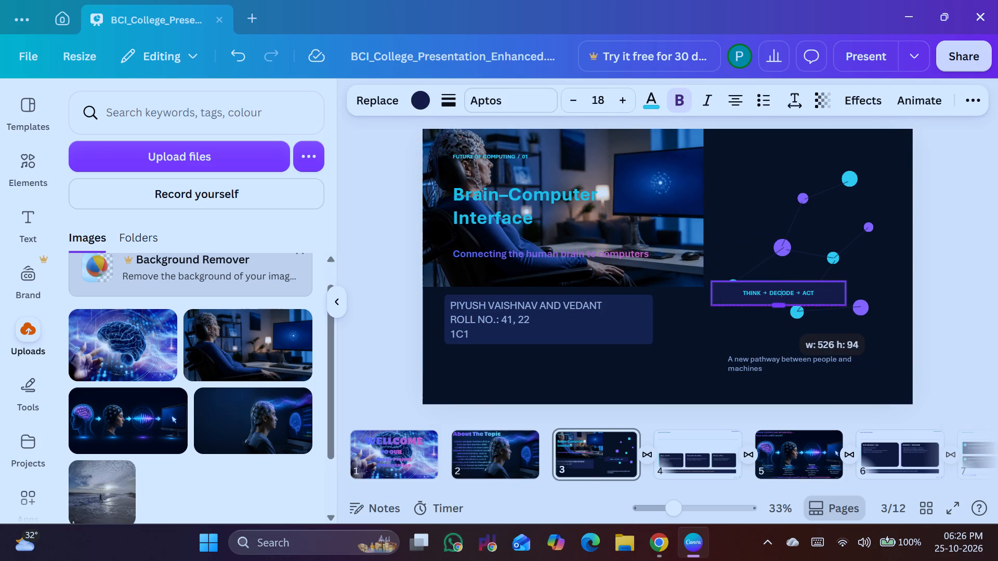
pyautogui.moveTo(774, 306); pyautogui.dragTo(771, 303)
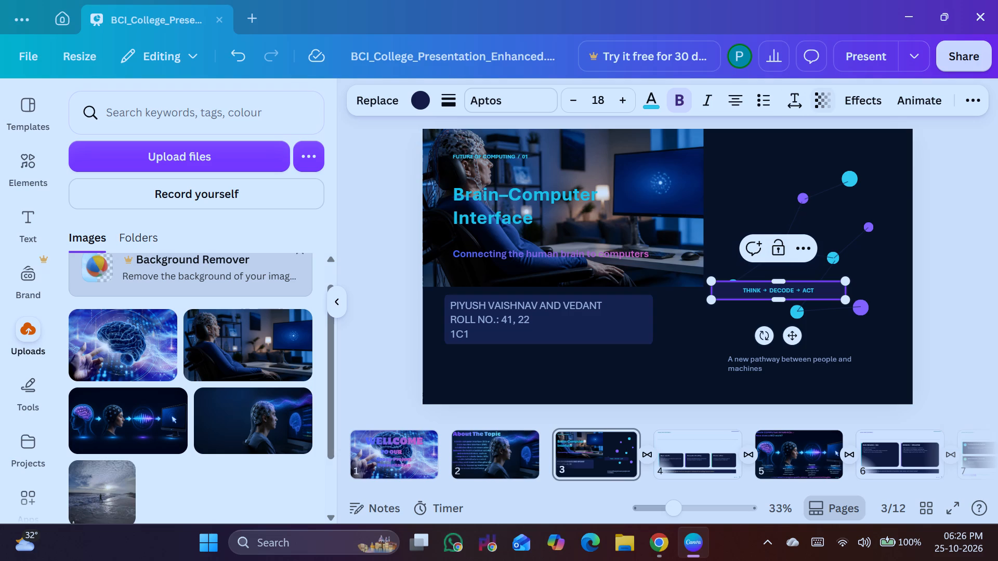
# Set the transparency of the "THINK → DECODE → ACT" label to 0.
pyautogui.click(822, 98)
pyautogui.moveTo(857, 169); pyautogui.dragTo(689, 183)
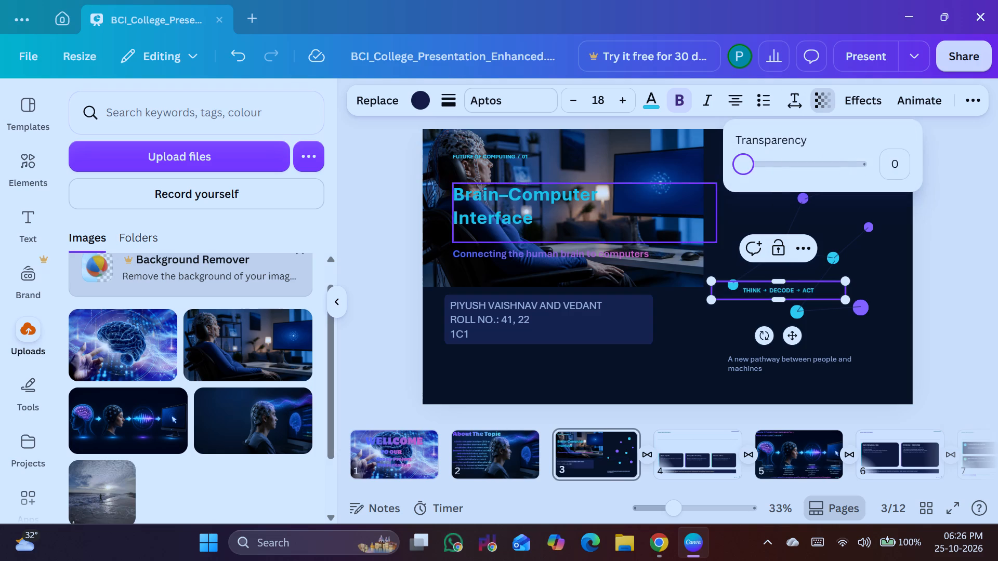
pyautogui.moveTo(789, 292); pyautogui.dragTo(820, 305)
# Make the "THINK → DECODE → ACT" label box about twice as tall by extending its bottom edge.
pyautogui.click(798, 292)
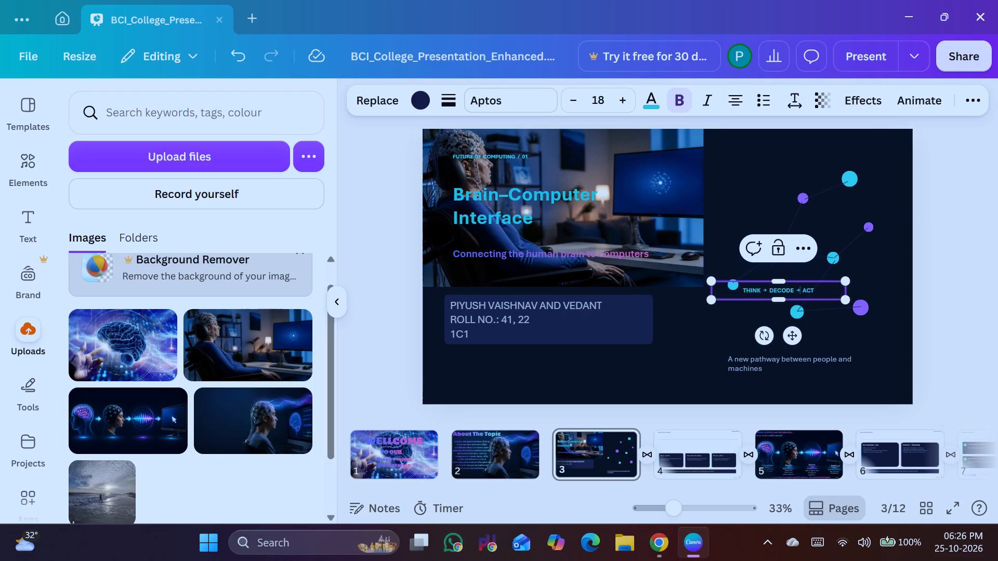
pyautogui.click(829, 292)
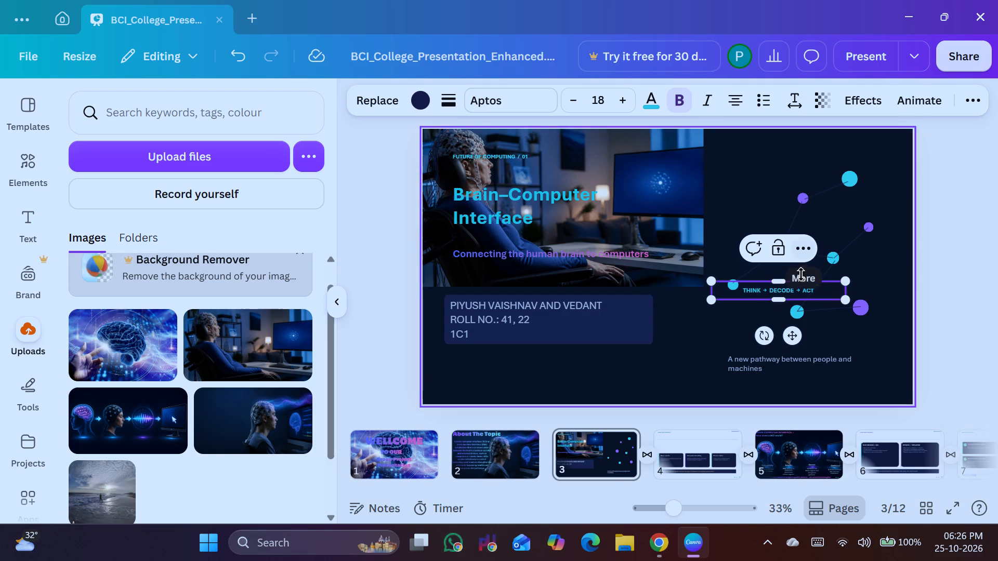
pyautogui.moveTo(778, 301); pyautogui.dragTo(782, 319)
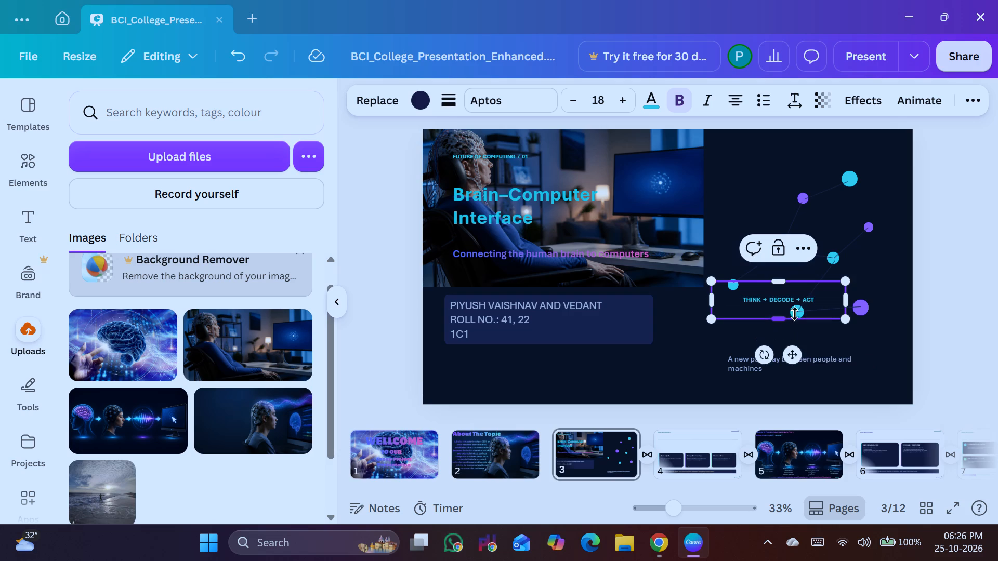
pyautogui.click(824, 302)
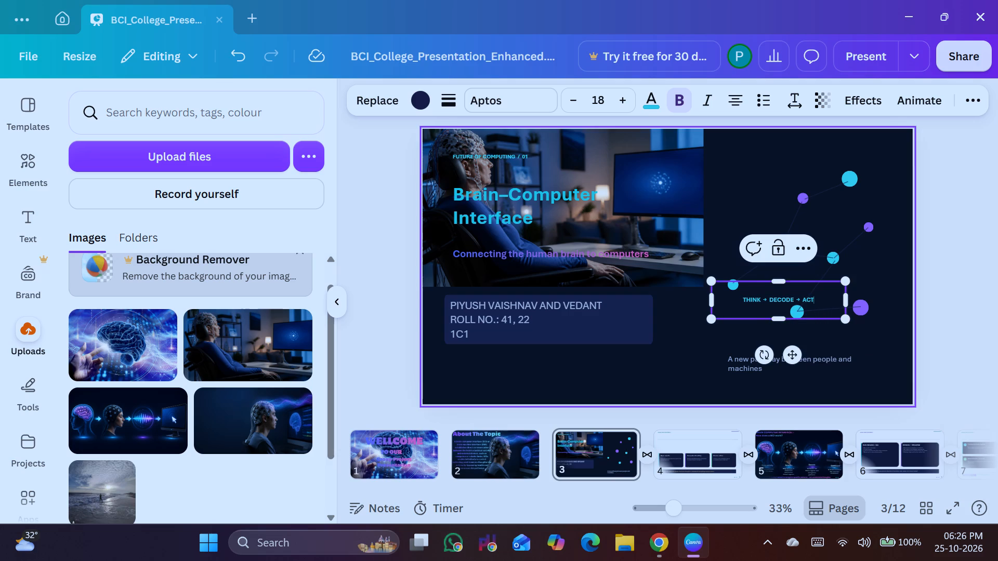
pyautogui.click(819, 332)
# Move the "THINK → DECODE → ACT" label box onto the photo, over the computer monitor.
pyautogui.click(811, 308)
pyautogui.moveTo(810, 306); pyautogui.dragTo(671, 216)
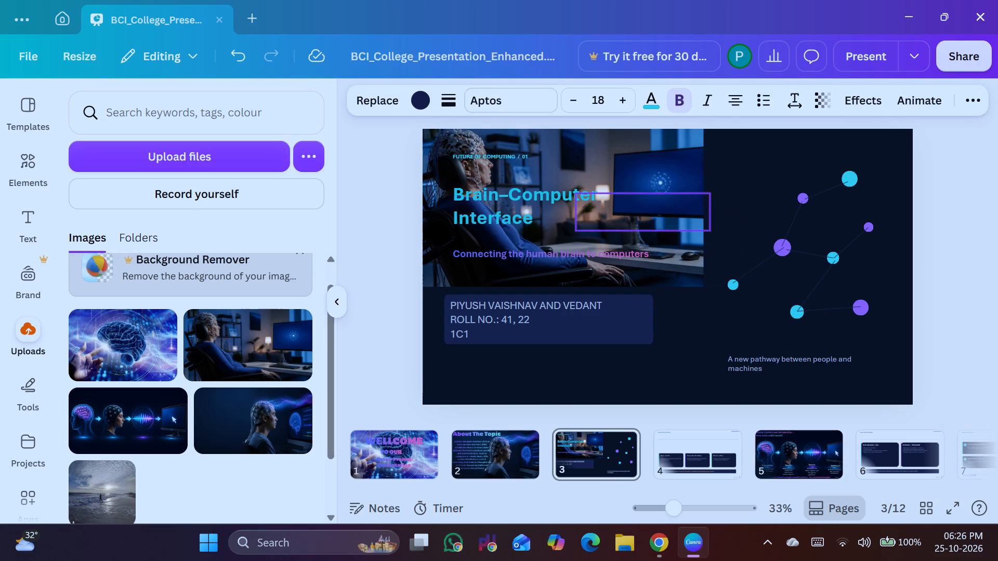
pyautogui.moveTo(671, 216); pyautogui.dragTo(667, 214)
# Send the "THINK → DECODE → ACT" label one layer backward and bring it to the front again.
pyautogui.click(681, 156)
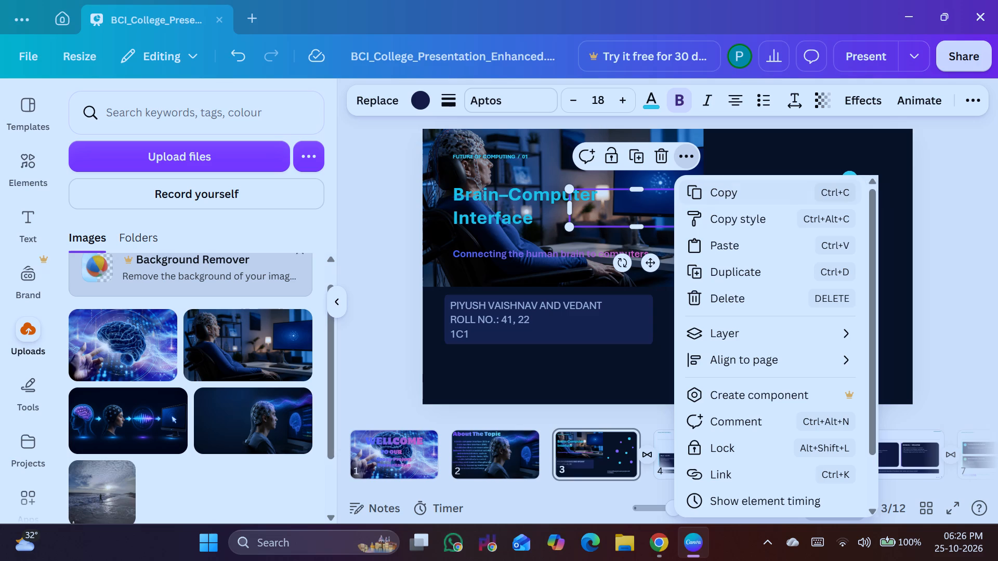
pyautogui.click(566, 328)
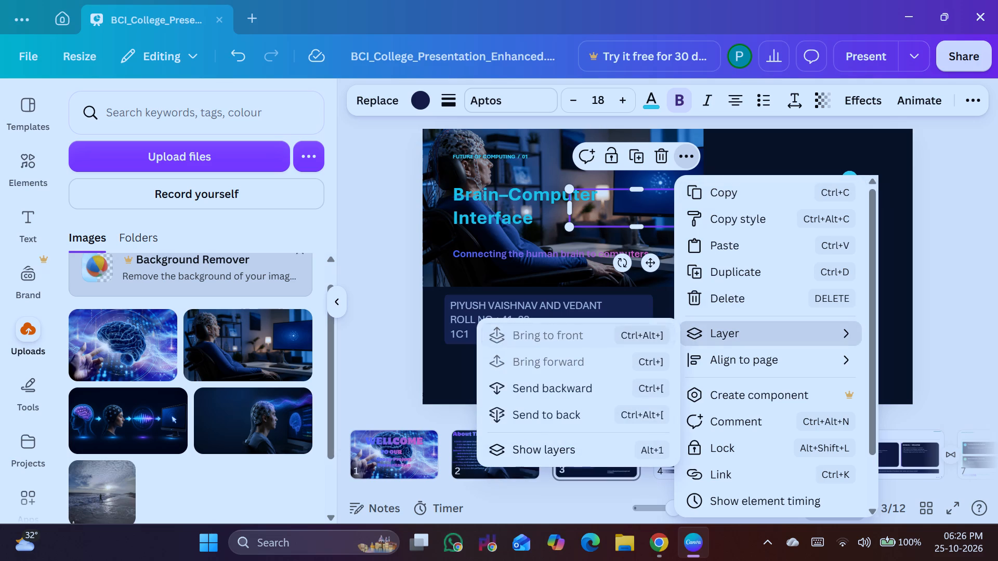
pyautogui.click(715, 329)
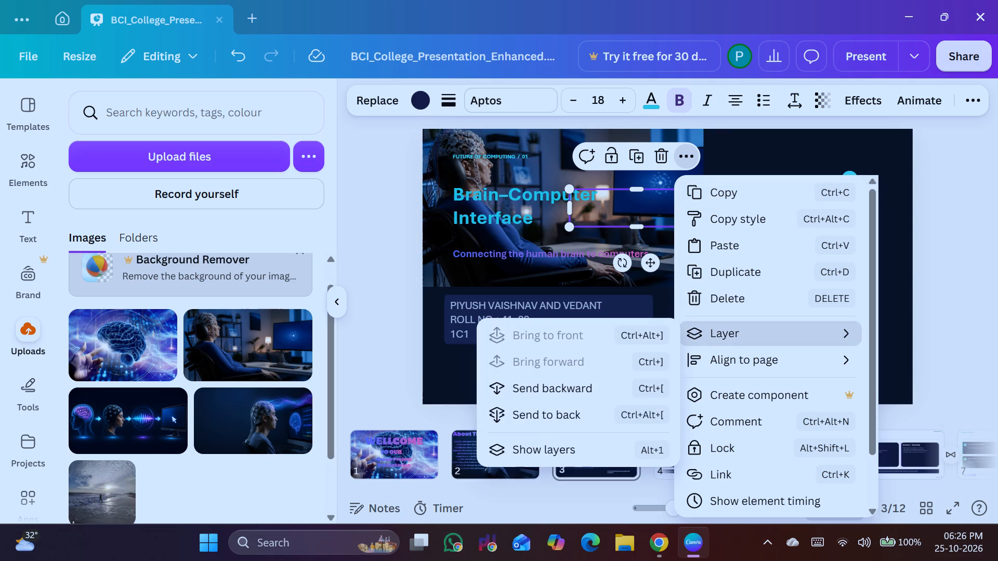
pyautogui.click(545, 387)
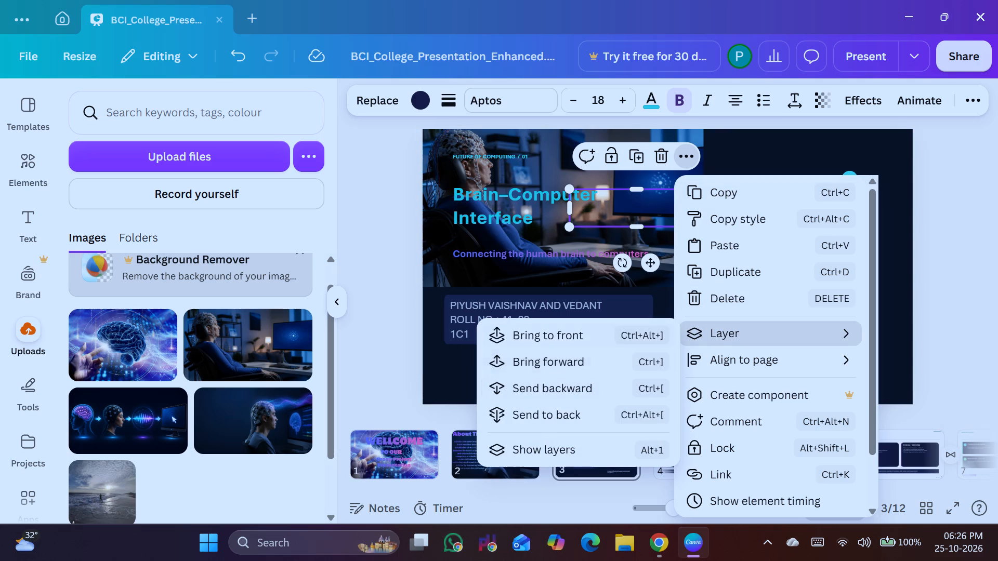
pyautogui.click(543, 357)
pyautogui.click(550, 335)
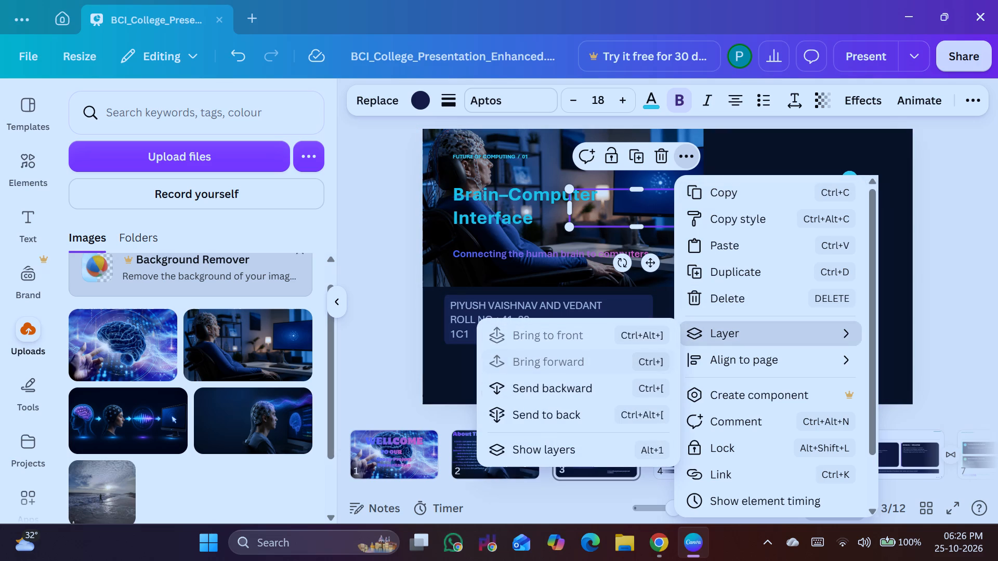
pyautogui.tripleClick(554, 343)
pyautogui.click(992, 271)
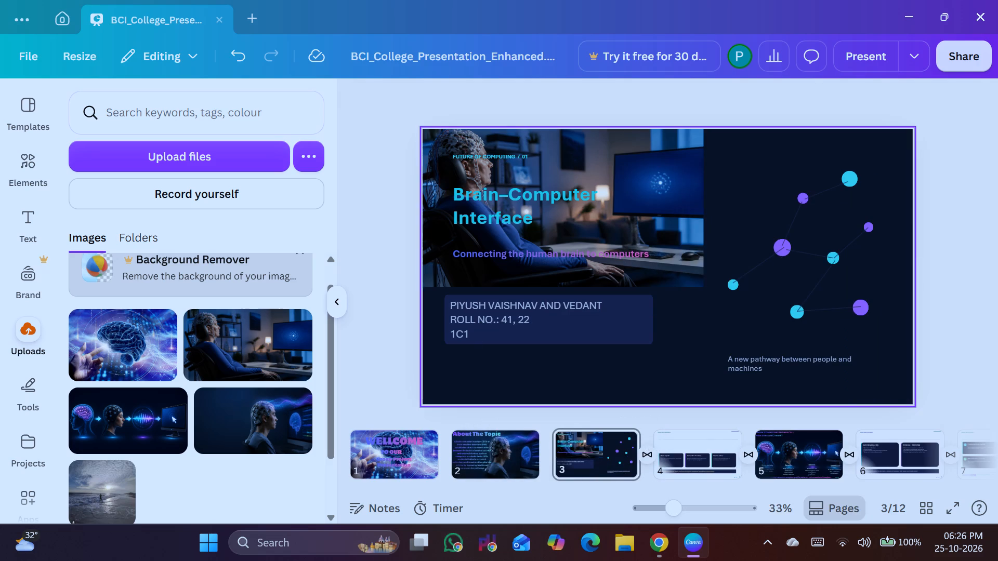
# Increase the font size of the "THINK → DECODE → ACT" label to 21.
pyautogui.click(653, 207)
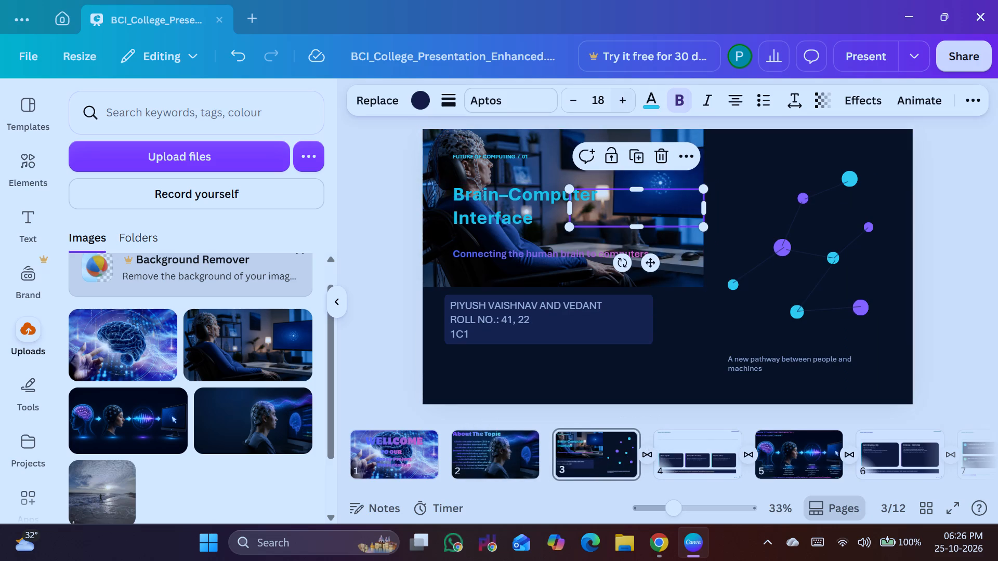
pyautogui.click(634, 93)
pyautogui.doubleClick(622, 101)
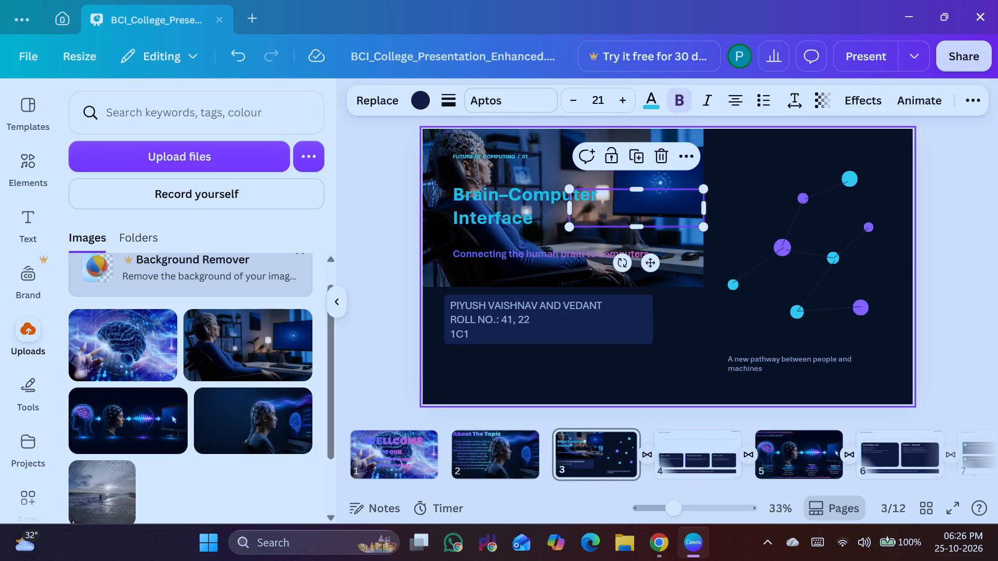
# Enlarge the photo proportionally from its lower-right corner until it covers the whole slide.
pyautogui.click(686, 273)
pyautogui.moveTo(705, 290); pyautogui.dragTo(803, 350)
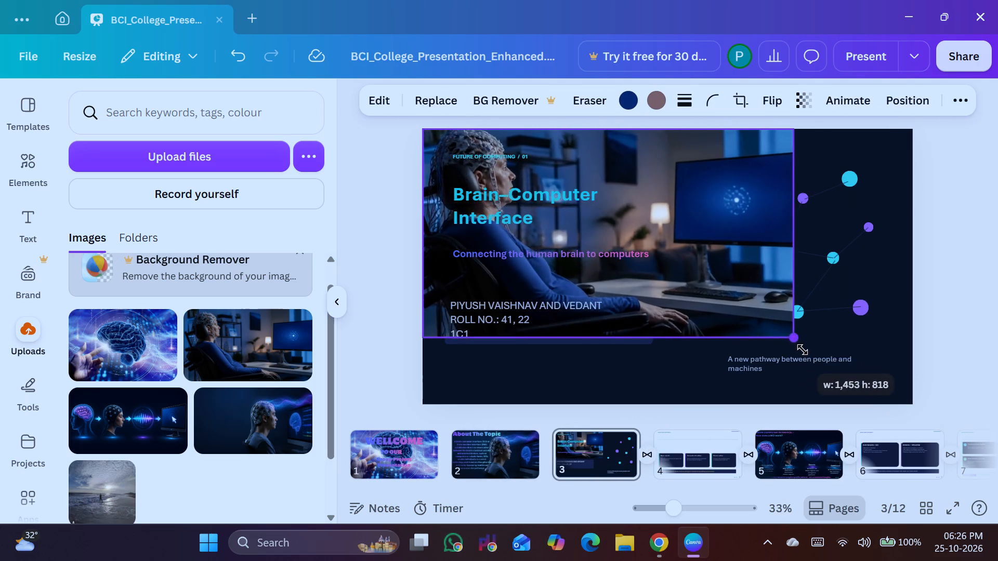
pyautogui.moveTo(803, 350); pyautogui.dragTo(909, 399)
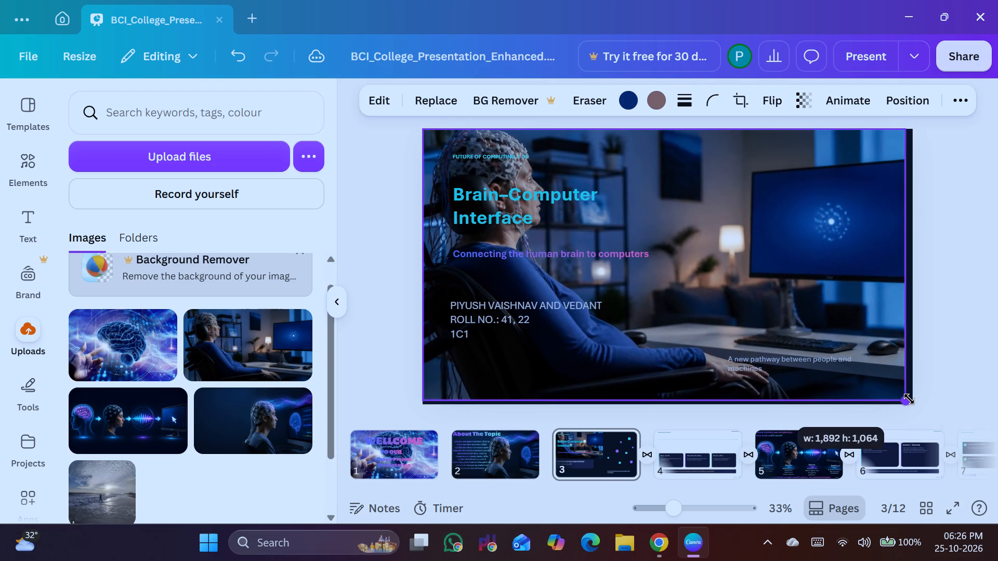
pyautogui.moveTo(909, 399); pyautogui.dragTo(922, 399)
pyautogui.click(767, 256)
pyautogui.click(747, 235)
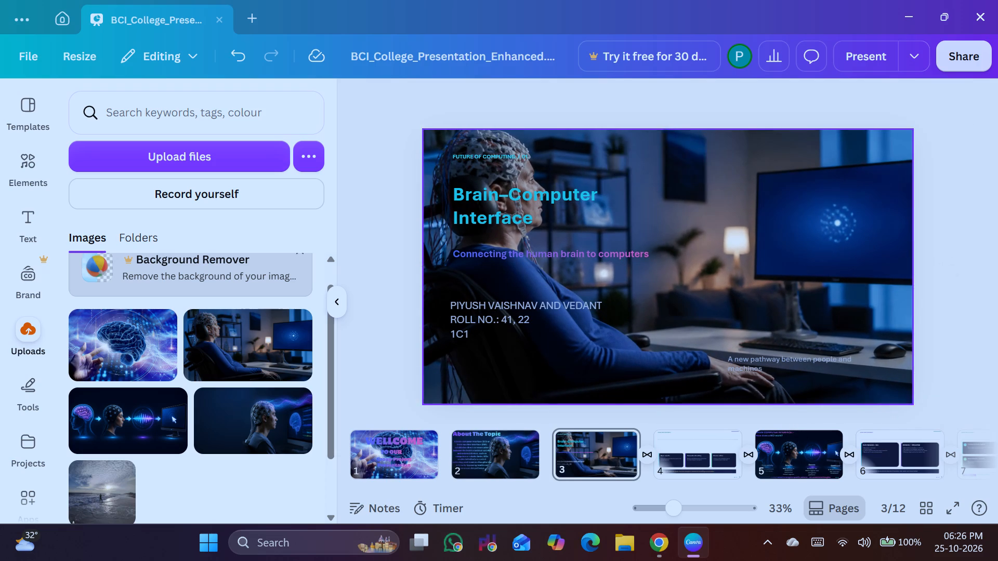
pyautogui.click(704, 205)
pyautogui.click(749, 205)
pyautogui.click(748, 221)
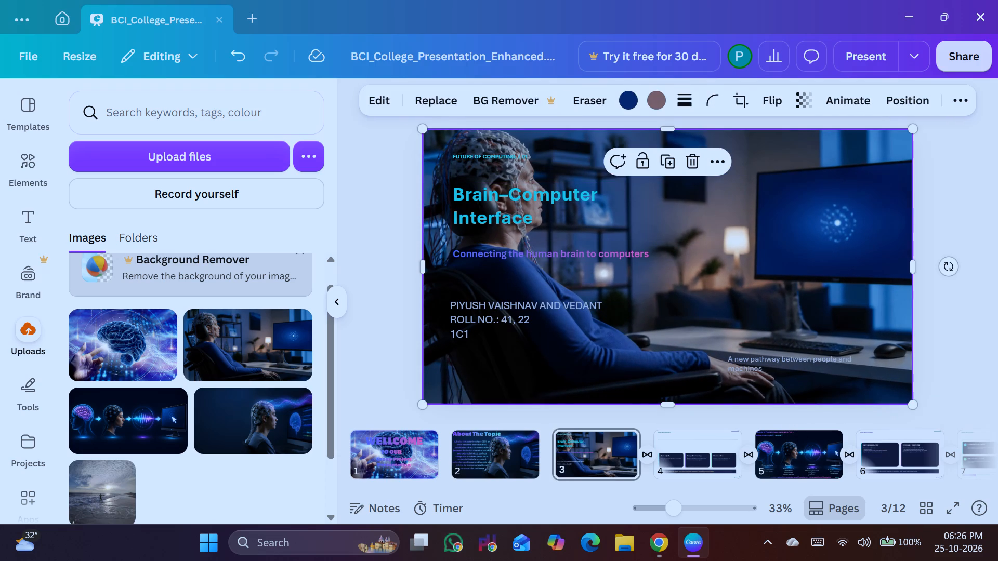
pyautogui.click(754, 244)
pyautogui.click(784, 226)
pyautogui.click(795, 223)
# Move the photo slightly down, leaving a narrow strip of dark background along the slide's top edge.
pyautogui.moveTo(810, 229); pyautogui.dragTo(812, 234)
pyautogui.click(804, 288)
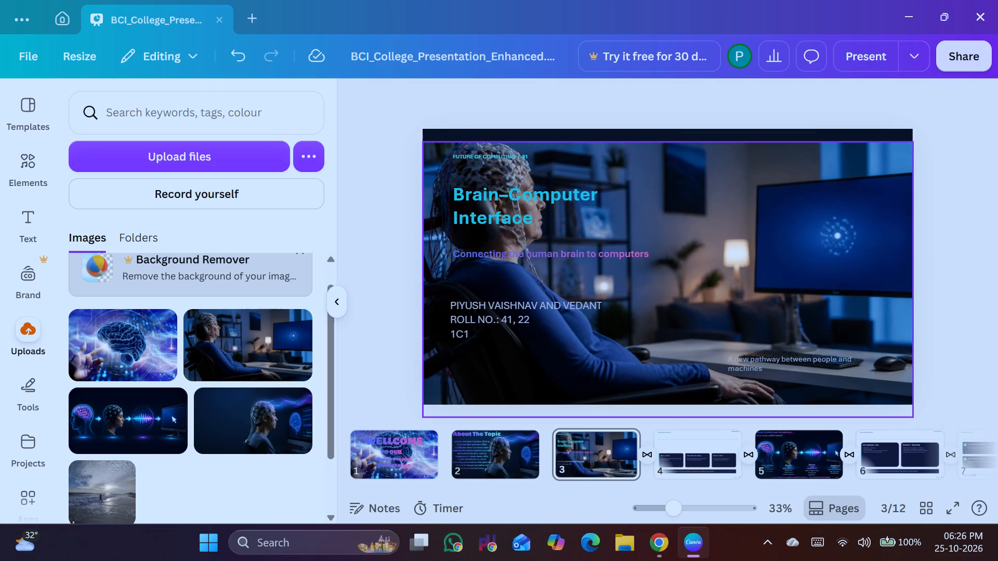
# Move the background photo up and adjust its upper and lower edges to cover slide 3 completely.
pyautogui.moveTo(801, 293); pyautogui.dragTo(800, 278)
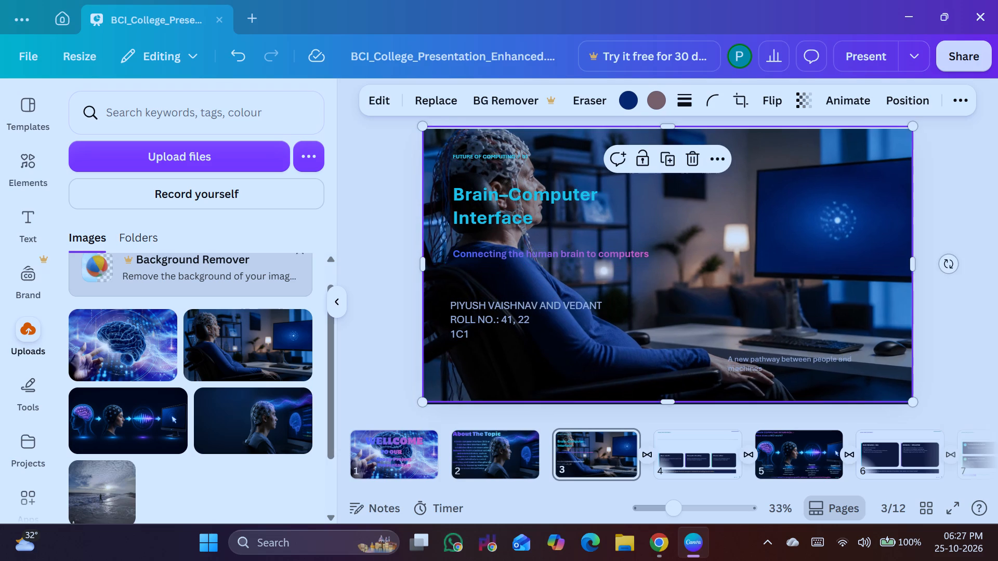
pyautogui.click(997, 353)
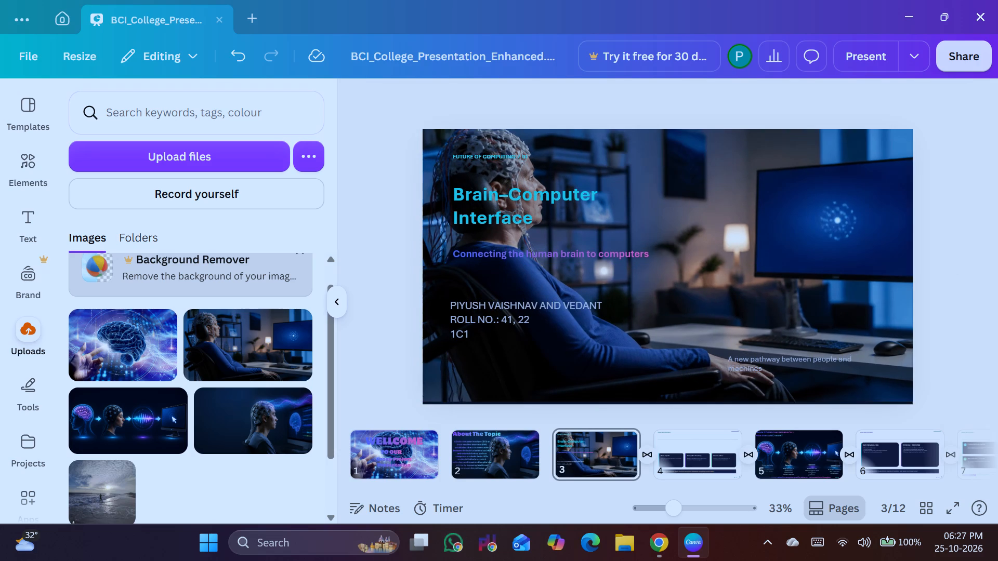
pyautogui.click(754, 127)
pyautogui.click(755, 138)
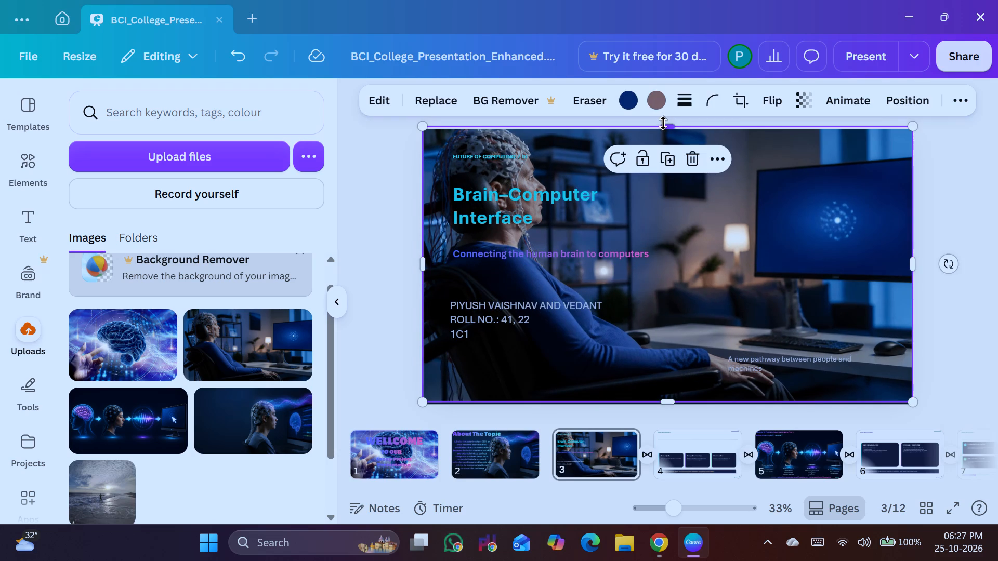
pyautogui.click(663, 123)
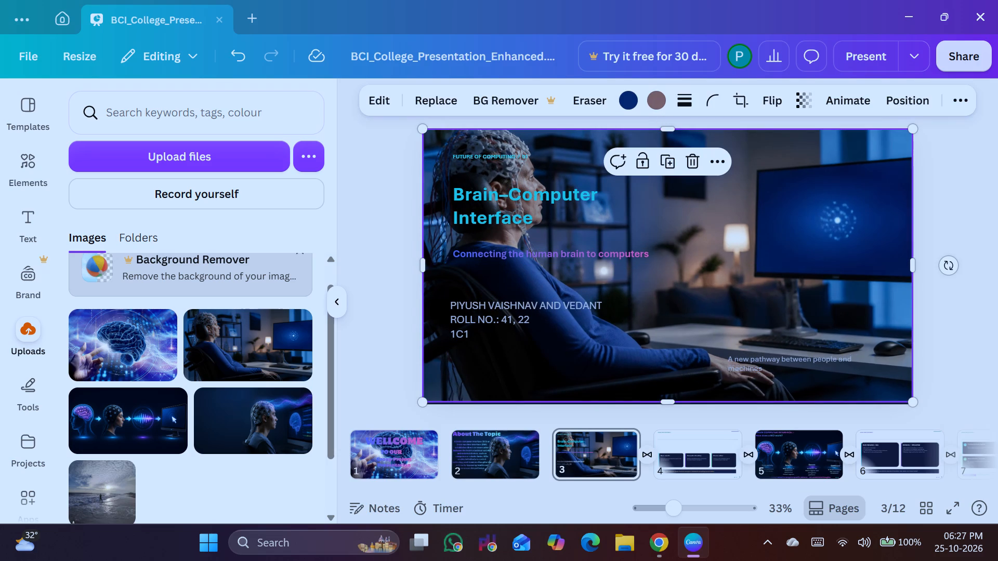
pyautogui.moveTo(662, 403); pyautogui.dragTo(664, 408)
# Make the "A new pathway between people and machines" caption bold and colour it with the #8c52ff to #5ce1e6 gradient.
pyautogui.click(771, 363)
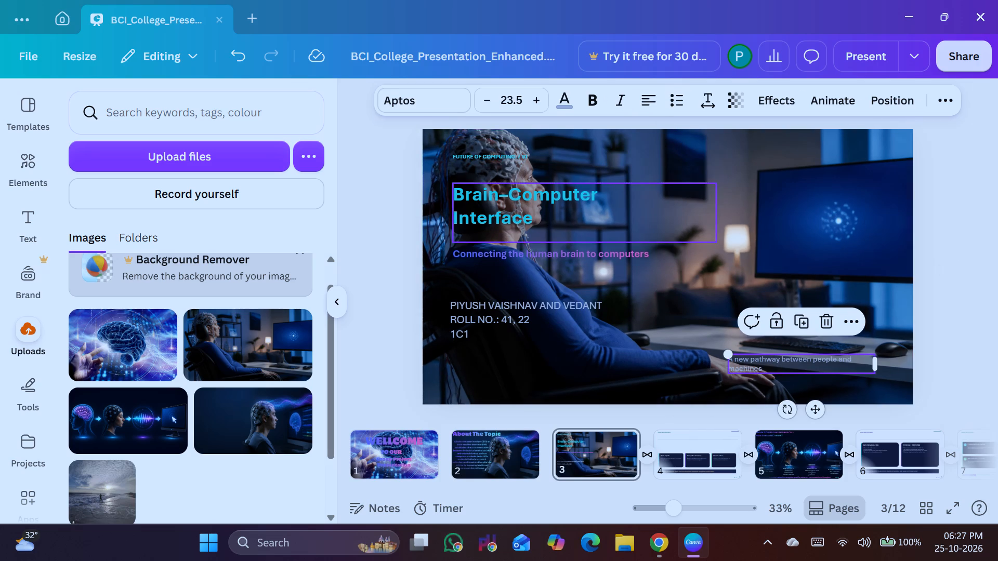
pyautogui.click(590, 107)
pyautogui.click(566, 92)
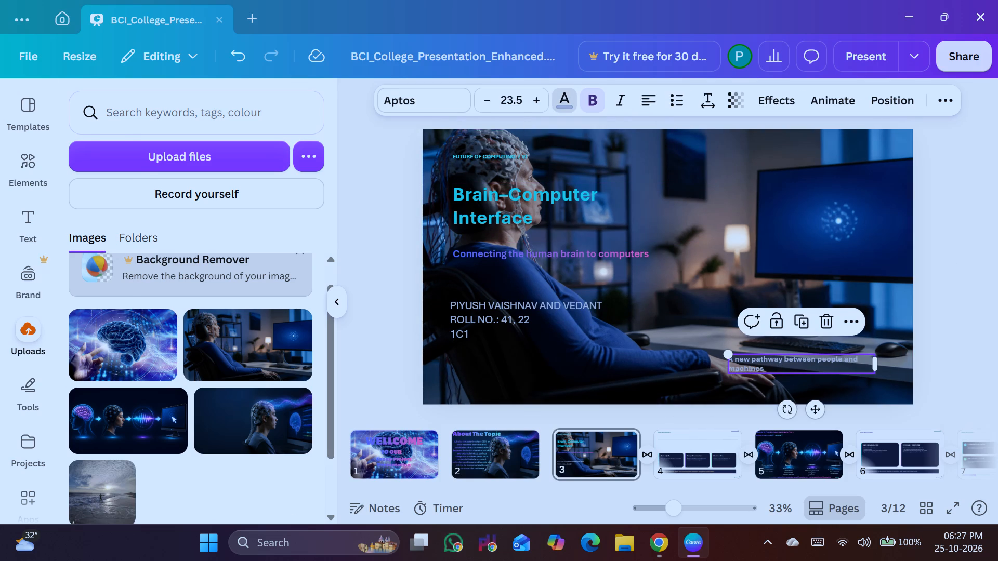
pyautogui.click(142, 276)
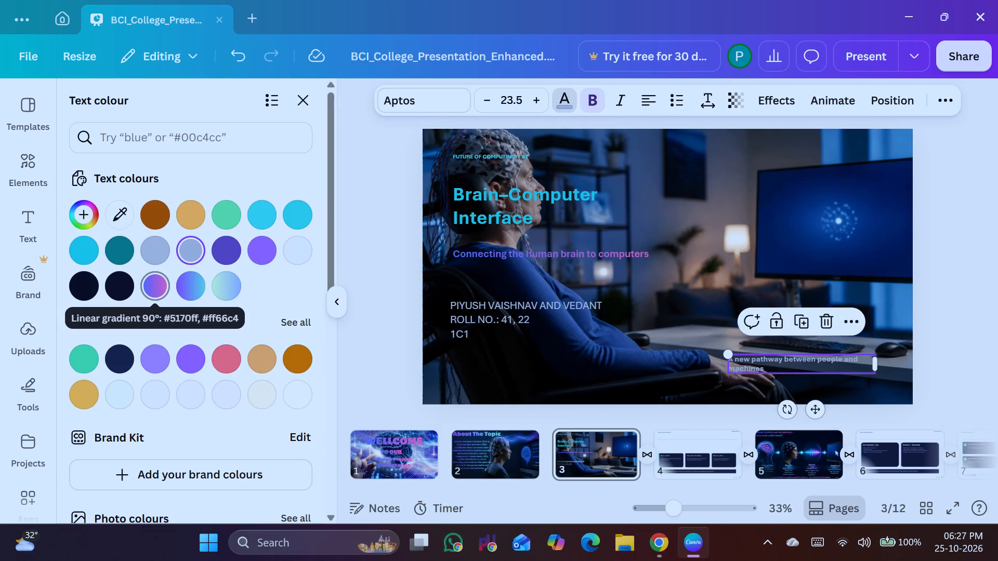
pyautogui.click(200, 283)
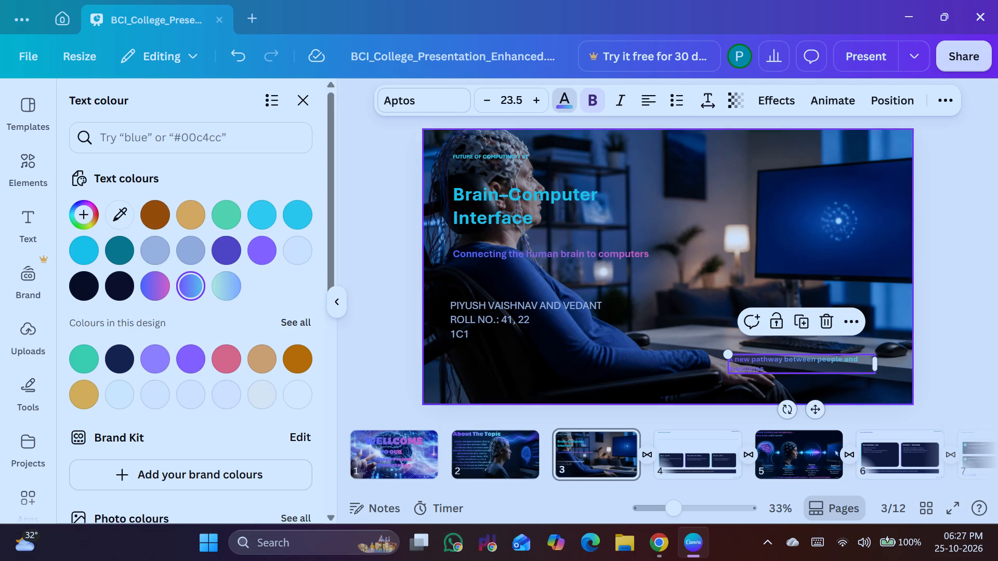
# Nudge the presenter names, roll number and class lines closer together, keeping their left edges aligned.
pyautogui.click(525, 317)
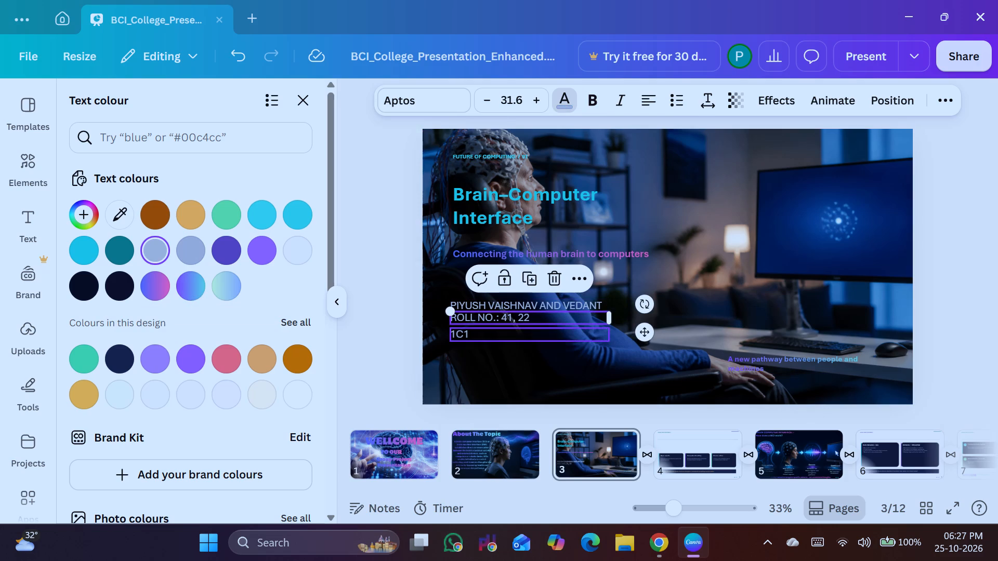
pyautogui.click(452, 336)
pyautogui.click(391, 329)
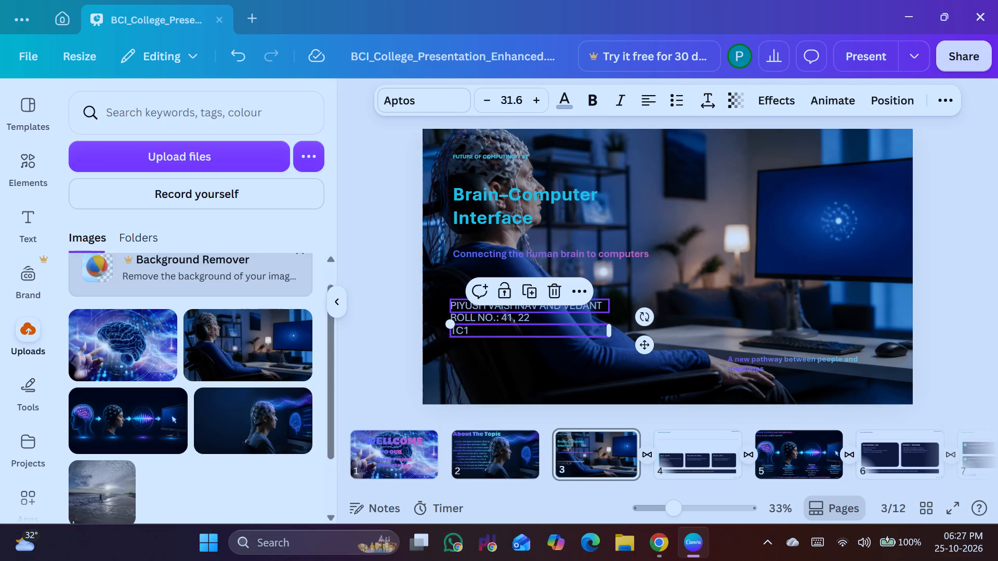
pyautogui.click(482, 308)
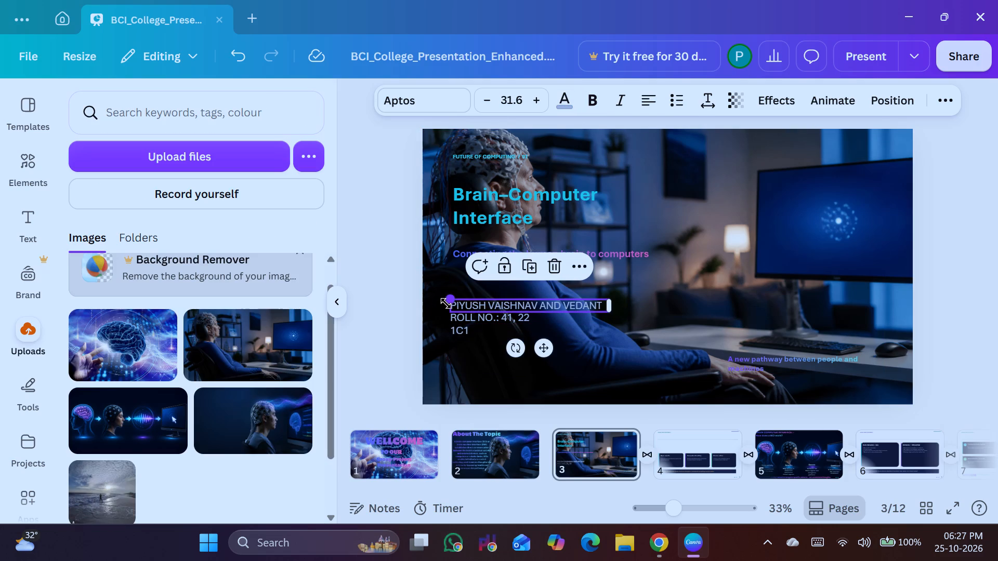
pyautogui.click(384, 334)
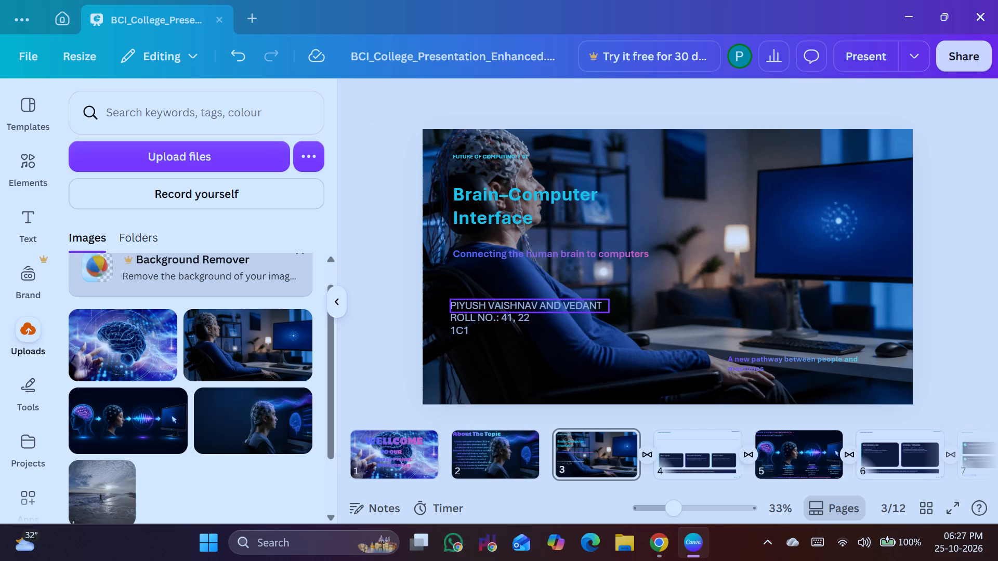
pyautogui.click(452, 304)
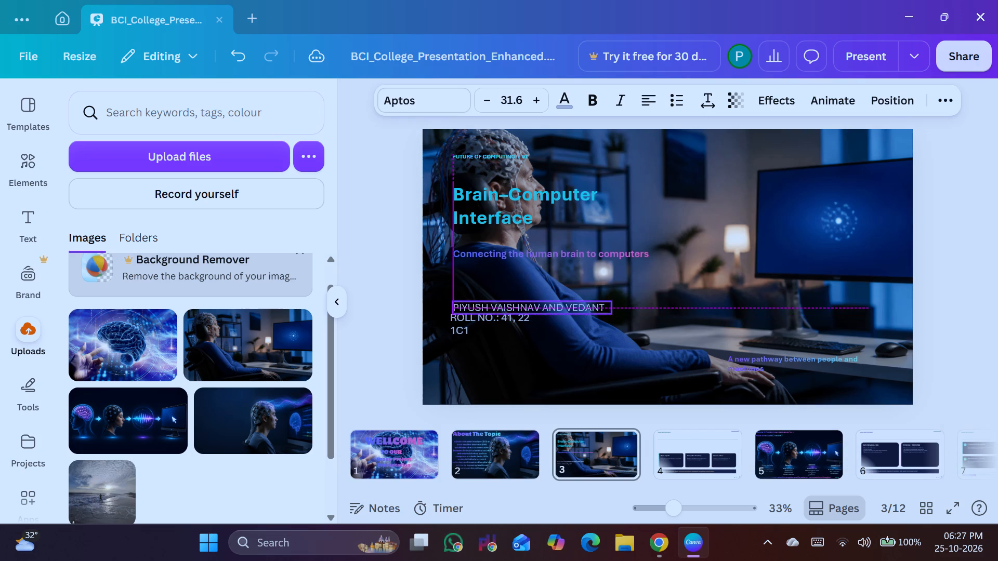
pyautogui.click(466, 315)
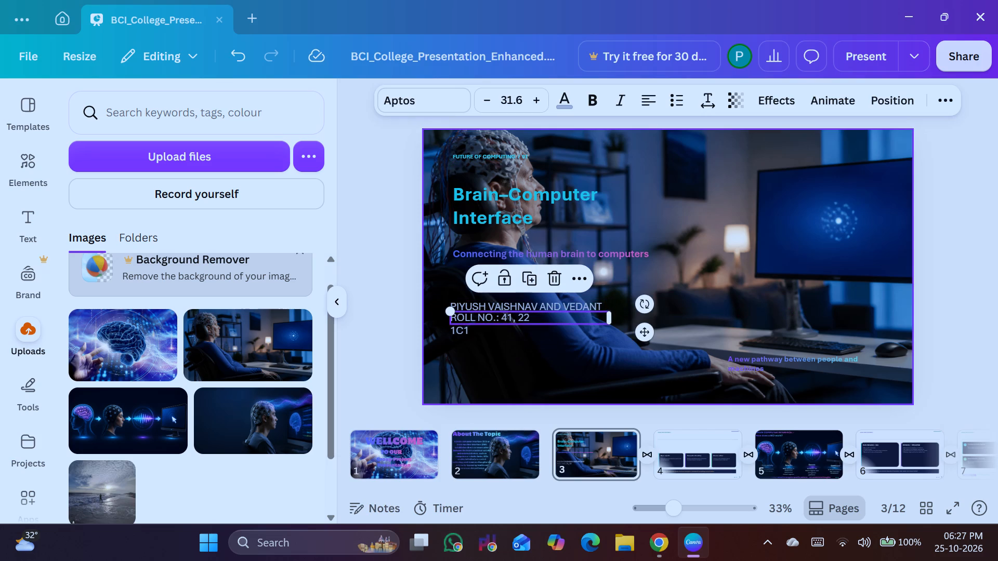
pyautogui.click(383, 326)
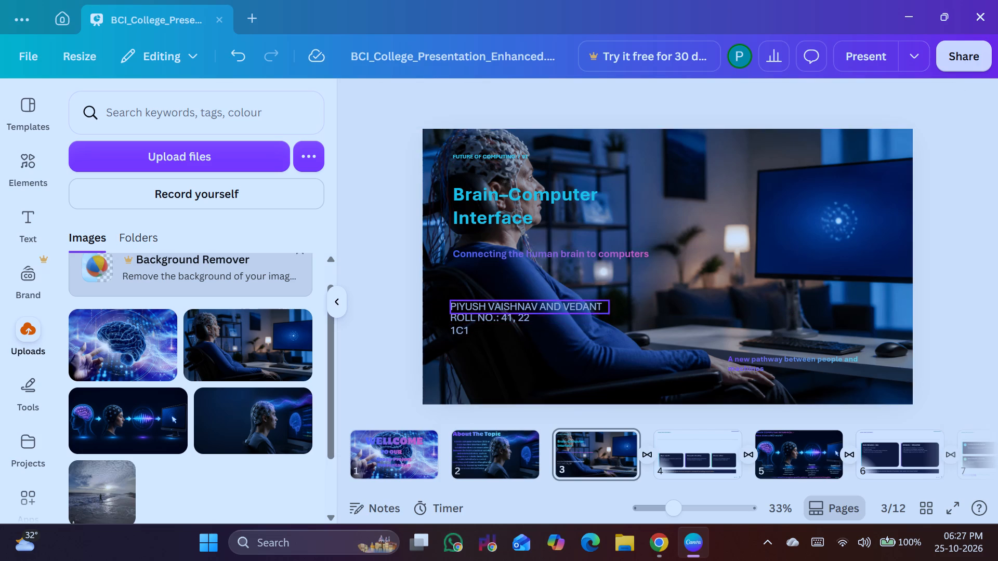
# Colour the presenter names, roll number and class lines with the #cdffd8 to #94b9ff linear gradient.
pyautogui.click(498, 312)
pyautogui.click(504, 301)
pyautogui.click(567, 99)
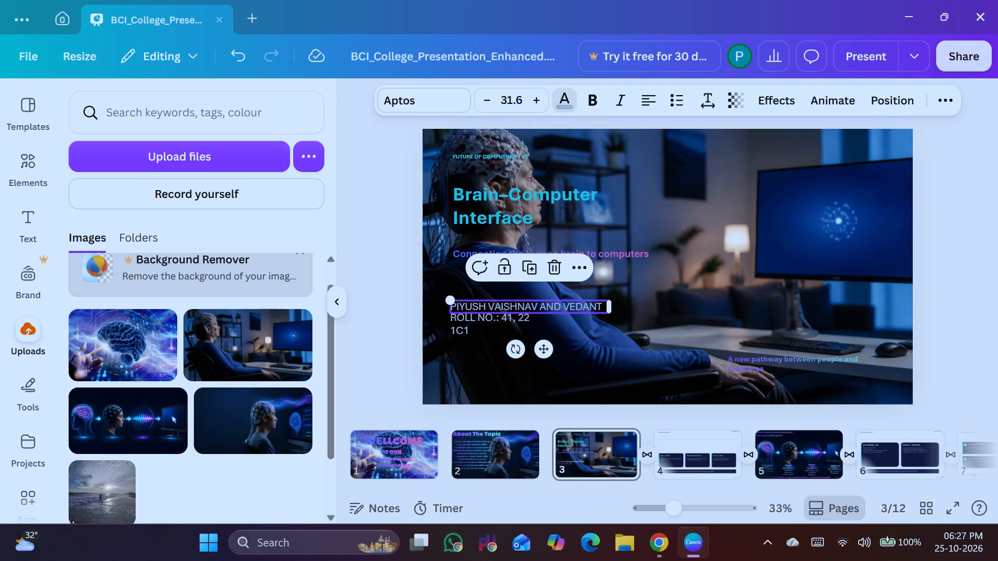
pyautogui.click(189, 244)
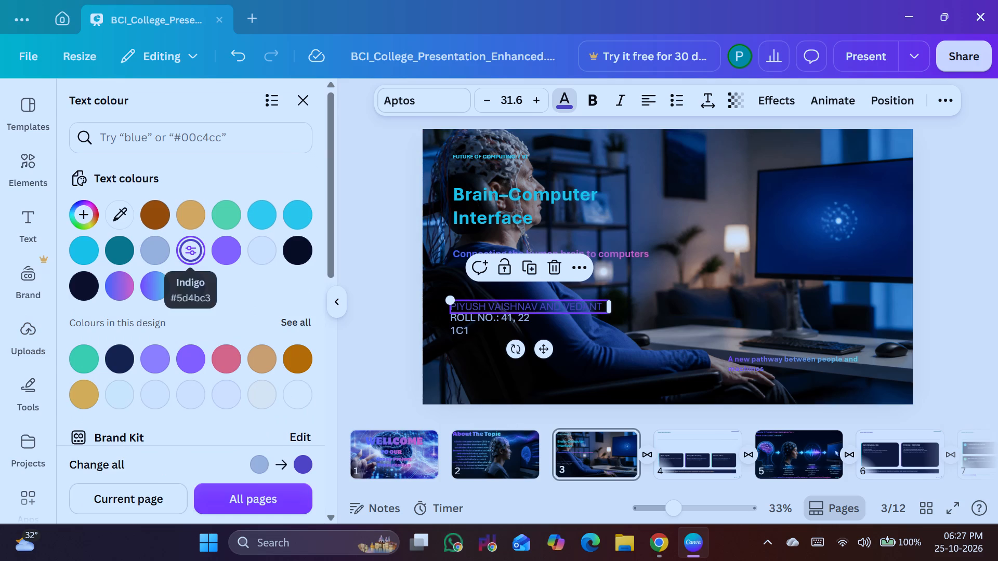
pyautogui.click(224, 245)
pyautogui.click(129, 285)
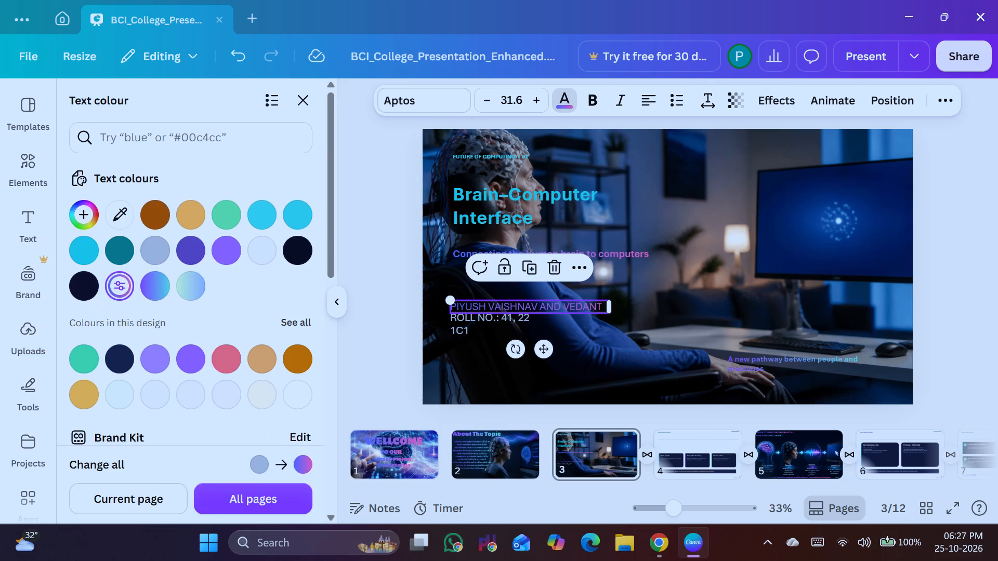
pyautogui.click(160, 281)
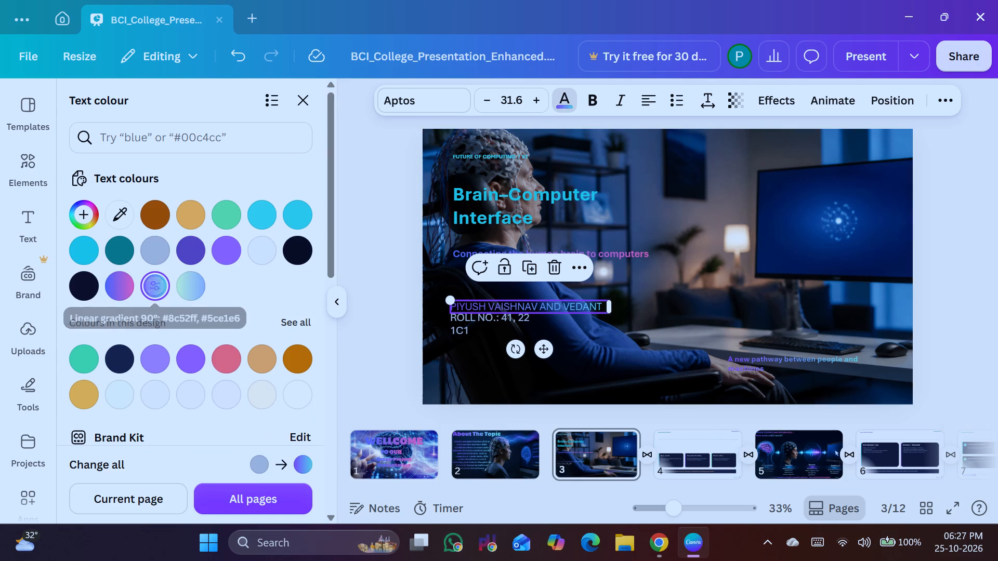
pyautogui.click(179, 285)
pyautogui.click(503, 312)
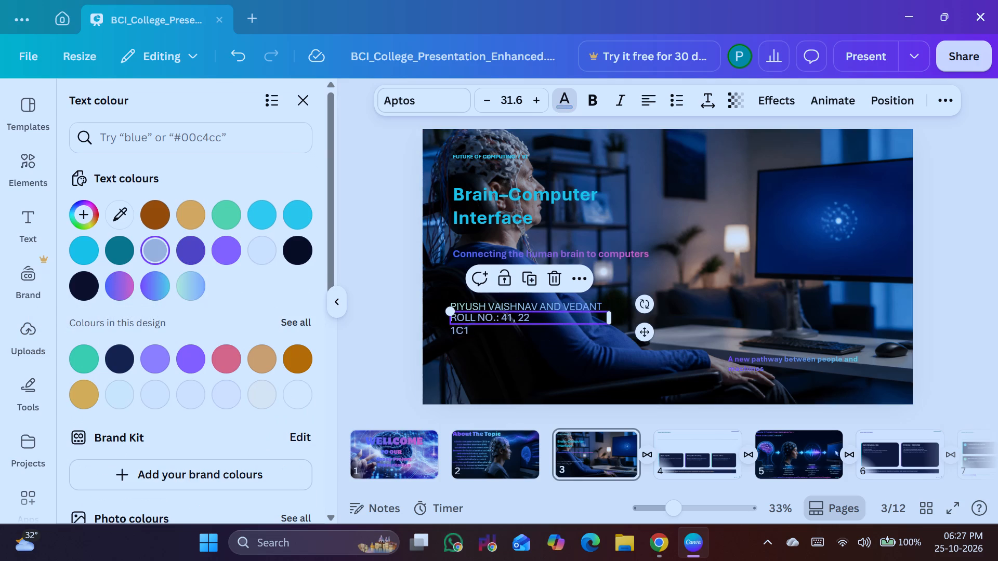
pyautogui.click(189, 275)
pyautogui.click(464, 328)
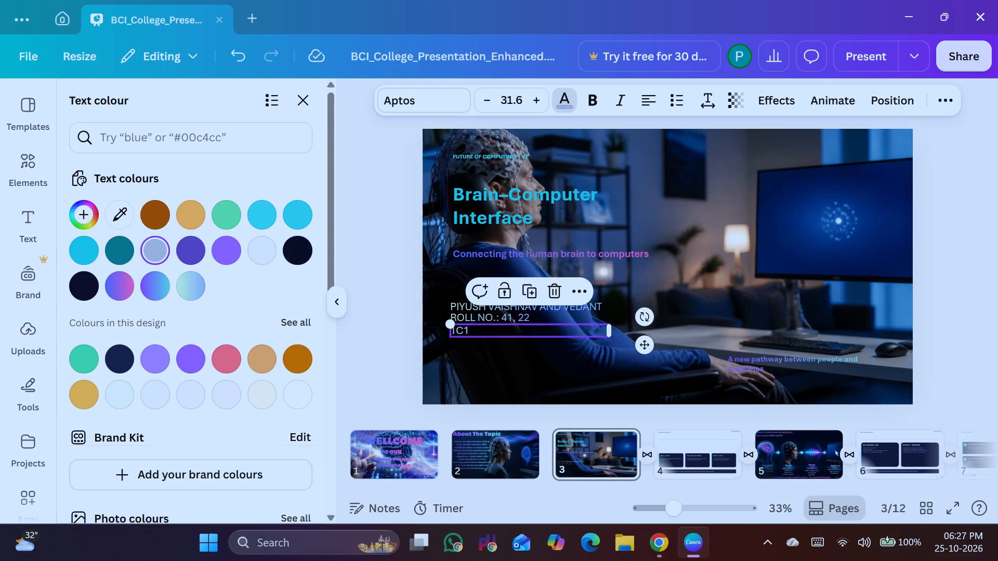
pyautogui.click(192, 286)
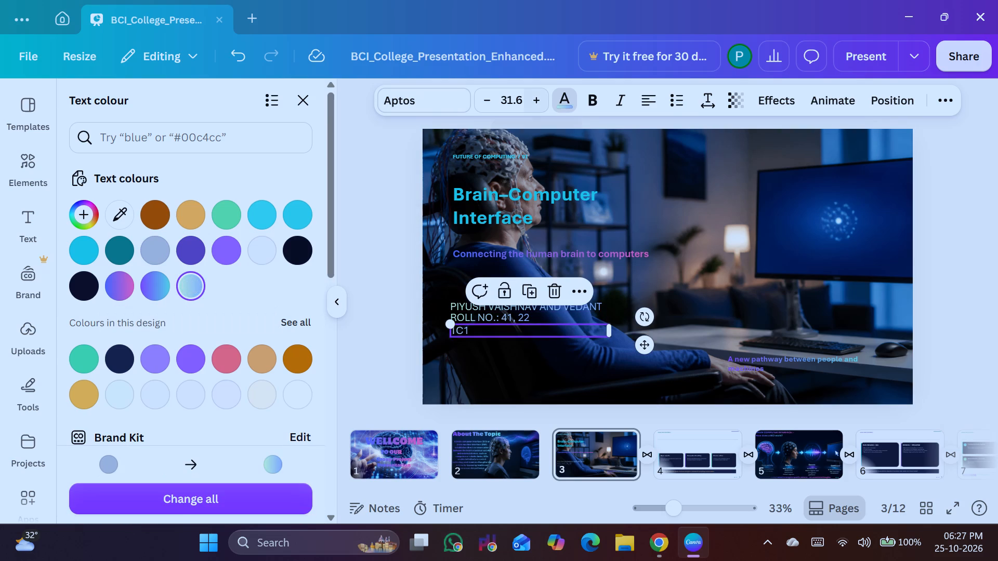
# Make the class, roll number and presenter names lines bold.
pyautogui.click(592, 104)
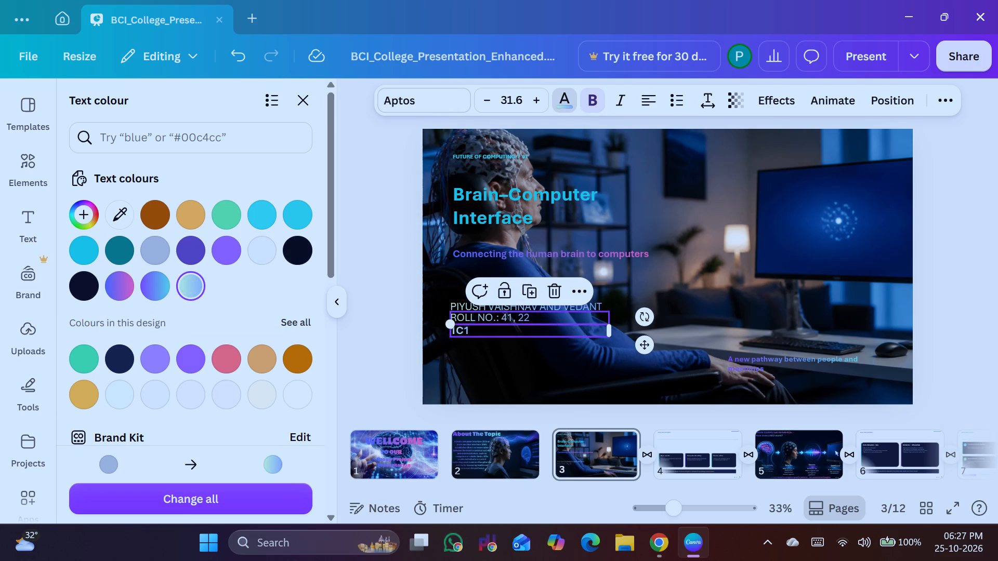
pyautogui.click(517, 312)
pyautogui.click(596, 103)
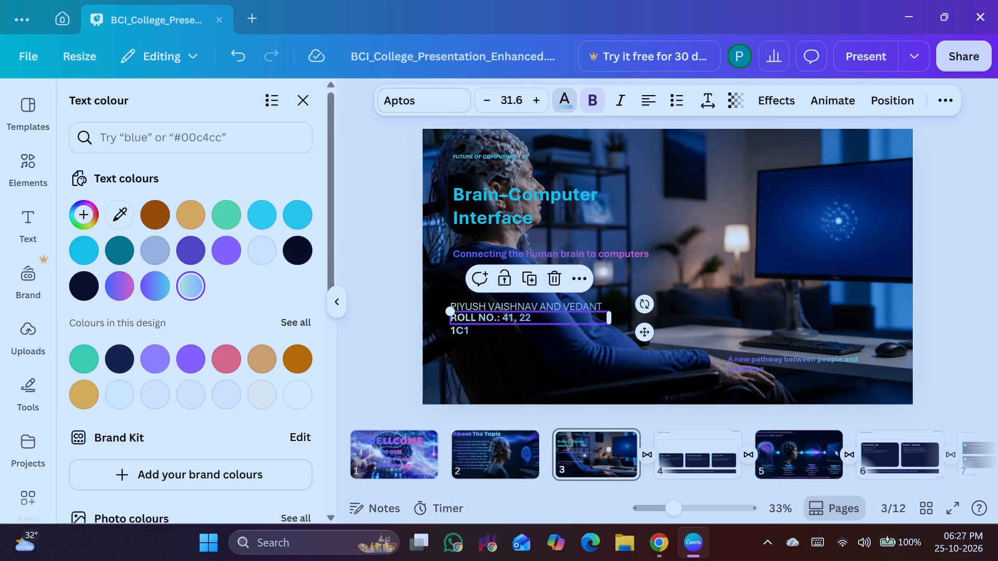
pyautogui.click(554, 300)
pyautogui.click(592, 102)
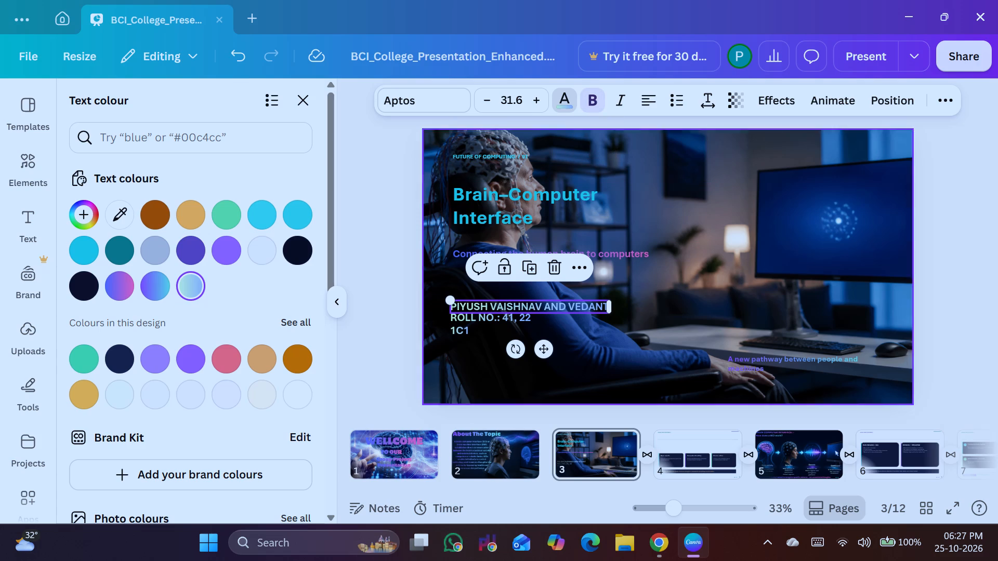
pyautogui.click(380, 279)
# Increase the font size of the "Connecting the human brain to computers" subtitle by two points, keeping it bold.
pyautogui.click(470, 249)
pyautogui.click(591, 98)
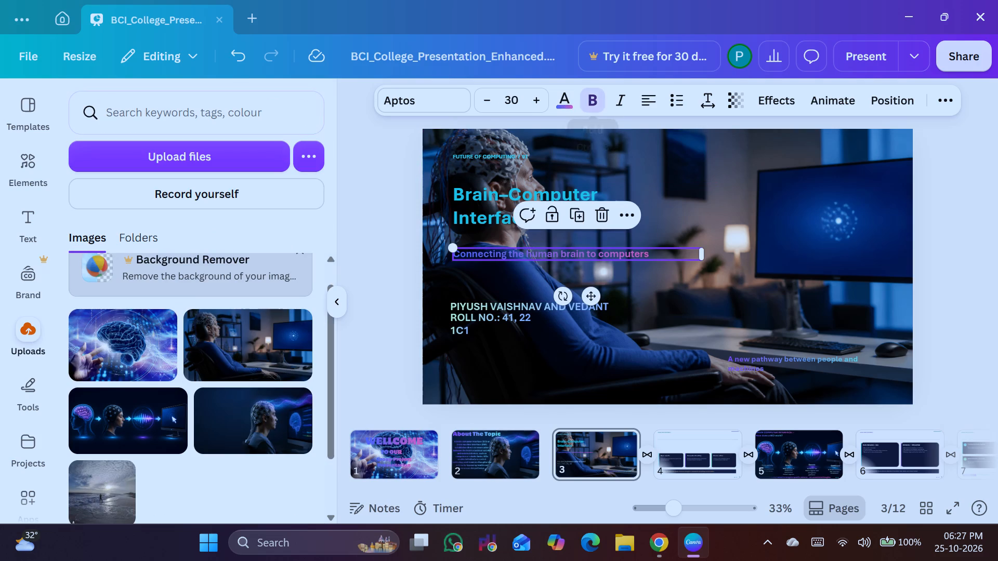
pyautogui.click(589, 101)
pyautogui.click(543, 98)
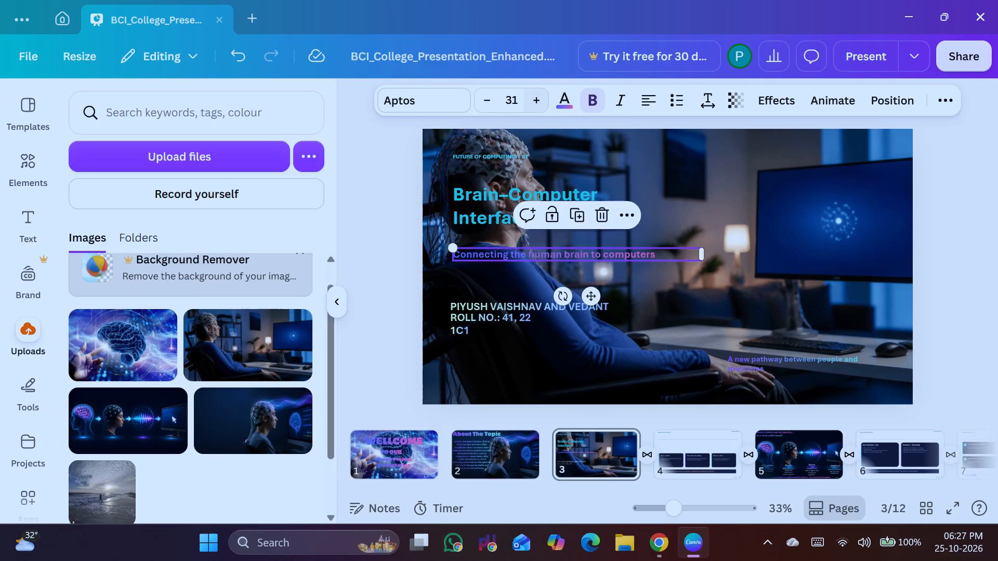
pyautogui.click(534, 99)
# Colour the "Brain–Computer Interface" title with the #5170ff to #ff66c4 linear gradient.
pyautogui.click(490, 199)
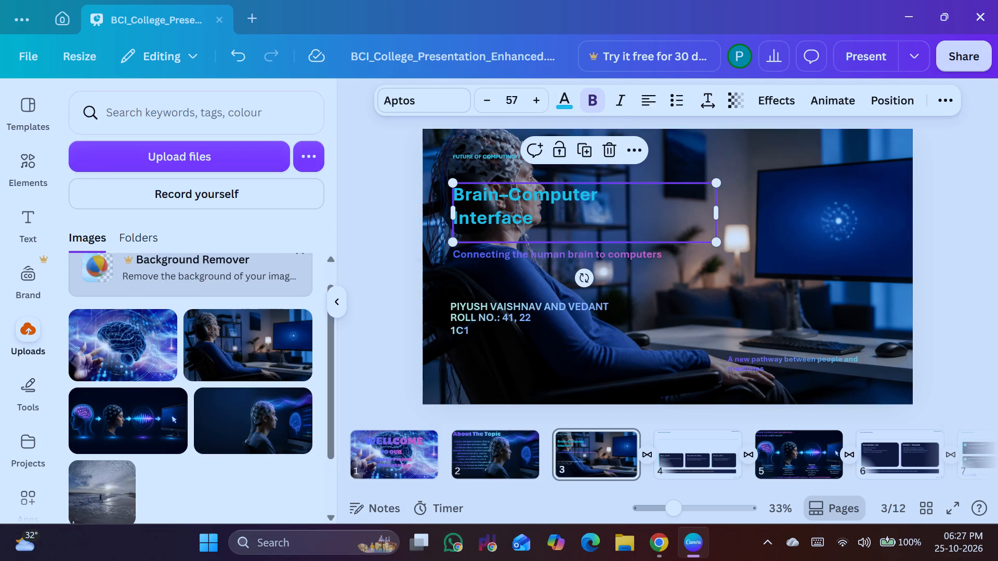
pyautogui.click(567, 97)
pyautogui.click(178, 287)
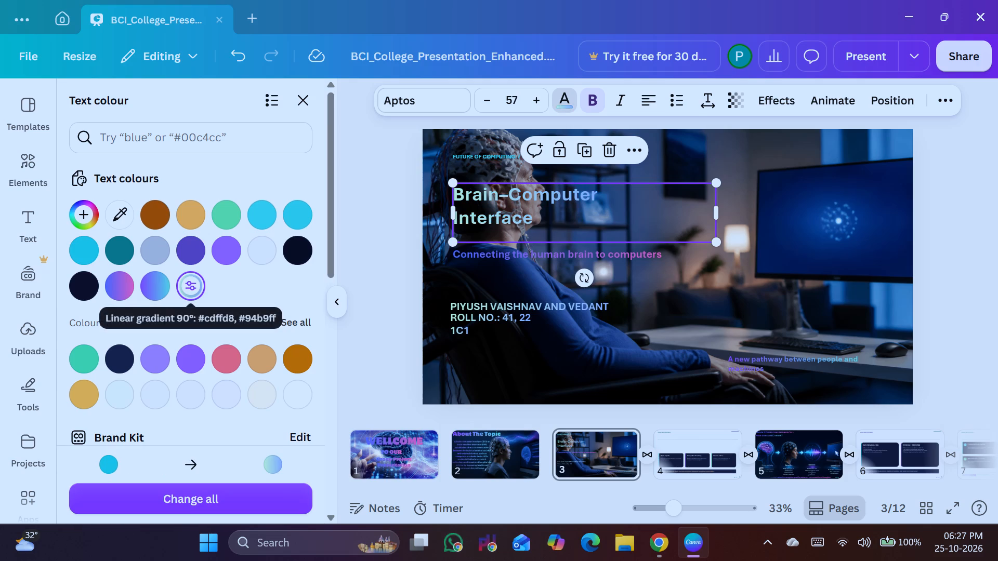
pyautogui.click(125, 293)
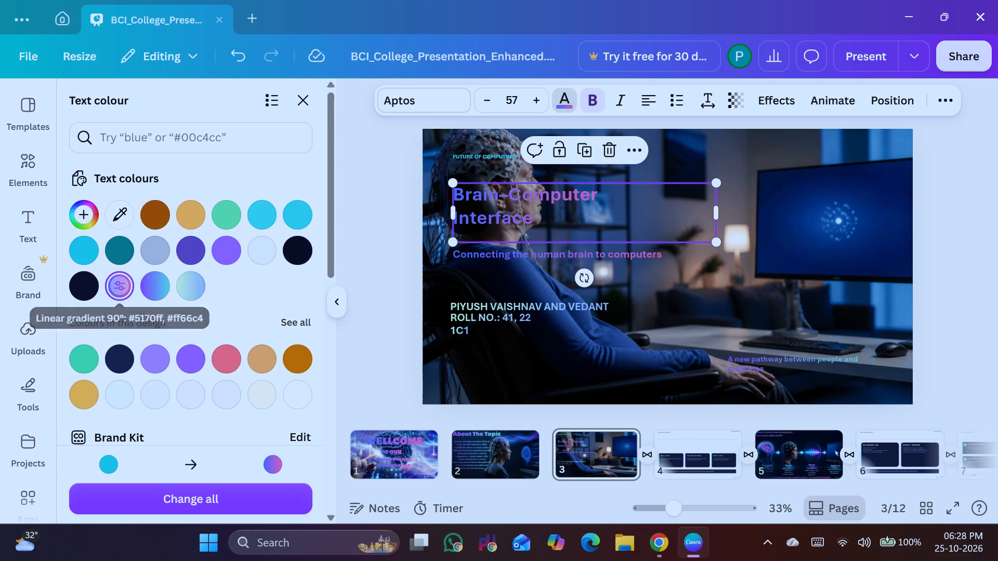
# Enlarge the "FUTURE OF COMPUTING / 01" label to font size 24.5 and move it into the slide's upper-left corner.
pyautogui.click(466, 159)
pyautogui.tripleClick(533, 101)
pyautogui.tripleClick(533, 101)
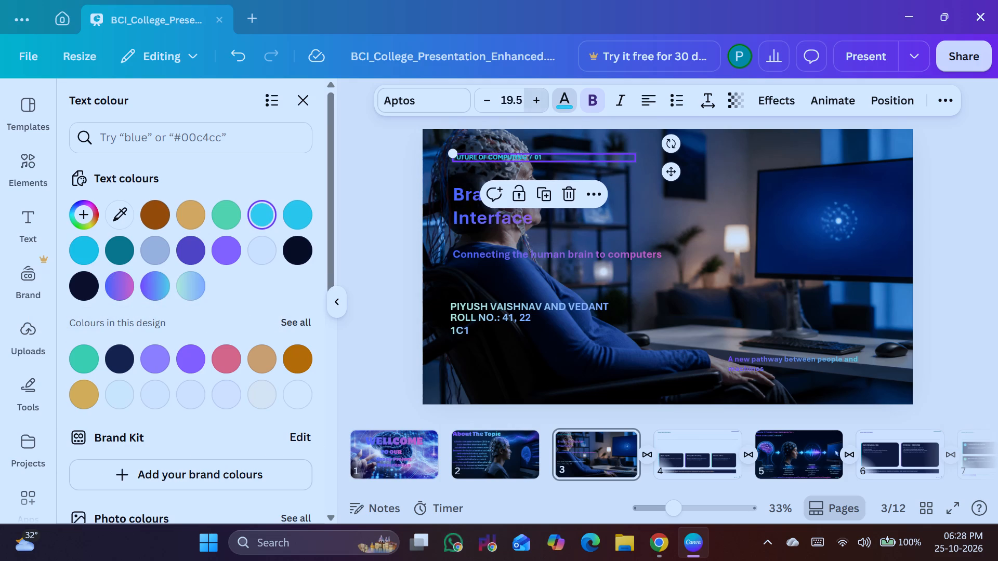
pyautogui.doubleClick(533, 101)
pyautogui.moveTo(537, 161); pyautogui.dragTo(505, 152)
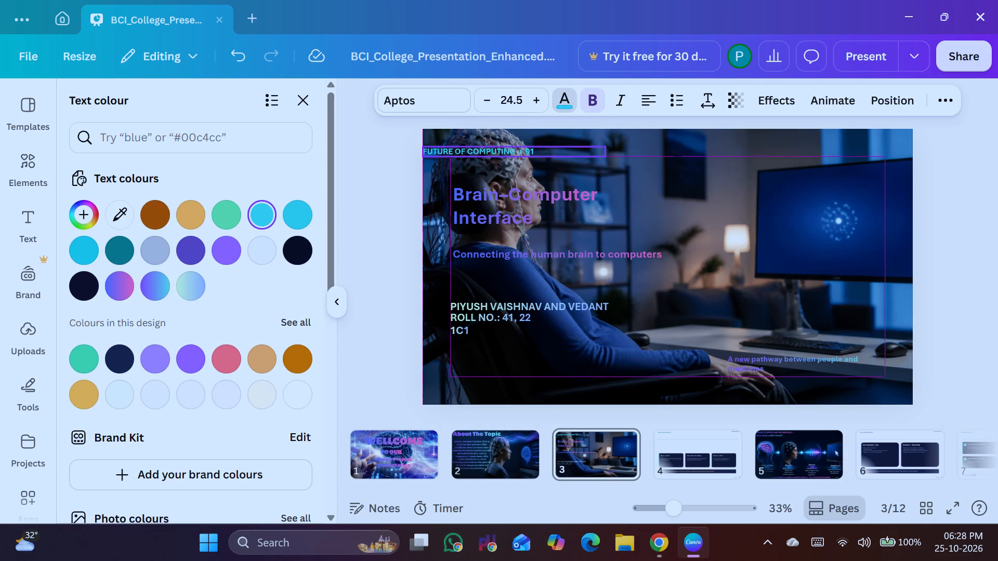
pyautogui.moveTo(505, 152); pyautogui.dragTo(509, 143)
# Move the "Brain–Computer Interface" title and its subtitle up and to the left, aligning their left edges.
pyautogui.moveTo(504, 202); pyautogui.dragTo(497, 194)
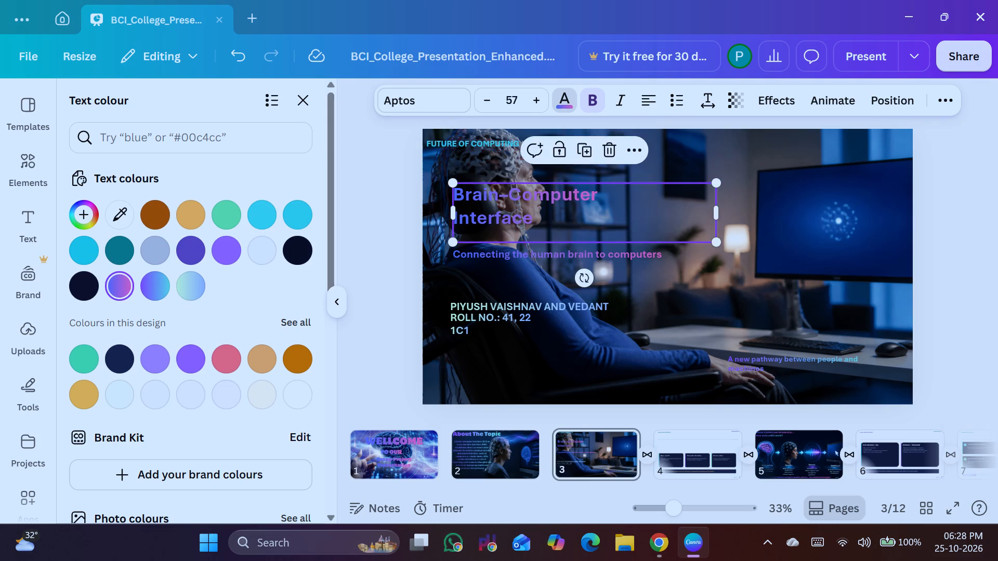
pyautogui.moveTo(497, 194); pyautogui.dragTo(485, 180)
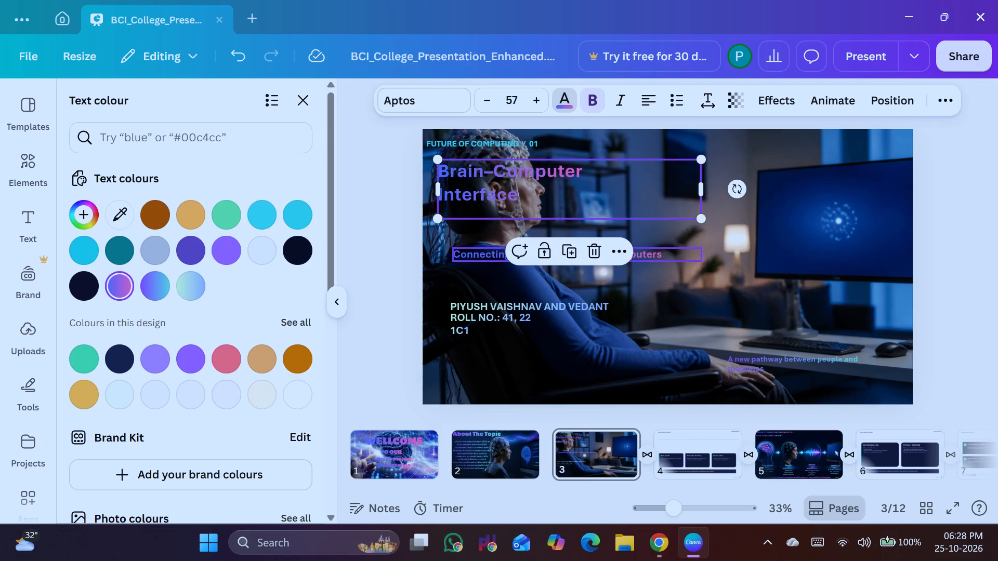
pyautogui.moveTo(493, 252); pyautogui.dragTo(480, 234)
# Enlarge the "A new pathway between people and machines" tagline on slide 3 to font size 30.5.
pyautogui.click(494, 305)
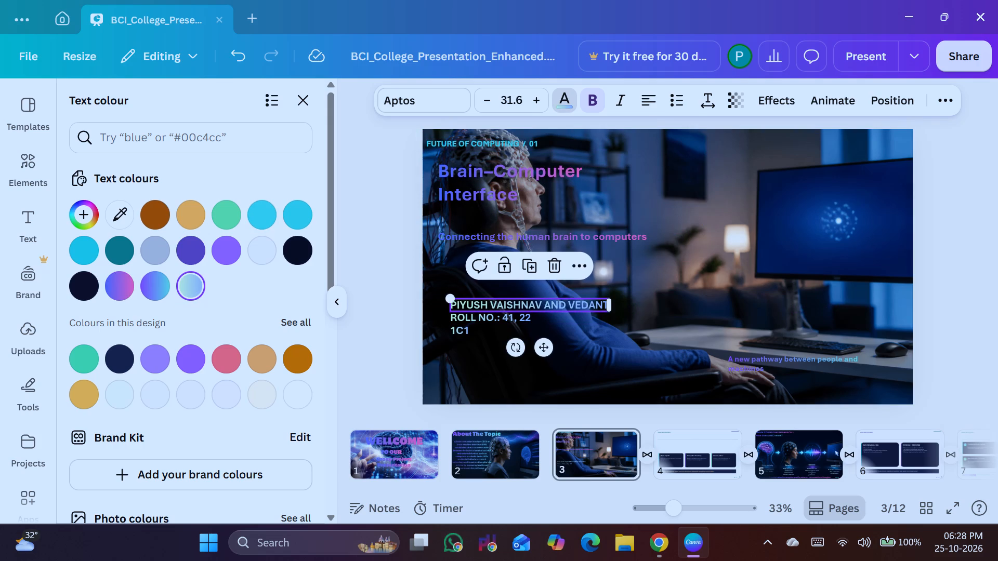
pyautogui.click(765, 369)
pyautogui.tripleClick(536, 107)
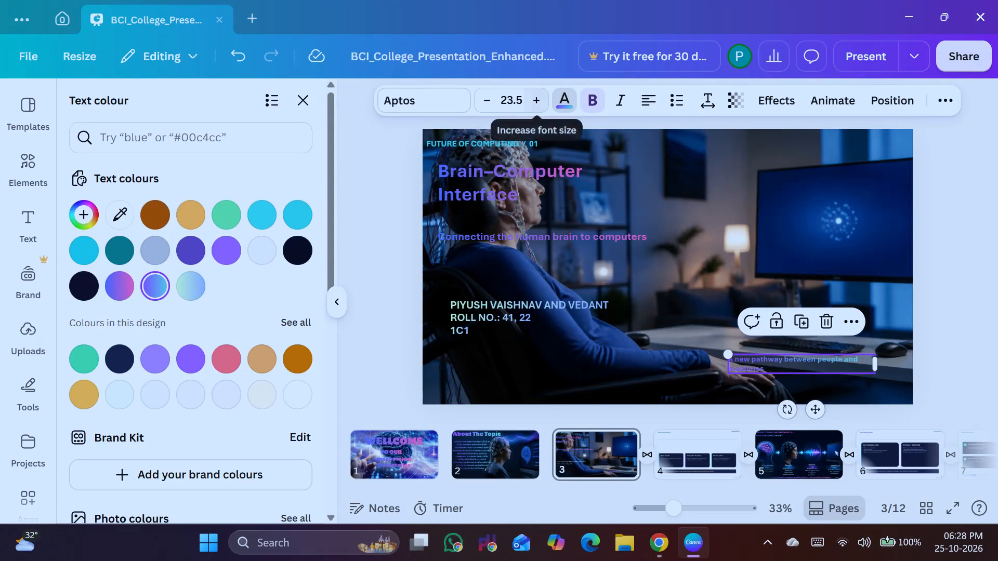
pyautogui.tripleClick(536, 107)
pyautogui.click(536, 107)
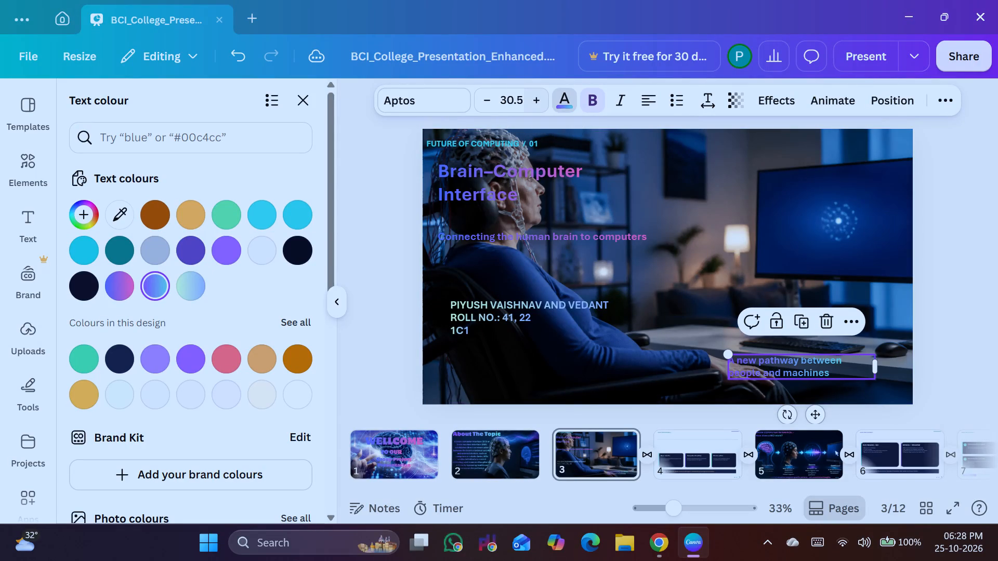
pyautogui.click(951, 286)
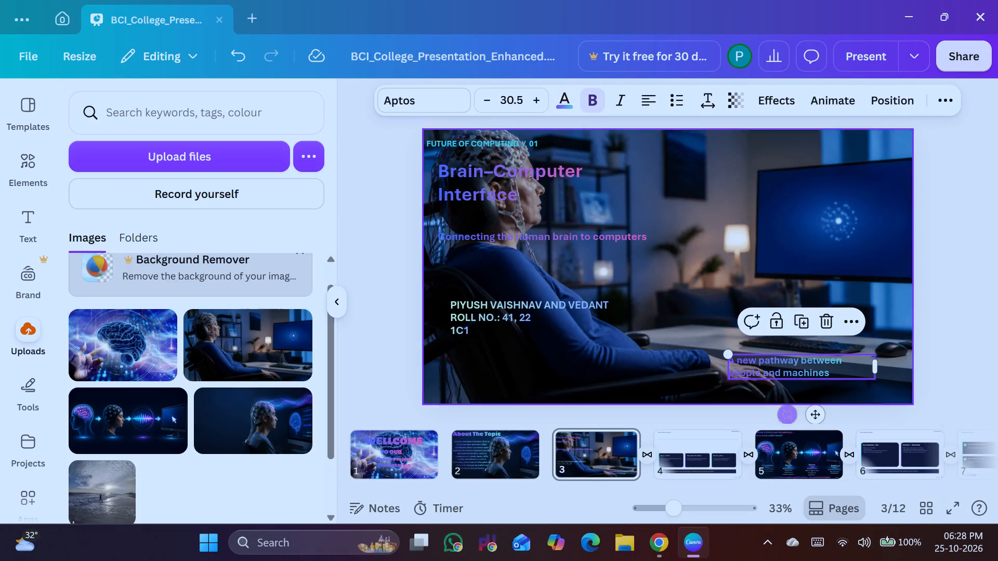
# Colour the "A new pathway between people and machines" tagline with the pale aqua-to-blue gradient used on the presenter details.
pyautogui.click(560, 110)
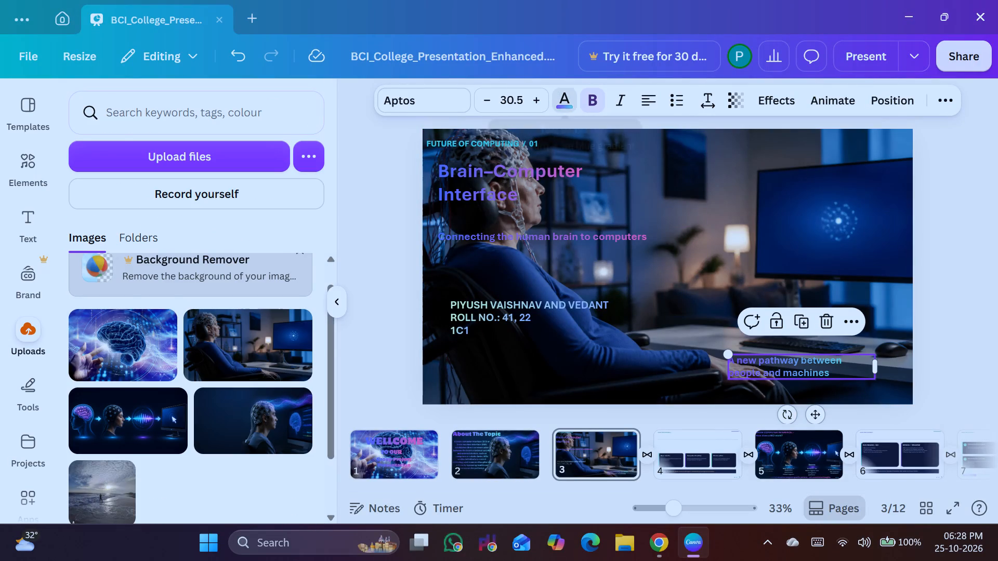
pyautogui.click(191, 280)
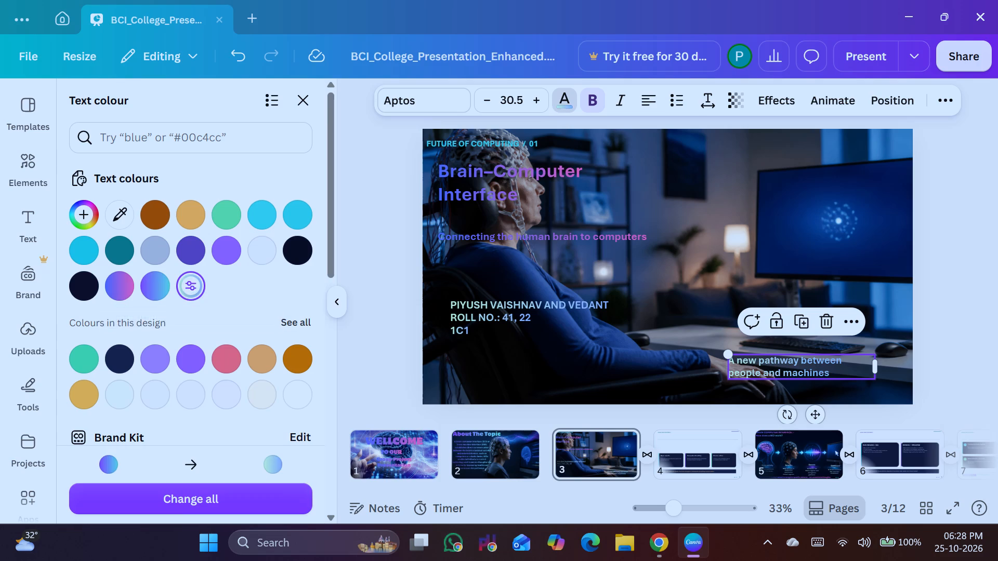
pyautogui.click(369, 318)
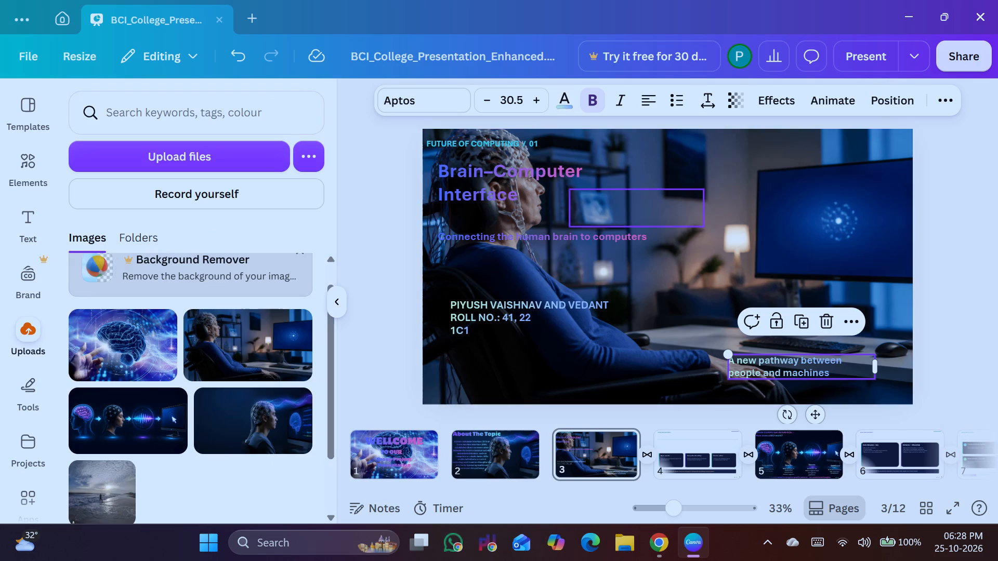
# Try several purple, red and blue colours on the "Connecting the human brain to computers" subtitle, settling on the pale aqua-to-blue gradient.
pyautogui.click(545, 236)
pyautogui.click(570, 104)
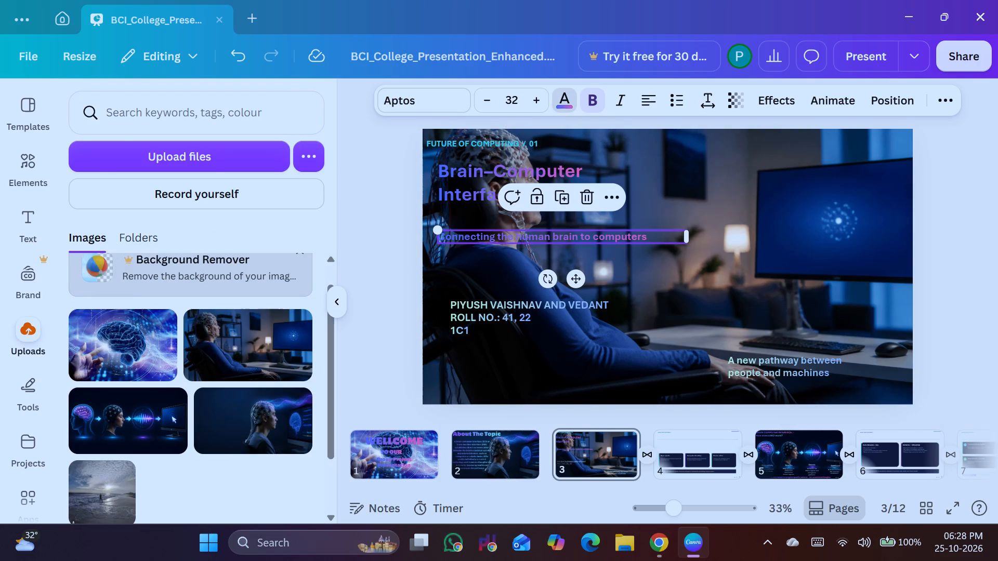
pyautogui.click(160, 286)
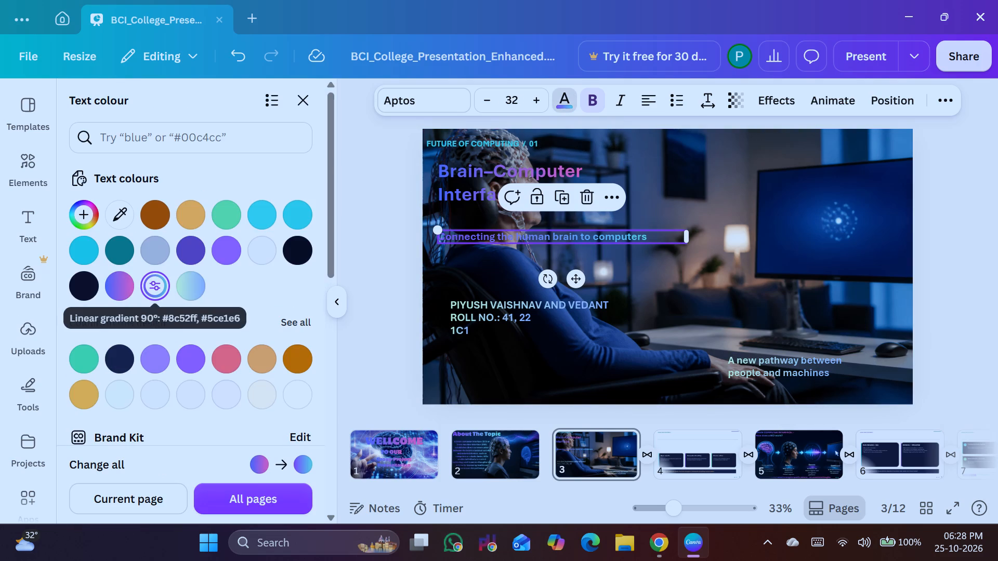
pyautogui.click(231, 258)
pyautogui.scroll(-6, 274, 266)
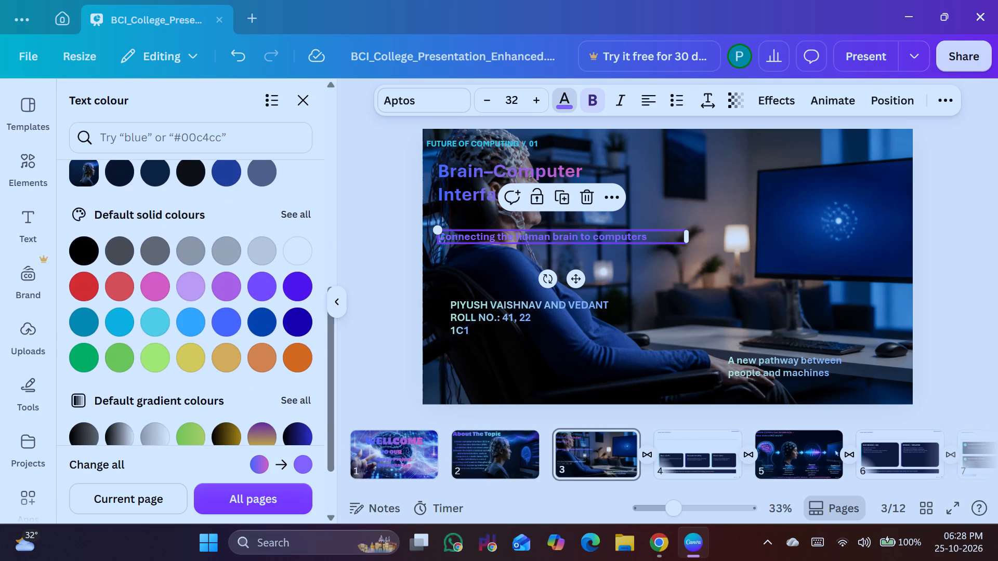
pyautogui.scroll(-5, 109, 357)
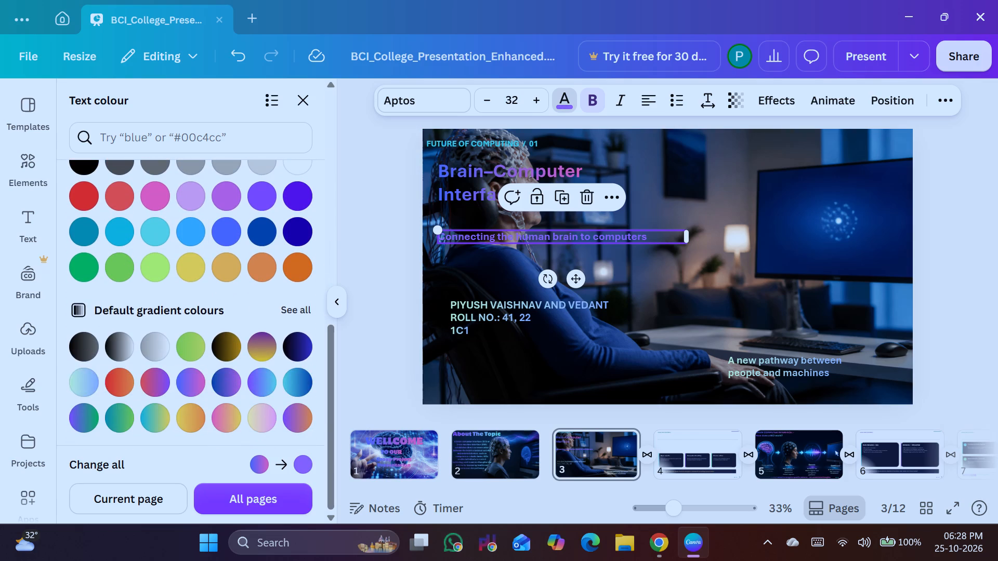
pyautogui.click(124, 388)
pyautogui.click(157, 388)
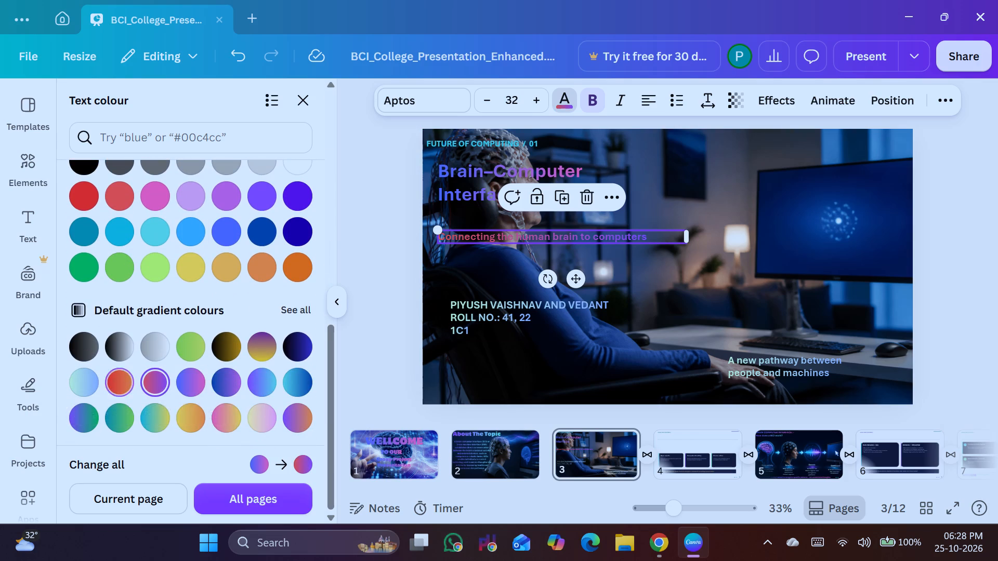
pyautogui.click(193, 388)
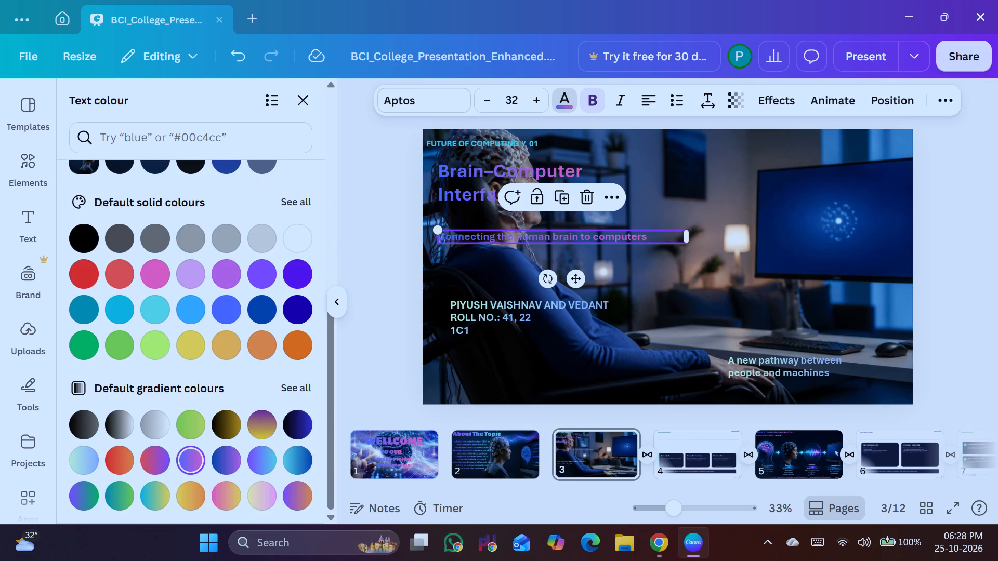
pyautogui.click(236, 465)
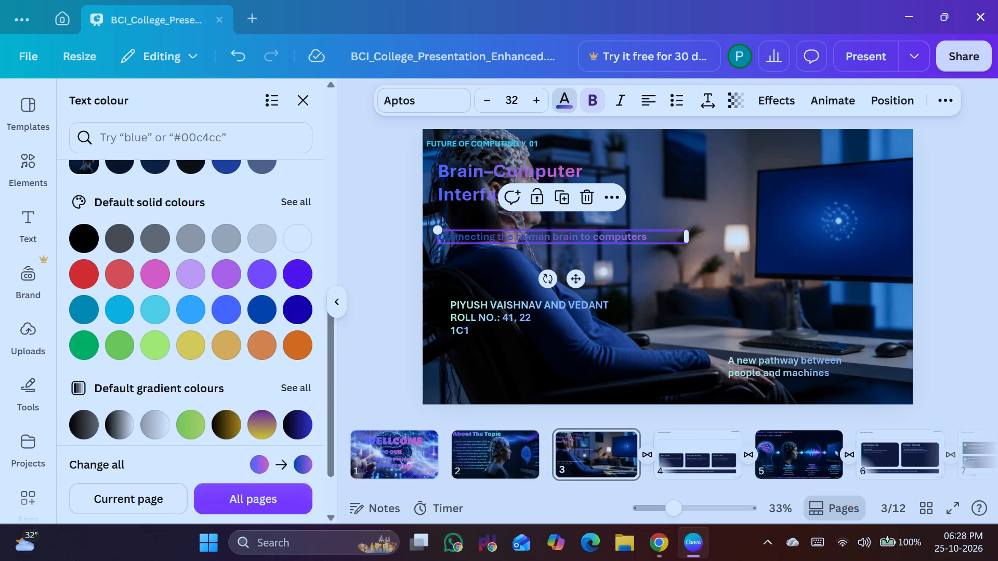
pyautogui.scroll(-4, 249, 382)
pyautogui.click(259, 384)
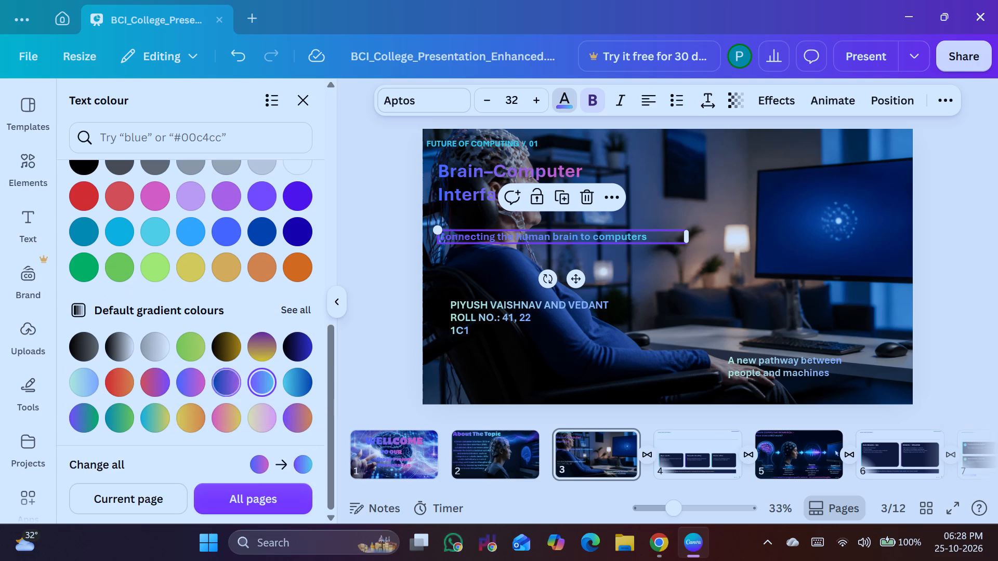
pyautogui.click(294, 385)
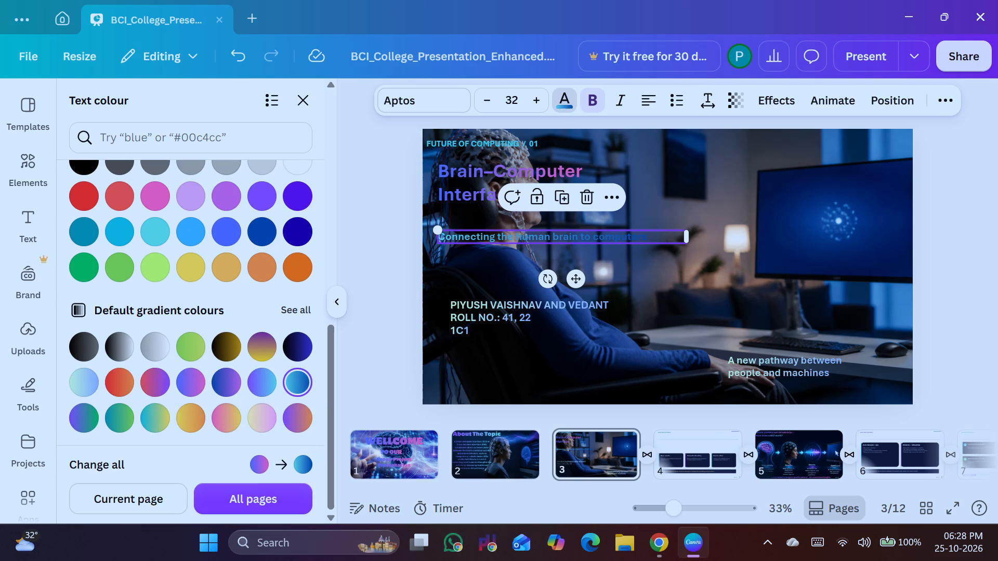
pyautogui.click(89, 383)
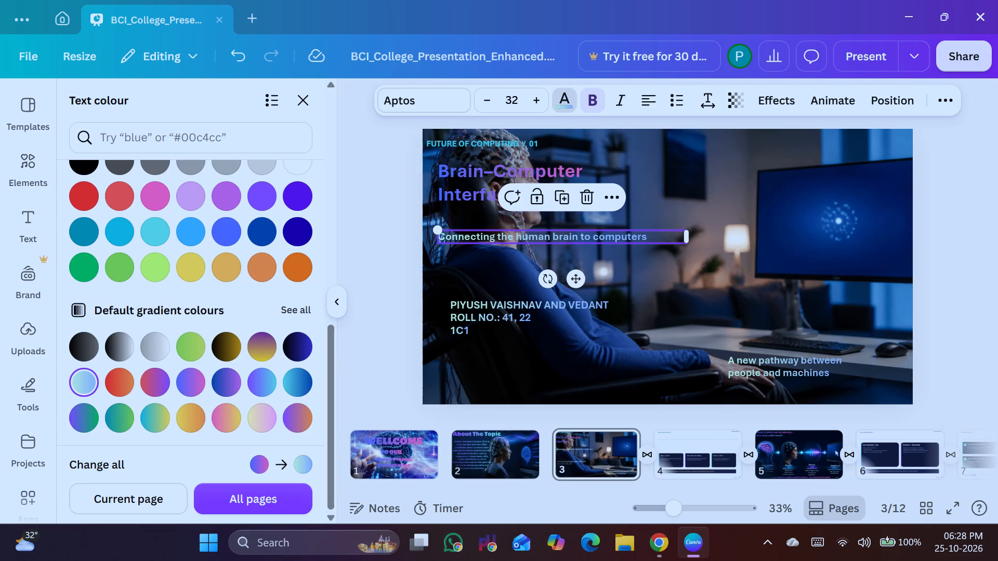
# Nudge the "Connecting the human brain to computers" subtitle down slightly and set its font size to 36.
pyautogui.moveTo(476, 233); pyautogui.dragTo(474, 241)
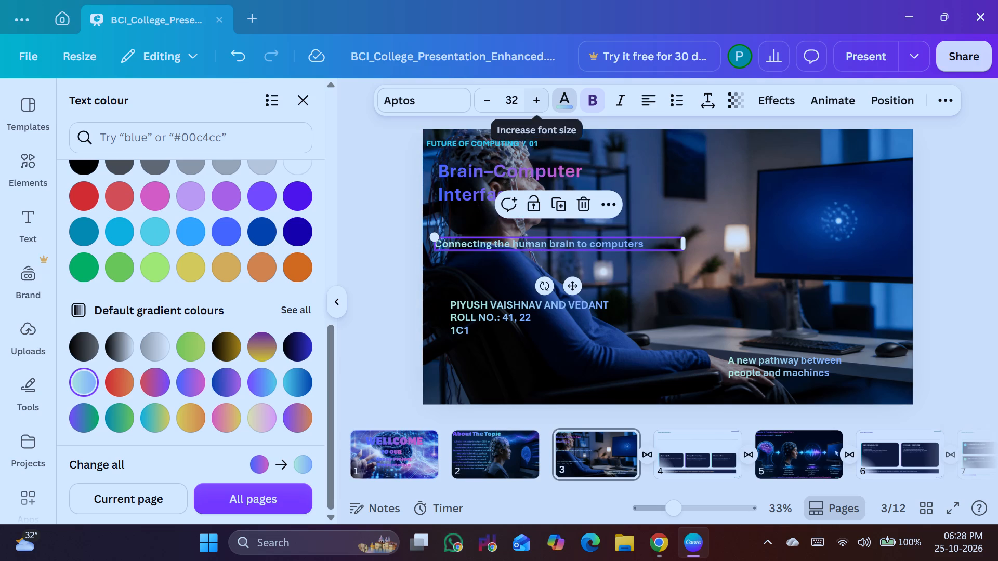
pyautogui.doubleClick(529, 102)
pyautogui.doubleClick(531, 105)
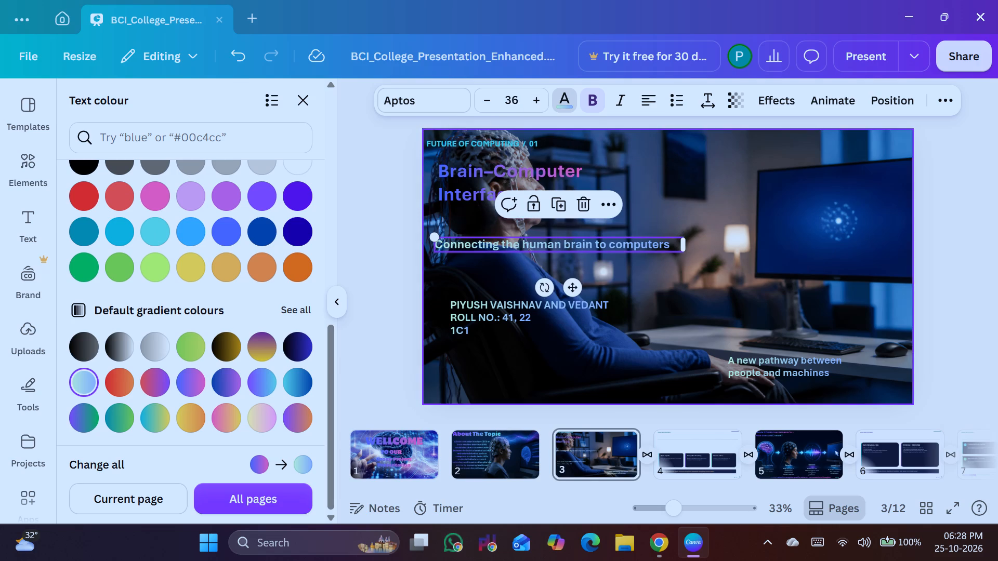
pyautogui.click(367, 263)
# Move the "Brain–Computer Interface" title and its subtitle lower on the slide, keeping the subtitle just beneath the title.
pyautogui.moveTo(599, 238); pyautogui.dragTo(600, 238)
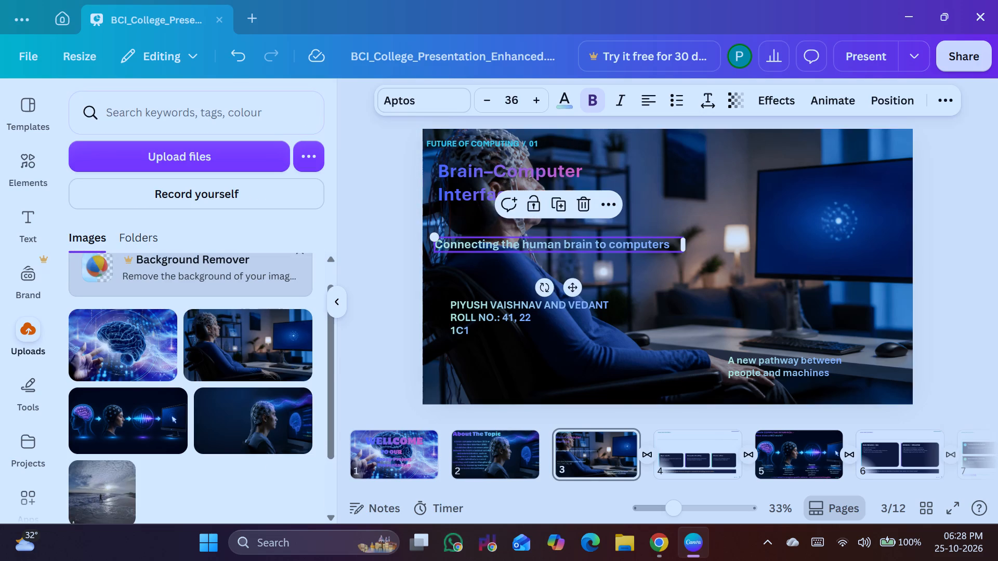
pyautogui.moveTo(600, 238); pyautogui.dragTo(598, 255)
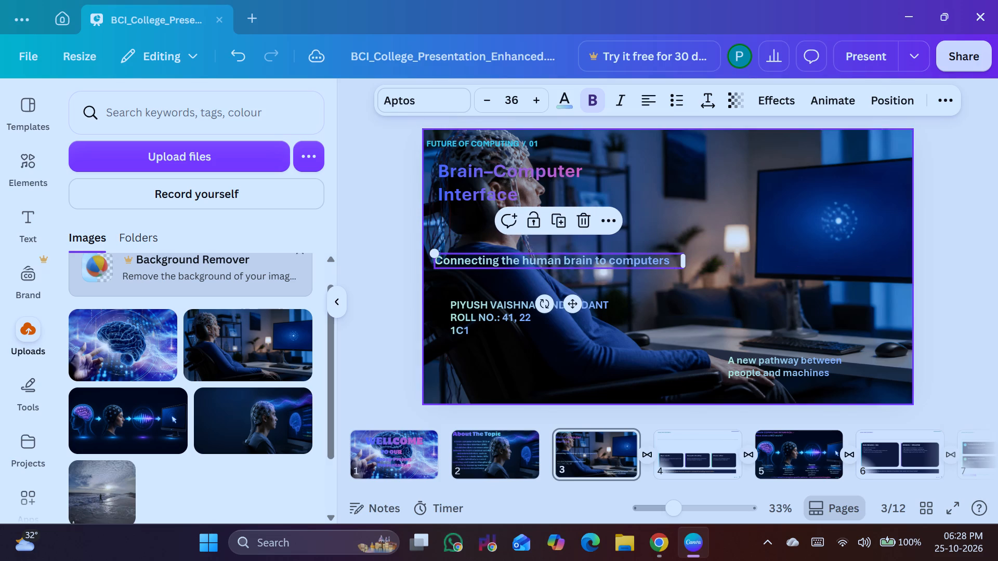
pyautogui.click(362, 308)
pyautogui.moveTo(514, 181); pyautogui.dragTo(514, 213)
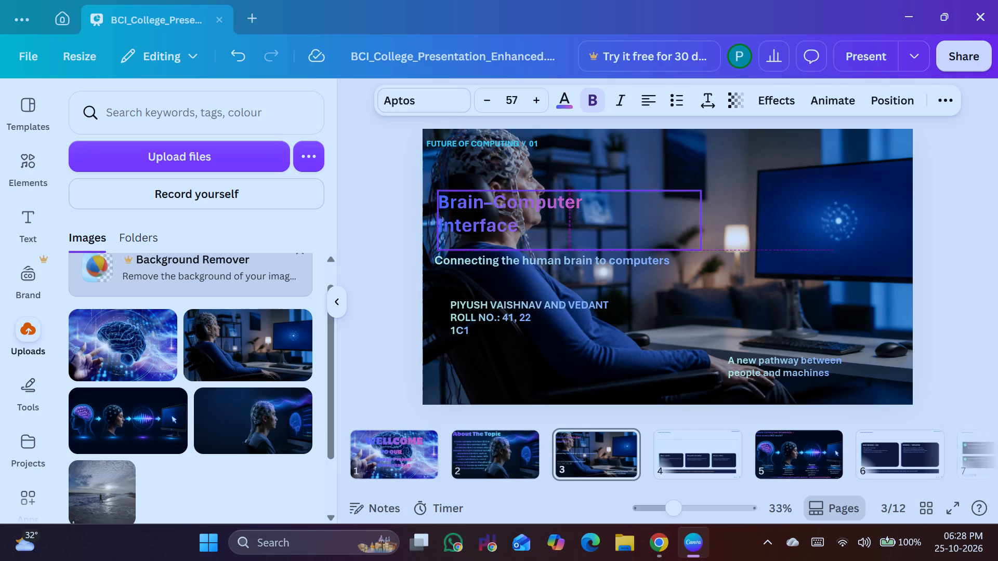
pyautogui.moveTo(514, 213); pyautogui.dragTo(518, 216)
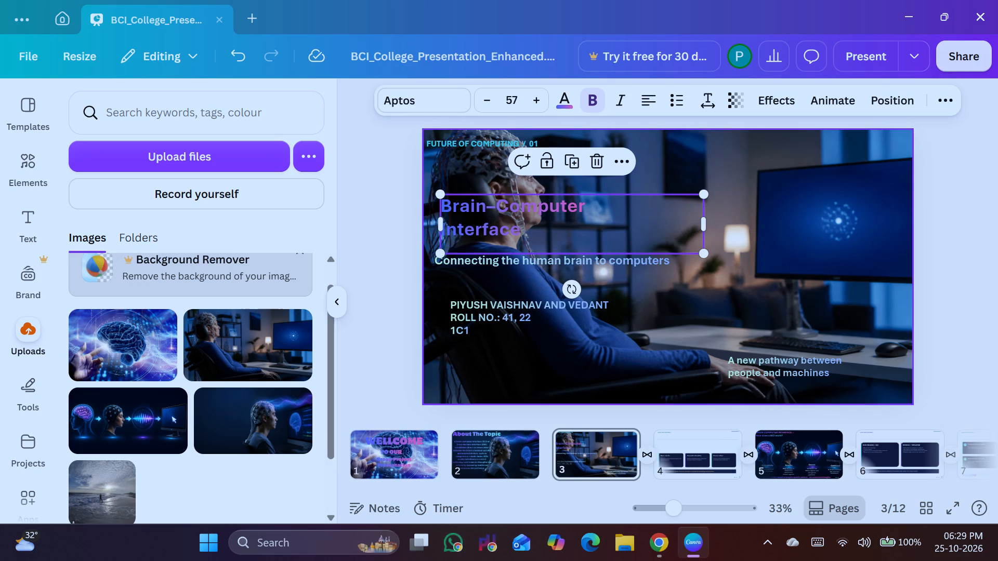
pyautogui.click(393, 261)
pyautogui.moveTo(538, 260); pyautogui.dragTo(534, 280)
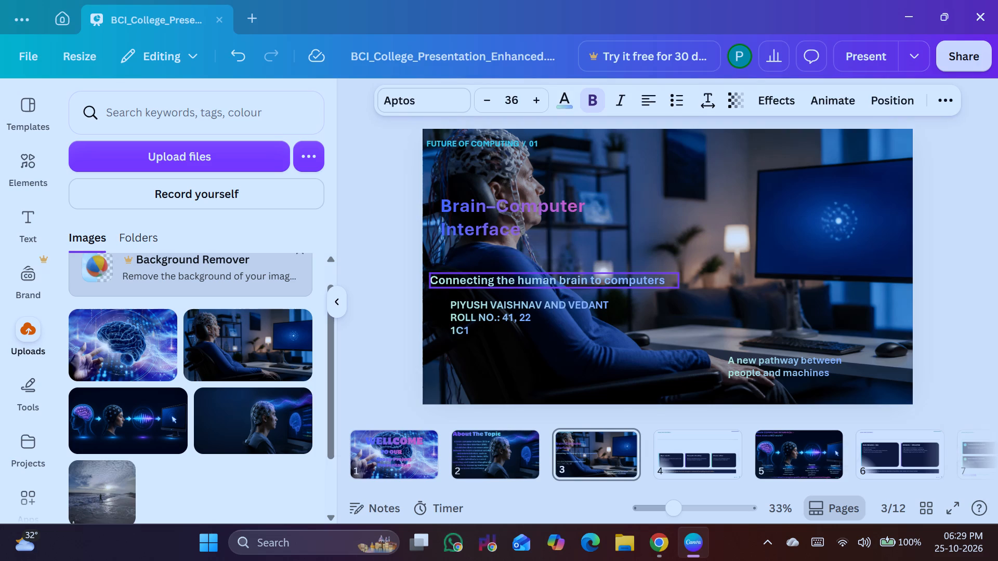
pyautogui.moveTo(533, 277); pyautogui.dragTo(546, 265)
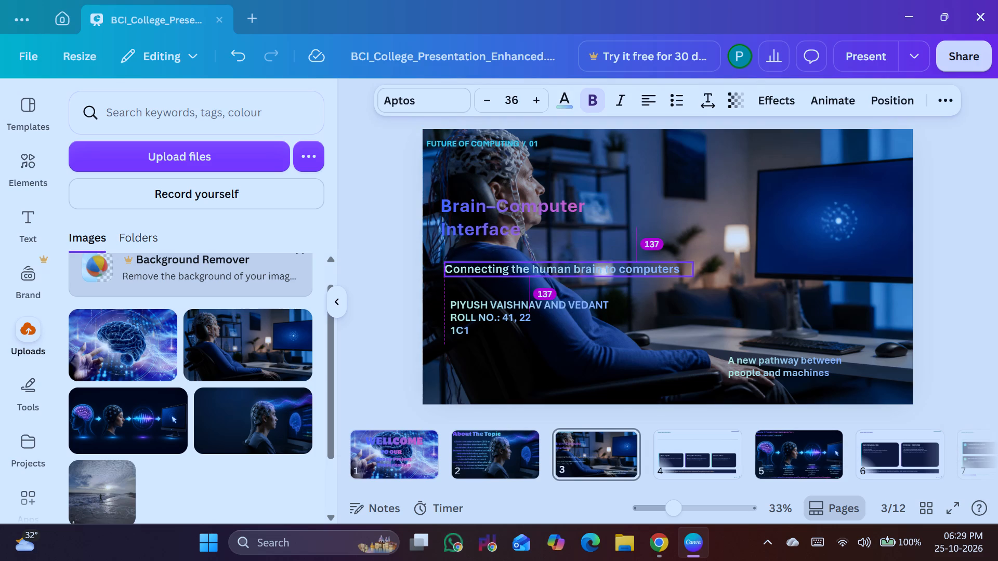
pyautogui.moveTo(546, 265); pyautogui.dragTo(546, 266)
# Move the presenter names, roll numbers and class lines down to the slide's lower left, stacked closely with their left edges aligned.
pyautogui.click(362, 325)
pyautogui.moveTo(460, 328); pyautogui.dragTo(461, 328)
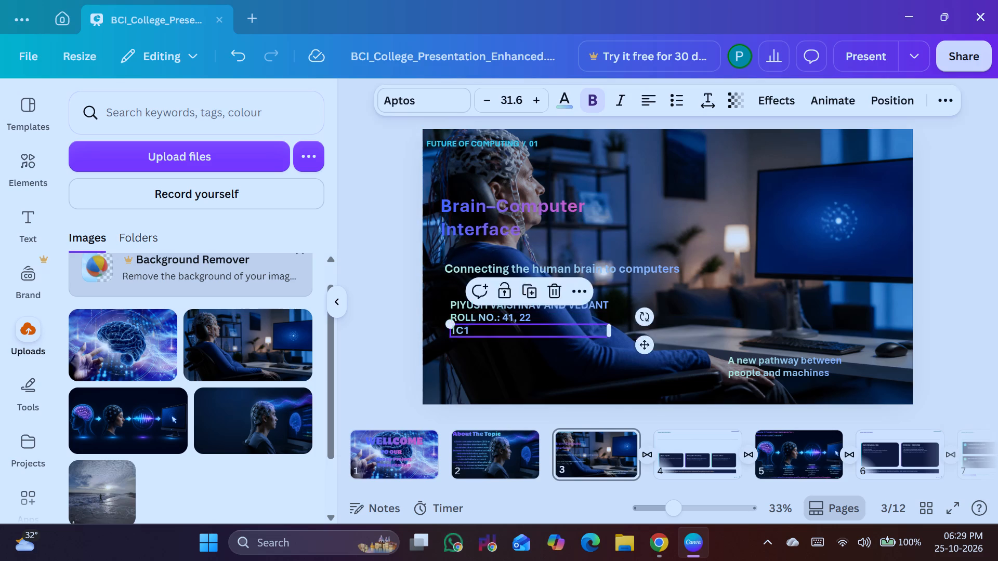
pyautogui.moveTo(461, 328); pyautogui.dragTo(452, 371)
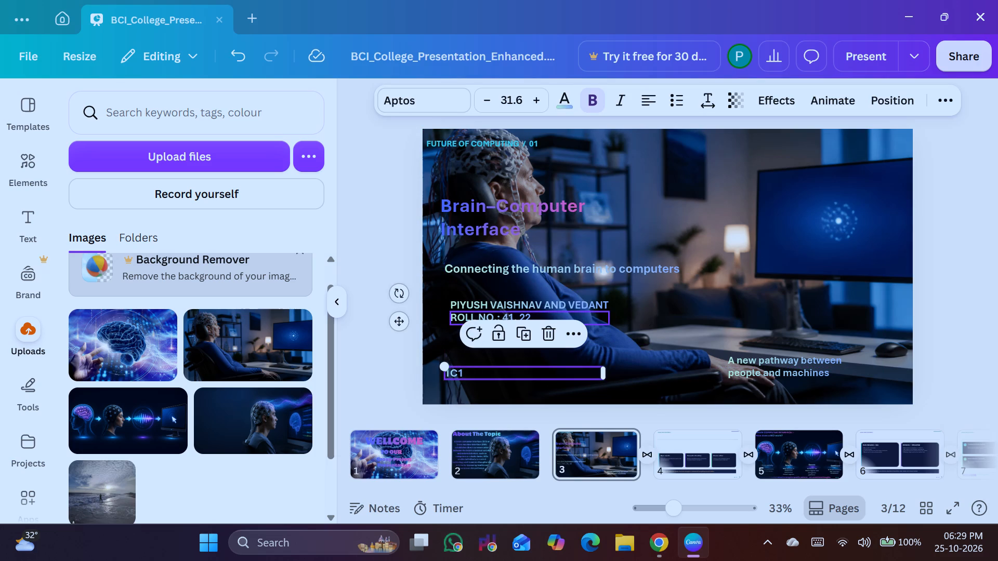
pyautogui.moveTo(478, 316); pyautogui.dragTo(470, 354)
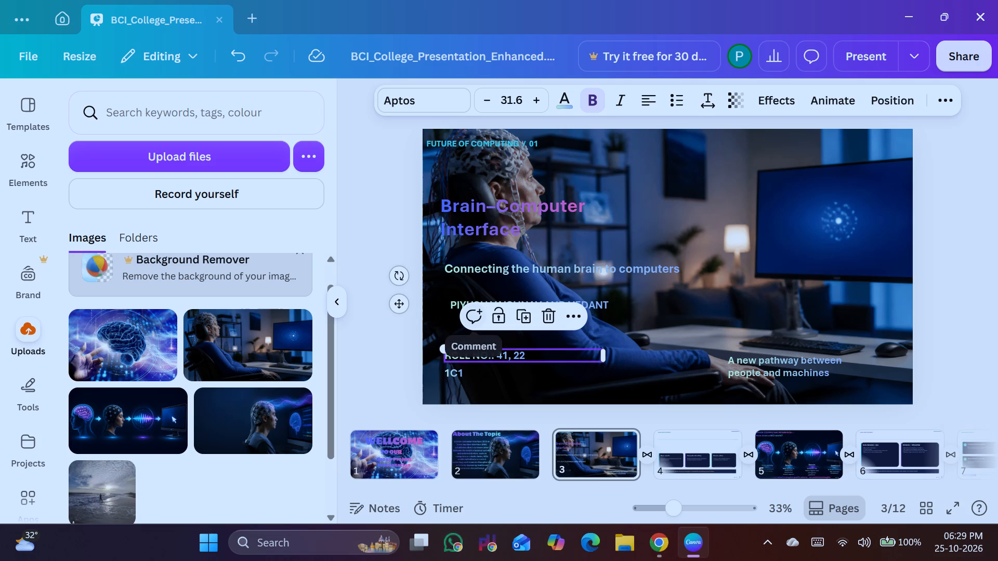
pyautogui.moveTo(457, 302); pyautogui.dragTo(449, 337)
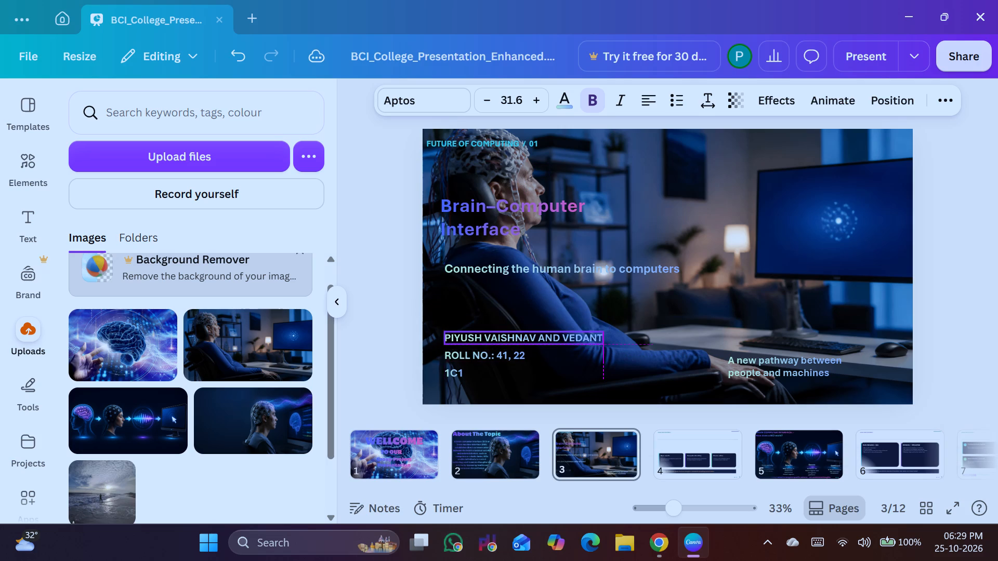
pyautogui.moveTo(449, 337); pyautogui.dragTo(452, 339)
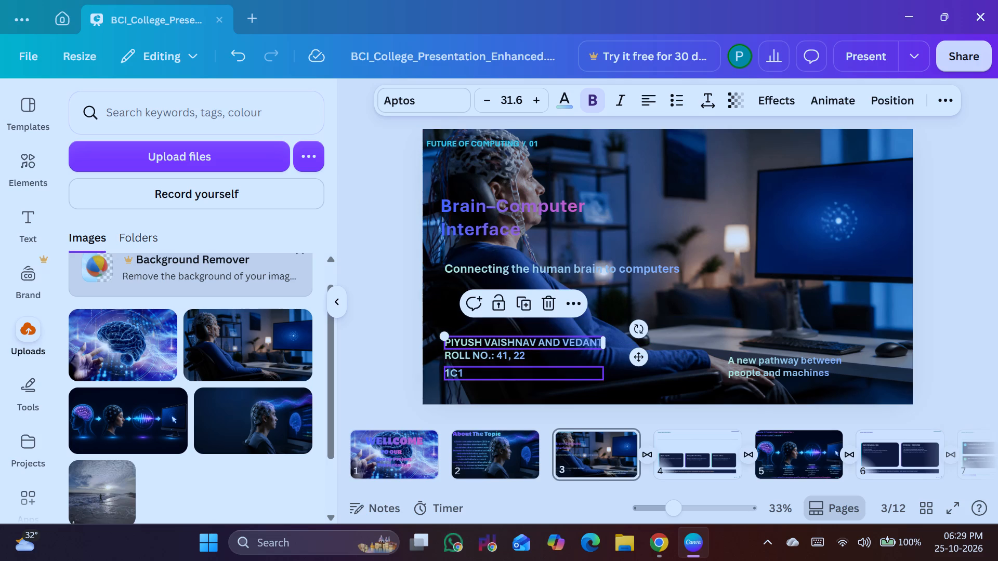
pyautogui.moveTo(453, 372); pyautogui.dragTo(454, 366)
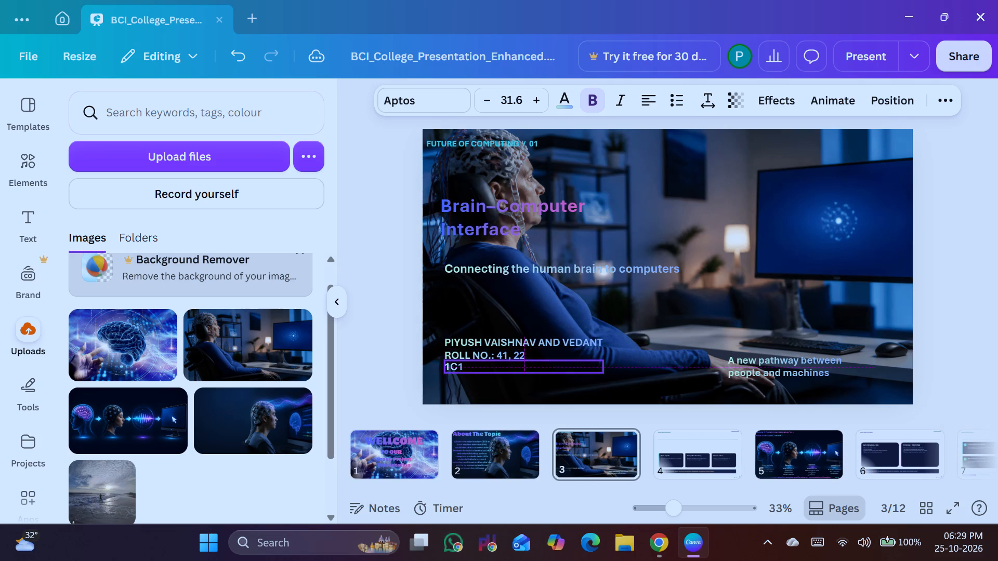
pyautogui.moveTo(454, 366); pyautogui.dragTo(454, 366)
pyautogui.click(375, 360)
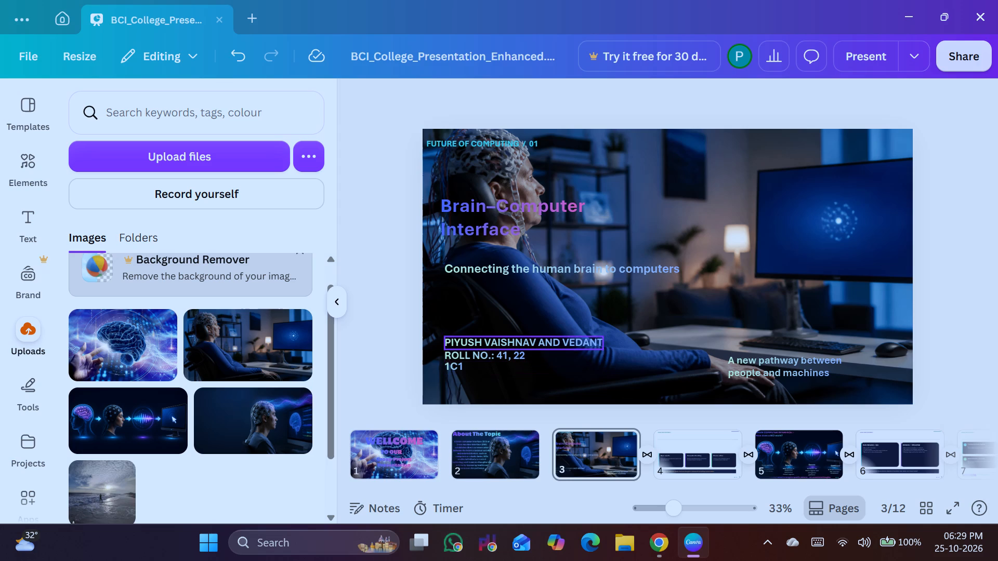
# Increase the font size of the "A new pathway between people and machines" tagline by one point.
pyautogui.click(763, 365)
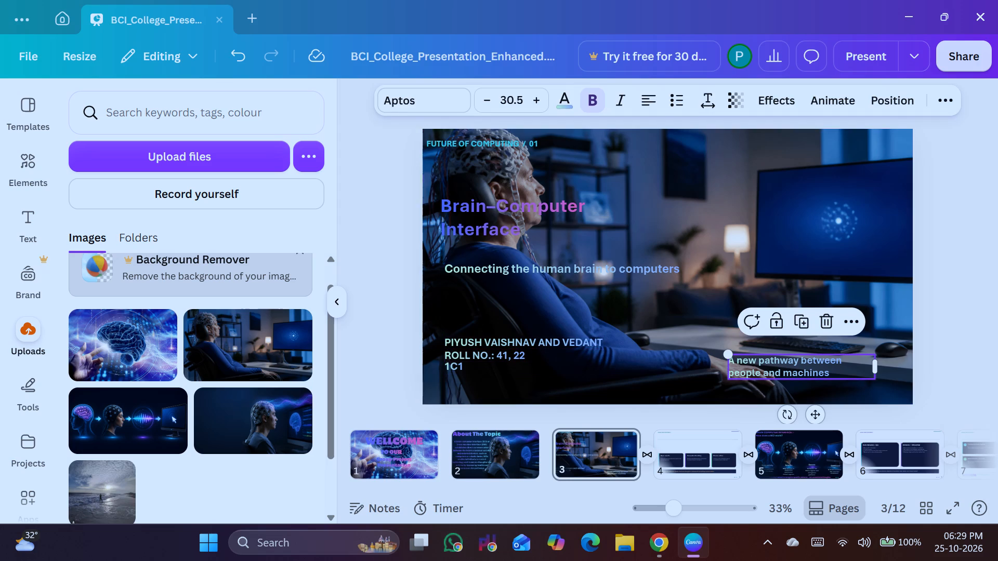
pyautogui.click(542, 101)
pyautogui.click(352, 337)
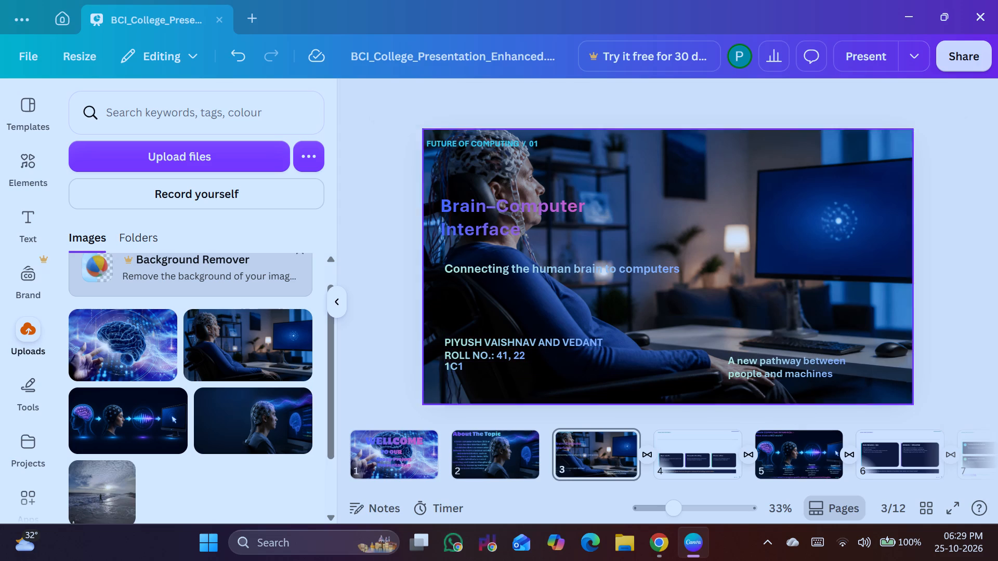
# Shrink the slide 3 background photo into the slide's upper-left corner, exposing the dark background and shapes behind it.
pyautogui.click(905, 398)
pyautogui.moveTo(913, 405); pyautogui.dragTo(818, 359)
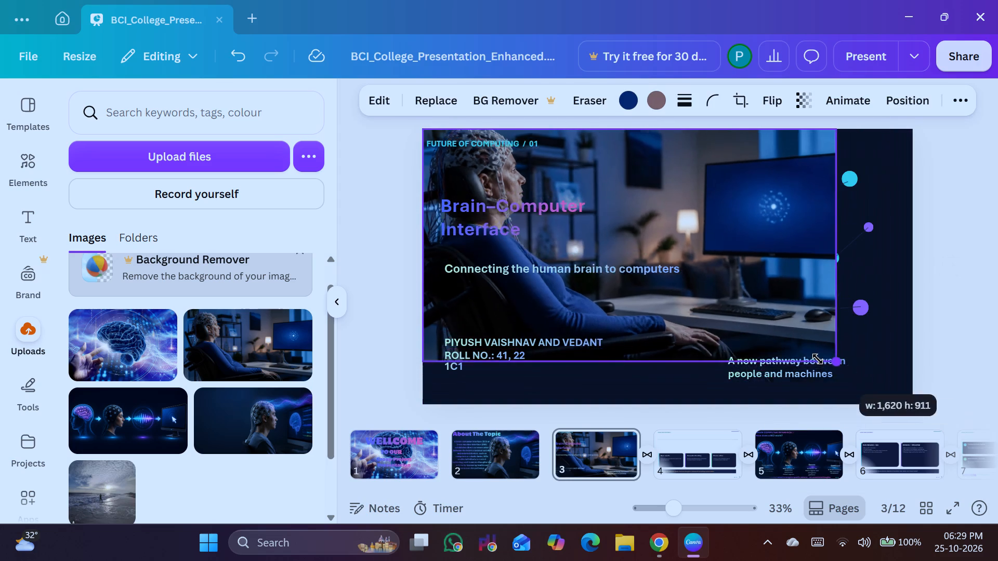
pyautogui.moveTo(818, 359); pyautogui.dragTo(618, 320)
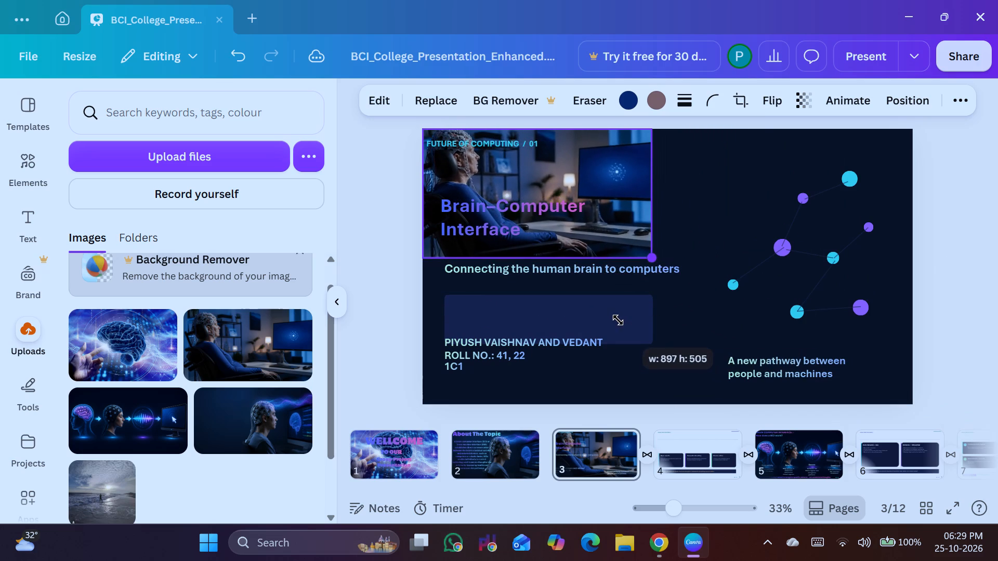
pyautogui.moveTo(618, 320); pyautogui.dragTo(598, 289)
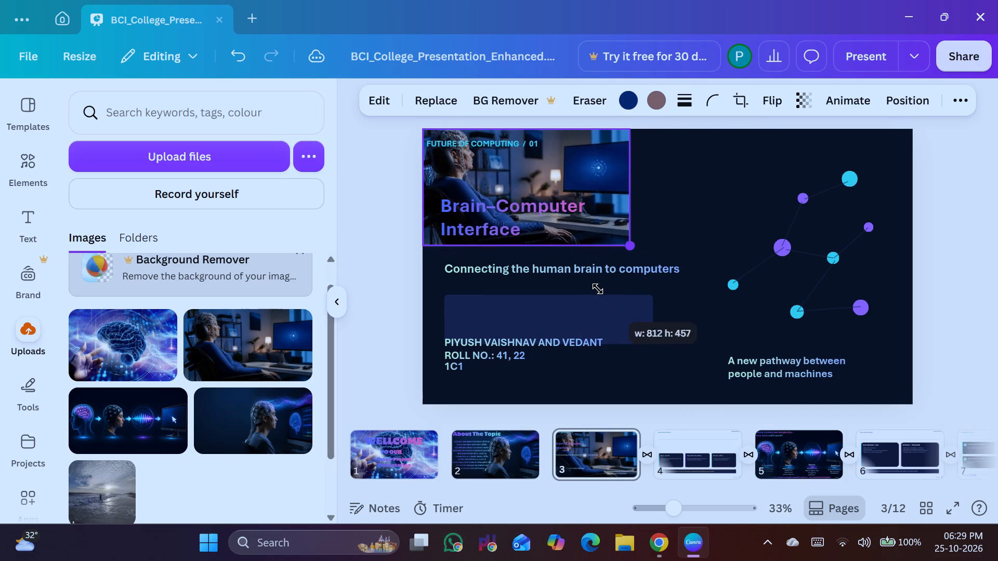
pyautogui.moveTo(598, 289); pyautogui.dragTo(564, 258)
# Examine the exposed area of slide 3 for hidden boxes, text and background elements behind the photo.
pyautogui.click(651, 231)
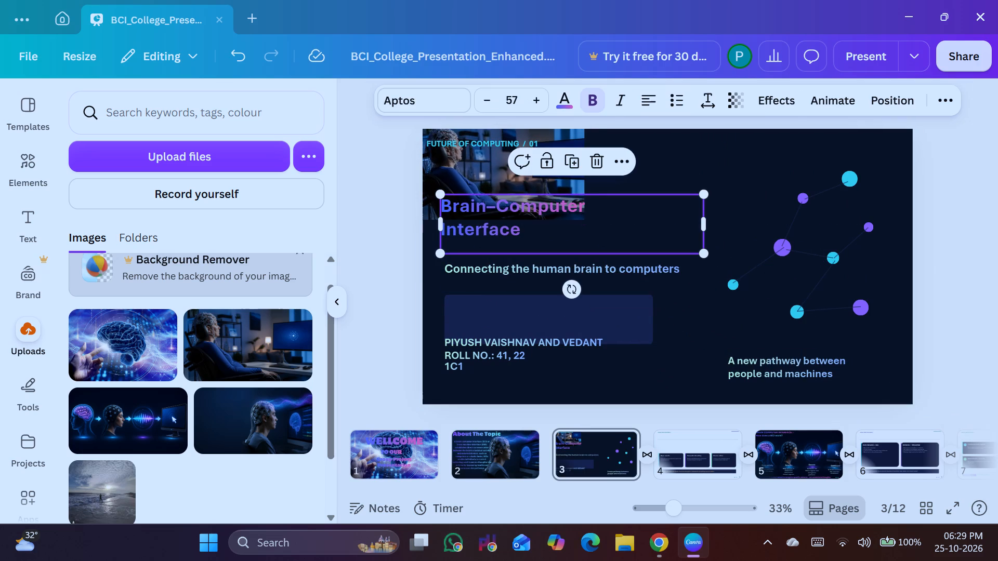
pyautogui.click(723, 230)
pyautogui.click(757, 222)
pyautogui.moveTo(765, 237); pyautogui.dragTo(765, 238)
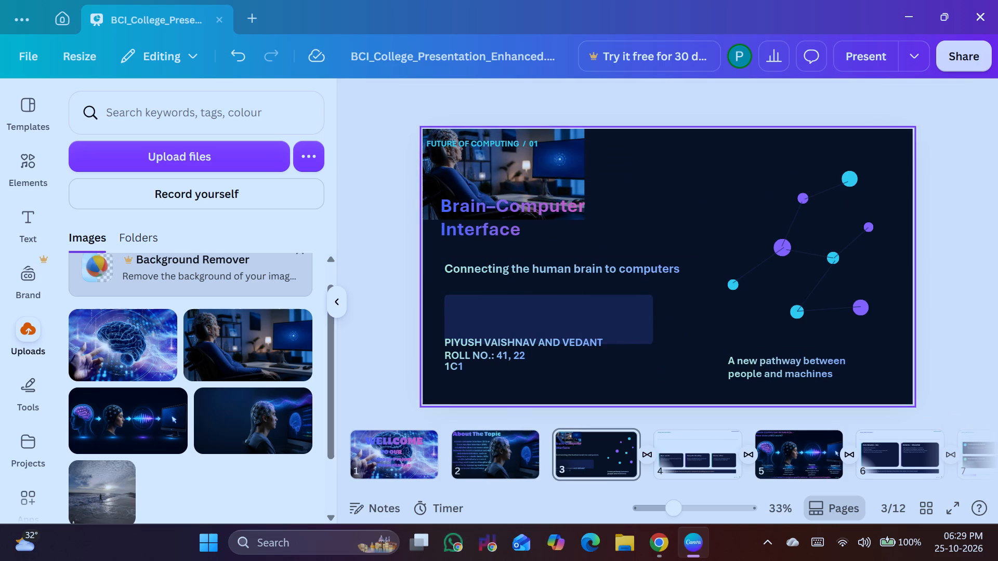
pyautogui.moveTo(765, 238); pyautogui.dragTo(766, 243)
pyautogui.click(776, 279)
pyautogui.click(763, 335)
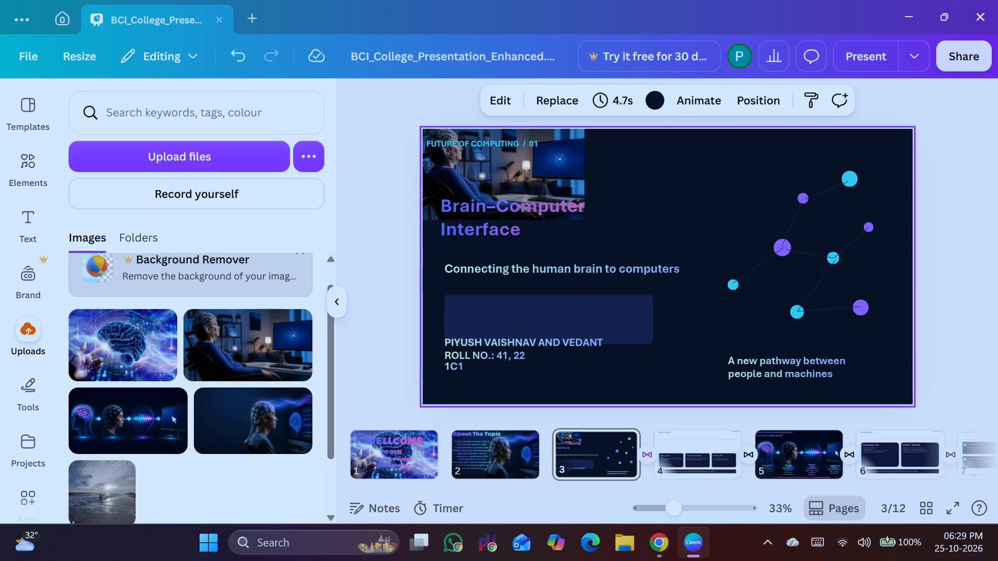
pyautogui.click(739, 190)
pyautogui.click(714, 215)
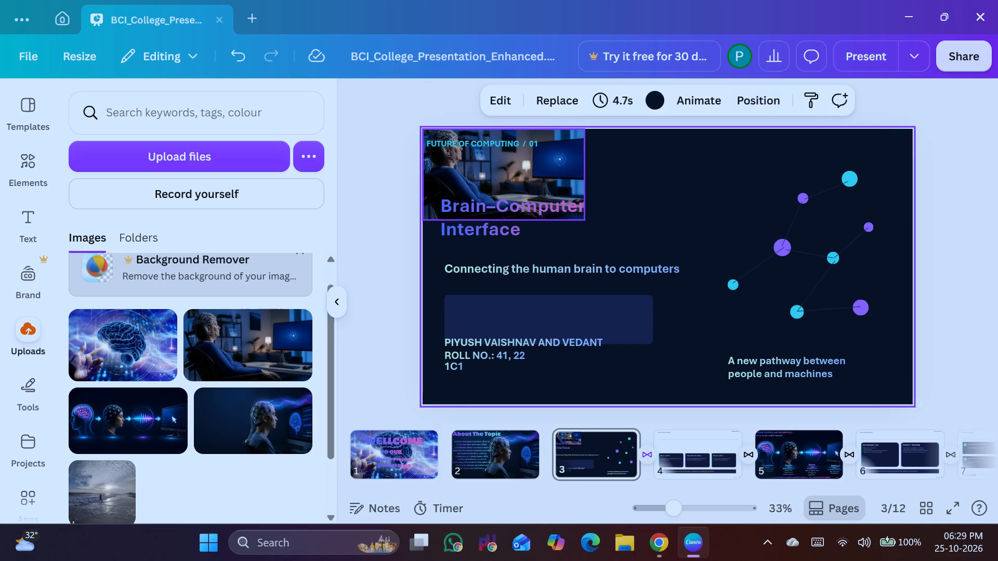
pyautogui.click(554, 167)
pyautogui.click(670, 195)
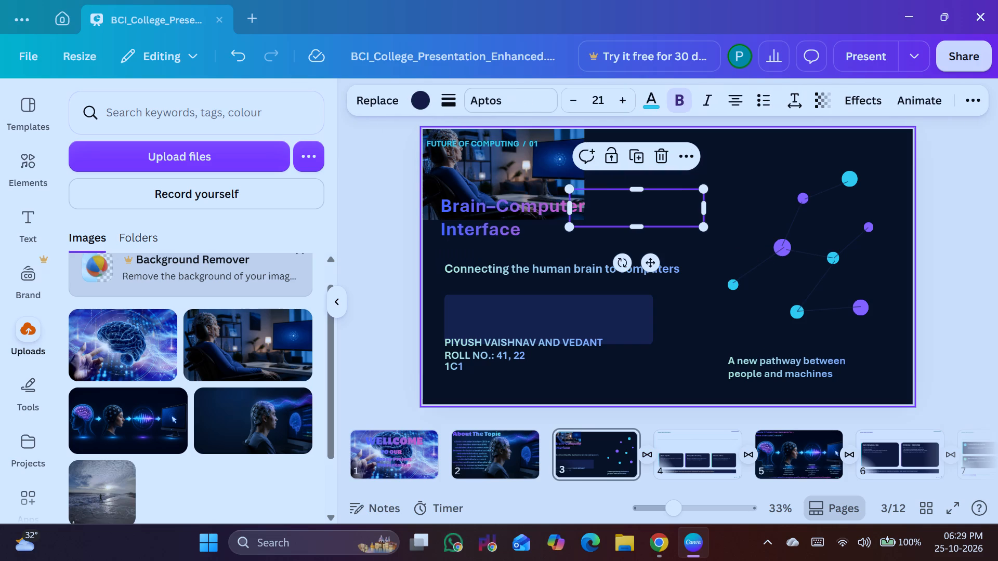
pyautogui.click(765, 198)
pyautogui.click(768, 197)
pyautogui.click(805, 362)
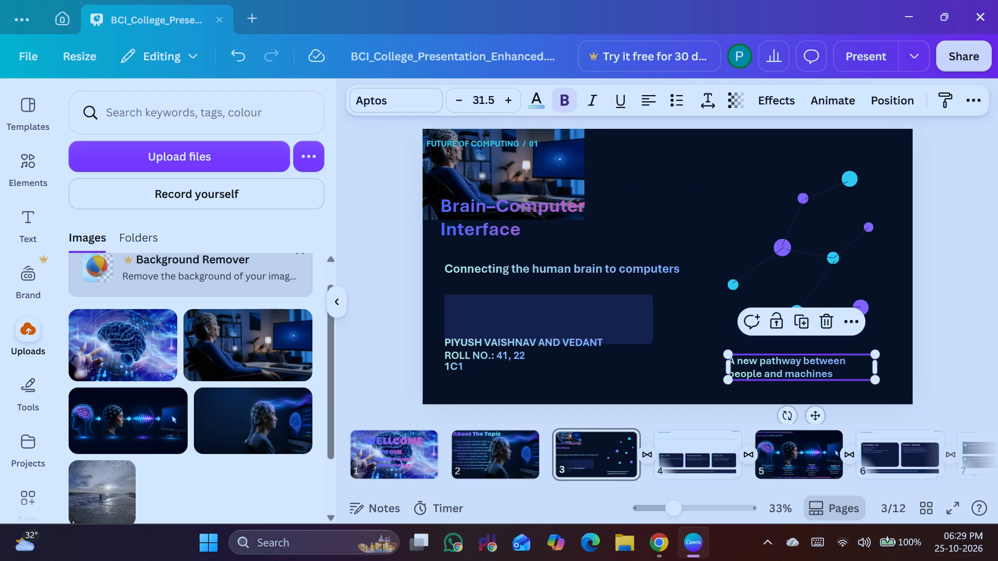
pyautogui.click(898, 386)
pyautogui.moveTo(908, 400); pyautogui.dragTo(875, 375)
pyautogui.click(902, 391)
pyautogui.click(901, 389)
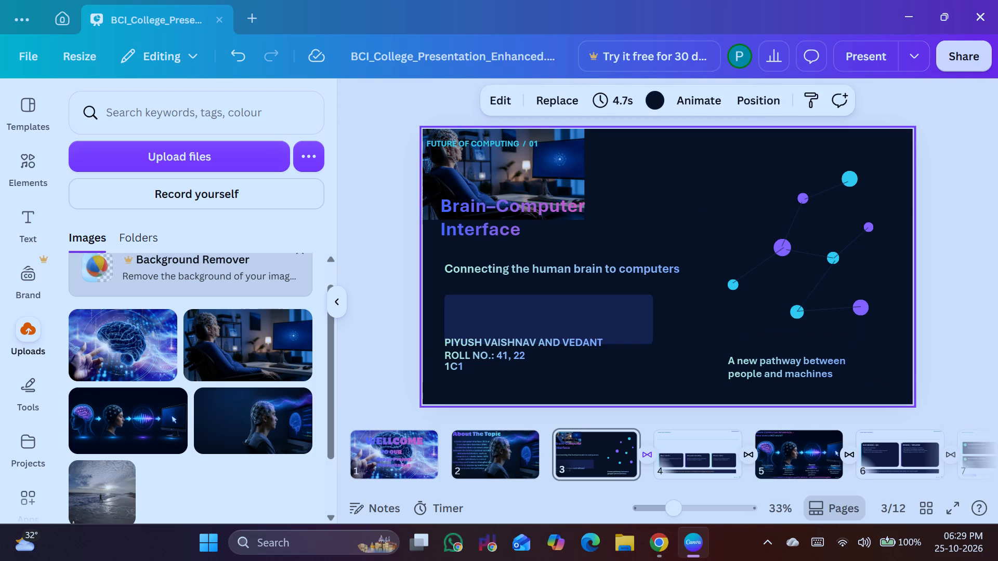
pyautogui.click(886, 370)
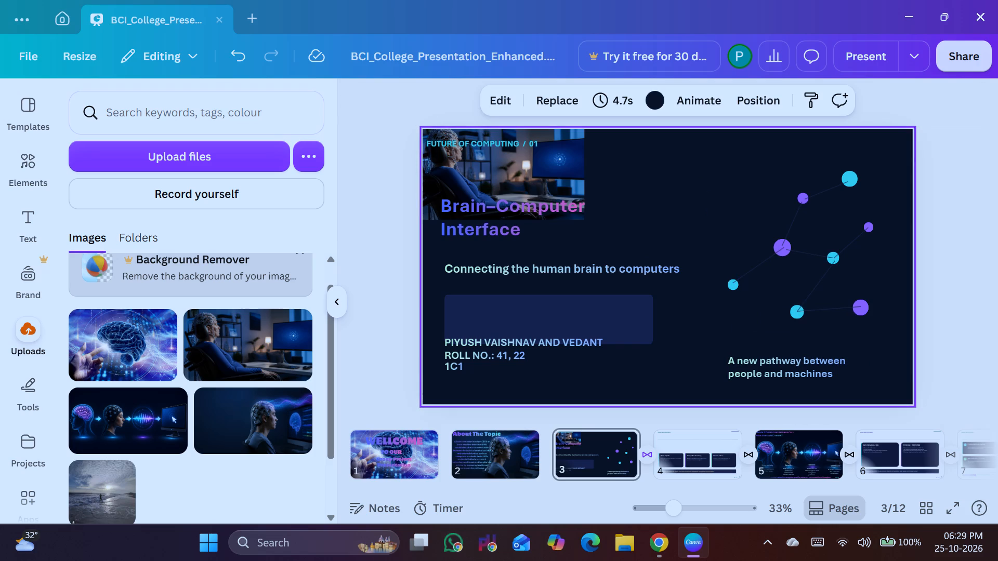
pyautogui.click(841, 329)
pyautogui.click(774, 269)
pyautogui.click(803, 262)
pyautogui.click(673, 237)
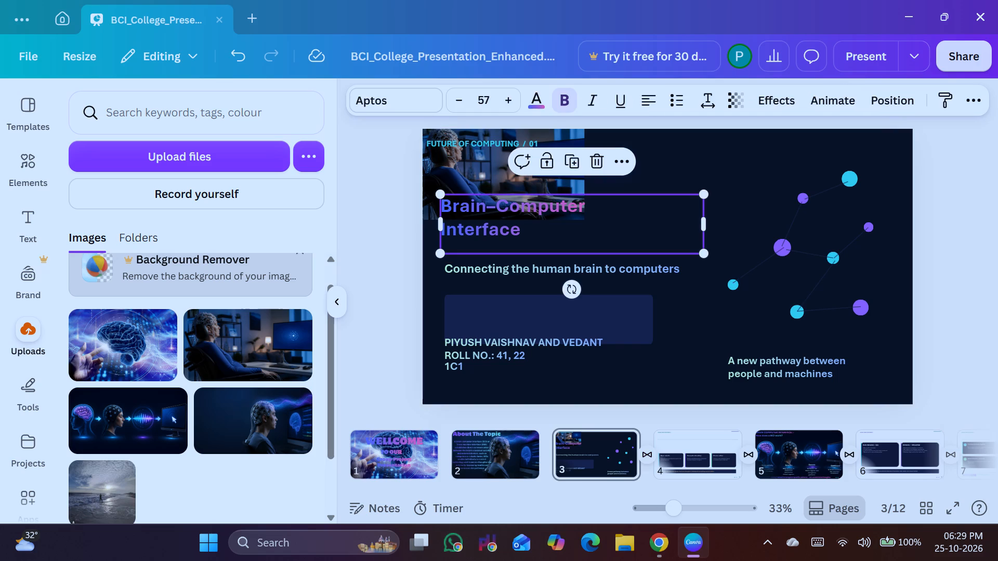
pyautogui.click(739, 206)
# Make the invisible THINK → DECODE → ACT box beside the title visible by raising its transparency setting to the maximum.
pyautogui.click(654, 209)
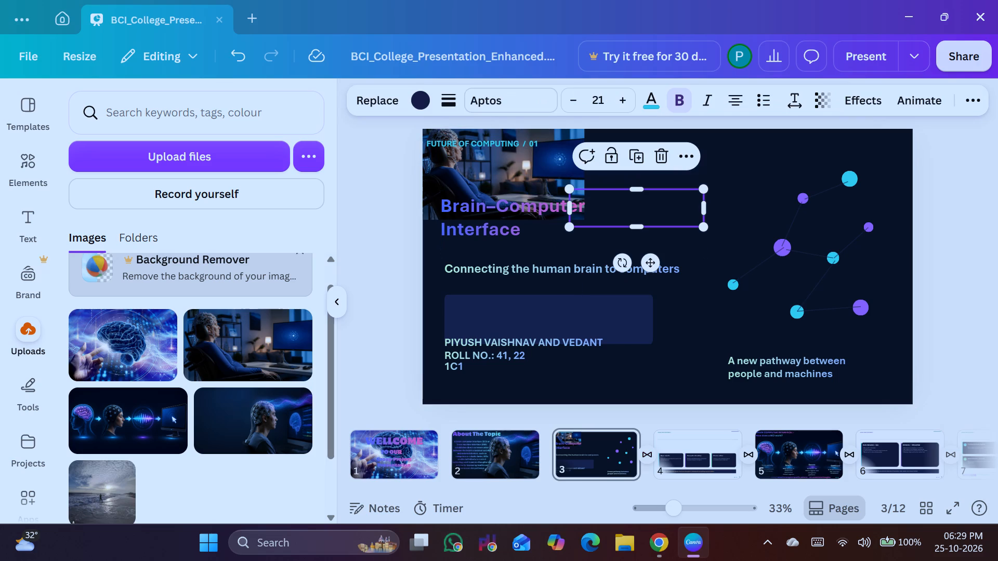
pyautogui.click(830, 103)
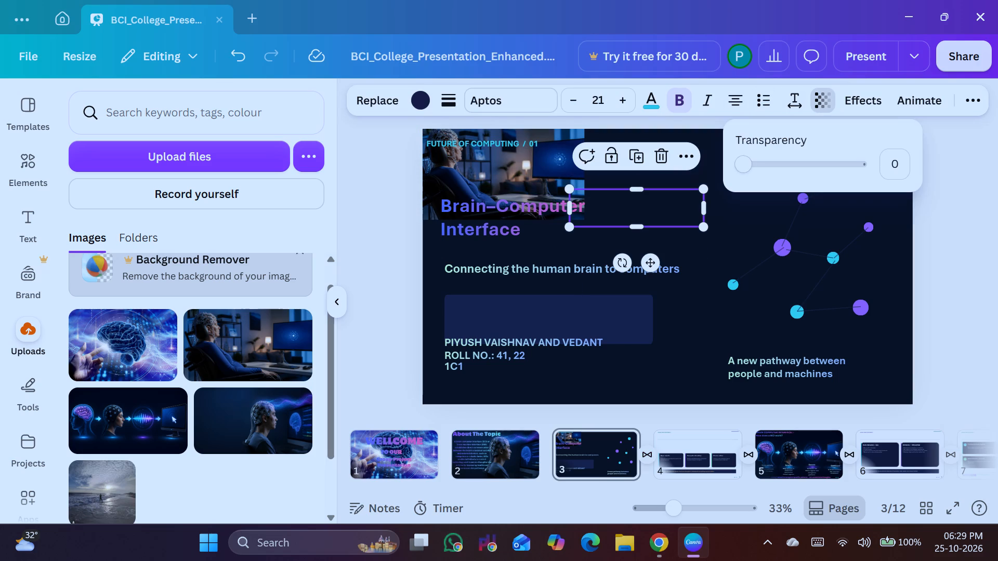
pyautogui.moveTo(747, 164); pyautogui.dragTo(900, 189)
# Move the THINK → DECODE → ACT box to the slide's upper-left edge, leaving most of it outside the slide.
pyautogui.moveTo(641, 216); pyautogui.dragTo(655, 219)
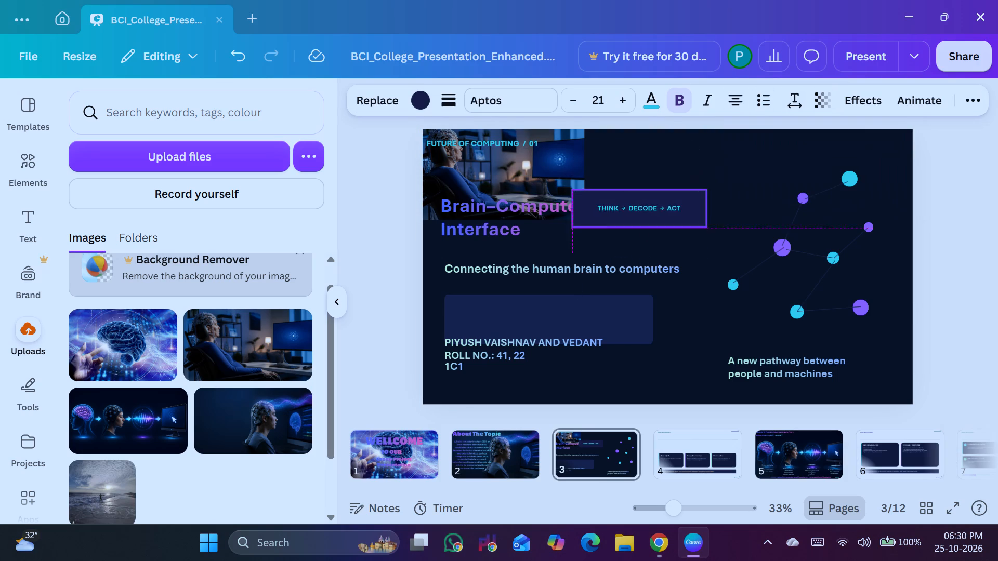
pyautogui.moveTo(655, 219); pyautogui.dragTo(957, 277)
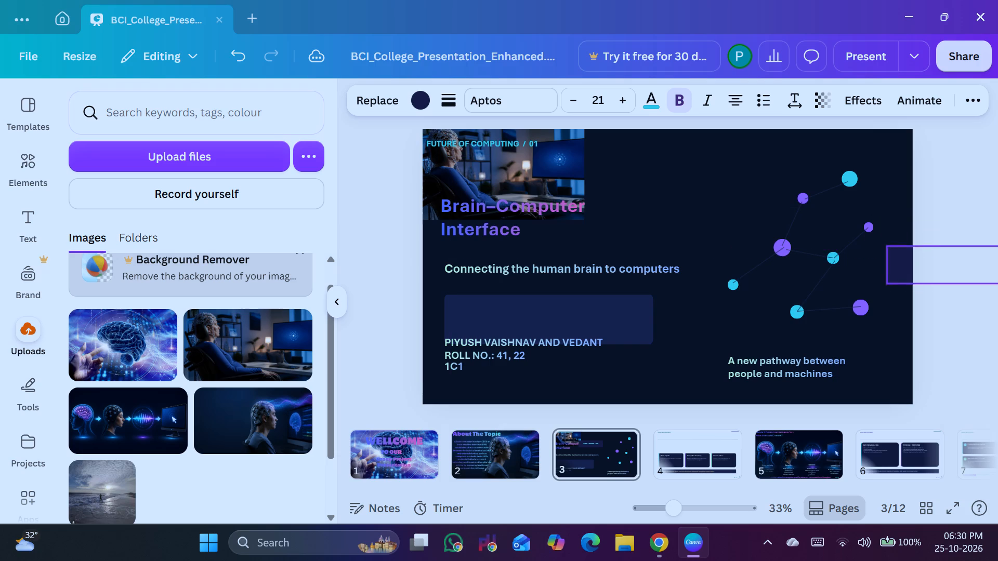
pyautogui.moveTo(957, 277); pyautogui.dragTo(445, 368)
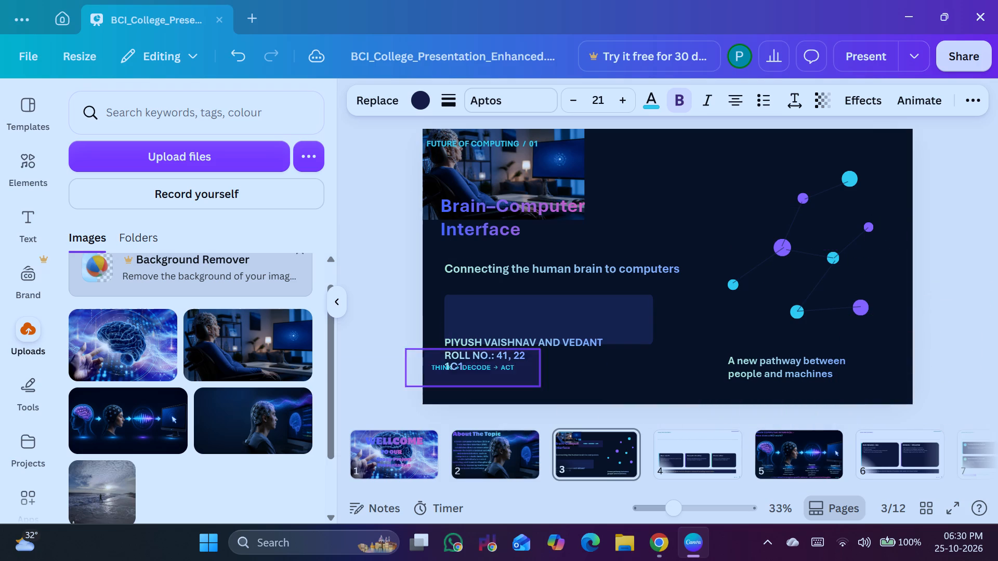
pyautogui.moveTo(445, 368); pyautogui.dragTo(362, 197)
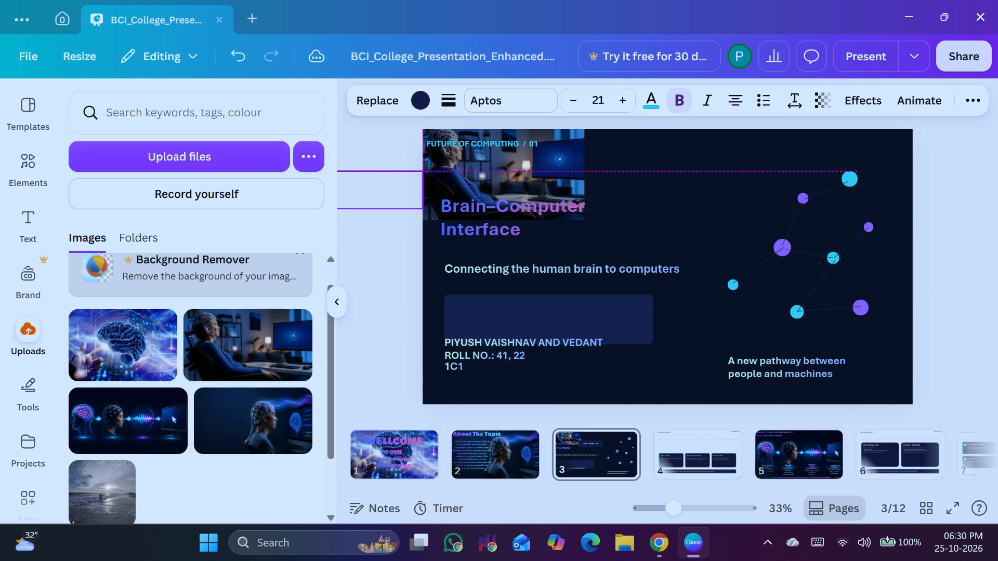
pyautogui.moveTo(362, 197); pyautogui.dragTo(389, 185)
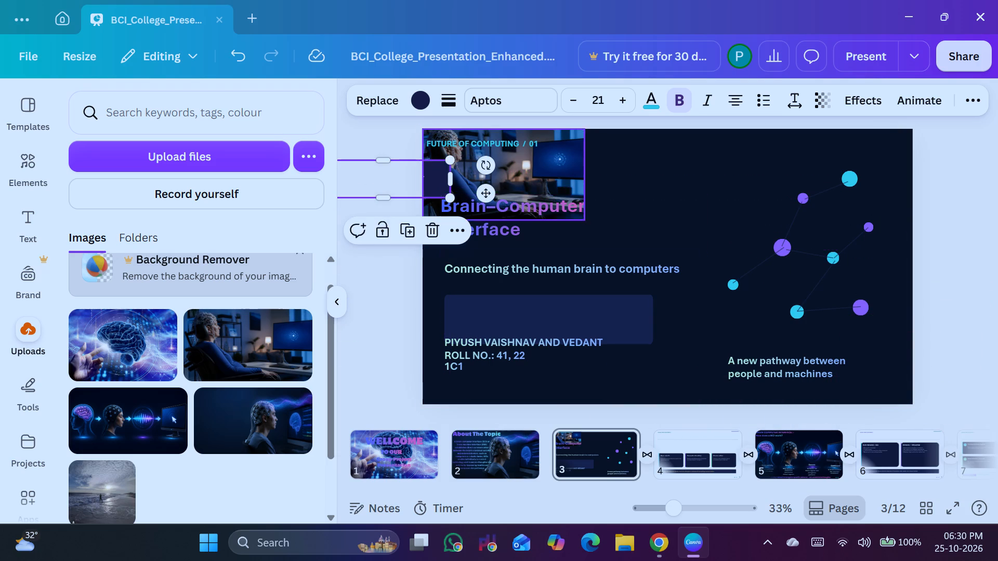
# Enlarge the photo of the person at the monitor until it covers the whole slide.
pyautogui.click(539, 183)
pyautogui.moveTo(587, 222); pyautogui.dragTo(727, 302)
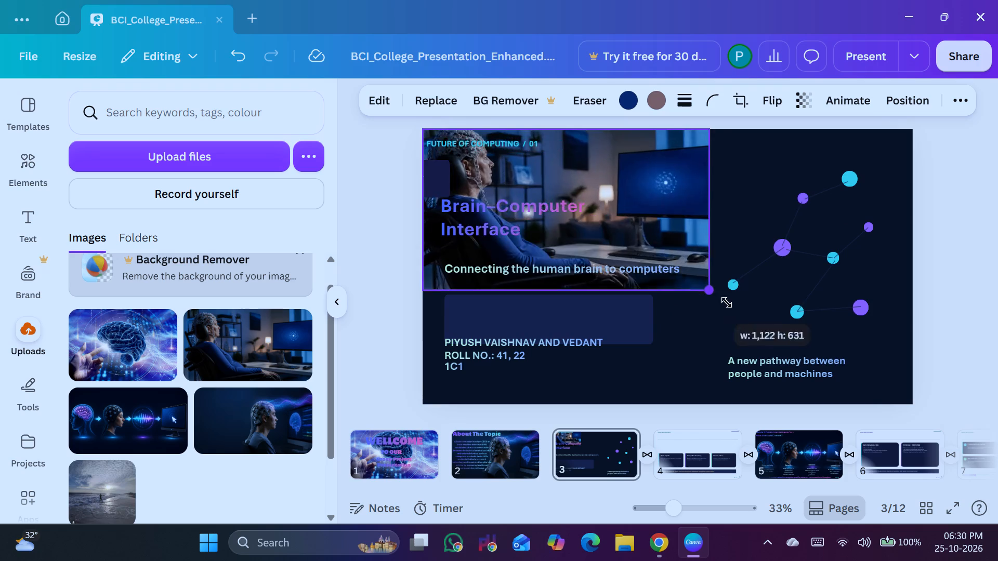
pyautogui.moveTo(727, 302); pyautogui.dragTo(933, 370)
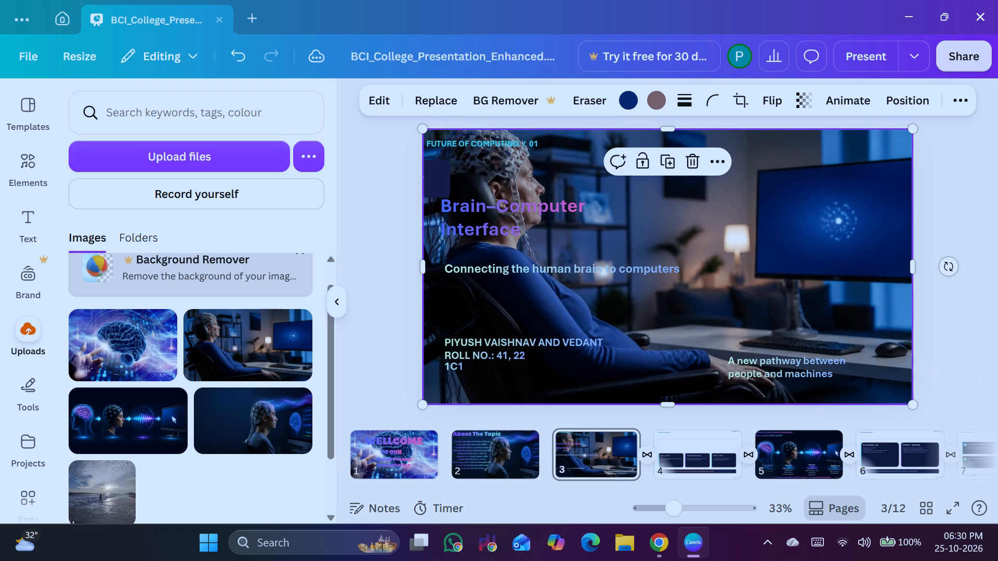
# Drop the full-slide photo into the THINK → DECODE → ACT box at the slide's left edge as its fill.
pyautogui.click(436, 176)
pyautogui.moveTo(434, 185); pyautogui.dragTo(429, 186)
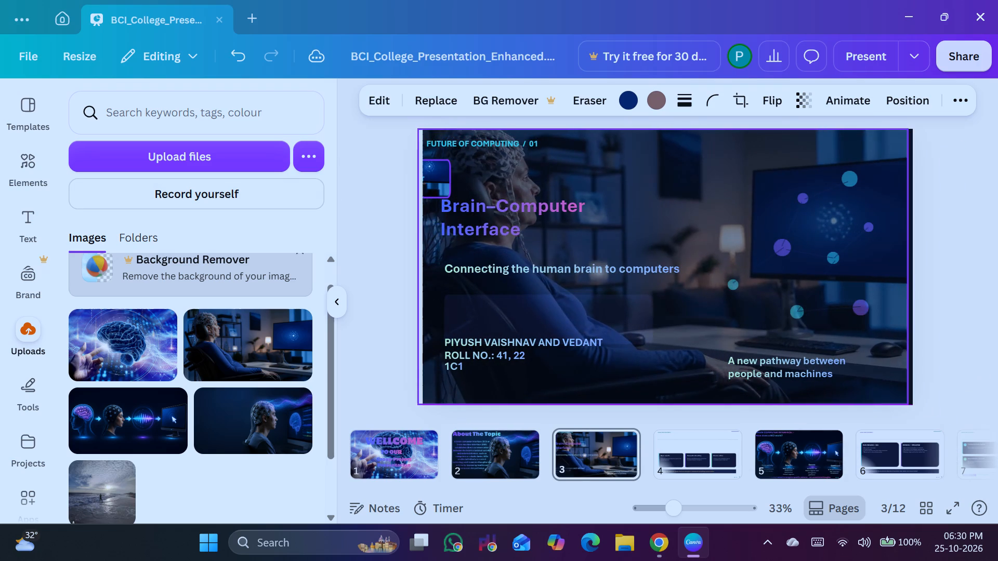
pyautogui.moveTo(429, 186); pyautogui.dragTo(428, 186)
# Move the photo-filled THINK → DECODE → ACT box onto the slide and enlarge it to about 1,905 × 977.
pyautogui.moveTo(441, 179); pyautogui.dragTo(585, 180)
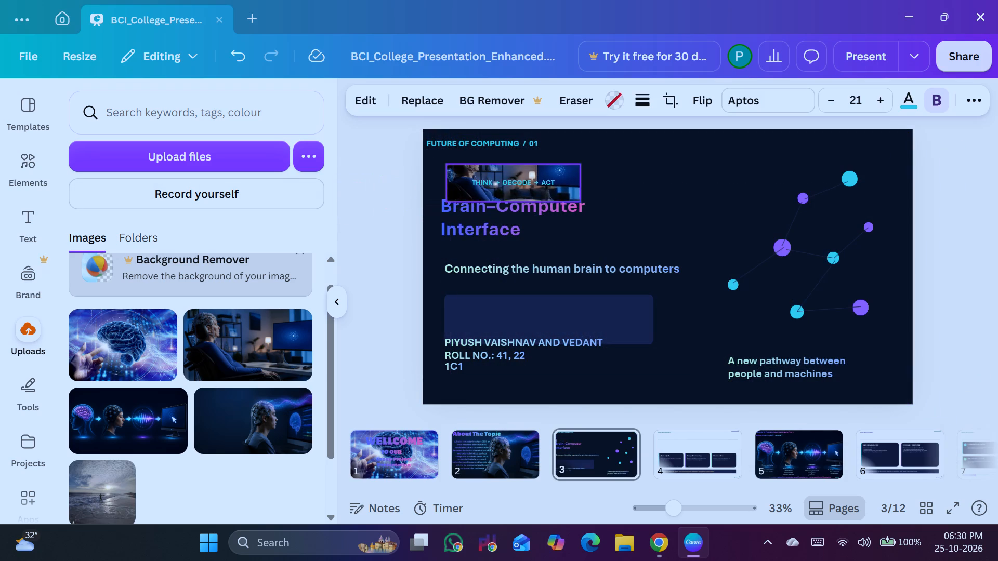
pyautogui.moveTo(585, 180); pyautogui.dragTo(640, 168)
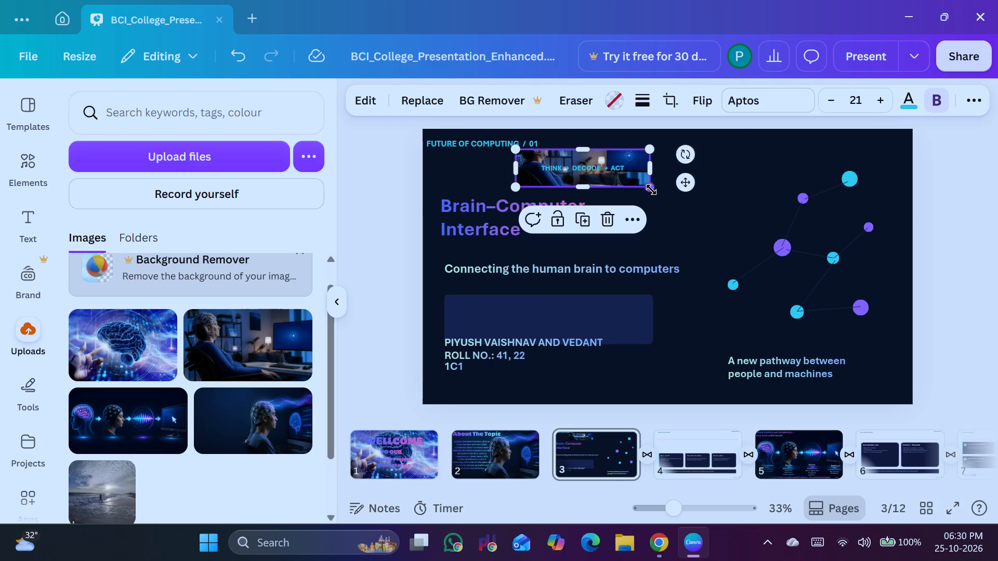
pyautogui.moveTo(651, 190); pyautogui.dragTo(881, 315)
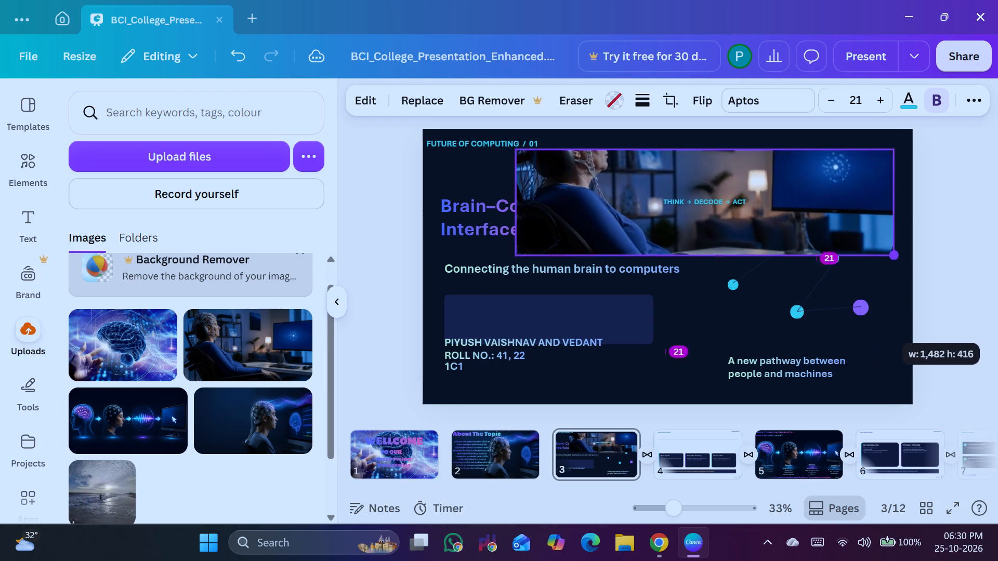
pyautogui.moveTo(881, 315); pyautogui.dragTo(899, 314)
pyautogui.moveTo(714, 263); pyautogui.dragTo(716, 320)
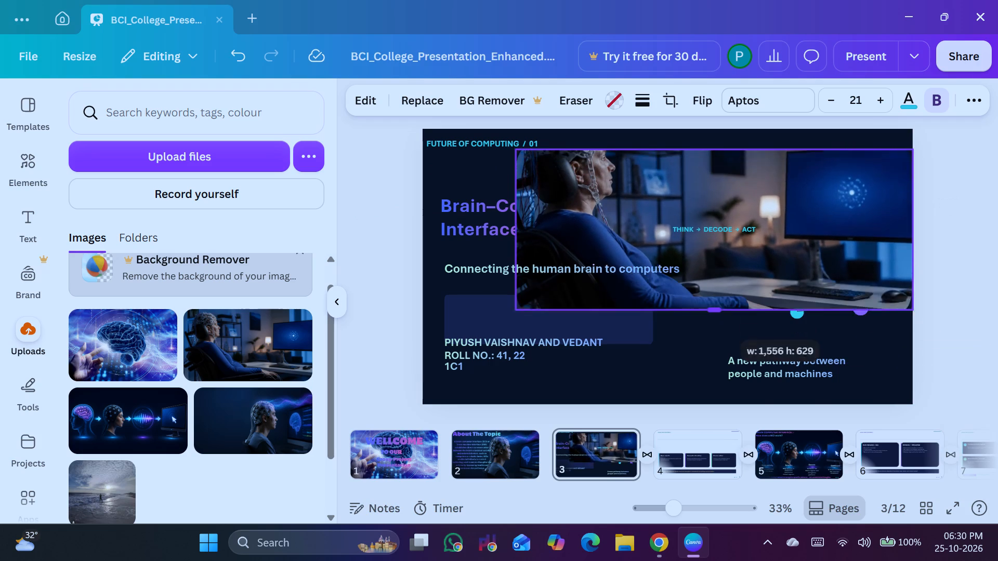
pyautogui.moveTo(716, 320); pyautogui.dragTo(713, 400)
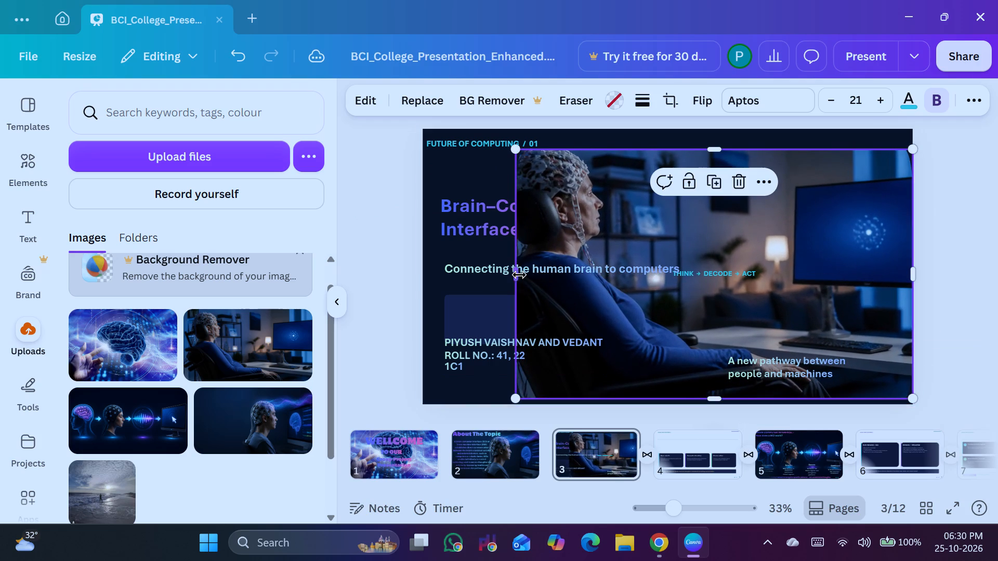
pyautogui.moveTo(518, 275); pyautogui.dragTo(428, 287)
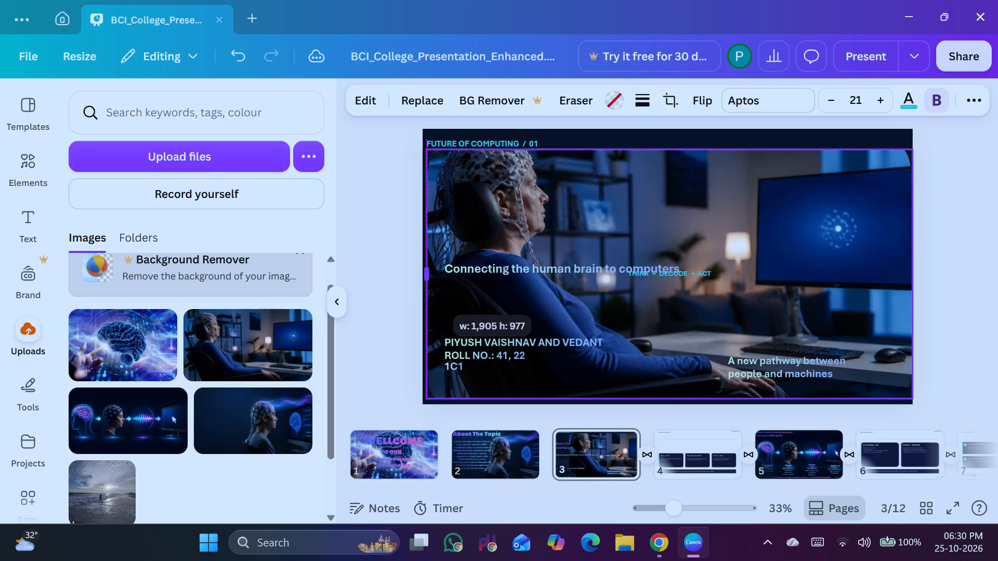
# Lower the photo-filled box's top edge to the bottom of the "Brain–Computer Interface" title, keeping its bottom edge in place.
pyautogui.moveTo(666, 146); pyautogui.dragTo(664, 129)
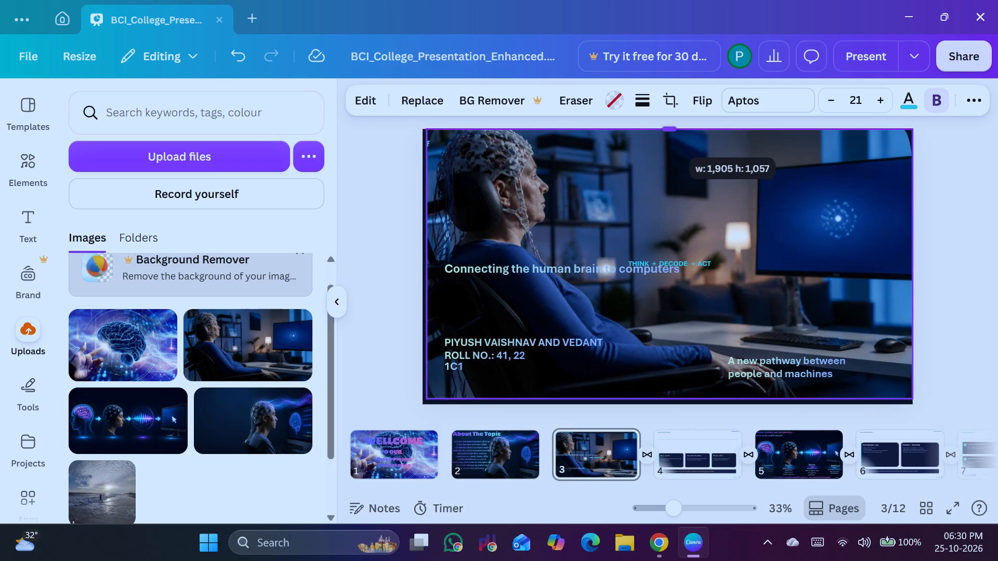
pyautogui.moveTo(664, 129); pyautogui.dragTo(656, 293)
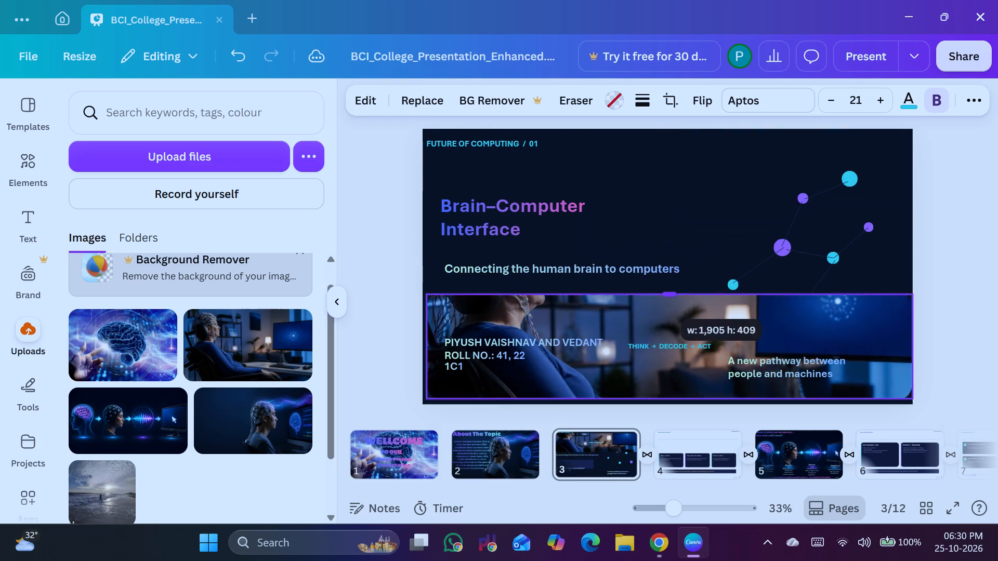
pyautogui.moveTo(656, 293); pyautogui.dragTo(676, 244)
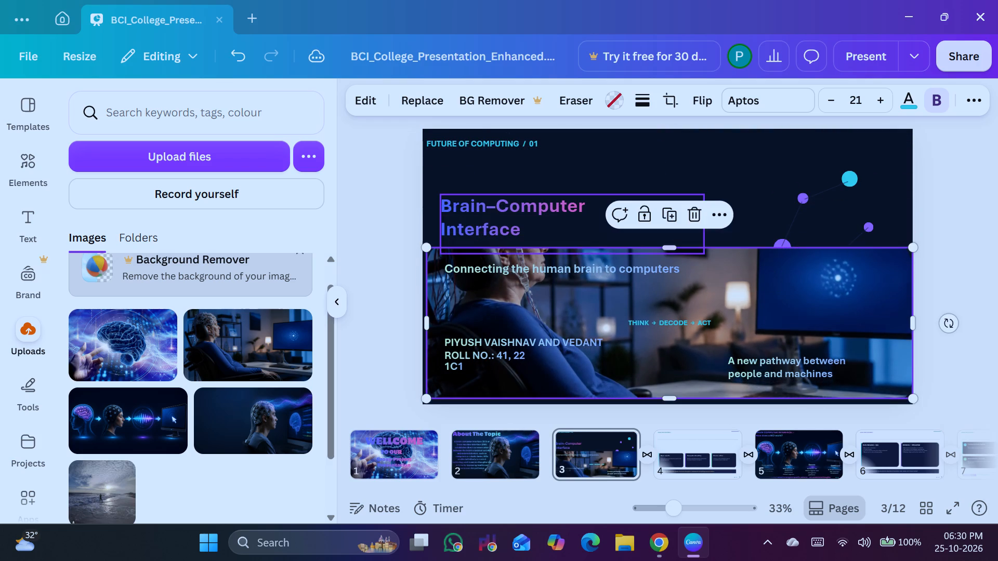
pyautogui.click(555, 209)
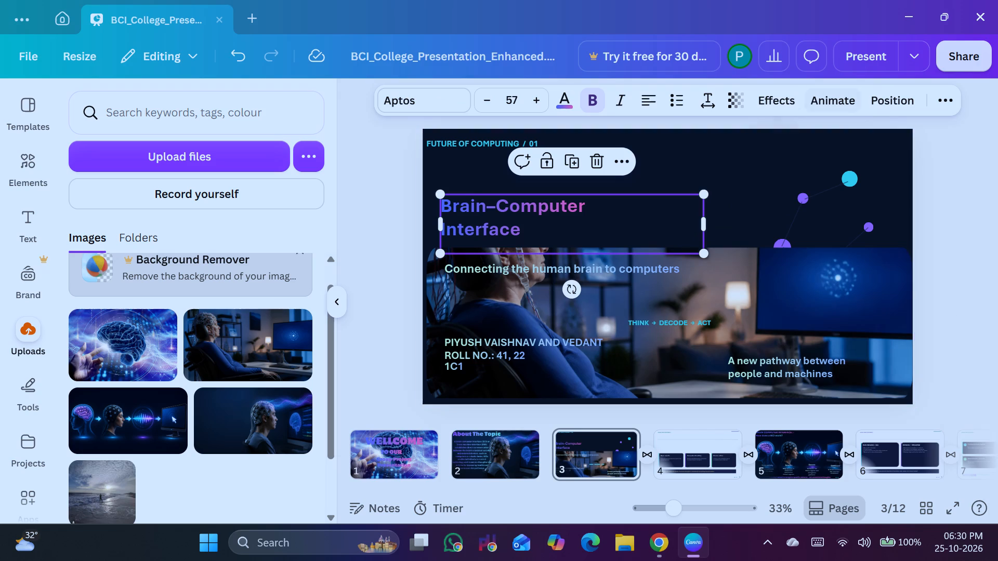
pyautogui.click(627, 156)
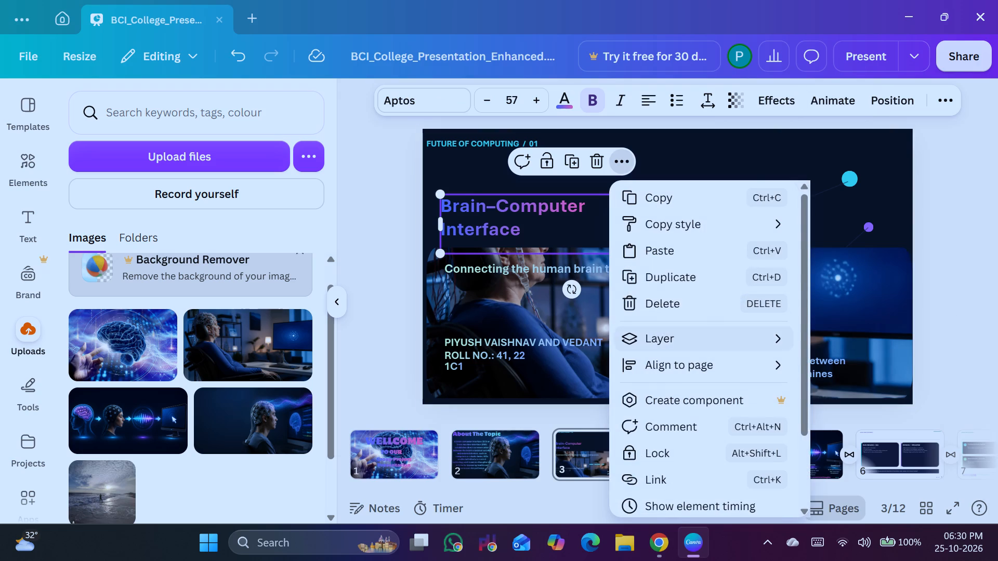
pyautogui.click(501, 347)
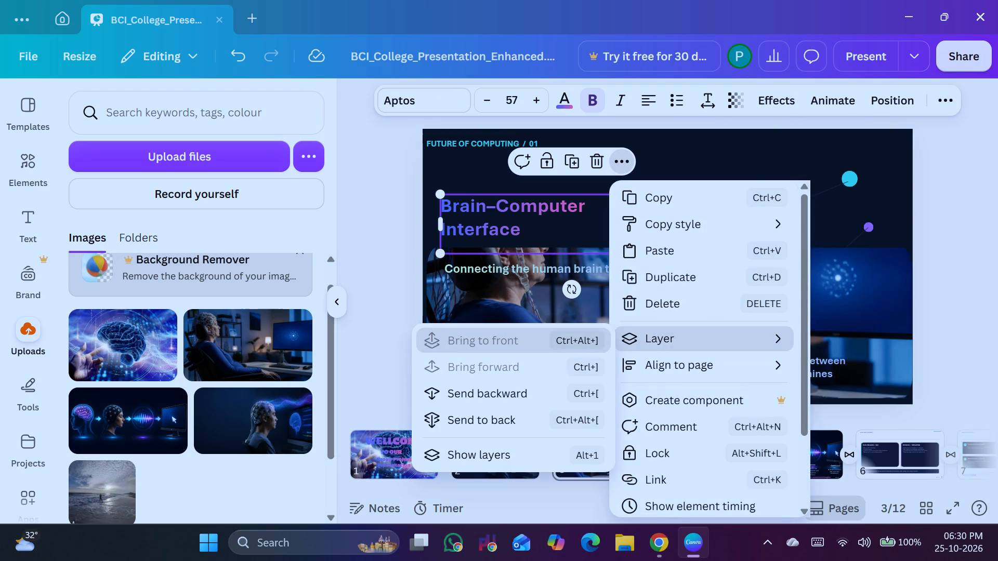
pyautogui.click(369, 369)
# Move the "FUTURE OF COMPUTING / 01" label down over the photo, just below the "Connecting the human brain to computers" subtitle.
pyautogui.click(492, 139)
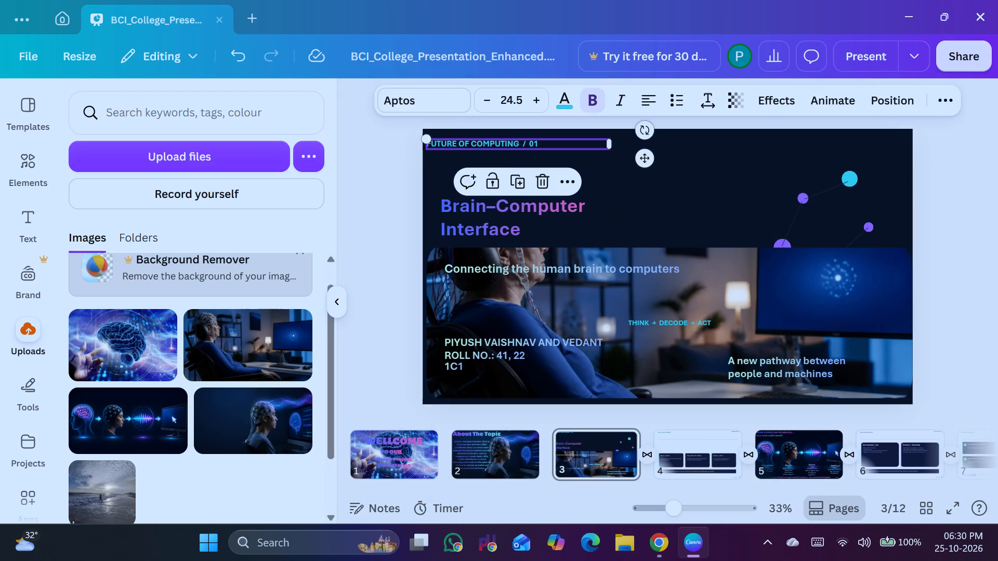
pyautogui.click(562, 181)
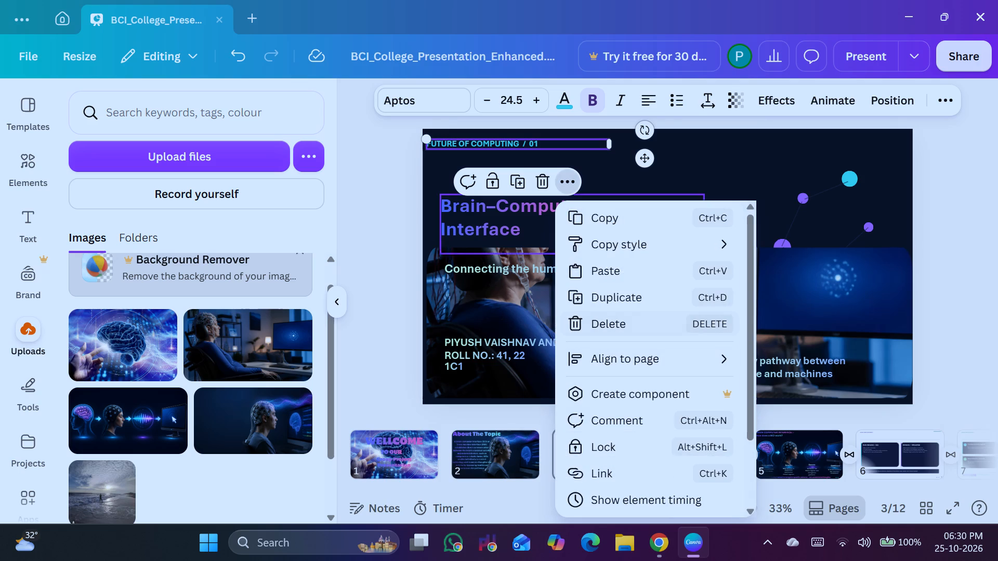
pyautogui.moveTo(487, 138); pyautogui.dragTo(511, 286)
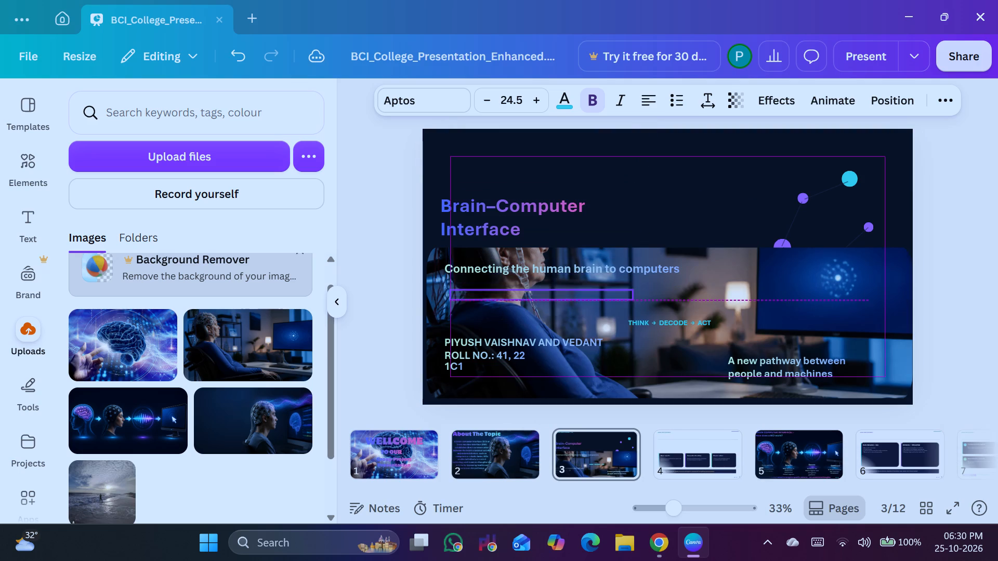
pyautogui.moveTo(511, 286); pyautogui.dragTo(516, 280)
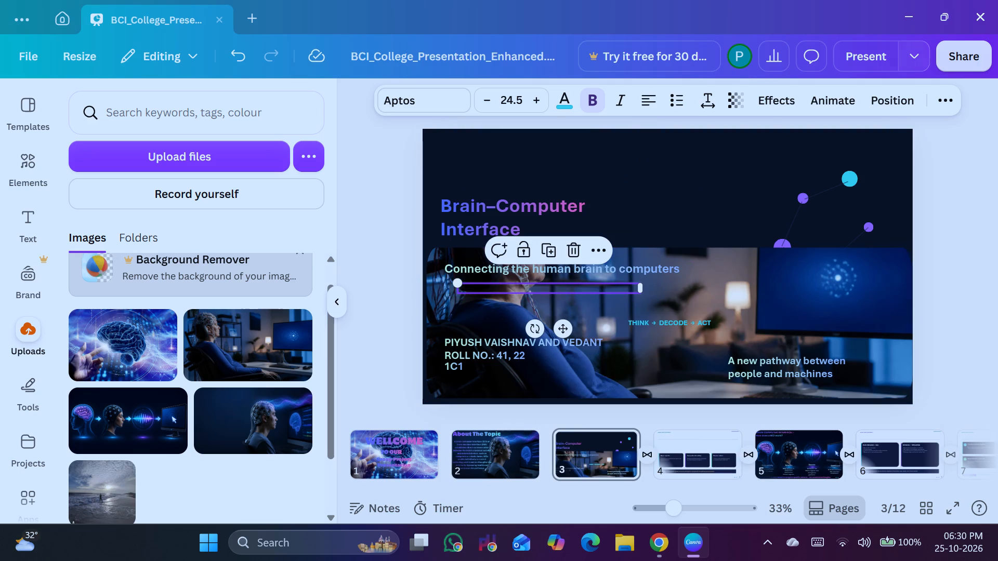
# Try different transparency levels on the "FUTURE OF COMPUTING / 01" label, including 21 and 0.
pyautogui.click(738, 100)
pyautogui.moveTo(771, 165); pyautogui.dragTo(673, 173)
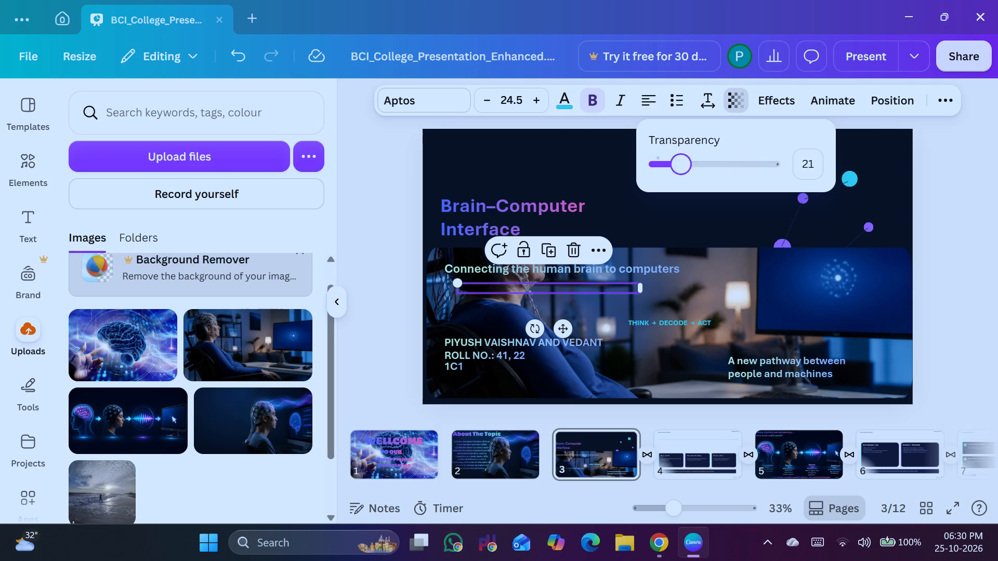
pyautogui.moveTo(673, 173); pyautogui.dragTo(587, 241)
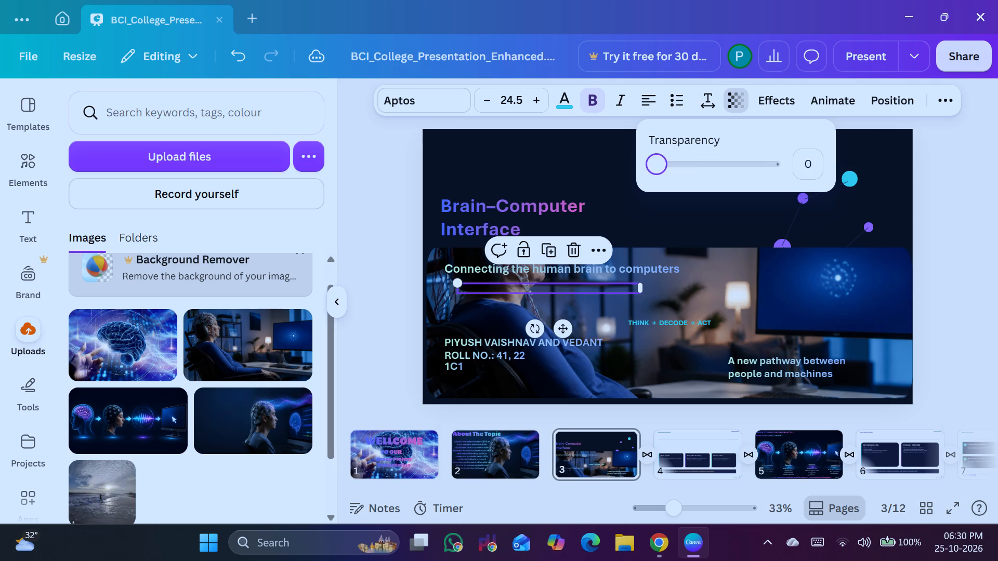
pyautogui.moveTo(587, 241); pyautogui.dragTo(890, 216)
# Bring the "FUTURE OF COMPUTING / 01" label to the front, above the photo-filled box.
pyautogui.click(602, 249)
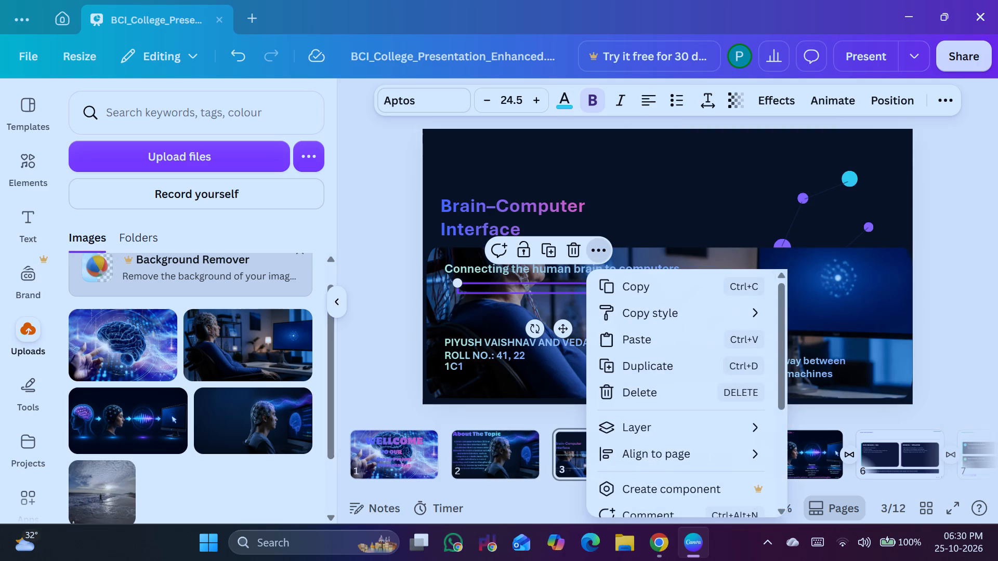
pyautogui.click(642, 434)
pyautogui.click(858, 385)
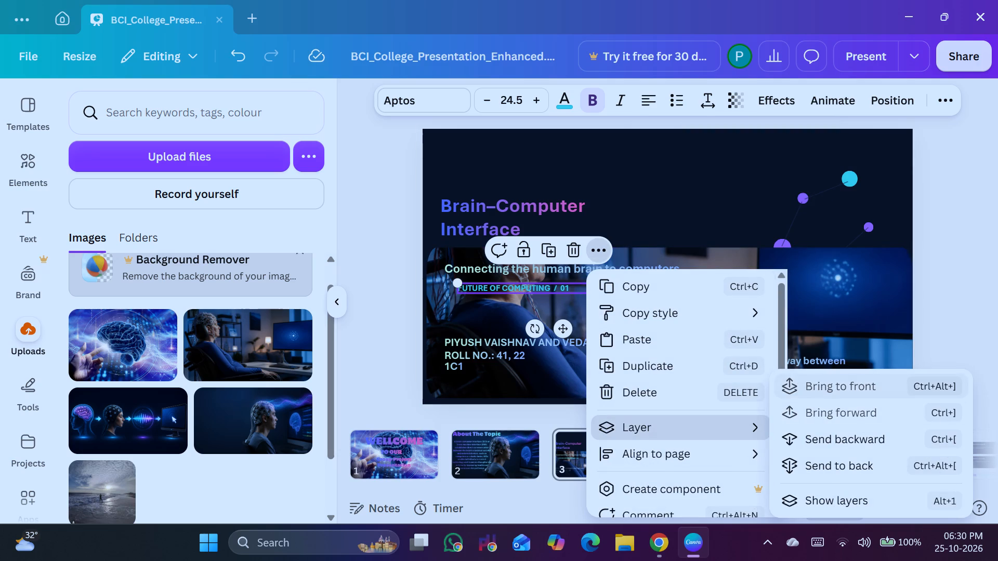
pyautogui.click(387, 328)
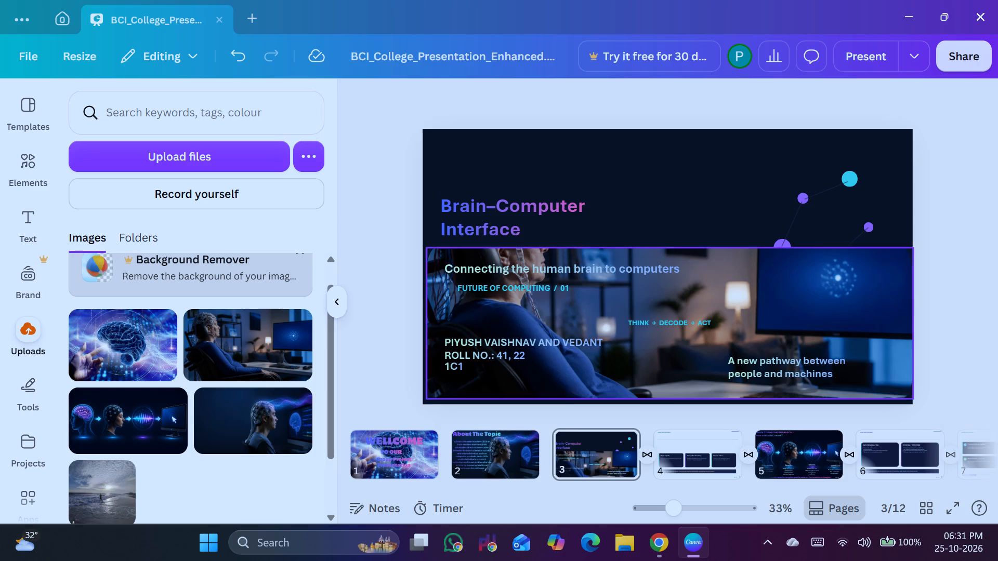
# Raise the photo-filled THINK → DECODE → ACT box and stretch its top, bottom and left edges until it covers the whole slide.
pyautogui.click(702, 270)
pyautogui.moveTo(674, 254); pyautogui.dragTo(674, 222)
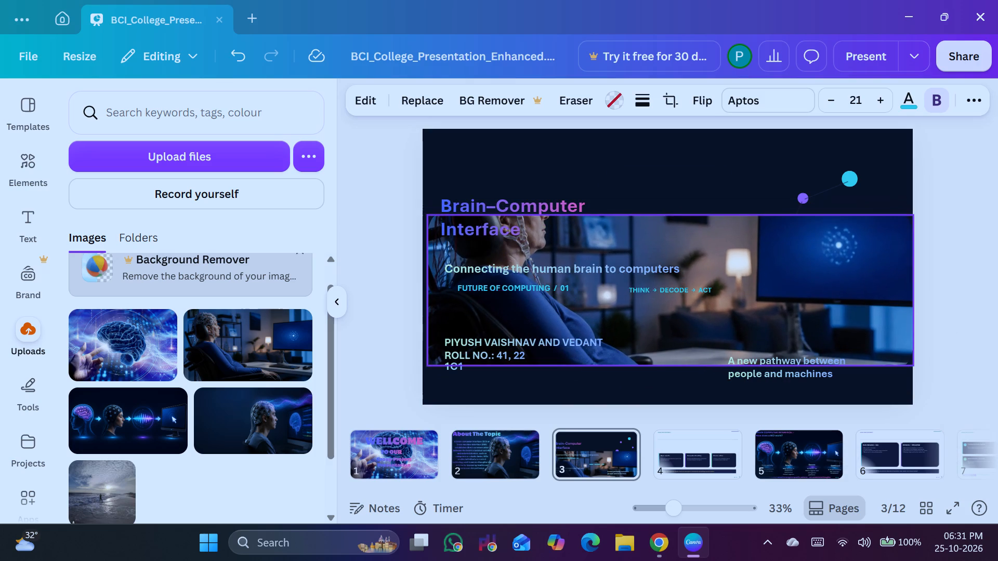
pyautogui.moveTo(674, 222); pyautogui.dragTo(674, 221)
pyautogui.moveTo(671, 213); pyautogui.dragTo(660, 127)
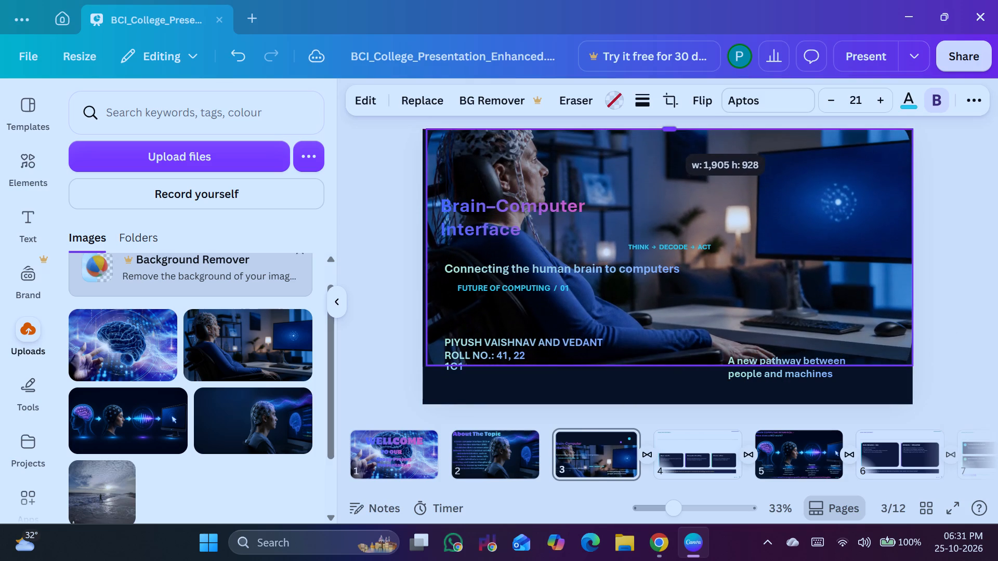
pyautogui.moveTo(660, 127); pyautogui.dragTo(656, 135)
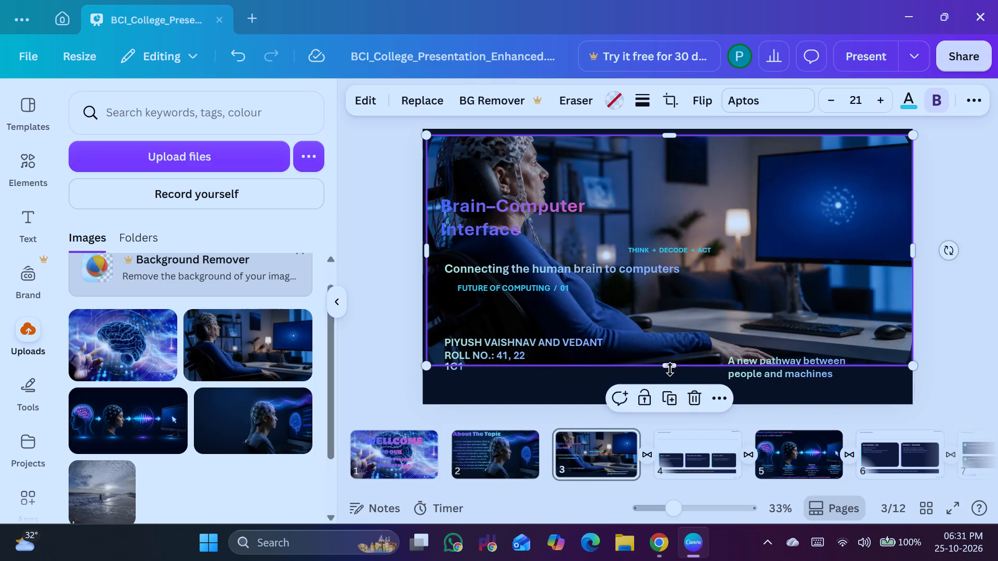
pyautogui.moveTo(669, 365); pyautogui.dragTo(669, 403)
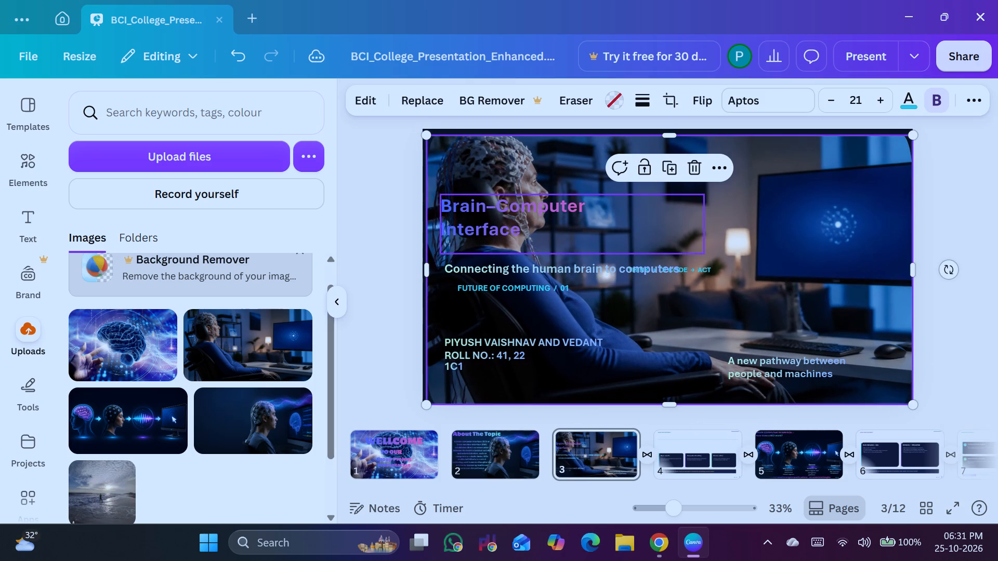
pyautogui.moveTo(427, 265); pyautogui.dragTo(420, 265)
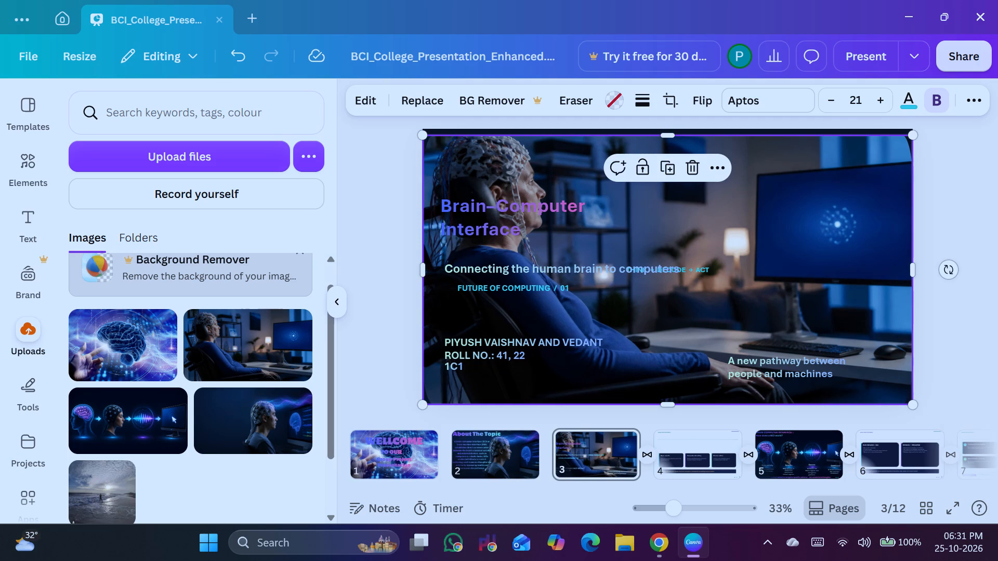
pyautogui.moveTo(668, 139); pyautogui.dragTo(667, 131)
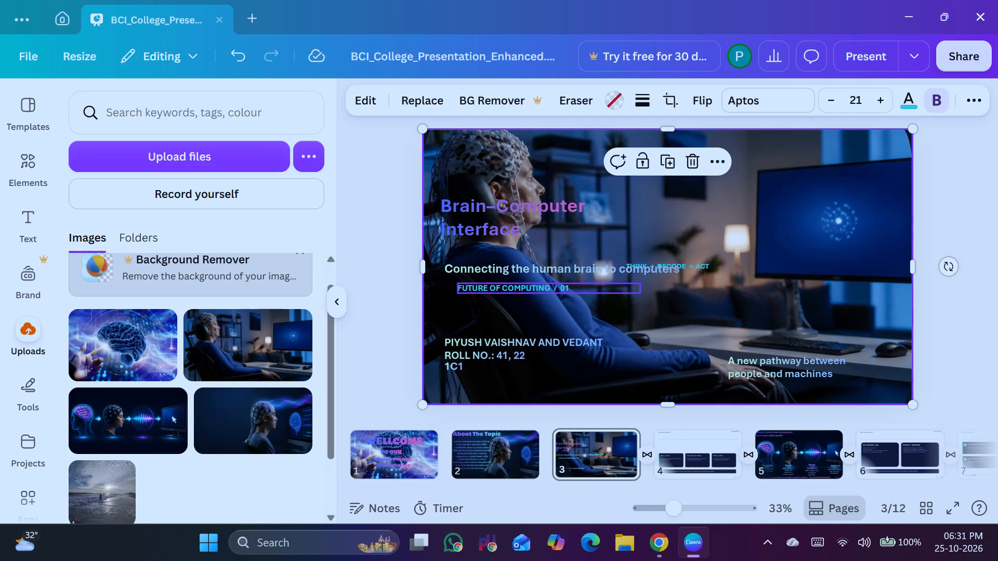
# Move the "FUTURE OF COMPUTING / 01" label to the slide's top-left corner and enlarge its font to 29.5.
pyautogui.moveTo(543, 287); pyautogui.dragTo(514, 156)
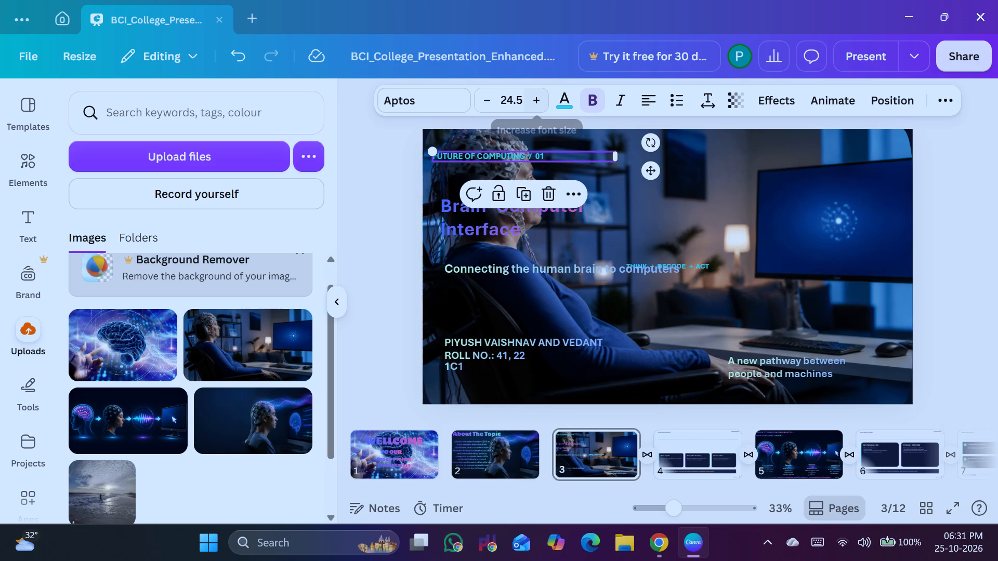
pyautogui.moveTo(541, 96); pyautogui.dragTo(541, 101)
pyautogui.tripleClick(538, 105)
pyautogui.click(538, 106)
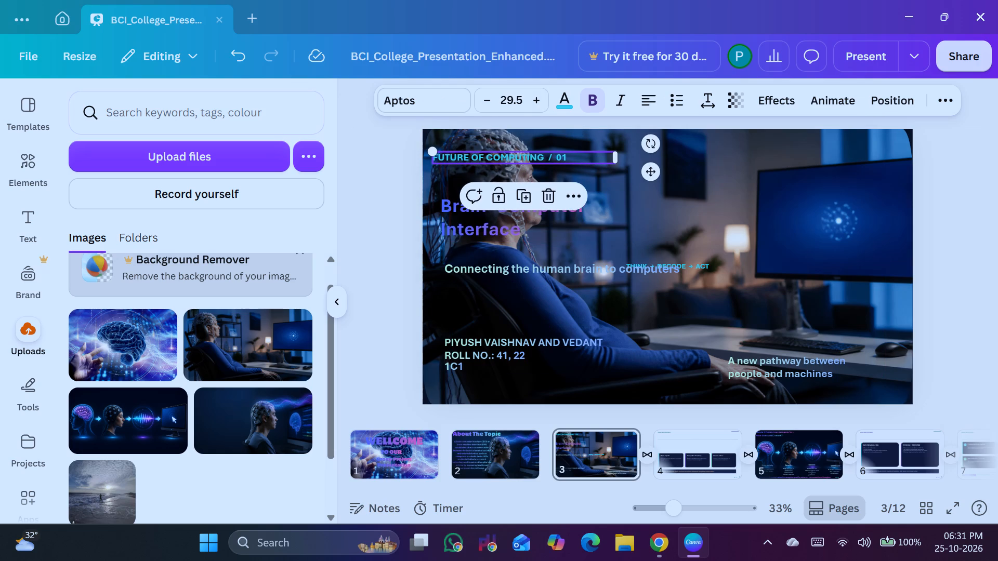
pyautogui.moveTo(513, 156); pyautogui.dragTo(511, 139)
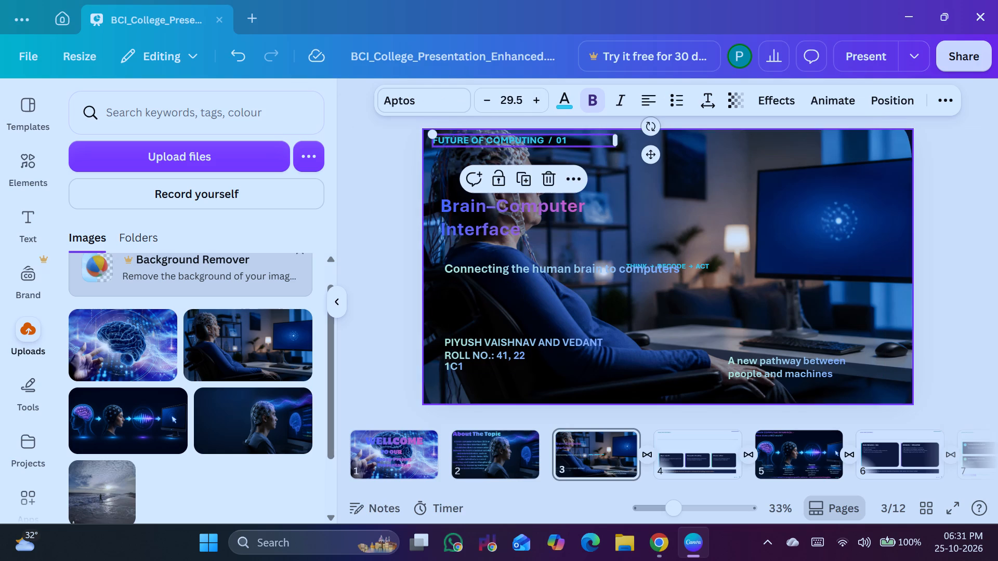
# Colour the "FUTURE OF COMPUTING / 01" label with the #8c52ff to #5ce1e6 linear gradient after trying the other gradients.
pyautogui.click(568, 105)
pyautogui.click(157, 274)
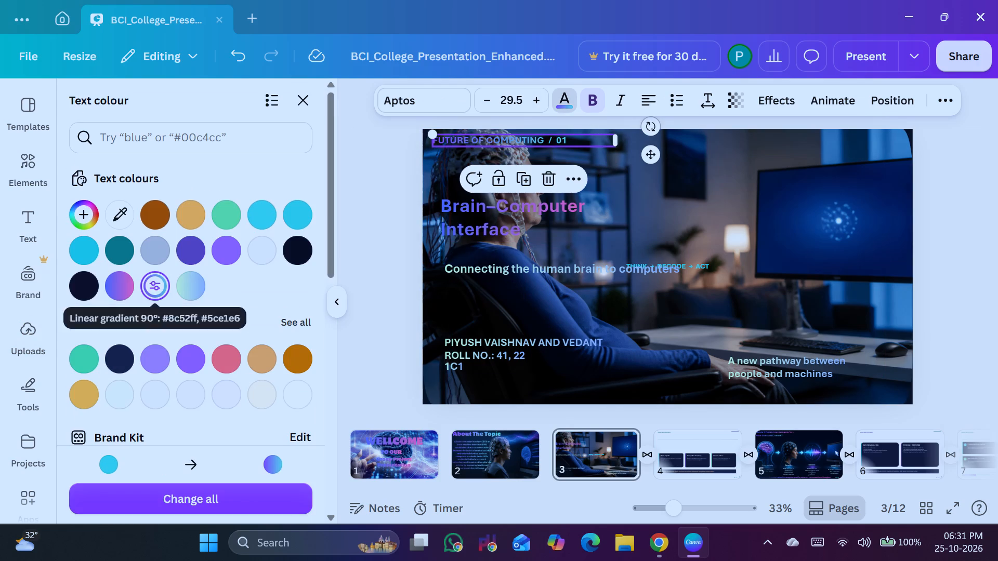
pyautogui.click(185, 284)
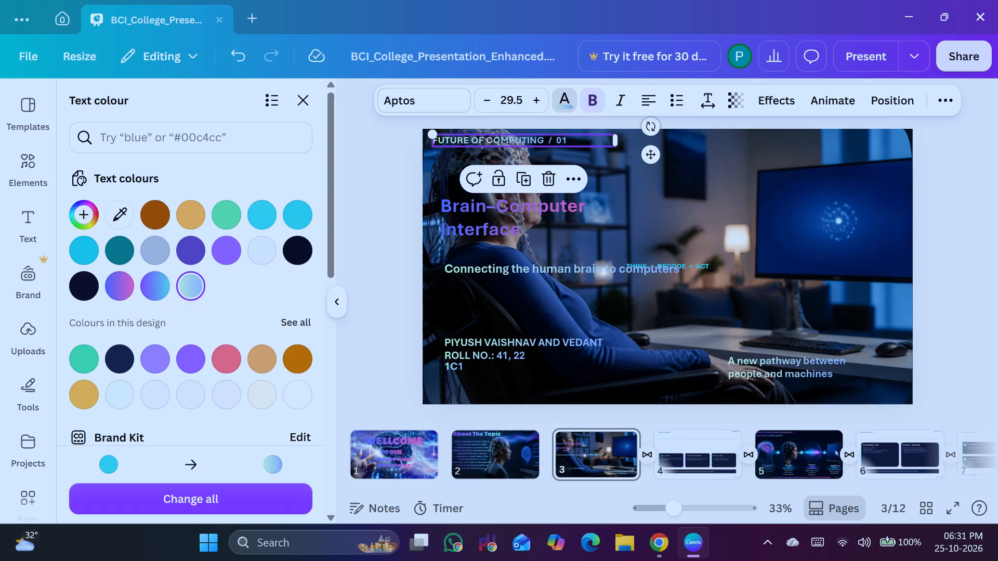
pyautogui.click(116, 284)
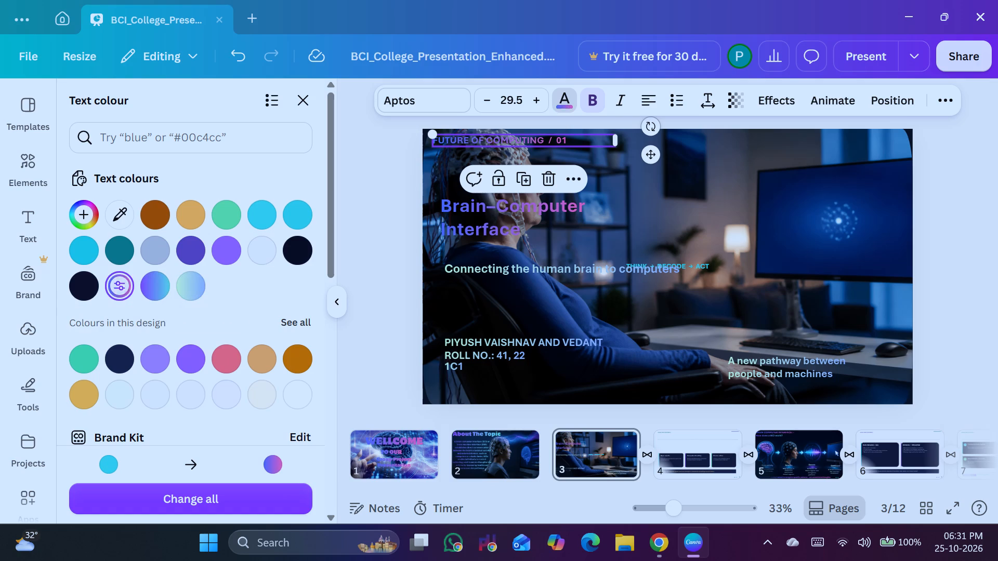
pyautogui.click(157, 291)
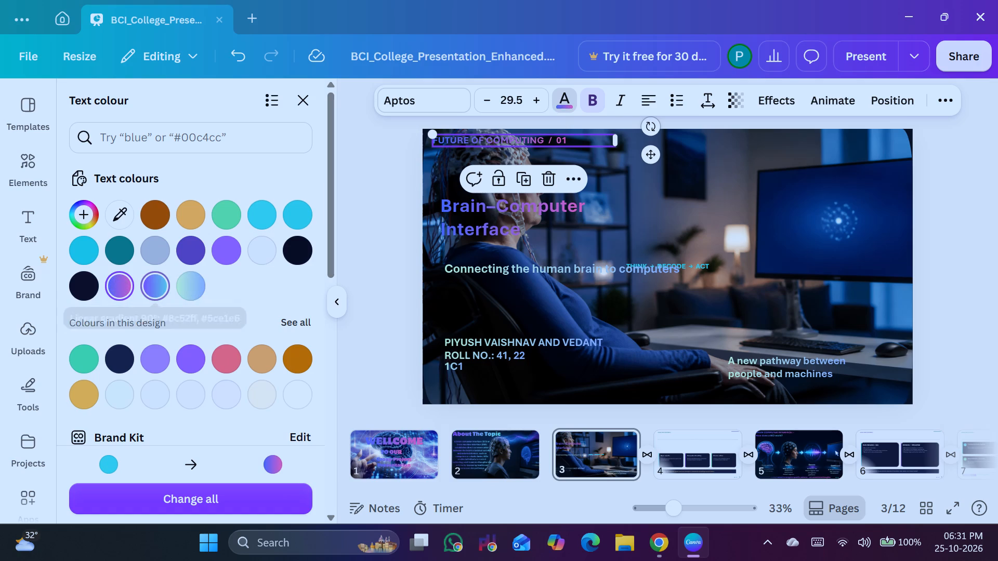
# Shift the "Brain–Computer Interface" title slightly down and move its subtitle below the THINK → DECODE → ACT line.
pyautogui.click(470, 211)
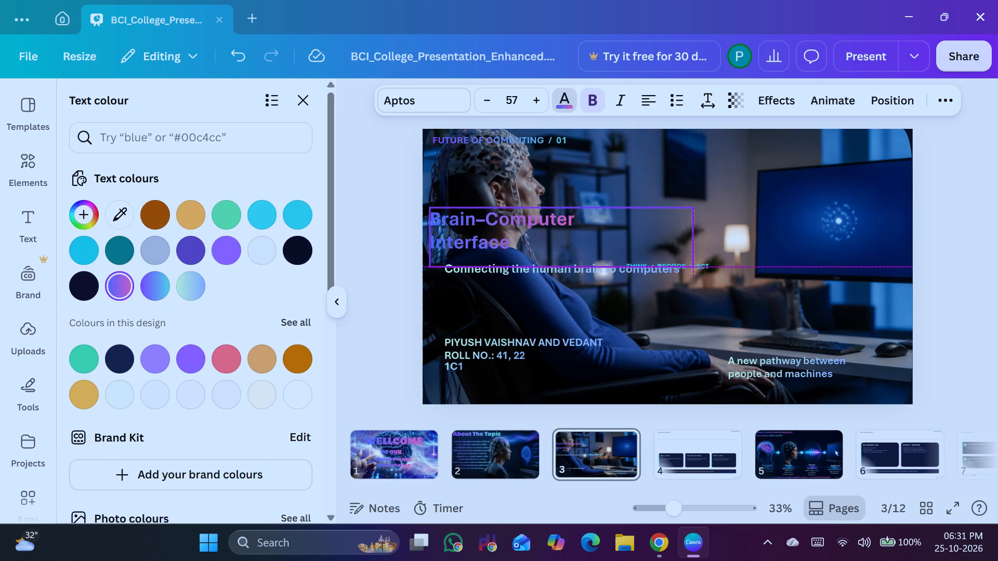
pyautogui.moveTo(490, 264); pyautogui.dragTo(485, 281)
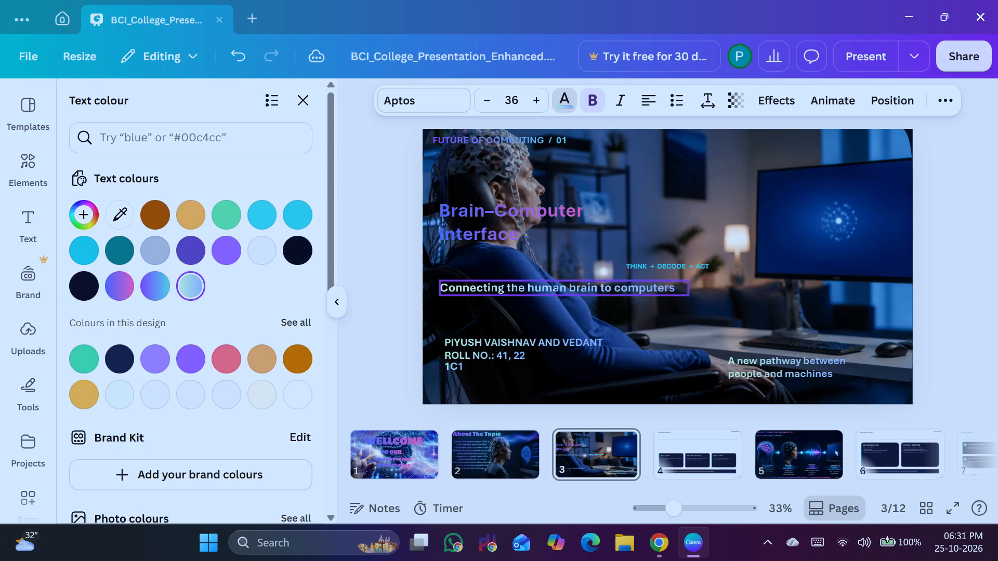
pyautogui.moveTo(485, 281); pyautogui.dragTo(485, 279)
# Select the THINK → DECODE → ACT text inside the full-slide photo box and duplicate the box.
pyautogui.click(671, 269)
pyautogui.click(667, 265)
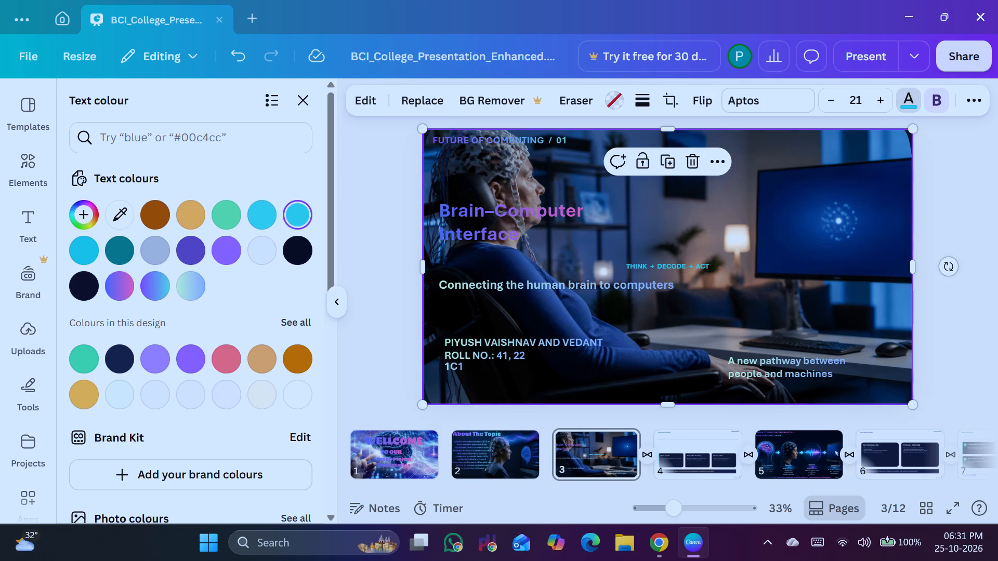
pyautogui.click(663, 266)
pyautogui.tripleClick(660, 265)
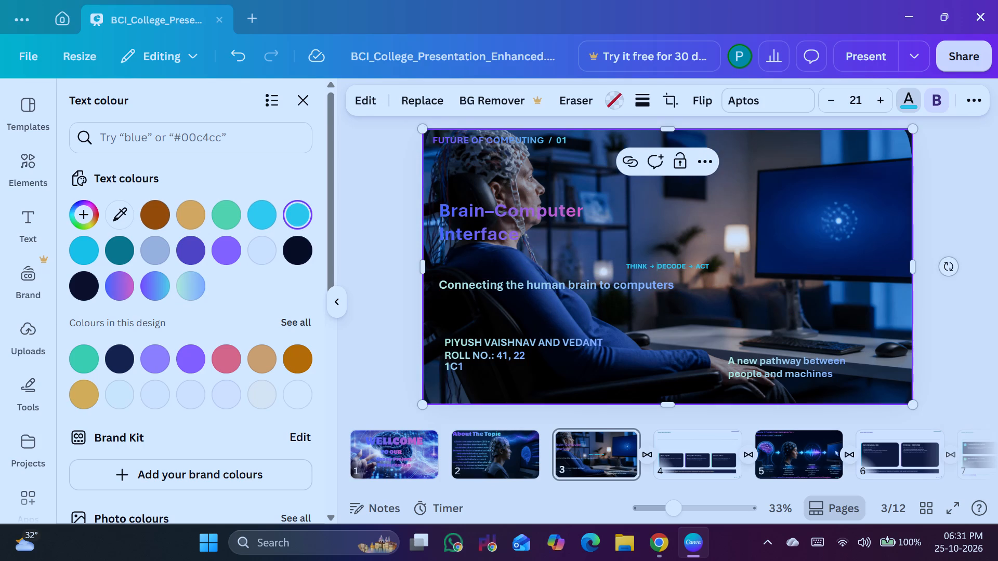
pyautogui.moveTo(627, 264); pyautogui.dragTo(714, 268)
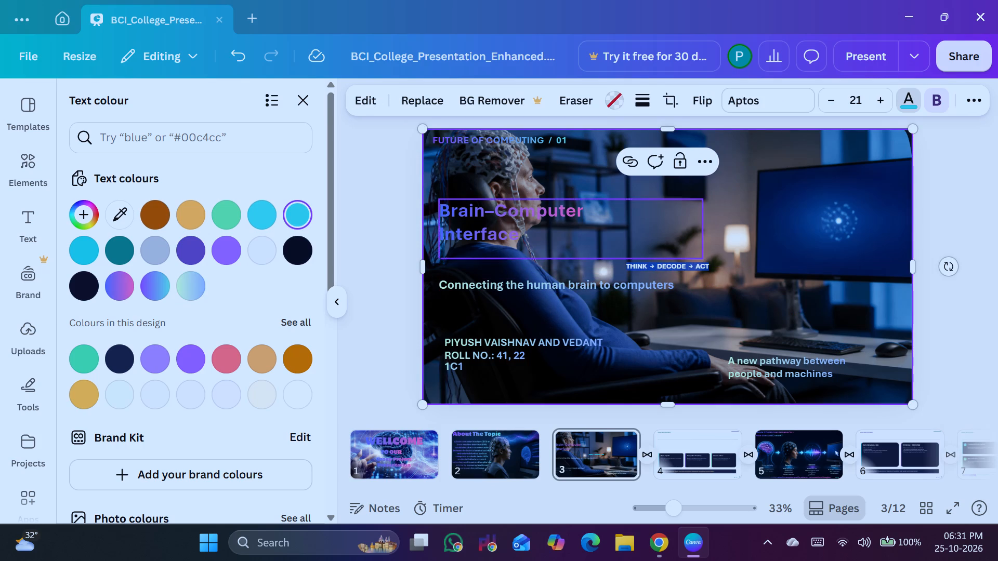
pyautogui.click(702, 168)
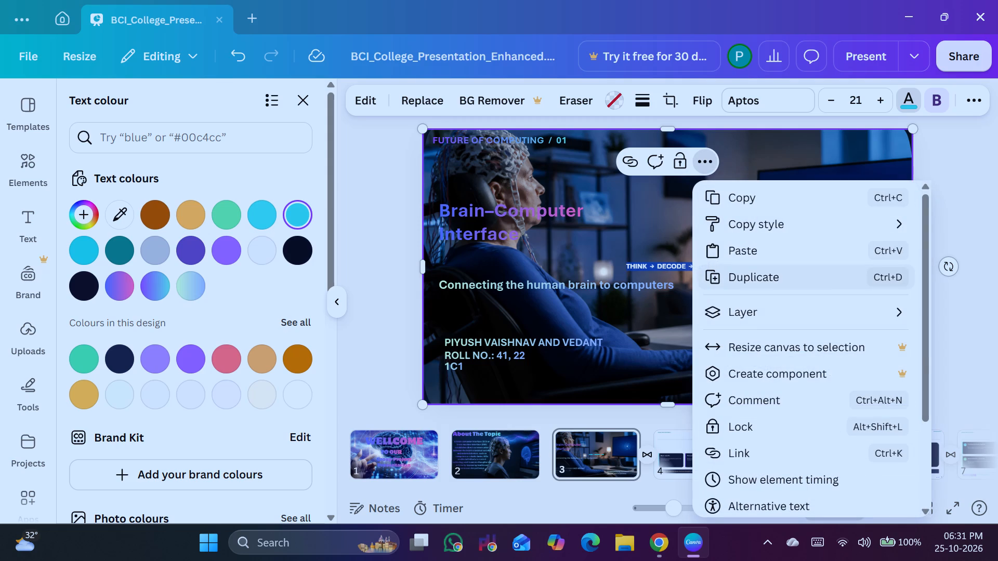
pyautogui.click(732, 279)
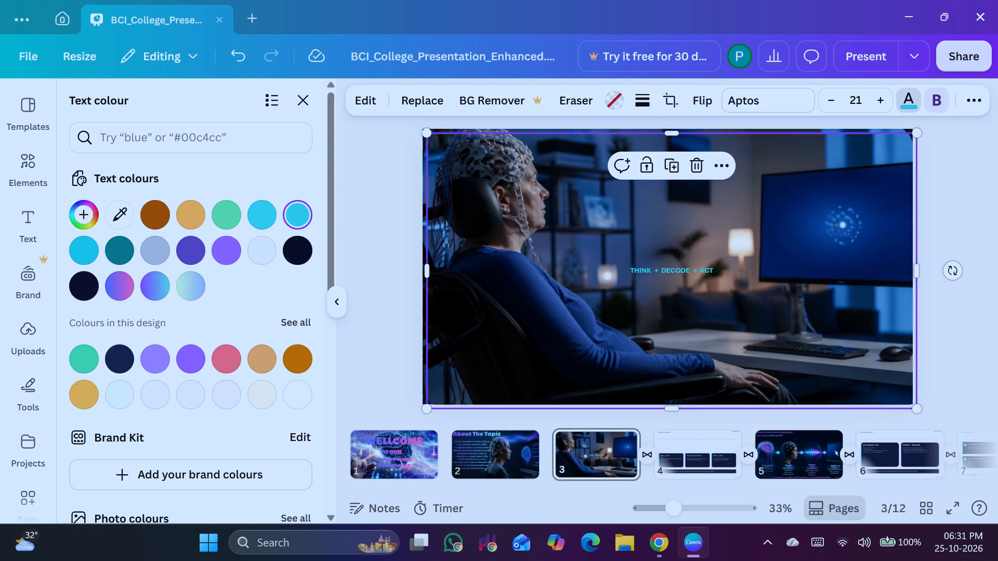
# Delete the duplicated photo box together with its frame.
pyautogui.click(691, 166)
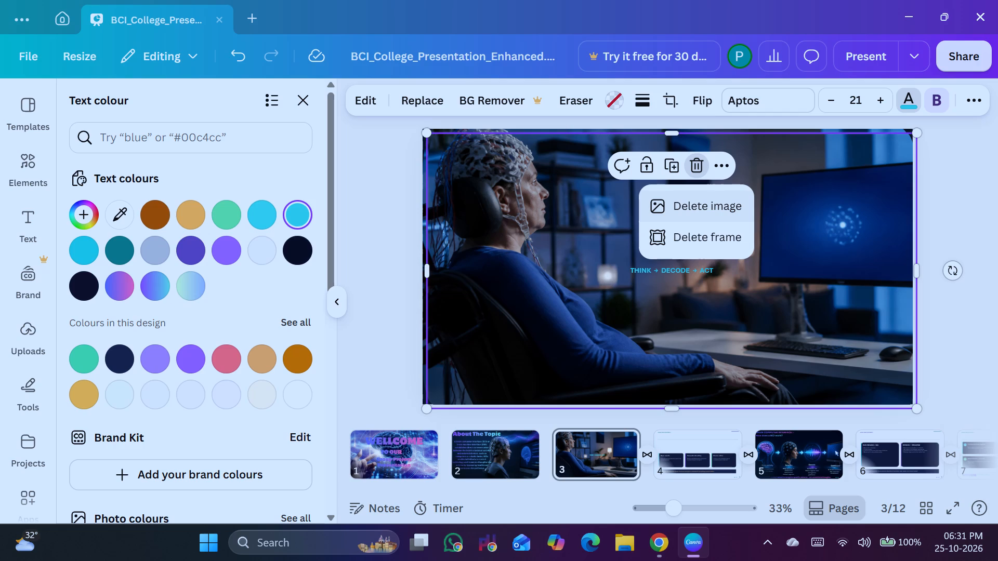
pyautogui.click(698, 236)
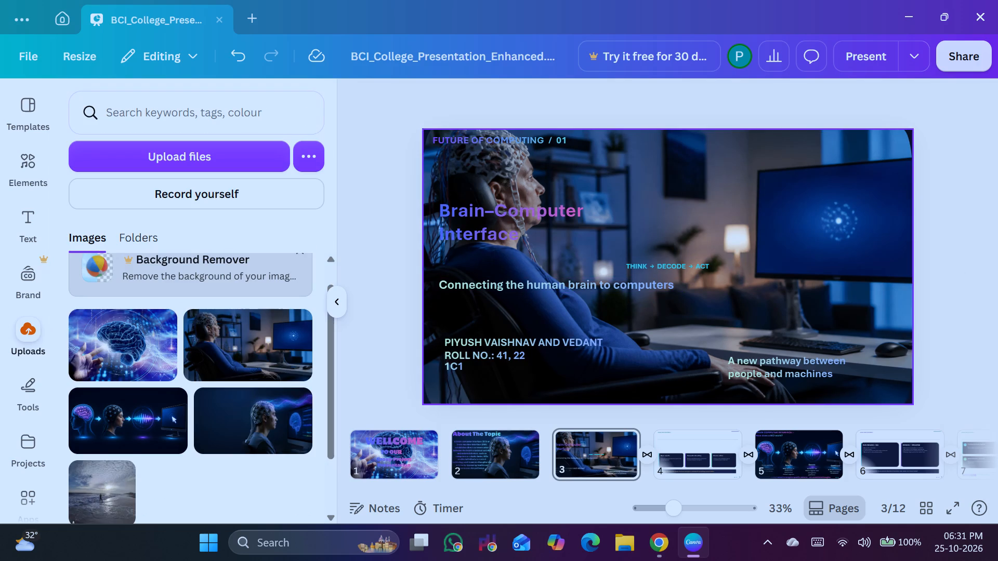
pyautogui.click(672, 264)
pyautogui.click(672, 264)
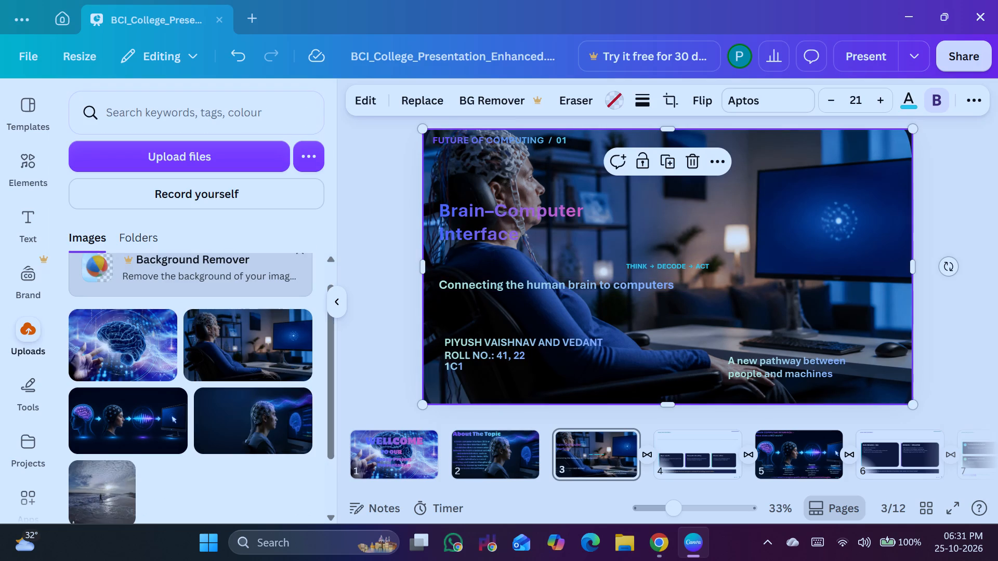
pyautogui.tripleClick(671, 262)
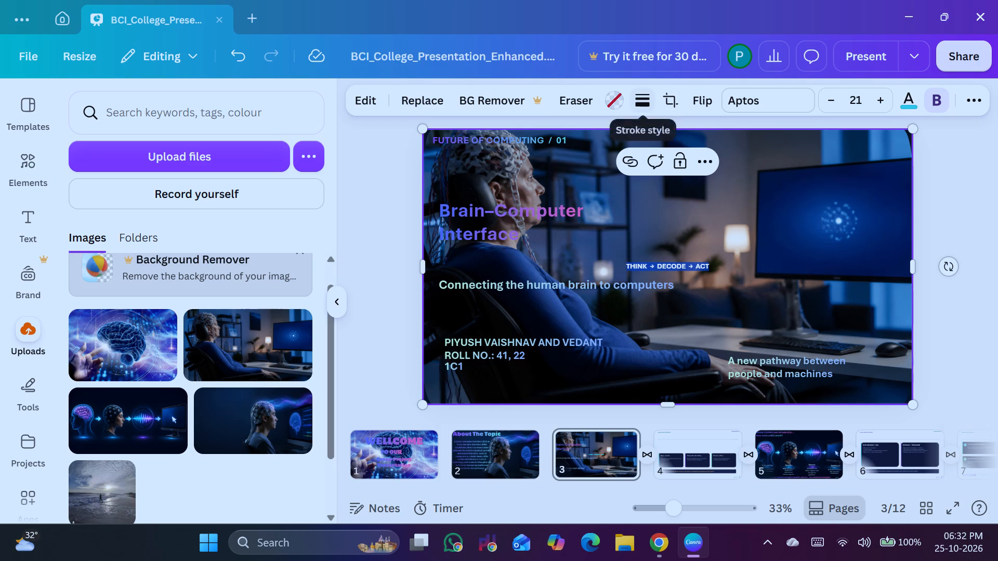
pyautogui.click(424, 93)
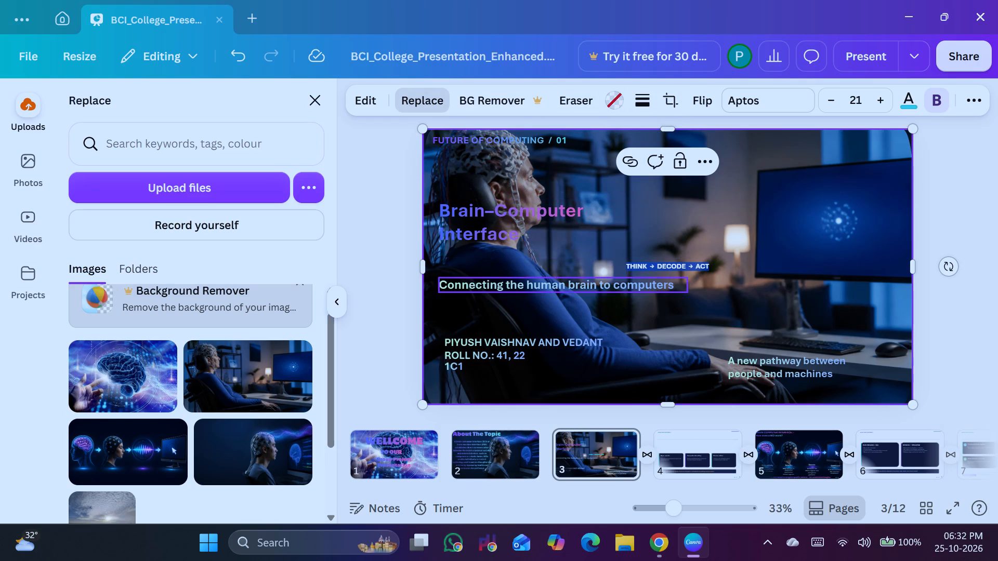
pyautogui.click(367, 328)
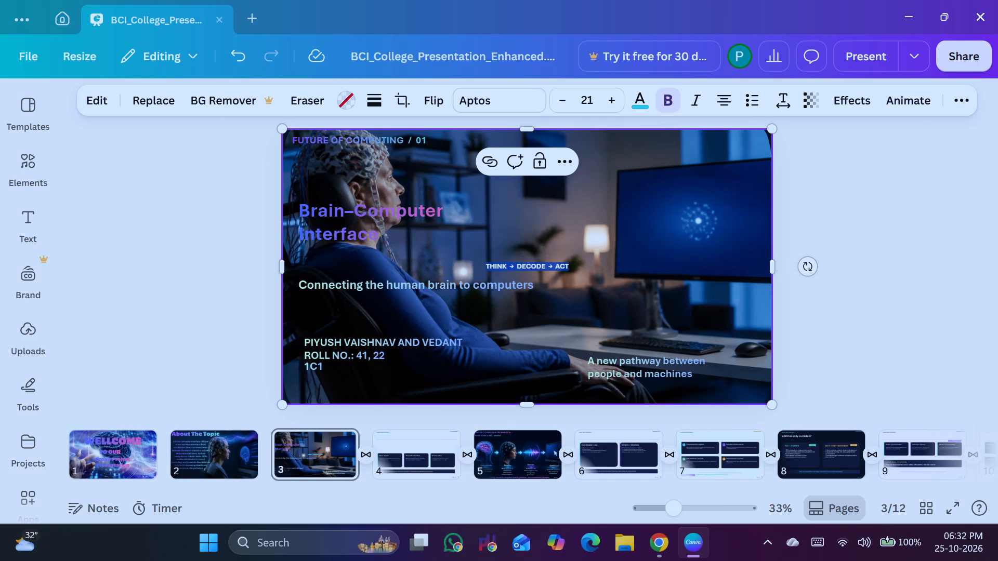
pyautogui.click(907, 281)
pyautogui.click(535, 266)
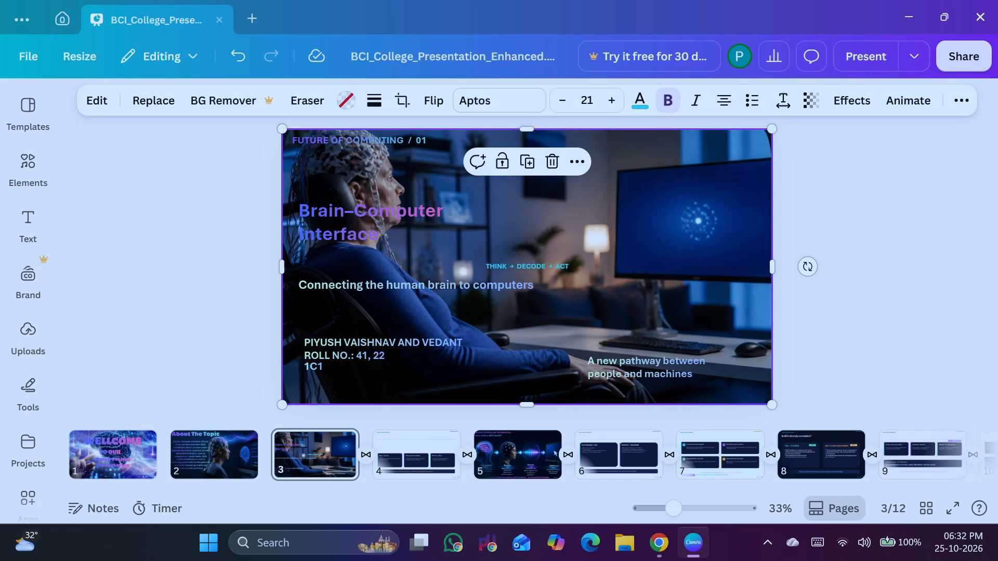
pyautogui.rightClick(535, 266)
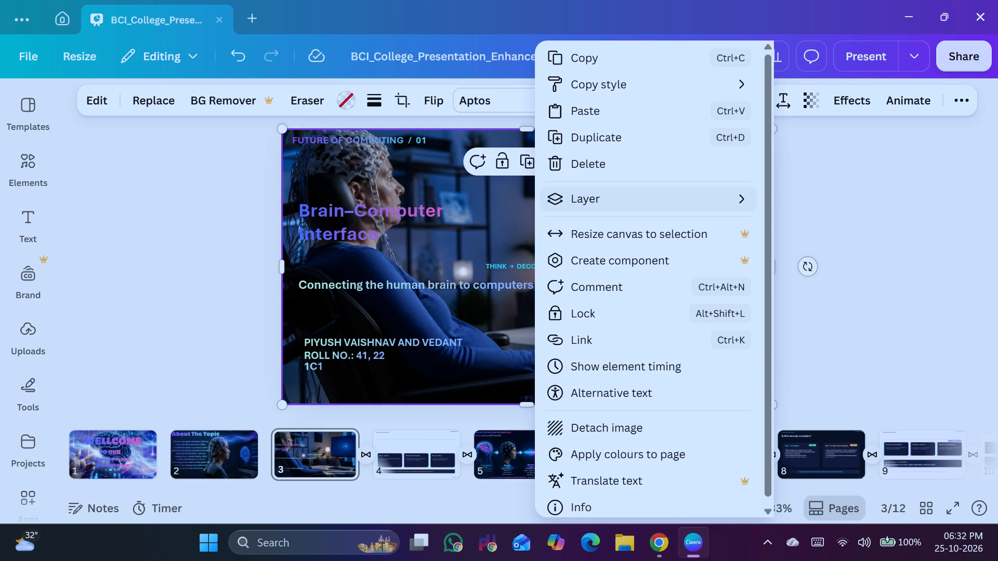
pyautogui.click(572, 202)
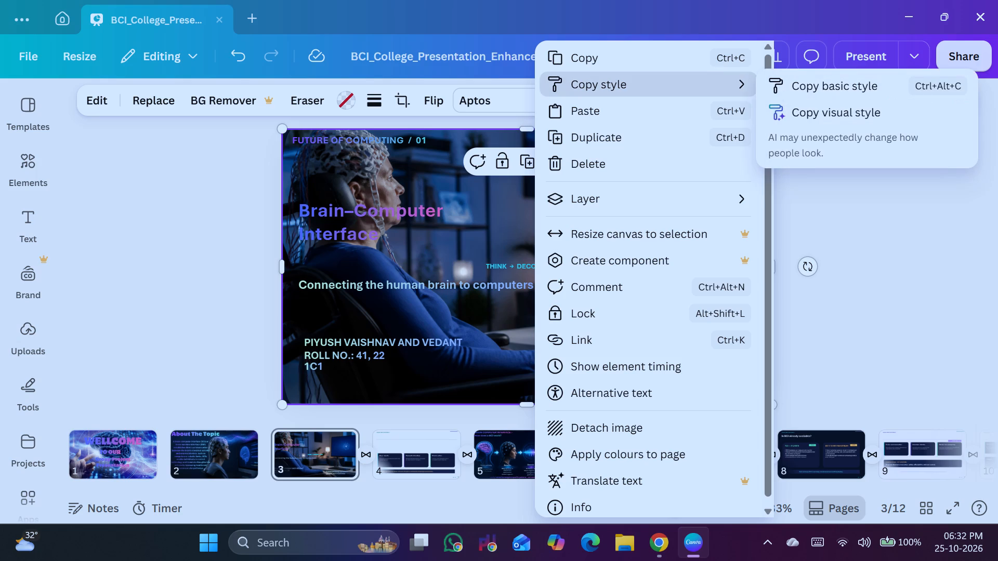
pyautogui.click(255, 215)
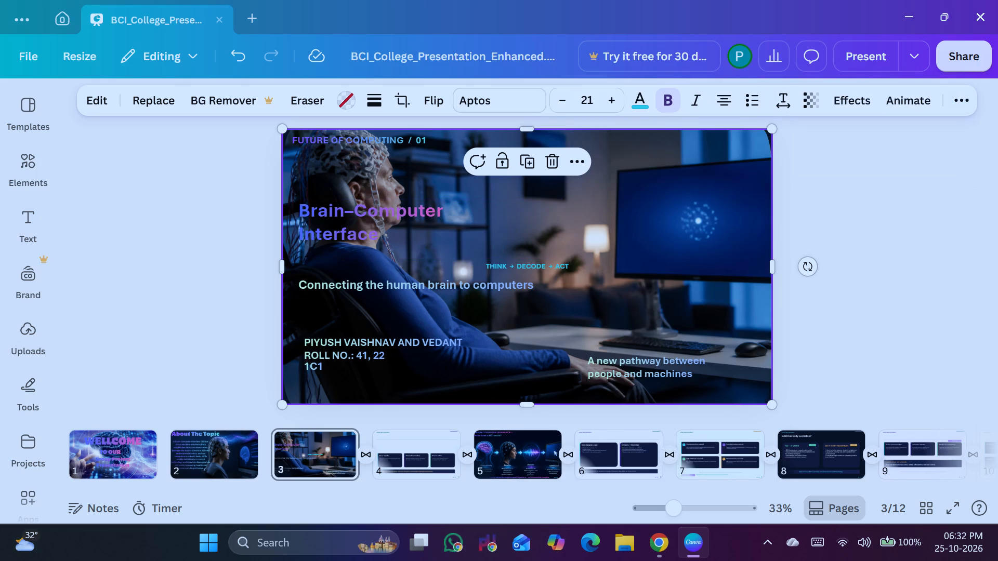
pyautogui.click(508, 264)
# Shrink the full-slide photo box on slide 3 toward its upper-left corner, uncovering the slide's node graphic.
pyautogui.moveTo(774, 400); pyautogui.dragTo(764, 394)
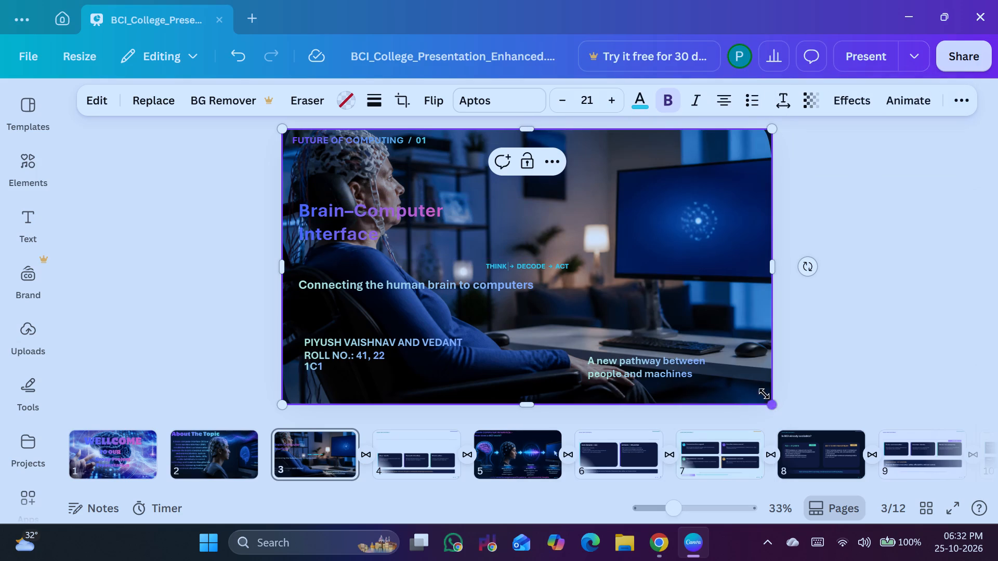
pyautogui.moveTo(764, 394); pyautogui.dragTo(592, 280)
# Move the "Brain–Computer Interface" title left so that it runs partly off the slide's left edge.
pyautogui.moveTo(539, 239); pyautogui.dragTo(537, 248)
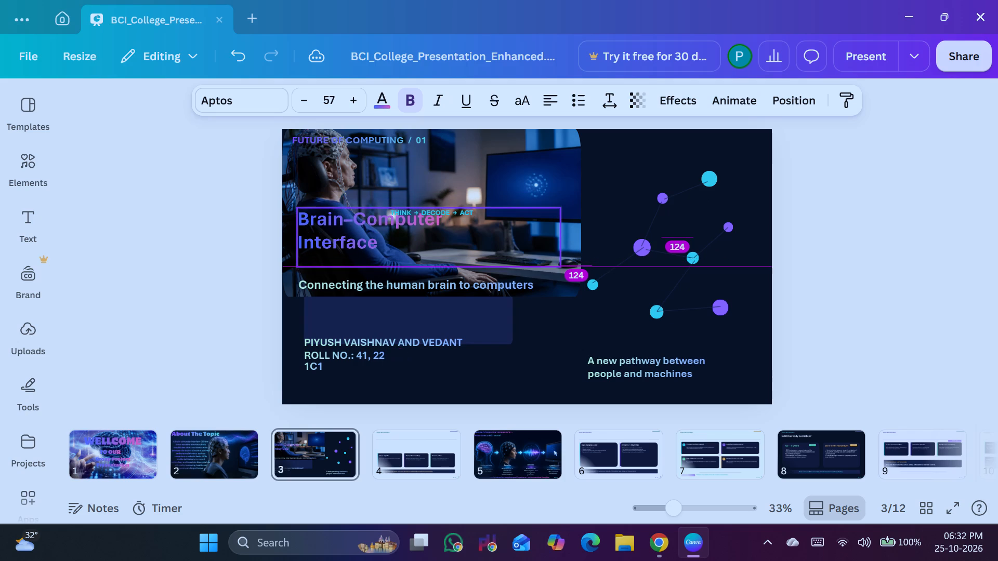
pyautogui.moveTo(537, 248); pyautogui.dragTo(432, 232)
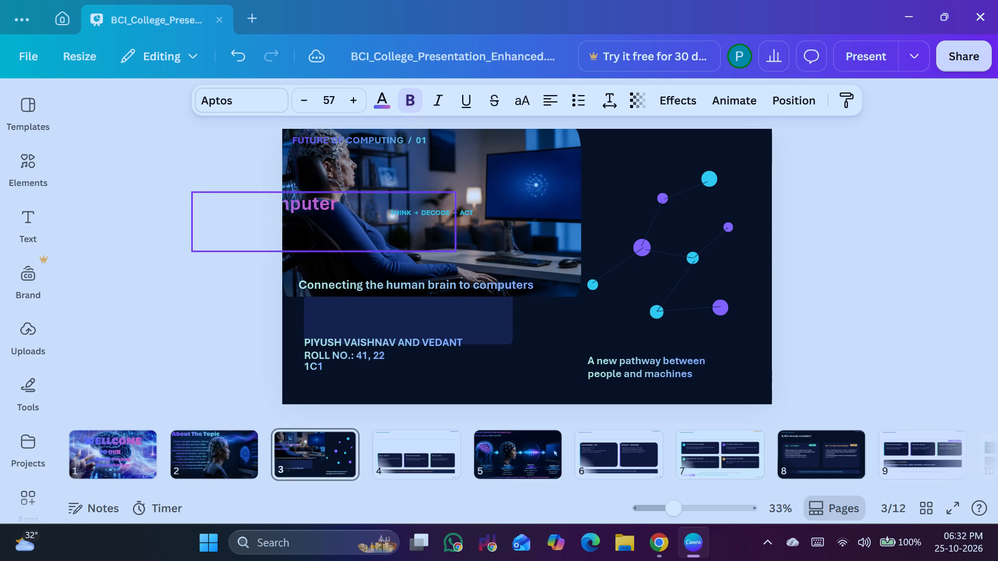
pyautogui.moveTo(432, 232); pyautogui.dragTo(437, 234)
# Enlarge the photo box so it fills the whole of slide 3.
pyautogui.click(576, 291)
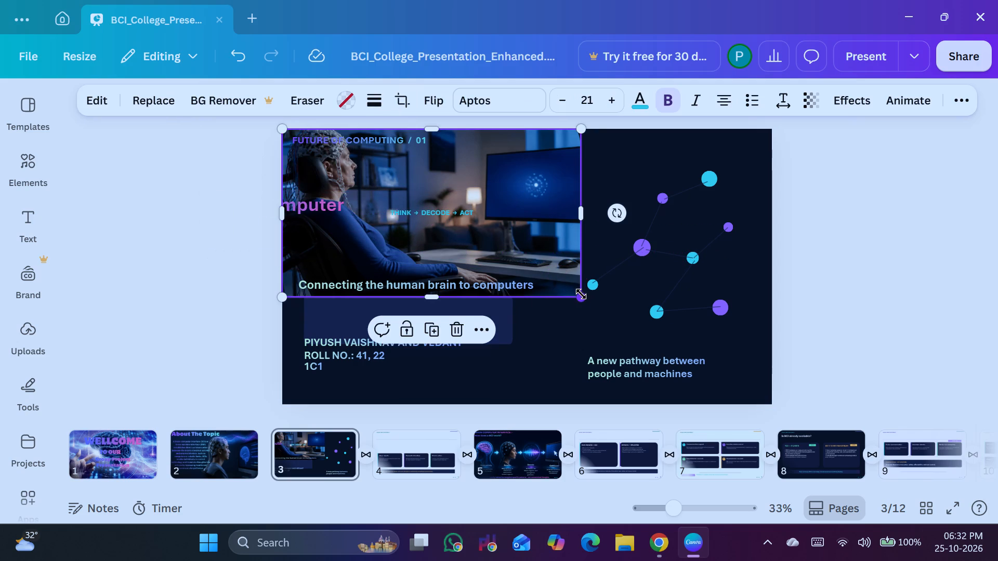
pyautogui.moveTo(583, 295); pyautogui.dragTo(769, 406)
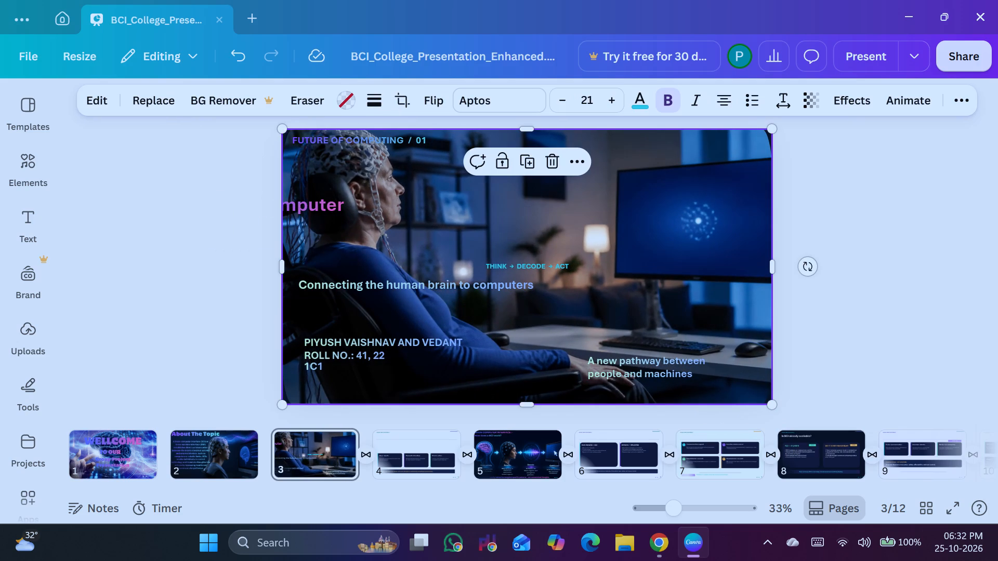
# Move the photo box with its THINK → DECODE → ACT text down and right, partly off the slide.
pyautogui.moveTo(523, 265); pyautogui.dragTo(614, 325)
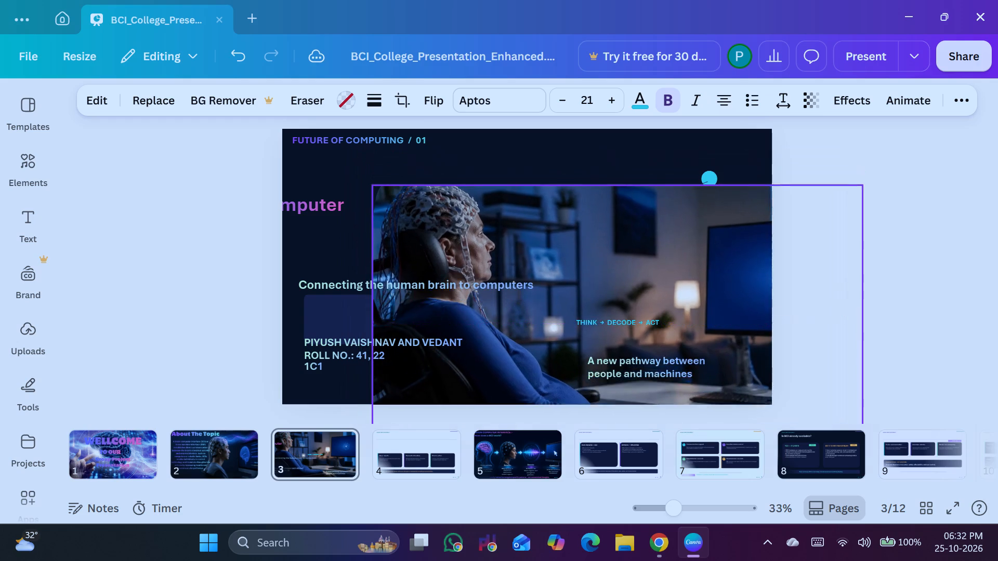
pyautogui.moveTo(614, 325); pyautogui.dragTo(646, 333)
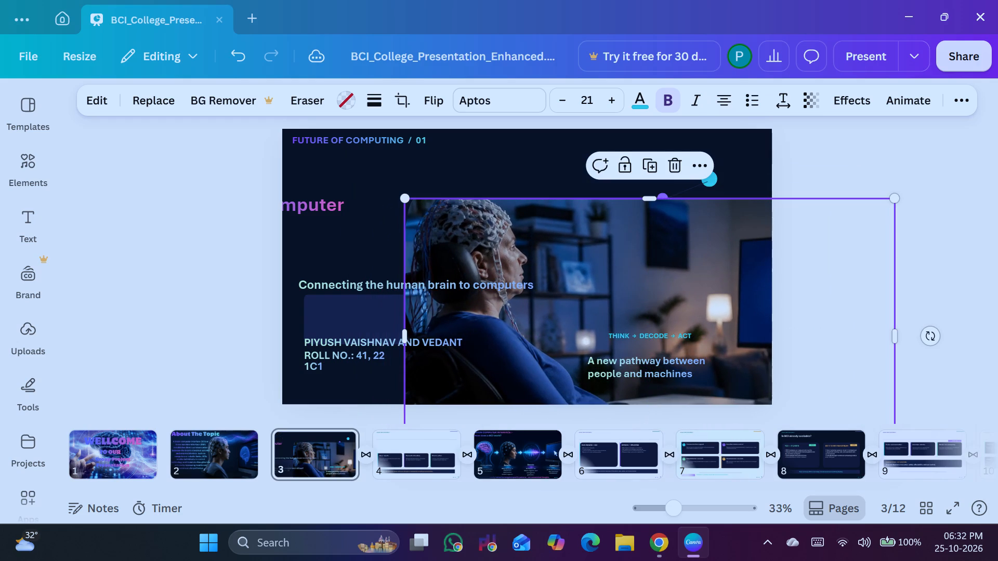
pyautogui.click(584, 279)
pyautogui.moveTo(584, 279); pyautogui.dragTo(586, 264)
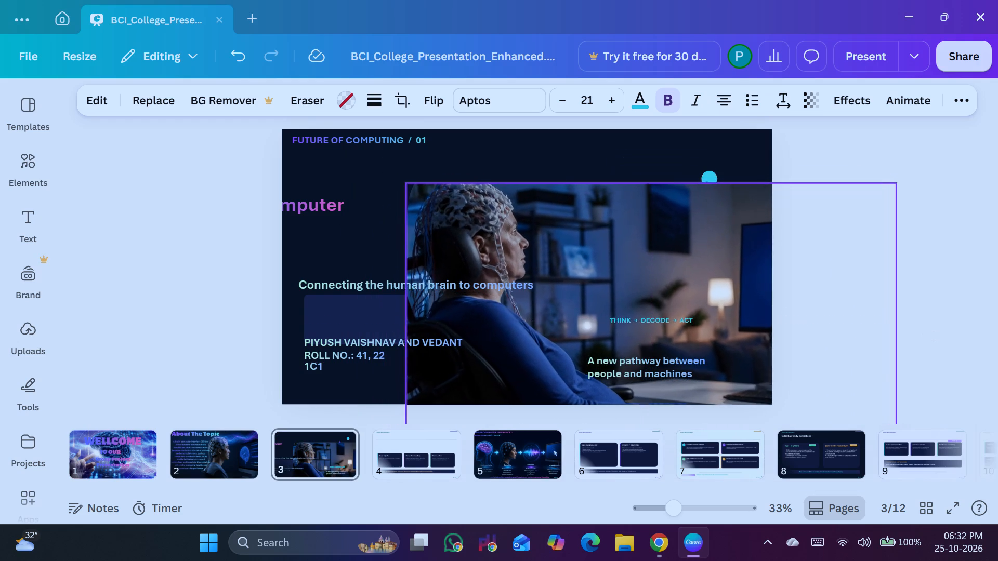
pyautogui.moveTo(586, 264); pyautogui.dragTo(587, 269)
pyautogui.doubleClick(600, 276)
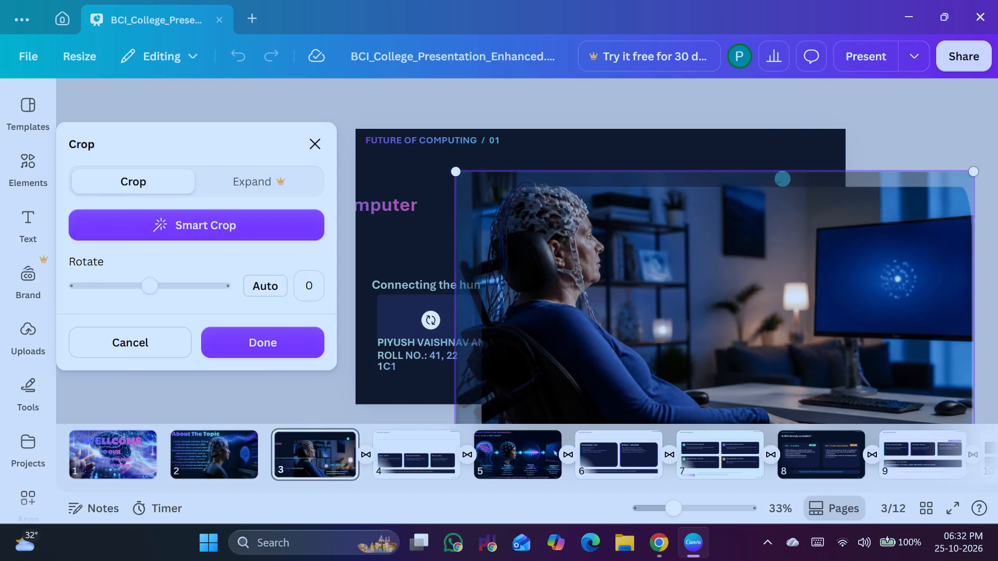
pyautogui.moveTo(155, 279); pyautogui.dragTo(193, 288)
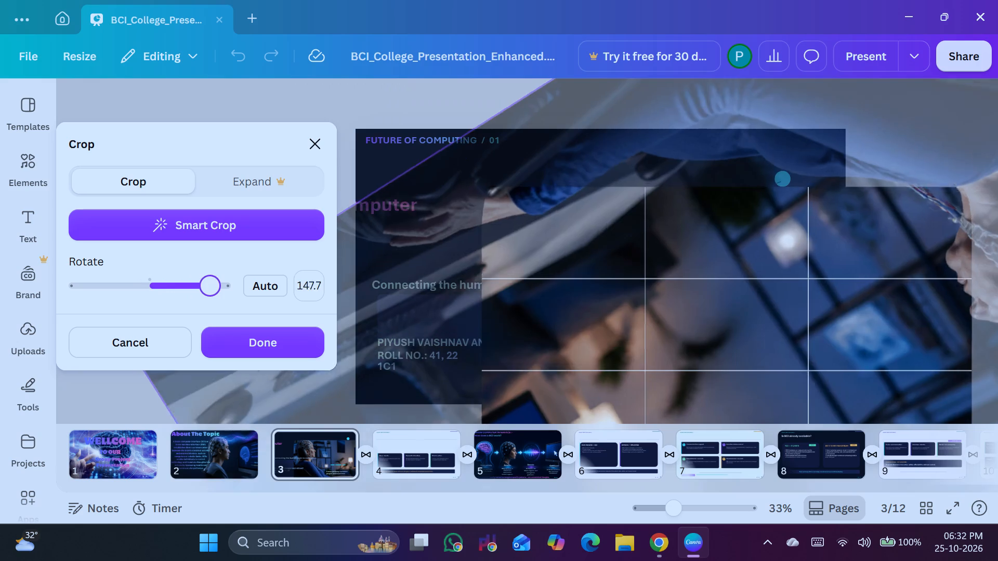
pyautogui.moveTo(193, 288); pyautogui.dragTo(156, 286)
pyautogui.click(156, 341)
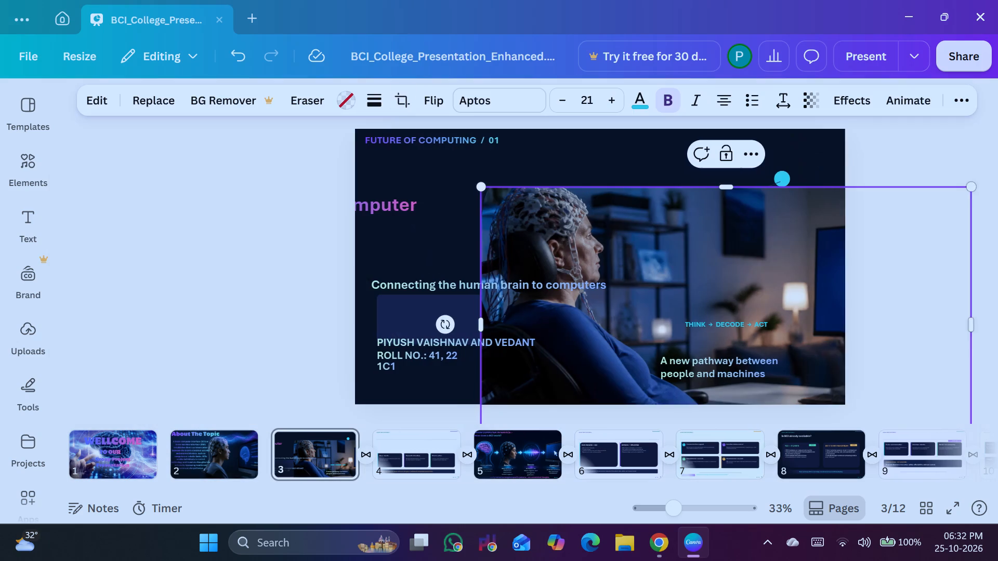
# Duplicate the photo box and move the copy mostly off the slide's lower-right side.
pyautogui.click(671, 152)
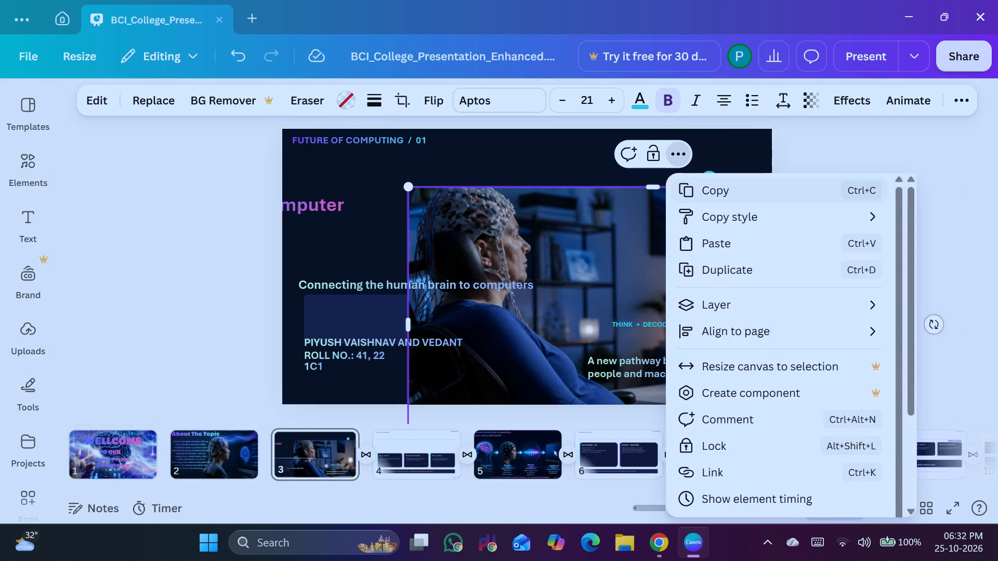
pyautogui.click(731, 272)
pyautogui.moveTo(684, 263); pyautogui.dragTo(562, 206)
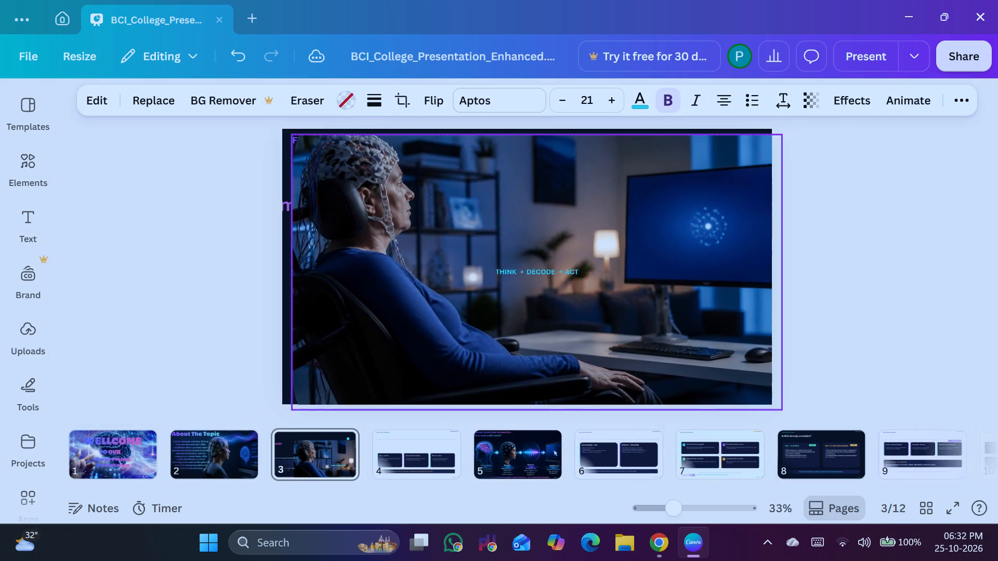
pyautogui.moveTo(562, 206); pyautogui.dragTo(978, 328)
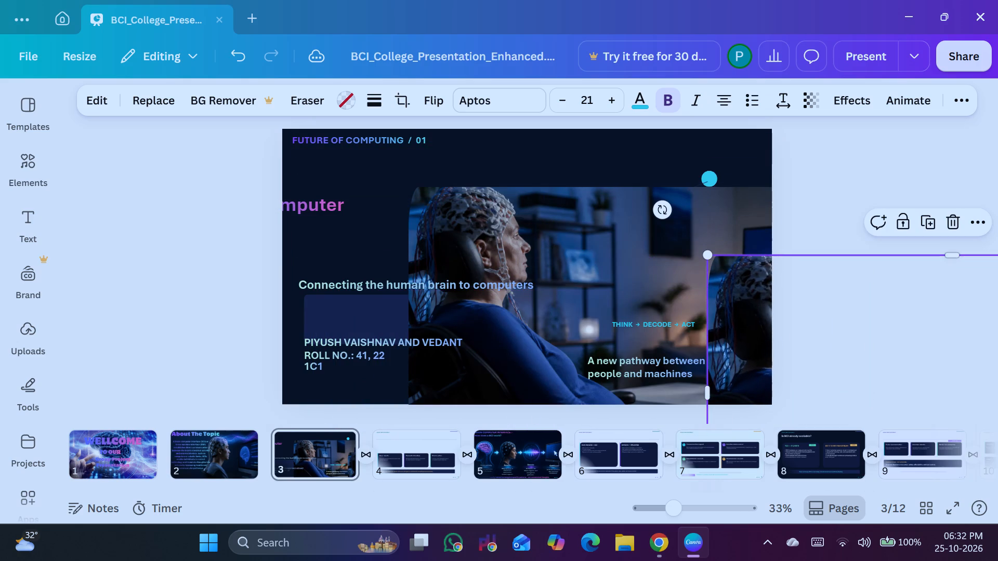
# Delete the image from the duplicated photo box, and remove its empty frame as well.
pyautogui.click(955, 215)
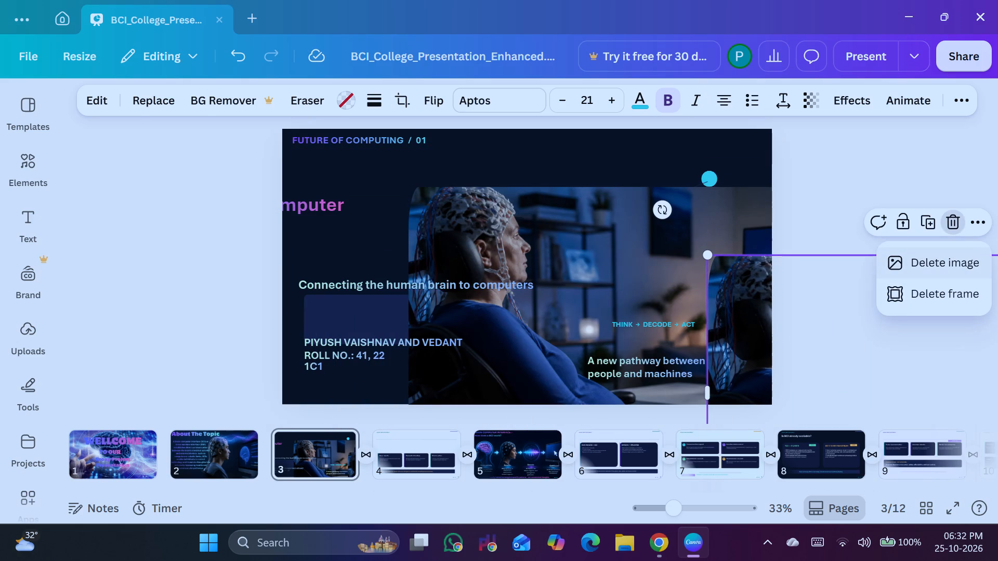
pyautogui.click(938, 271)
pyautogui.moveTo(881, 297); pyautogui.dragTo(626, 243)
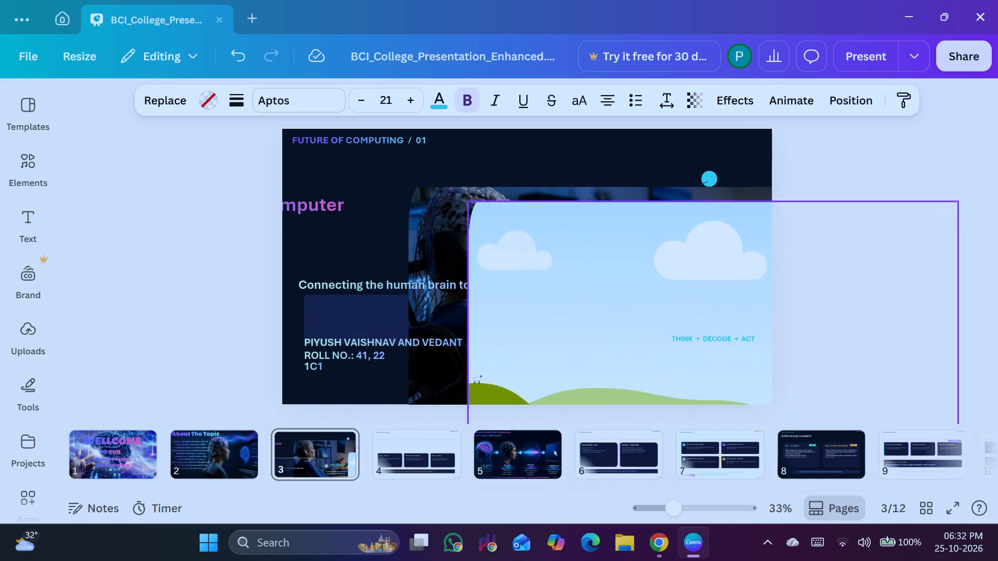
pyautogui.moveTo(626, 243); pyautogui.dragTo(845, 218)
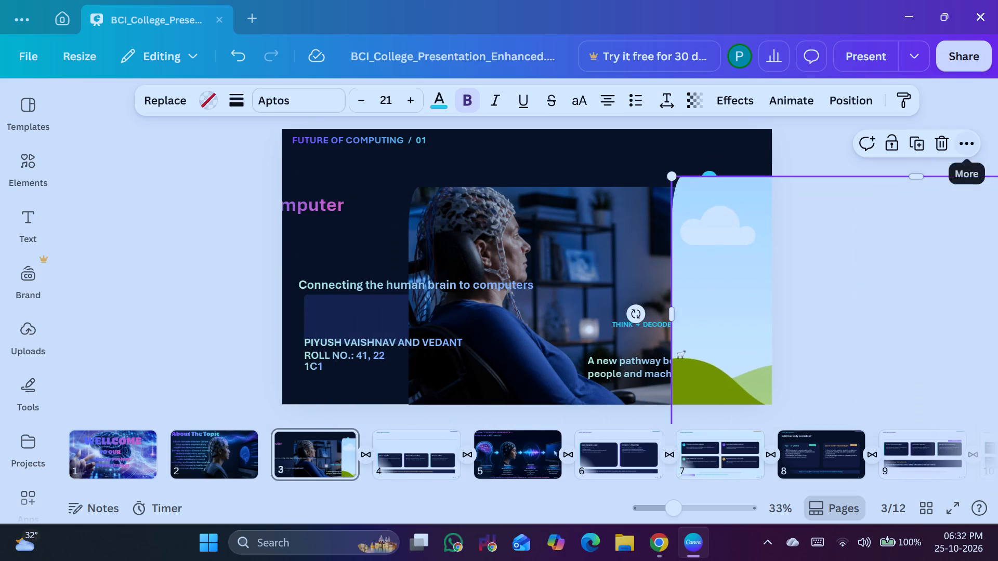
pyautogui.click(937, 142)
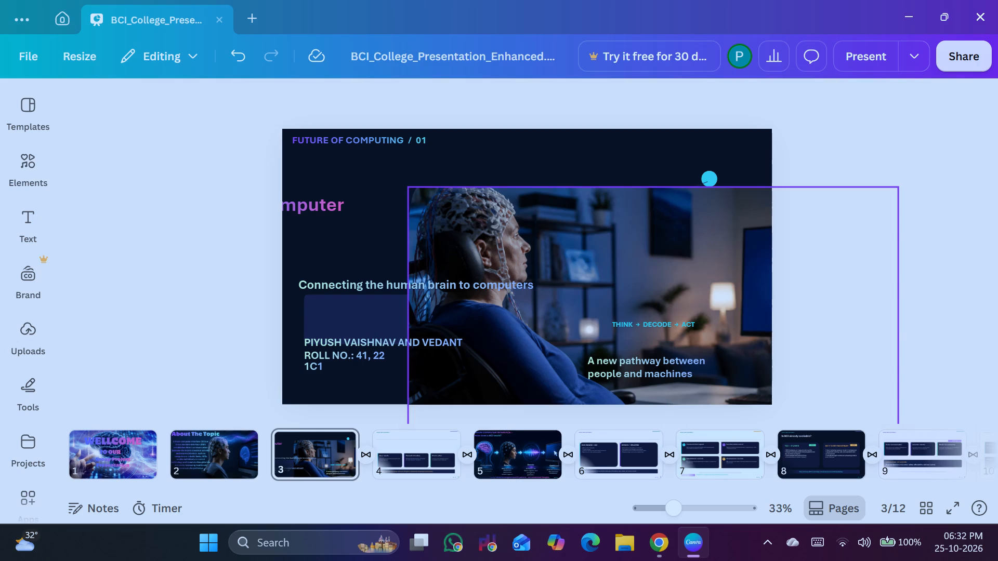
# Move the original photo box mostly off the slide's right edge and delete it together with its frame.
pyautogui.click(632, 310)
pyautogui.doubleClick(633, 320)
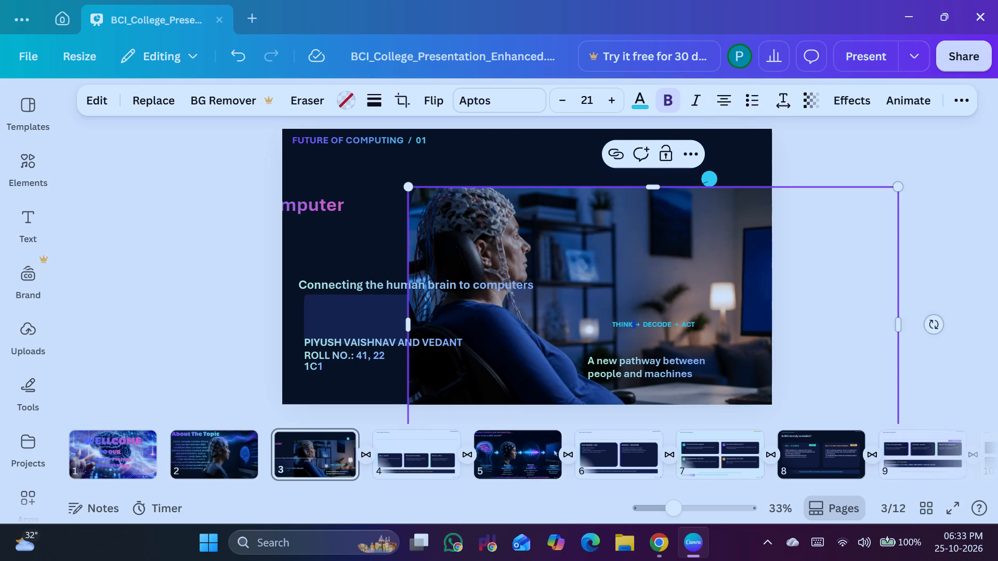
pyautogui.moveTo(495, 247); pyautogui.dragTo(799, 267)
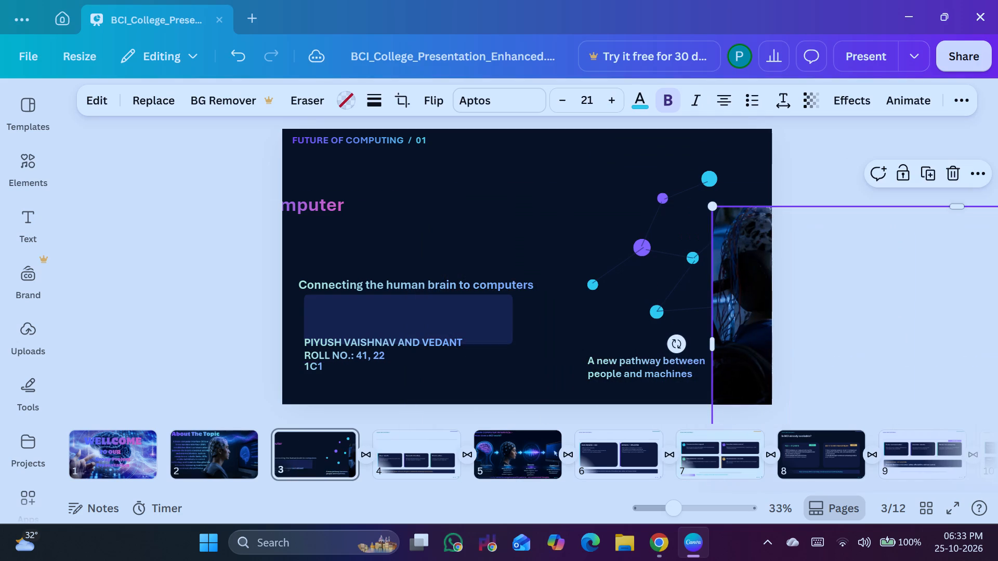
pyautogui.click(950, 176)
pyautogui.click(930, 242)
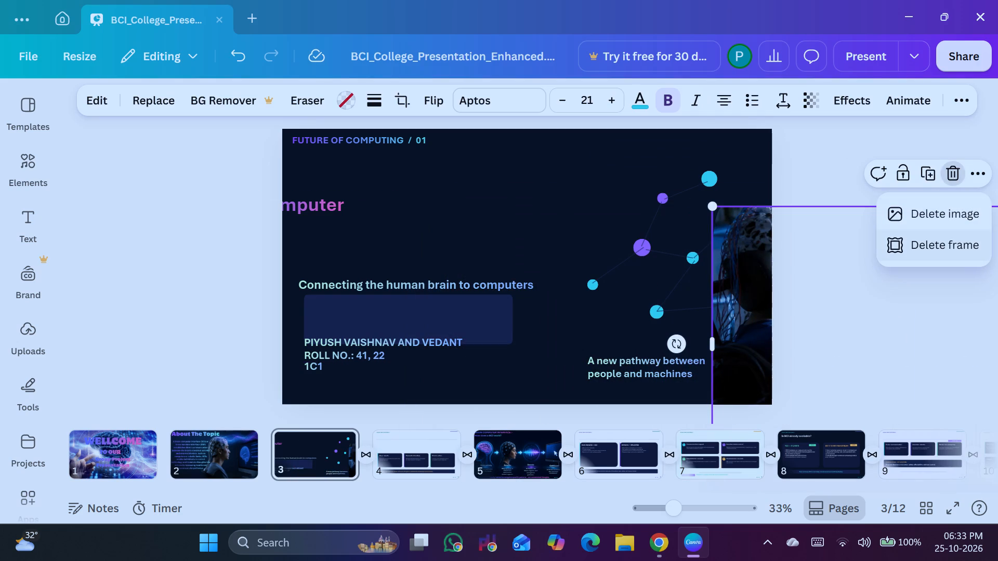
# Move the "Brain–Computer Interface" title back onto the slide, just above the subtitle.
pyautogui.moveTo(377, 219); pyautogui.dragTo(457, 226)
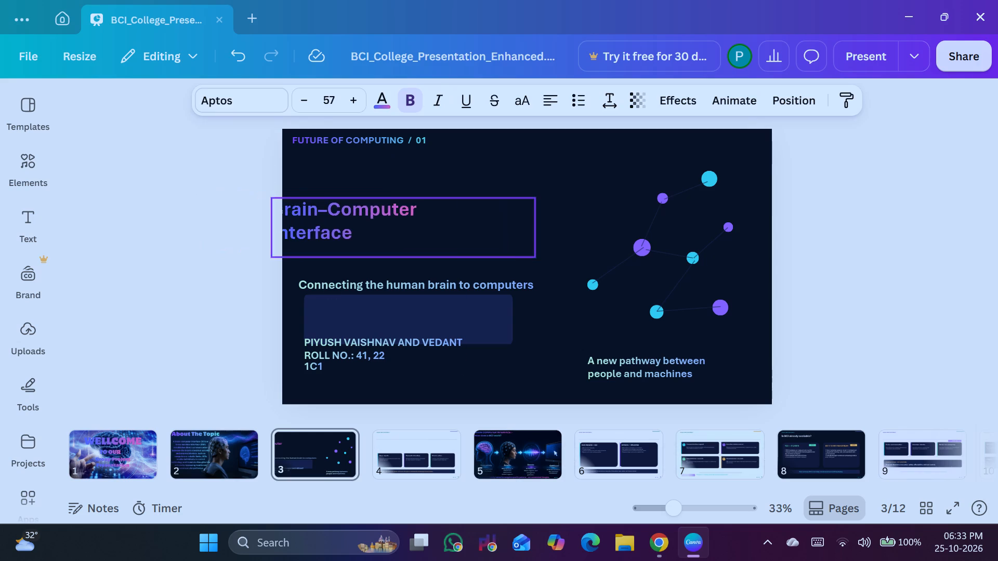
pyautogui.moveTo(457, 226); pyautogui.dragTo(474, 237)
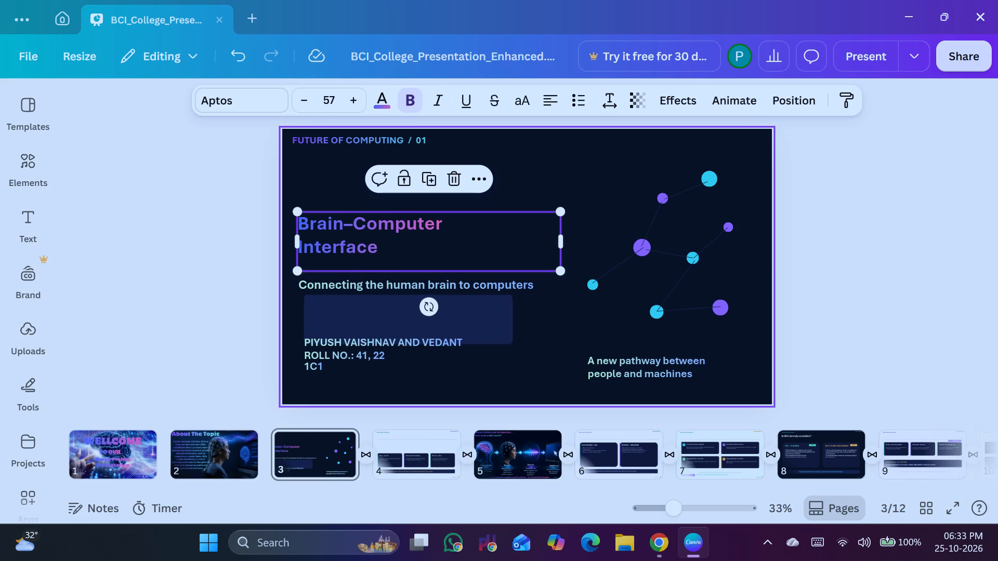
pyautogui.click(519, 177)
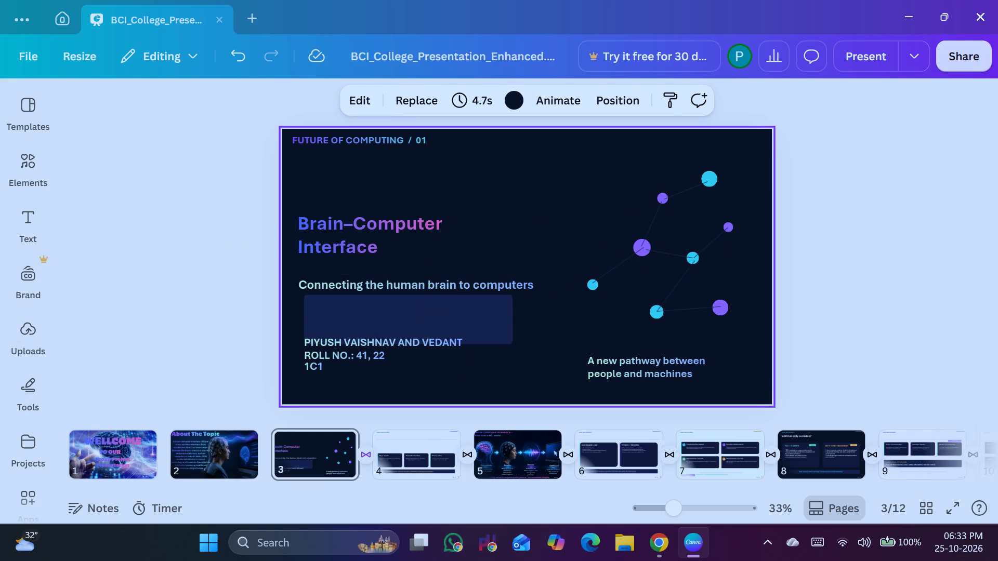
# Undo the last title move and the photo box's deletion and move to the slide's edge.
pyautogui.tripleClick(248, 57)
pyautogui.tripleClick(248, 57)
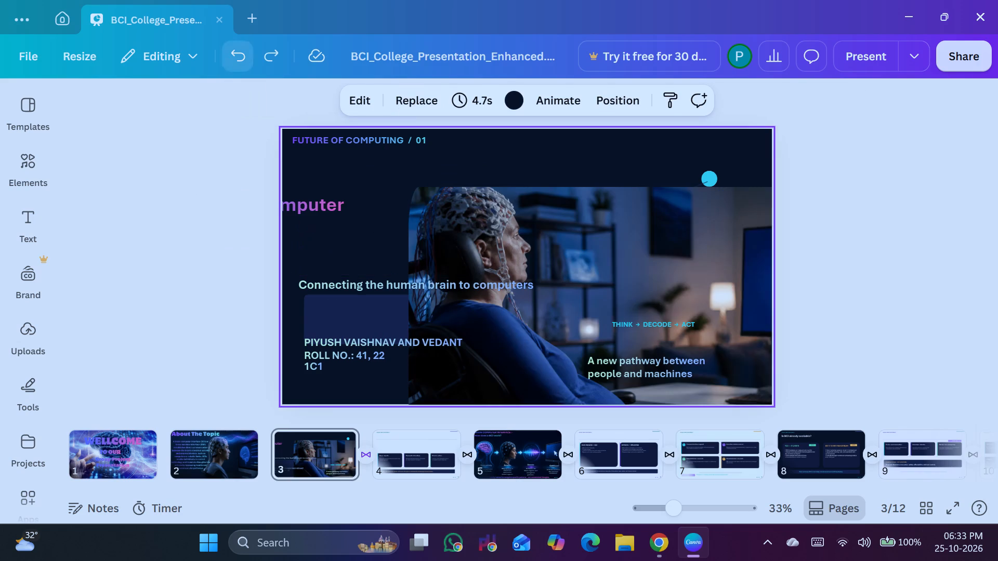
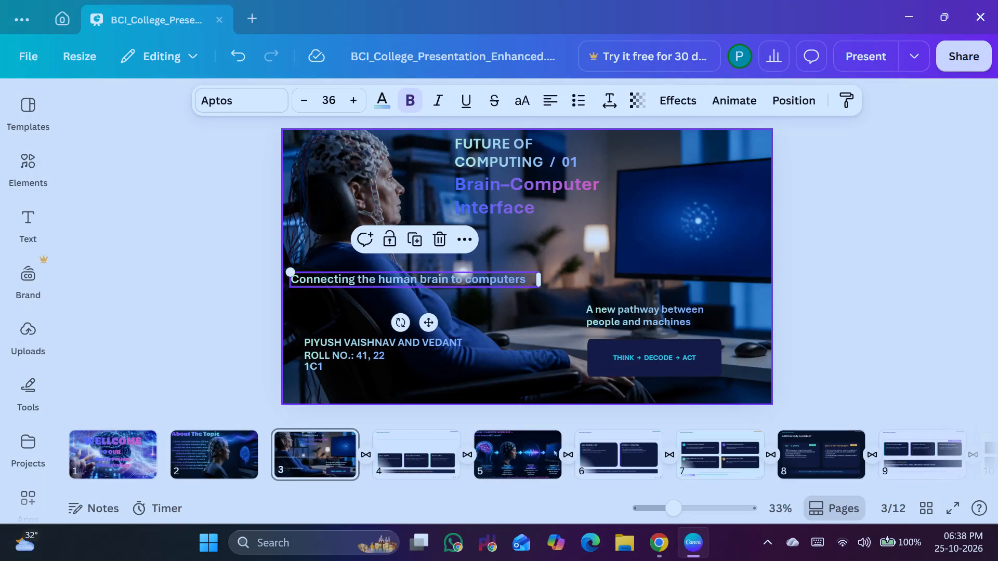
# Move the "Brain–Computer Interface" title to the slide's left half above the subtitle, and lower the subtitle to just above the student names.
pyautogui.click(362, 312)
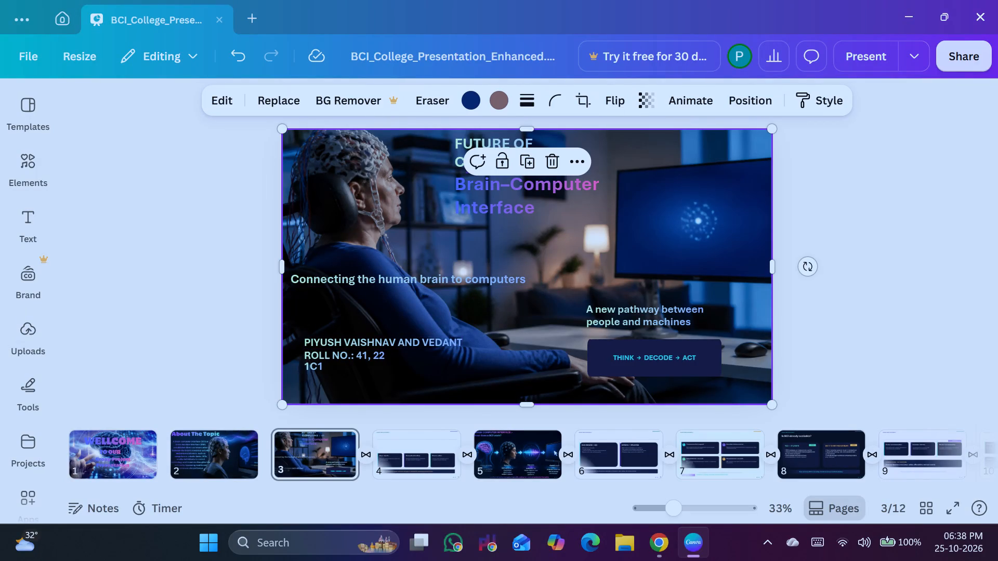
pyautogui.moveTo(508, 182); pyautogui.dragTo(357, 212)
pyautogui.moveTo(414, 282); pyautogui.dragTo(431, 316)
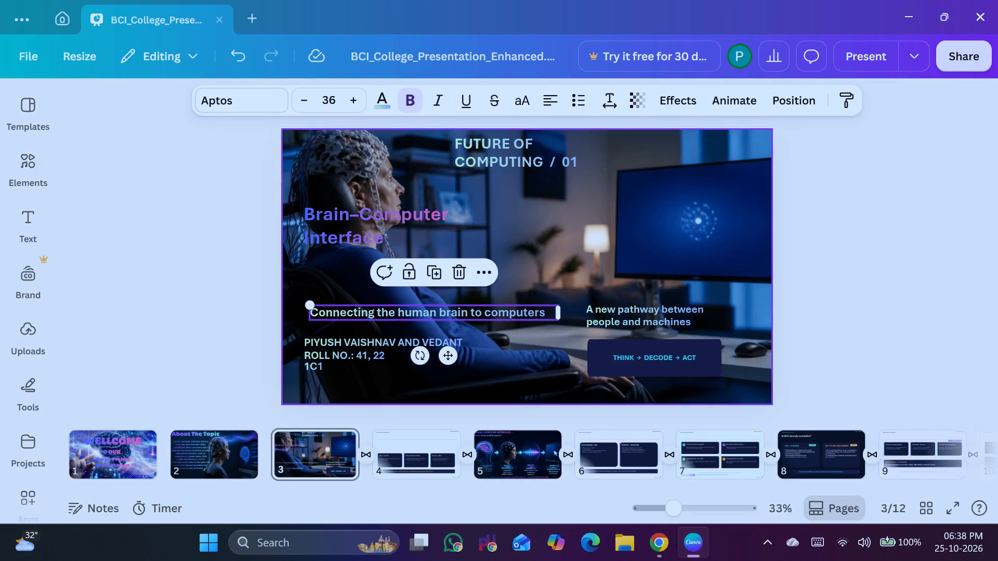
pyautogui.moveTo(360, 228); pyautogui.dragTo(374, 257)
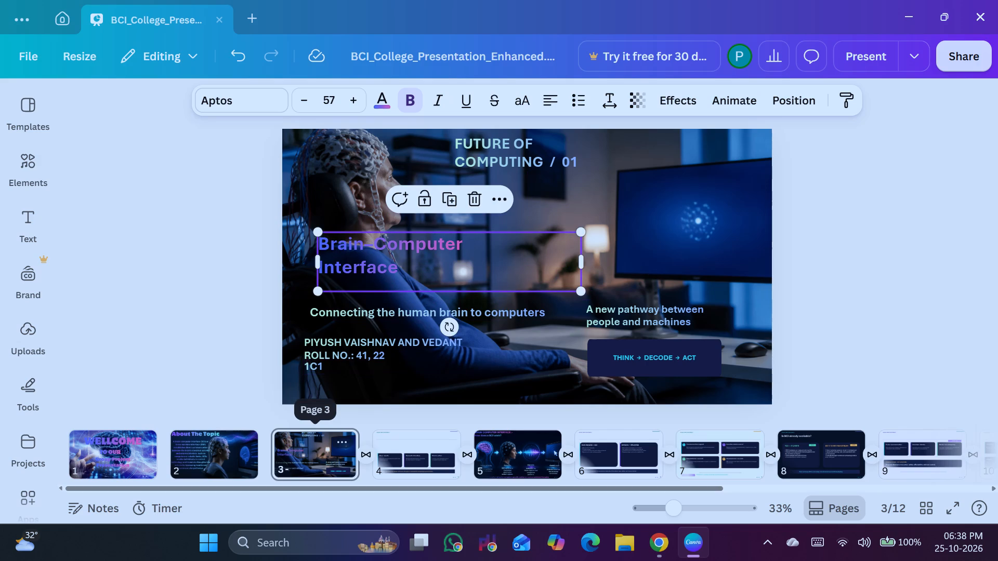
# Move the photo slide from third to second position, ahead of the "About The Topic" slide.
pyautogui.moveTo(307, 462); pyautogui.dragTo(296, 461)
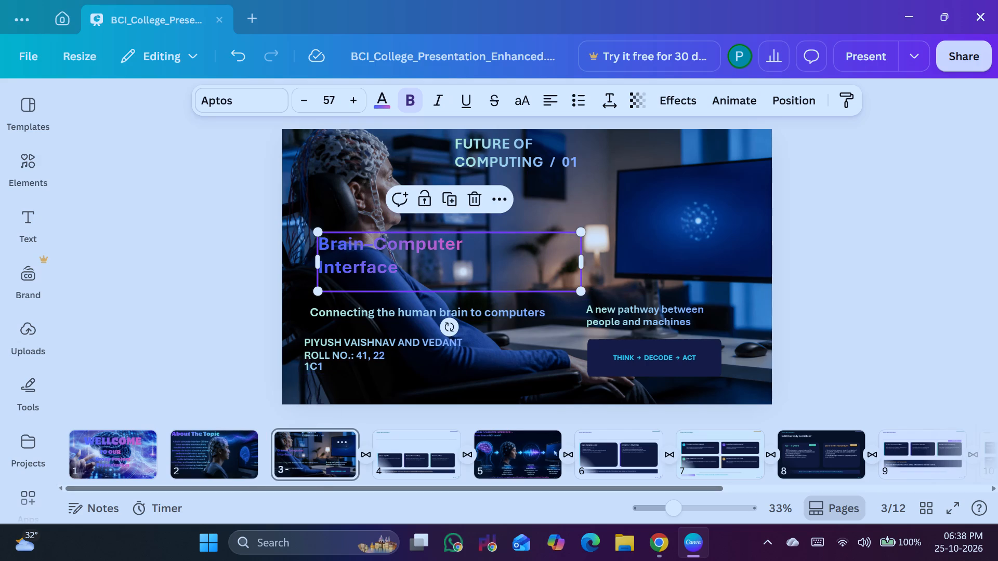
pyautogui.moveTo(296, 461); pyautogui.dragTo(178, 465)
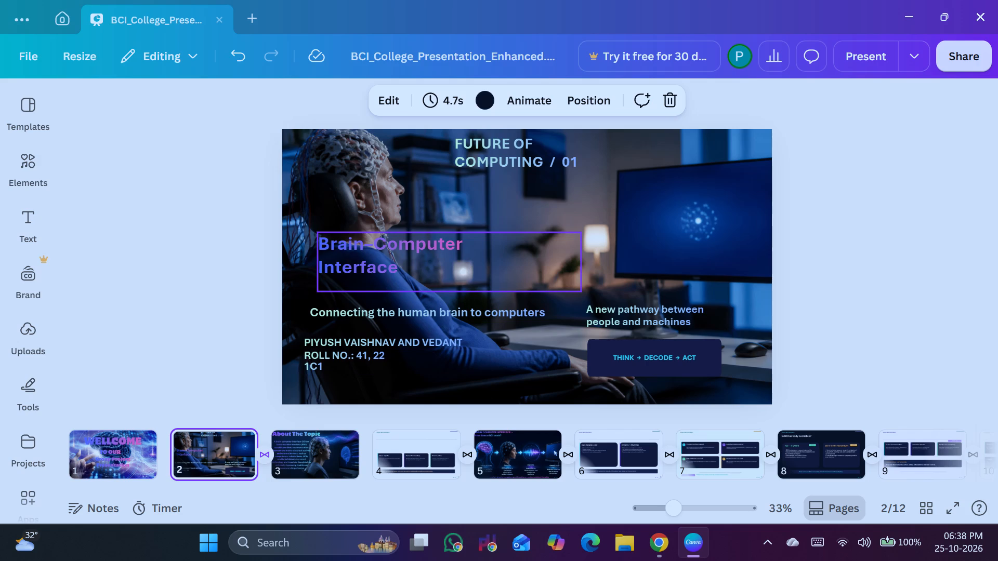
# Shift the "Brain–Computer Interface" title down and left, and align the "Connecting the human brain to computers" subtitle with the student names.
pyautogui.moveTo(407, 250); pyautogui.dragTo(398, 259)
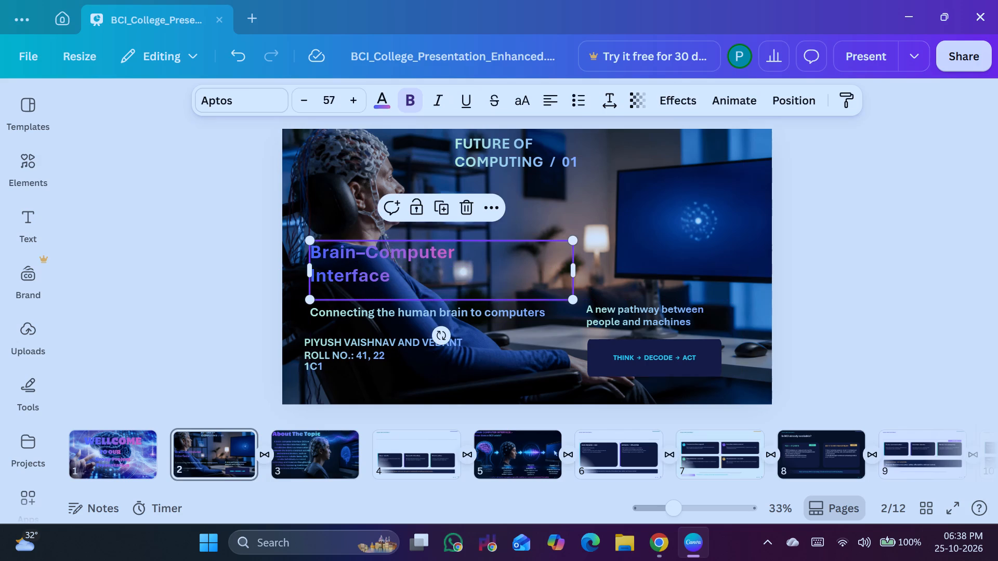
pyautogui.moveTo(405, 314); pyautogui.dragTo(398, 316)
pyautogui.moveTo(365, 264); pyautogui.dragTo(329, 281)
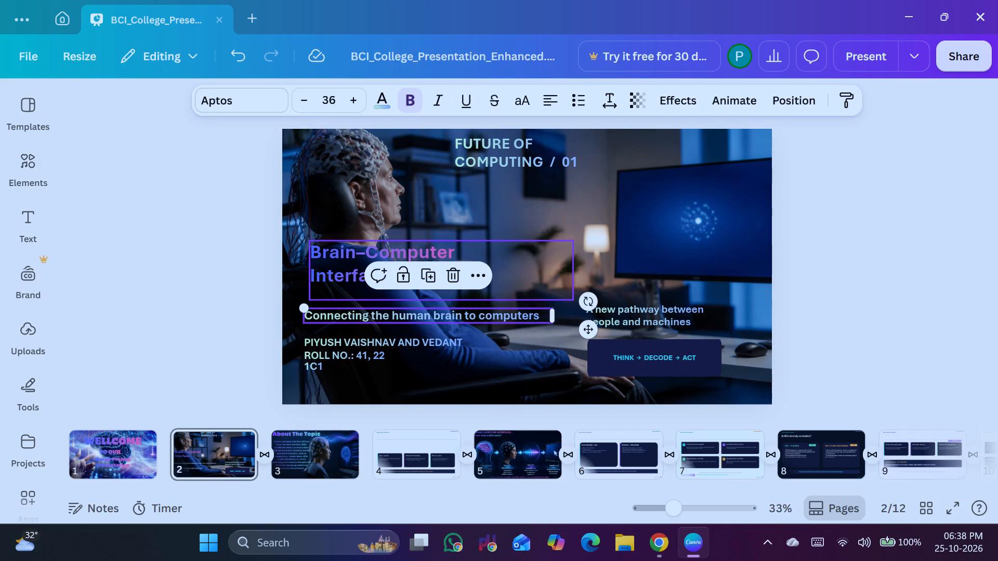
pyautogui.moveTo(329, 281); pyautogui.dragTo(308, 289)
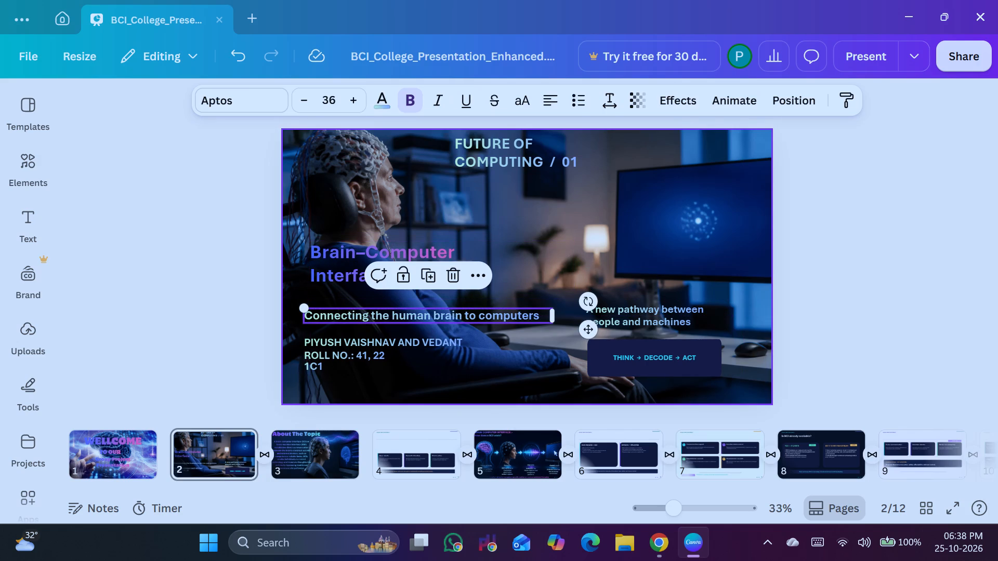
pyautogui.click(190, 306)
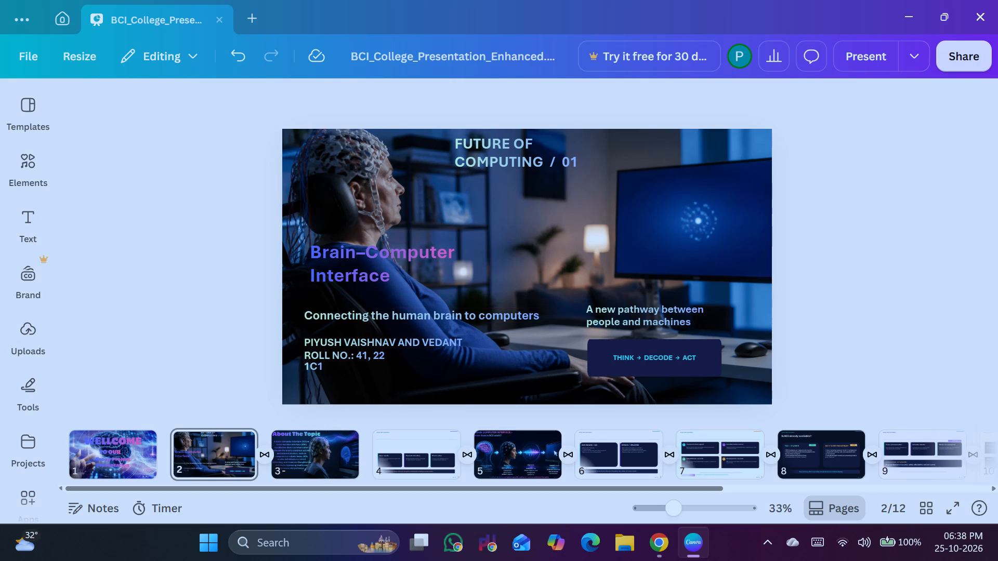
# Look through slides 4 to 8 to examine their content and styling.
pyautogui.click(436, 460)
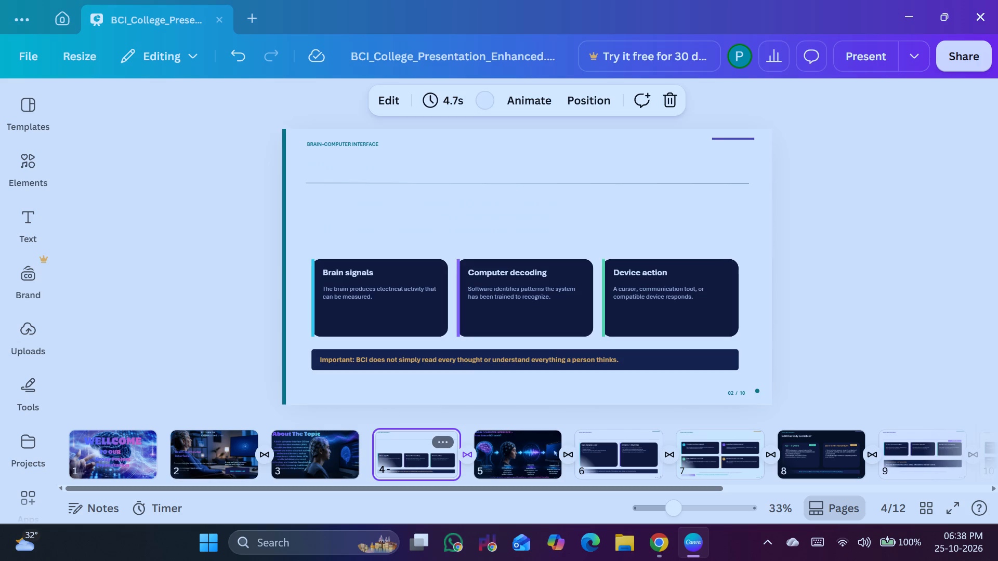
pyautogui.click(498, 450)
pyautogui.click(614, 459)
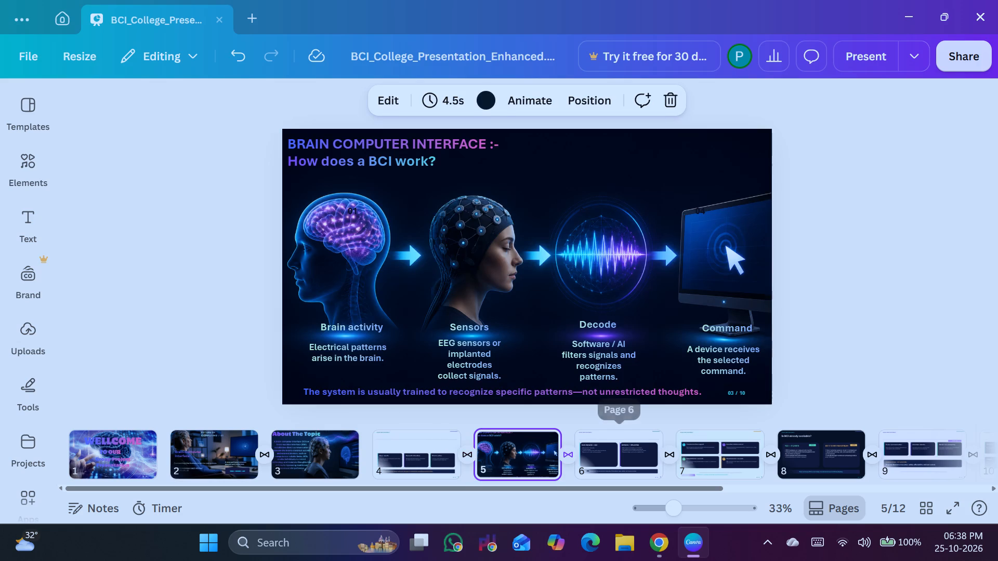
pyautogui.click(723, 452)
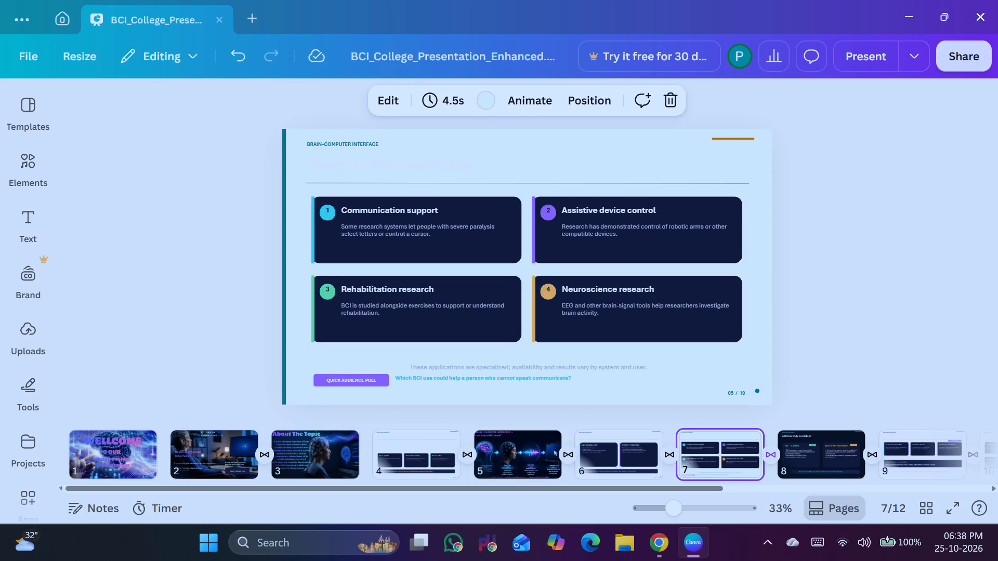
pyautogui.click(842, 437)
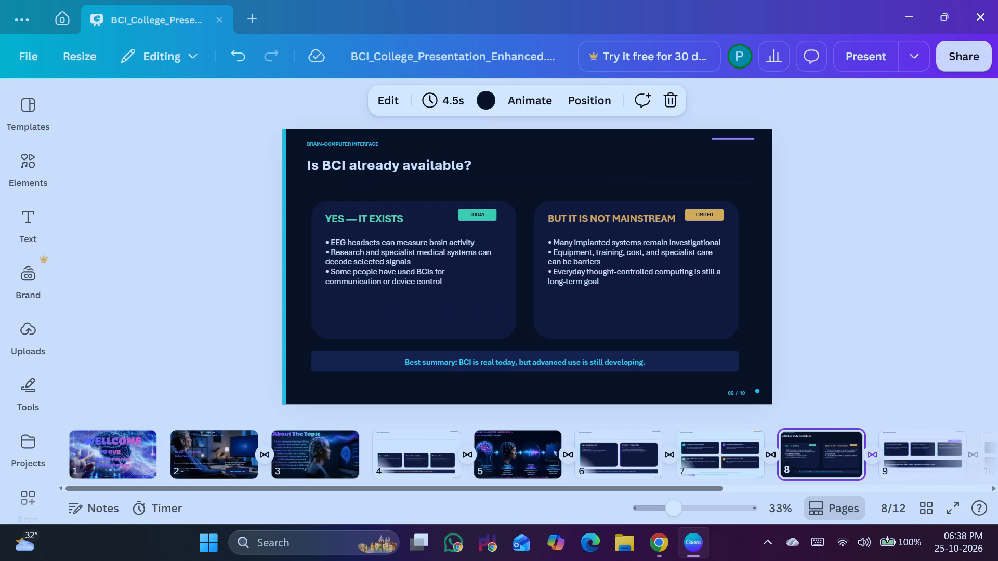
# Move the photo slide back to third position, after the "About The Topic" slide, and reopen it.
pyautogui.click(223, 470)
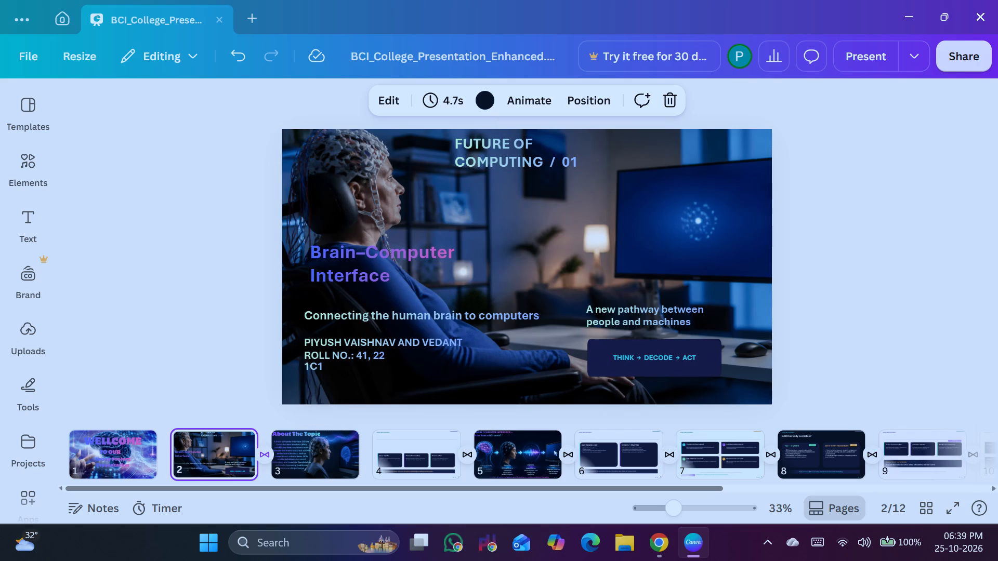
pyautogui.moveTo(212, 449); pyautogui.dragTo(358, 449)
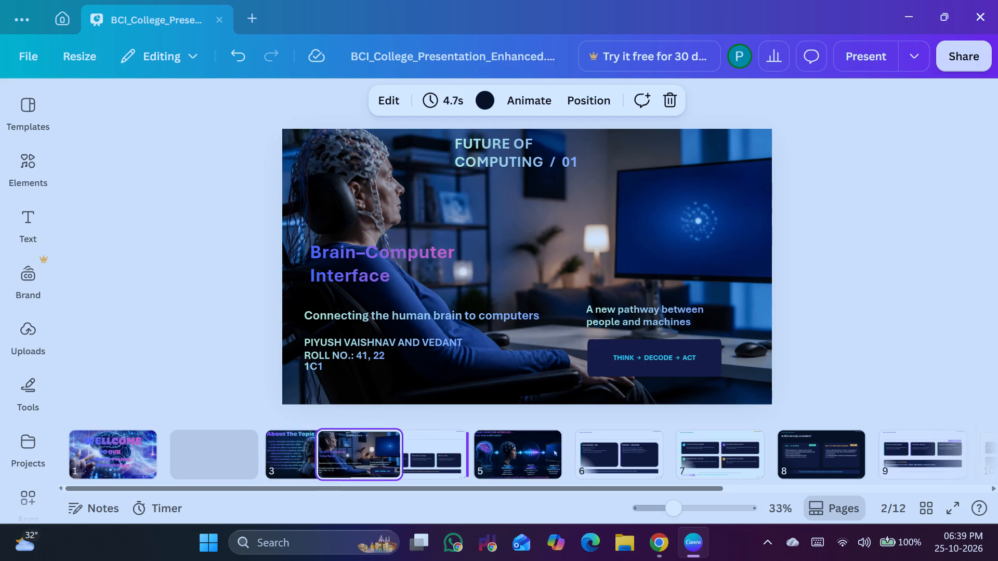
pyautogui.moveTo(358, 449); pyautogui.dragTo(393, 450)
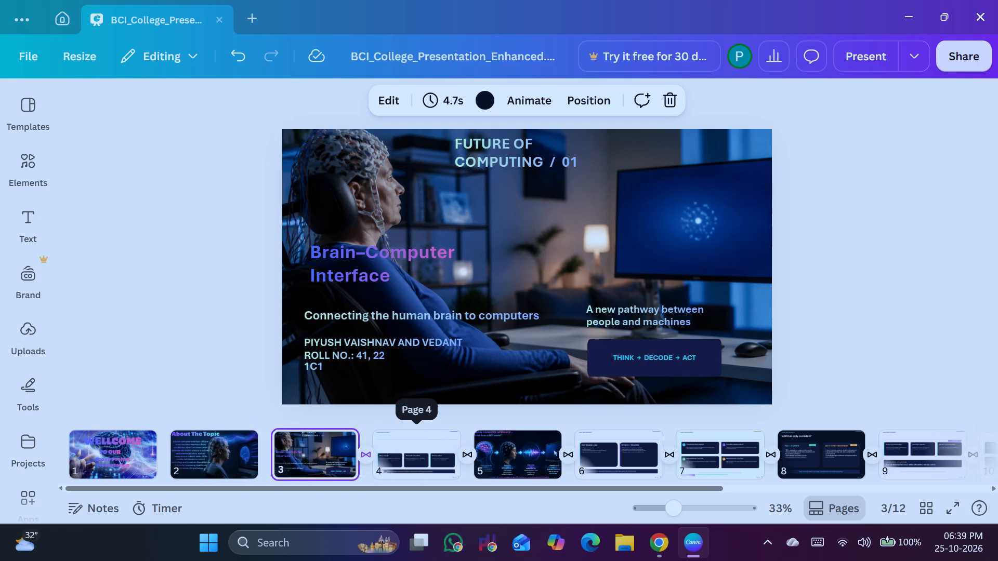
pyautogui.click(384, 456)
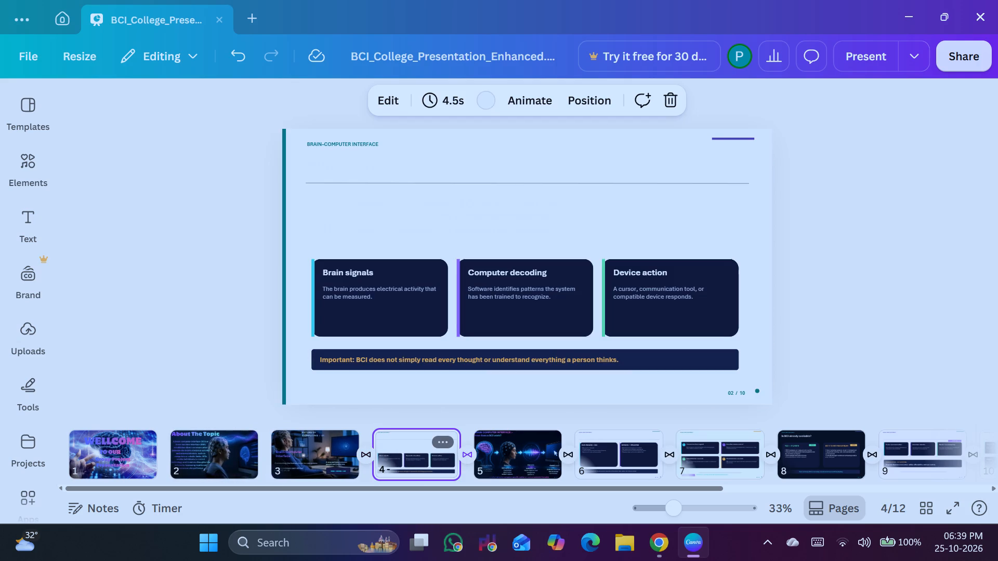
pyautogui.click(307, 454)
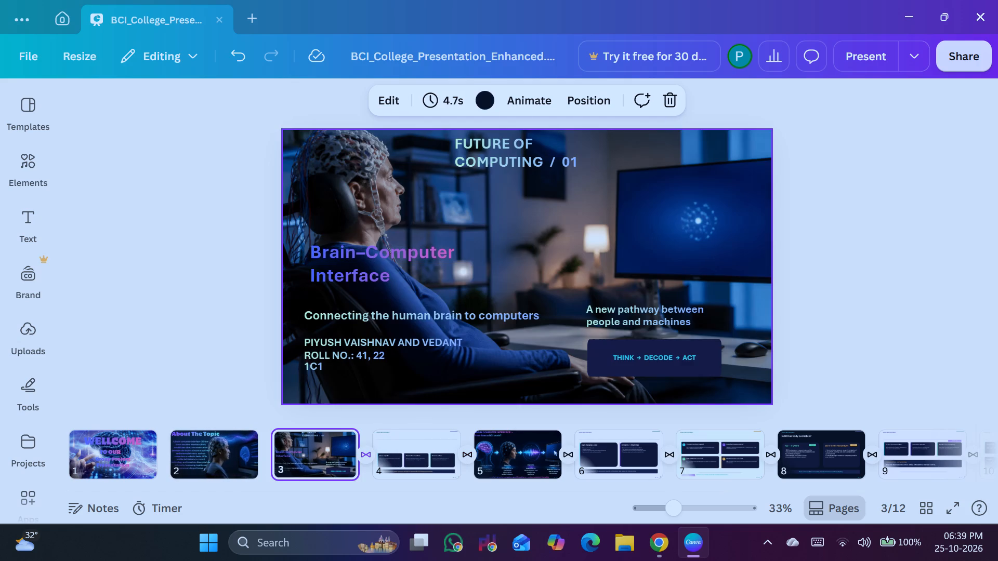
# Move the "FUTURE OF COMPUTING / 01" text into the slide's upper-left corner, leaving a small margin from the edges.
pyautogui.moveTo(494, 149); pyautogui.dragTo(324, 152)
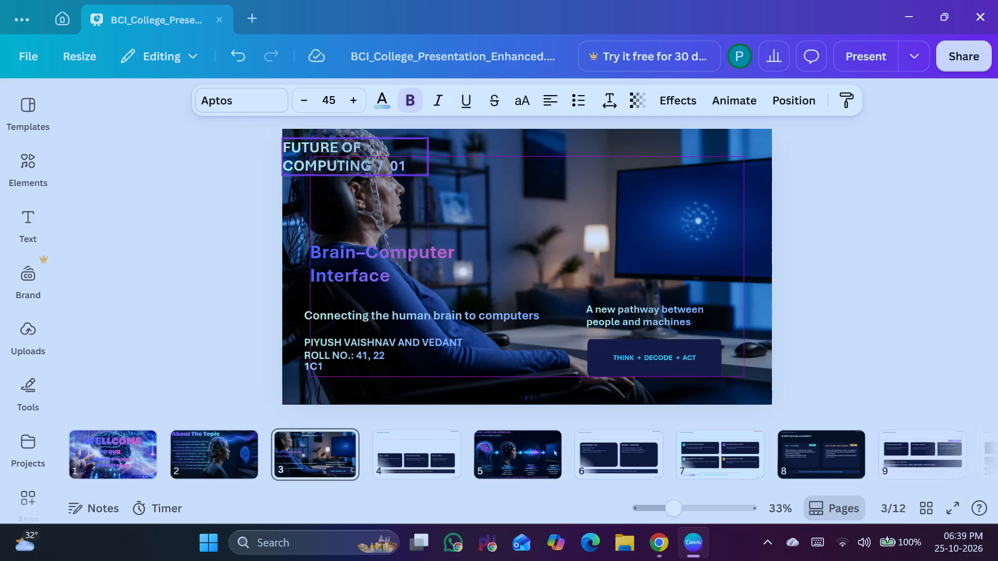
pyautogui.moveTo(324, 152); pyautogui.dragTo(328, 145)
pyautogui.click(215, 202)
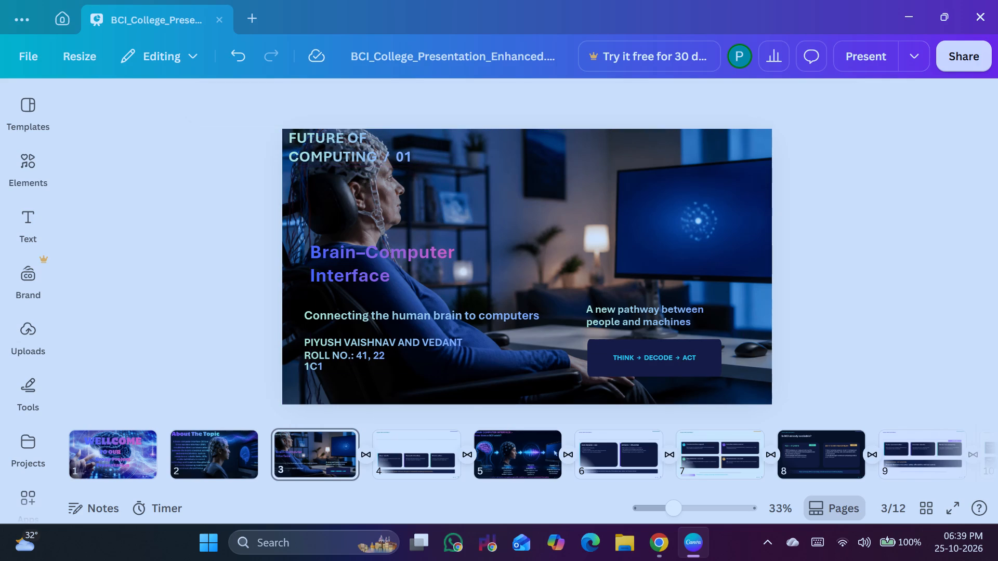
pyautogui.moveTo(329, 144); pyautogui.dragTo(331, 157)
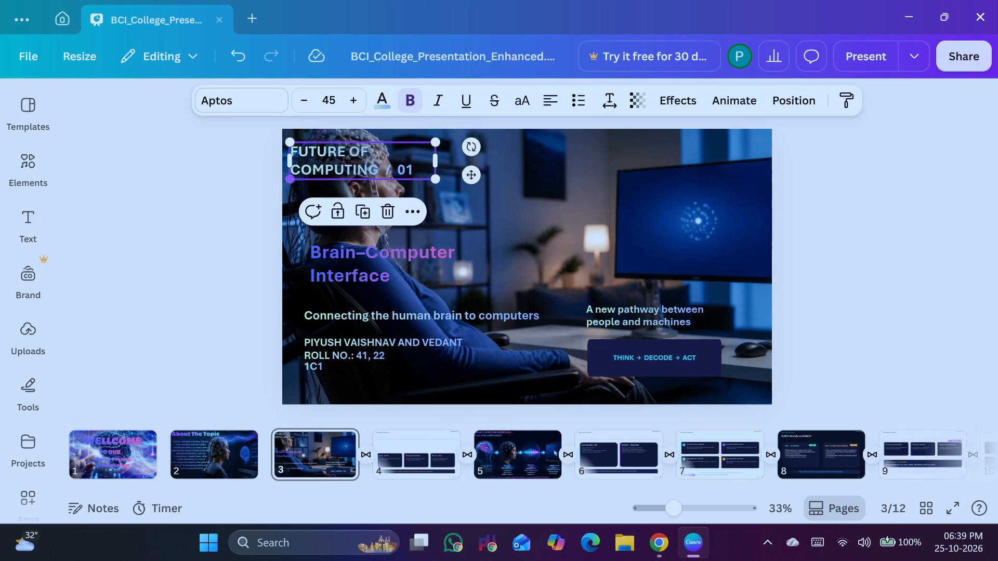
pyautogui.click(230, 212)
# Nudge the "Brain–Computer Interface" title and its subtitle slightly left and down so their left edges line up.
pyautogui.moveTo(370, 267); pyautogui.dragTo(358, 268)
pyautogui.moveTo(339, 316); pyautogui.dragTo(332, 322)
pyautogui.click(230, 333)
# Extend the THINK → DECODE → ACT box downward, almost to the slide's bottom edge.
pyautogui.click(641, 354)
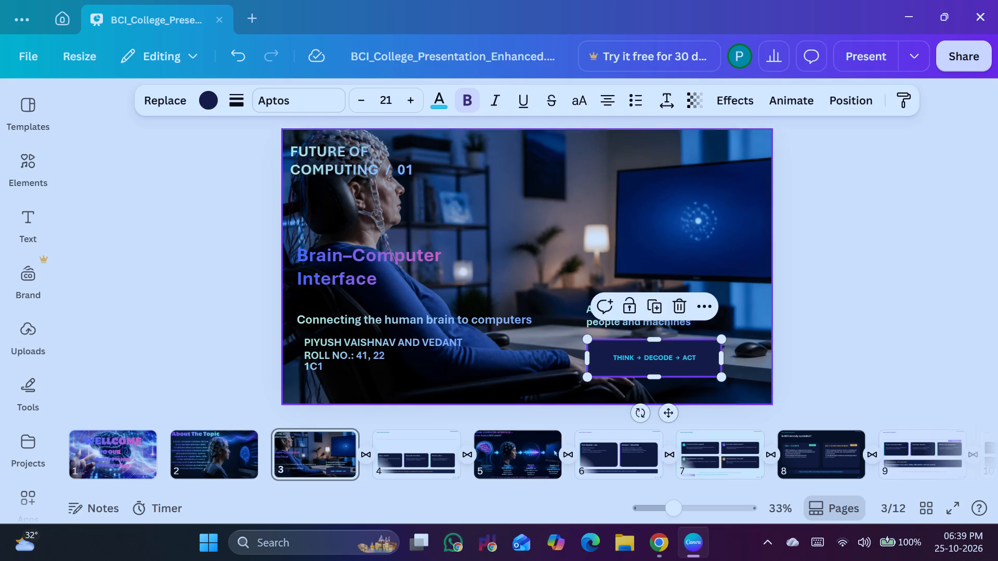
pyautogui.moveTo(654, 378); pyautogui.dragTo(658, 396)
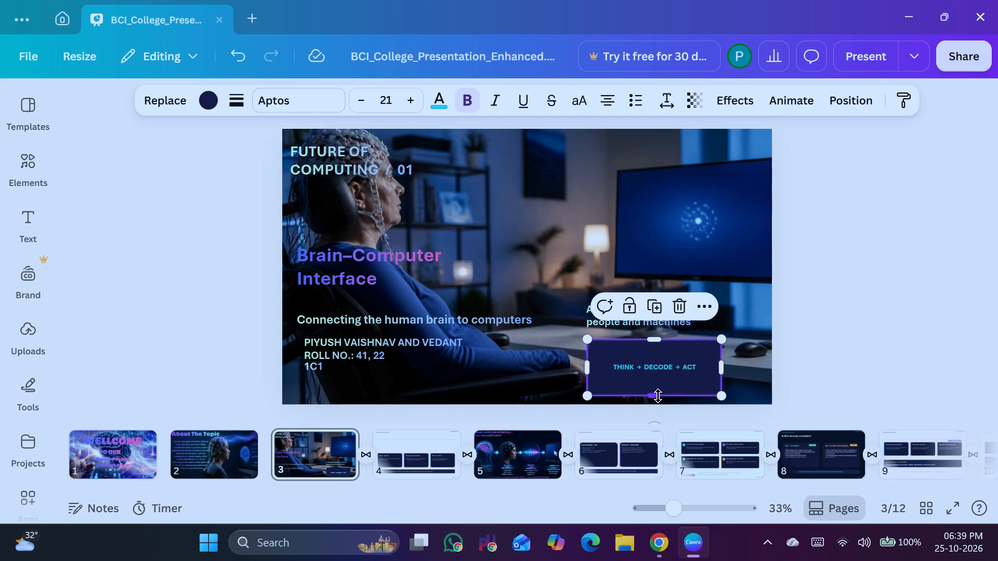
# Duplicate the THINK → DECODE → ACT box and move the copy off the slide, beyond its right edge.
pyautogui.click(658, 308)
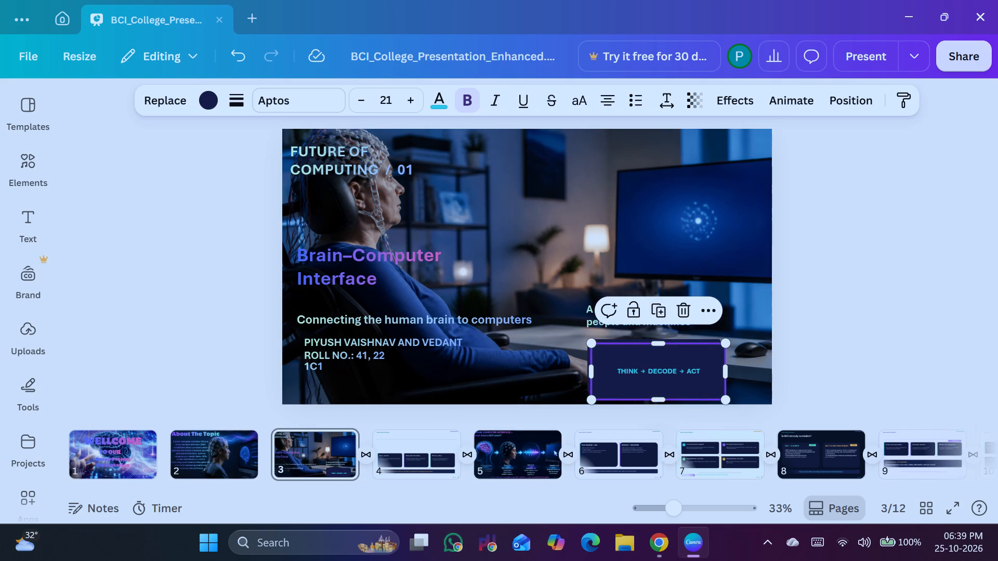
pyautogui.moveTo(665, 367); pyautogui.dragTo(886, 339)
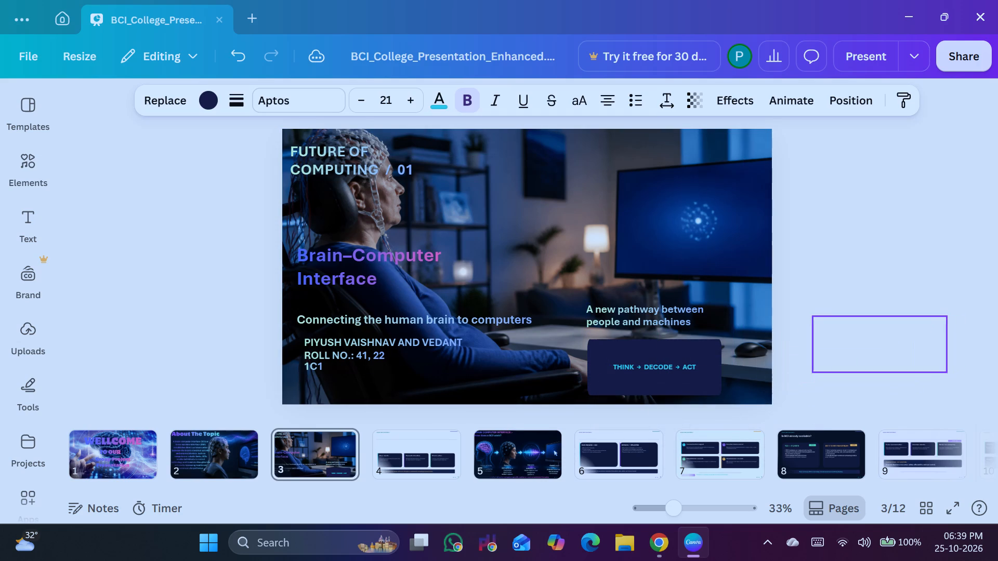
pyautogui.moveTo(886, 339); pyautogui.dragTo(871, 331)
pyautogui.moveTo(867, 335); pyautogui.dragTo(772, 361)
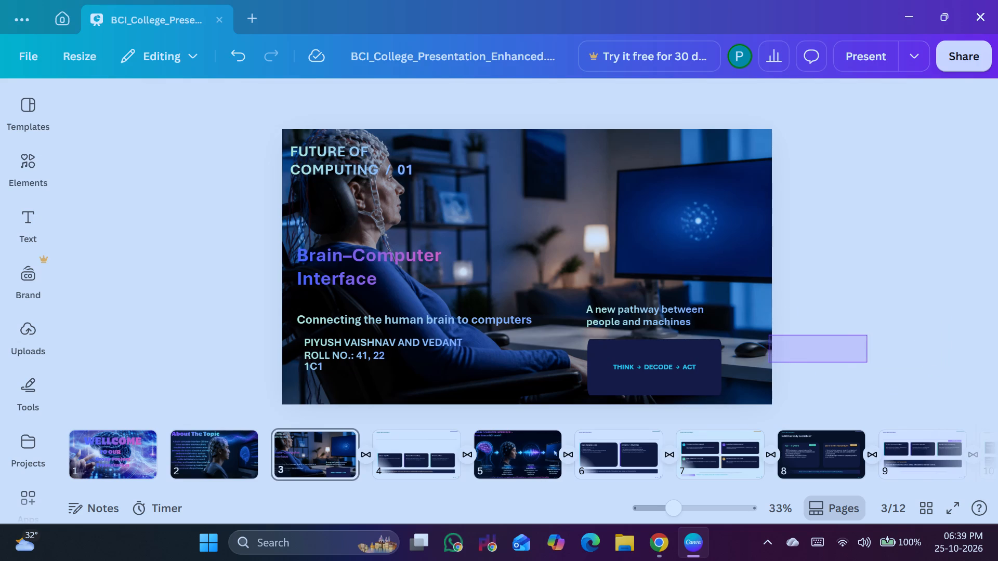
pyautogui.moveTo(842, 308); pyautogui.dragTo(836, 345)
# Duplicate the THINK → DECODE → ACT box again and place the copy over the monitor in the photo.
pyautogui.click(672, 375)
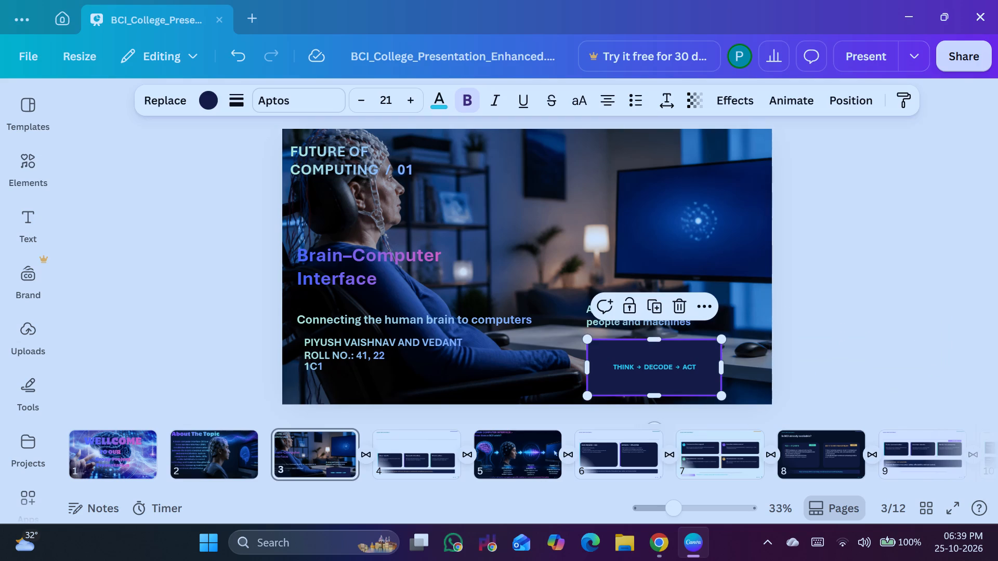
pyautogui.click(656, 303)
pyautogui.moveTo(680, 370); pyautogui.dragTo(572, 189)
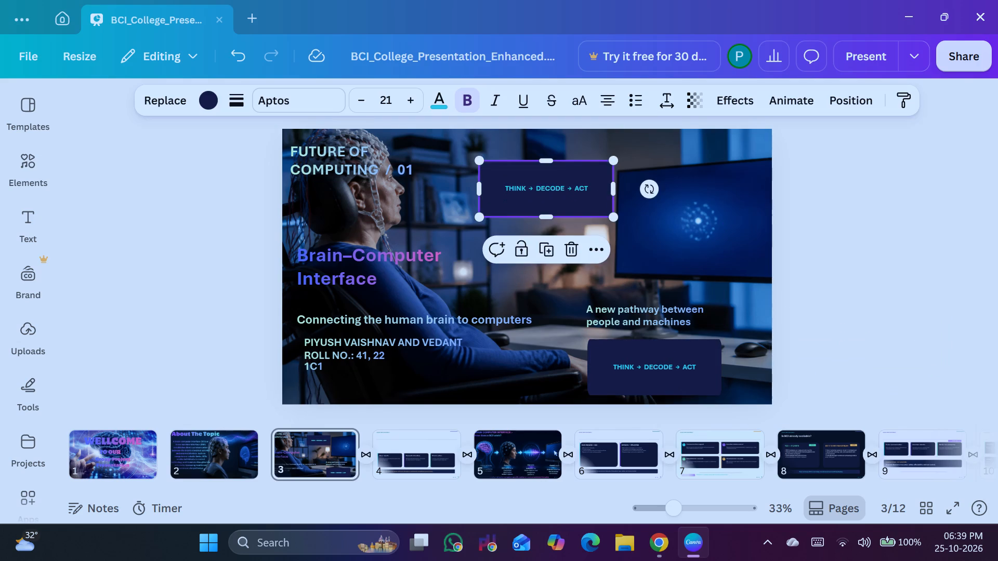
pyautogui.moveTo(586, 192); pyautogui.dragTo(729, 219)
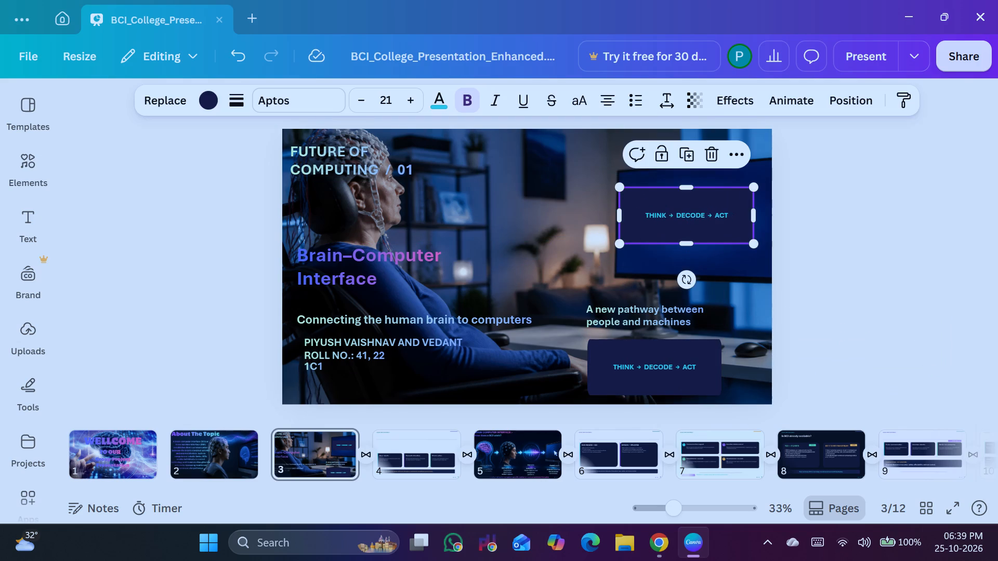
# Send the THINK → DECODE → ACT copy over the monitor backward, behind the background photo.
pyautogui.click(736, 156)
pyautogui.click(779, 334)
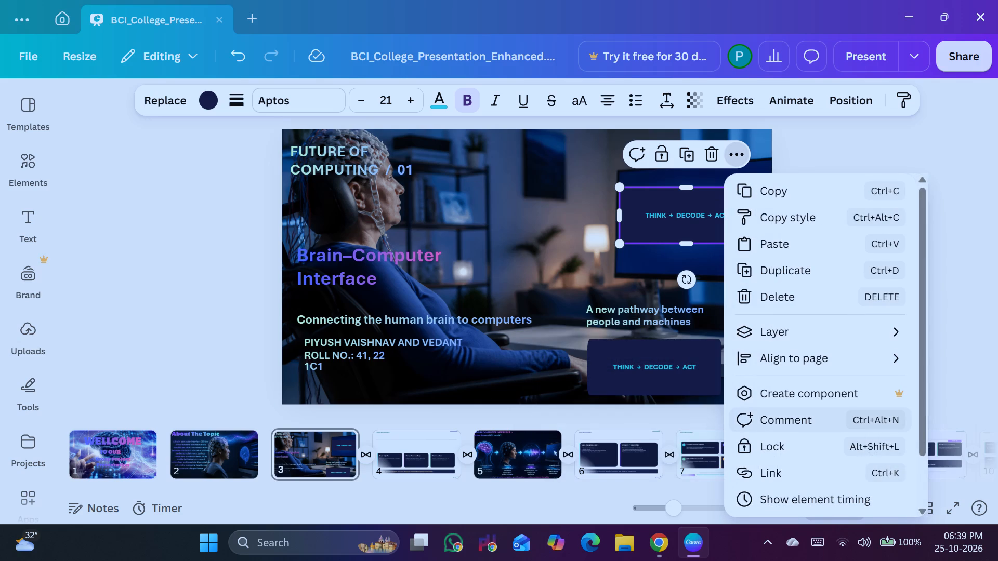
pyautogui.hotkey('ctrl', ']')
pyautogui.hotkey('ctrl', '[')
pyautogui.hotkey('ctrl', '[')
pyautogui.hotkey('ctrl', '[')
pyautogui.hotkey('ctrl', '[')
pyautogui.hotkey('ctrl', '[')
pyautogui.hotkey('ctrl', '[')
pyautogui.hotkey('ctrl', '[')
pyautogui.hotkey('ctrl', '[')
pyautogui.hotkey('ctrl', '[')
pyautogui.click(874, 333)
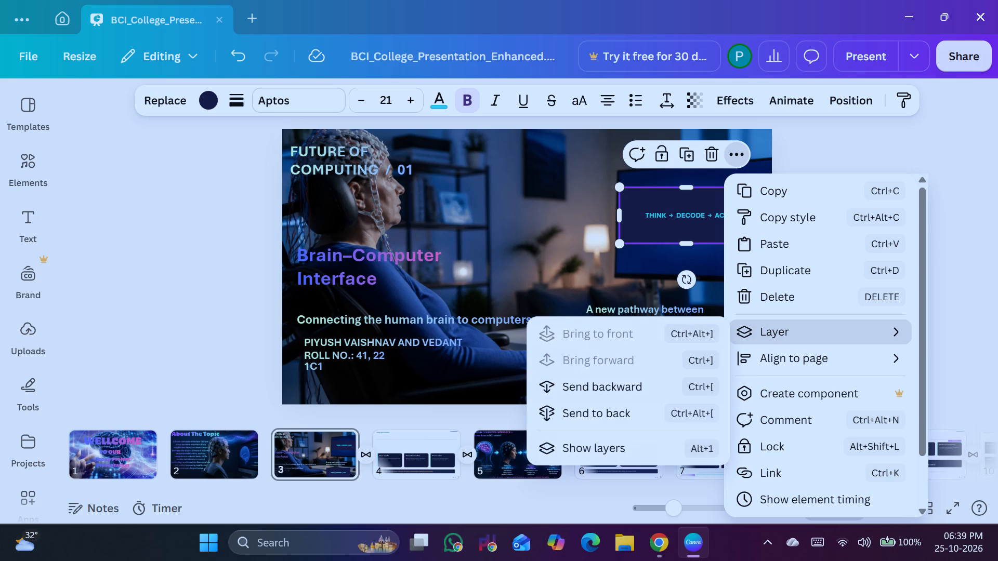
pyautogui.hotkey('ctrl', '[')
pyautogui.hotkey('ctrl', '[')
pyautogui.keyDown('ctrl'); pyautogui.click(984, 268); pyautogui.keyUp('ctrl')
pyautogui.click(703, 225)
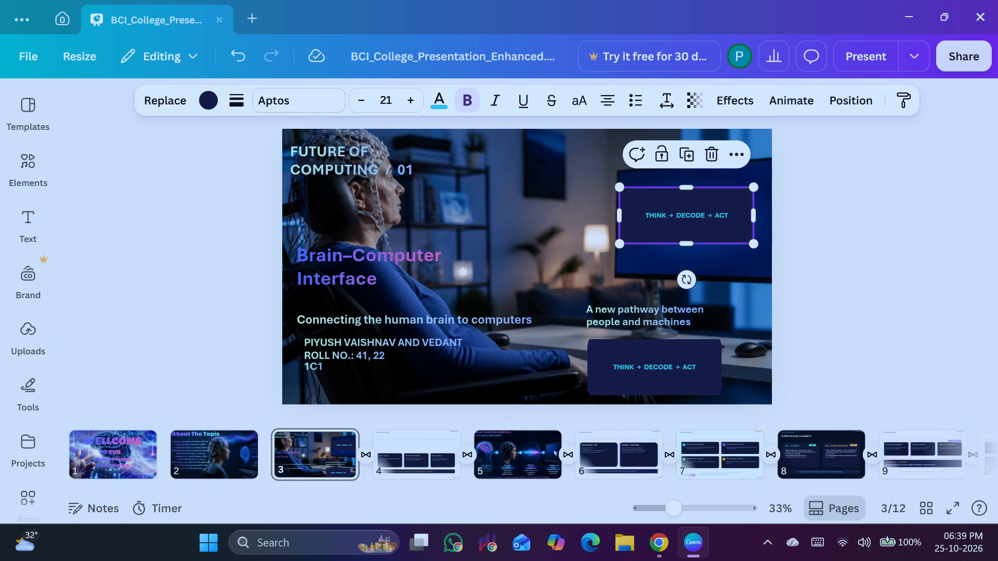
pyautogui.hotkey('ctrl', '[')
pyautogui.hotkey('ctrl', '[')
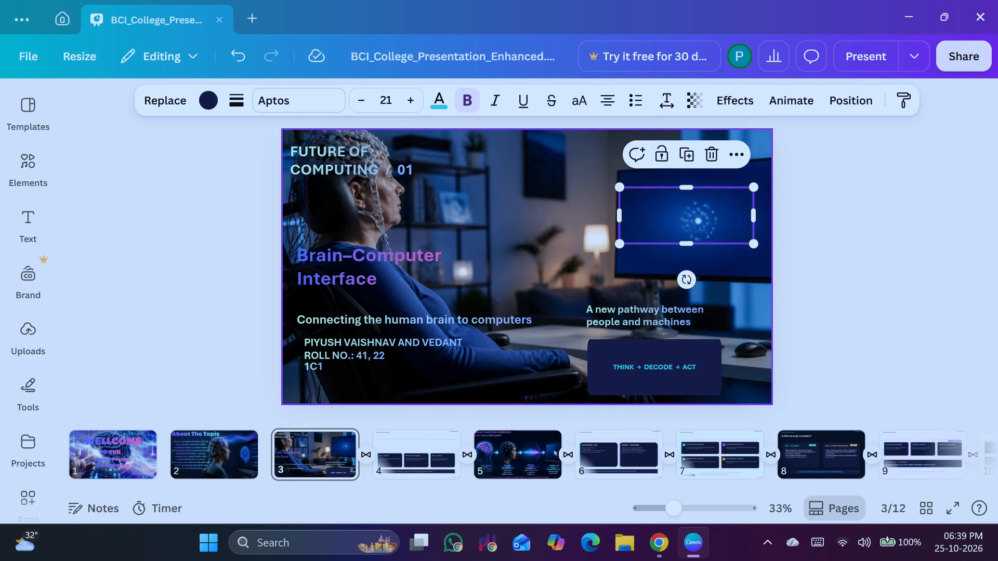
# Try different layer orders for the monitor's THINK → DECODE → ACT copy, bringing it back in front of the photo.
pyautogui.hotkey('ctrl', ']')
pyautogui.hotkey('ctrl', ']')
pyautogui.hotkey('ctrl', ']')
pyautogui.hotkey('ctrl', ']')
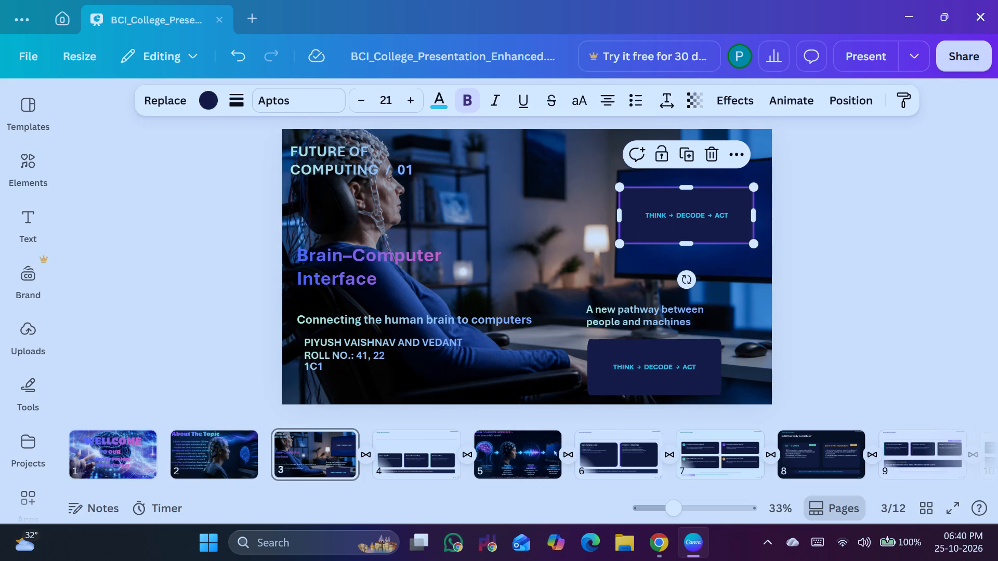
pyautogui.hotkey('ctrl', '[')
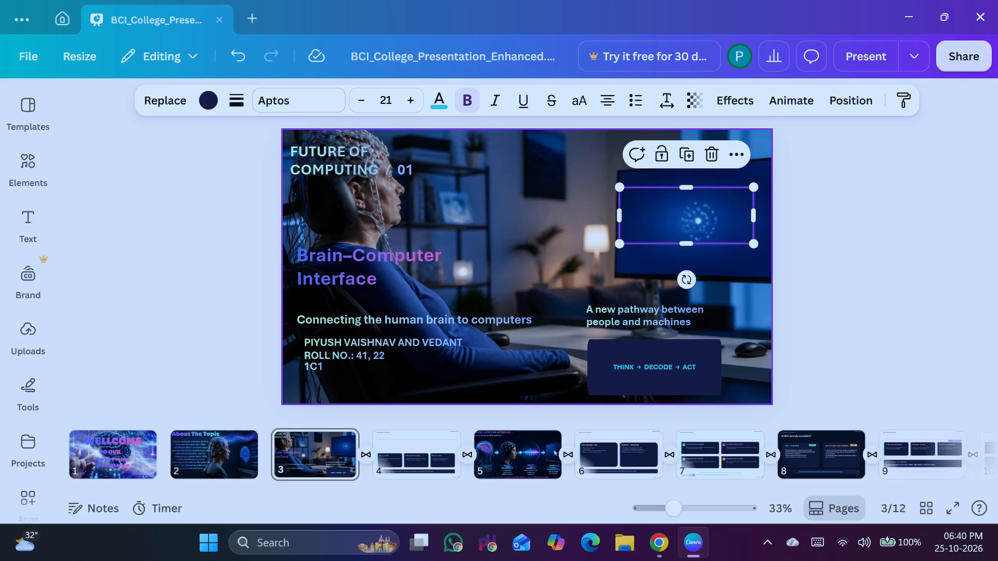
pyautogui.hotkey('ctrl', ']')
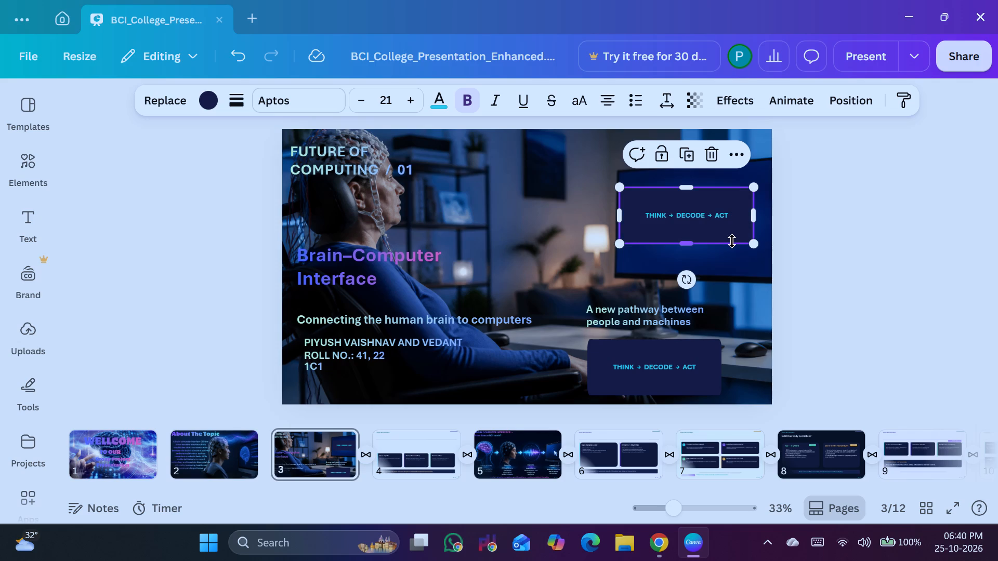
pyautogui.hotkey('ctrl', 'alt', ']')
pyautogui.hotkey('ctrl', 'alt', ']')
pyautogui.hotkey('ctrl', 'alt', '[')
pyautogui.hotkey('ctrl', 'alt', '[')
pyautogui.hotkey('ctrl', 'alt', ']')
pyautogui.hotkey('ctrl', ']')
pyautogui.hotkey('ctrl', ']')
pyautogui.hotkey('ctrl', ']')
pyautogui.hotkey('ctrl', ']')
# Send the monitor's THINK → DECODE → ACT copy behind the background photo.
pyautogui.hotkey('ctrl', '[')
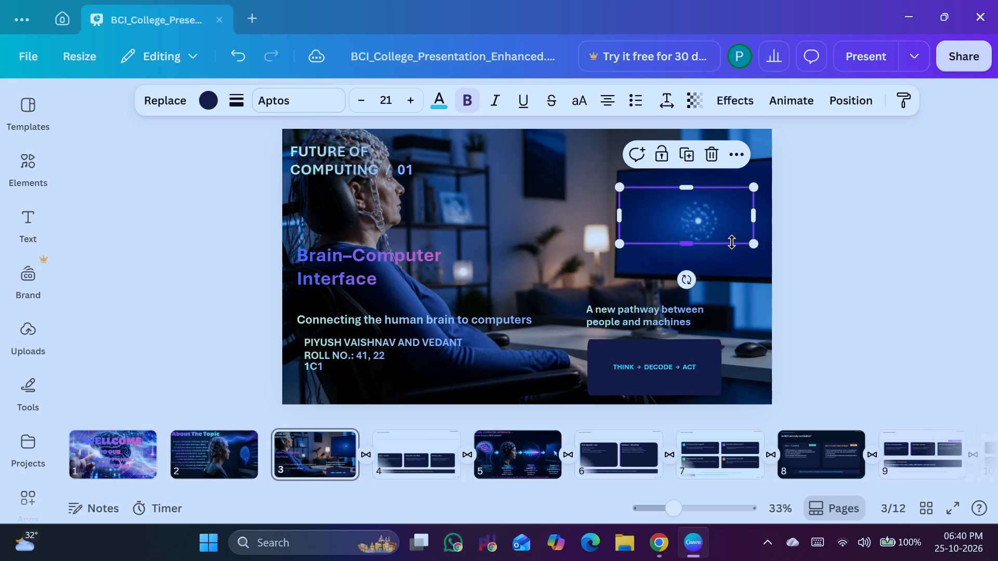
pyautogui.hotkey('ctrl', 'alt', '[')
pyautogui.hotkey('ctrl', 'alt', '[')
pyautogui.hotkey('ctrl', 'alt', ']')
pyautogui.hotkey('ctrl', 'alt', ']')
pyautogui.hotkey('ctrl', 'alt', ']')
pyautogui.hotkey('ctrl', 'alt', ']')
pyautogui.click(740, 157)
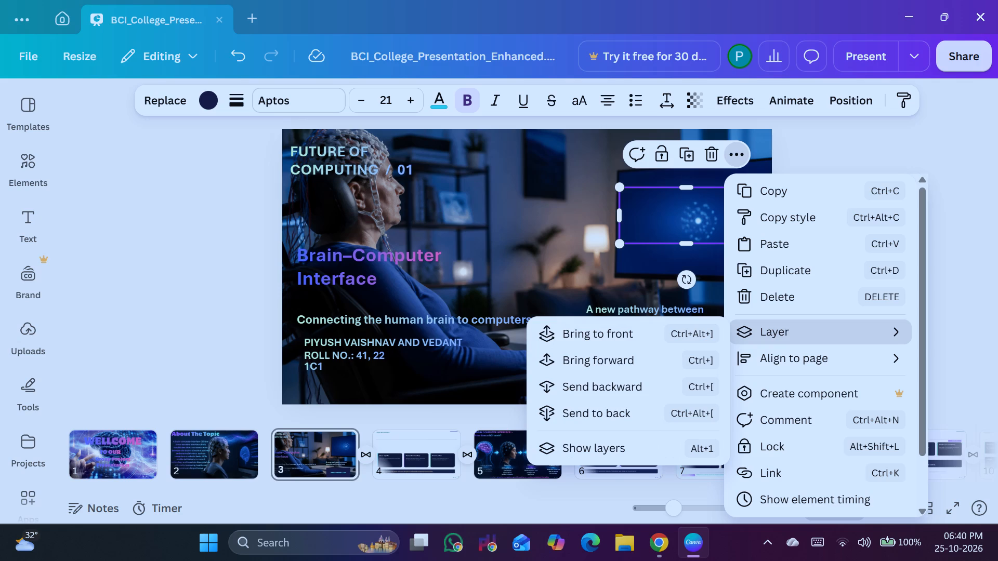
pyautogui.keyDown('ctrl'); pyautogui.keyDown('alt'); pyautogui.click(967, 312); pyautogui.keyUp('alt'); pyautogui.keyUp('ctrl')
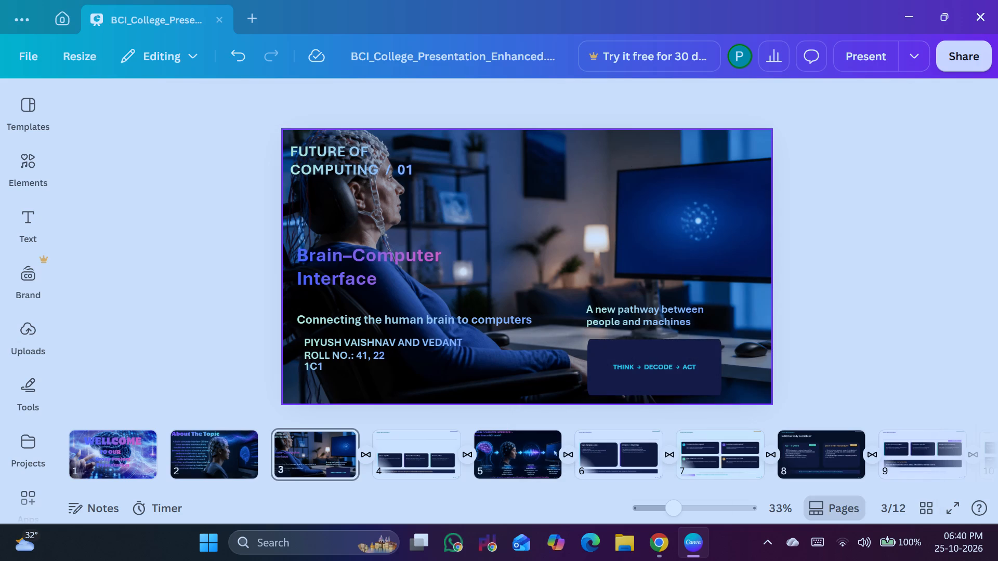
pyautogui.keyDown('ctrl'); pyautogui.keyDown('alt'); pyautogui.click(671, 215); pyautogui.keyUp('alt'); pyautogui.keyUp('ctrl')
pyautogui.keyDown('ctrl'); pyautogui.keyDown('alt'); pyautogui.click(677, 209); pyautogui.keyUp('alt'); pyautogui.keyUp('ctrl')
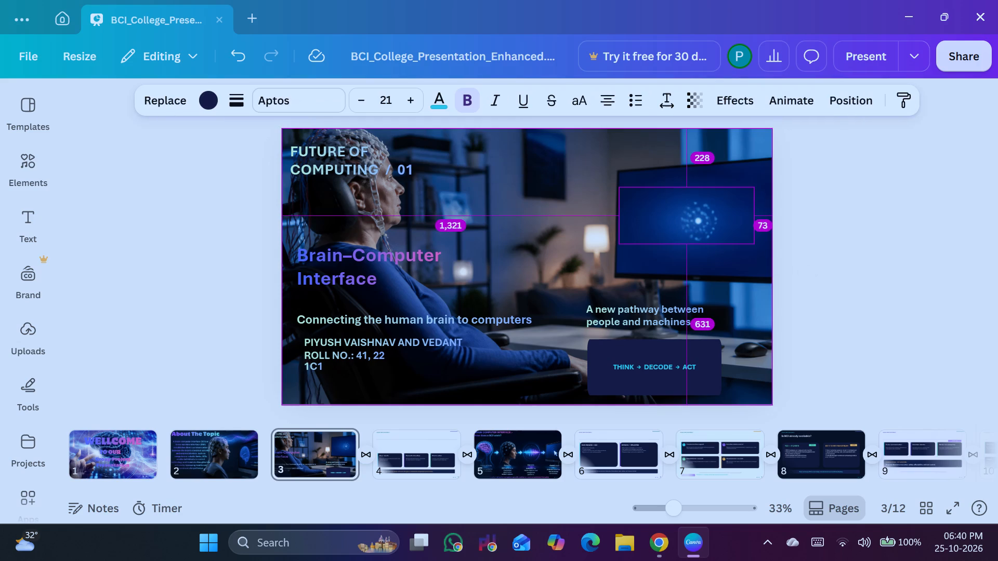
pyautogui.keyDown('ctrl'); pyautogui.keyDown('alt'); pyautogui.click(677, 209); pyautogui.keyUp('alt'); pyautogui.keyUp('ctrl')
# Move a THINK → DECODE → ACT box from below the "A new pathway" text onto the monitor in the photo.
pyautogui.keyDown('ctrl'); pyautogui.keyDown('alt'); pyautogui.moveTo(649, 368); pyautogui.dragTo(670, 297); pyautogui.keyUp('alt'); pyautogui.keyUp('ctrl')
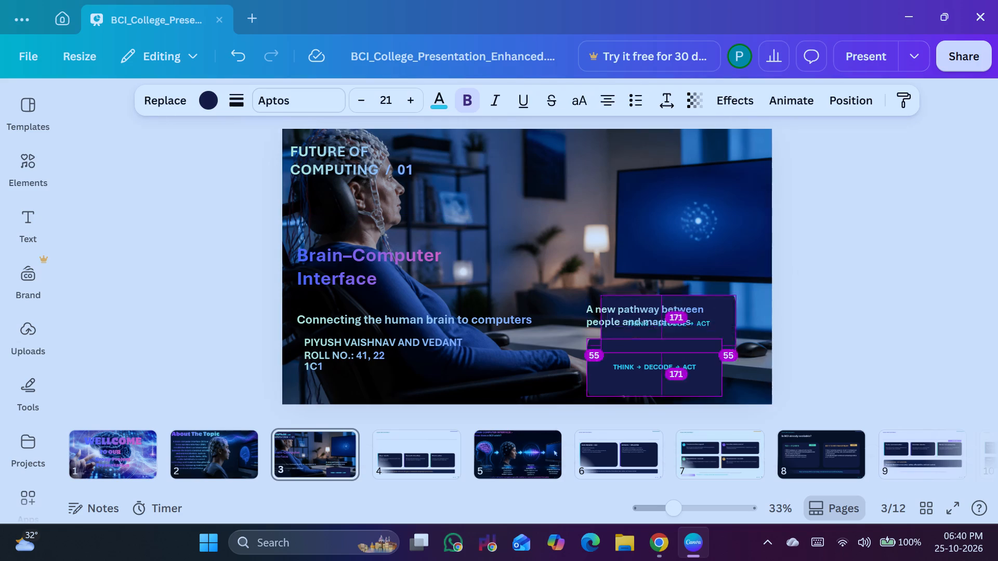
pyautogui.keyDown('ctrl'); pyautogui.keyDown('alt'); pyautogui.moveTo(670, 297); pyautogui.dragTo(674, 221); pyautogui.keyUp('alt'); pyautogui.keyUp('ctrl')
# Move the two remaining stacked THINK → DECODE → ACT boxes off the slide, beyond its right edge.
pyautogui.keyDown('ctrl'); pyautogui.keyDown('alt'); pyautogui.moveTo(676, 362); pyautogui.dragTo(745, 369); pyautogui.keyUp('alt'); pyautogui.keyUp('ctrl')
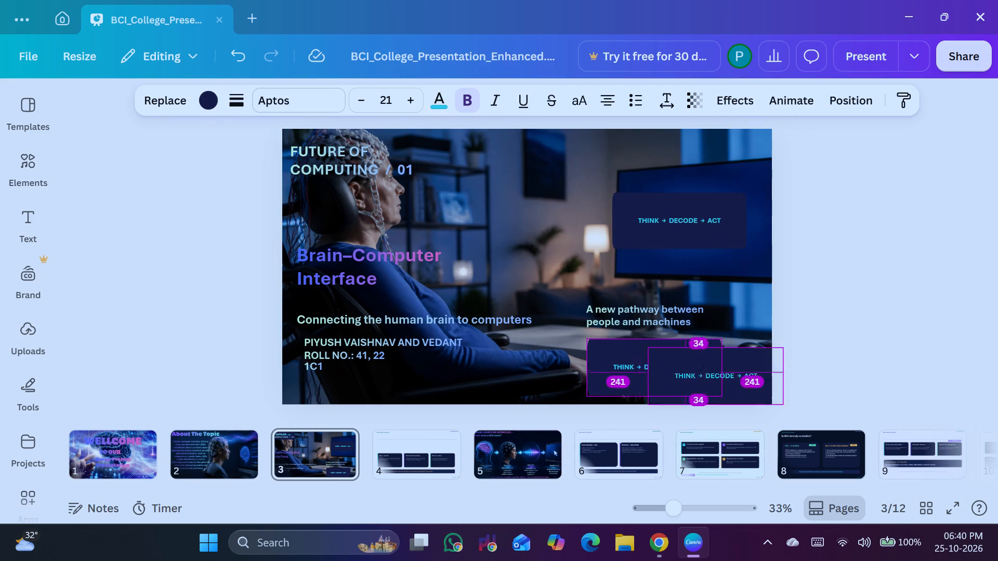
pyautogui.keyDown('ctrl'); pyautogui.keyDown('alt'); pyautogui.moveTo(745, 369); pyautogui.dragTo(901, 333); pyautogui.keyUp('alt'); pyautogui.keyUp('ctrl')
pyautogui.moveTo(644, 372); pyautogui.dragTo(674, 376)
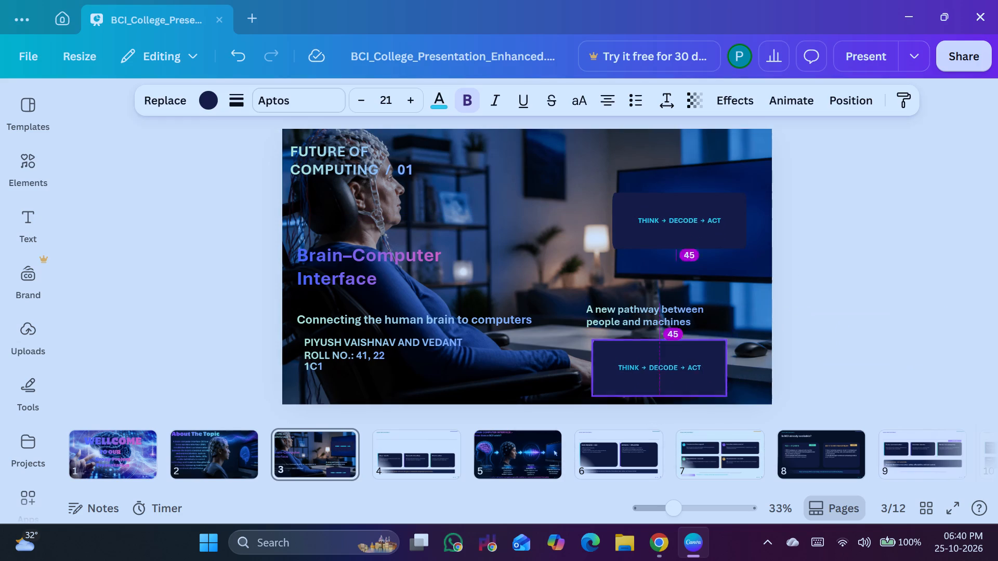
pyautogui.moveTo(674, 376); pyautogui.dragTo(910, 332)
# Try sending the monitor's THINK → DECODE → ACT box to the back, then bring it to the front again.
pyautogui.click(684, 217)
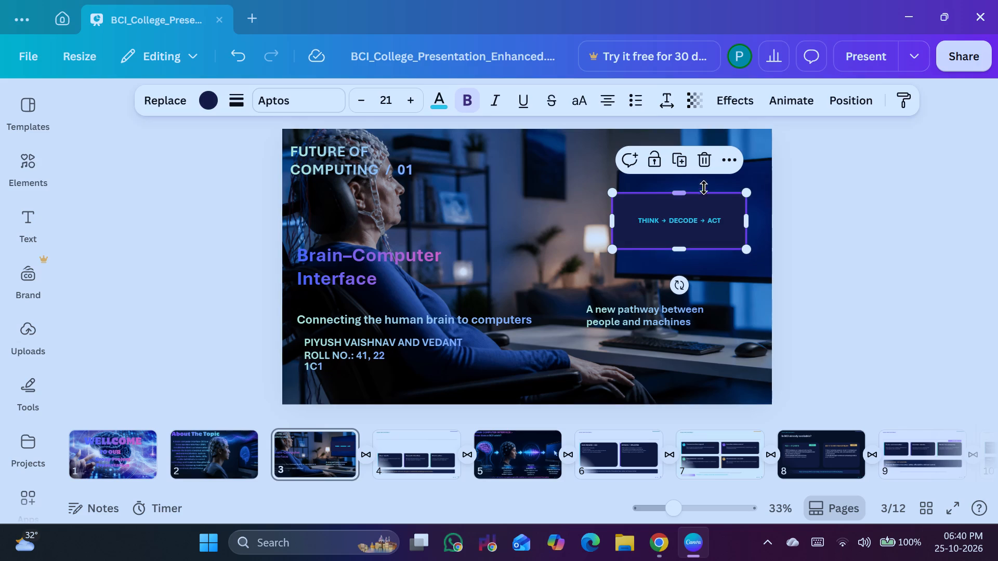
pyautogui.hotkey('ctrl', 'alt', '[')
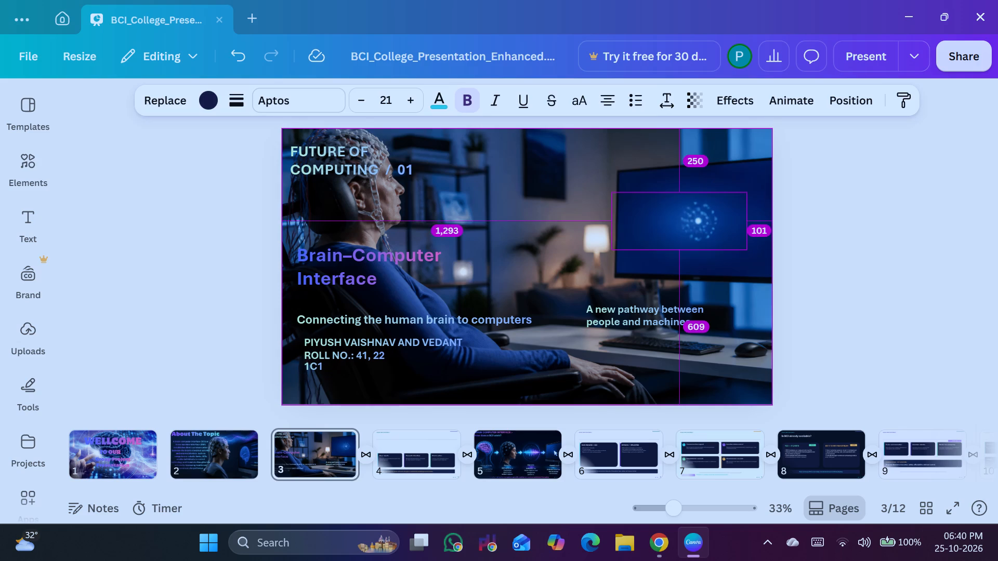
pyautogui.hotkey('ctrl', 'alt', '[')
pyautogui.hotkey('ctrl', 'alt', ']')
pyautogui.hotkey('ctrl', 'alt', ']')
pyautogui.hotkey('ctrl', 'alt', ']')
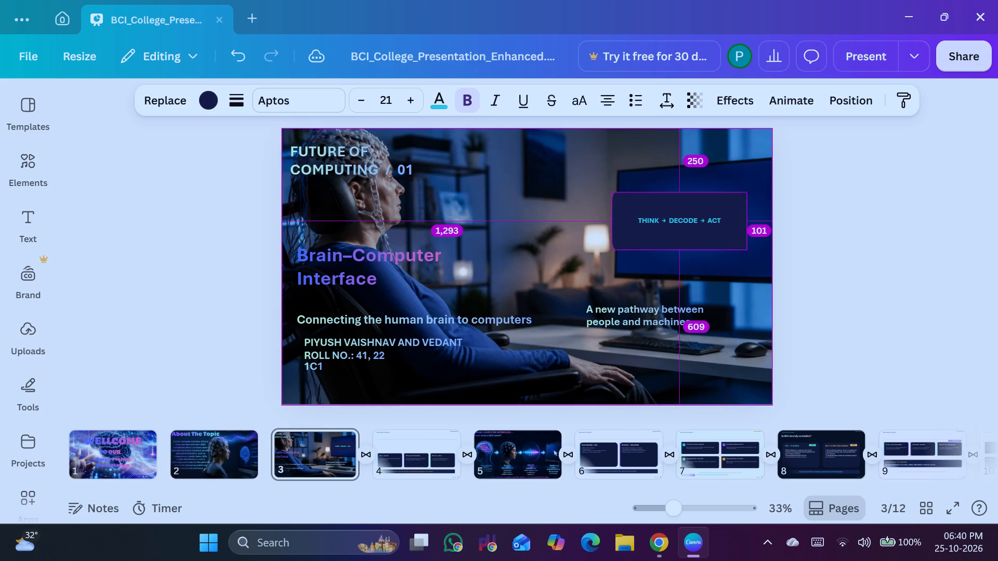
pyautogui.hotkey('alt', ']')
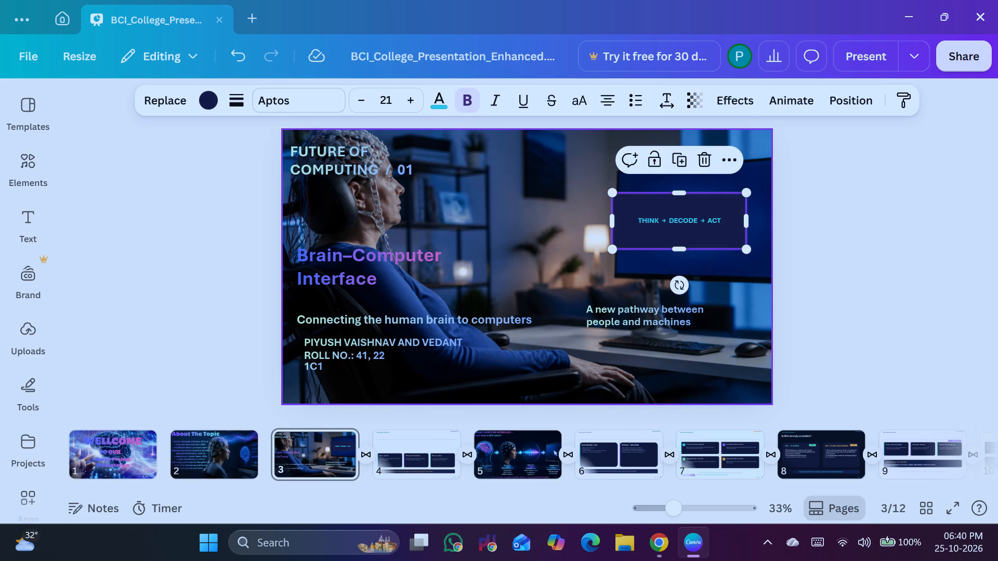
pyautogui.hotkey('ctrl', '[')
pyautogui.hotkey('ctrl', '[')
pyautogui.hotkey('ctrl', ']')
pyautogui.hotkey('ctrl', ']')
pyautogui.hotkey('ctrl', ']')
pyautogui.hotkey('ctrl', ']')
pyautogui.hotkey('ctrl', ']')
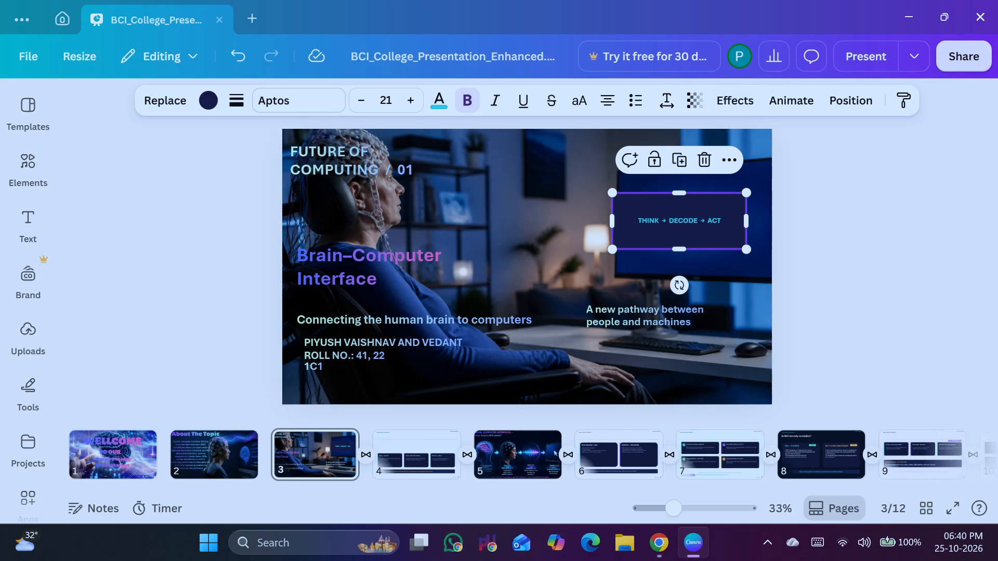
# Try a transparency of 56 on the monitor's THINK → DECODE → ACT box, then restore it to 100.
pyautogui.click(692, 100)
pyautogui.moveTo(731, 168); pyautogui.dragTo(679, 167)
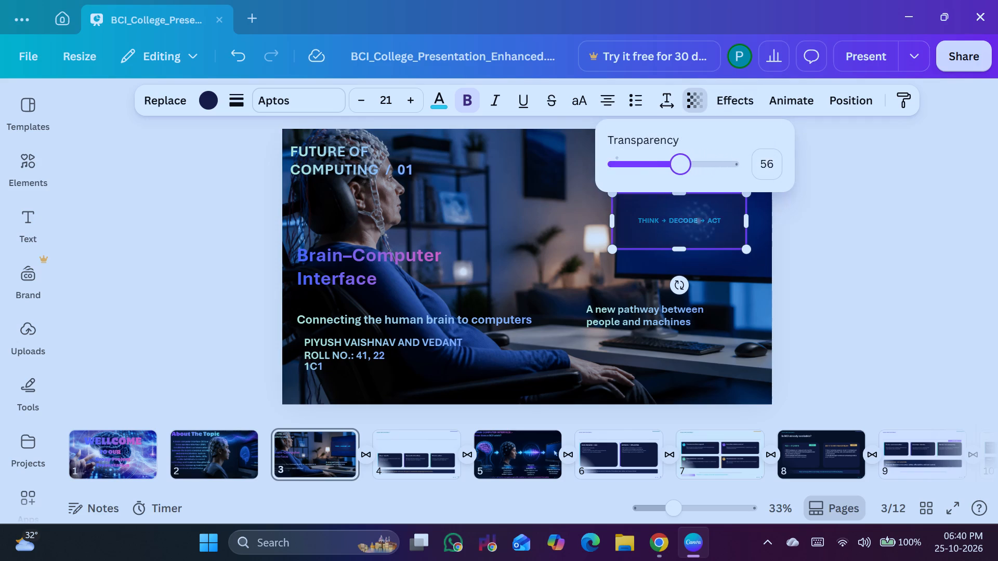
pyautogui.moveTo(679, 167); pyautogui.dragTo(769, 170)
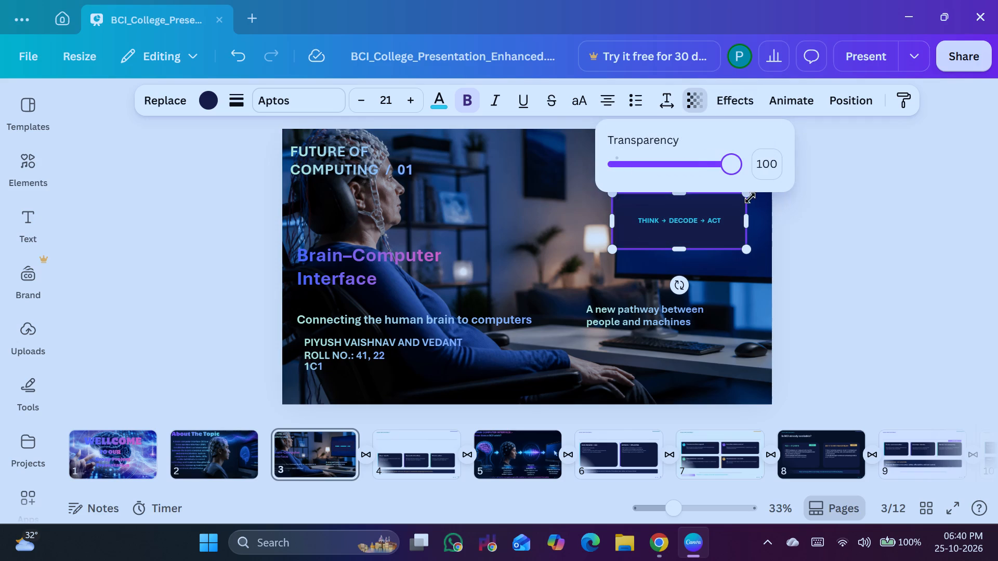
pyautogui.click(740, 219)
# Send the monitor's visible THINK → DECODE → ACT box one layer backward, behind the background photo.
pyautogui.click(734, 158)
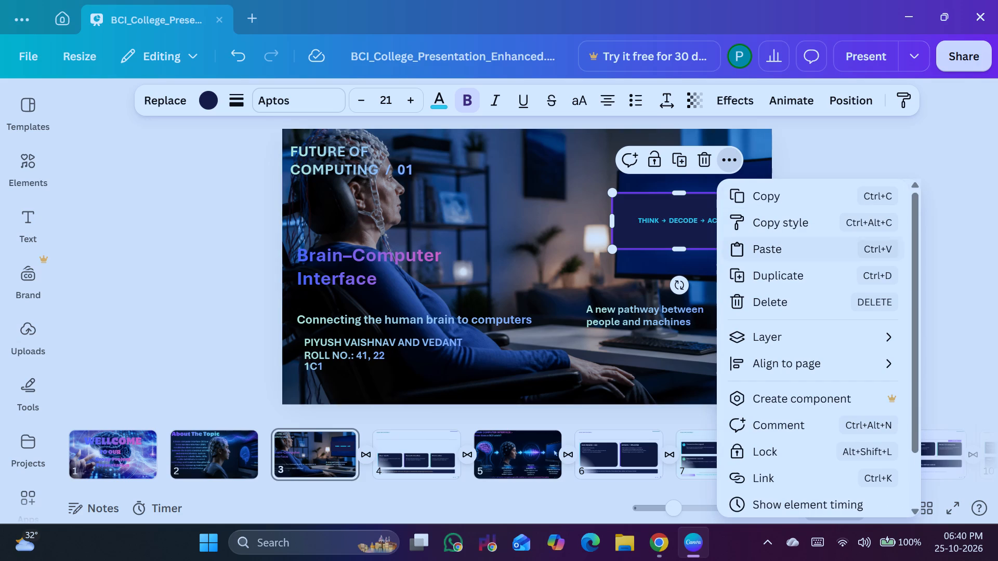
pyautogui.click(779, 330)
pyautogui.click(602, 392)
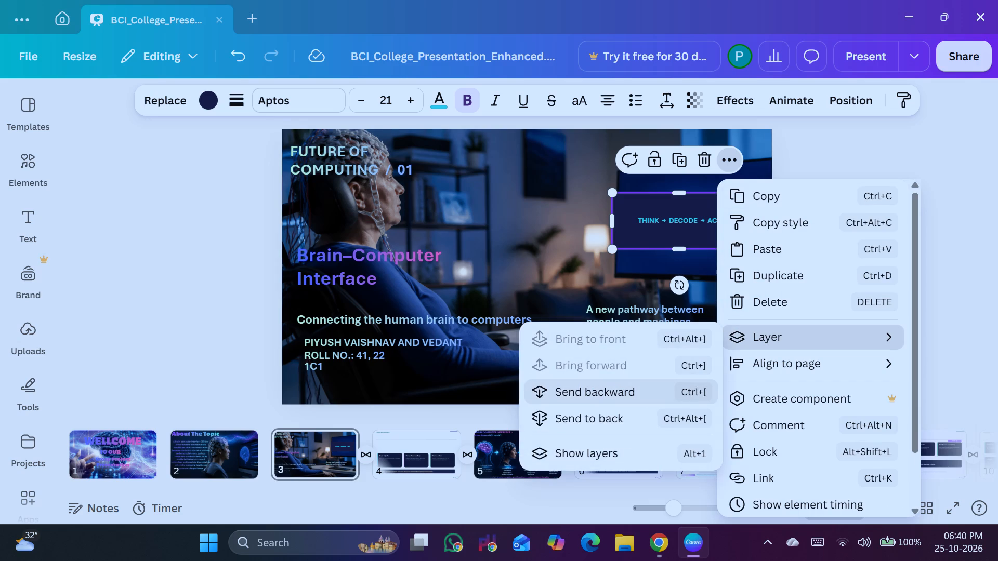
# Lower the transparency setting of the THINK → DECODE → ACT box hidden behind the photo.
pyautogui.click(695, 100)
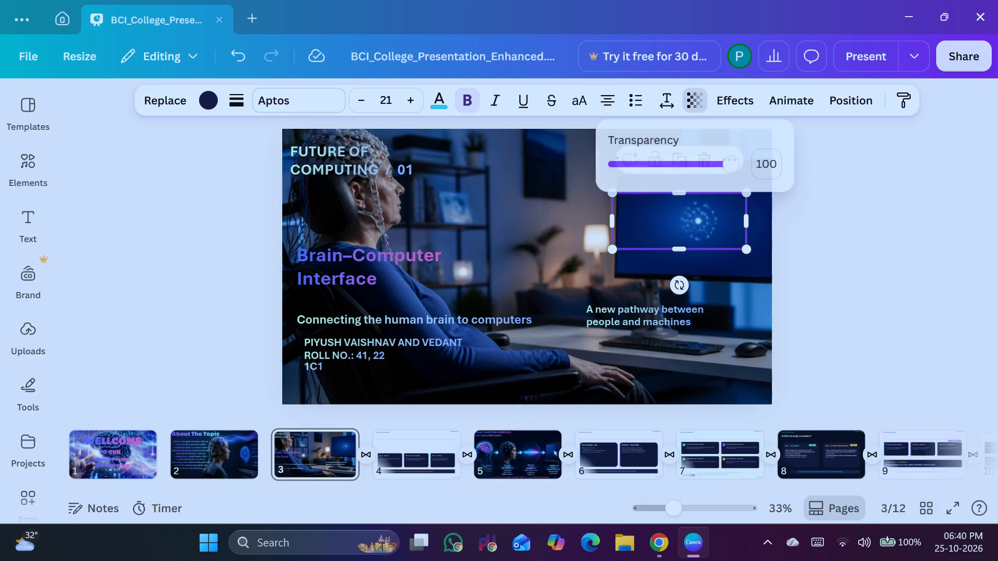
pyautogui.moveTo(728, 174); pyautogui.dragTo(576, 189)
# Shift both THINK → DECODE → ACT boxes hidden behind the photo and shrink them together to fit within the monitor's screen.
pyautogui.click(677, 219)
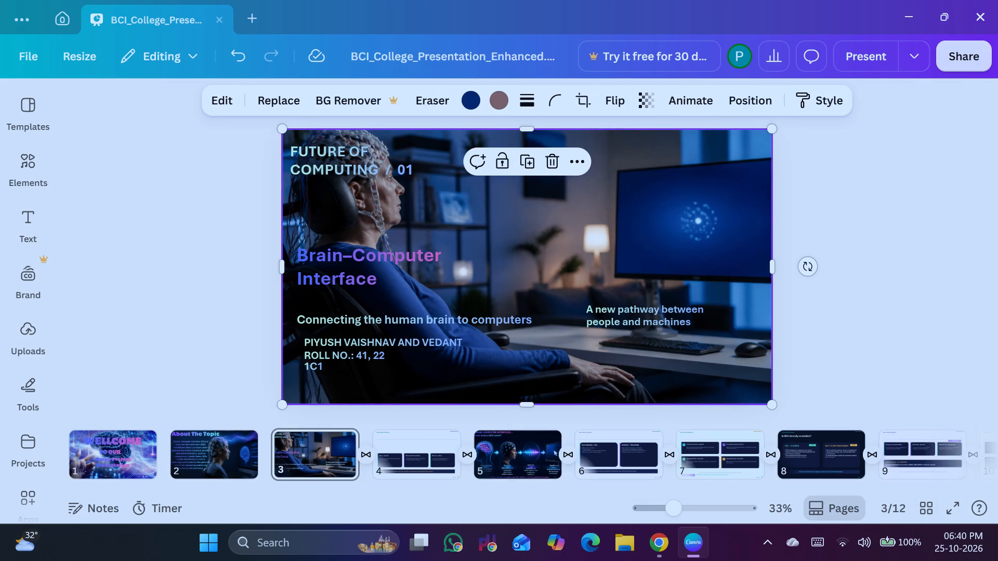
pyautogui.click(686, 206)
pyautogui.click(667, 206)
pyautogui.click(672, 209)
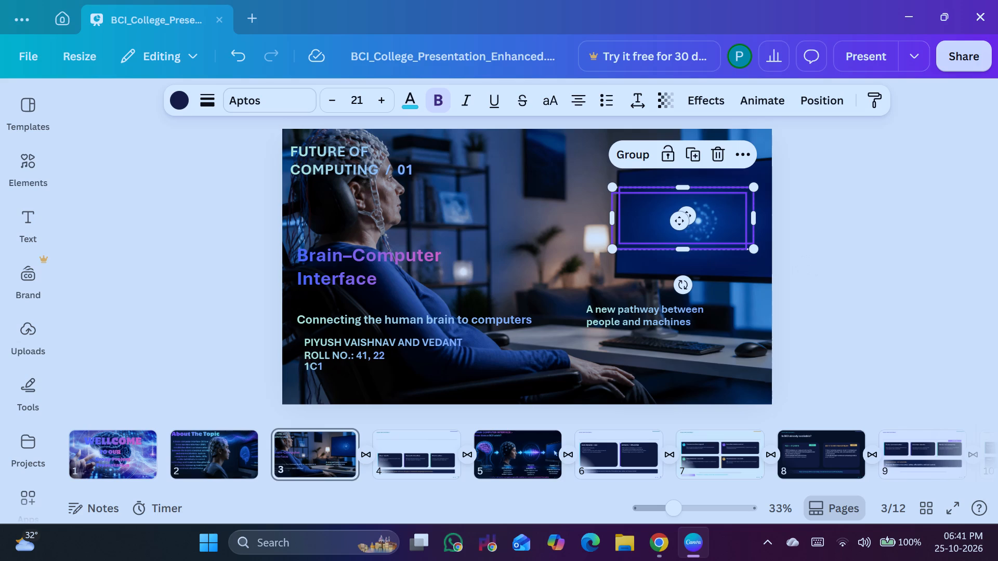
pyautogui.moveTo(673, 224); pyautogui.dragTo(751, 284)
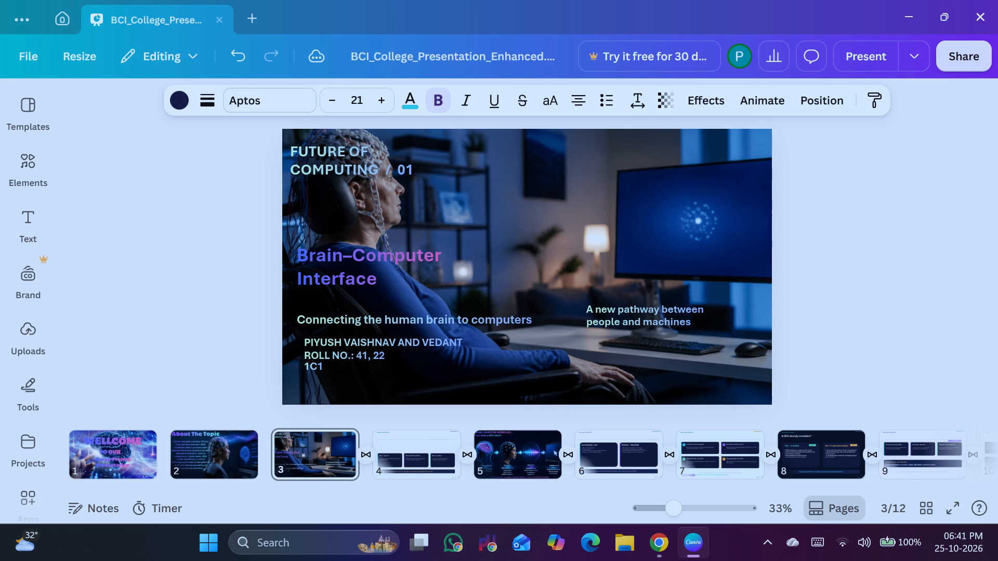
pyautogui.moveTo(751, 284); pyautogui.dragTo(739, 273)
pyautogui.click(748, 269)
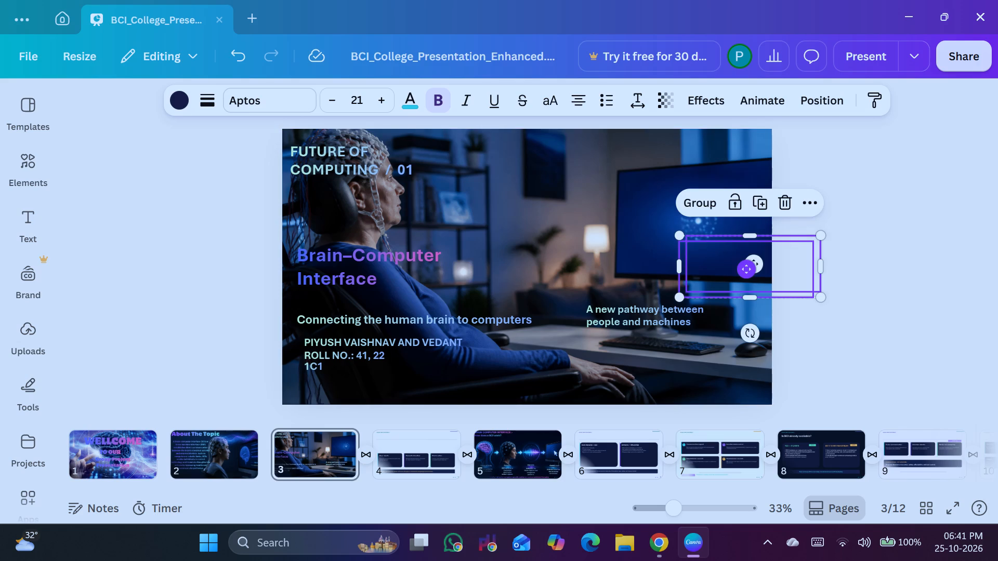
pyautogui.moveTo(746, 238); pyautogui.dragTo(724, 204)
pyautogui.moveTo(823, 298); pyautogui.dragTo(830, 292)
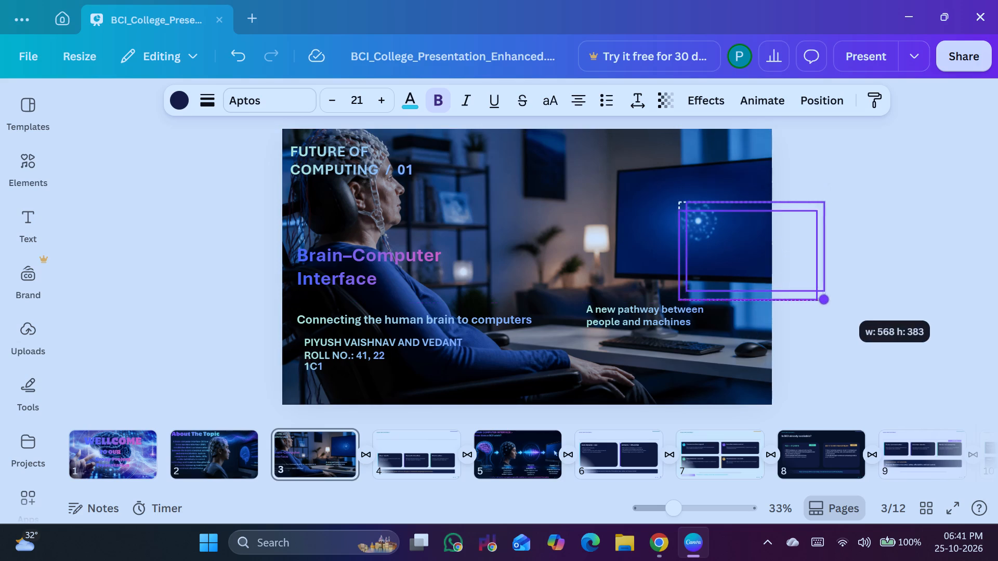
pyautogui.moveTo(830, 292); pyautogui.dragTo(742, 262)
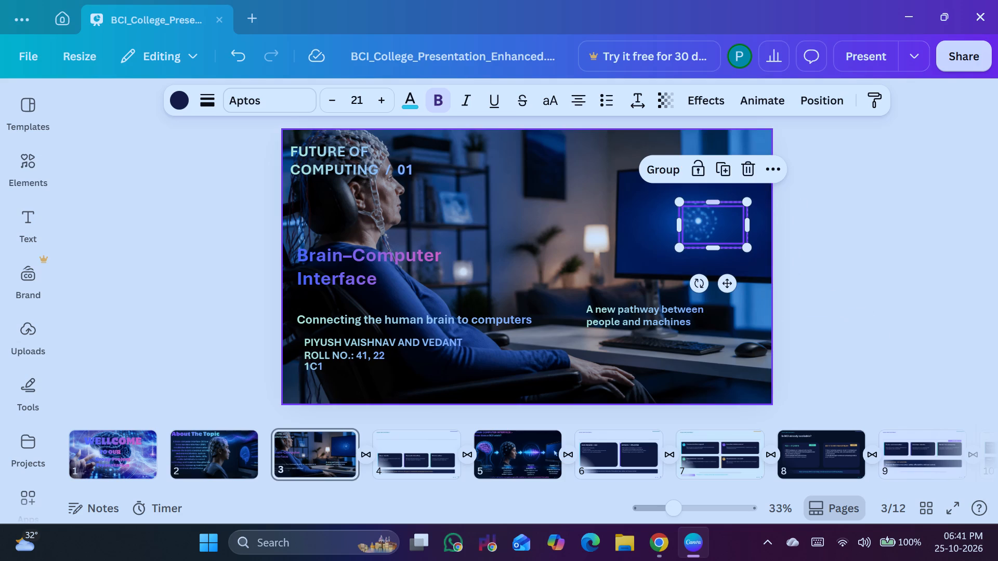
# Set the transparency of both hidden THINK → DECODE → ACT boxes to 100.
pyautogui.click(673, 97)
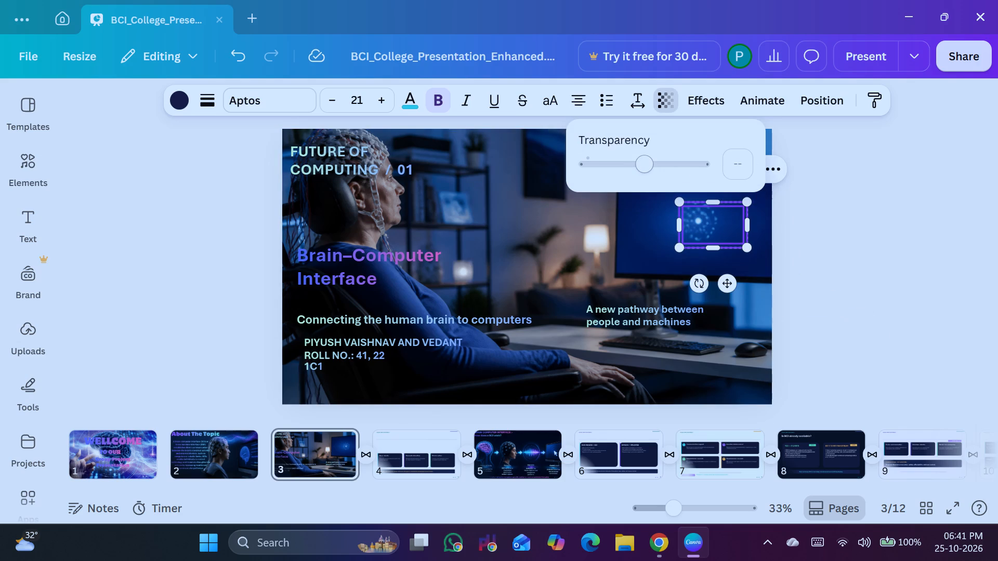
pyautogui.moveTo(639, 169); pyautogui.dragTo(713, 166)
pyautogui.click(832, 250)
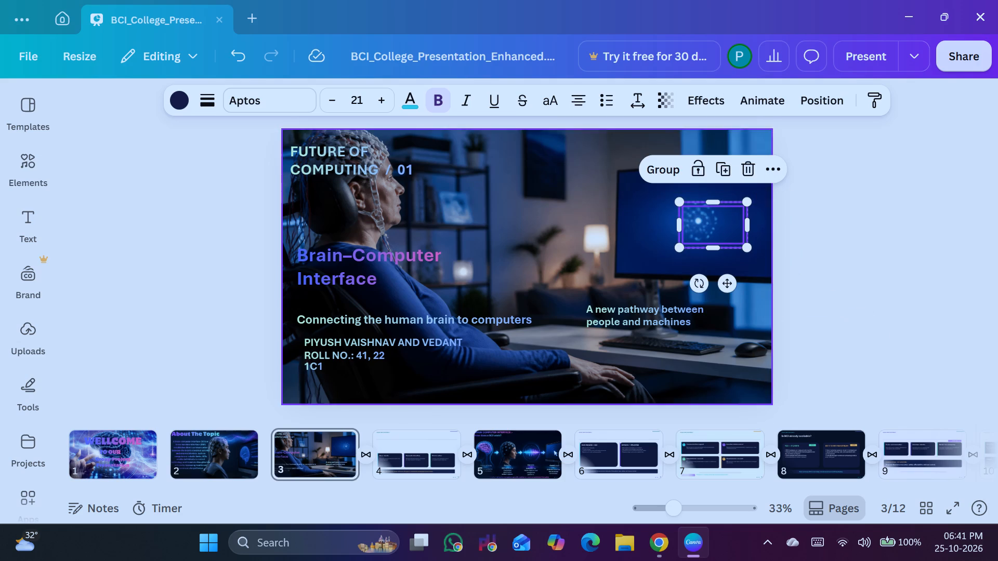
pyautogui.click(771, 165)
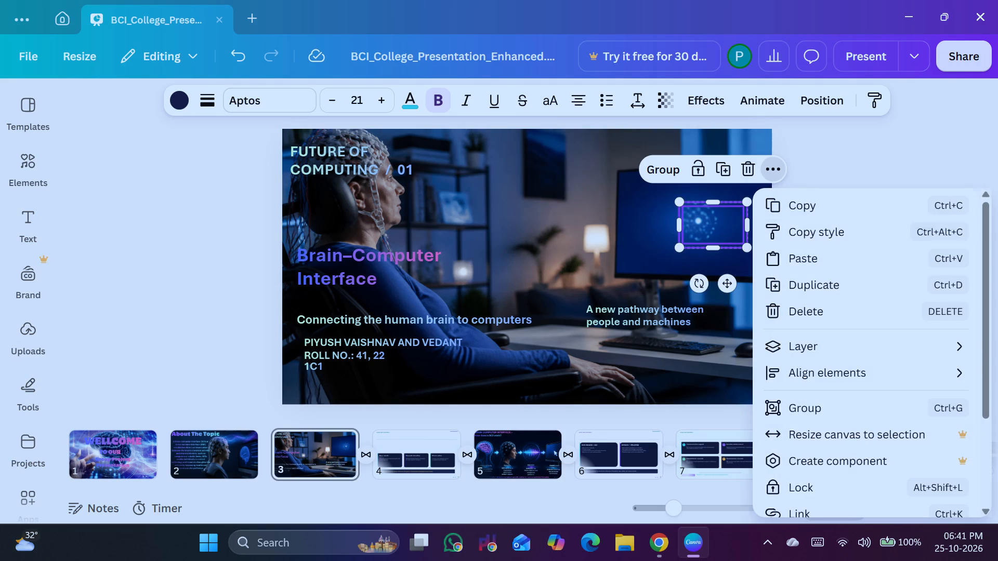
pyautogui.click(824, 166)
pyautogui.click(695, 232)
pyautogui.click(706, 212)
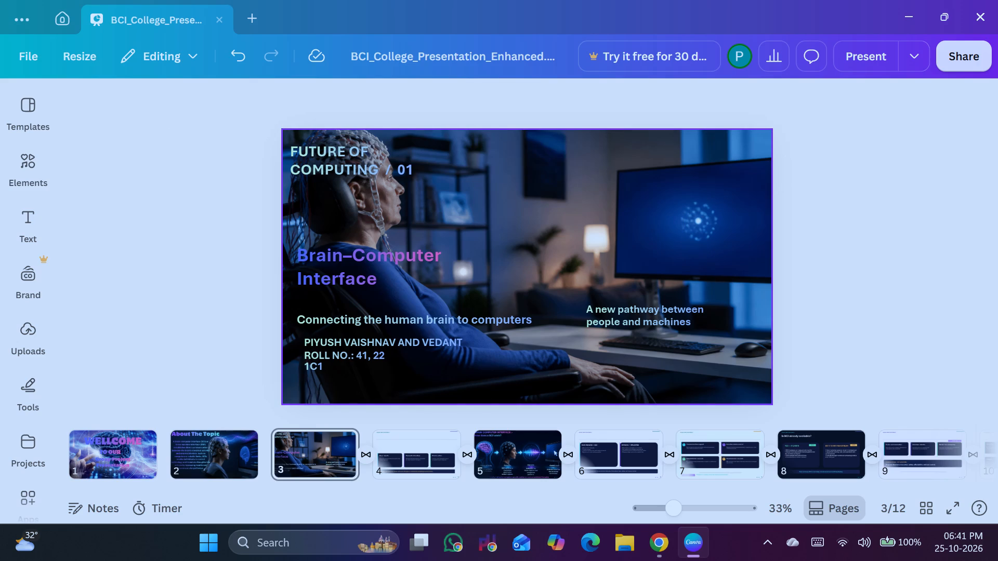
# Narrow the background photo from its right edge to uncover the stacked boxes, and move one box left behind the photo.
pyautogui.click(756, 250)
pyautogui.moveTo(771, 271); pyautogui.dragTo(627, 279)
pyautogui.moveTo(705, 225); pyautogui.dragTo(511, 258)
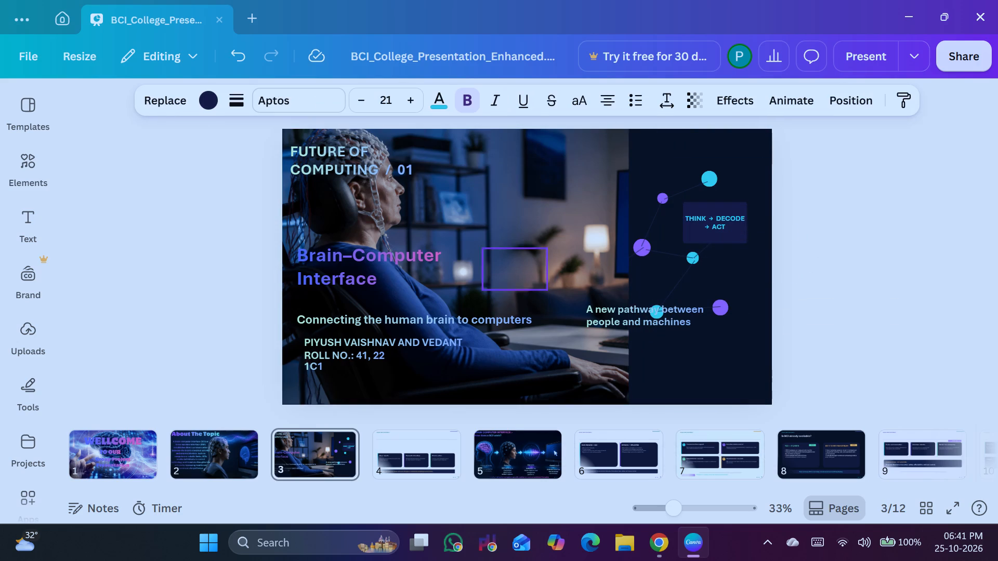
pyautogui.moveTo(511, 258); pyautogui.dragTo(518, 238)
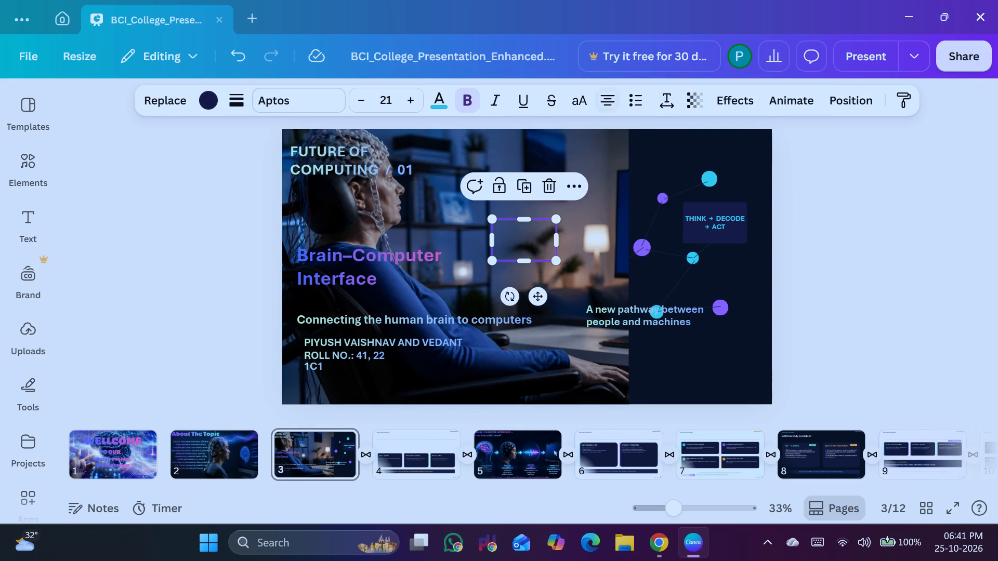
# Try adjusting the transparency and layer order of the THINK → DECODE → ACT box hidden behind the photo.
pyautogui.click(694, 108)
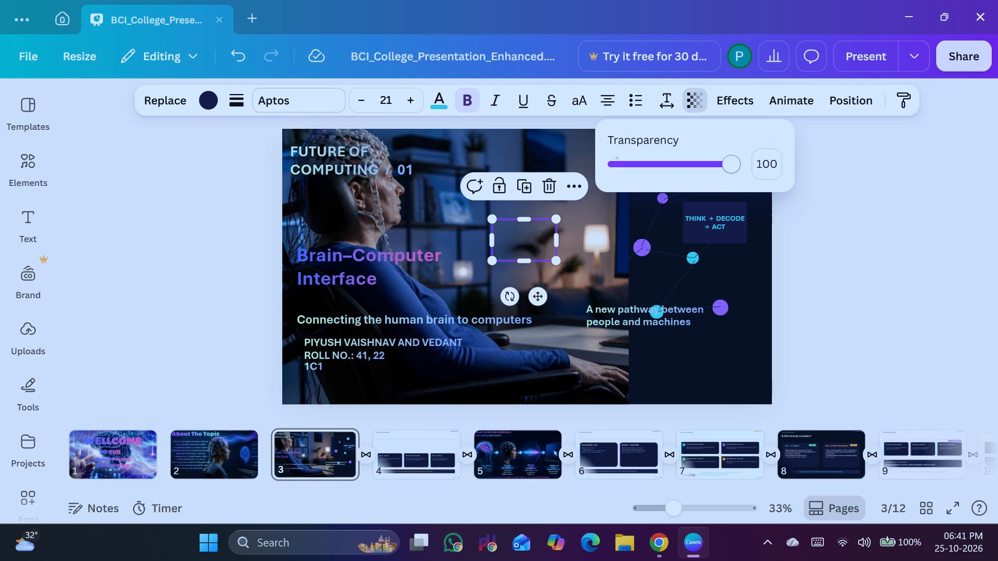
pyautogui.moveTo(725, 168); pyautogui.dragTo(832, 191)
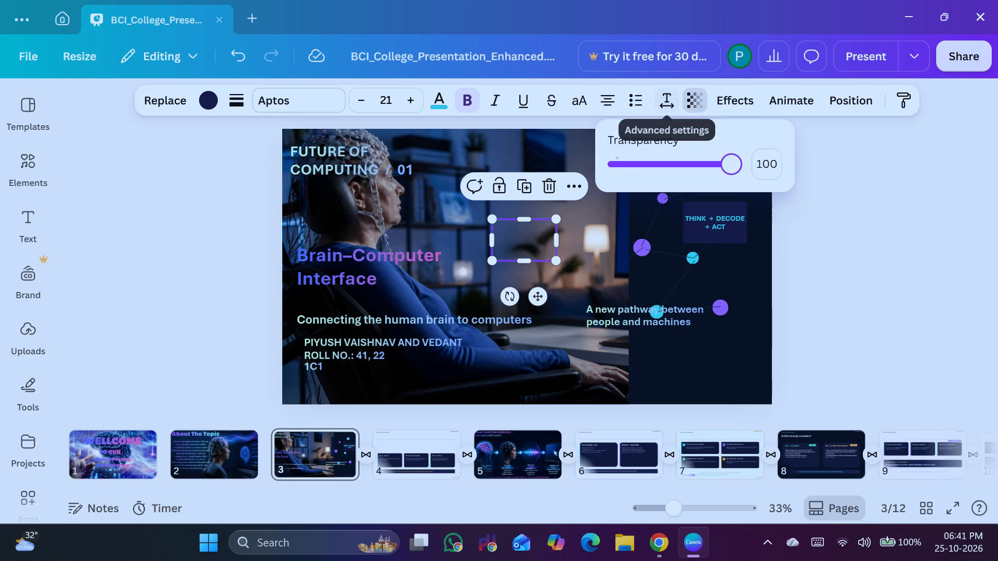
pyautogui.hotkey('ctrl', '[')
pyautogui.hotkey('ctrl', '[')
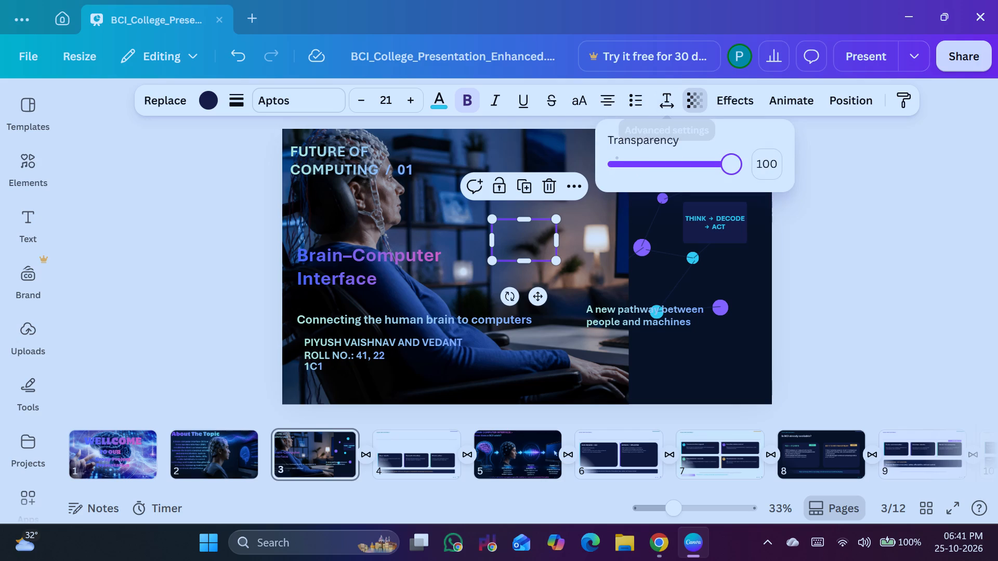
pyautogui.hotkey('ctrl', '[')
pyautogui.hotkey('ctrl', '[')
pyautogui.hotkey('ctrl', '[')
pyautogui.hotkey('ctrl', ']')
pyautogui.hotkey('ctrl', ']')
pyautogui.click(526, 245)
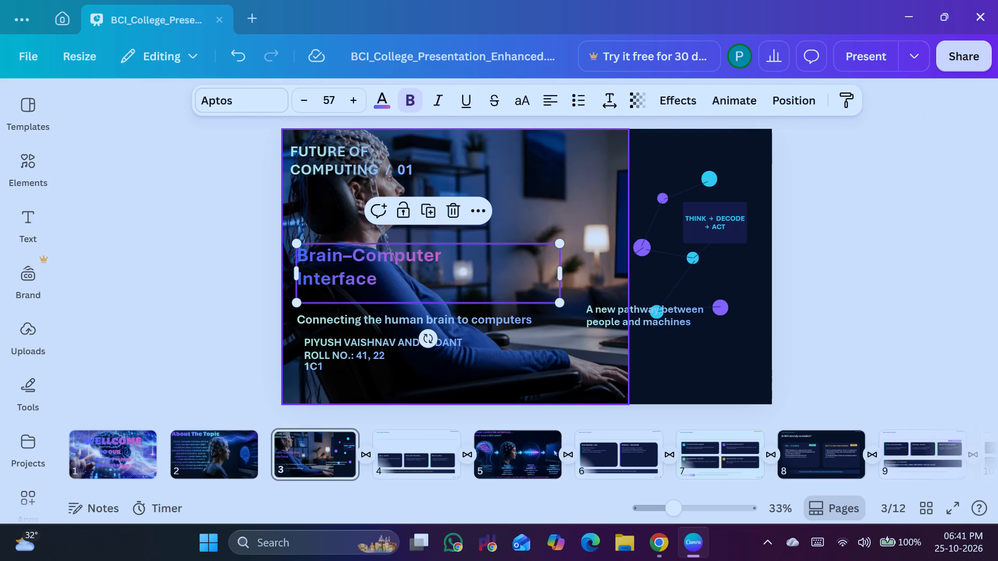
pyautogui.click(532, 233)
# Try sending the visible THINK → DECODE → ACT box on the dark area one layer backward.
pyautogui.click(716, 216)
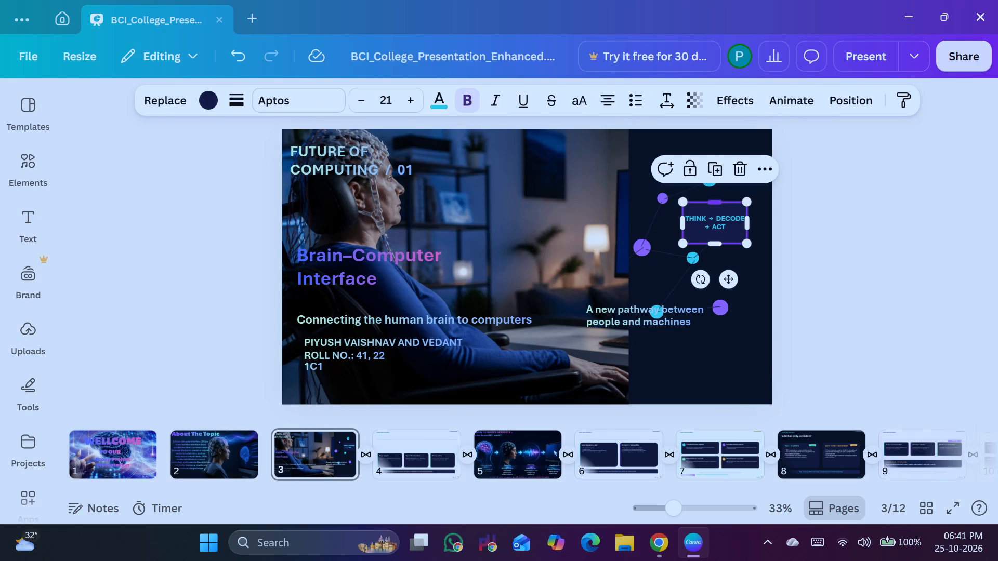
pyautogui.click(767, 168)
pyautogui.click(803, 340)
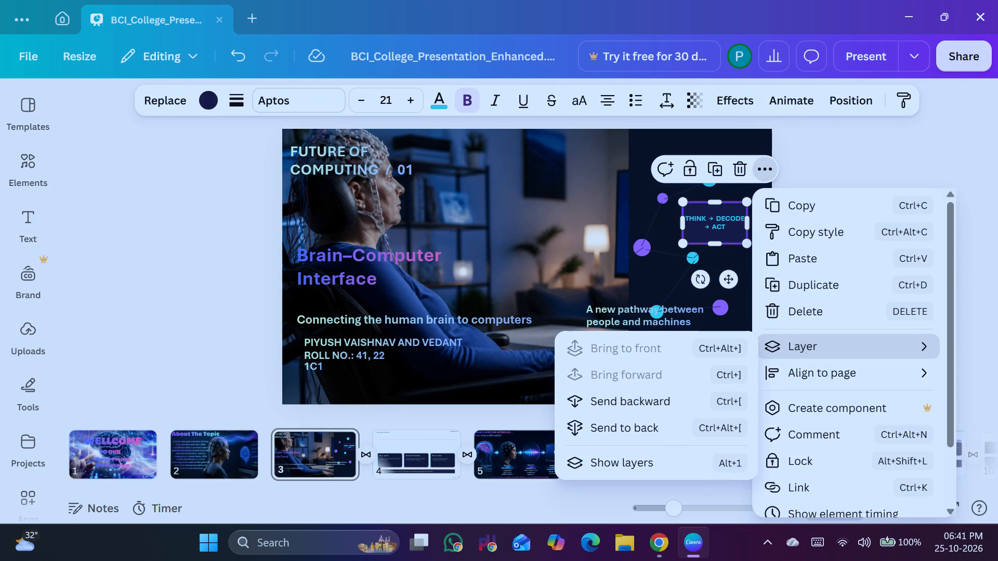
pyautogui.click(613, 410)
# Move that THINK → DECODE → ACT box onto the photo above the lamp area and bring it to the front.
pyautogui.moveTo(711, 217); pyautogui.dragTo(575, 223)
pyautogui.click(623, 176)
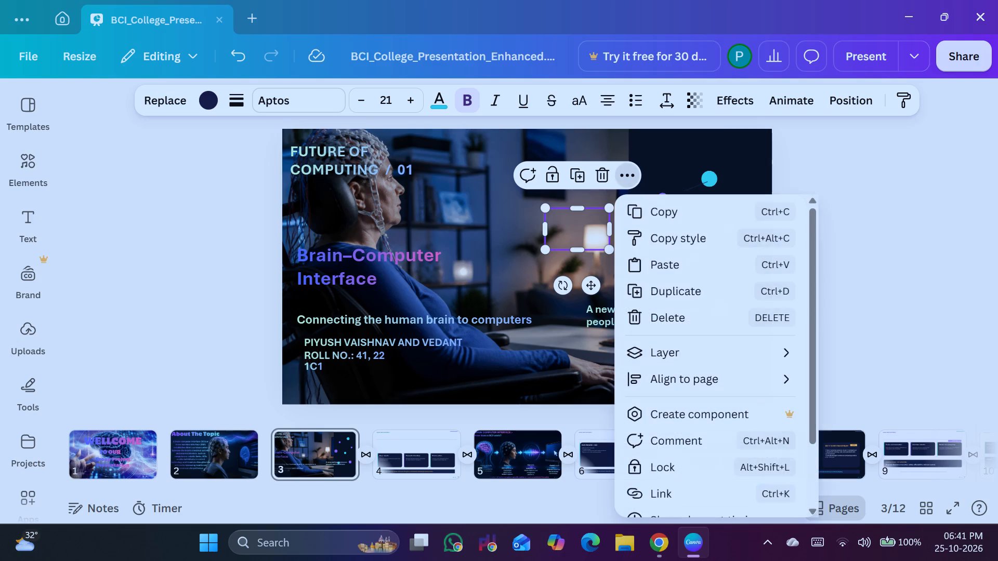
pyautogui.click(686, 343)
pyautogui.click(691, 353)
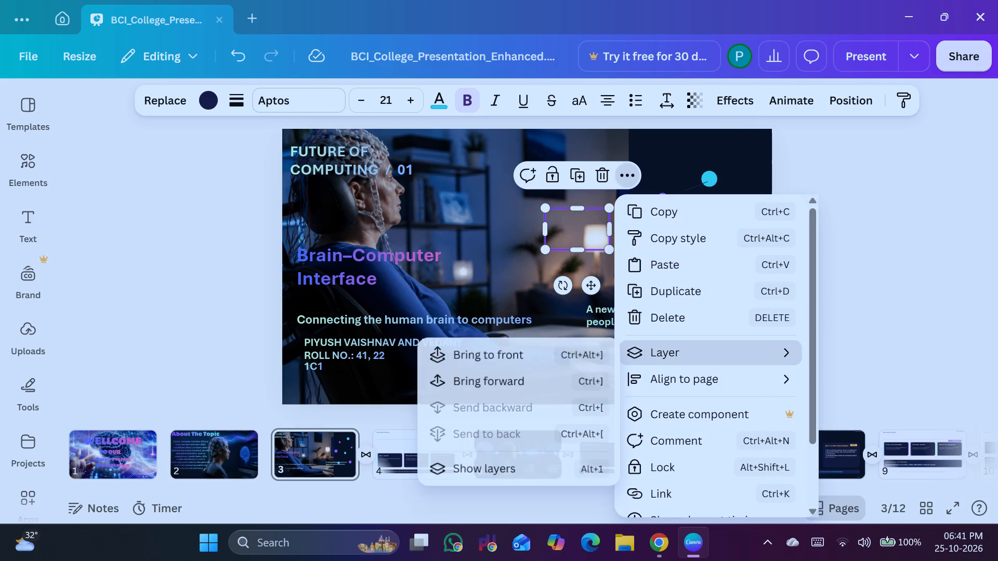
pyautogui.click(583, 349)
pyautogui.click(567, 221)
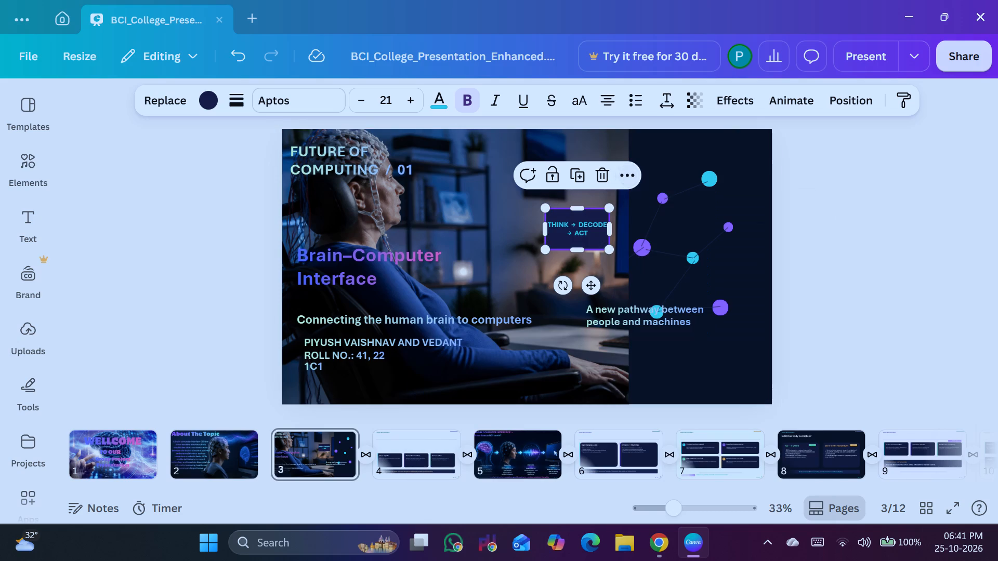
pyautogui.doubleClick(567, 222)
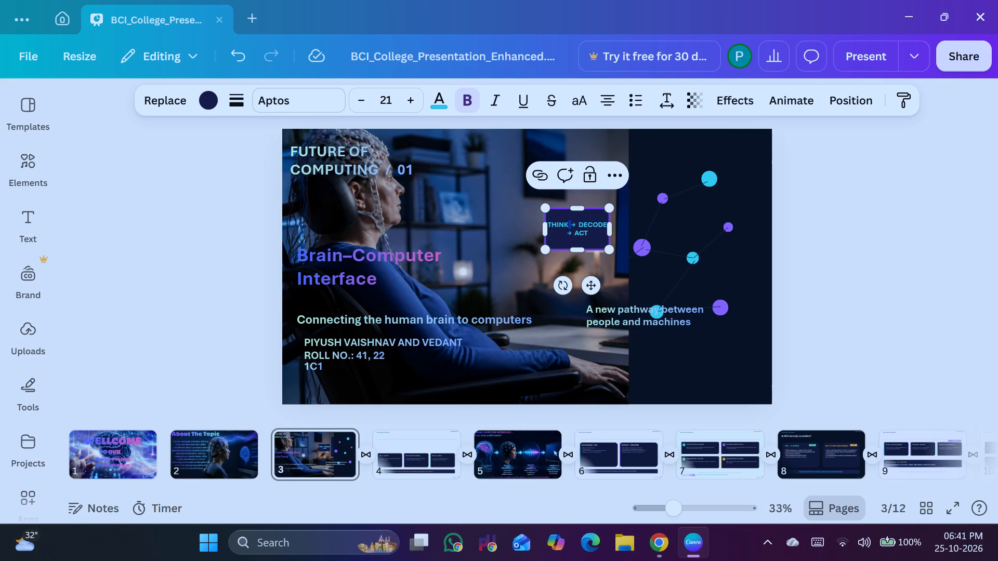
# Widen the background photo from its right edge to cover the full slide width again.
pyautogui.click(628, 271)
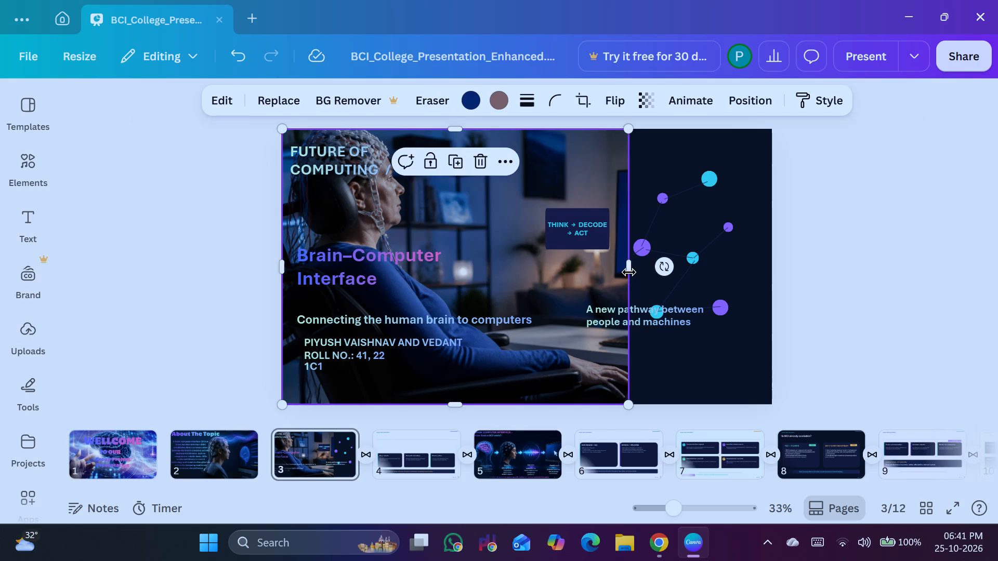
pyautogui.moveTo(631, 272); pyautogui.dragTo(764, 285)
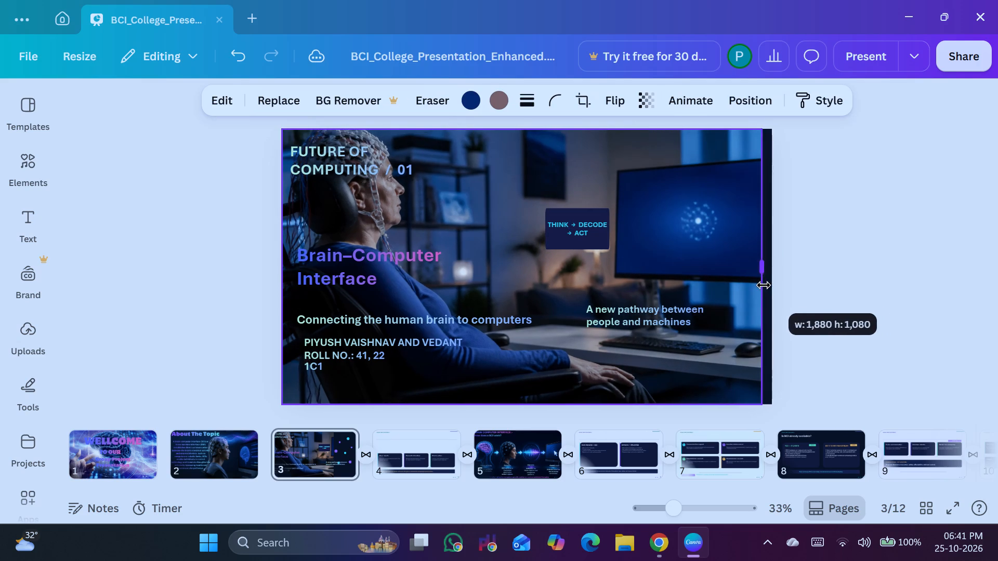
pyautogui.moveTo(764, 285); pyautogui.dragTo(771, 286)
# Move the visible THINK → DECODE → ACT box onto the middle of the monitor's screen in the photo.
pyautogui.moveTo(588, 225); pyautogui.dragTo(654, 230)
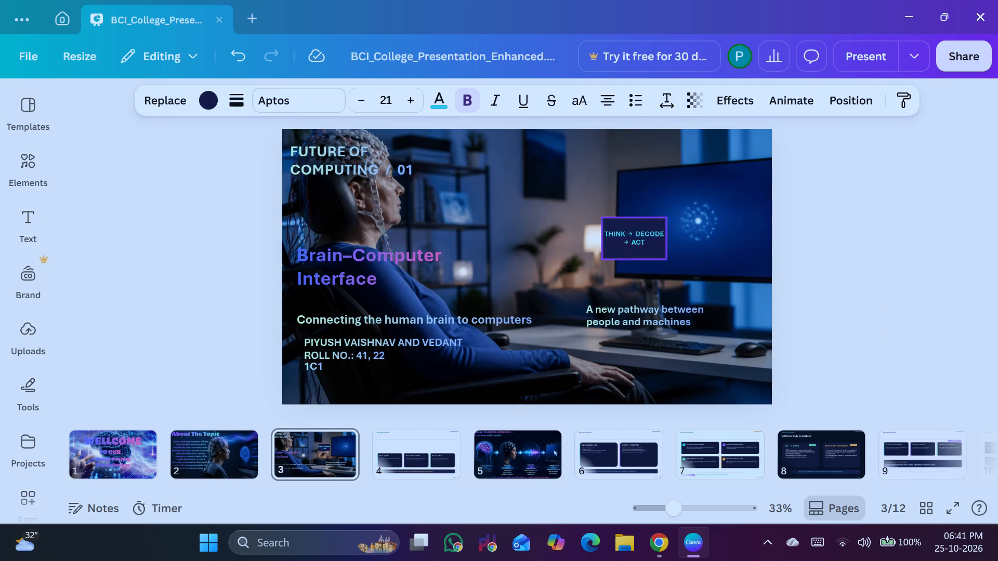
pyautogui.moveTo(654, 230); pyautogui.dragTo(687, 290)
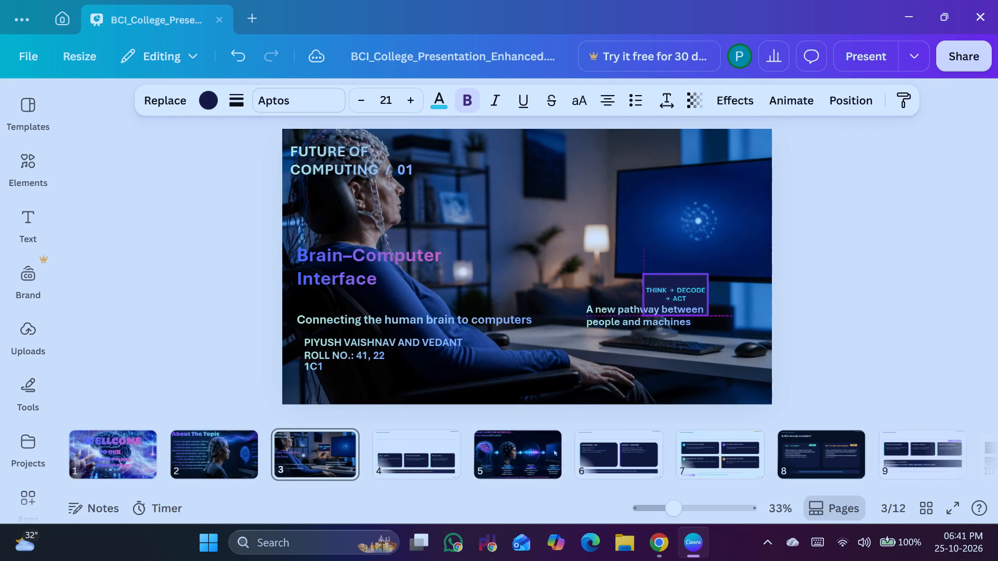
pyautogui.moveTo(687, 290); pyautogui.dragTo(491, 268)
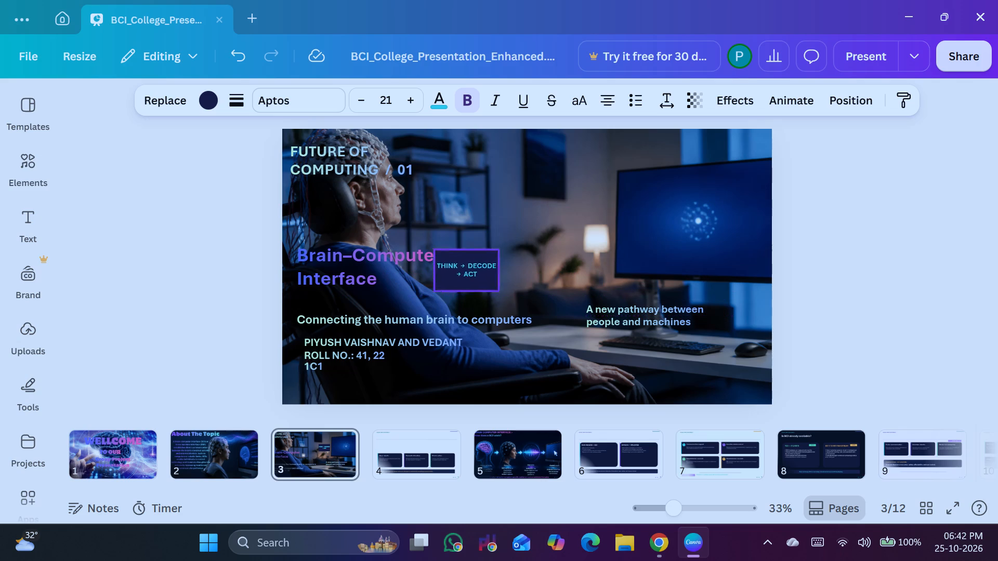
pyautogui.moveTo(491, 268); pyautogui.dragTo(678, 224)
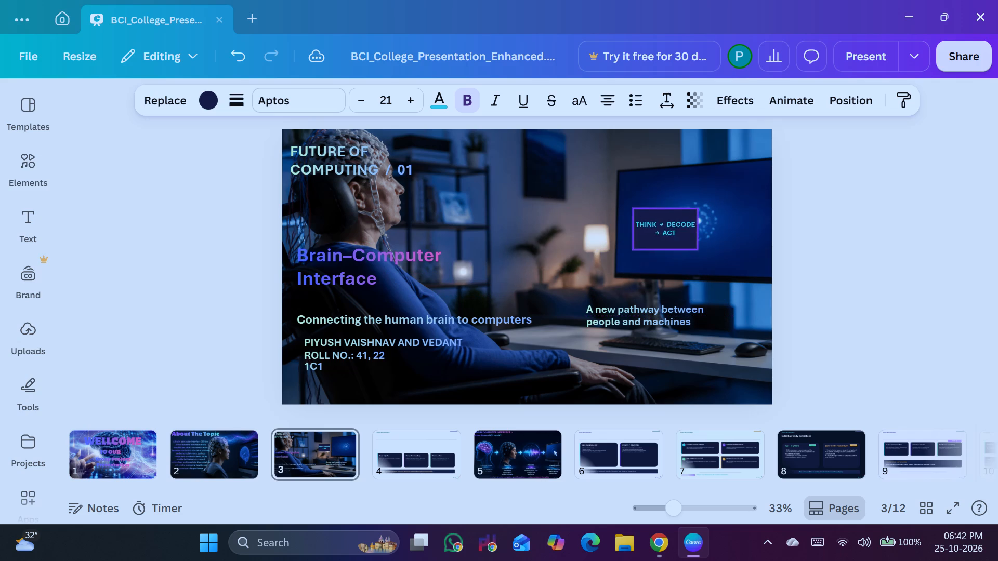
pyautogui.moveTo(678, 224); pyautogui.dragTo(702, 221)
pyautogui.click(675, 104)
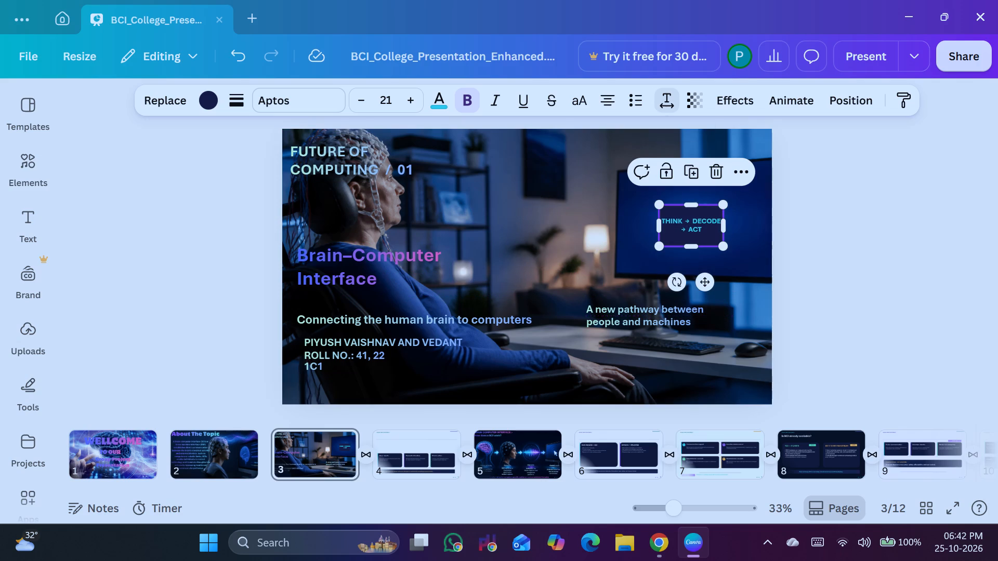
pyautogui.click(858, 201)
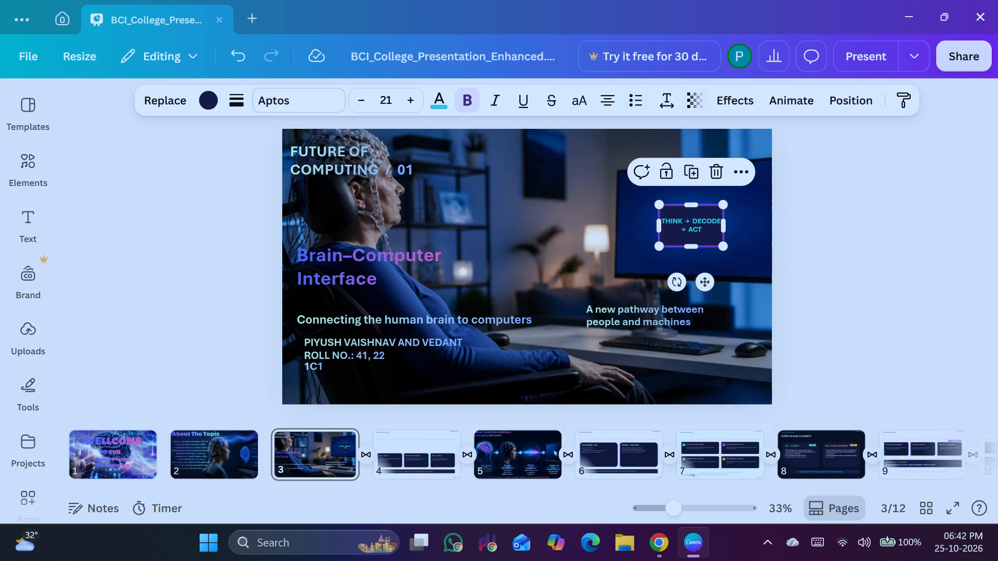
# Lower the transparency setting of the monitor's THINK → DECODE → ACT box to make it partly see-through.
pyautogui.click(699, 100)
pyautogui.moveTo(730, 160); pyautogui.dragTo(716, 158)
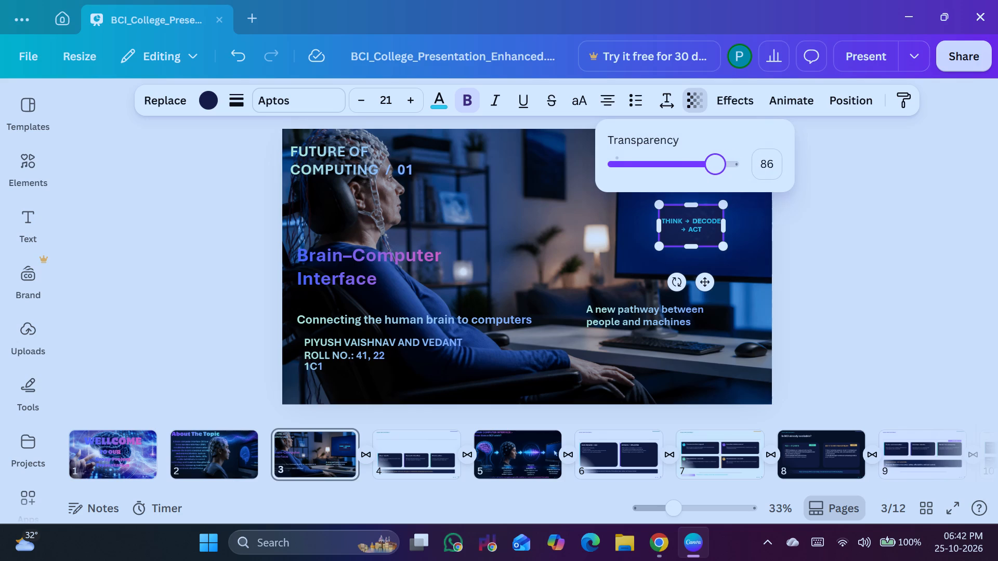
pyautogui.moveTo(716, 158); pyautogui.dragTo(697, 160)
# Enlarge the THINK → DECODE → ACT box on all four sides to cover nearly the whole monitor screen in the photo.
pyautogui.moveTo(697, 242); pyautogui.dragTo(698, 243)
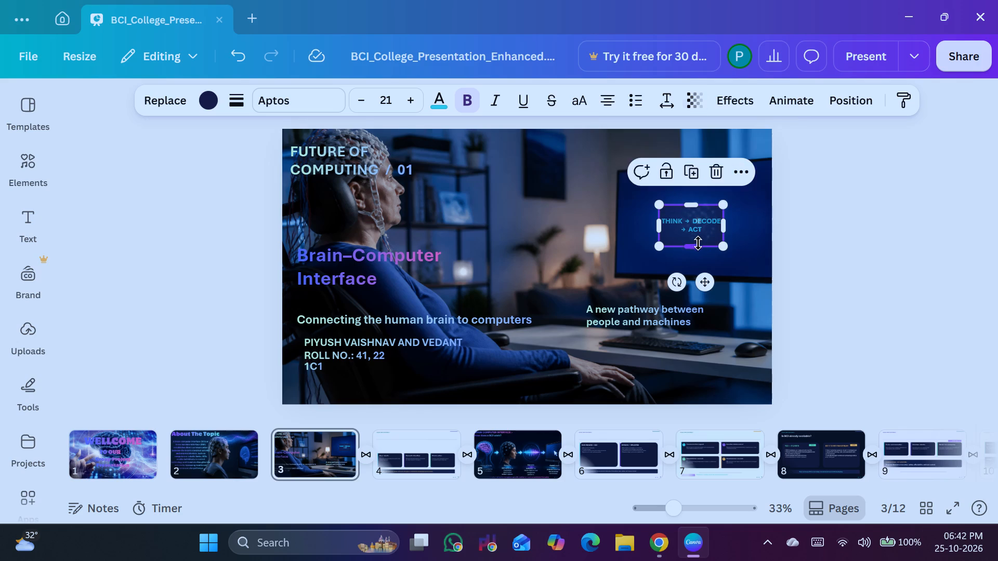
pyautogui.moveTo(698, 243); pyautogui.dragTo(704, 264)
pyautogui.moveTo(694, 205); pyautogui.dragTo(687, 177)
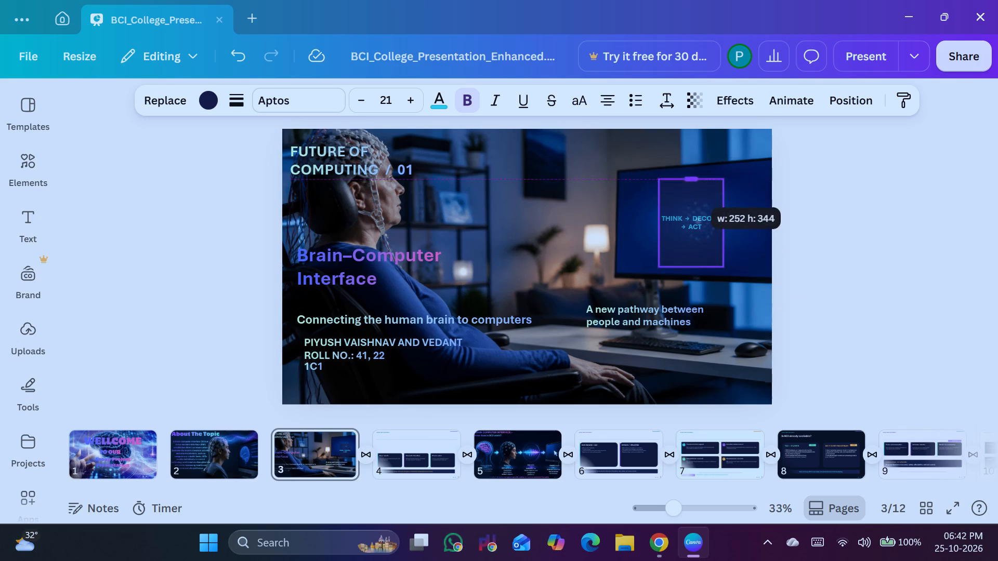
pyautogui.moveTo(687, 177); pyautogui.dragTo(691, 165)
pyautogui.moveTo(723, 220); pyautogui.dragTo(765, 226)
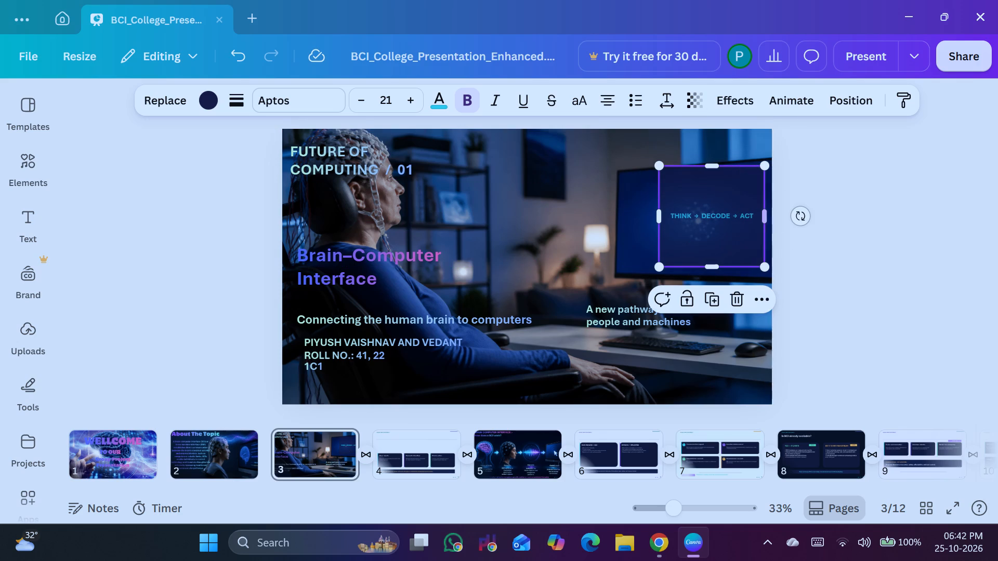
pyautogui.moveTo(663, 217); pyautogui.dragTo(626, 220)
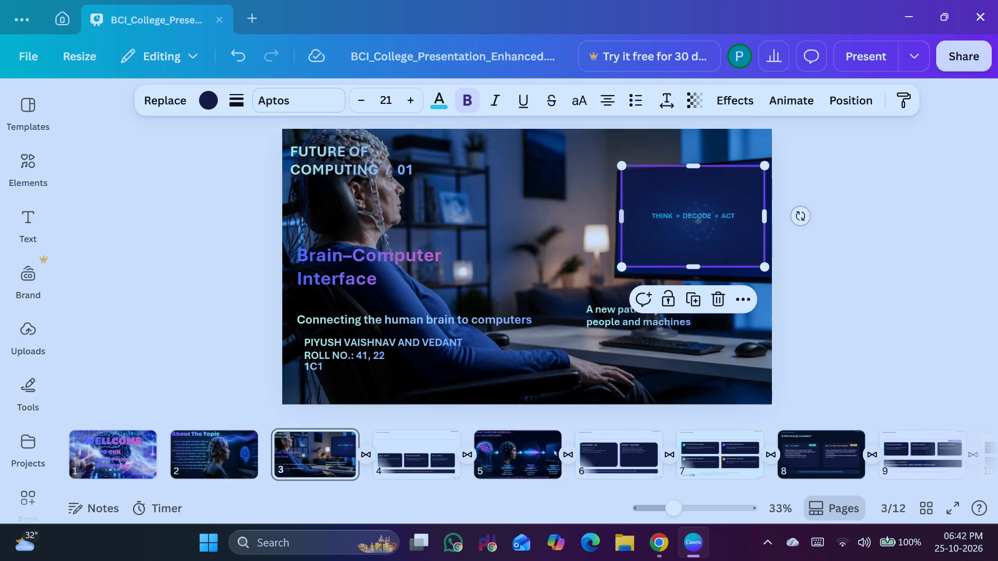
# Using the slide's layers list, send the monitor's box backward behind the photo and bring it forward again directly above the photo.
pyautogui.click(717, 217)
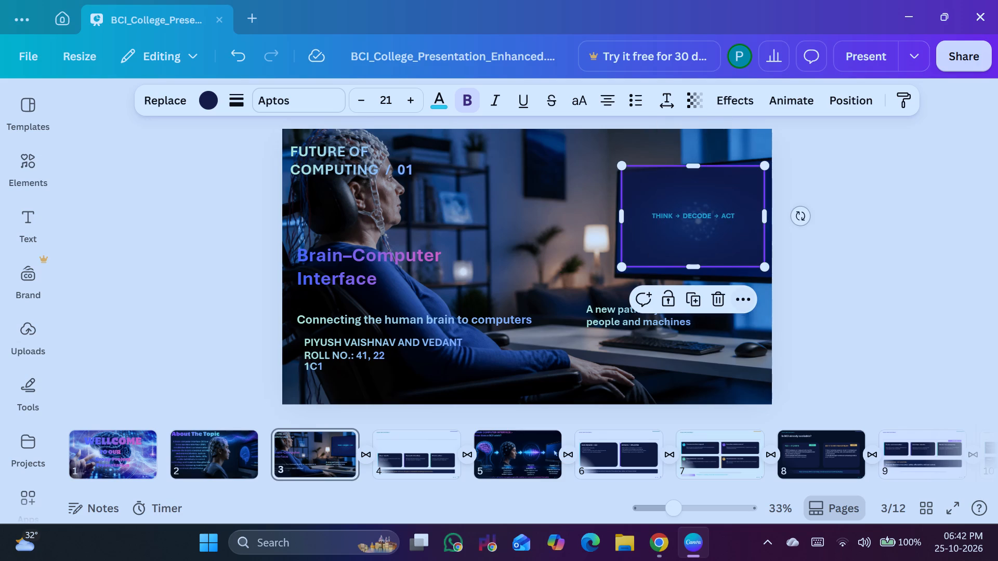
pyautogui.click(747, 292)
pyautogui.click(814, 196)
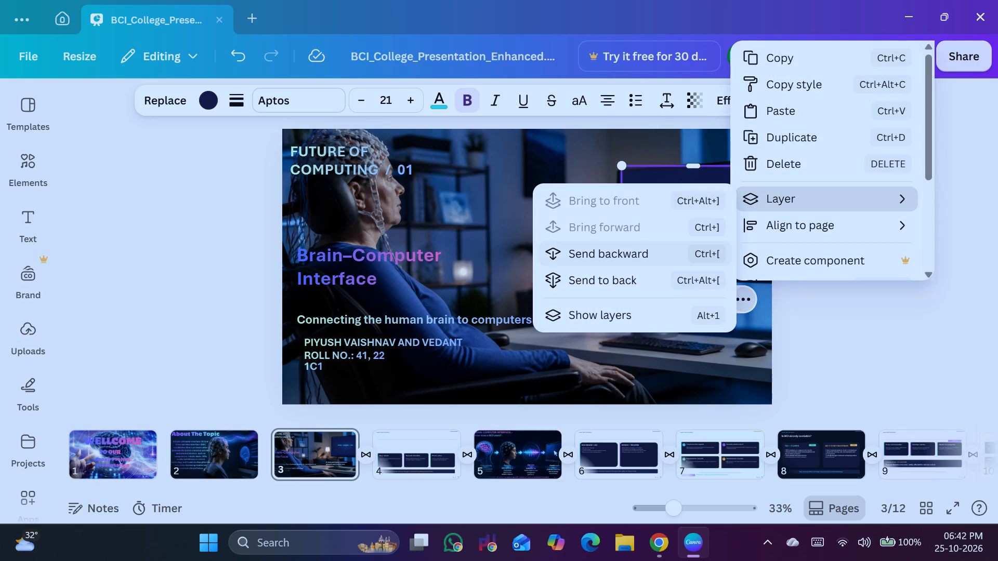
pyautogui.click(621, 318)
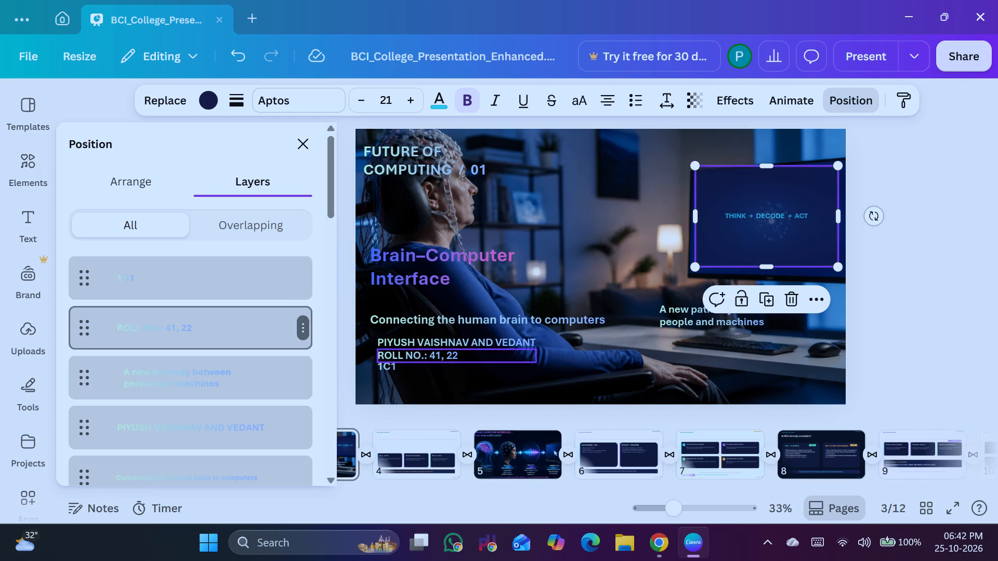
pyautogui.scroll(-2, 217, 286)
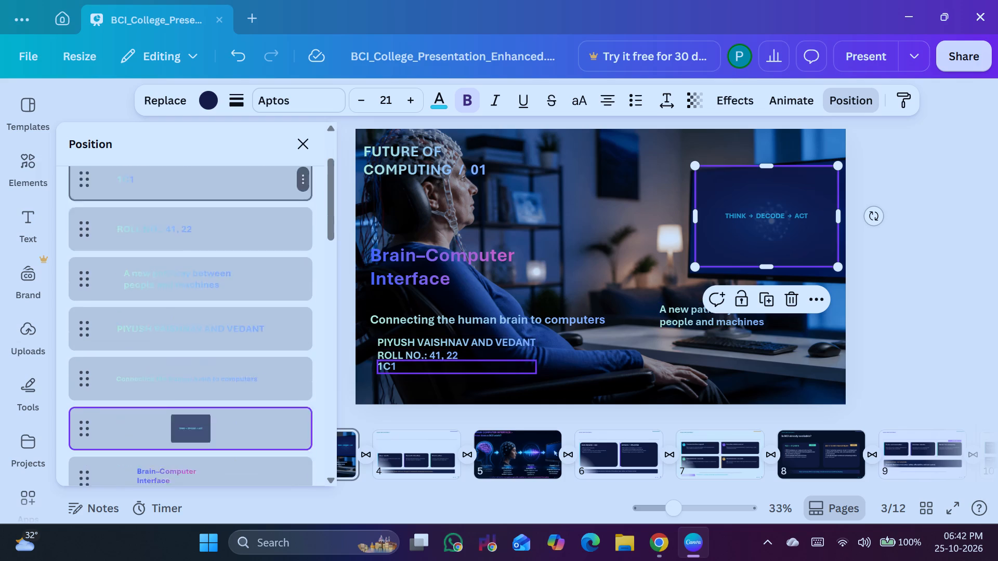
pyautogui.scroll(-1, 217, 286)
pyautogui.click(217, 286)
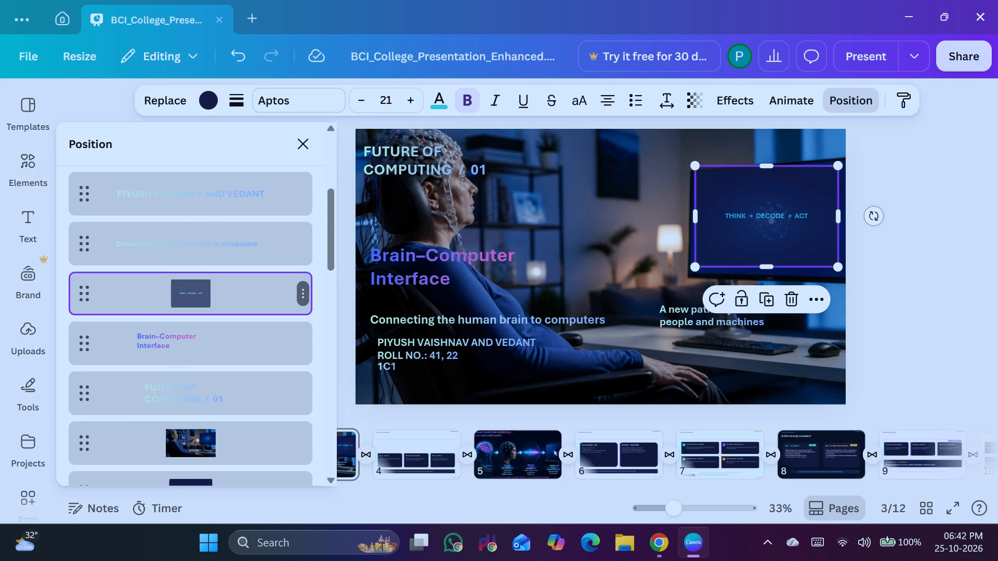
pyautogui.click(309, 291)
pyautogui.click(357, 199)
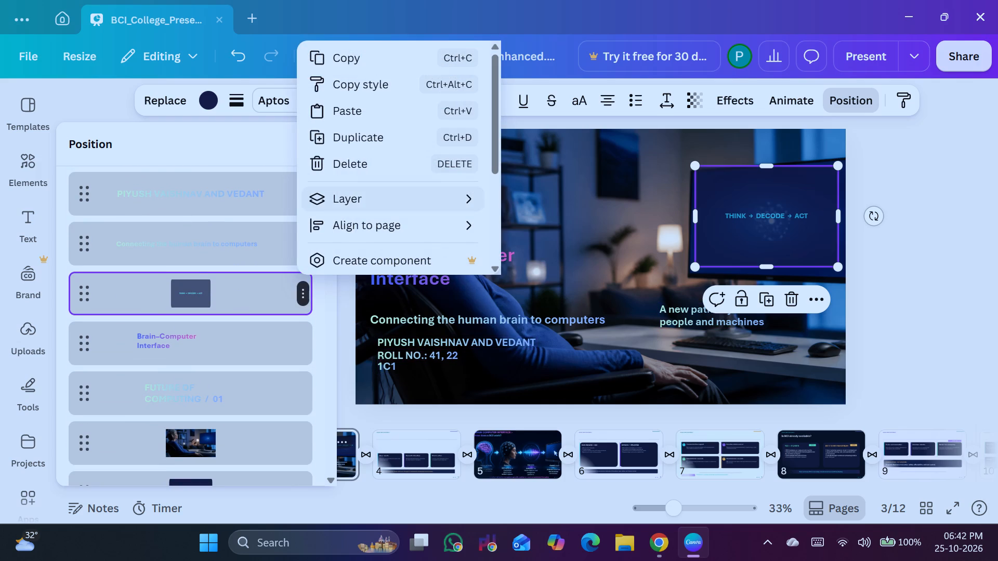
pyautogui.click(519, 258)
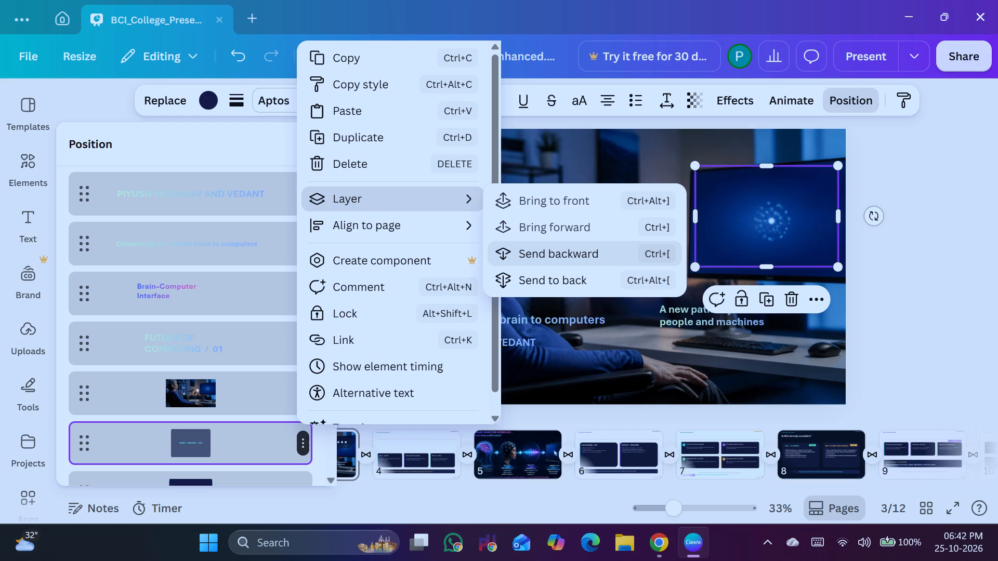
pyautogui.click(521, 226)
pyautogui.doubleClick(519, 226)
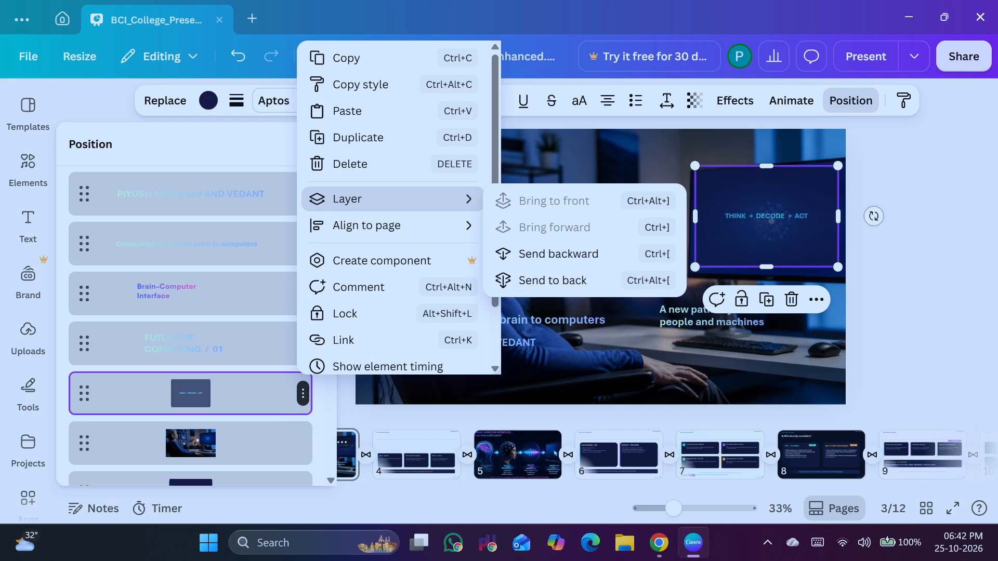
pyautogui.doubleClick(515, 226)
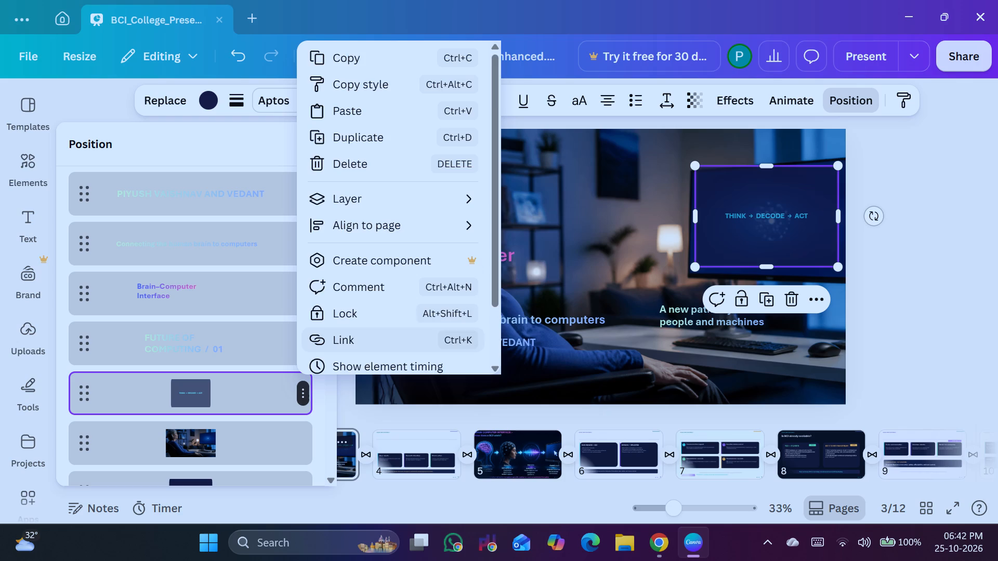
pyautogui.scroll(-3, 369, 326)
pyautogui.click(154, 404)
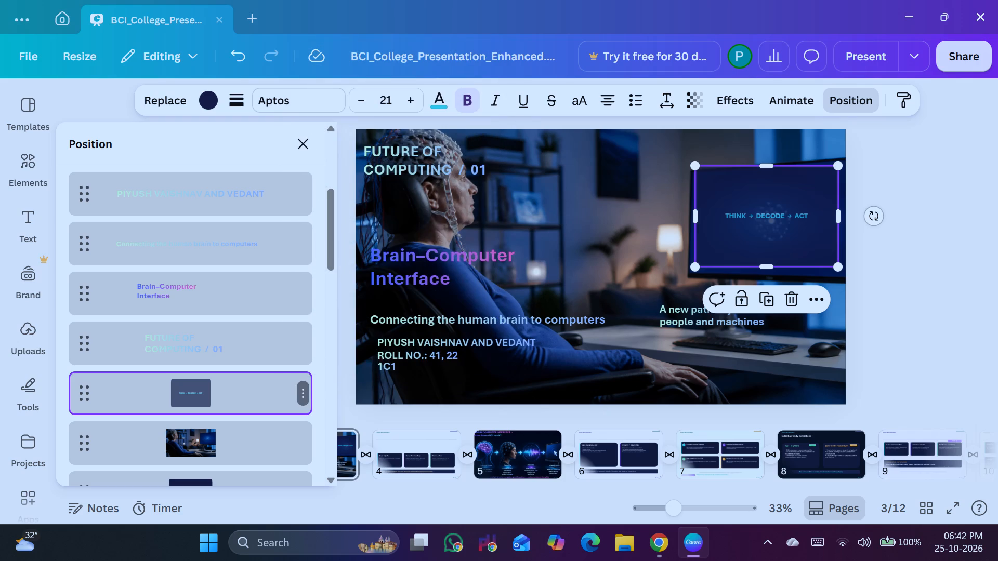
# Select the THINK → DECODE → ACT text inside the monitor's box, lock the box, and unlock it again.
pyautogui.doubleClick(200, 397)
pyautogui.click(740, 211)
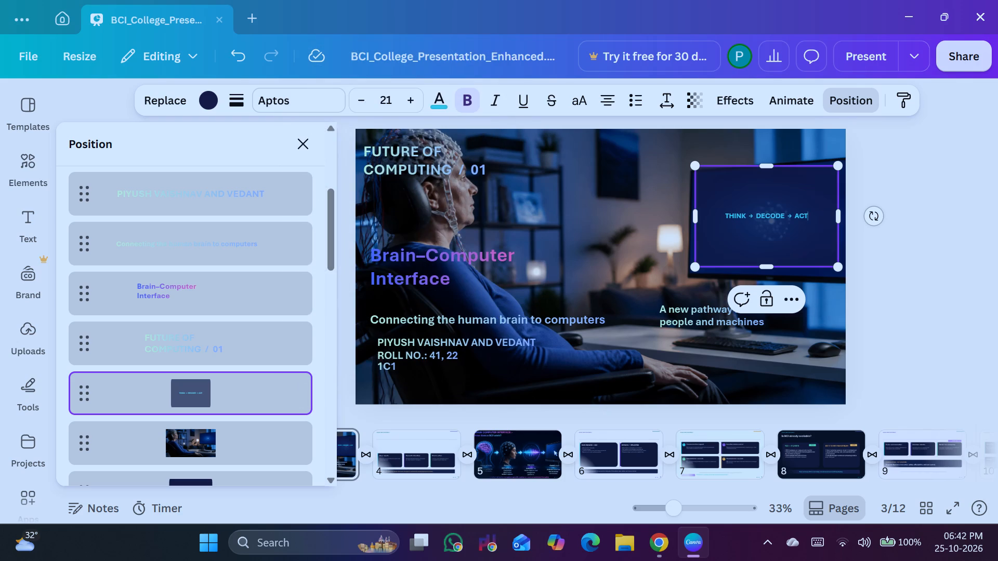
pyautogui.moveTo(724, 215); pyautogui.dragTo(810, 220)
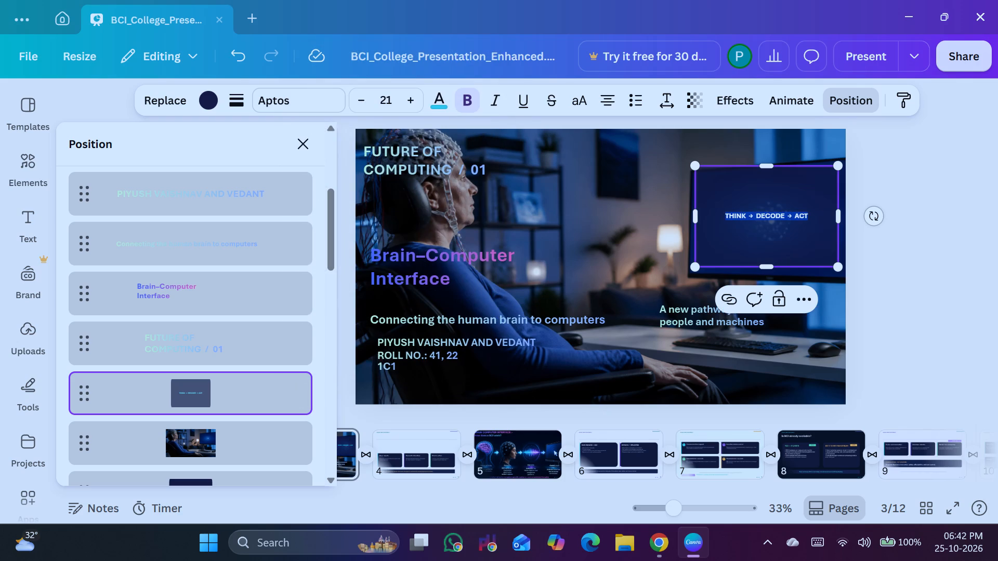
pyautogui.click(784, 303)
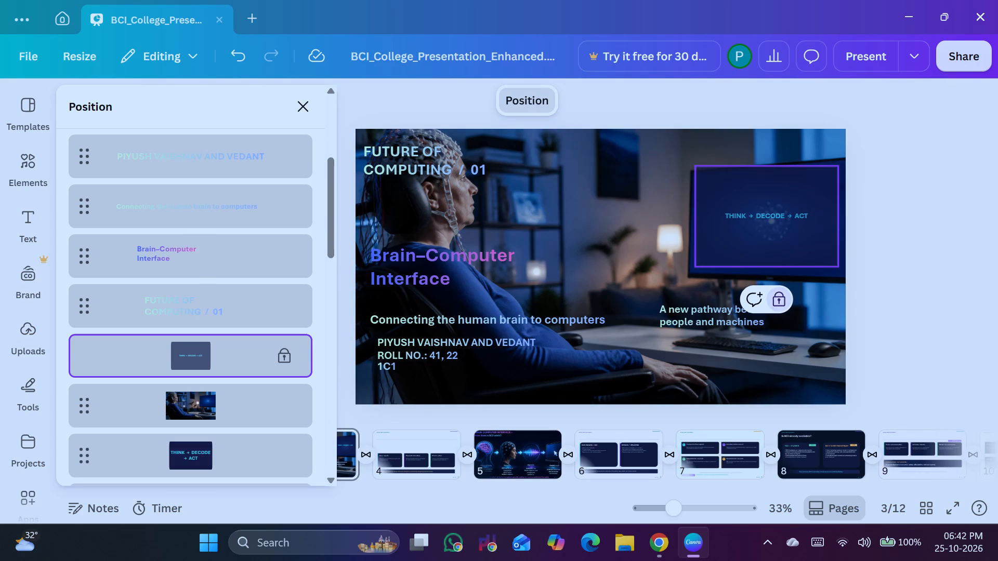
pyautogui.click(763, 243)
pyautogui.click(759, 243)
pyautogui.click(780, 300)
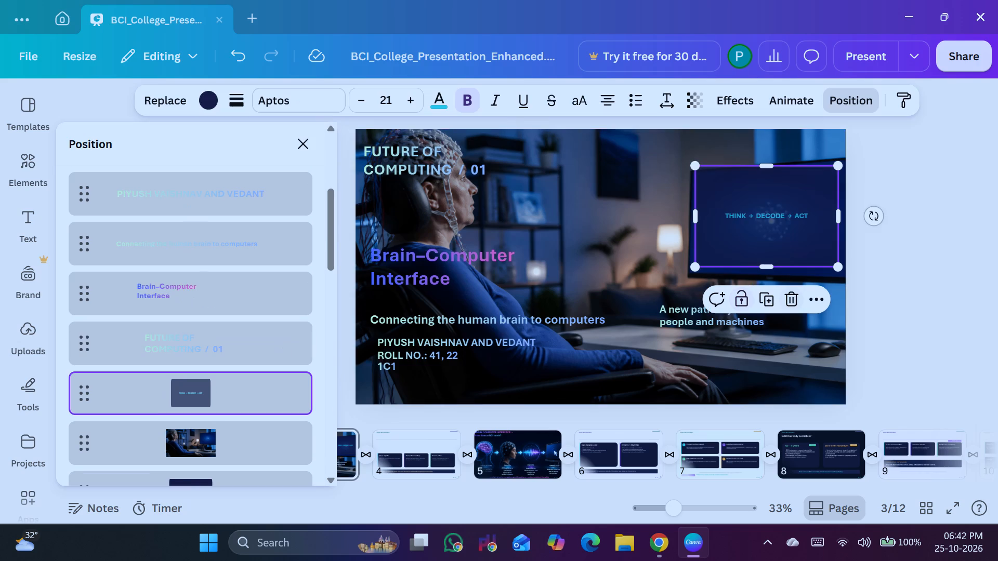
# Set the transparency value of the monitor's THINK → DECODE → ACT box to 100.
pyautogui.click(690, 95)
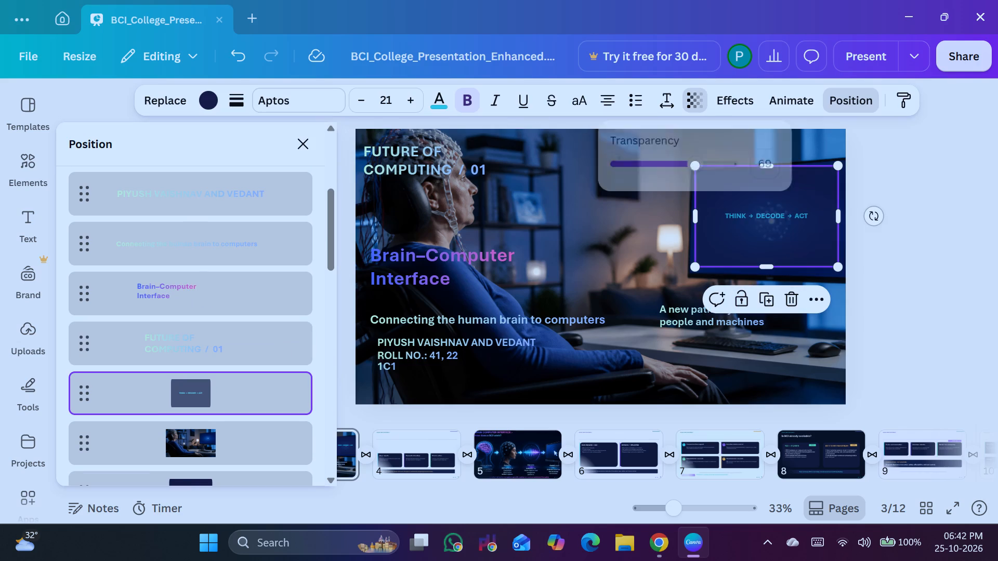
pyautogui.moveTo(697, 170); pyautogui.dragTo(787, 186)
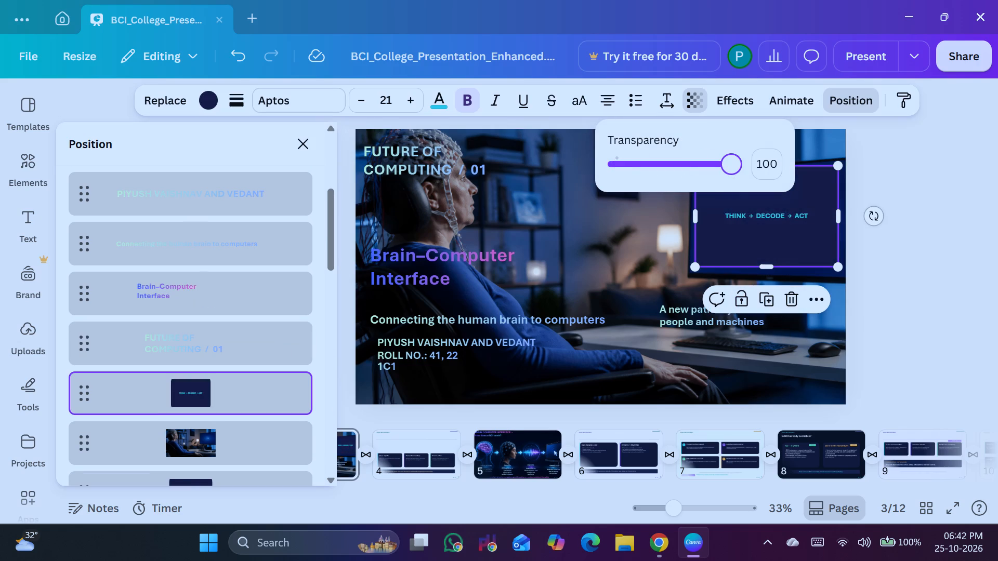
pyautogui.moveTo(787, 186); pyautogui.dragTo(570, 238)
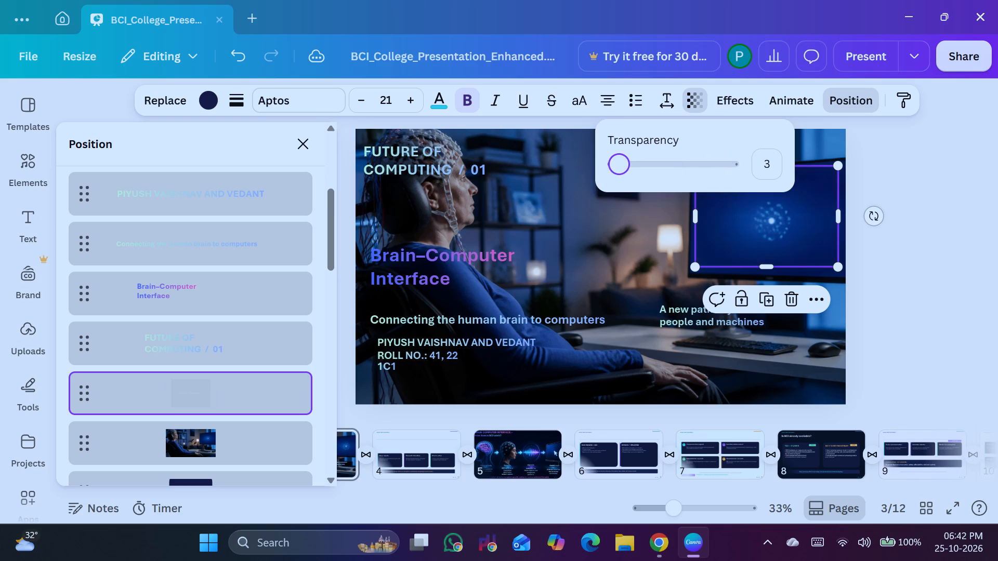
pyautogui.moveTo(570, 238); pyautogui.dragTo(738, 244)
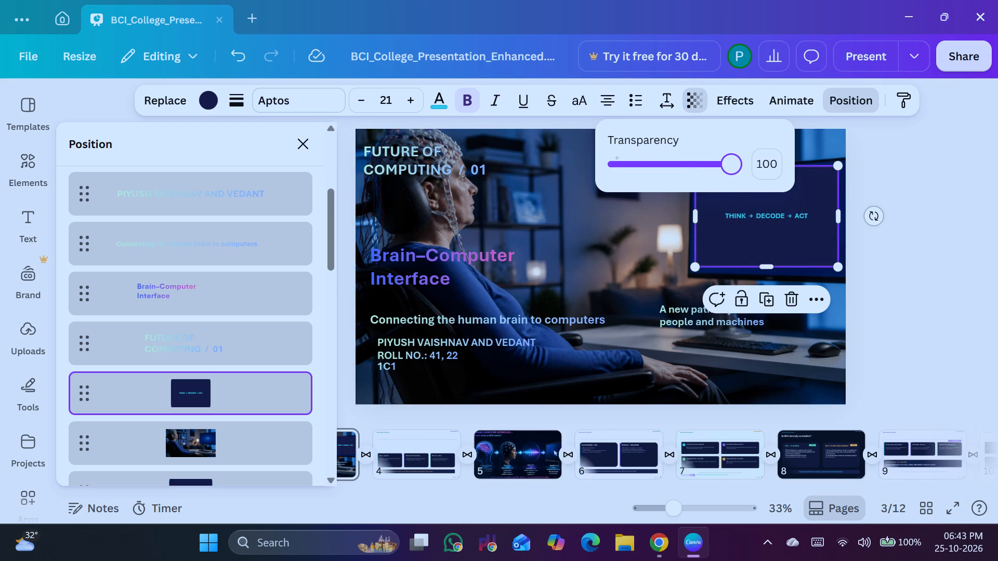
# Delete the enlarged THINK → DECODE → ACT box that covers the monitor's screen.
pyautogui.scroll(-2, 105, 403)
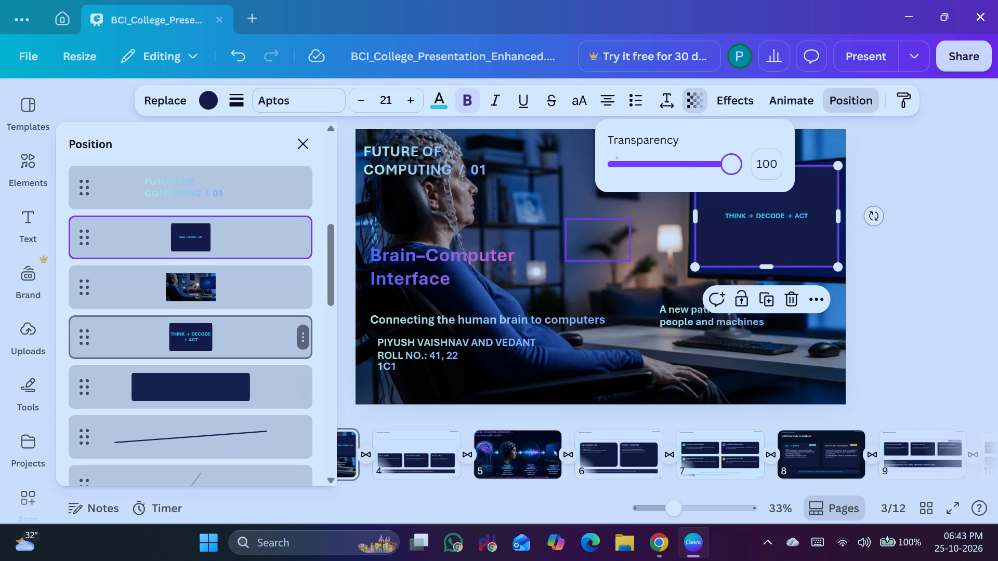
pyautogui.scroll(2, 205, 331)
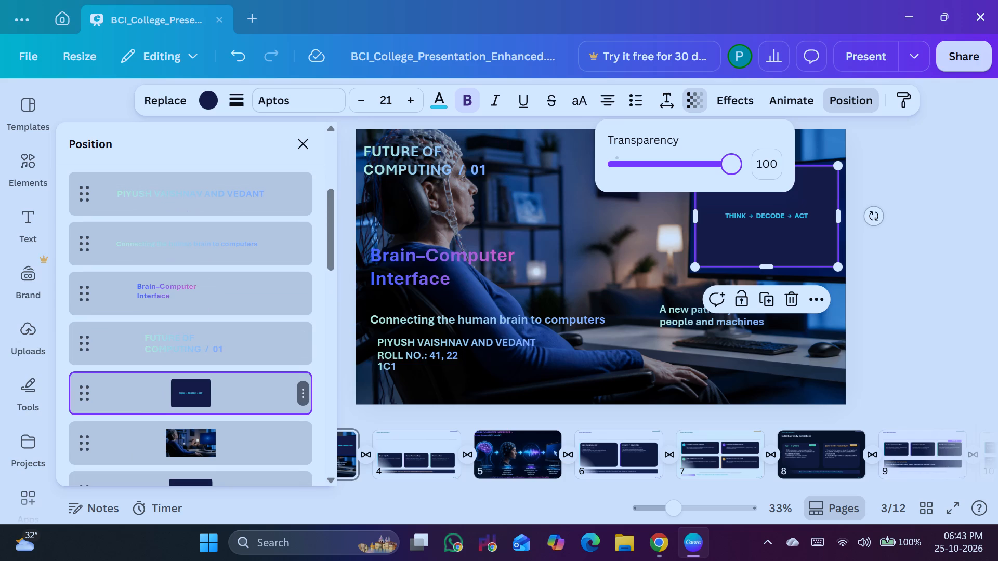
pyautogui.click(303, 392)
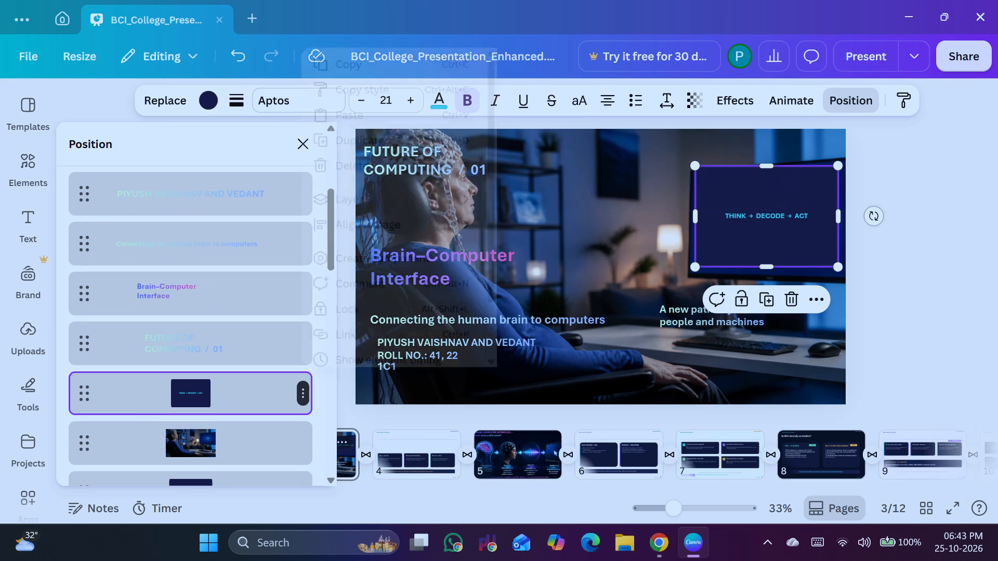
pyautogui.click(371, 159)
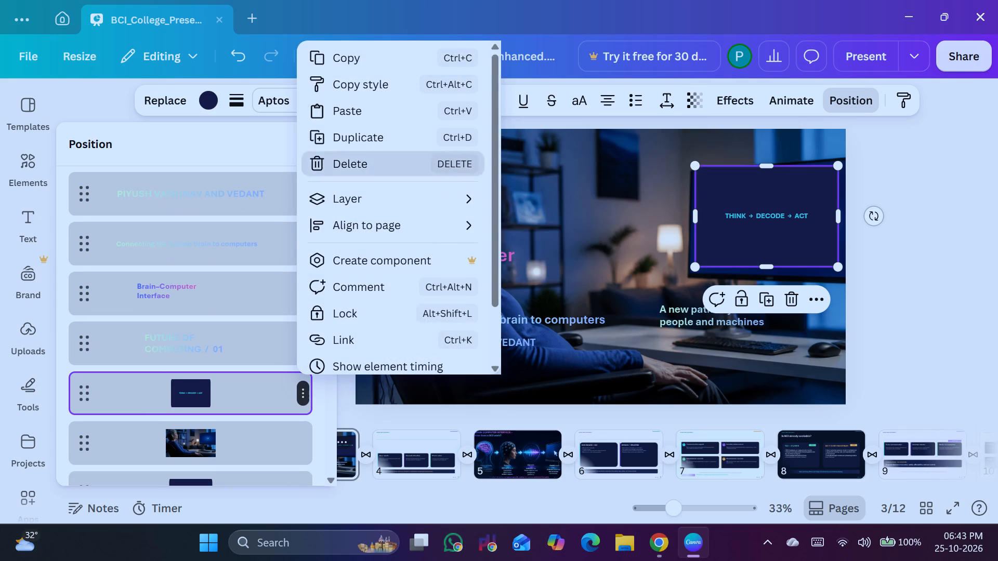
# Select the smaller THINK → DECODE → ACT box hidden behind the photo, set its transparency value to 100, and bring it to the front.
pyautogui.click(194, 395)
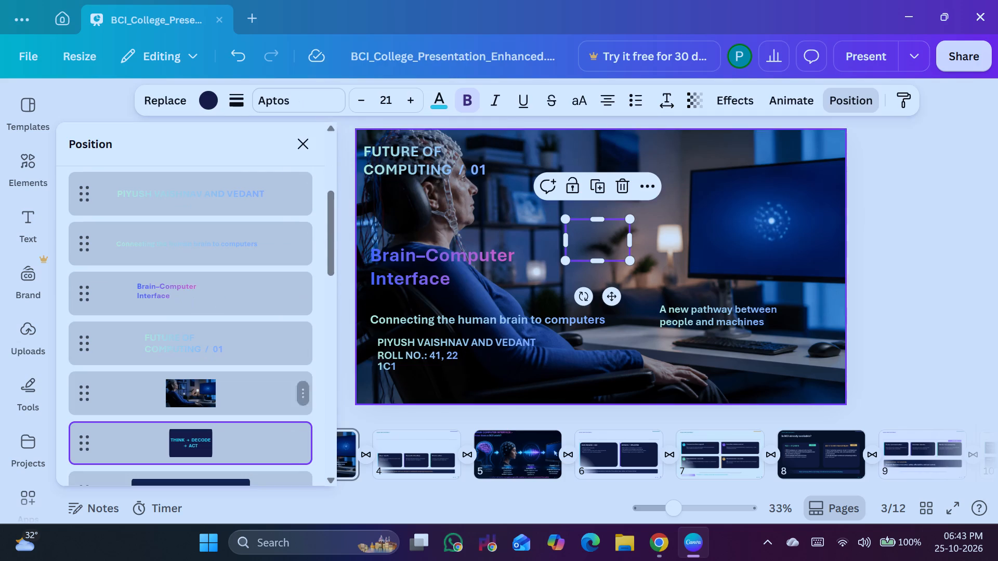
pyautogui.scroll(-5, 272, 339)
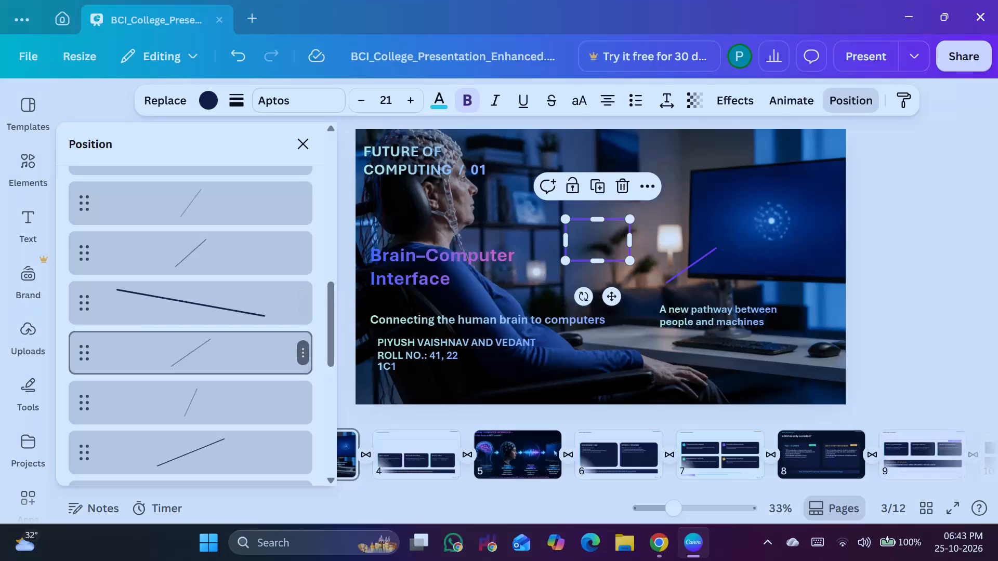
pyautogui.scroll(-11, 269, 342)
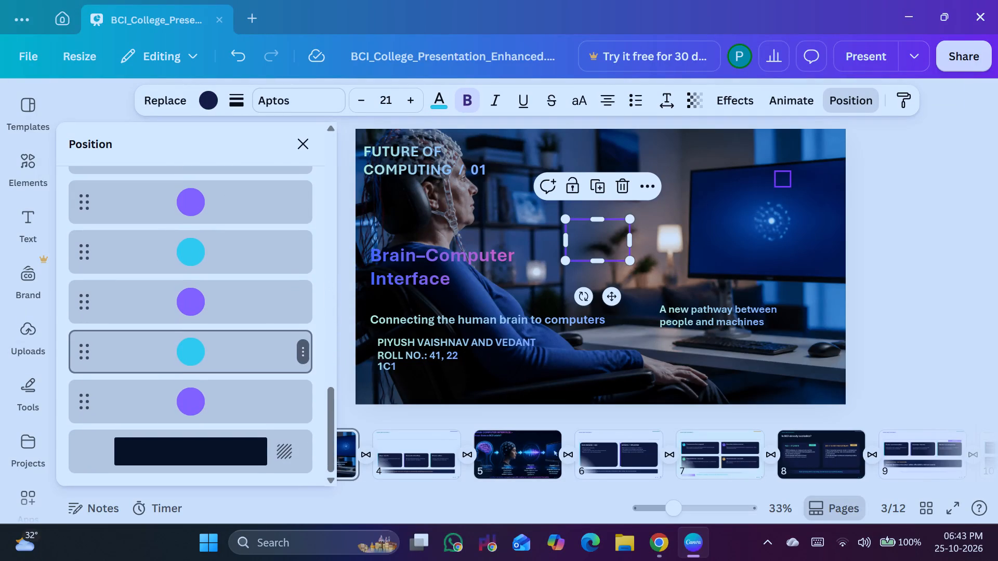
pyautogui.scroll(9, 267, 341)
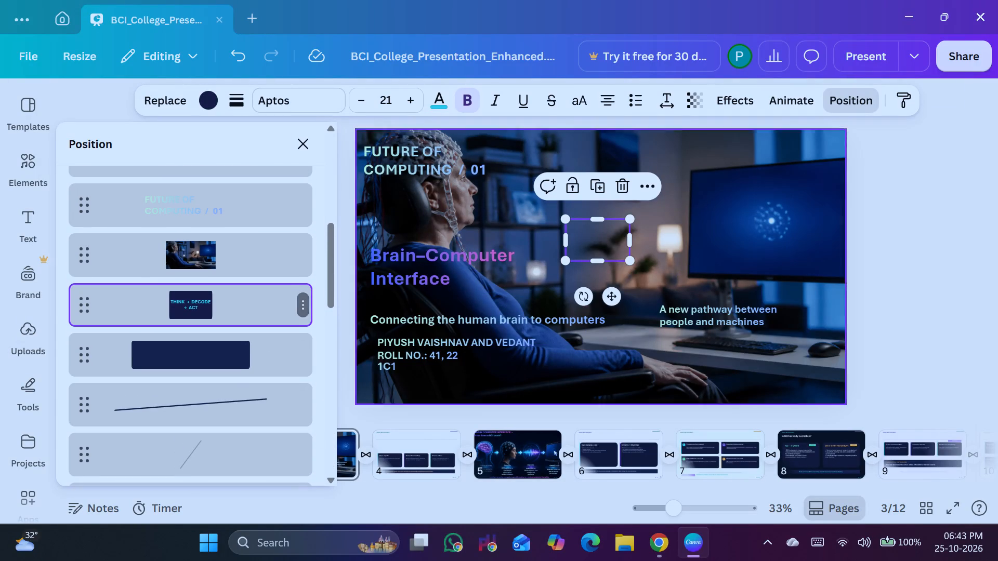
pyautogui.click(699, 95)
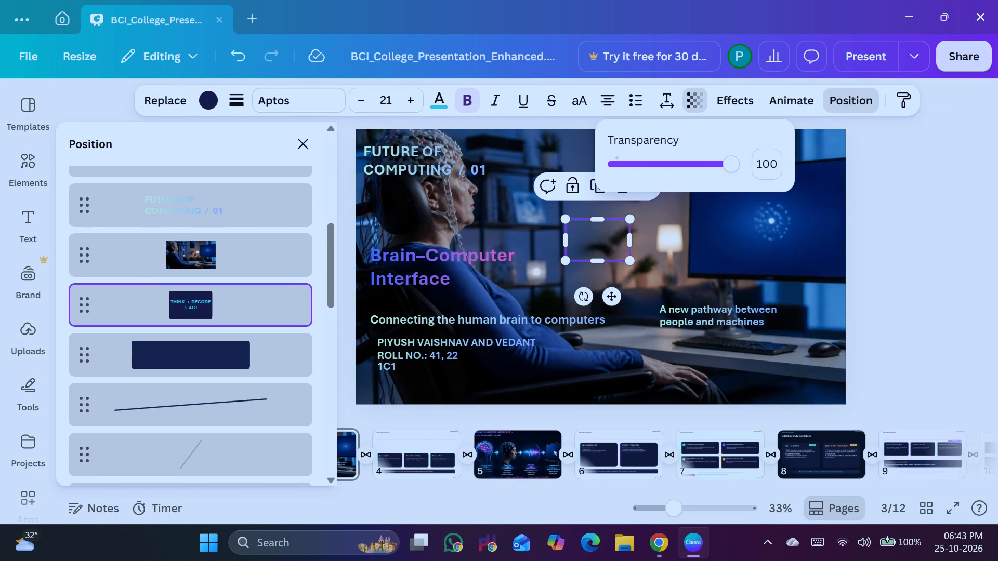
pyautogui.moveTo(729, 161); pyautogui.dragTo(825, 175)
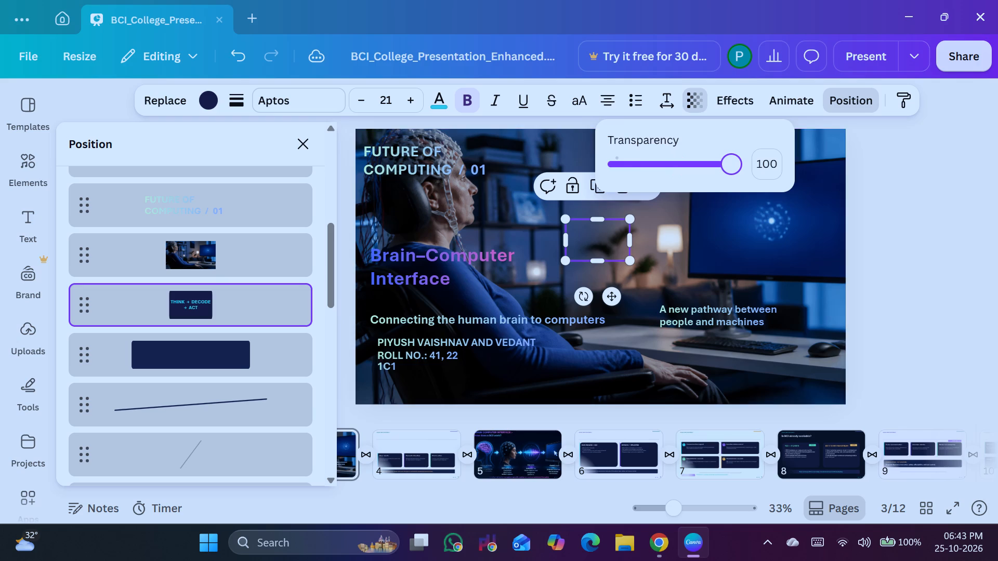
pyautogui.click(903, 181)
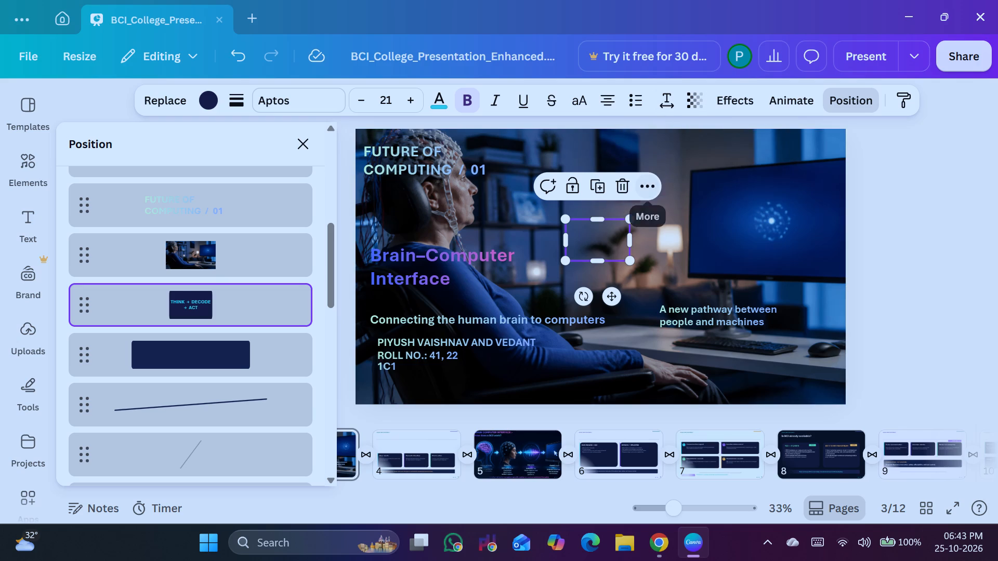
pyautogui.click(644, 187)
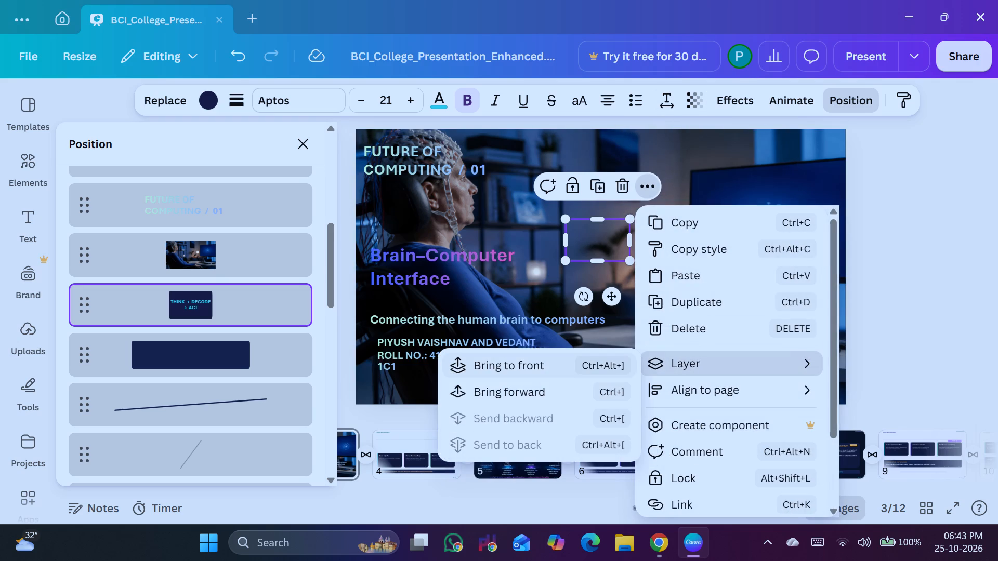
pyautogui.click(601, 370)
pyautogui.click(595, 263)
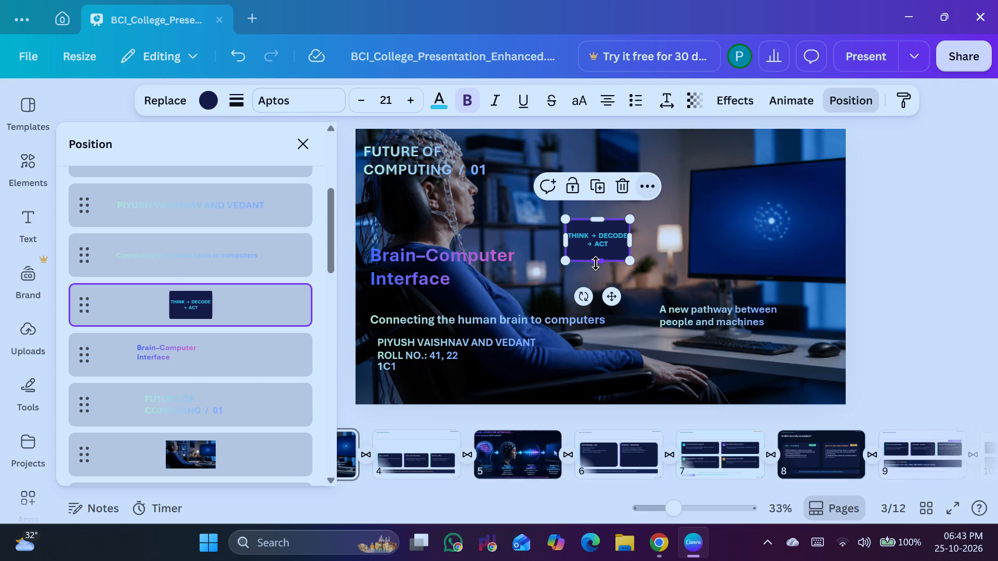
# Enlarge the THINK → DECODE → ACT box to about 212 high and widen it towards the monitor, keeping its text on one line.
pyautogui.moveTo(596, 264); pyautogui.dragTo(596, 278)
pyautogui.moveTo(628, 243); pyautogui.dragTo(667, 246)
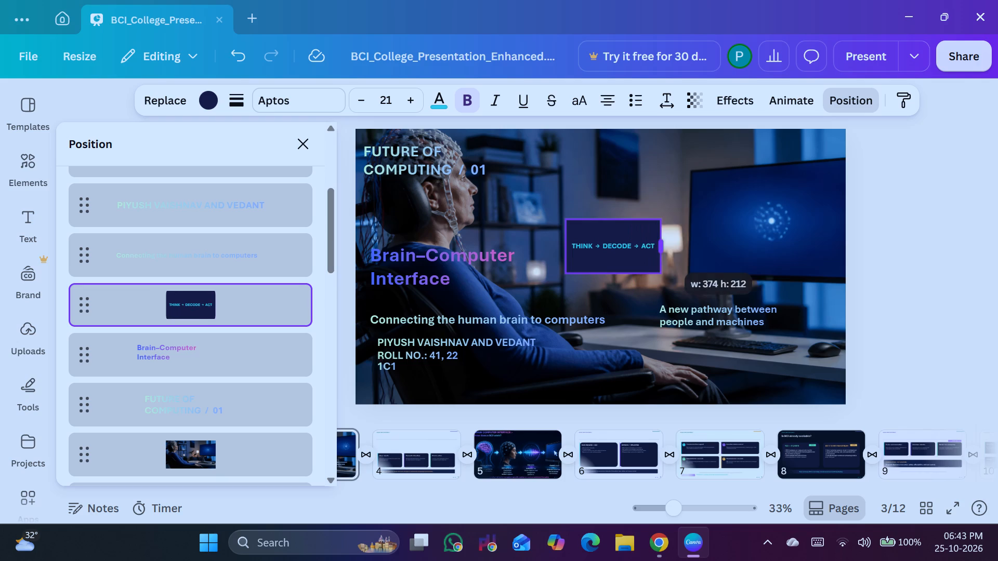
pyautogui.moveTo(667, 246); pyautogui.dragTo(692, 247)
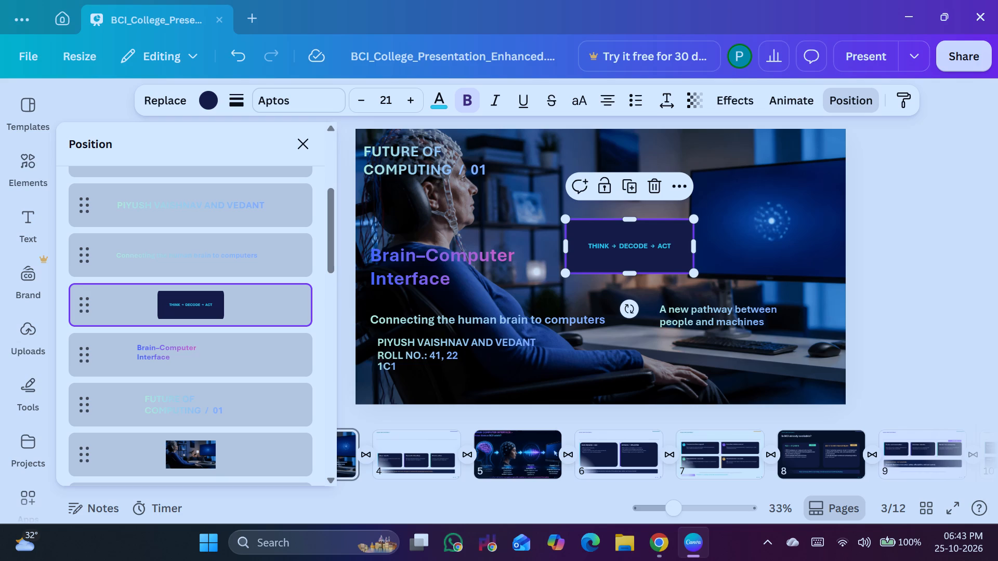
# Try the Glitch, Glow and Echo effects on the THINK → DECODE → ACT box and browse the advanced effects.
pyautogui.click(749, 103)
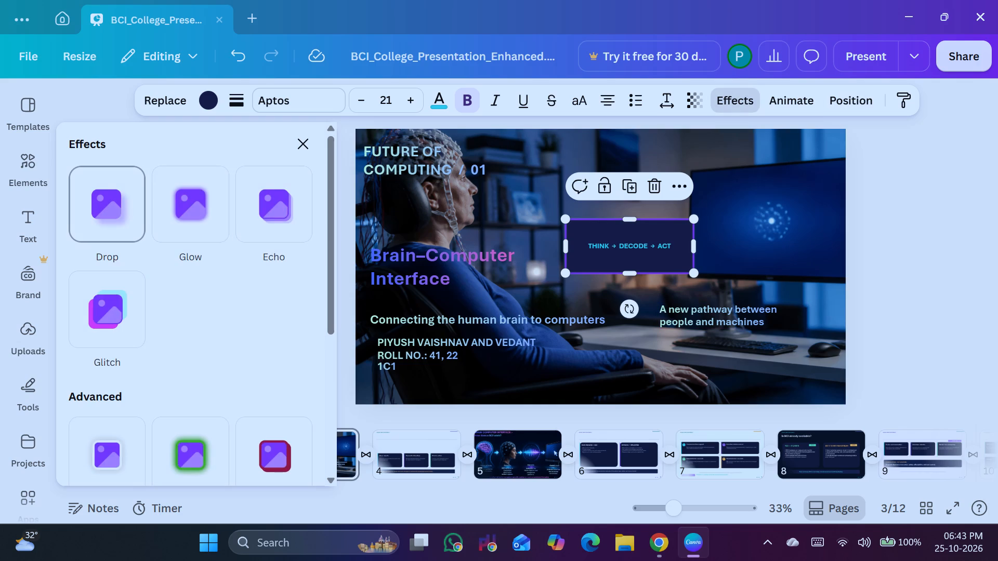
pyautogui.click(114, 316)
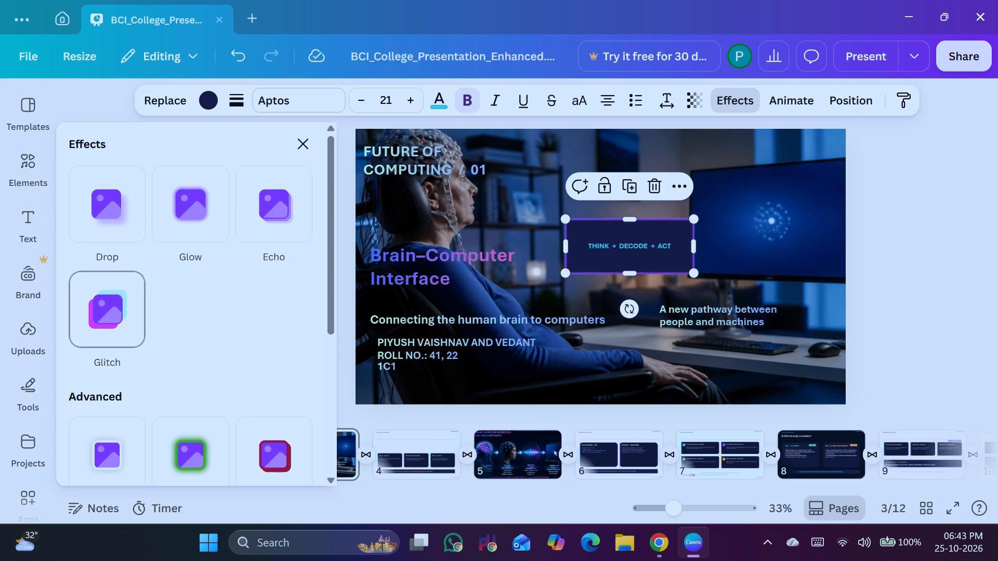
pyautogui.click(188, 229)
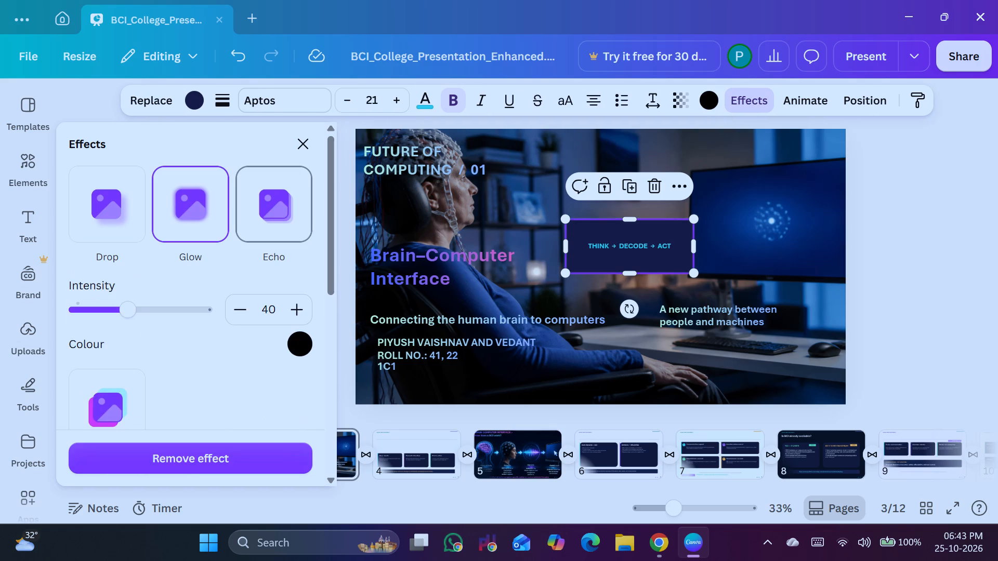
pyautogui.click(285, 221)
pyautogui.scroll(-4, 272, 251)
pyautogui.scroll(-2, 190, 301)
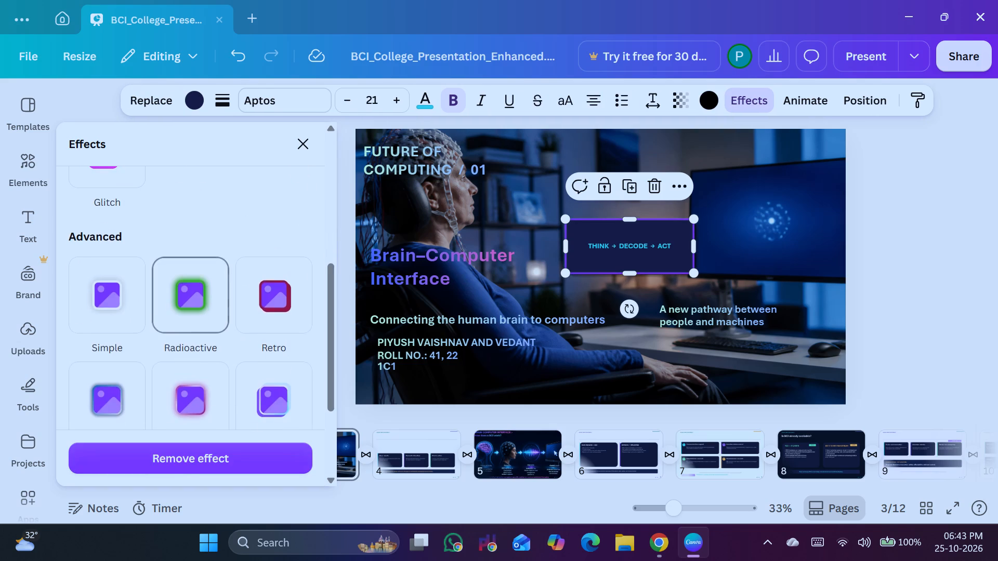
pyautogui.scroll(-8, 190, 301)
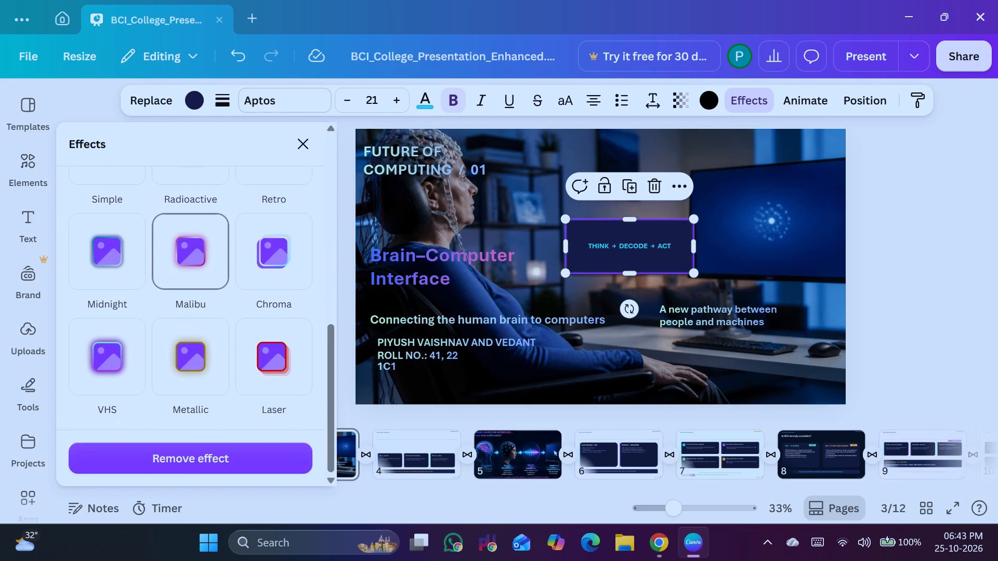
pyautogui.scroll(9, 190, 301)
pyautogui.click(288, 145)
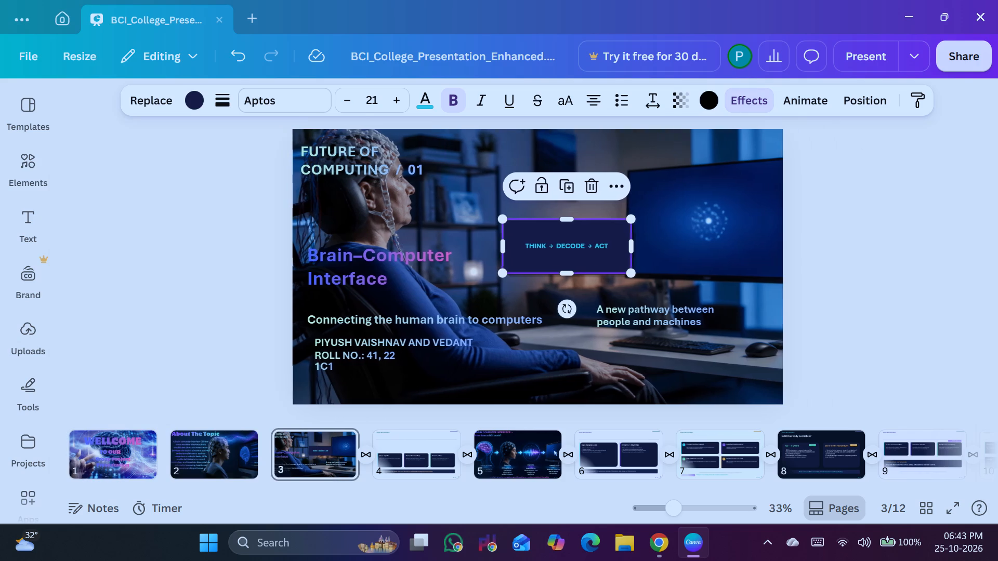
# Lower the THINK → DECODE → ACT box's transparency value to about 39.
pyautogui.click(551, 256)
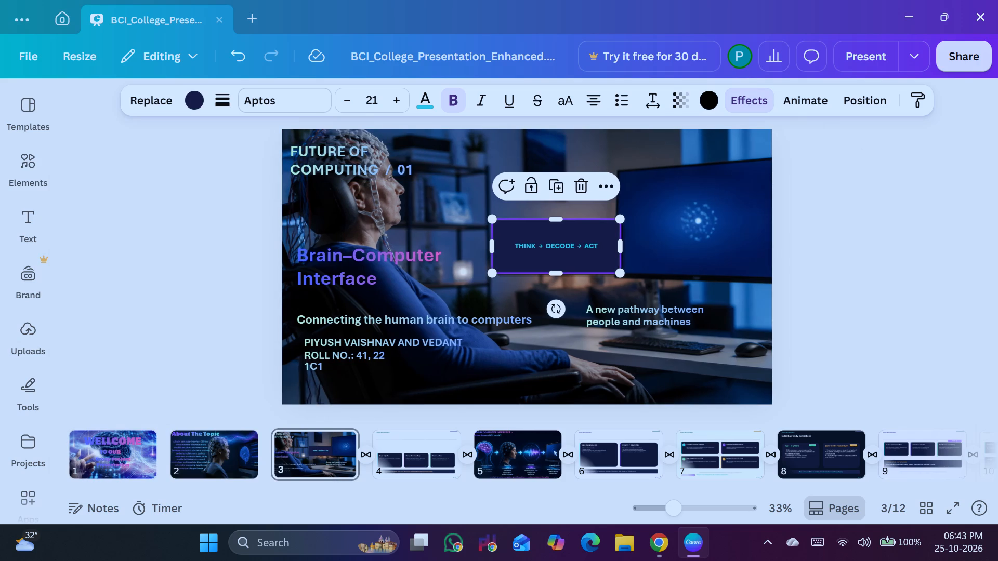
pyautogui.click(676, 98)
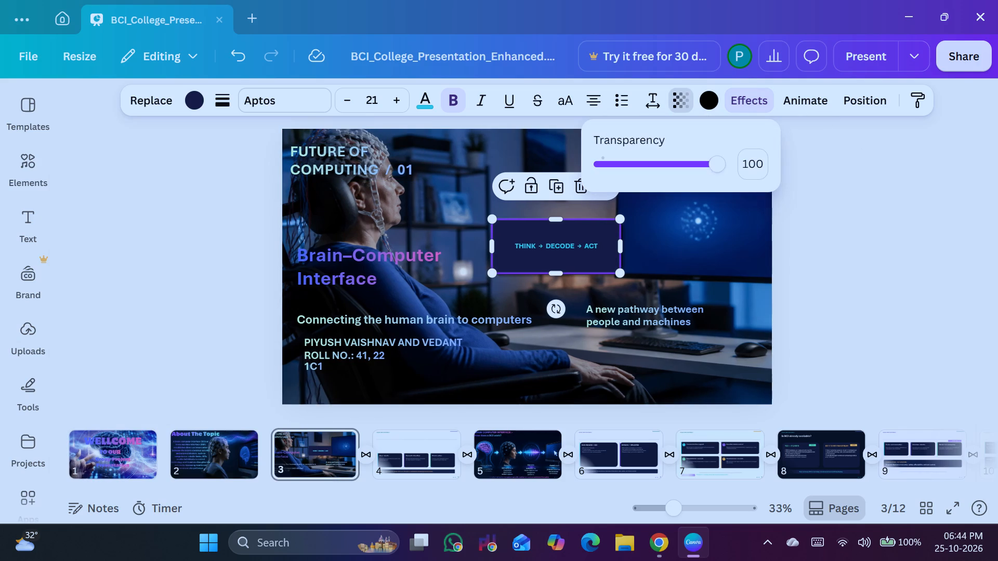
pyautogui.moveTo(720, 156); pyautogui.dragTo(646, 167)
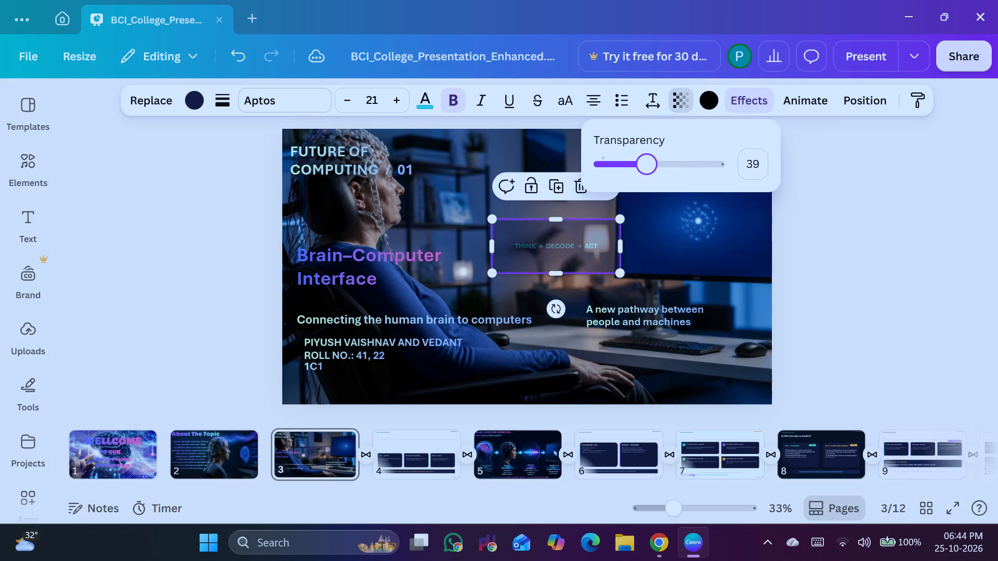
pyautogui.moveTo(646, 167); pyautogui.dragTo(644, 168)
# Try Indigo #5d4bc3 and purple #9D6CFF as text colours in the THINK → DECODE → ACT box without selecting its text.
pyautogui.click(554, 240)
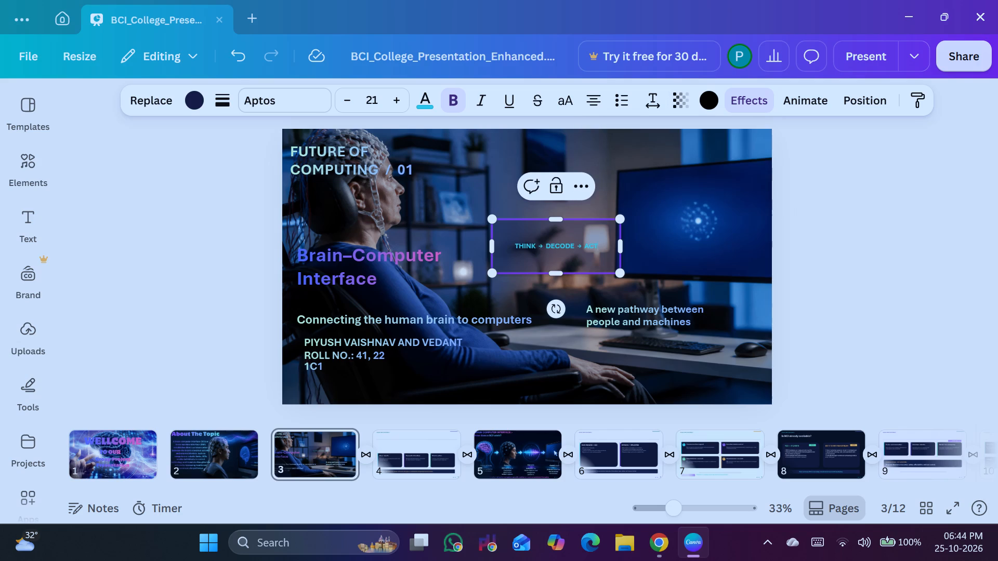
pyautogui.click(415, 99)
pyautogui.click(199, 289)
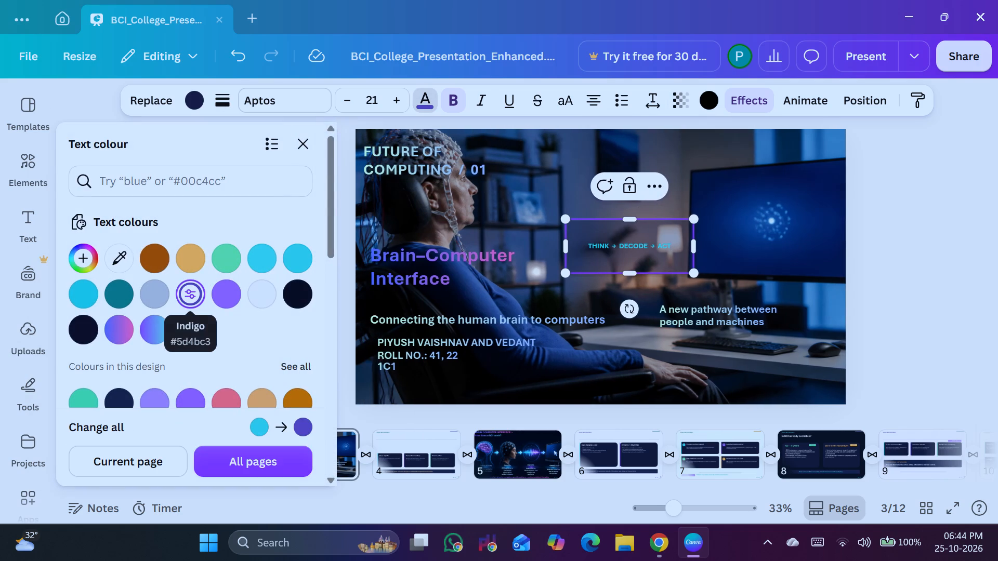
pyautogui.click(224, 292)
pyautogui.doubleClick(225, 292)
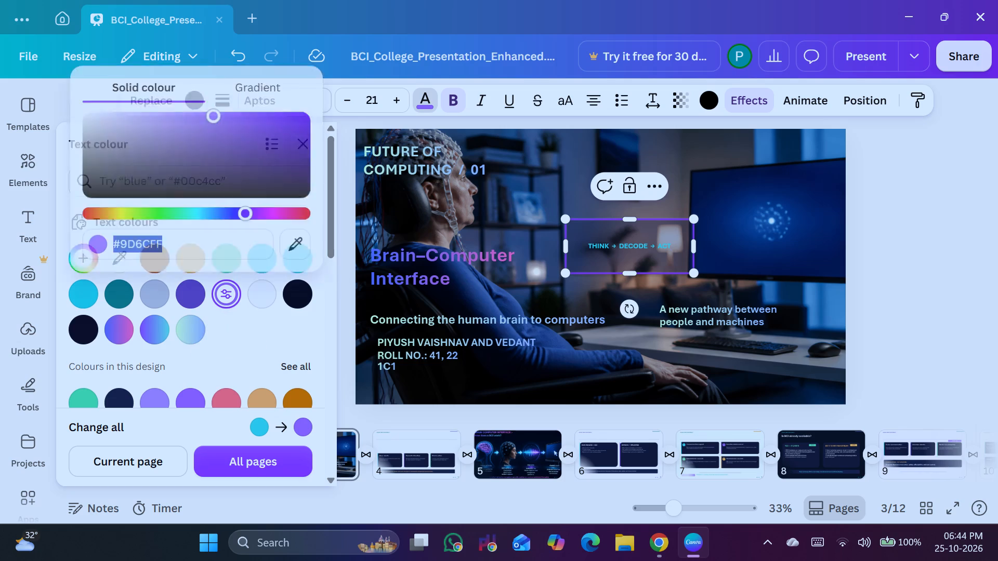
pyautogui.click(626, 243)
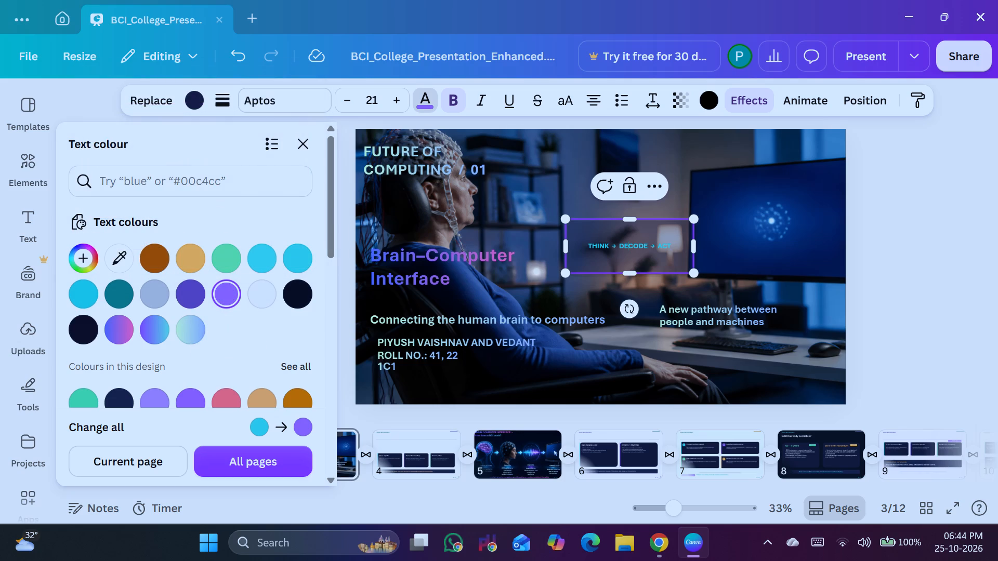
# Select the whole THINK → DECODE → ACT text, colour it Indigo #5d4bc3, and switch bold off and on again.
pyautogui.moveTo(588, 247); pyautogui.dragTo(637, 248)
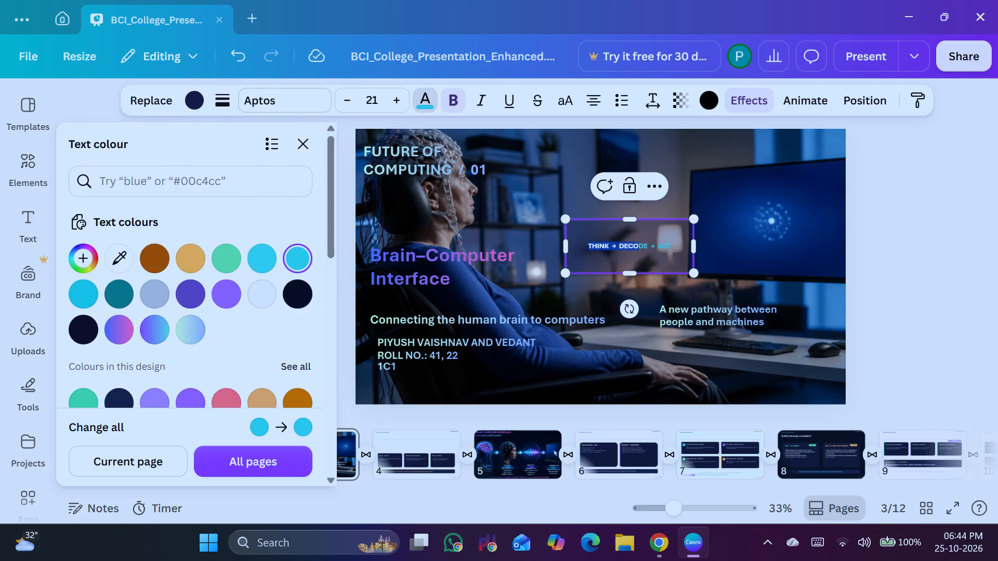
pyautogui.moveTo(637, 248); pyautogui.dragTo(671, 248)
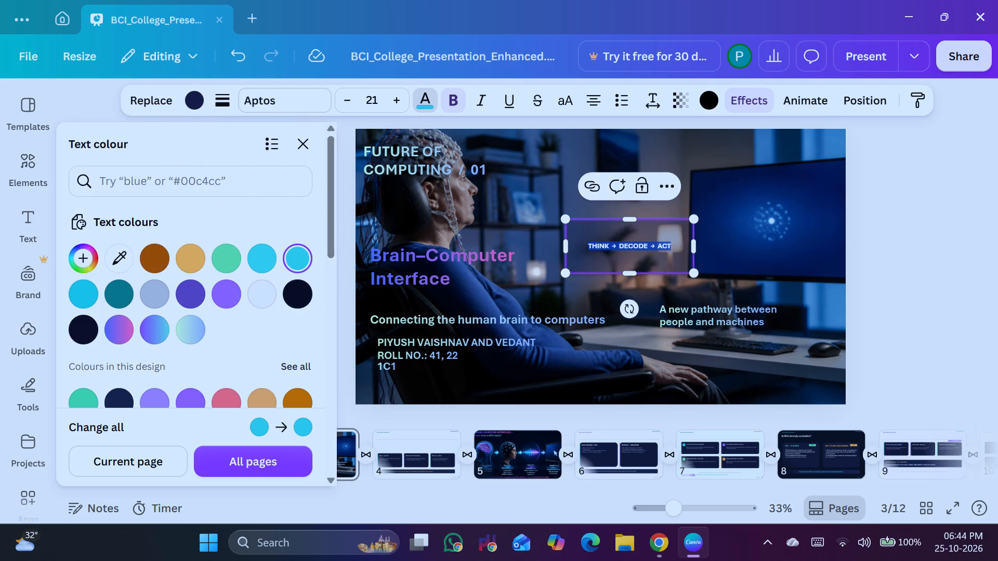
pyautogui.click(183, 304)
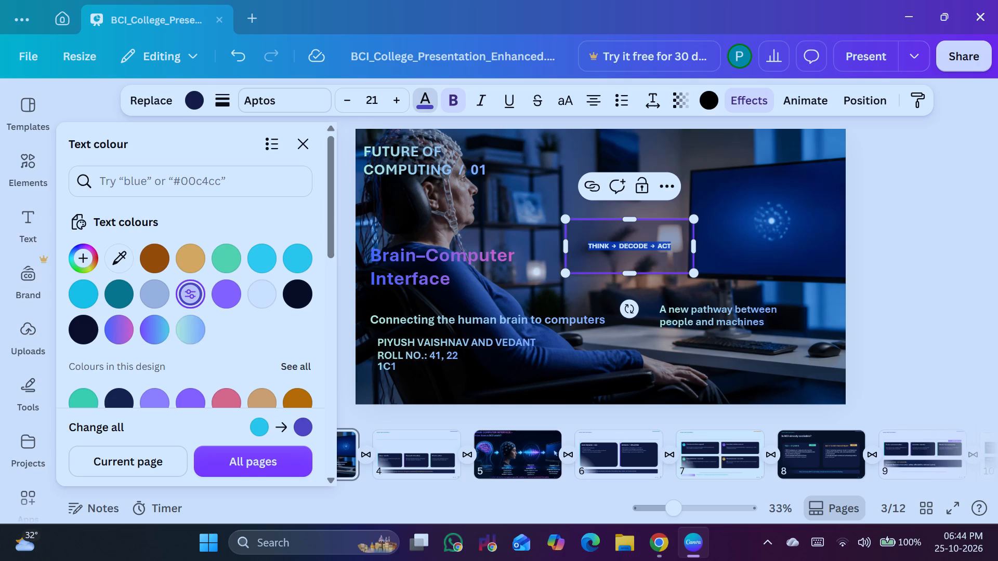
pyautogui.click(455, 101)
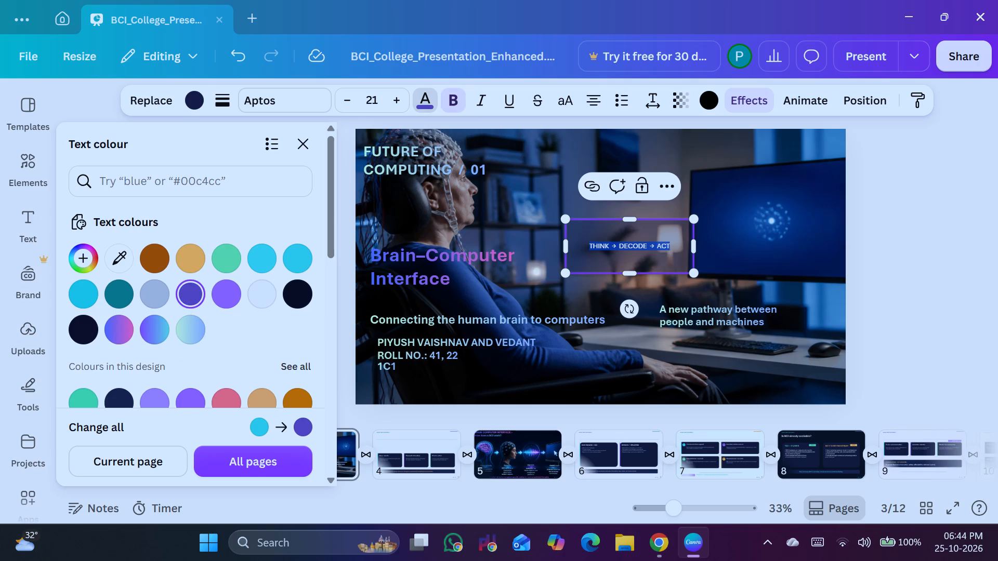
pyautogui.click(455, 101)
# Increase the selected THINK → DECODE → ACT text to size 27 and recolour it purple #9D6CFF.
pyautogui.click(388, 102)
pyautogui.tripleClick(387, 103)
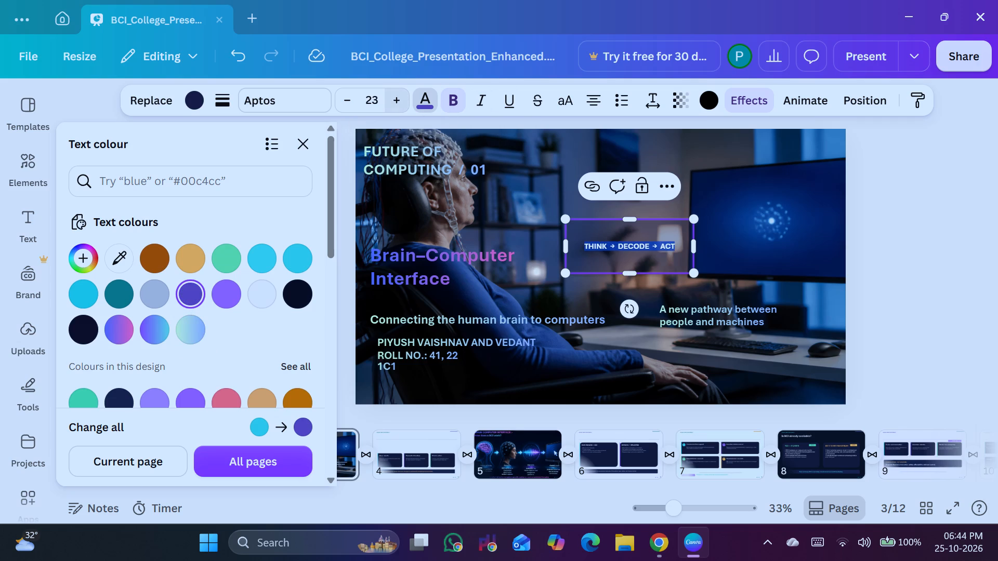
pyautogui.doubleClick(392, 104)
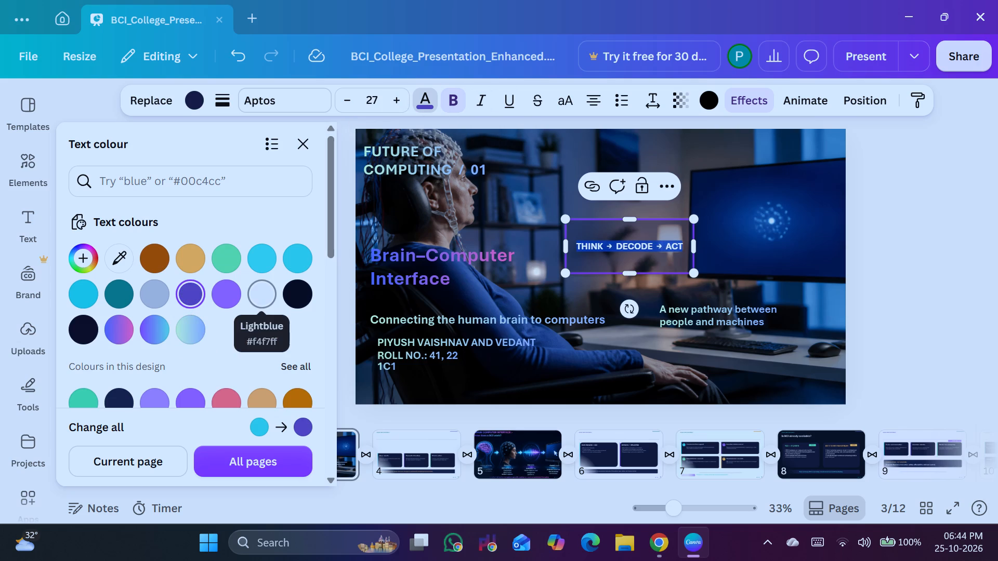
pyautogui.click(231, 291)
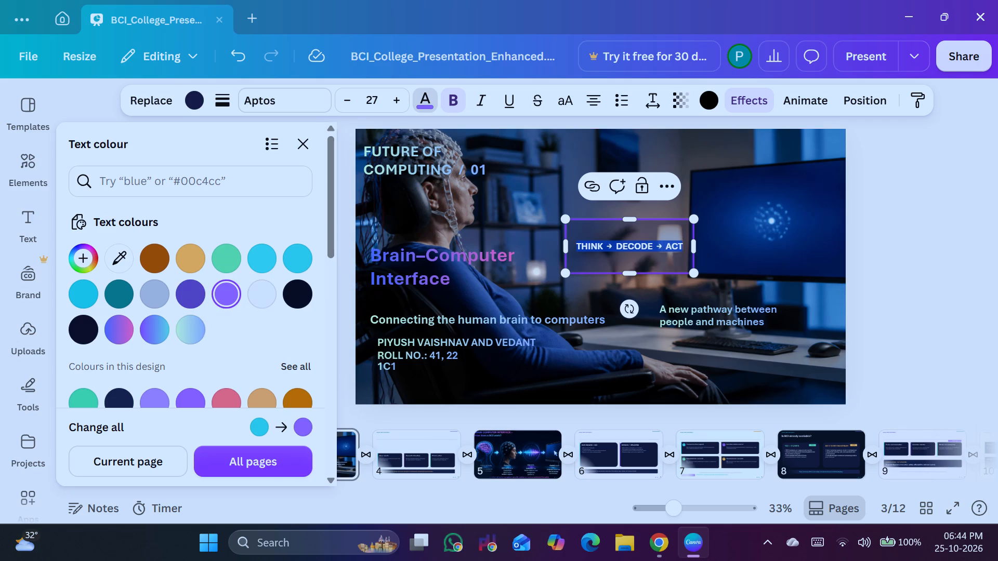
pyautogui.click(890, 237)
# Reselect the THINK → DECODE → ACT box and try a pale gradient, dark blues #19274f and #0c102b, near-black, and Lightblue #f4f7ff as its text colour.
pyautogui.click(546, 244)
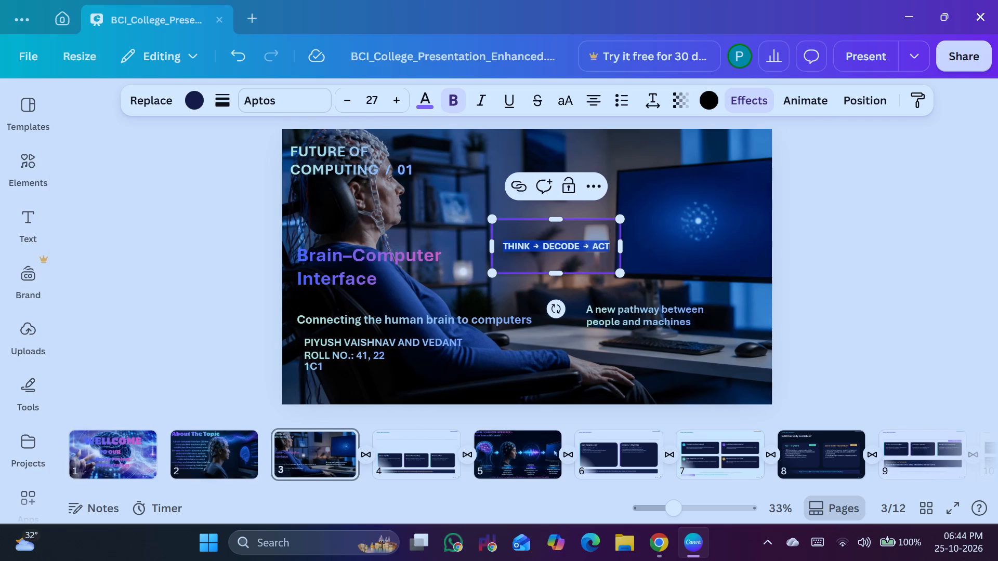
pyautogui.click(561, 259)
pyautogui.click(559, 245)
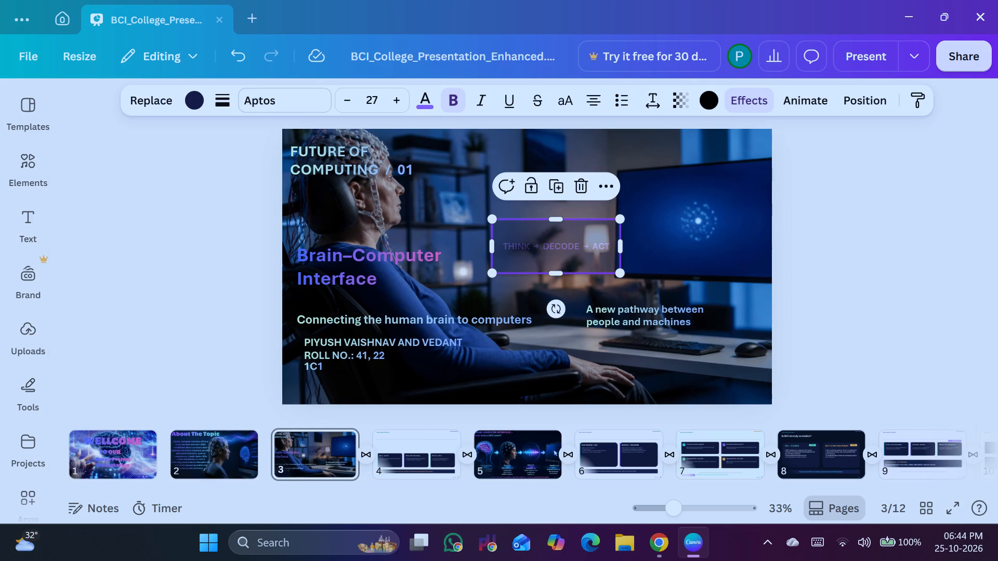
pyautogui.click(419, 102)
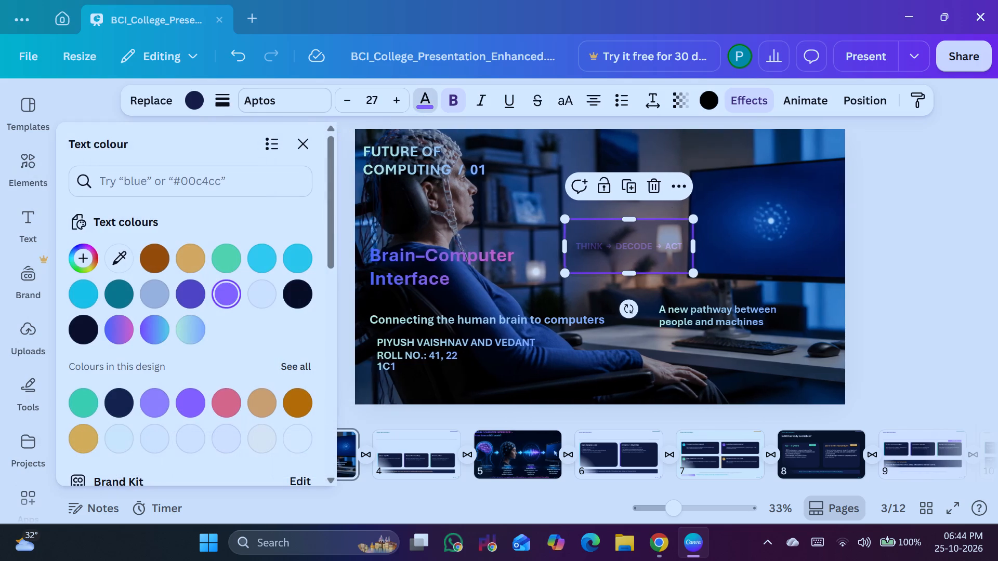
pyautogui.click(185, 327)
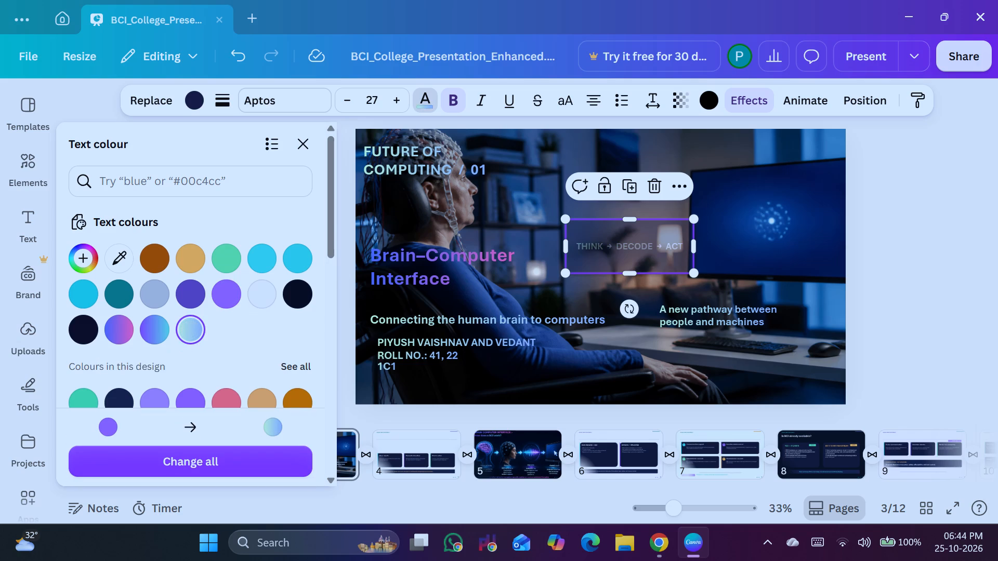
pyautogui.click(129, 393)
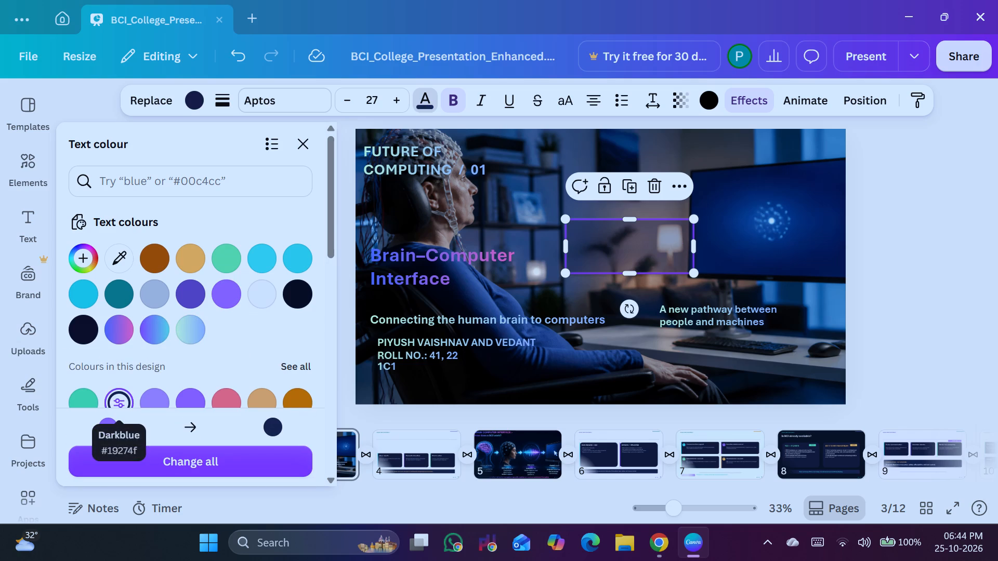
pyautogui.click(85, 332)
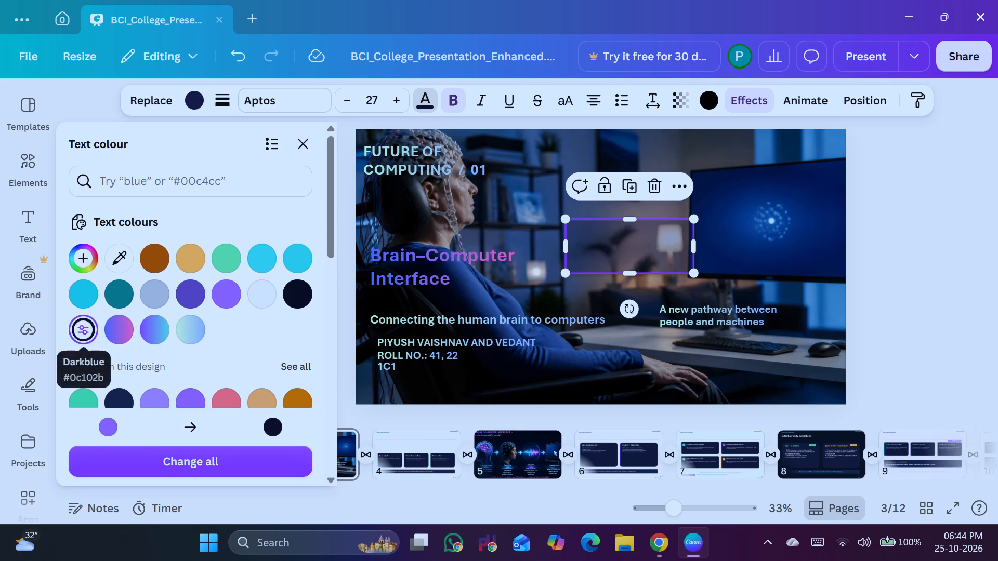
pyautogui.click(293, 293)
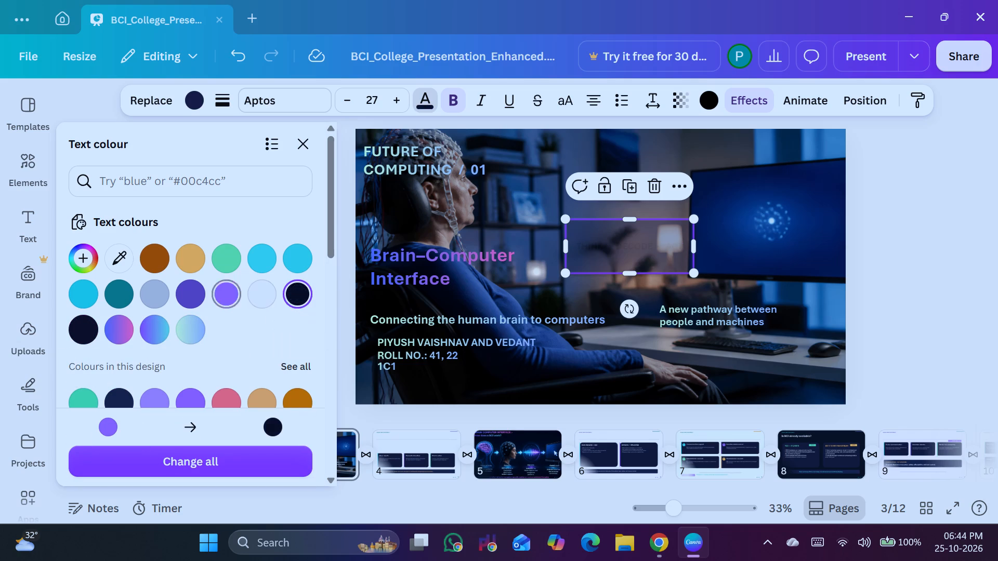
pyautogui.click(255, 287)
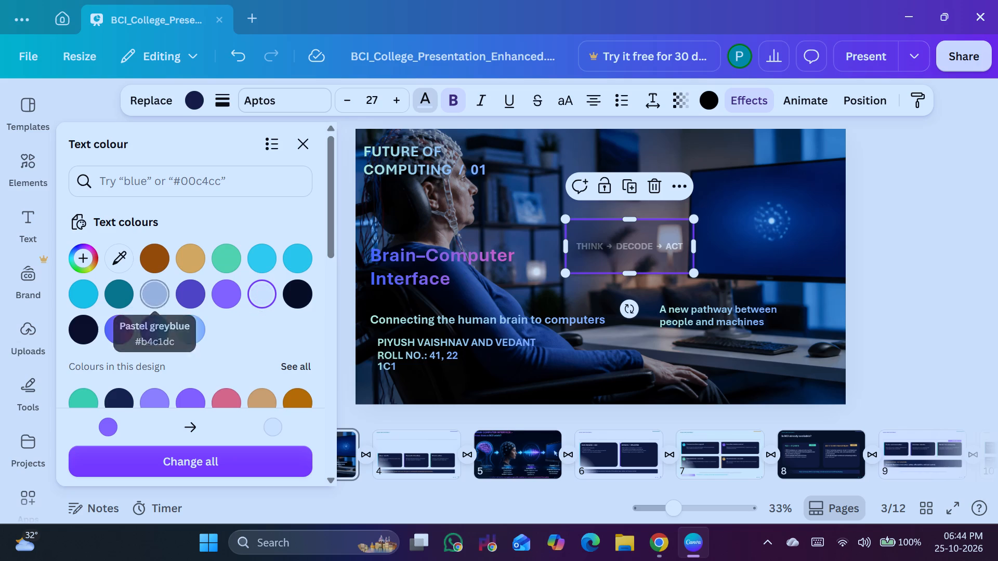
# Sample the pale workspace colour beside the slide with the eyedropper as the THINK → DECODE → ACT text colour.
pyautogui.click(127, 256)
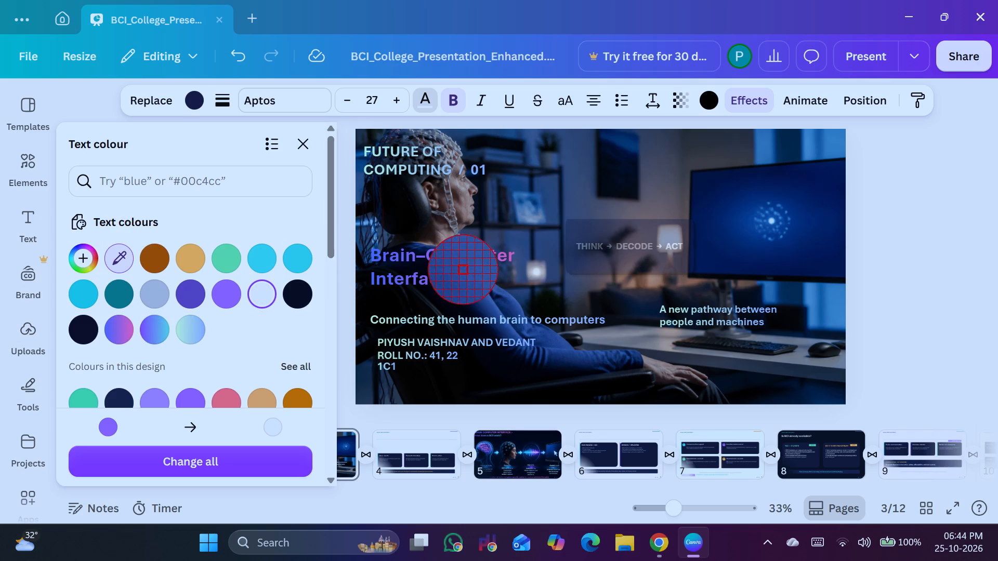
pyautogui.scroll(-3, 243, 332)
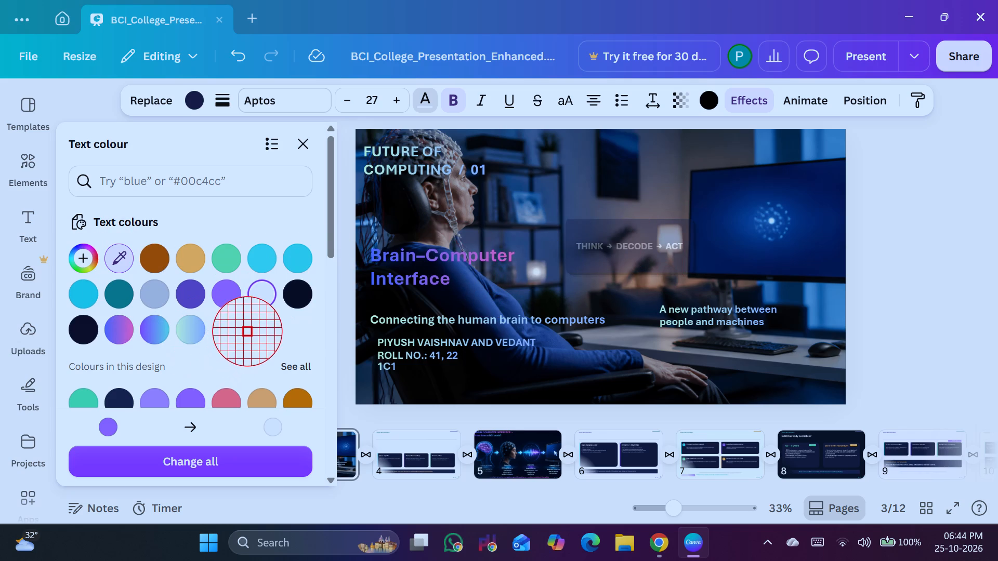
pyautogui.click(943, 266)
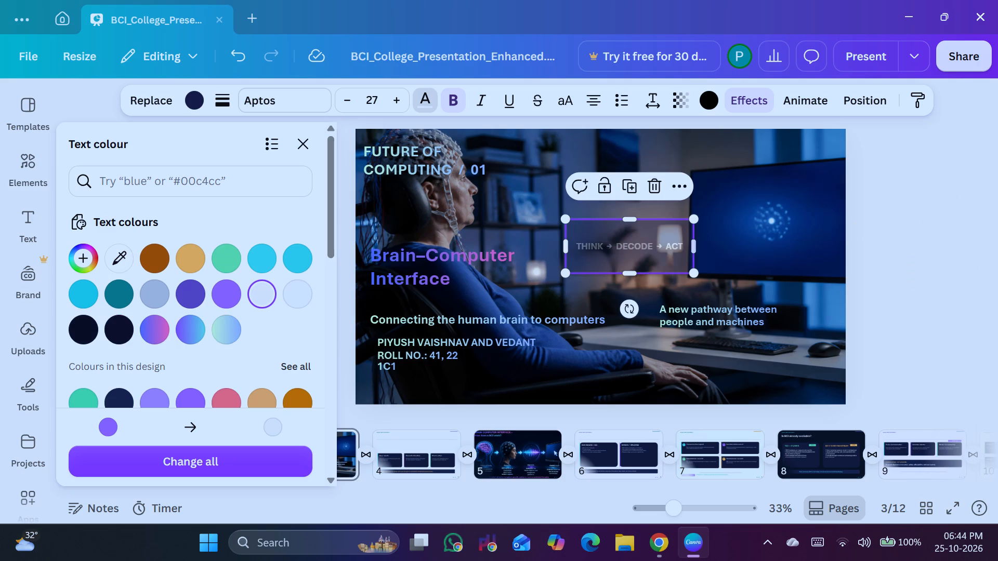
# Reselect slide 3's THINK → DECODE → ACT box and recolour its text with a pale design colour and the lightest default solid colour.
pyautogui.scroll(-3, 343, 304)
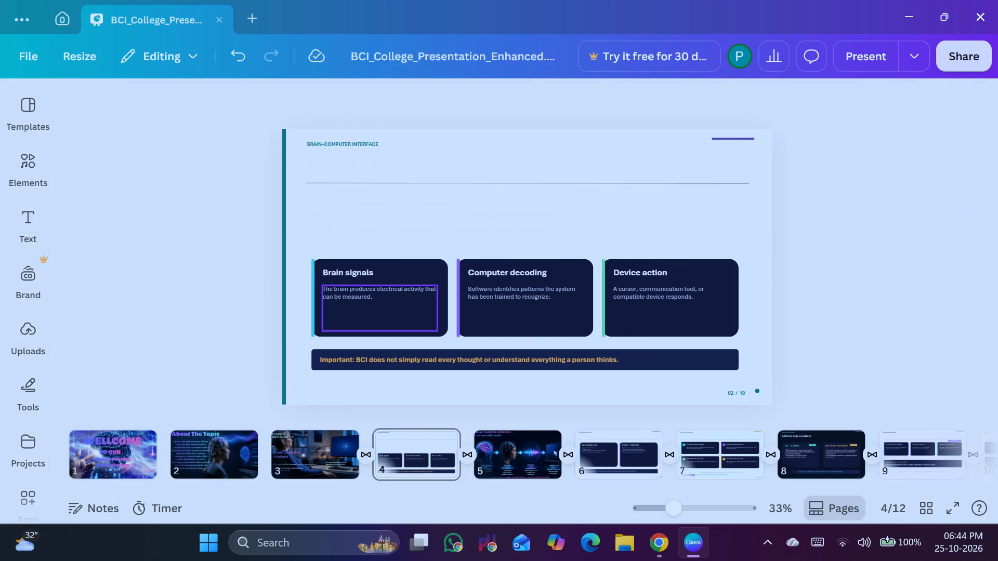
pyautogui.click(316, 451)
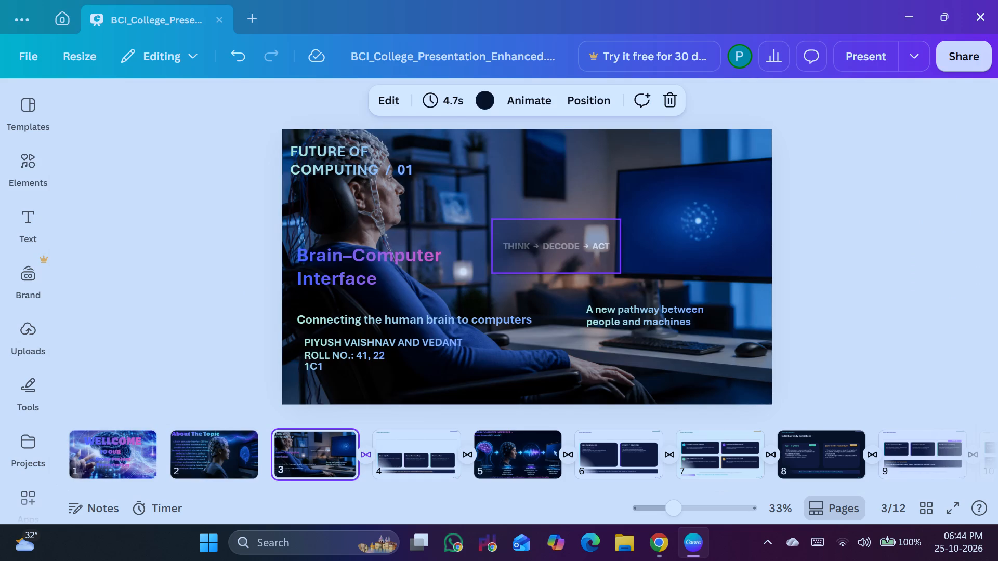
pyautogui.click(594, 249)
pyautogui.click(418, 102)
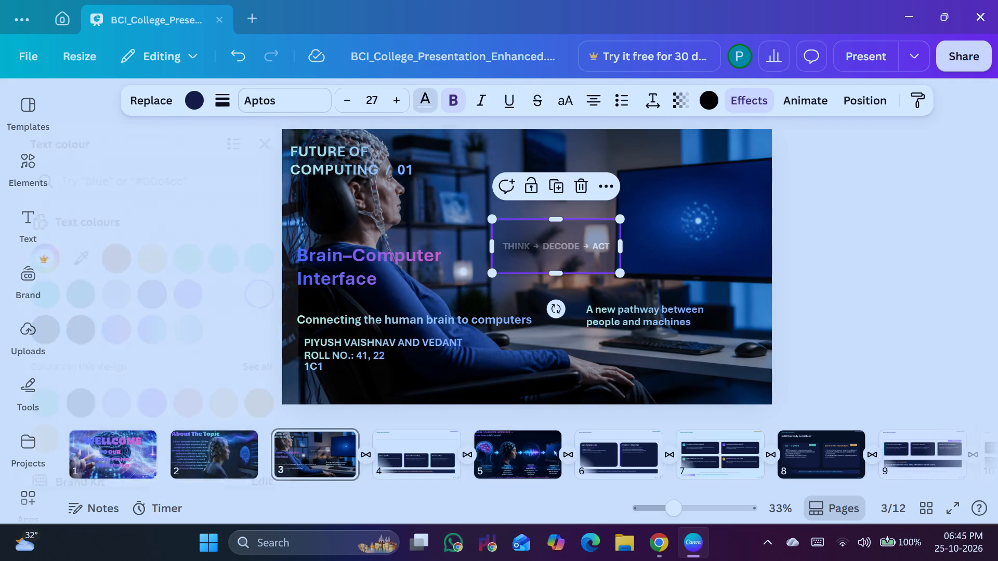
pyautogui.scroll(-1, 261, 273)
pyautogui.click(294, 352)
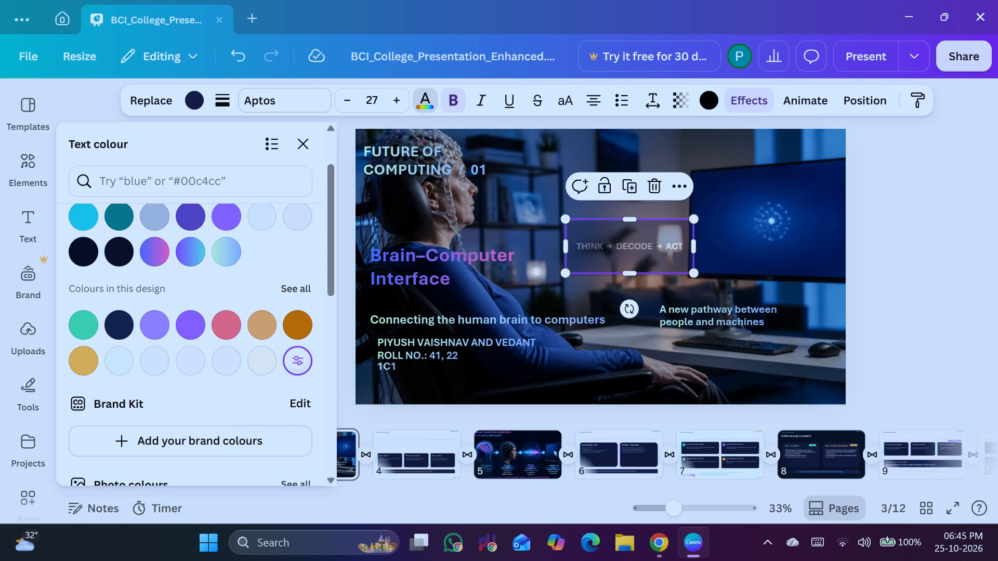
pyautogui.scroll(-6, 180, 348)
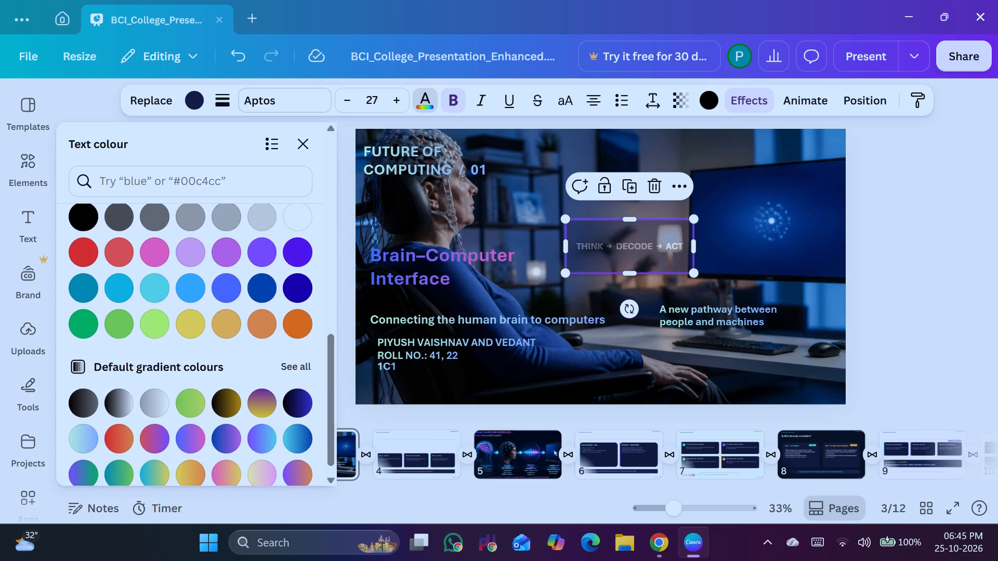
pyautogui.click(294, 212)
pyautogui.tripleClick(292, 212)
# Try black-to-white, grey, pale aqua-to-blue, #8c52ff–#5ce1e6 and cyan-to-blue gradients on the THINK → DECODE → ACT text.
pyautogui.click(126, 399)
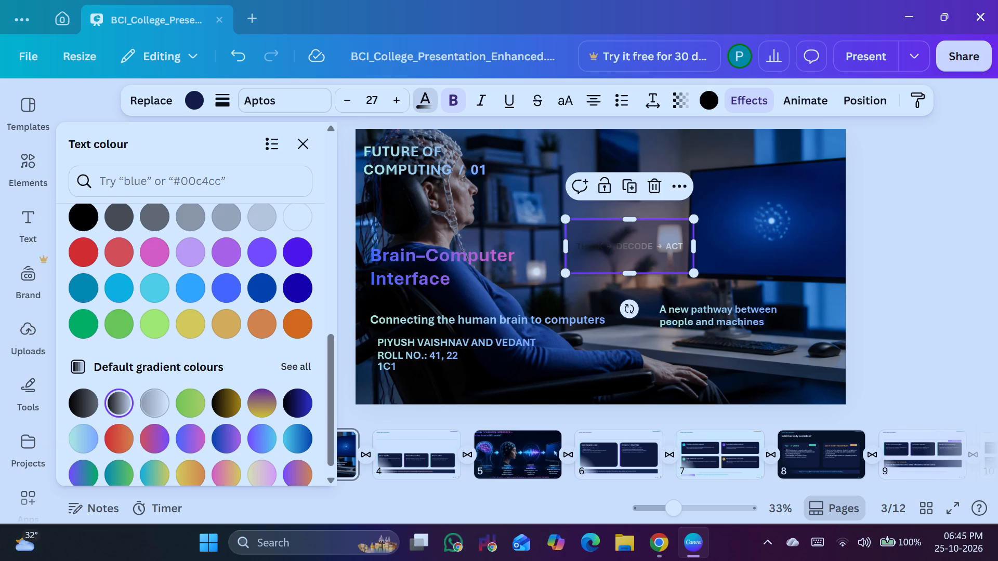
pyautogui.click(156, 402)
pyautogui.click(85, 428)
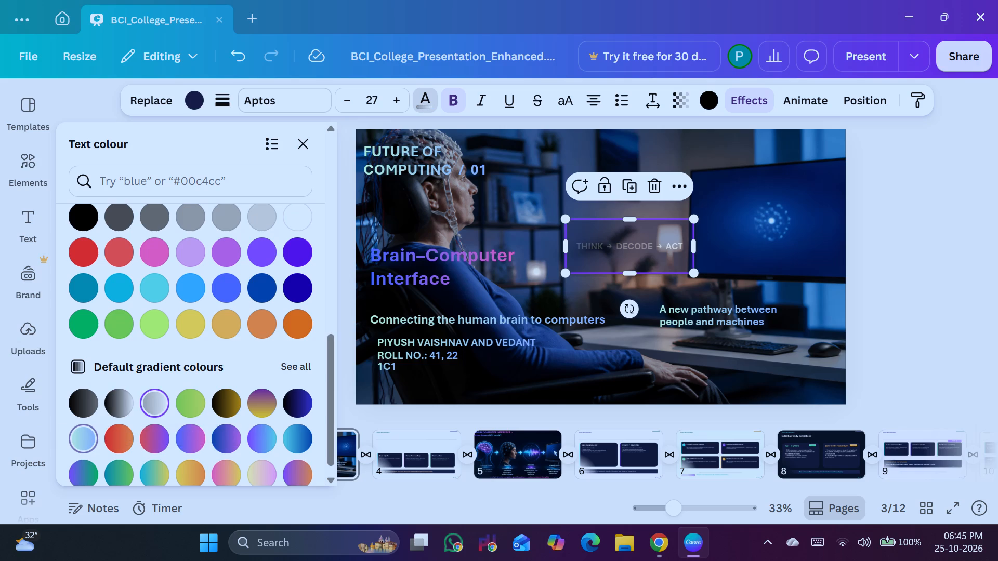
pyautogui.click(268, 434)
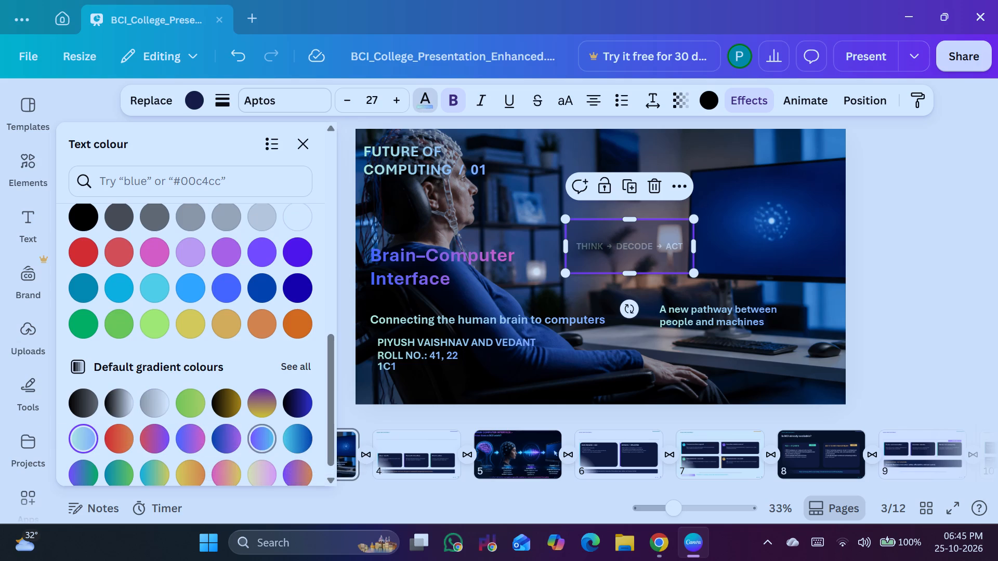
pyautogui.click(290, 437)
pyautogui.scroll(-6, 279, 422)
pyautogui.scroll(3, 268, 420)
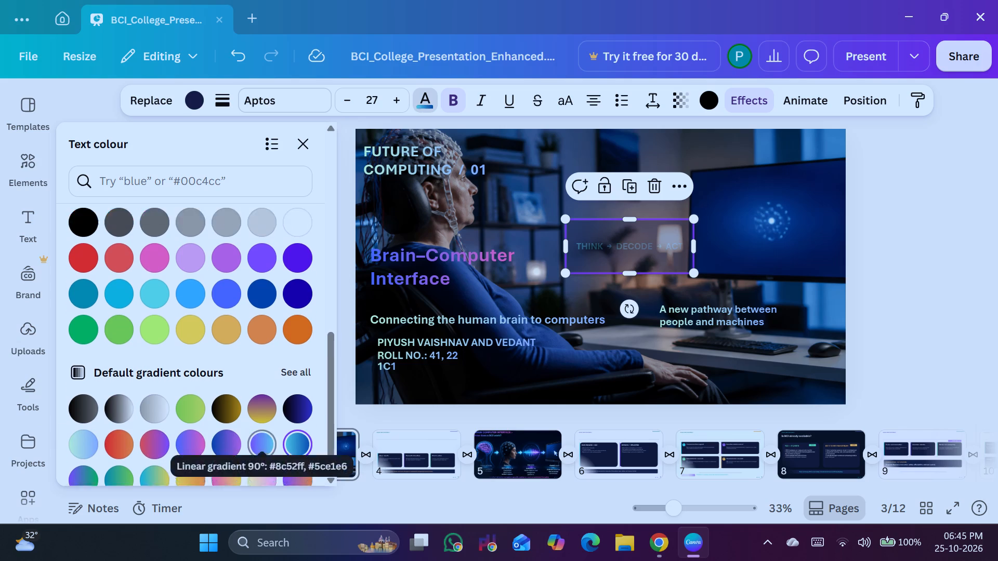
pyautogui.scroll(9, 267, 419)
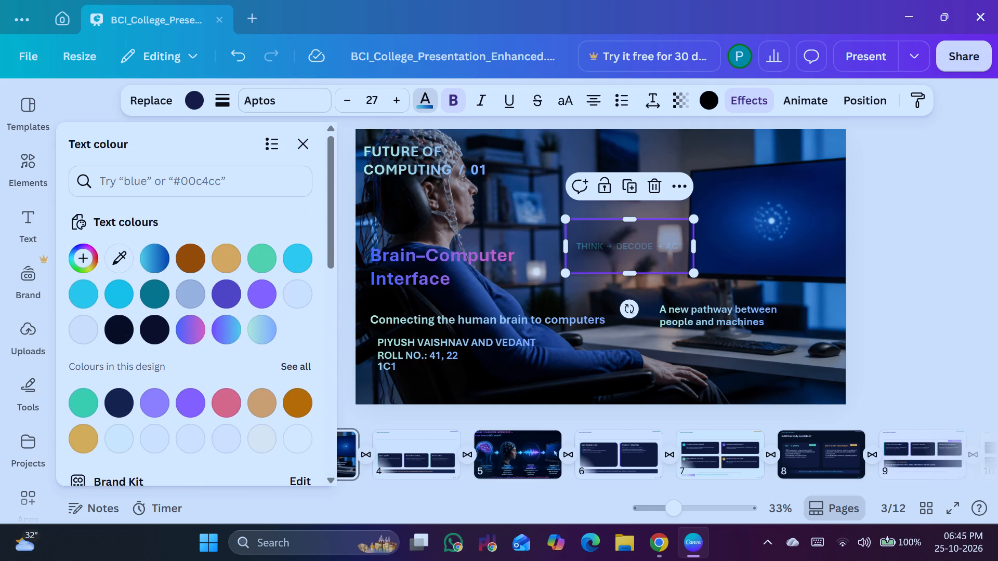
# Recolour the THINK → DECODE → ACT text near-white from the design colours and change all matching gradient colours to it.
pyautogui.click(641, 264)
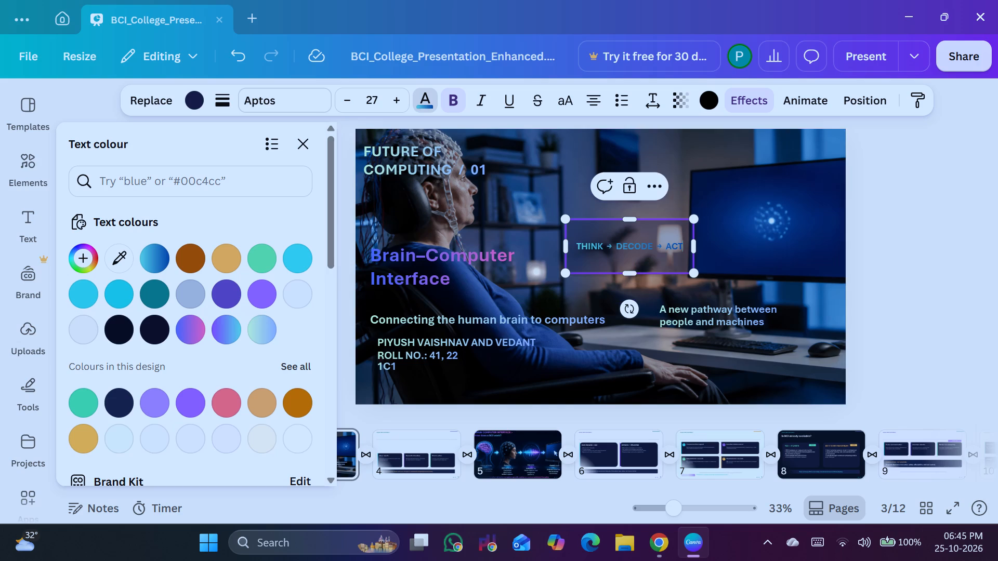
pyautogui.click(640, 263)
pyautogui.click(595, 252)
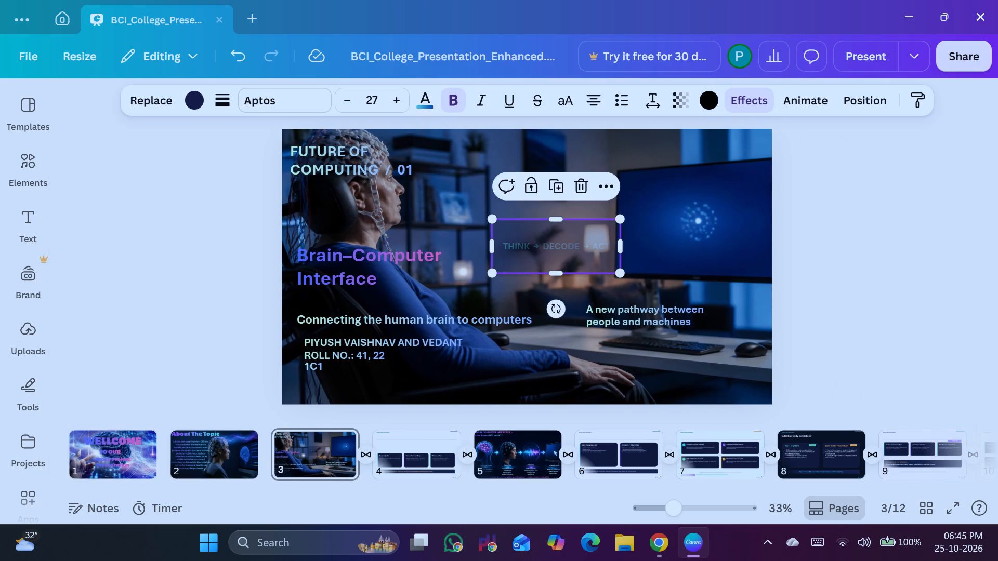
pyautogui.click(589, 256)
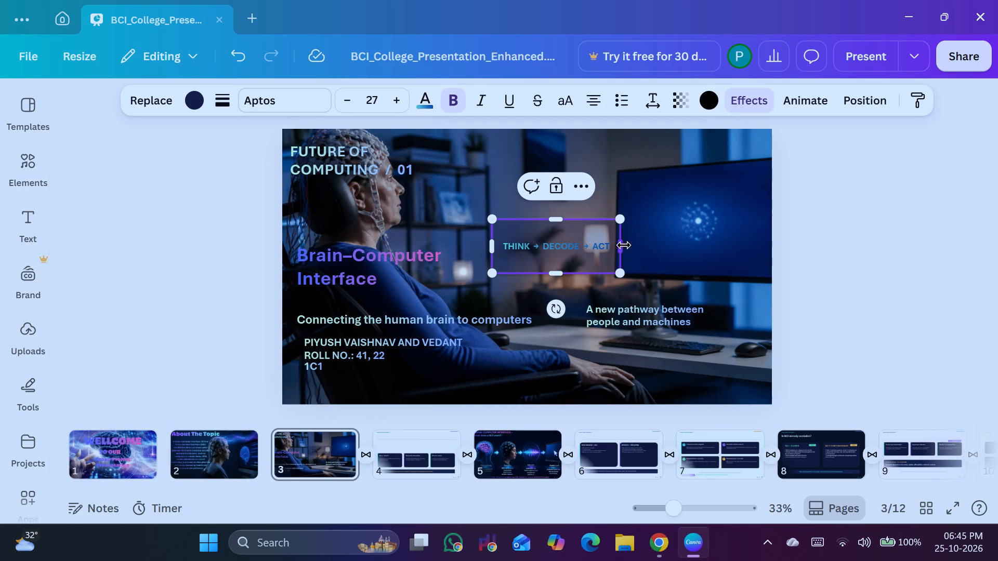
pyautogui.click(425, 99)
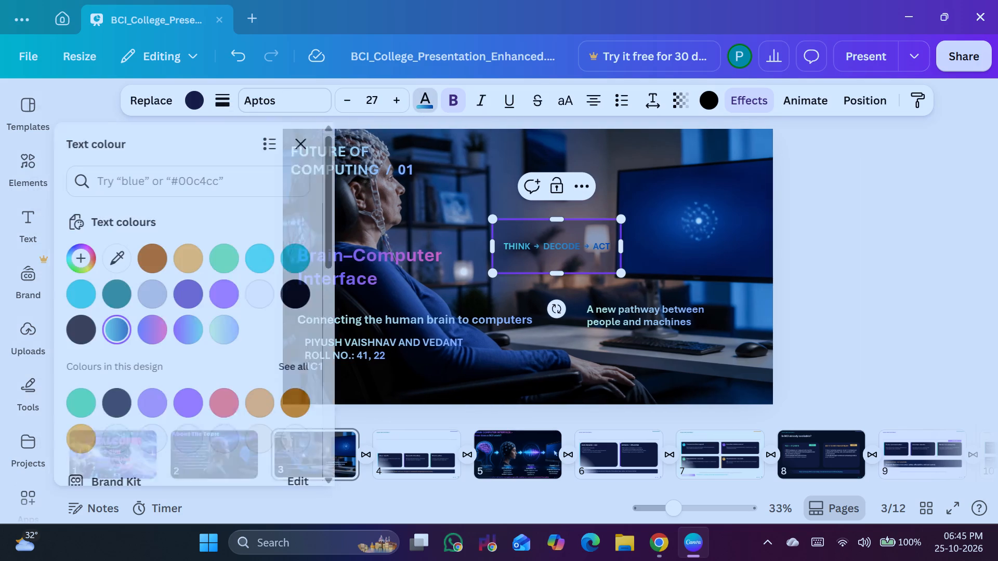
pyautogui.click(304, 435)
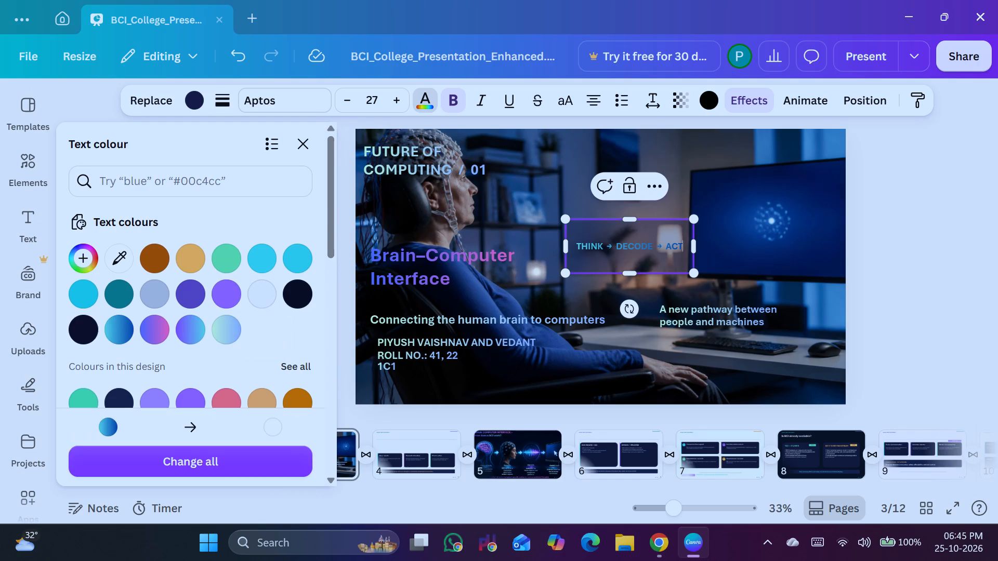
pyautogui.click(226, 460)
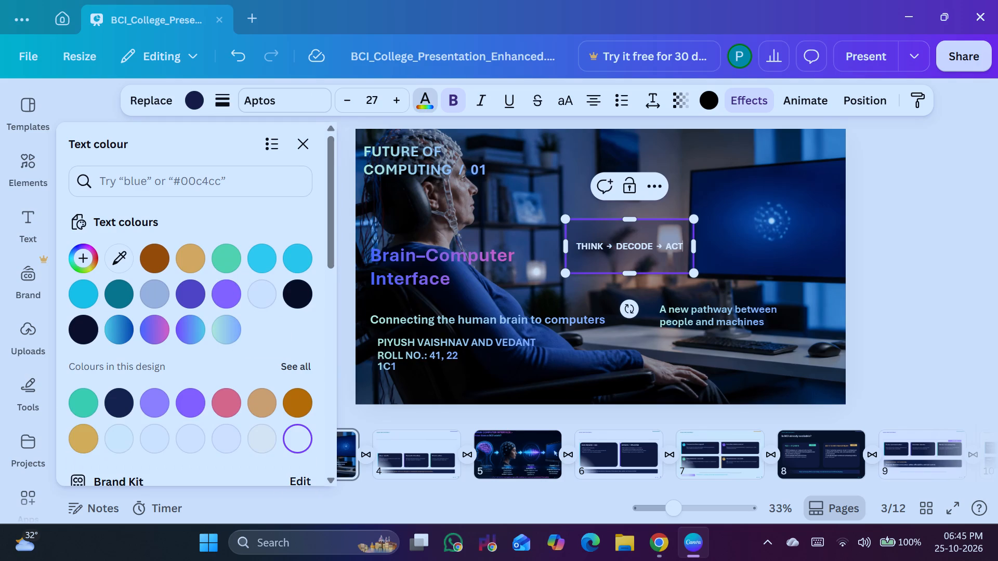
# Move the THINK → DECODE → ACT box onto the computer monitor in slide 3's background photo.
pyautogui.moveTo(667, 258); pyautogui.dragTo(709, 252)
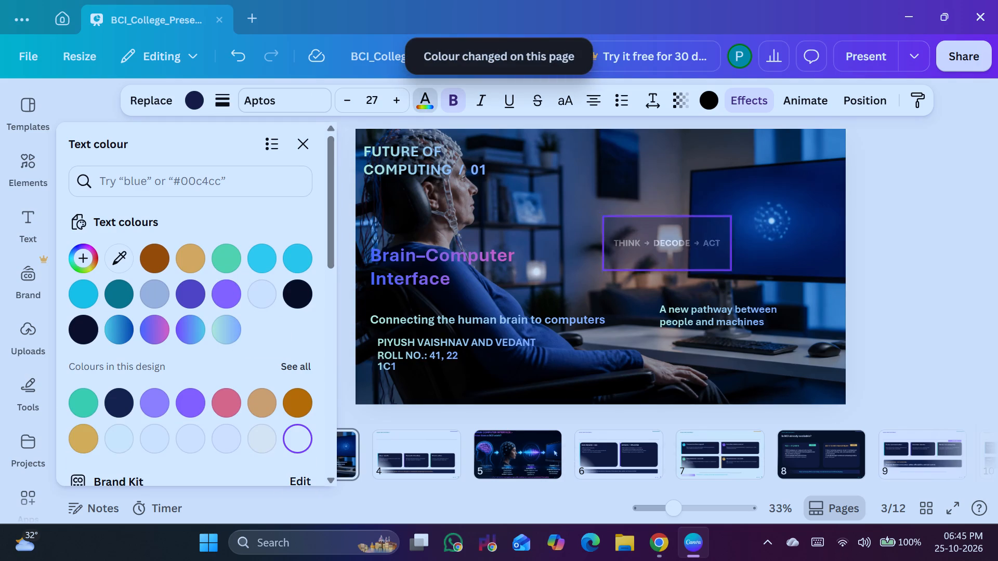
pyautogui.moveTo(709, 252); pyautogui.dragTo(809, 231)
pyautogui.click(768, 223)
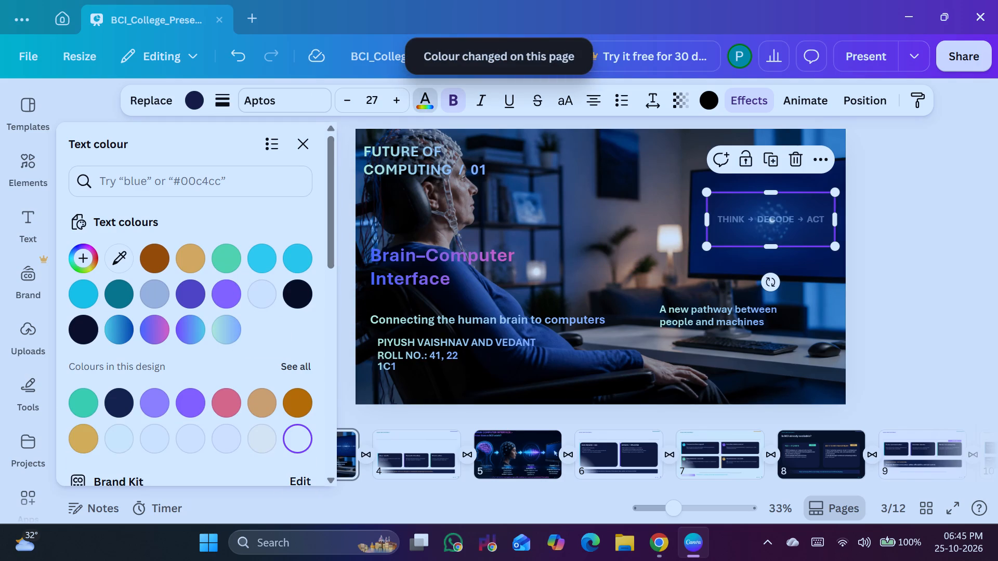
pyautogui.click(758, 221)
pyautogui.click(932, 250)
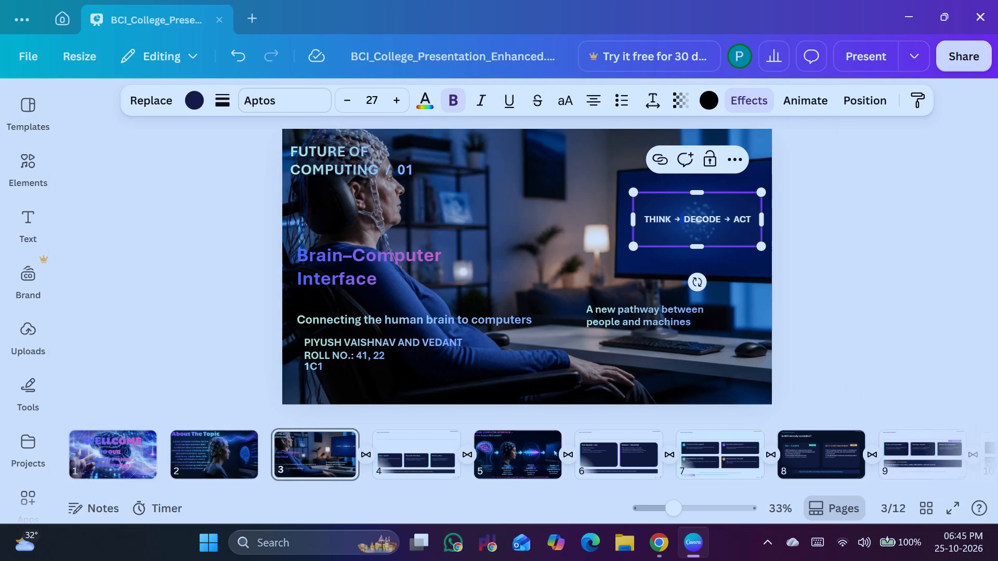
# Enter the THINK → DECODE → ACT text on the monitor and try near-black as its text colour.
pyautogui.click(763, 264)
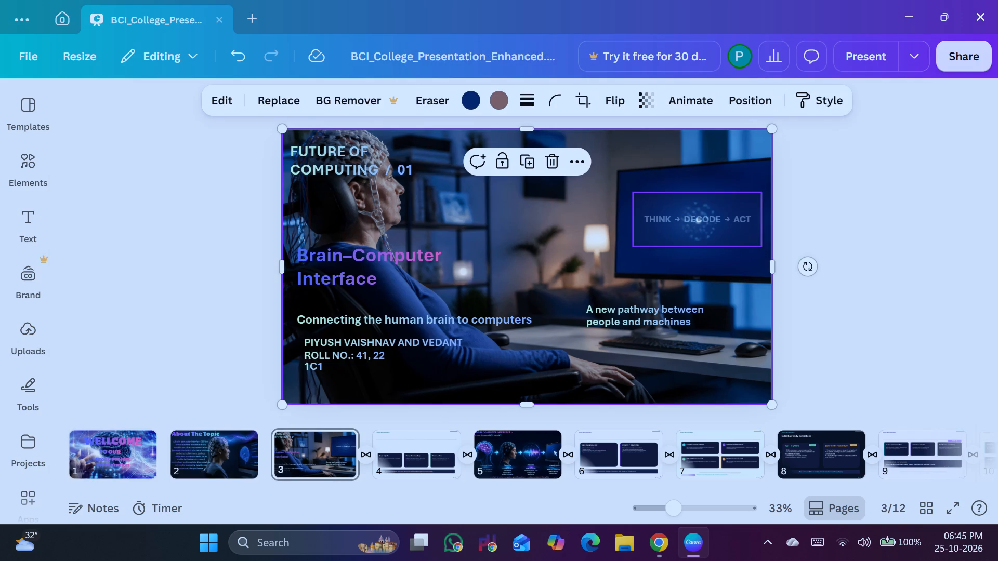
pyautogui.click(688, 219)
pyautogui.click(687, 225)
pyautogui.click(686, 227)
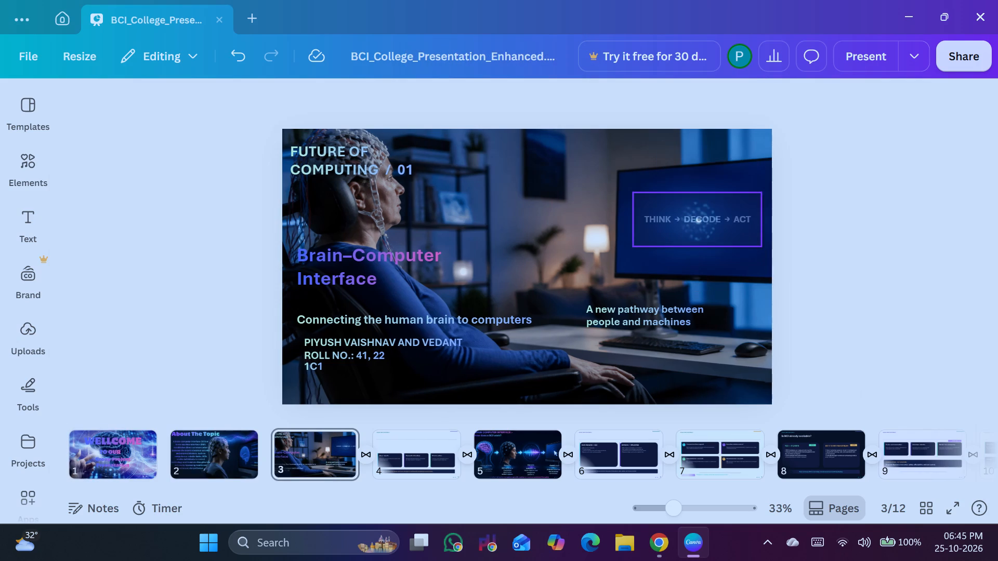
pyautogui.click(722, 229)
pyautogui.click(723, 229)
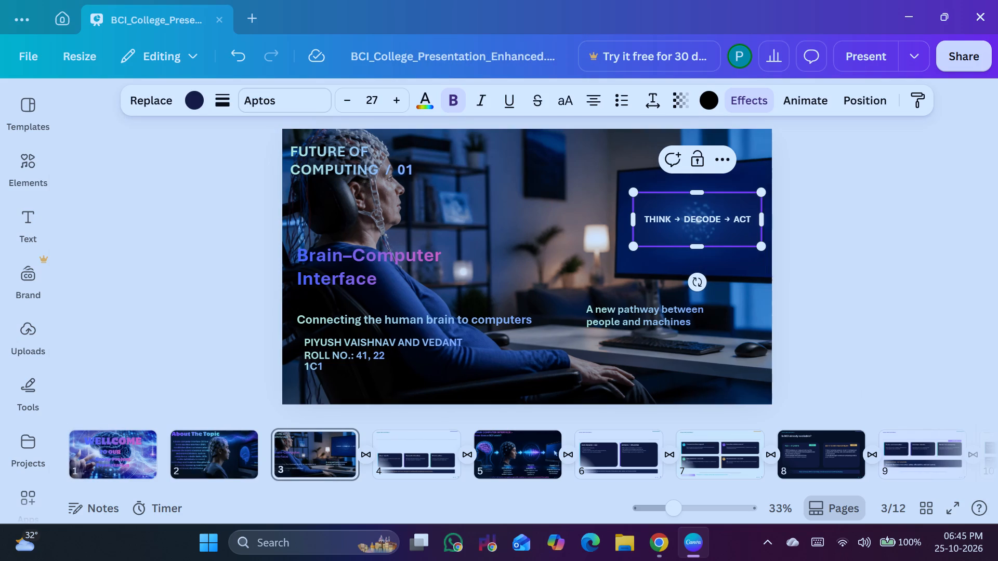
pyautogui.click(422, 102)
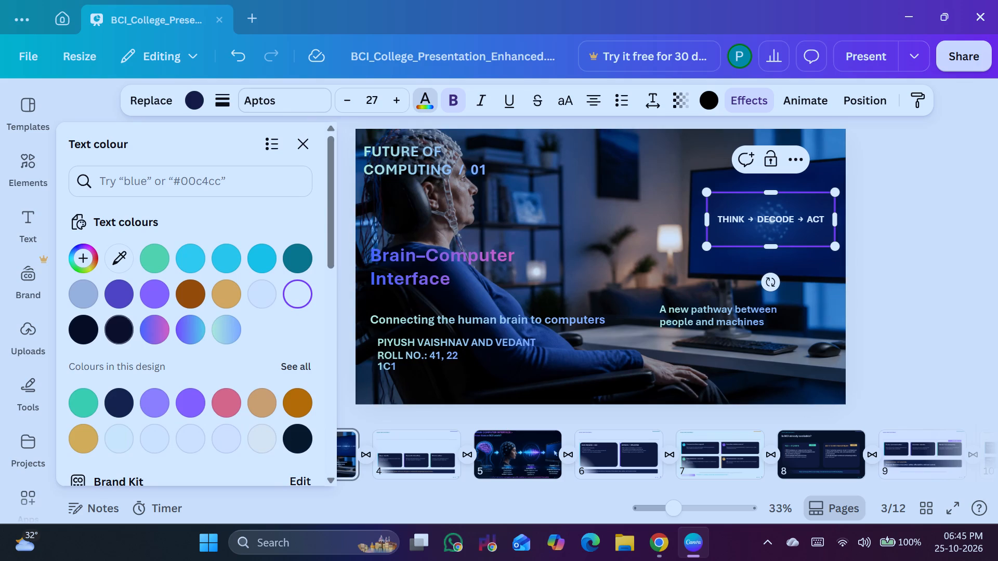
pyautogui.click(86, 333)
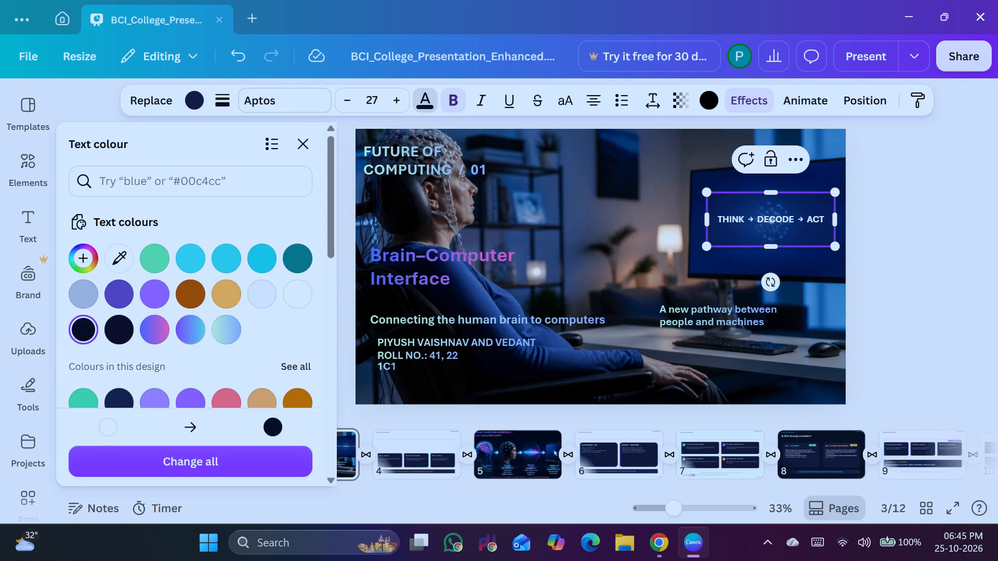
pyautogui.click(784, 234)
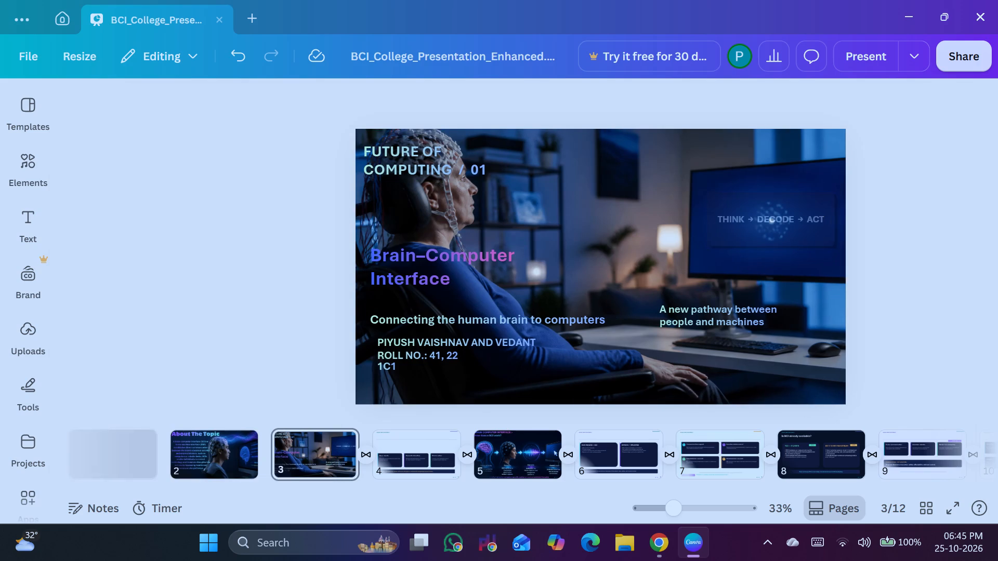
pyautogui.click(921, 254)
# Show the layers overlapping the THINK → DECODE → ACT box and delete the dark diagonal line hidden behind the photo.
pyautogui.click(699, 216)
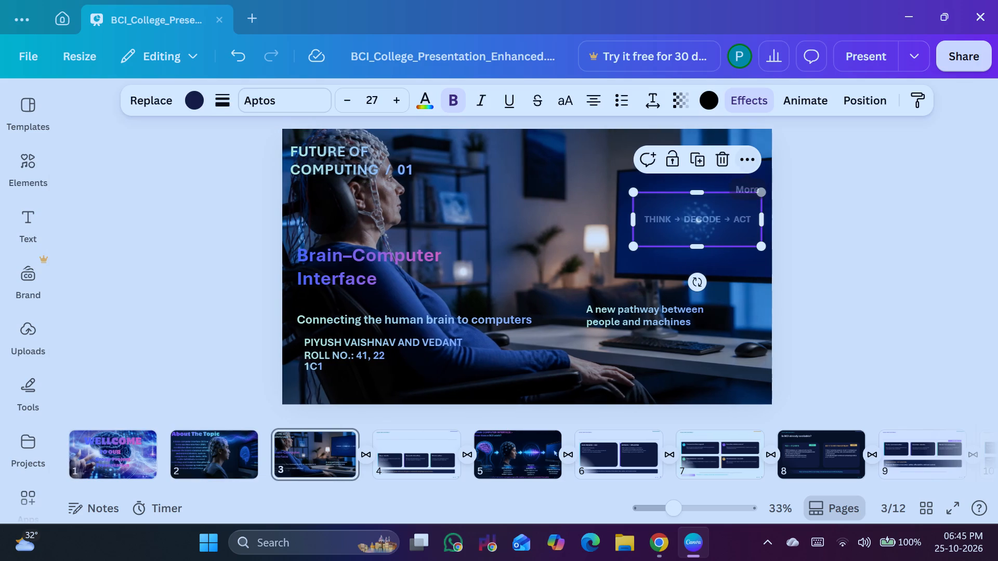
pyautogui.click(751, 155)
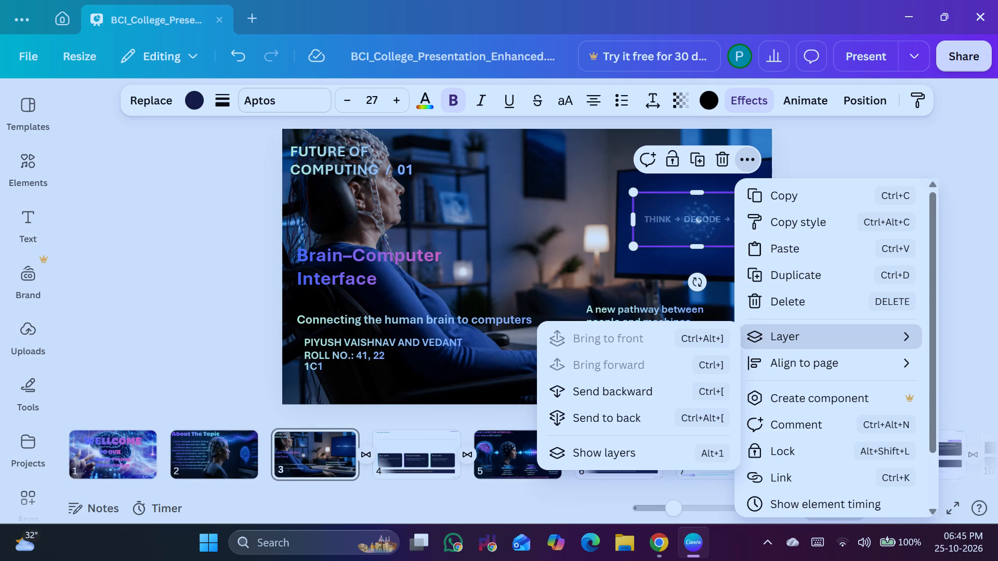
pyautogui.click(608, 447)
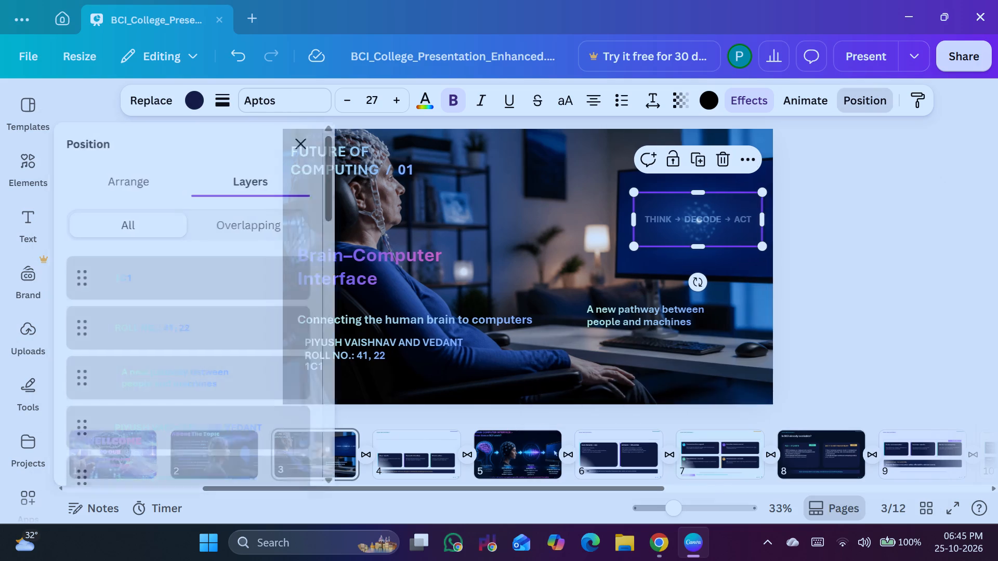
pyautogui.scroll(-1, 267, 282)
pyautogui.scroll(3, 259, 233)
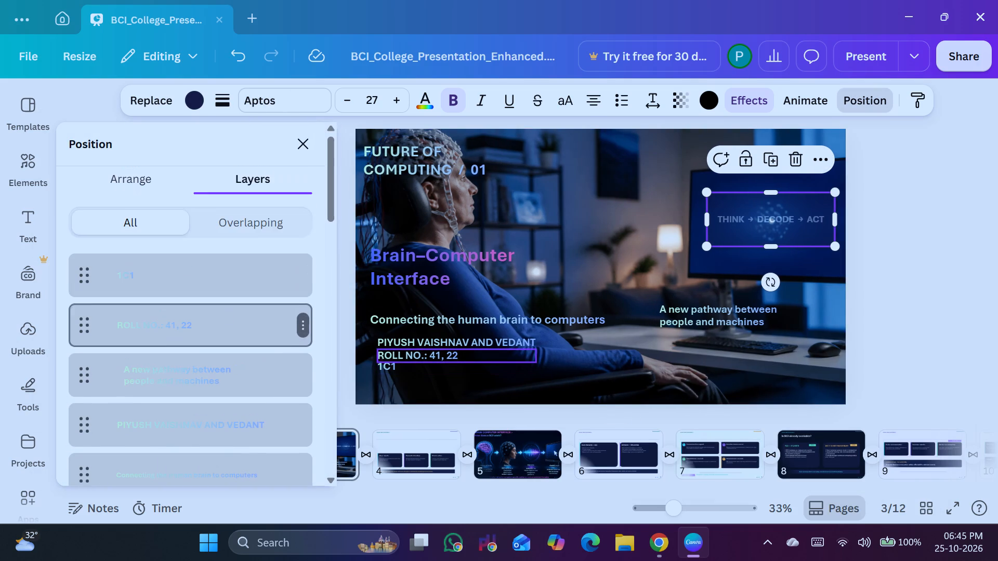
pyautogui.click(266, 231)
pyautogui.scroll(-1, 264, 287)
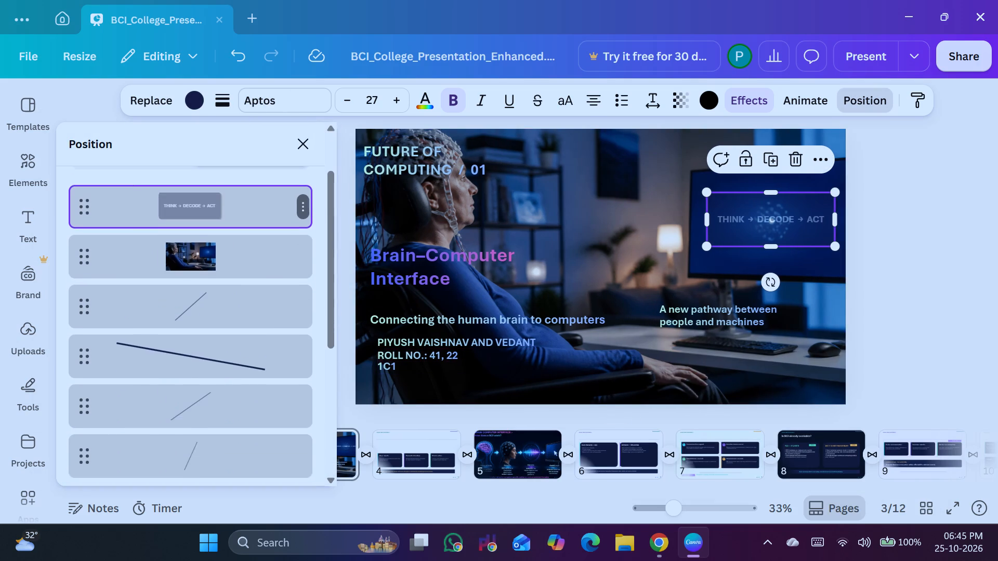
pyautogui.scroll(-1, 264, 289)
pyautogui.click(262, 285)
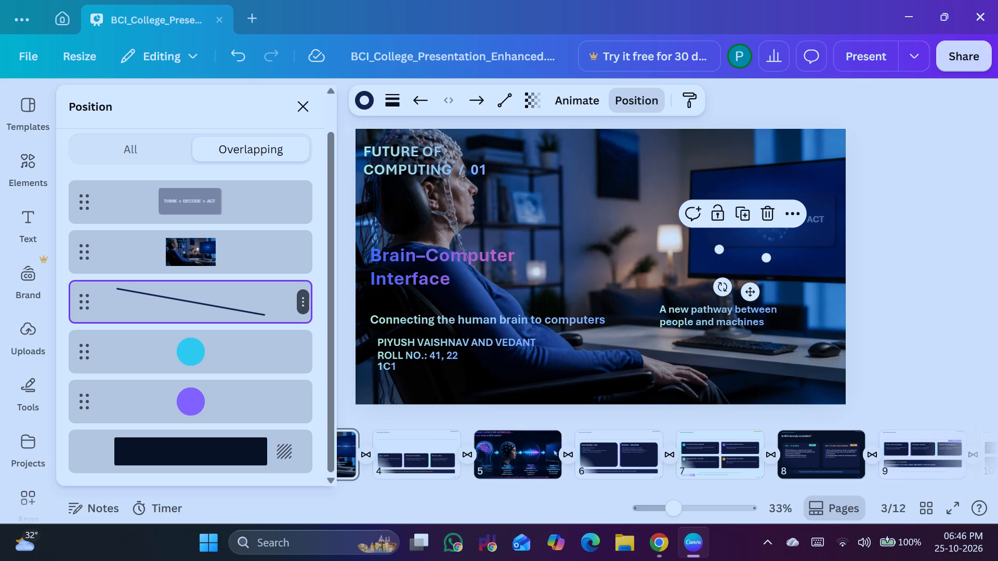
pyautogui.click(767, 213)
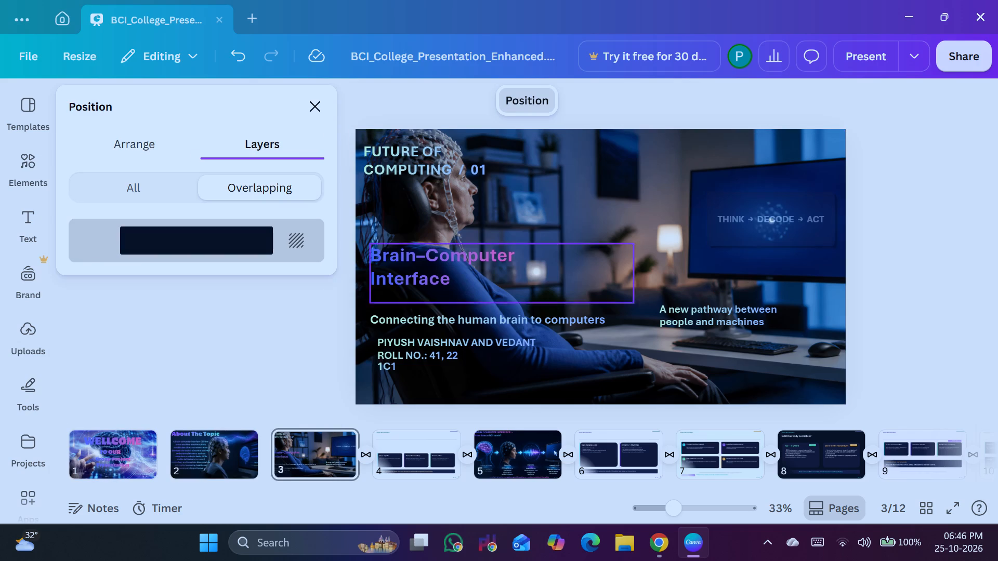
# Look through slide 3's full layer list and its overlapping layers for leftover hidden elements.
pyautogui.click(133, 180)
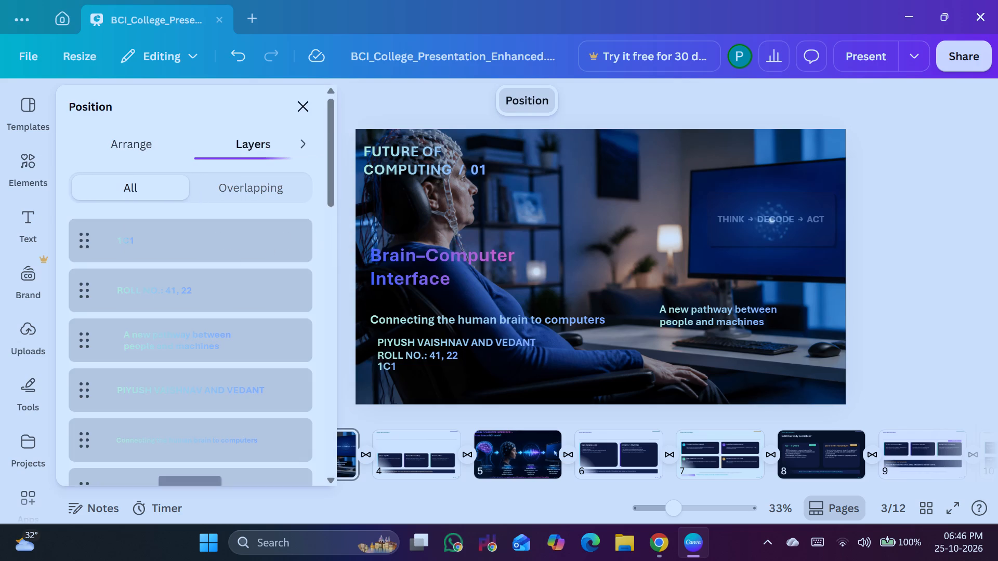
pyautogui.click(249, 200)
pyautogui.click(244, 195)
pyautogui.scroll(-2, 246, 239)
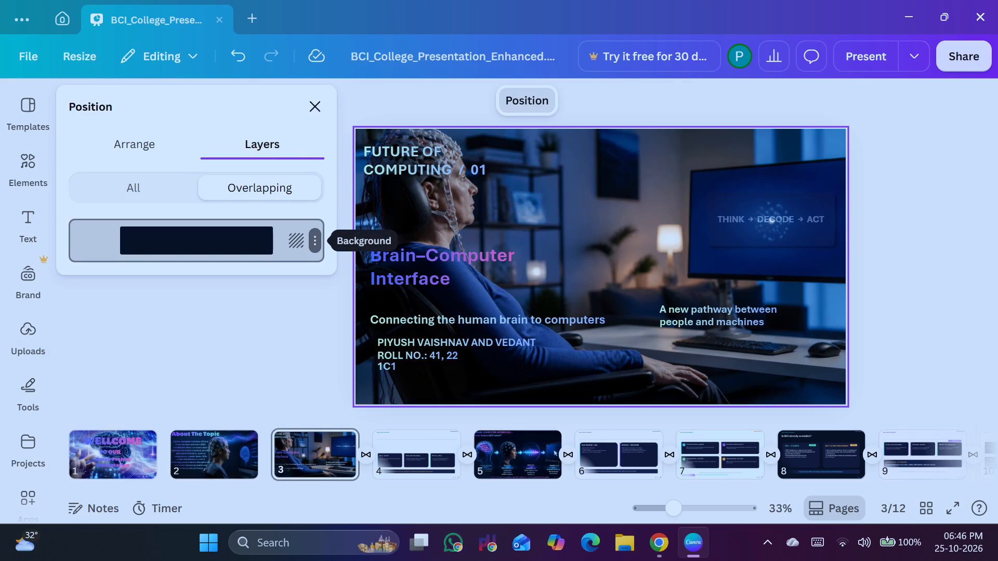
pyautogui.scroll(-2, 247, 242)
pyautogui.scroll(7, 247, 242)
pyautogui.click(311, 243)
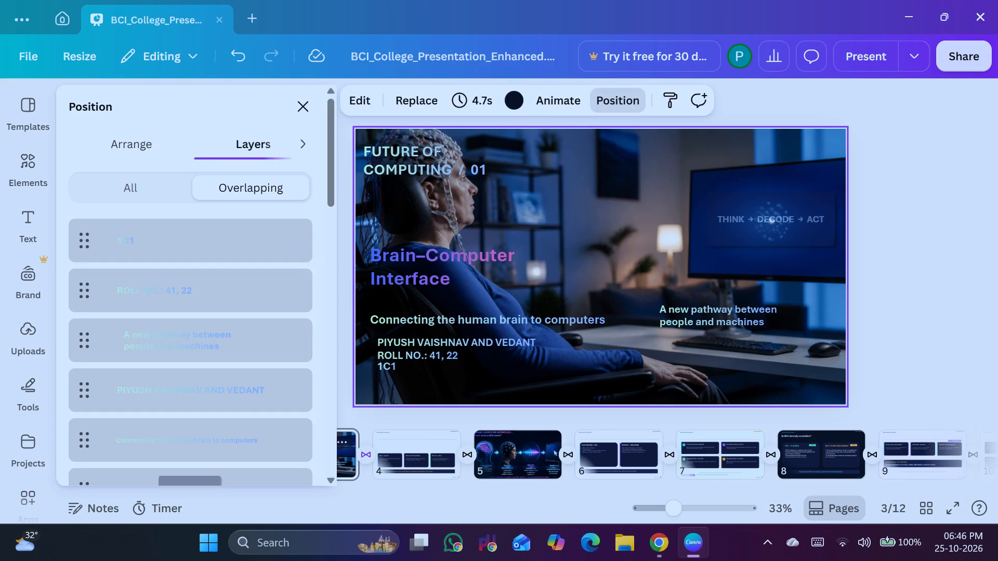
pyautogui.scroll(-8, 226, 266)
# Delete another thin diagonal line hidden behind the photo from the layers overlapping the THINK → DECODE → ACT box.
pyautogui.click(769, 244)
pyautogui.doubleClick(765, 243)
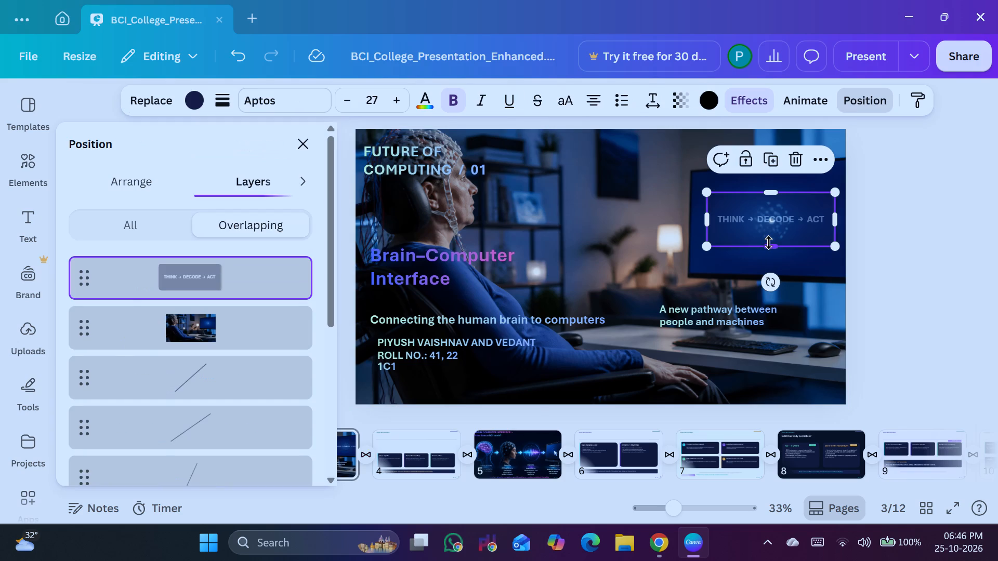
pyautogui.click(206, 378)
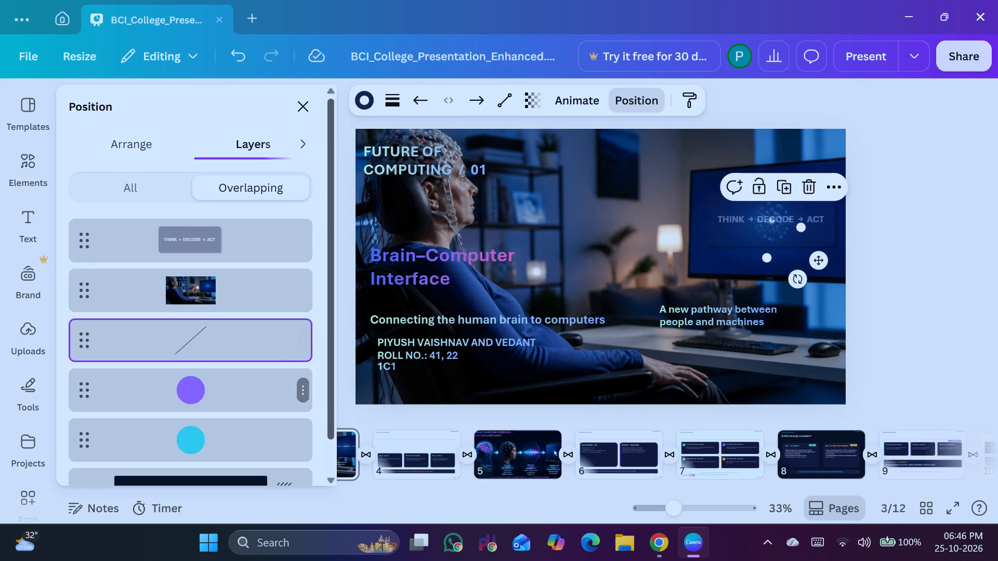
pyautogui.click(810, 180)
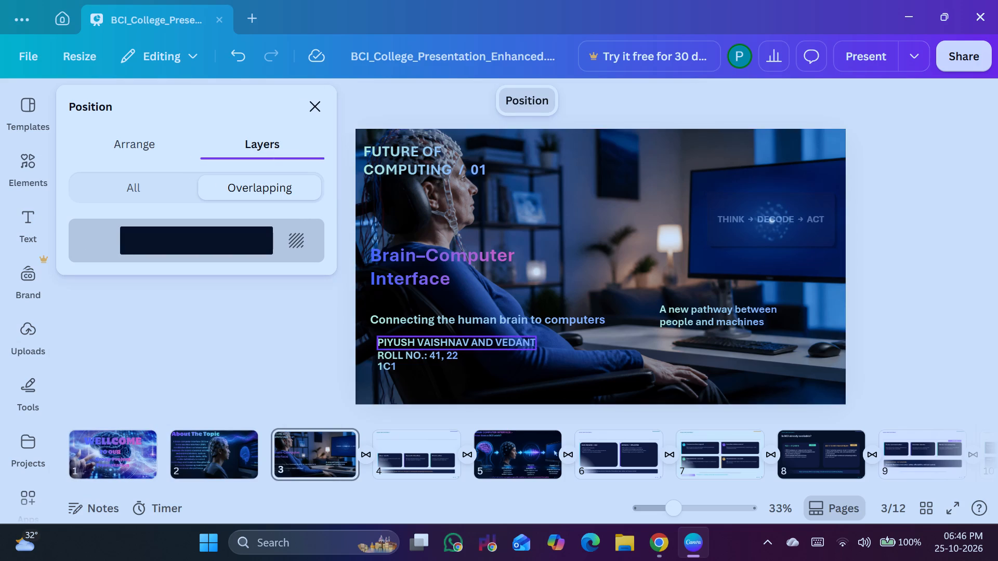
pyautogui.click(751, 257)
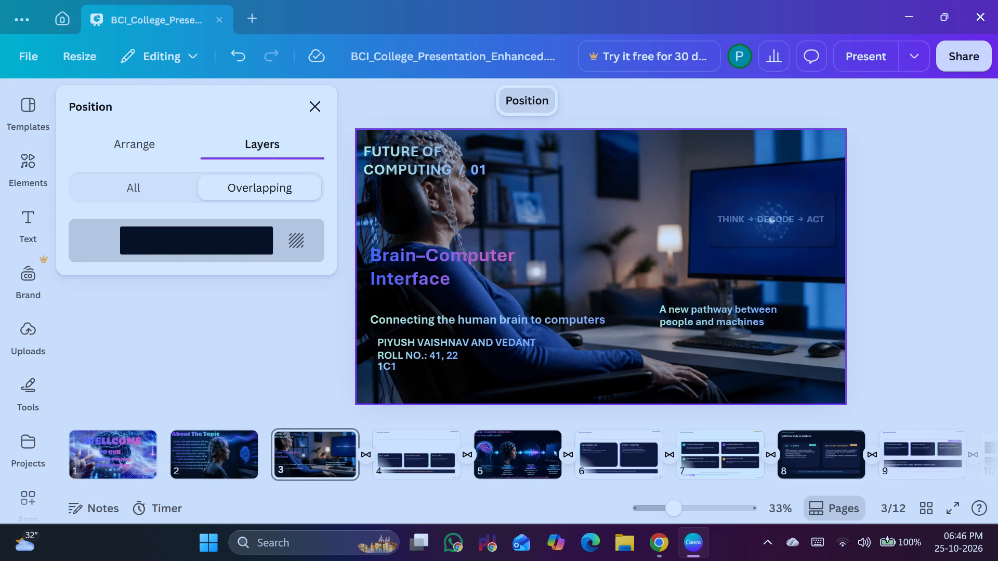
# Enlarge the THINK → DECODE → ACT box downward, upward and sideways so that it covers most of the monitor's screen.
pyautogui.click(758, 226)
pyautogui.moveTo(773, 246); pyautogui.dragTo(775, 272)
pyautogui.click(700, 234)
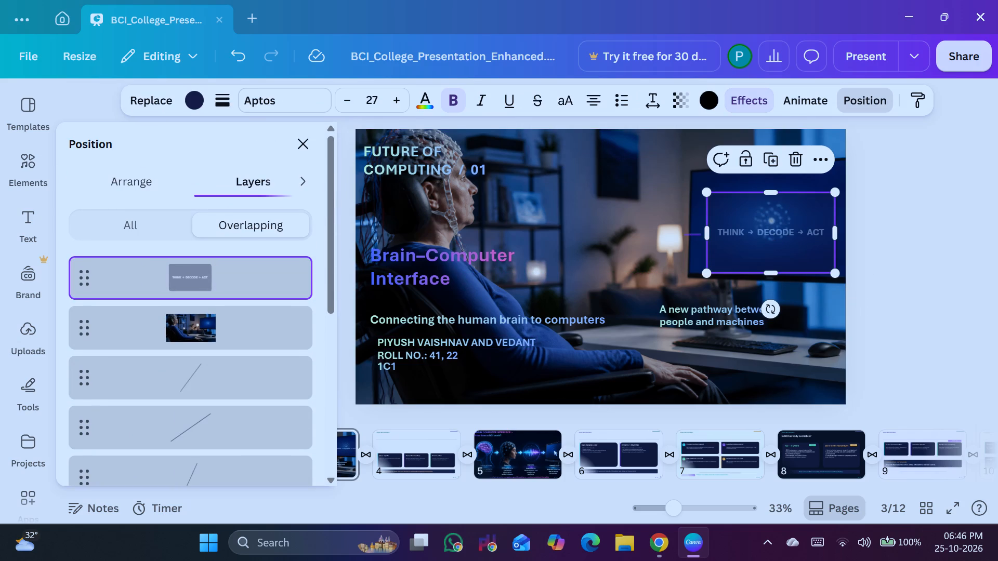
pyautogui.click(709, 232)
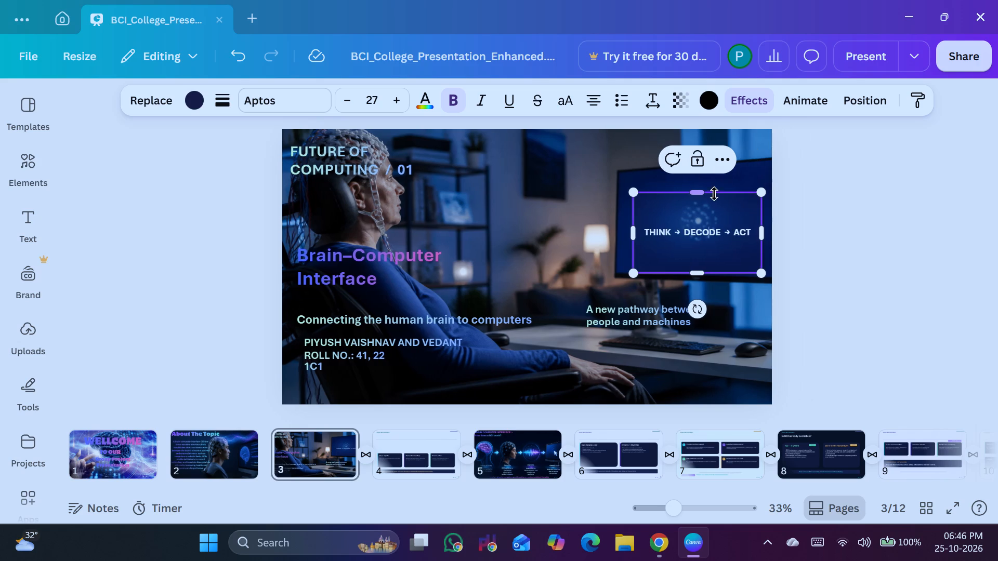
pyautogui.moveTo(697, 192); pyautogui.dragTo(689, 169)
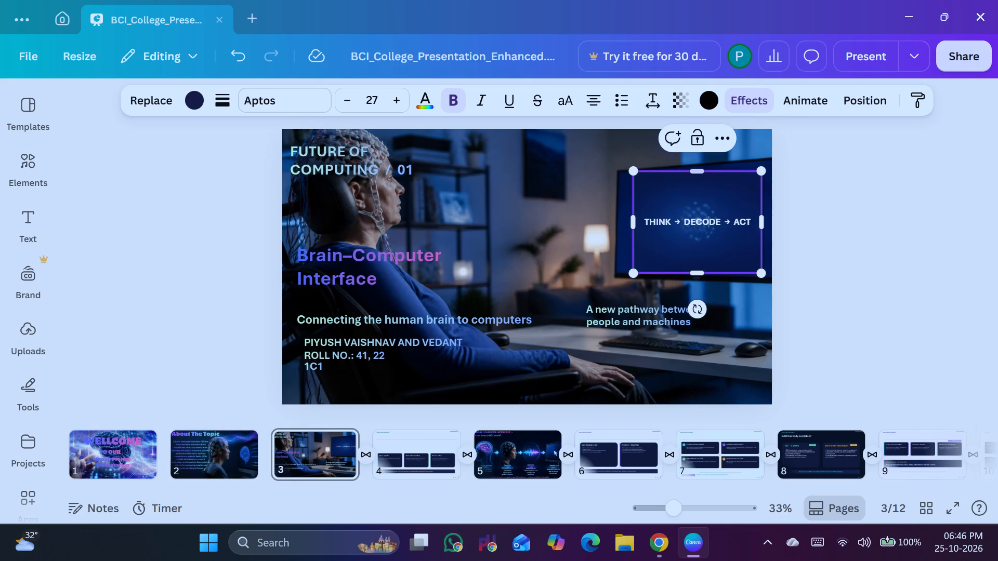
pyautogui.moveTo(760, 219); pyautogui.dragTo(783, 226)
# Shrink the THINK → DECODE → ACT box to a slim banner and move it off the monitor, beside the lamp.
pyautogui.moveTo(690, 231); pyautogui.dragTo(667, 263)
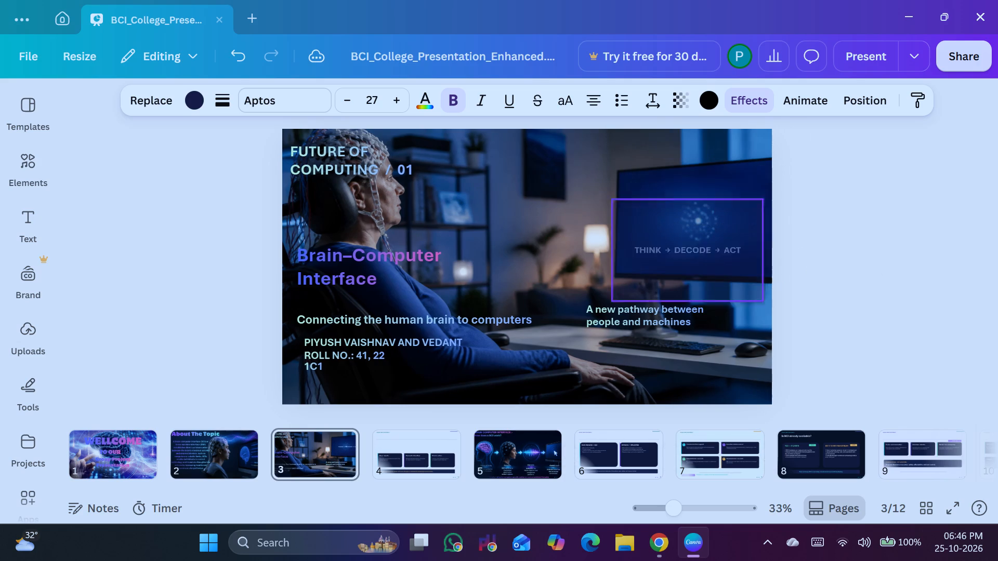
pyautogui.moveTo(667, 263); pyautogui.dragTo(631, 300)
pyautogui.click(831, 304)
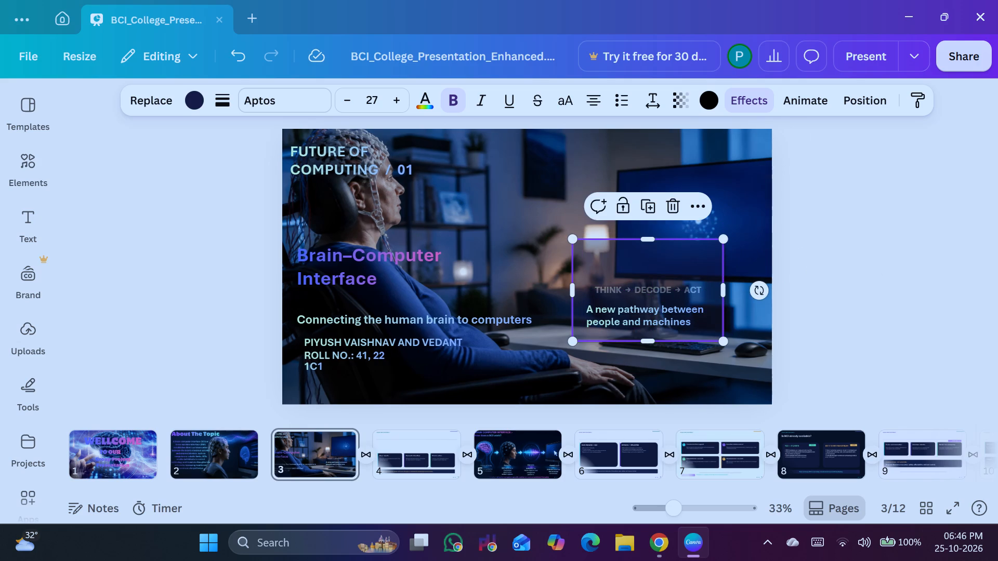
pyautogui.click(669, 292)
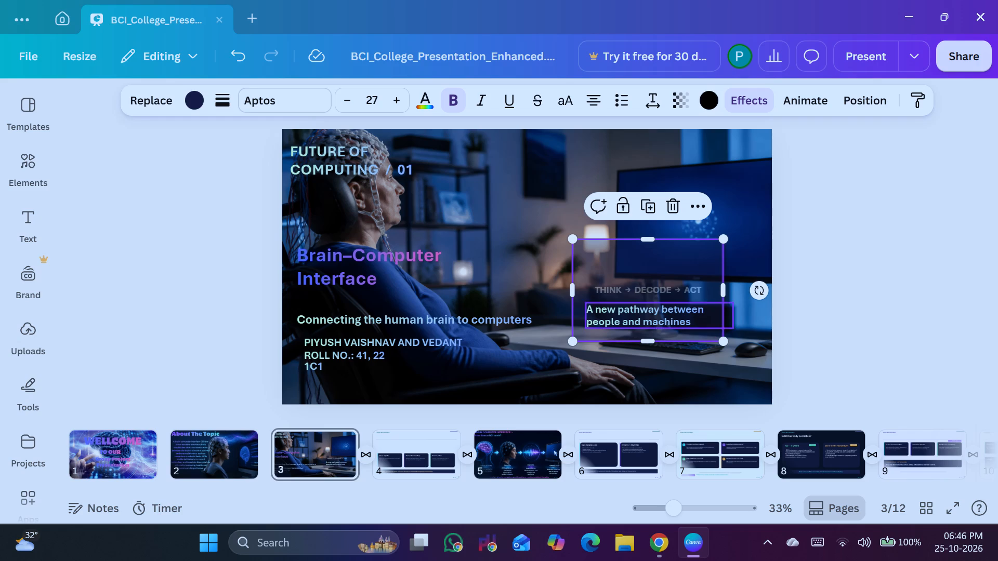
pyautogui.moveTo(647, 345); pyautogui.dragTo(649, 279)
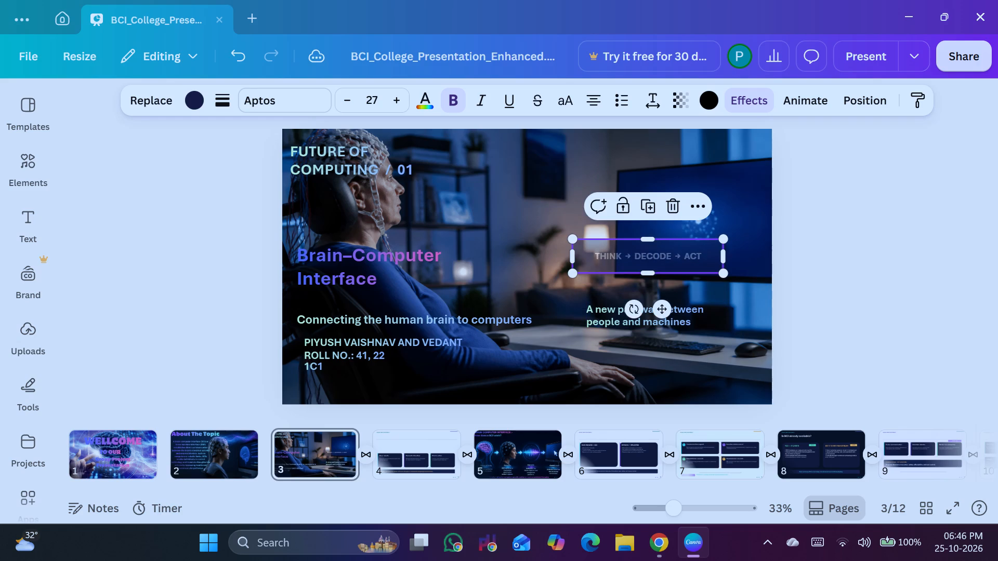
pyautogui.moveTo(660, 254); pyautogui.dragTo(658, 332)
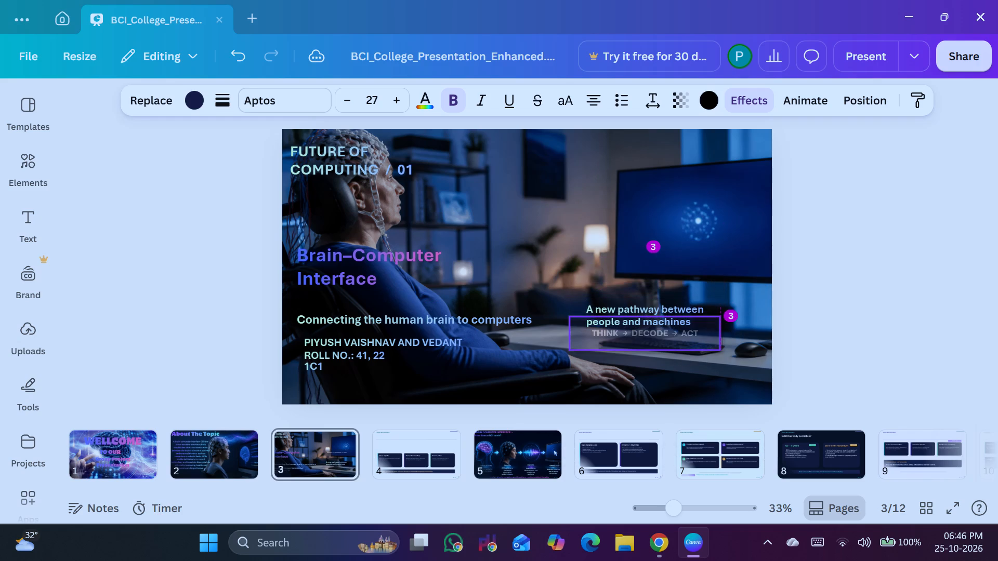
pyautogui.moveTo(658, 332); pyautogui.dragTo(612, 245)
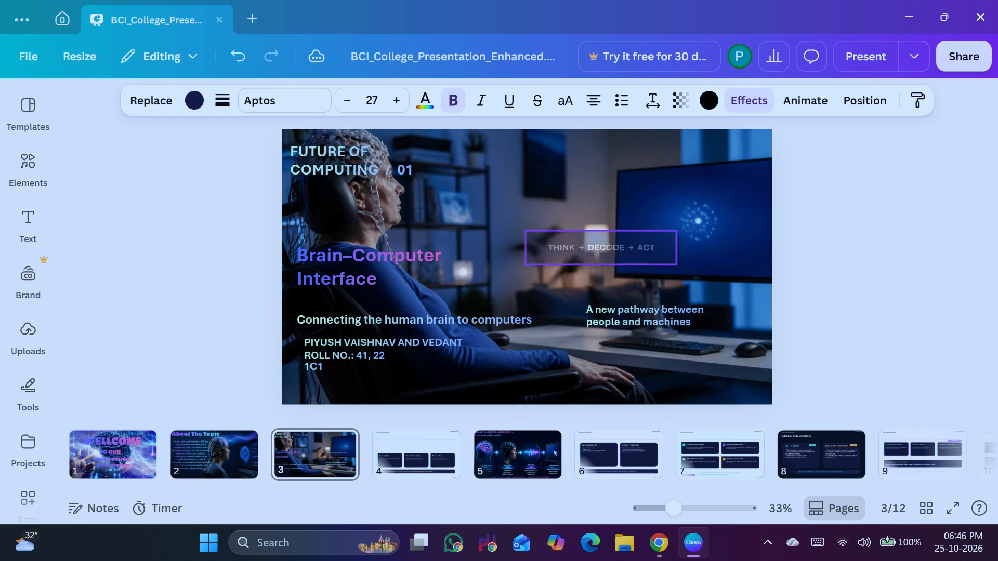
pyautogui.moveTo(612, 245); pyautogui.dragTo(560, 239)
pyautogui.click(987, 278)
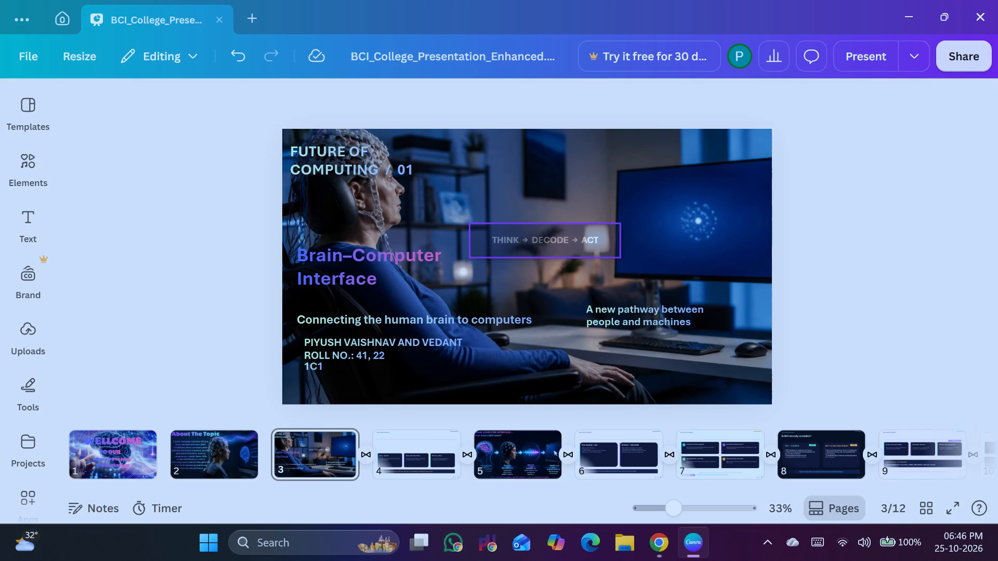
# Set the THINK → DECODE → ACT box's transparency value to 100.
pyautogui.click(541, 248)
pyautogui.click(677, 104)
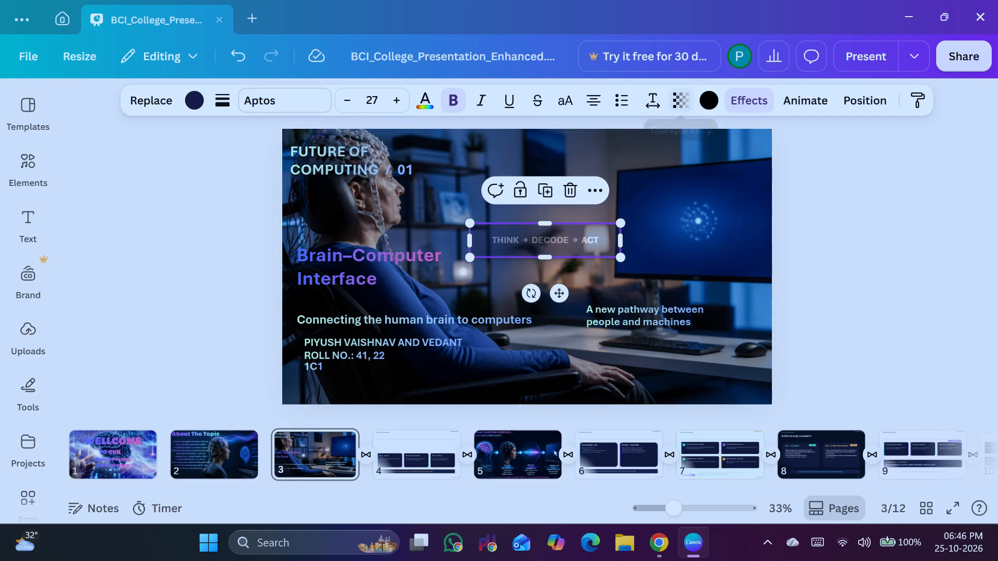
pyautogui.moveTo(642, 163); pyautogui.dragTo(711, 182)
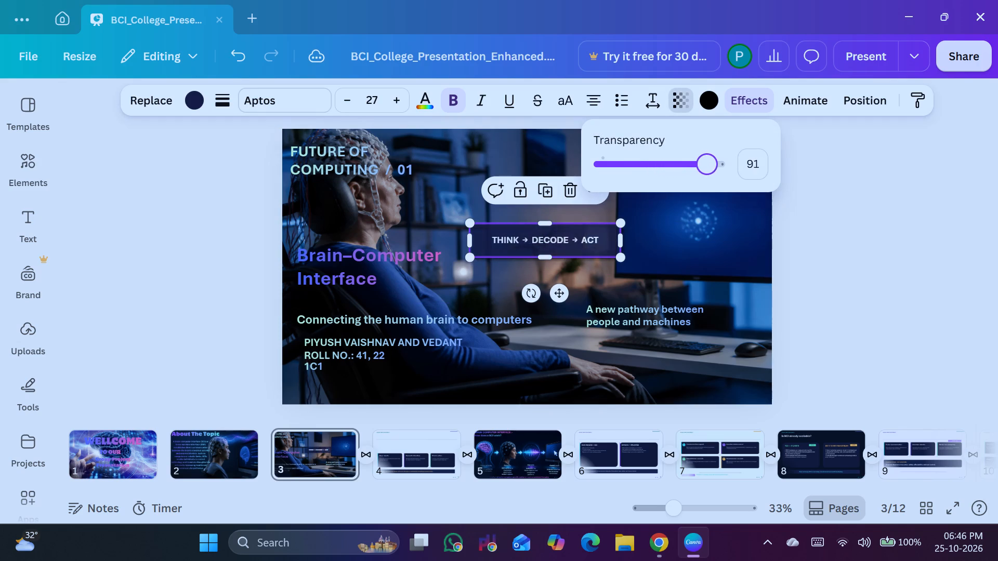
pyautogui.moveTo(711, 182); pyautogui.dragTo(583, 217)
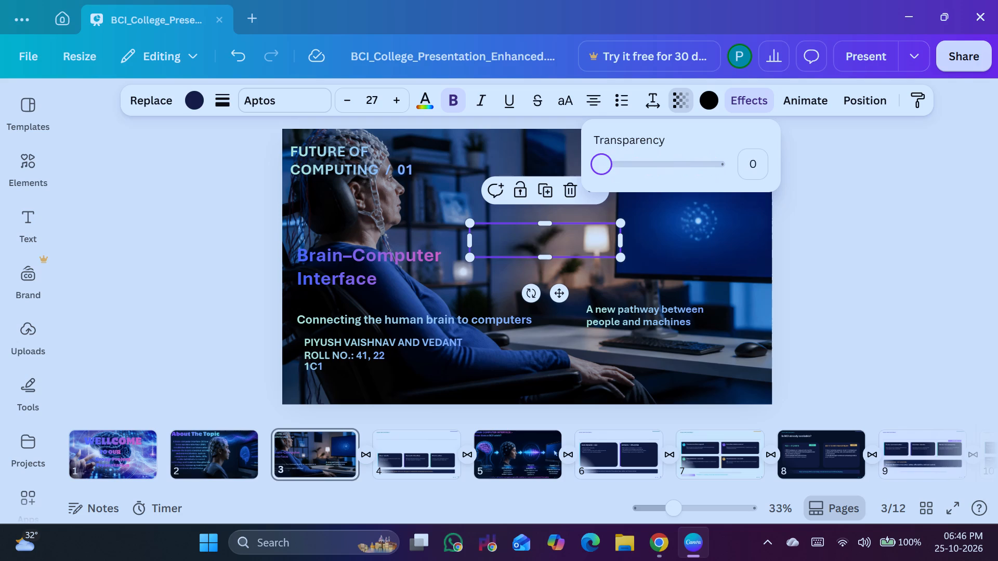
pyautogui.moveTo(583, 217); pyautogui.dragTo(785, 221)
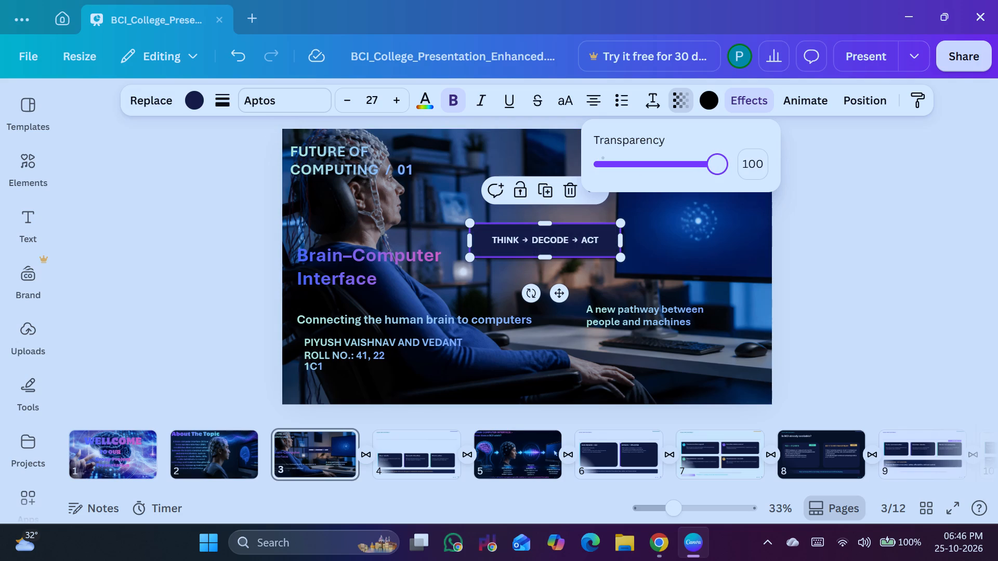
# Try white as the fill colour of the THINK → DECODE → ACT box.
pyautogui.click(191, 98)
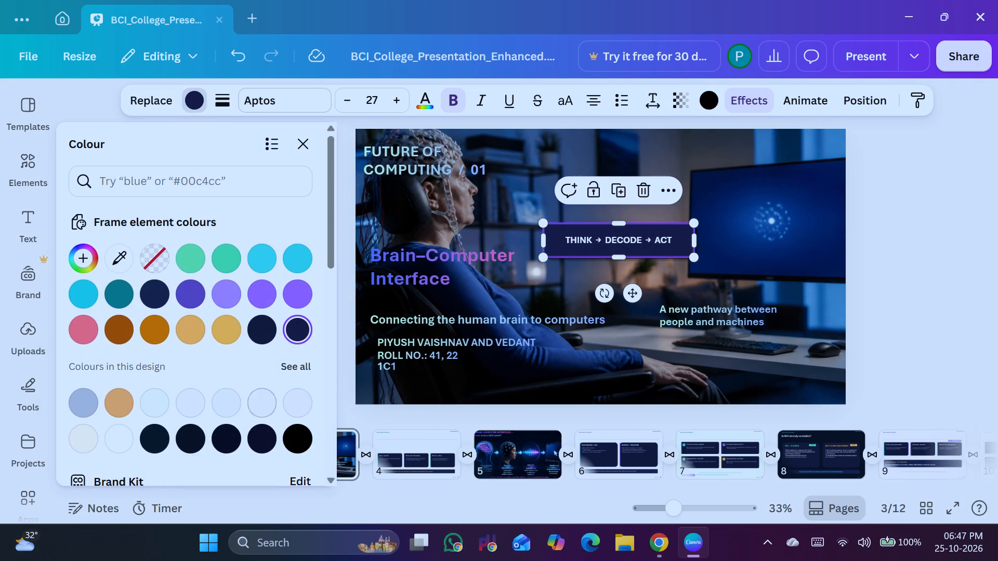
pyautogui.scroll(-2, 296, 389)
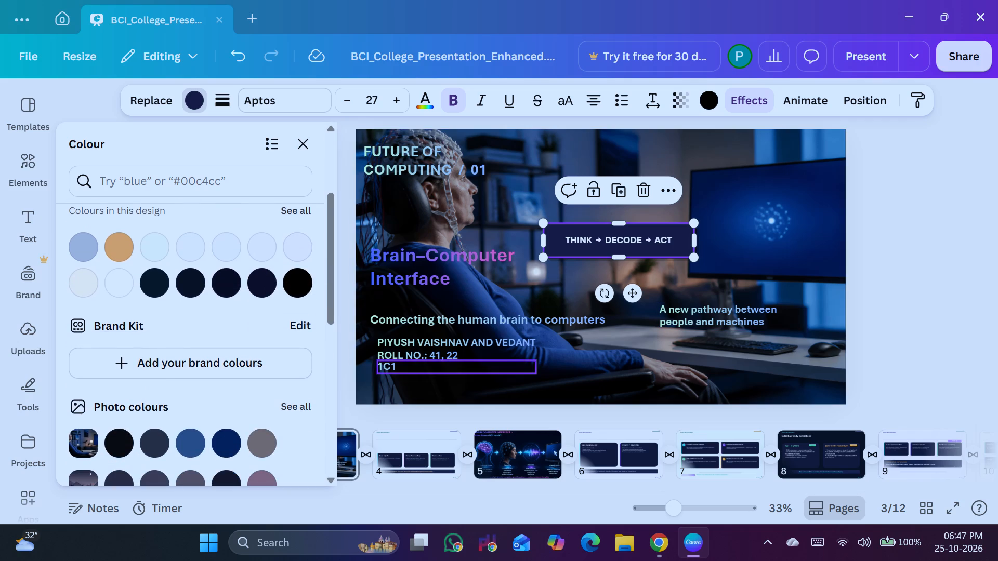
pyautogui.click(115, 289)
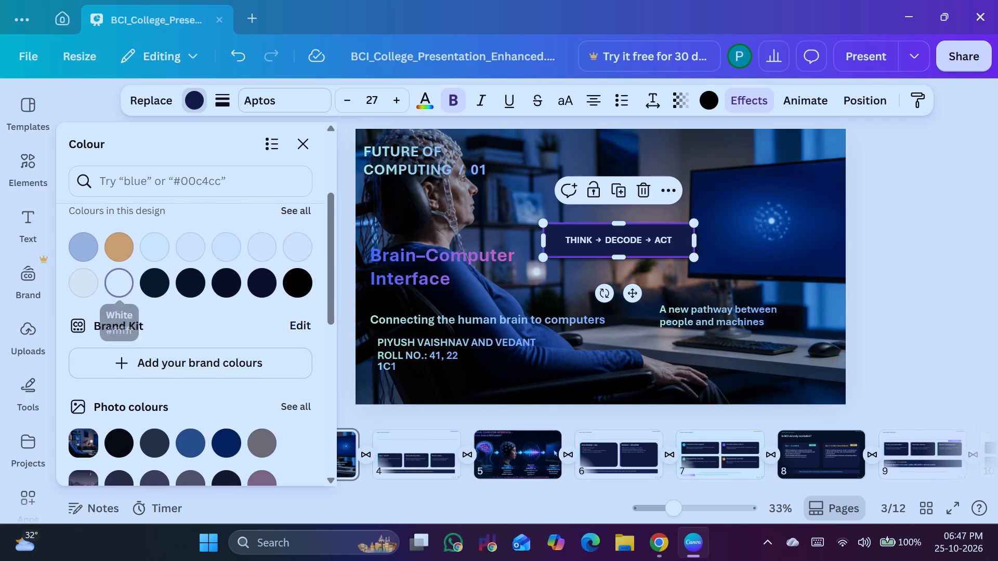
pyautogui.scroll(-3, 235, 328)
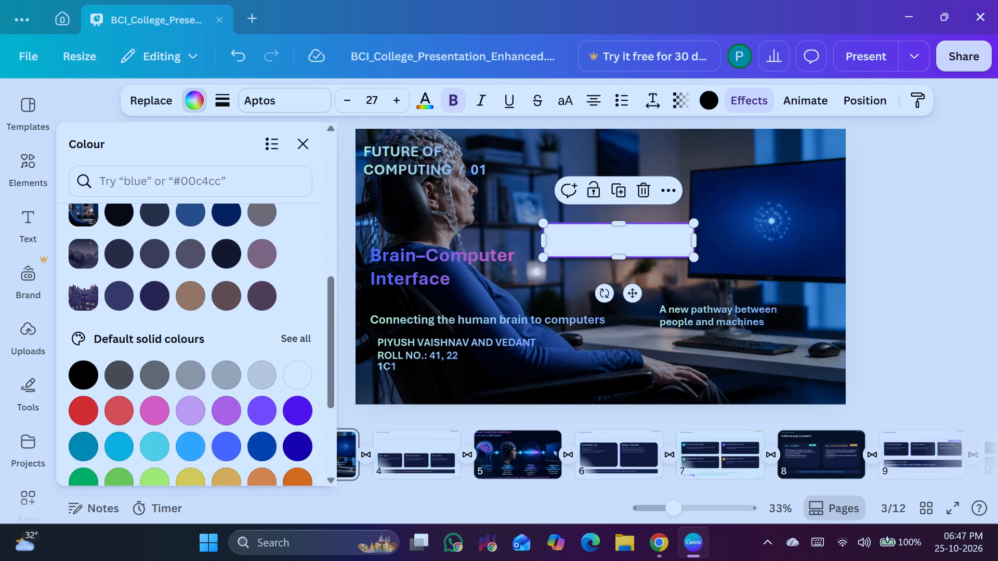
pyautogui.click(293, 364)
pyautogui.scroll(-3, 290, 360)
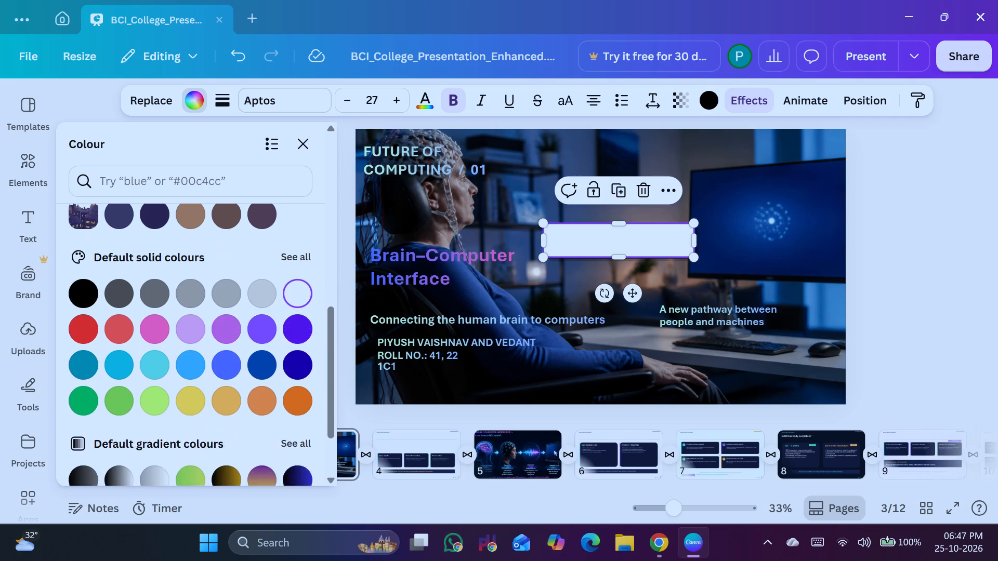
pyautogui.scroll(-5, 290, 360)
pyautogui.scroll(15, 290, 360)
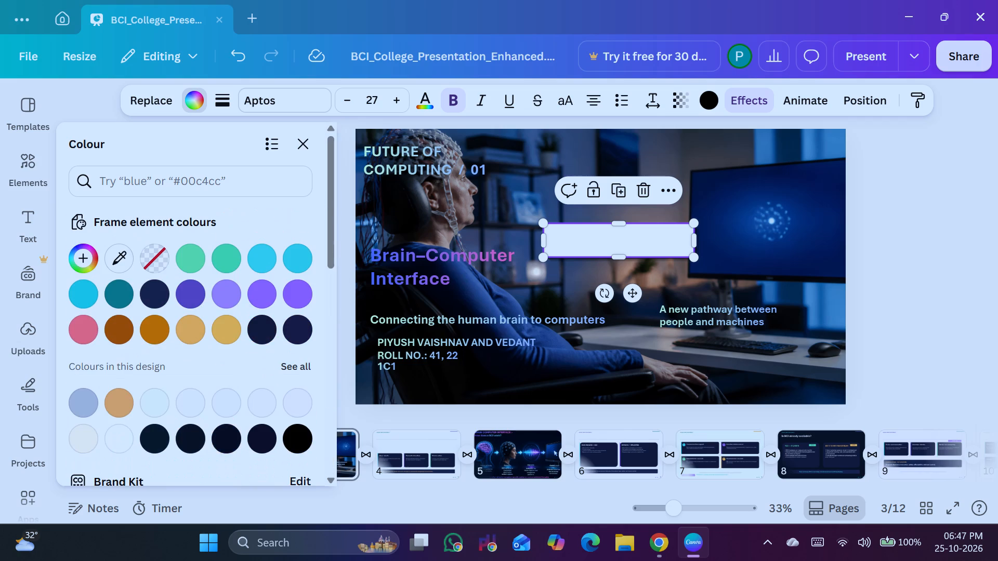
# Set the THINK → DECODE → ACT box's fill to no colour.
pyautogui.click(119, 257)
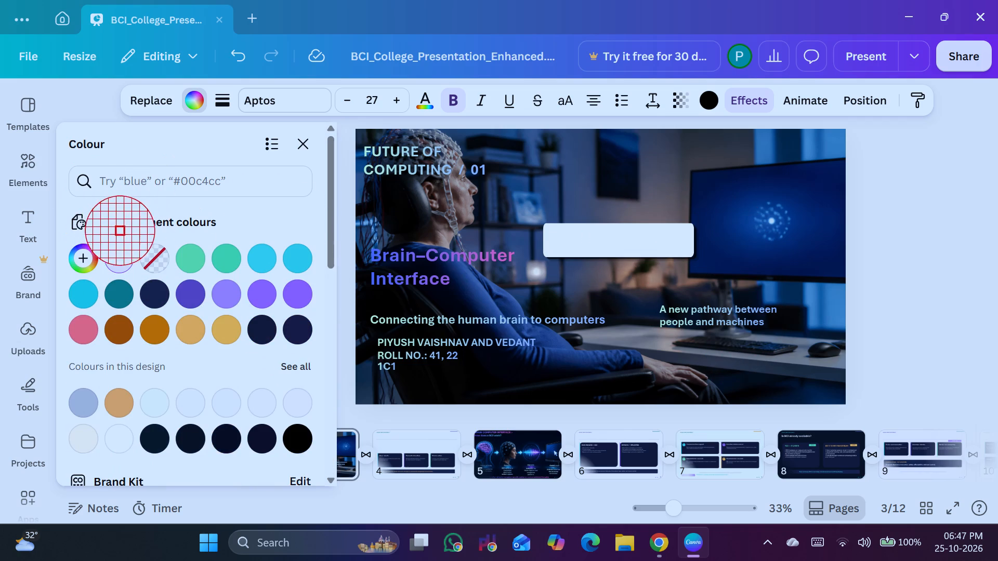
pyautogui.click(165, 263)
pyautogui.click(157, 258)
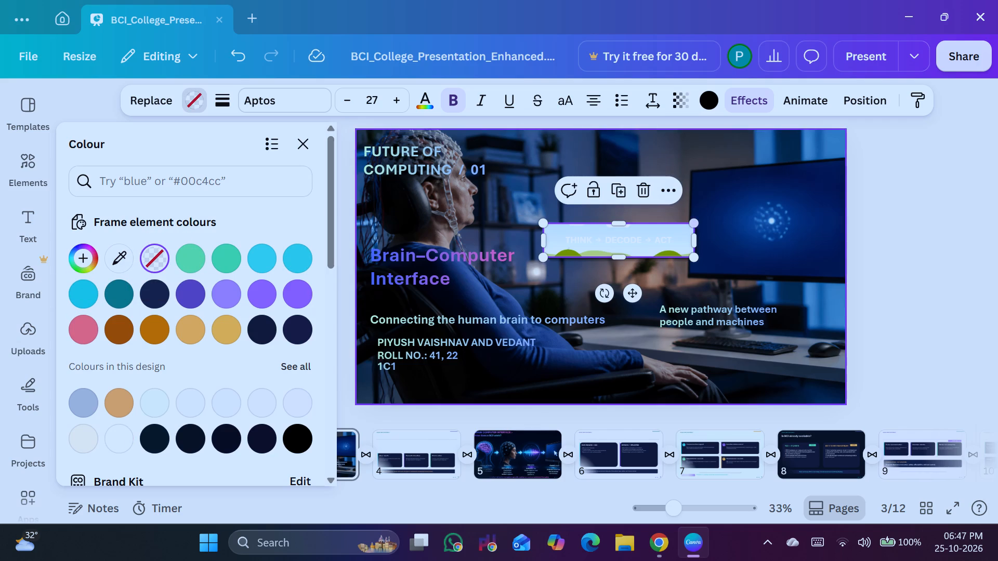
# Move the THINK → DECODE → ACT box over the keyboard, just below the "A new pathway between people and machines" caption.
pyautogui.moveTo(648, 248); pyautogui.dragTo(743, 338)
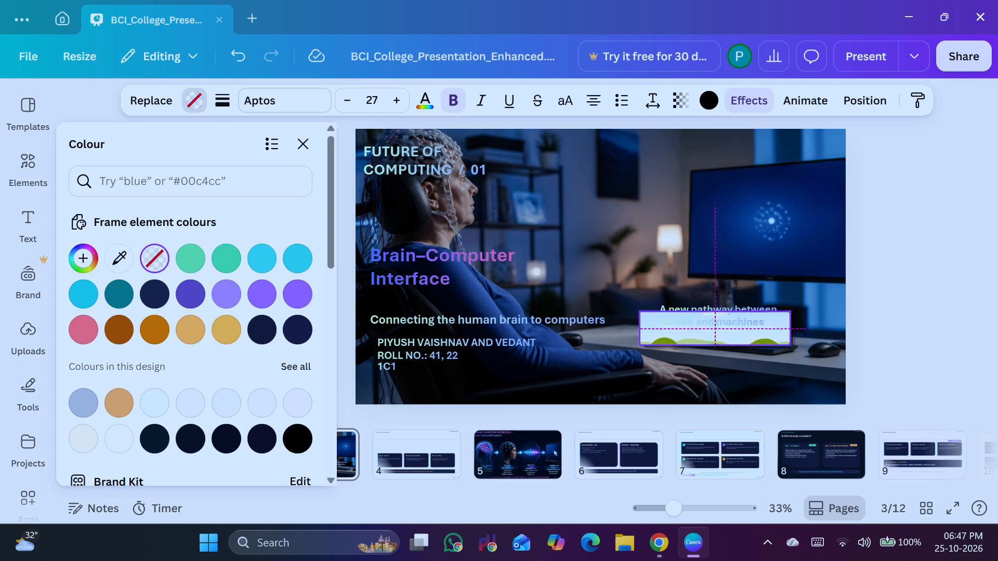
pyautogui.moveTo(743, 338); pyautogui.dragTo(745, 354)
# Try bringing the THINK → DECODE → ACT box to the front, and finally send it to the back behind slide 3's photo.
pyautogui.click(761, 298)
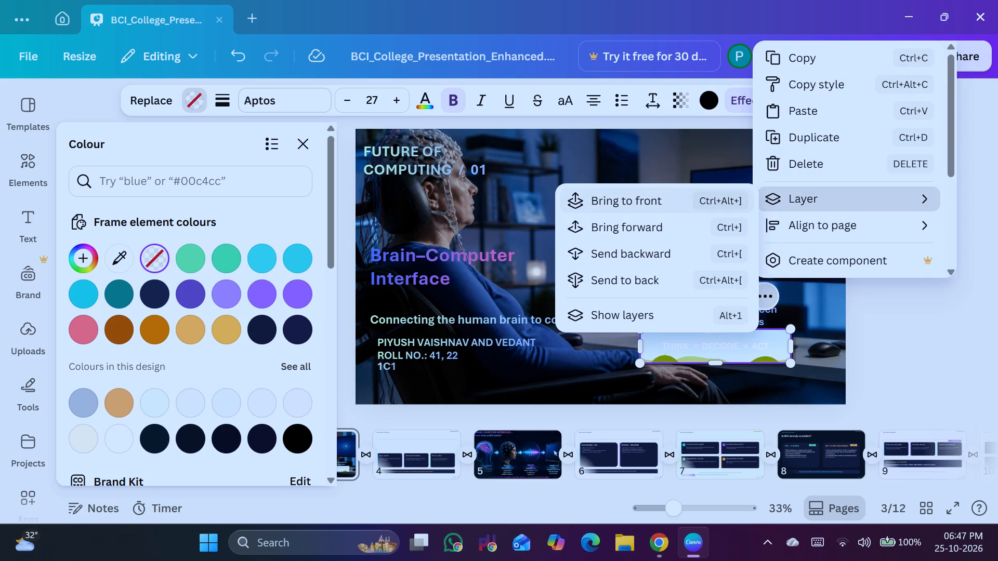
pyautogui.click(651, 201)
pyautogui.click(651, 201)
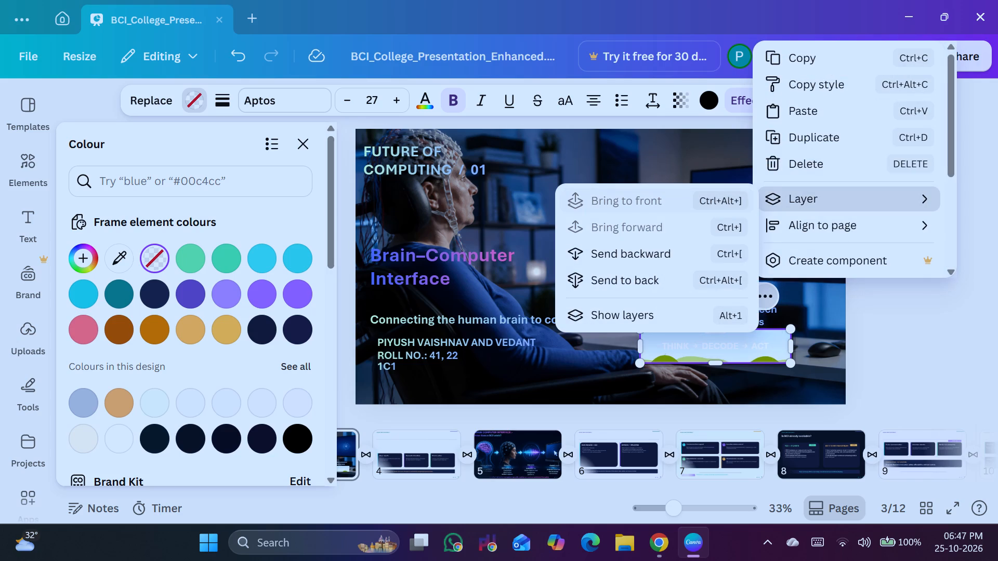
pyautogui.click(655, 277)
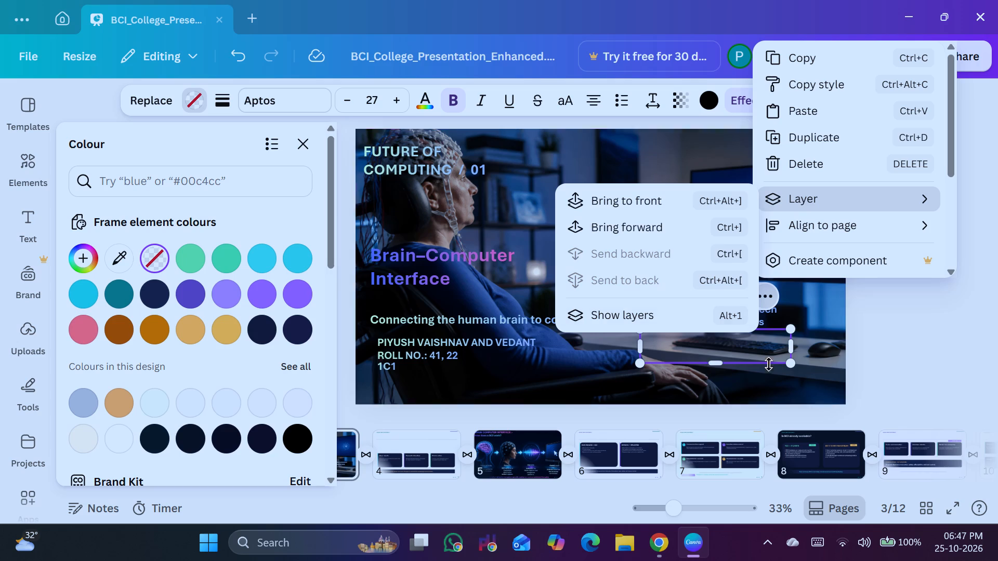
pyautogui.click(752, 344)
pyautogui.click(751, 343)
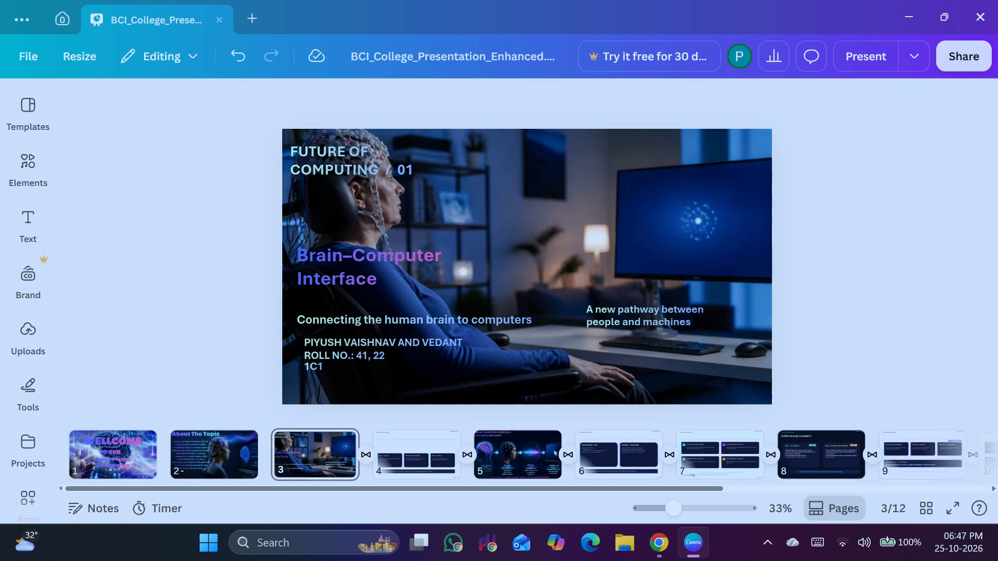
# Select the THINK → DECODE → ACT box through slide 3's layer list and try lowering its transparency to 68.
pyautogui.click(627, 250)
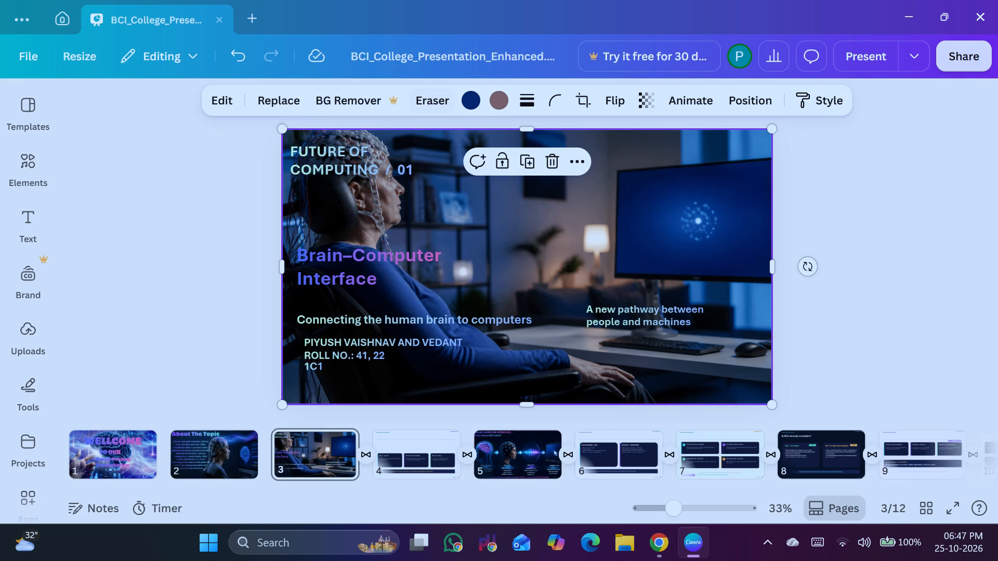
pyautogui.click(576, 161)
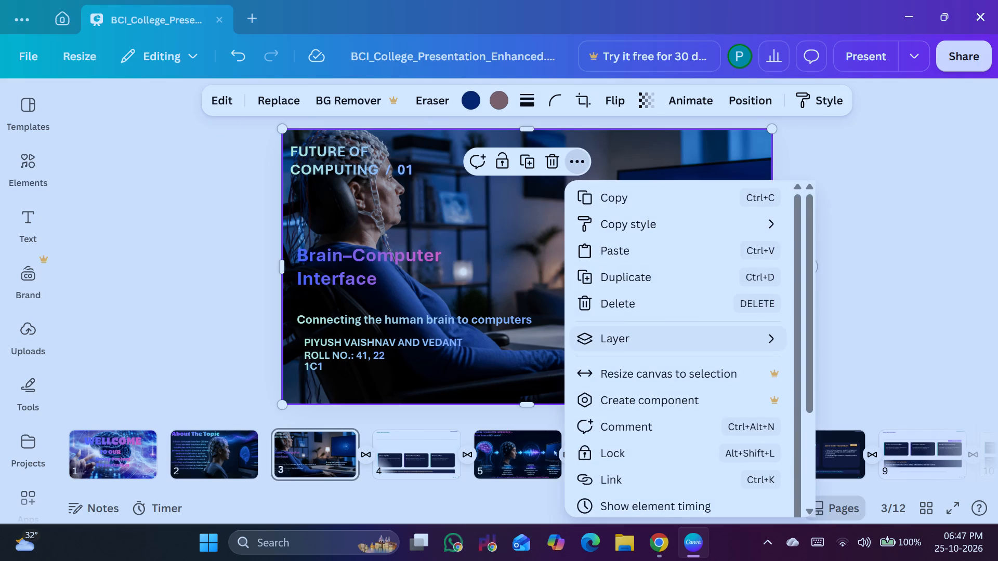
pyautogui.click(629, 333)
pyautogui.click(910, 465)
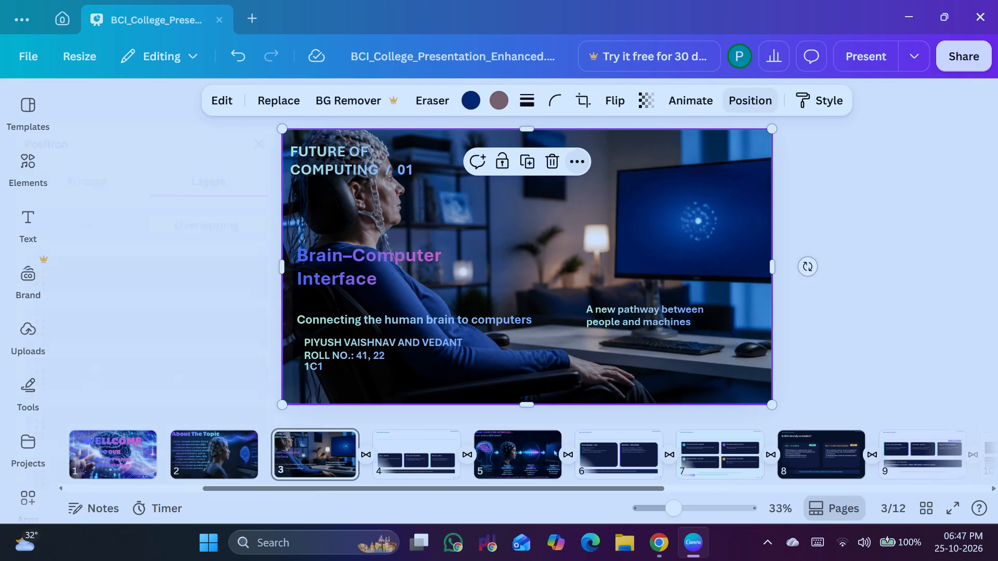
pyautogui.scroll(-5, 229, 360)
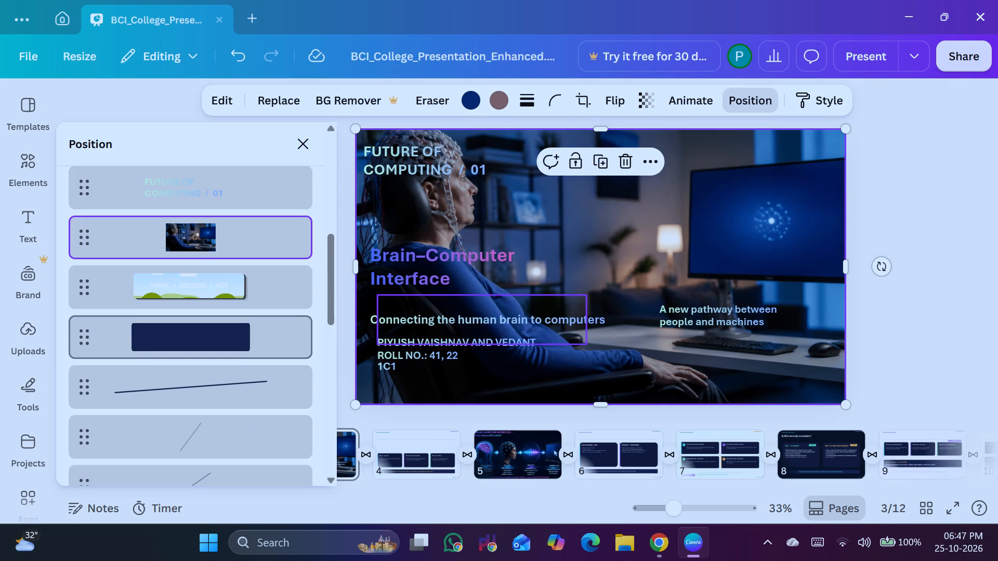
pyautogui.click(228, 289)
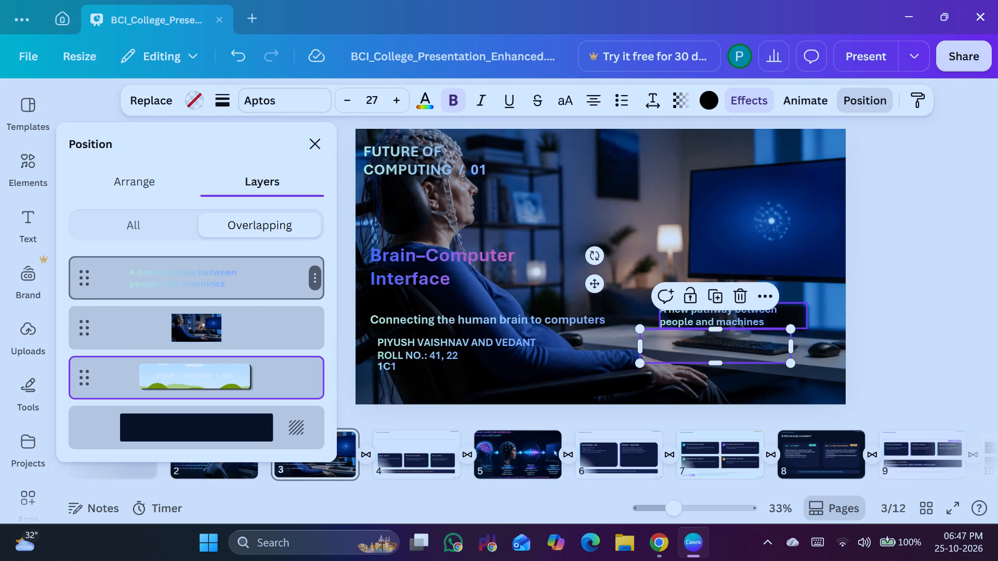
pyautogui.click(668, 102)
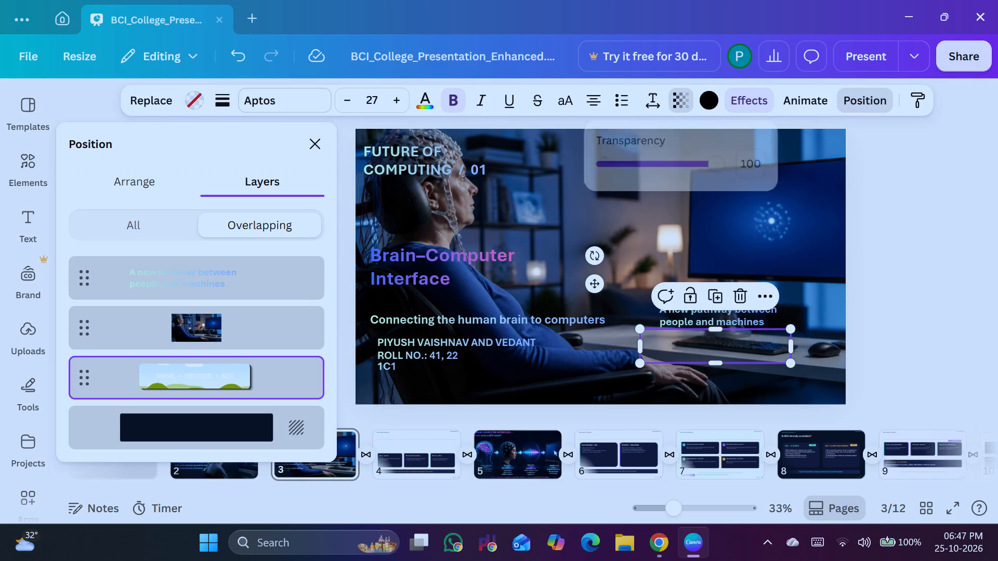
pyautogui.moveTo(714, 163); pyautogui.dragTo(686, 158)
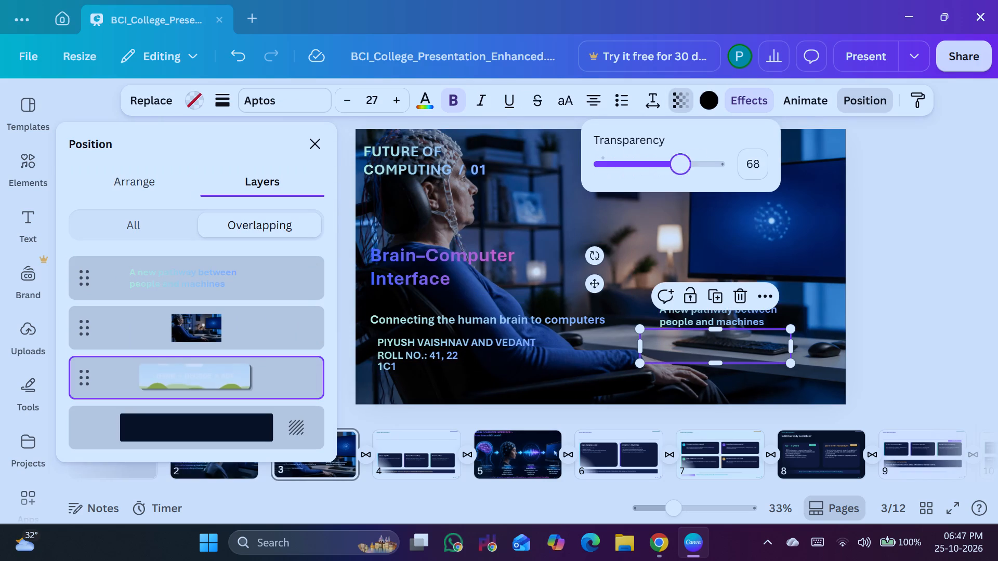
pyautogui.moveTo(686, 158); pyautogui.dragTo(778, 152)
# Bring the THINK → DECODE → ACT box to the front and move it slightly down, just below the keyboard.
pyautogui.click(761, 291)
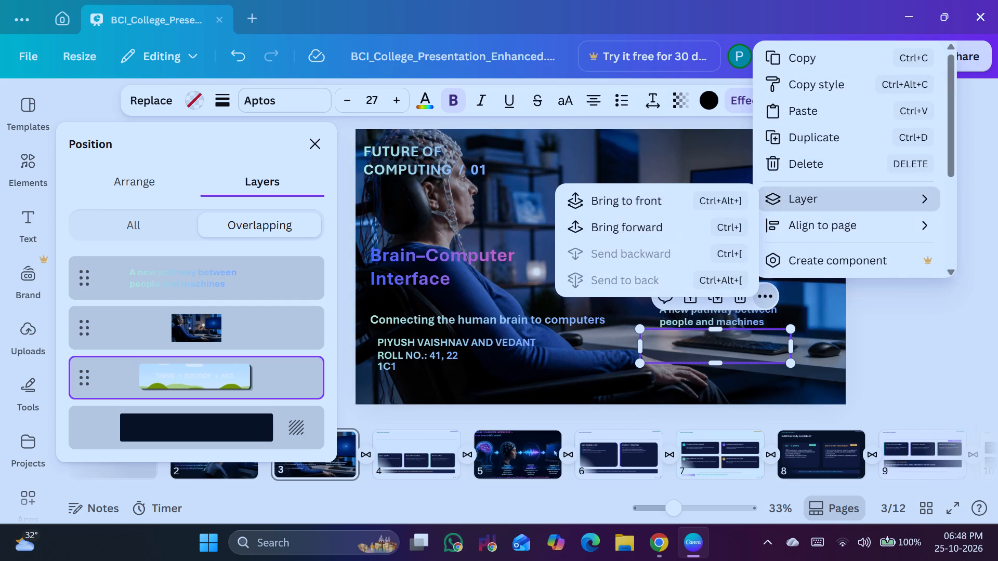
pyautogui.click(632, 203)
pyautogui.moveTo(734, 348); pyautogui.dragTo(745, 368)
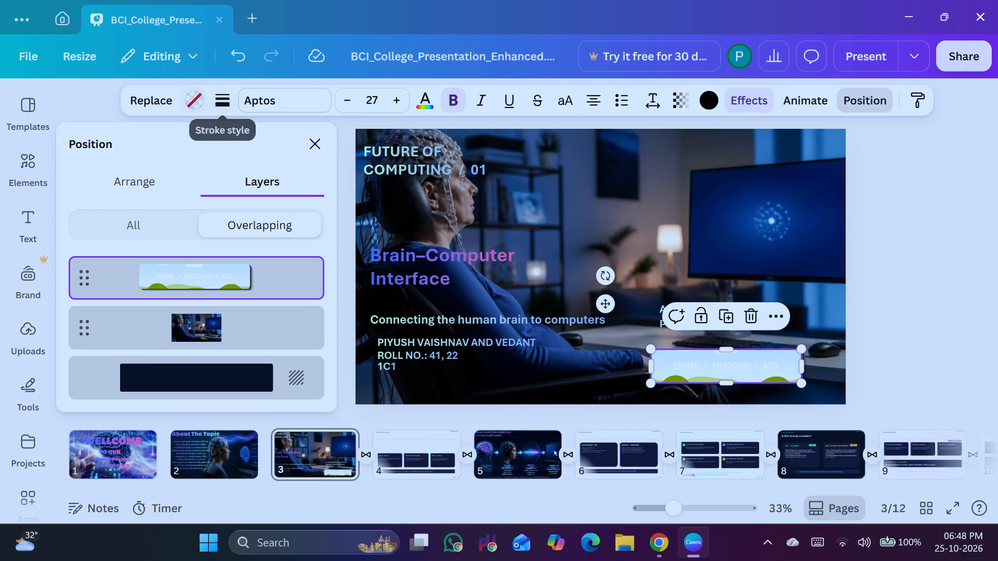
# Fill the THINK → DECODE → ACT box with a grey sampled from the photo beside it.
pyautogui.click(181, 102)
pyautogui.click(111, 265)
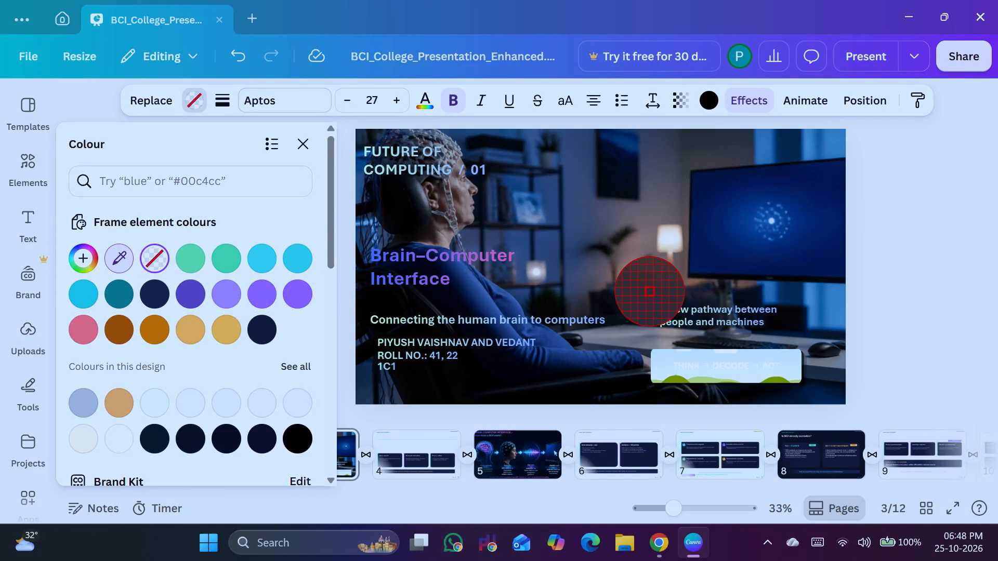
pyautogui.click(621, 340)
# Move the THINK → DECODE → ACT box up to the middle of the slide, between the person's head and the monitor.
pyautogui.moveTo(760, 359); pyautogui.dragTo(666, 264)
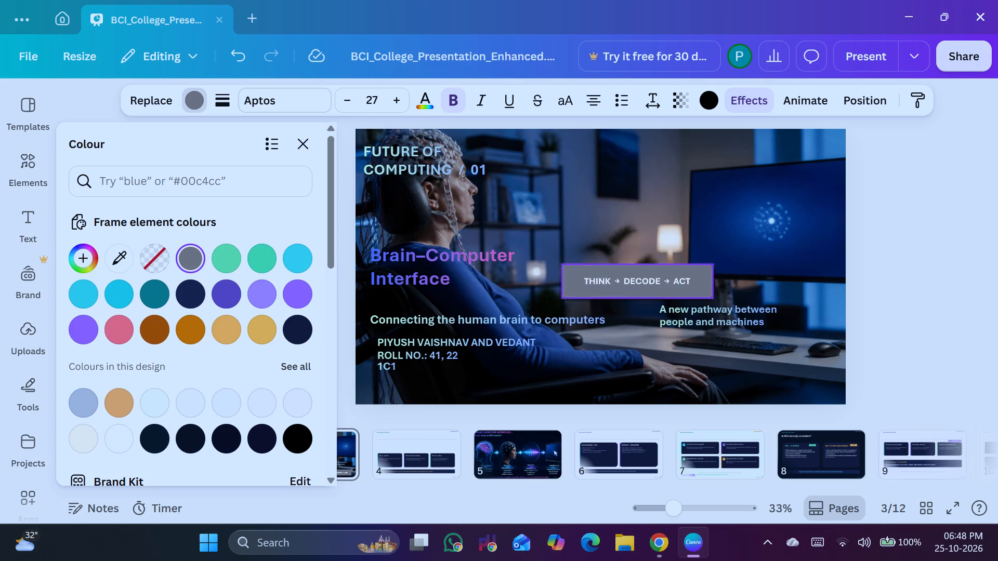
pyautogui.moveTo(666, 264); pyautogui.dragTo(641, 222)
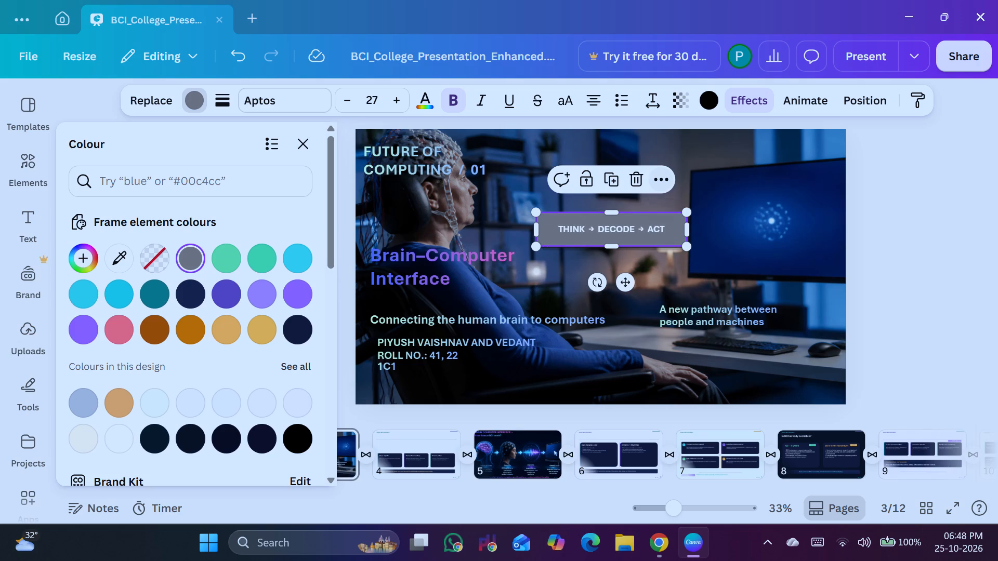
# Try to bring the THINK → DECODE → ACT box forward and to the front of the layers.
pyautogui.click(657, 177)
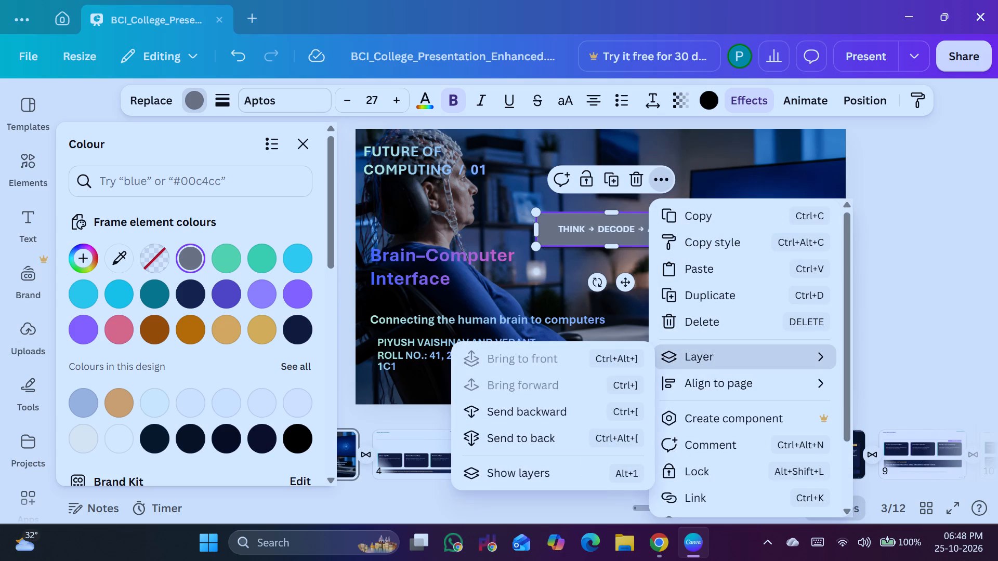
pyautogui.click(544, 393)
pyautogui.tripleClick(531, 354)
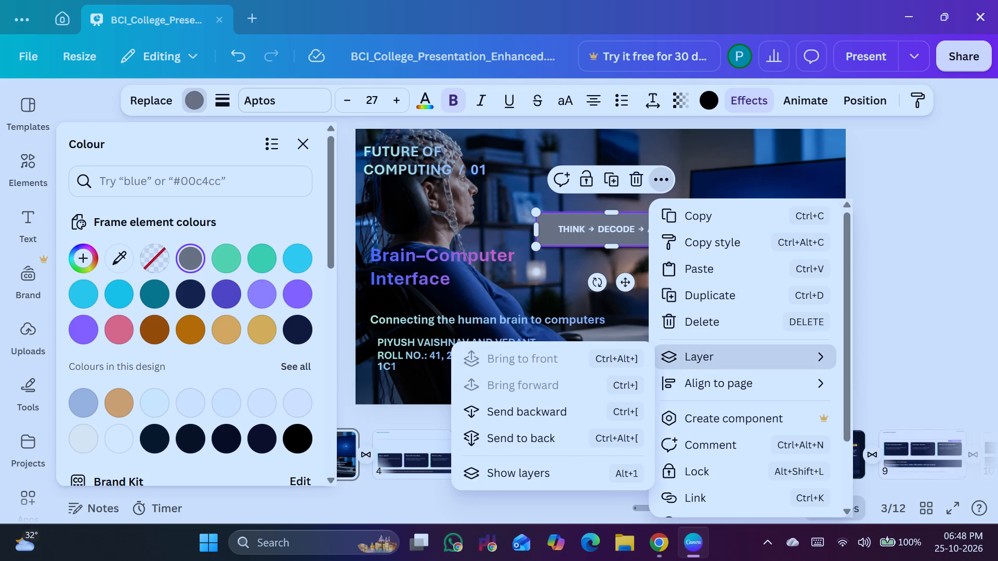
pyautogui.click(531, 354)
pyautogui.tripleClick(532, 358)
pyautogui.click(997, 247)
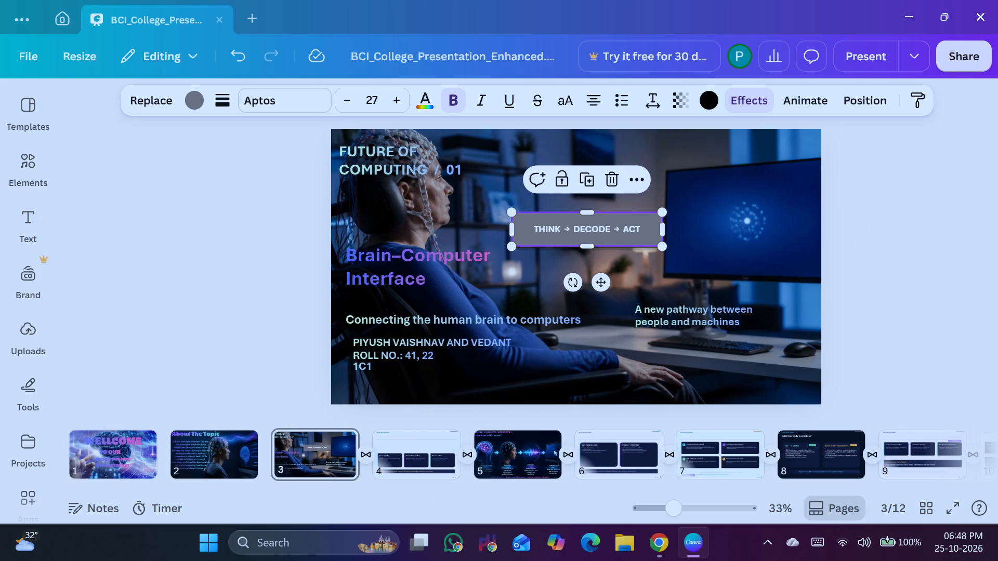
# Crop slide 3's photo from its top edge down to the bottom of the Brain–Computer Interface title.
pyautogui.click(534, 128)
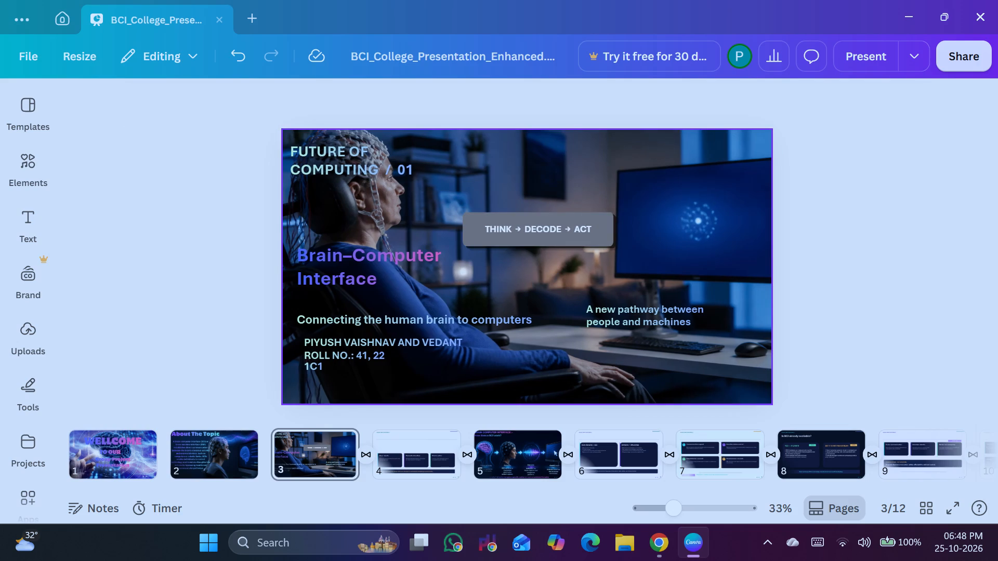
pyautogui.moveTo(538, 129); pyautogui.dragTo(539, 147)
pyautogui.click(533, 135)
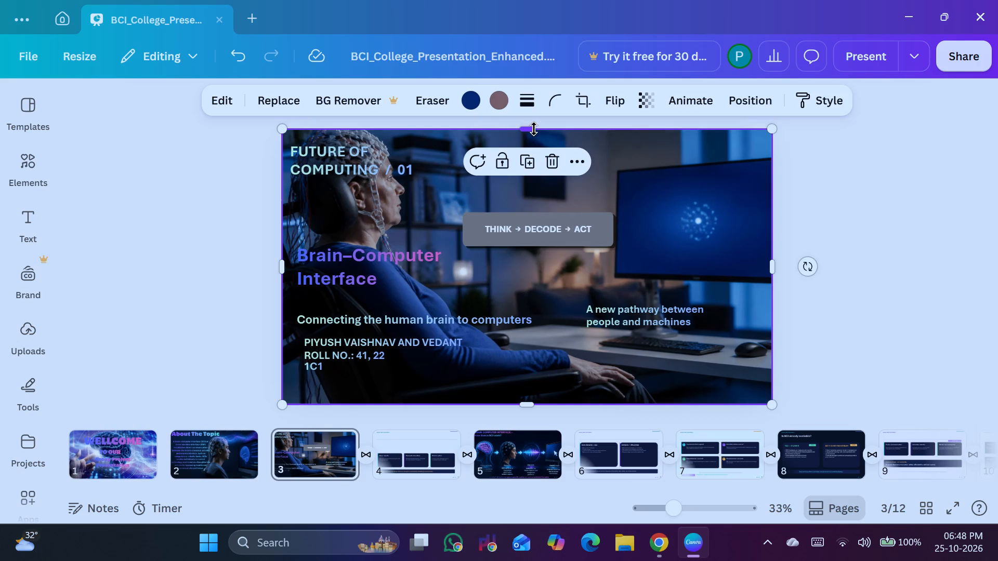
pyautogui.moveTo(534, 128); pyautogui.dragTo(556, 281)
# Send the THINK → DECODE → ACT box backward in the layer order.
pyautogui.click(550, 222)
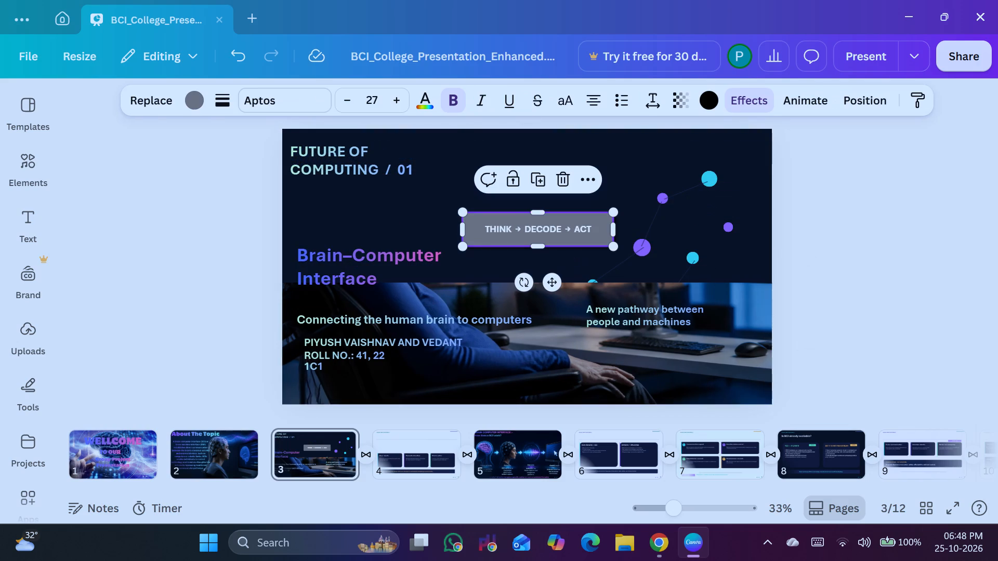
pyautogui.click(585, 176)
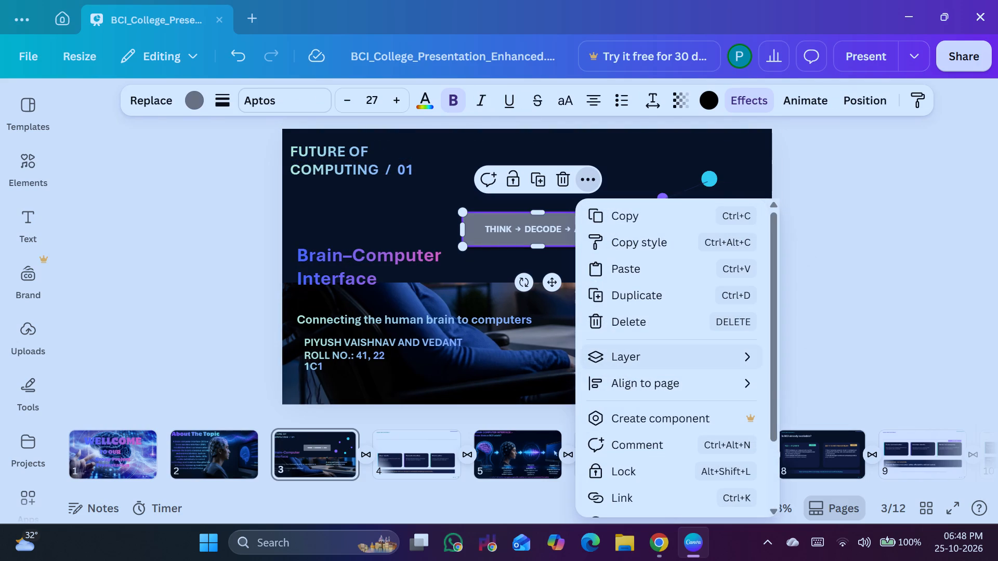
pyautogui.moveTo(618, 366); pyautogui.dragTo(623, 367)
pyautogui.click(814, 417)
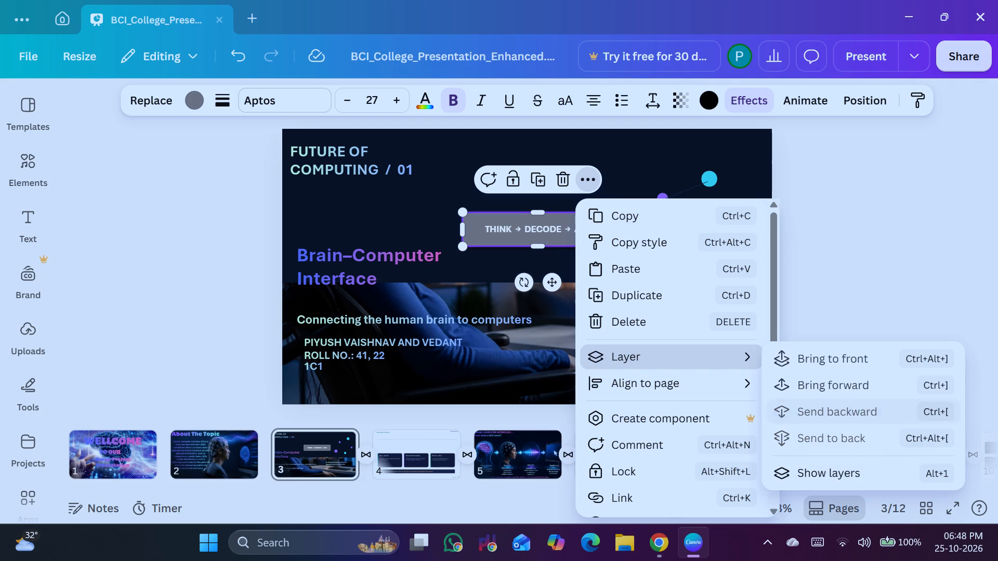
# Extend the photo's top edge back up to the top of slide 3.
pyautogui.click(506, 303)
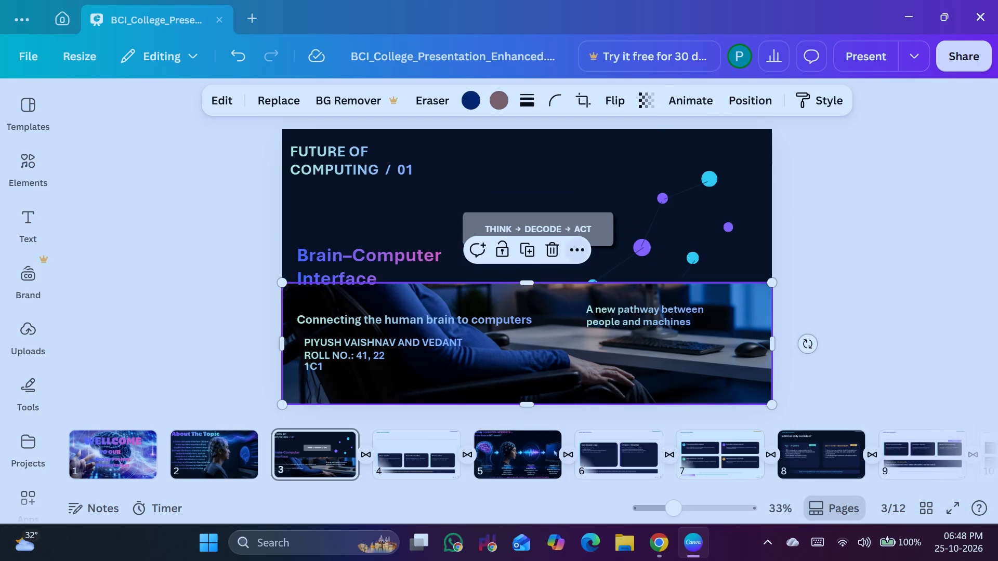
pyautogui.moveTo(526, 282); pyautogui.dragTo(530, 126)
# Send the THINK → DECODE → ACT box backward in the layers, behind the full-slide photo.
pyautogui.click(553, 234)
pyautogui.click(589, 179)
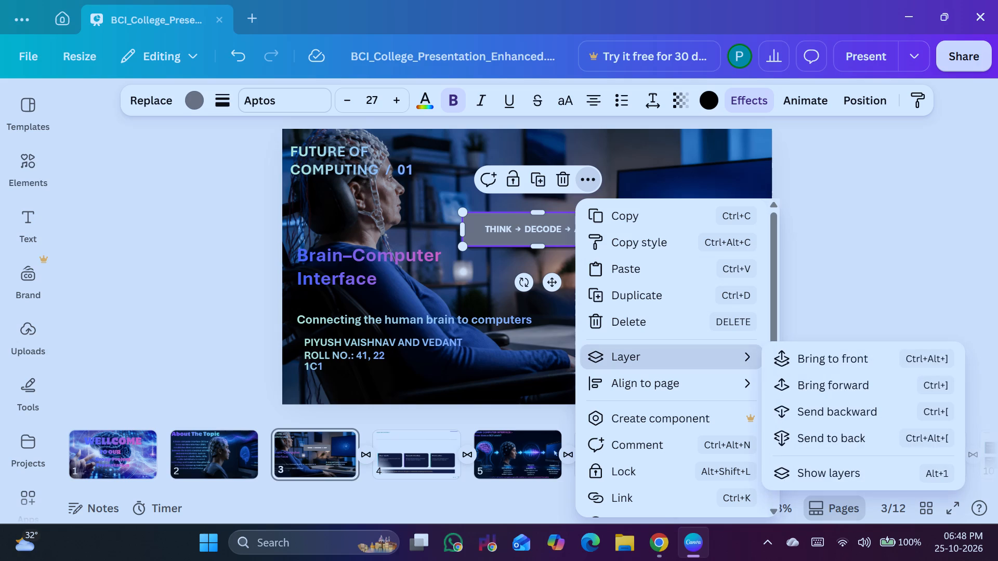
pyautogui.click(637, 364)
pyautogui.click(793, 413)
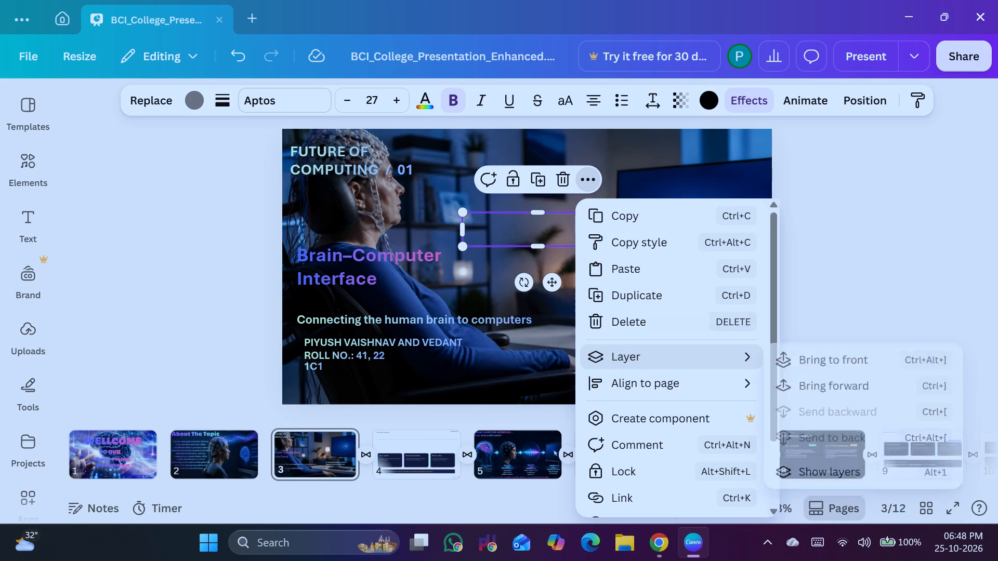
# Crop slide 3's photo from the top down to just above the "Connecting the human brain to computers" line.
pyautogui.click(533, 135)
pyautogui.moveTo(527, 130); pyautogui.dragTo(527, 138)
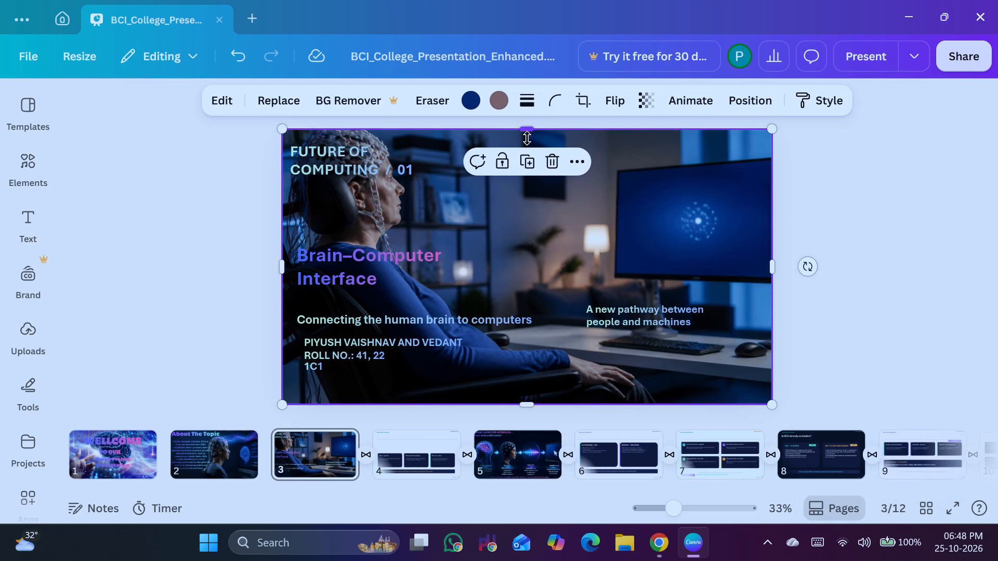
pyautogui.moveTo(527, 138); pyautogui.dragTo(530, 311)
# Duplicate the "Connecting the human brain to computers" text and place the copy below the student details near the slide's bottom edge.
pyautogui.click(560, 236)
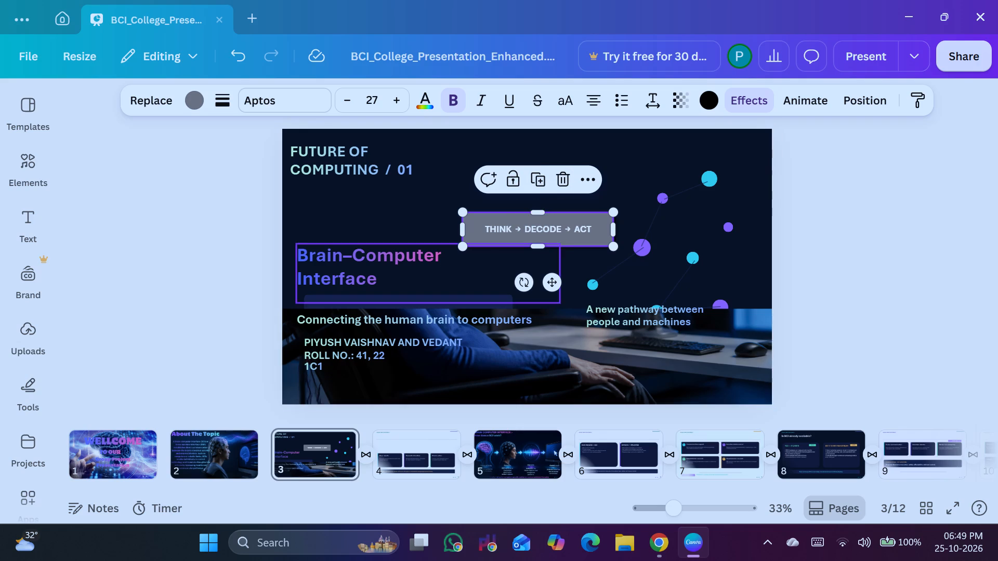
pyautogui.click(475, 319)
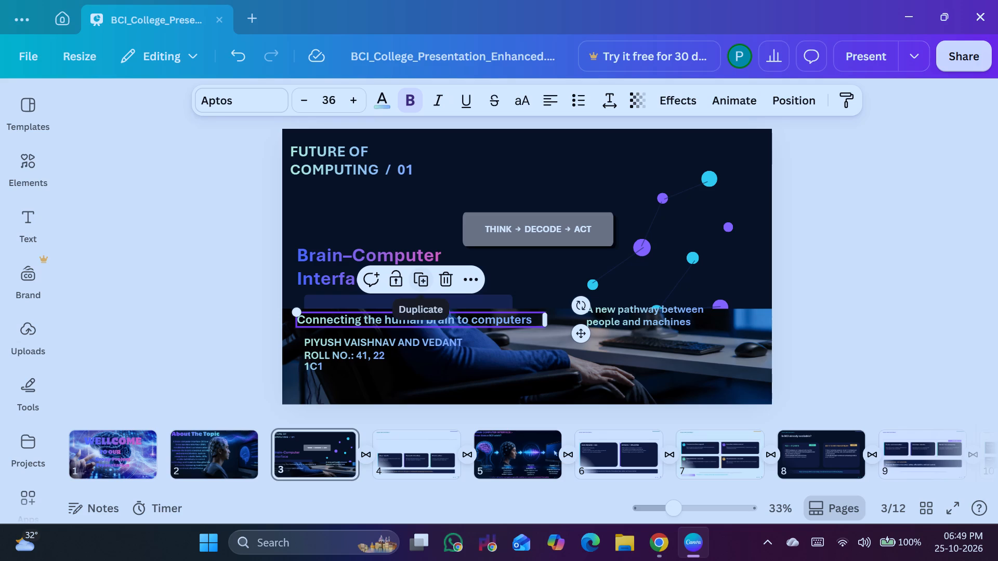
pyautogui.click(421, 282)
pyautogui.moveTo(471, 322); pyautogui.dragTo(532, 383)
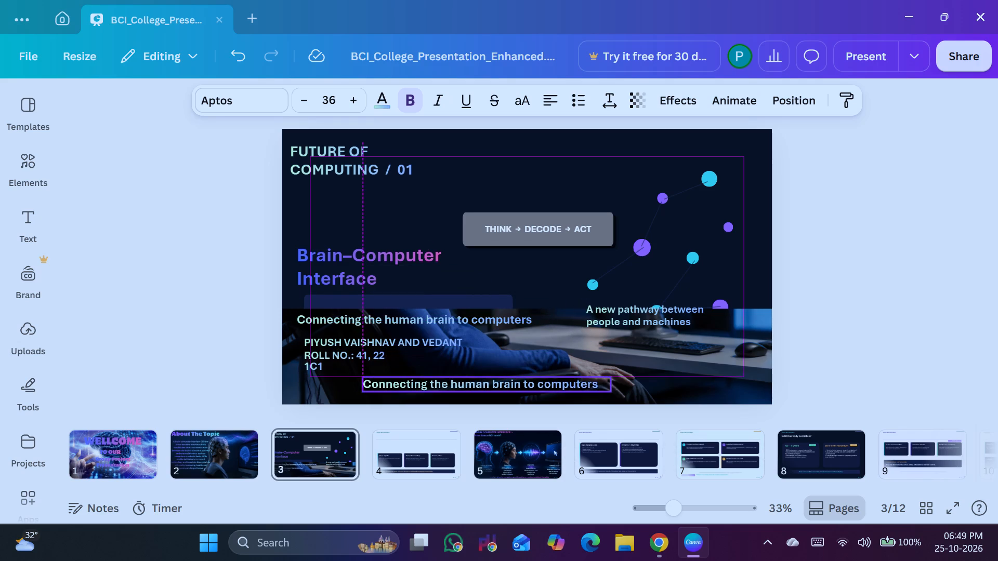
pyautogui.moveTo(532, 383); pyautogui.dragTo(535, 383)
# Copy the text THINK → DECODE → ACT from the grey box and replace the duplicated line's text with it.
pyautogui.click(484, 230)
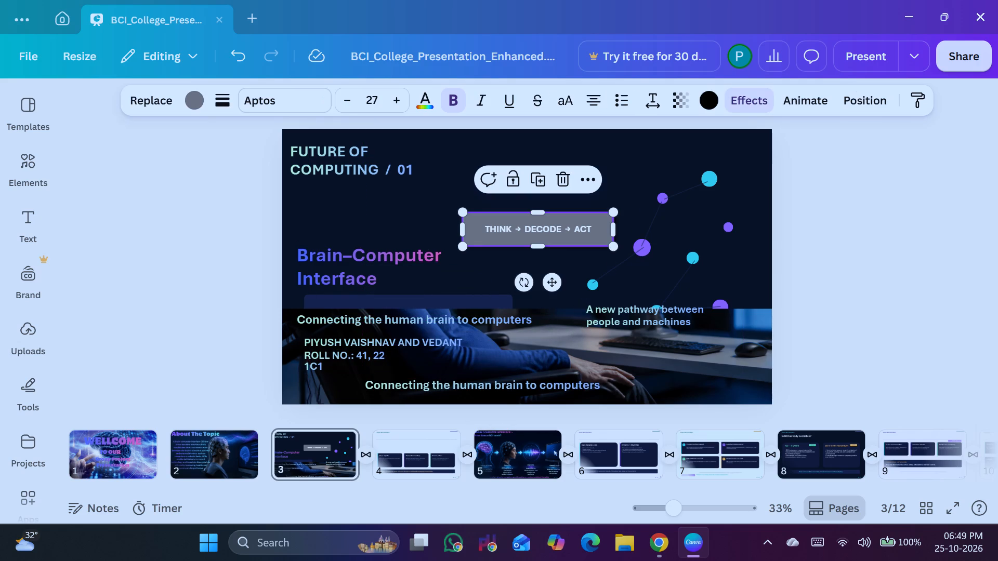
pyautogui.click(486, 230)
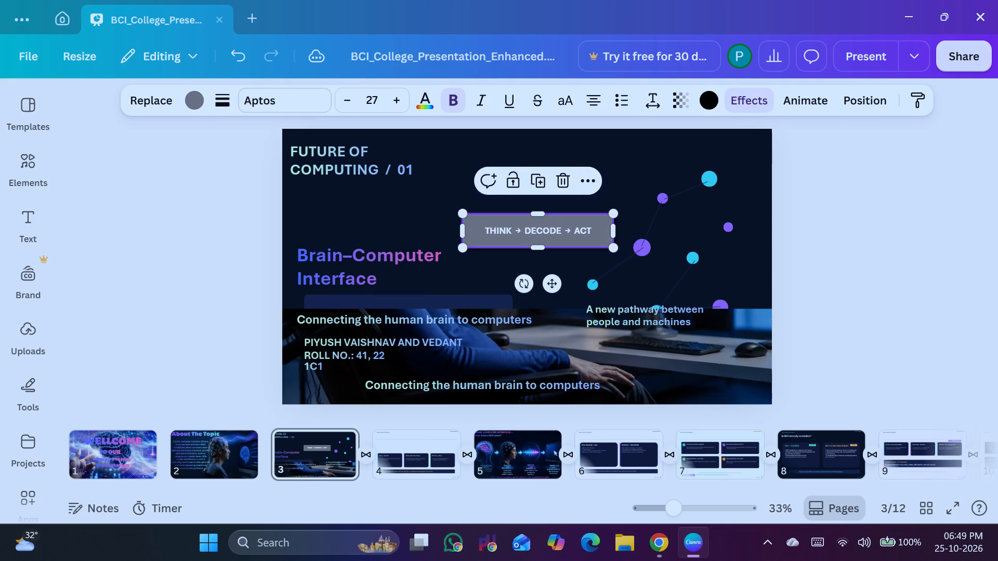
pyautogui.doubleClick(489, 231)
pyautogui.moveTo(483, 231); pyautogui.dragTo(587, 233)
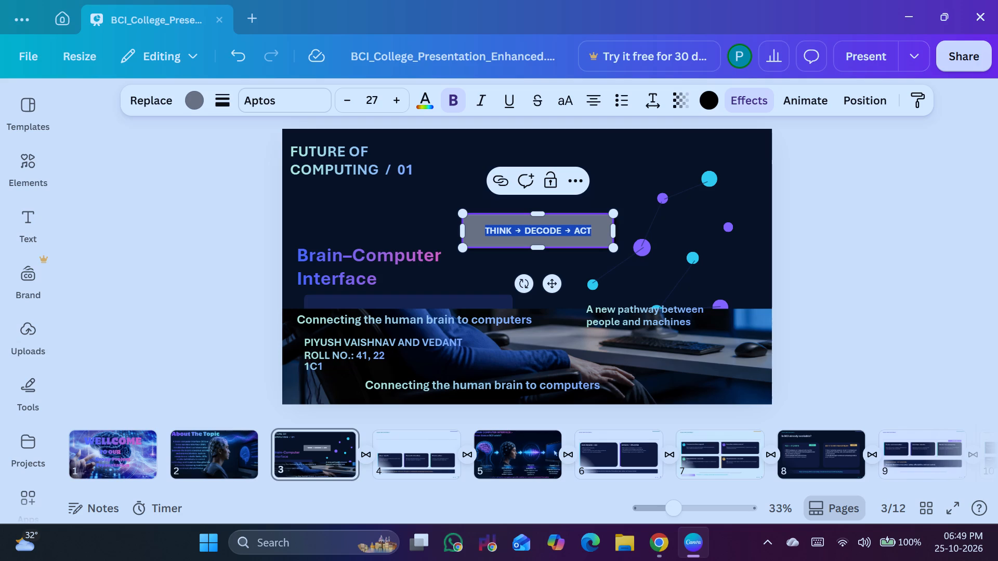
pyautogui.moveTo(587, 233); pyautogui.dragTo(587, 233)
pyautogui.hotkey('ctrl', 'c')
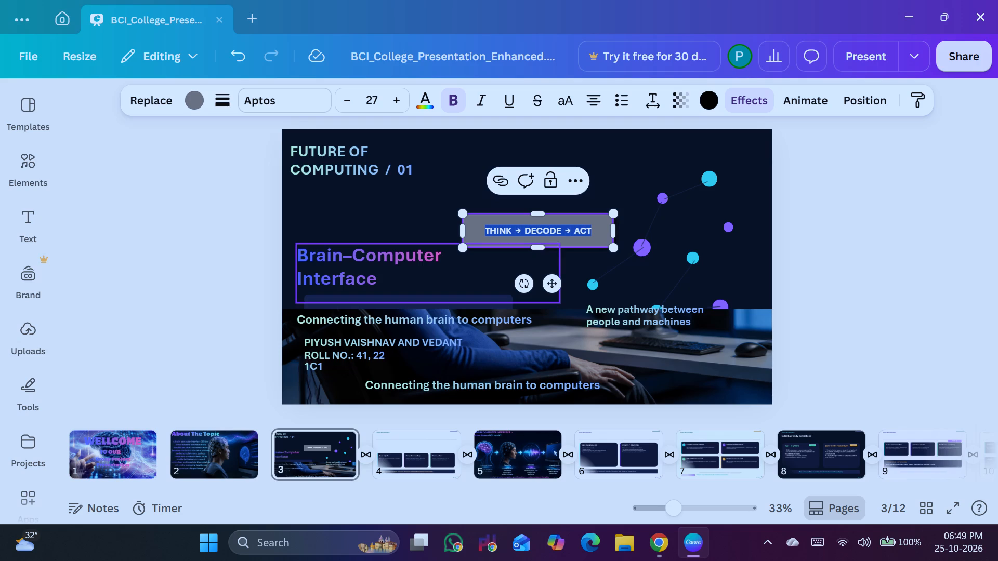
pyautogui.doubleClick(516, 384)
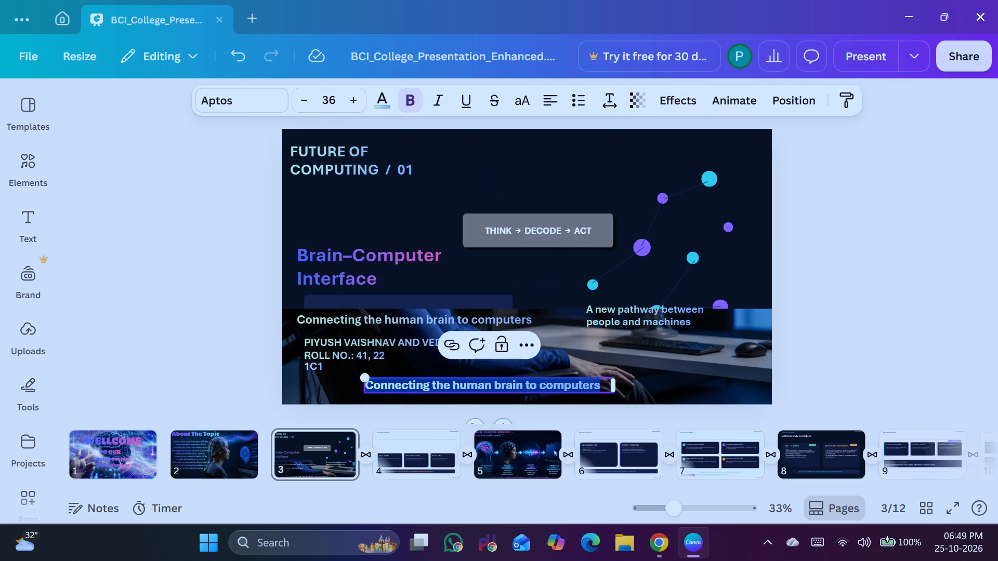
pyautogui.hotkey('ctrl', 'v')
# Delete the grey THINK → DECODE → ACT box.
pyautogui.click(516, 213)
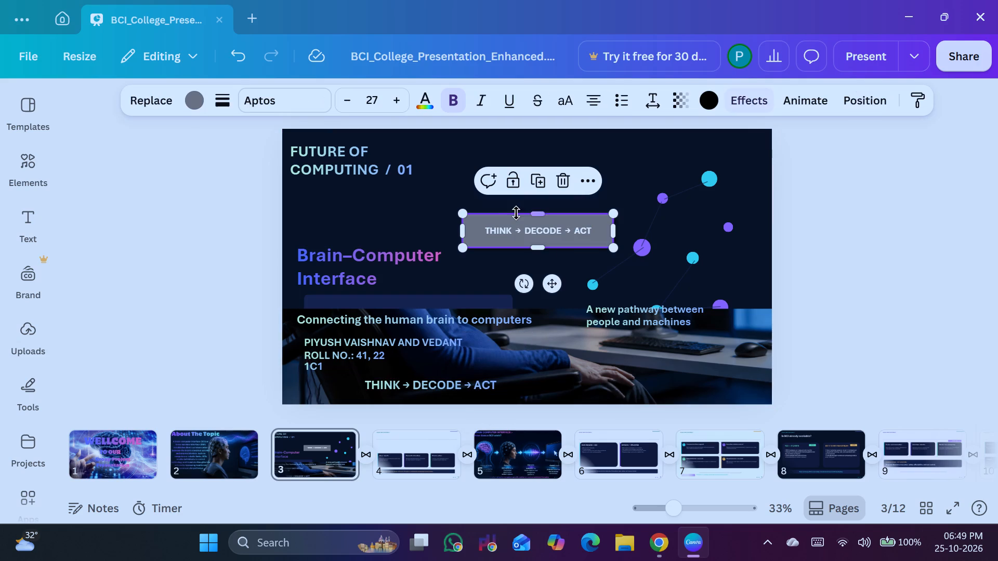
pyautogui.click(561, 182)
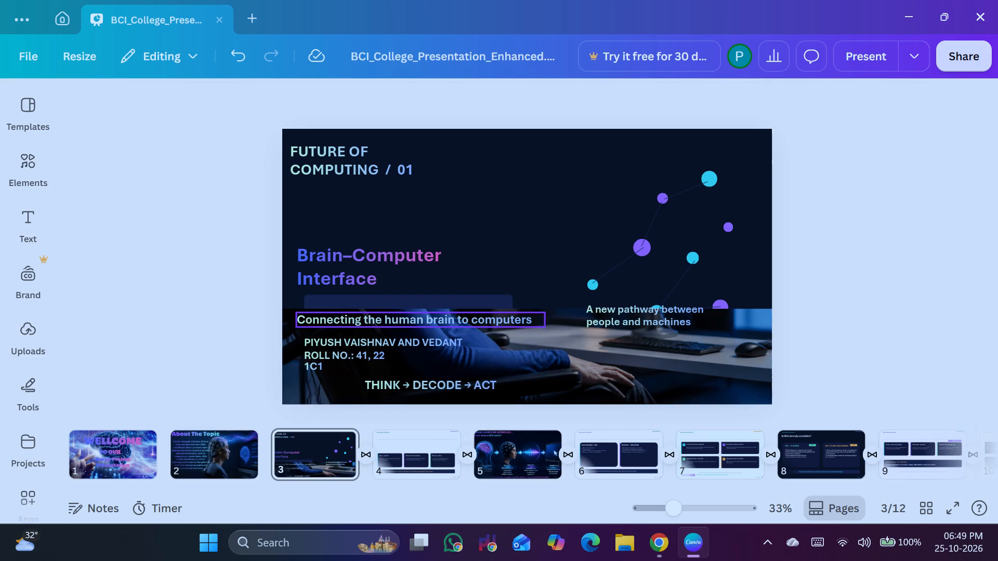
# Extend slide 3's cropped photo back up to the slide's top edge so it covers the full slide.
pyautogui.click(545, 322)
pyautogui.click(567, 360)
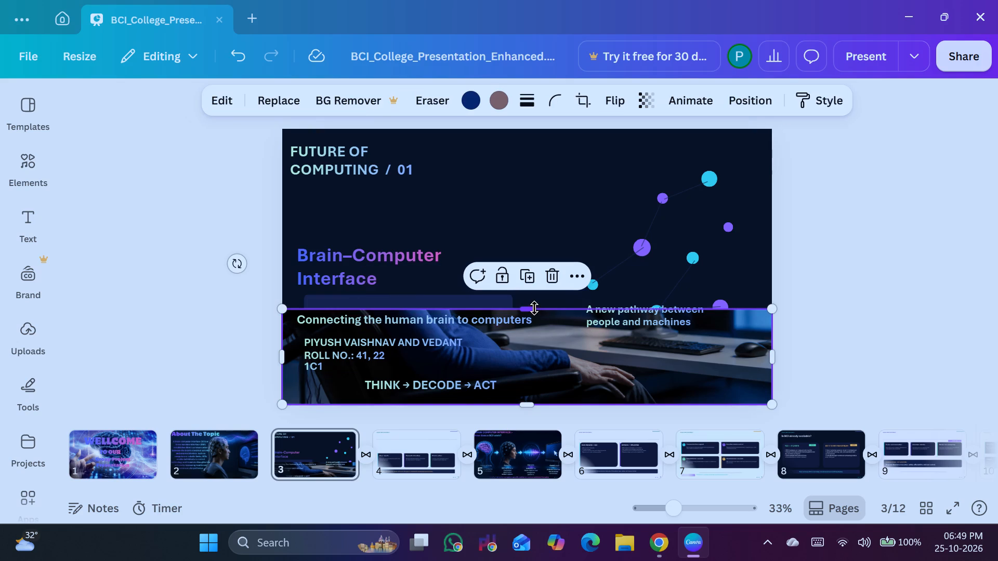
pyautogui.moveTo(534, 308); pyautogui.dragTo(522, 112)
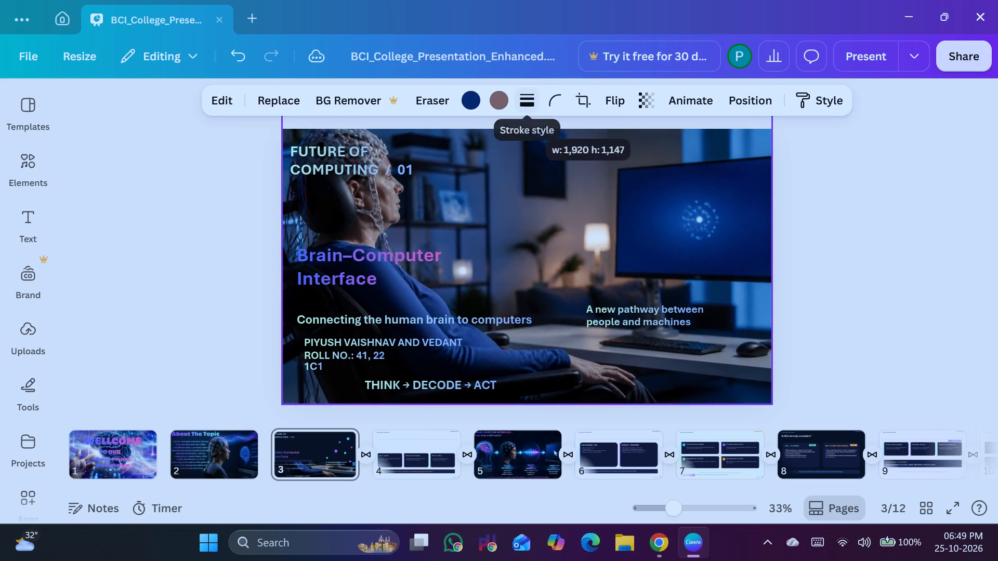
pyautogui.moveTo(522, 112); pyautogui.dragTo(526, 131)
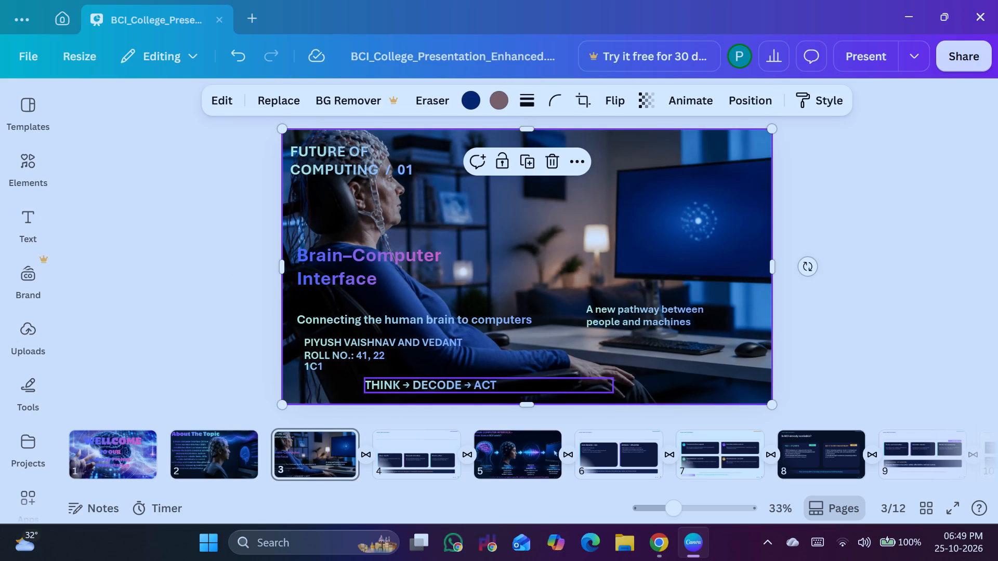
# Move the THINK → DECODE → ACT text below the "A new pathway between people and machines" text and set its font size to 30.
pyautogui.moveTo(472, 390); pyautogui.dragTo(691, 353)
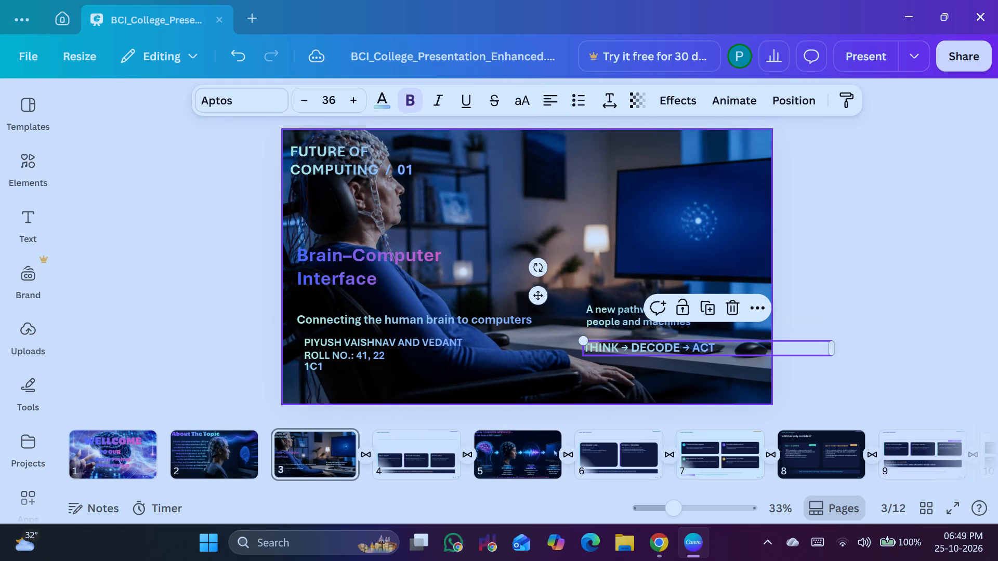
pyautogui.tripleClick(307, 108)
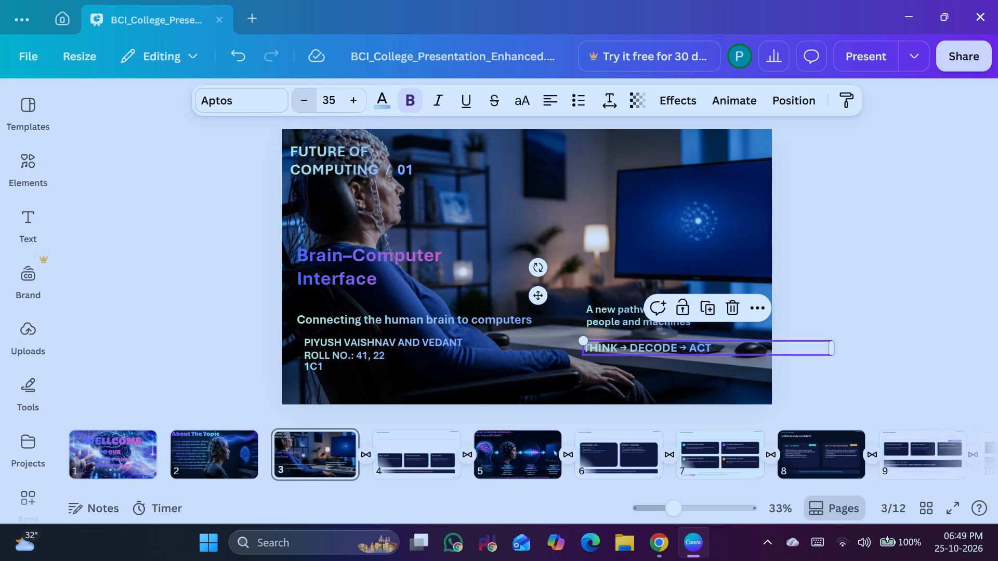
pyautogui.doubleClick(307, 108)
pyautogui.doubleClick(309, 112)
# Narrow the THINK → DECODE → ACT text box to about 441 wide and place it on the photo's monitor, above the glowing graphic.
pyautogui.moveTo(660, 355); pyautogui.dragTo(662, 355)
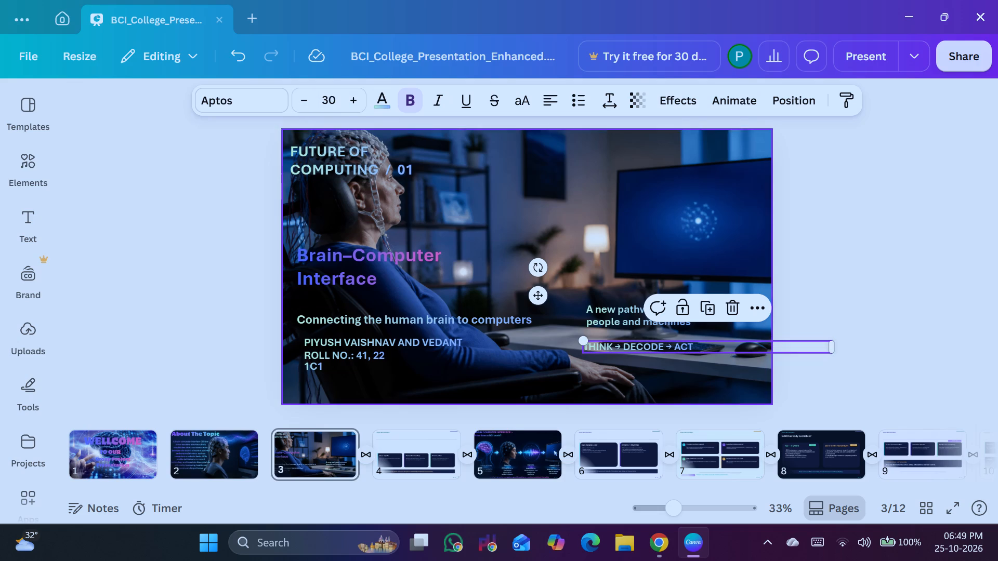
pyautogui.moveTo(662, 355); pyautogui.dragTo(706, 263)
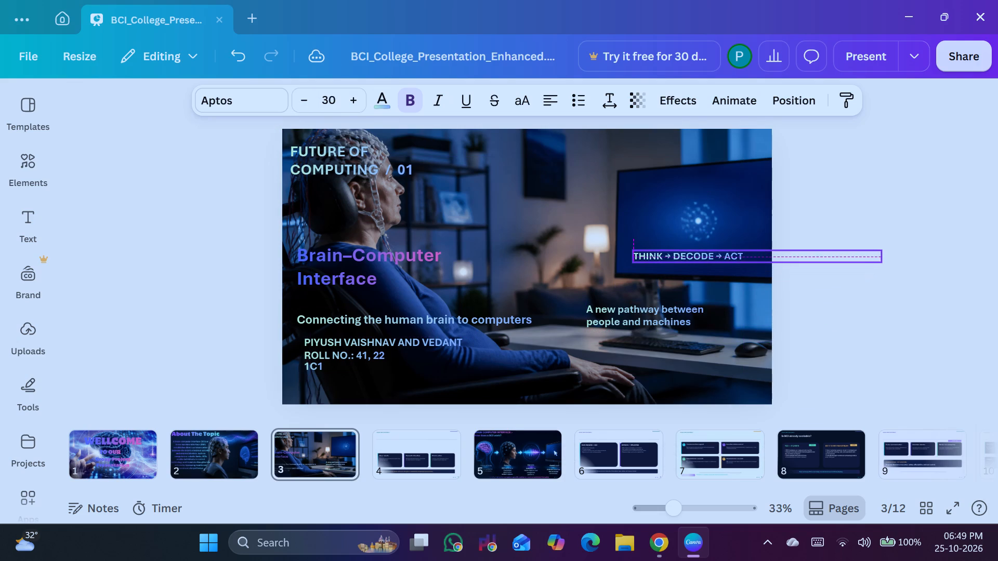
pyautogui.click(947, 303)
pyautogui.click(738, 255)
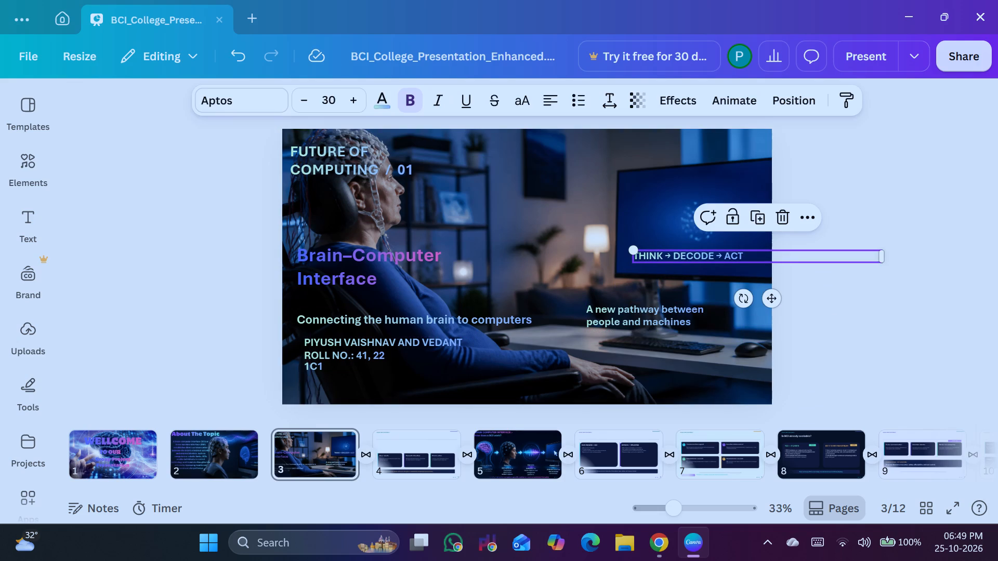
pyautogui.moveTo(879, 257); pyautogui.dragTo(813, 255)
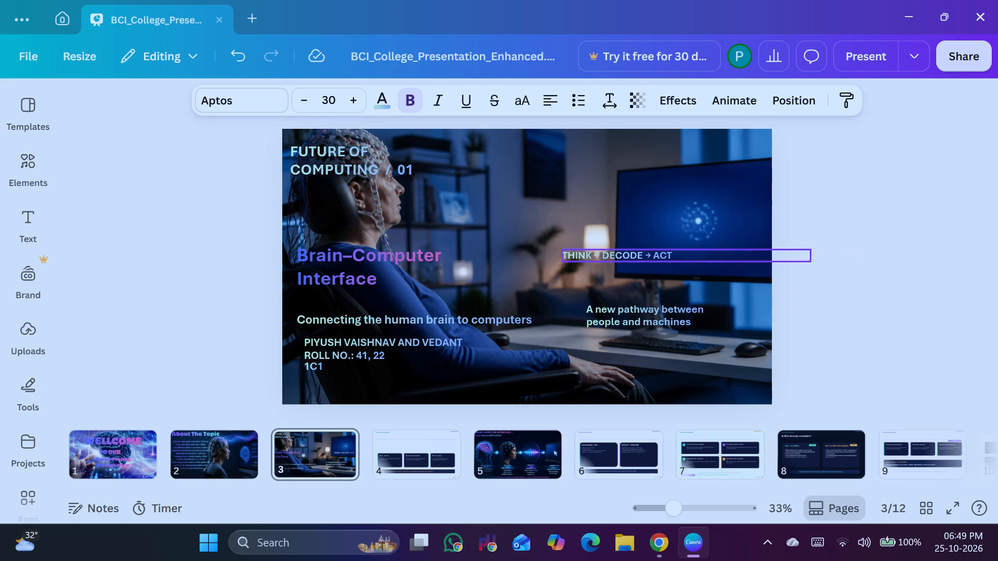
pyautogui.moveTo(813, 255); pyautogui.dragTo(865, 255)
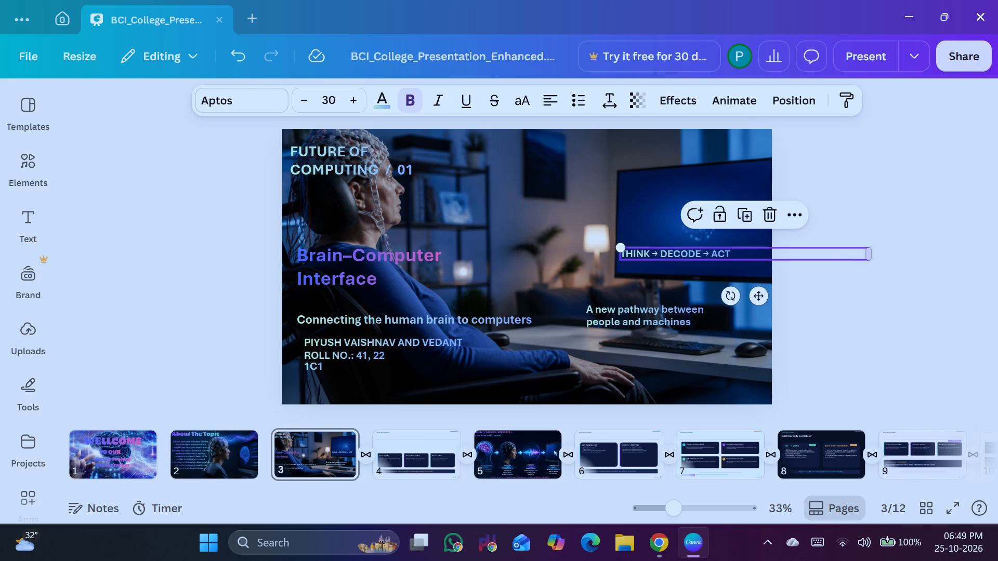
pyautogui.moveTo(871, 255); pyautogui.dragTo(734, 259)
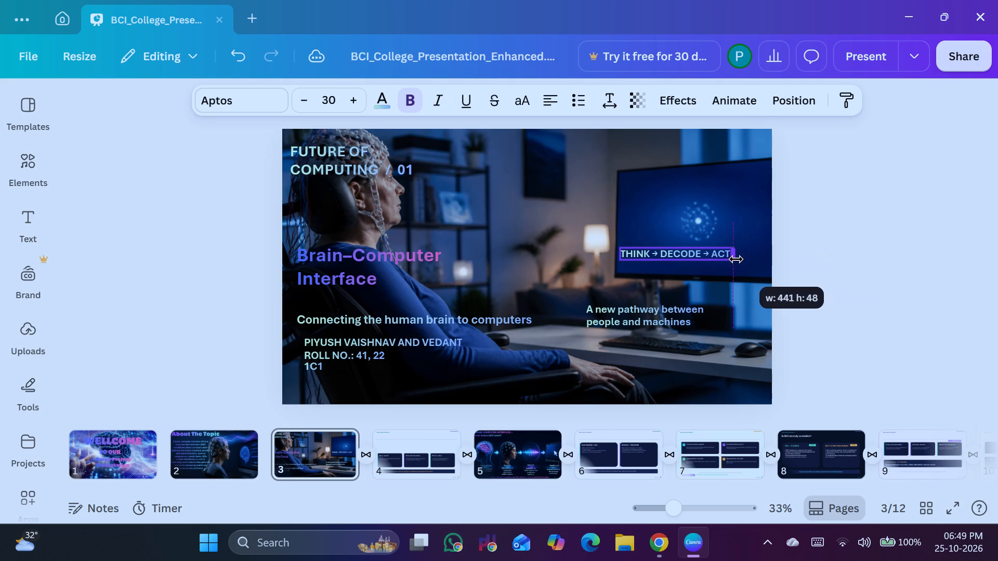
pyautogui.moveTo(692, 253); pyautogui.dragTo(709, 191)
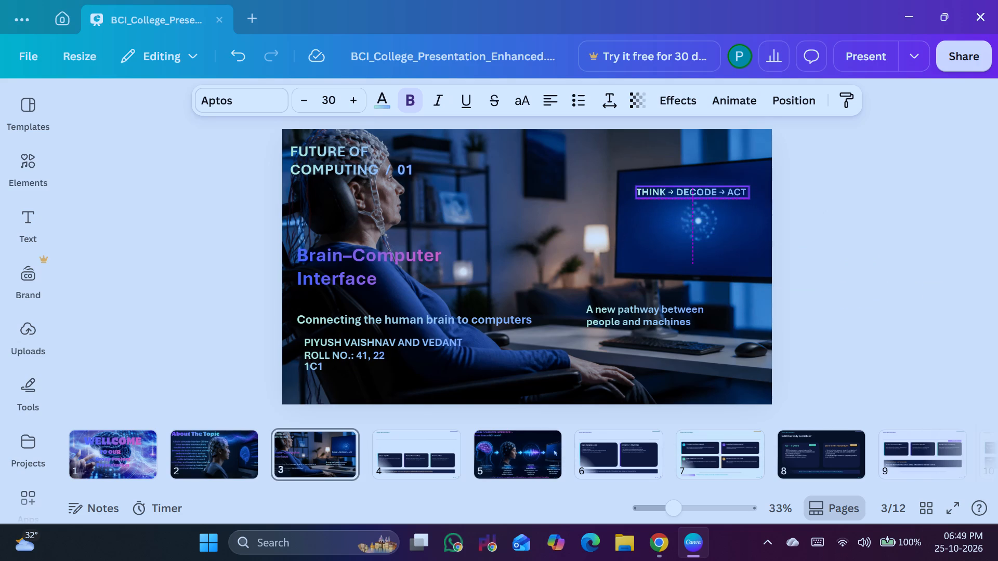
pyautogui.moveTo(709, 191); pyautogui.dragTo(710, 186)
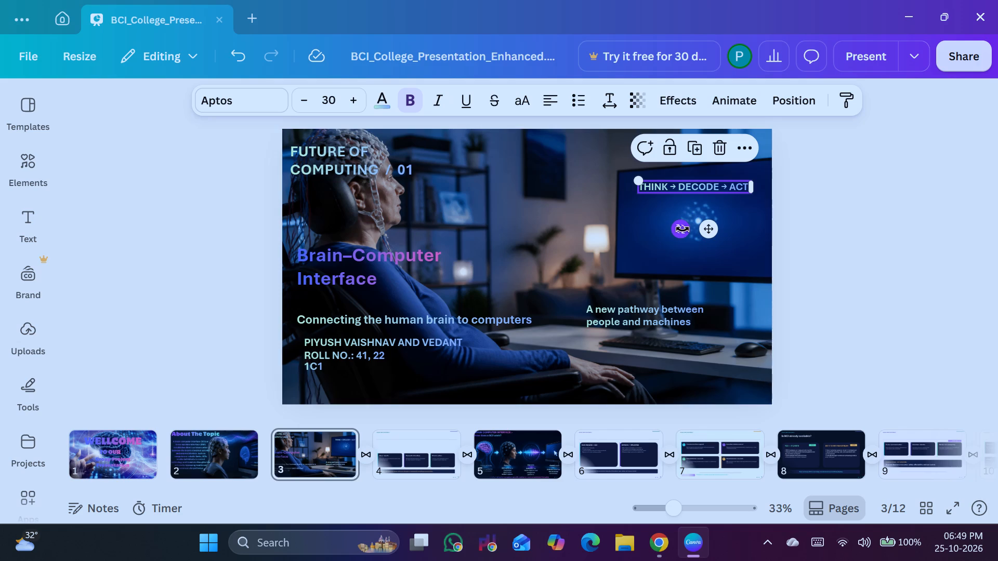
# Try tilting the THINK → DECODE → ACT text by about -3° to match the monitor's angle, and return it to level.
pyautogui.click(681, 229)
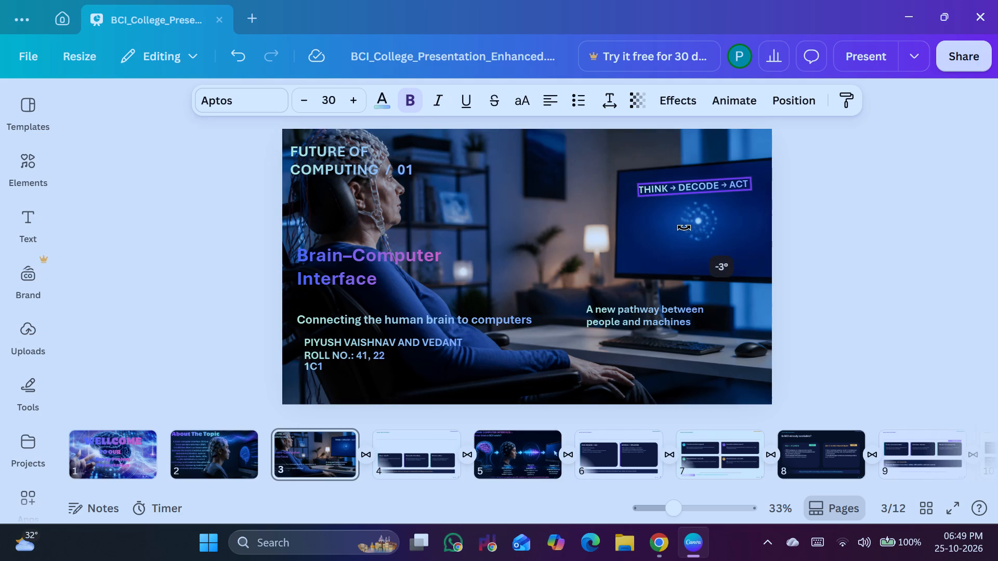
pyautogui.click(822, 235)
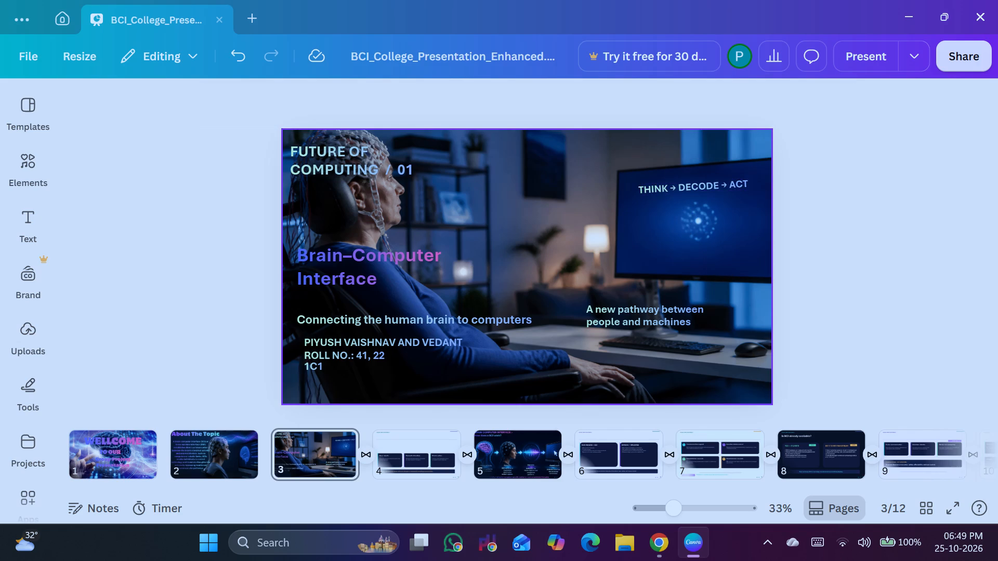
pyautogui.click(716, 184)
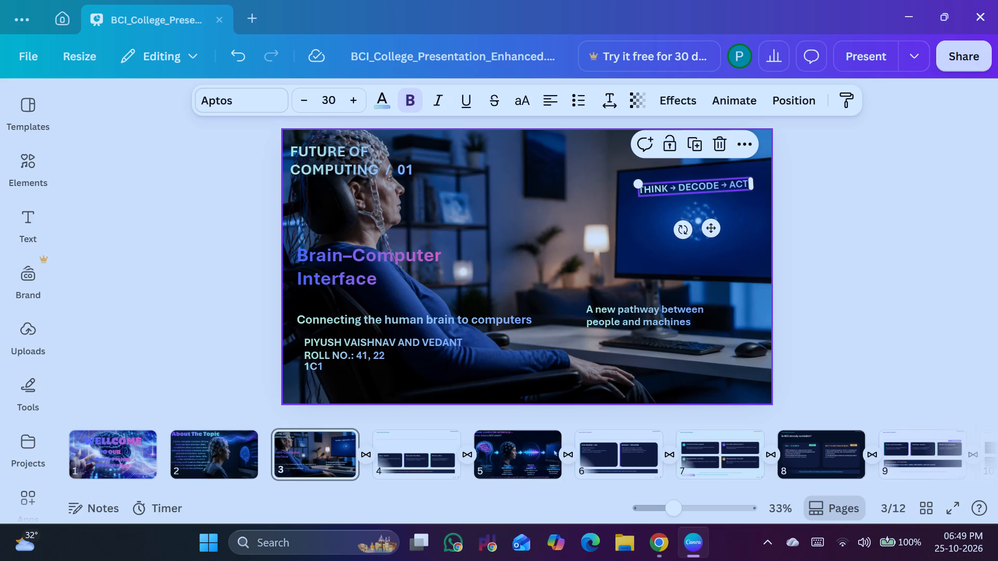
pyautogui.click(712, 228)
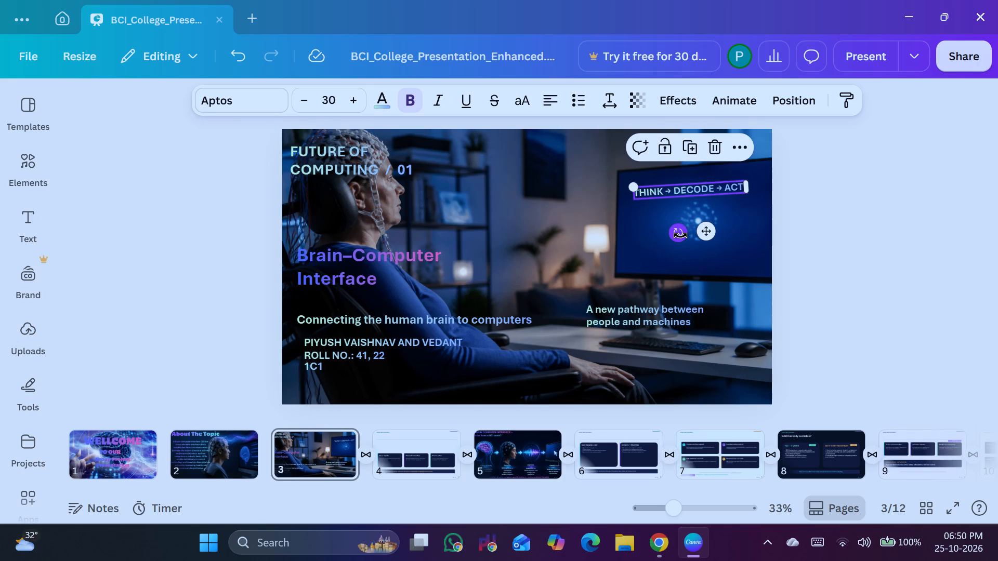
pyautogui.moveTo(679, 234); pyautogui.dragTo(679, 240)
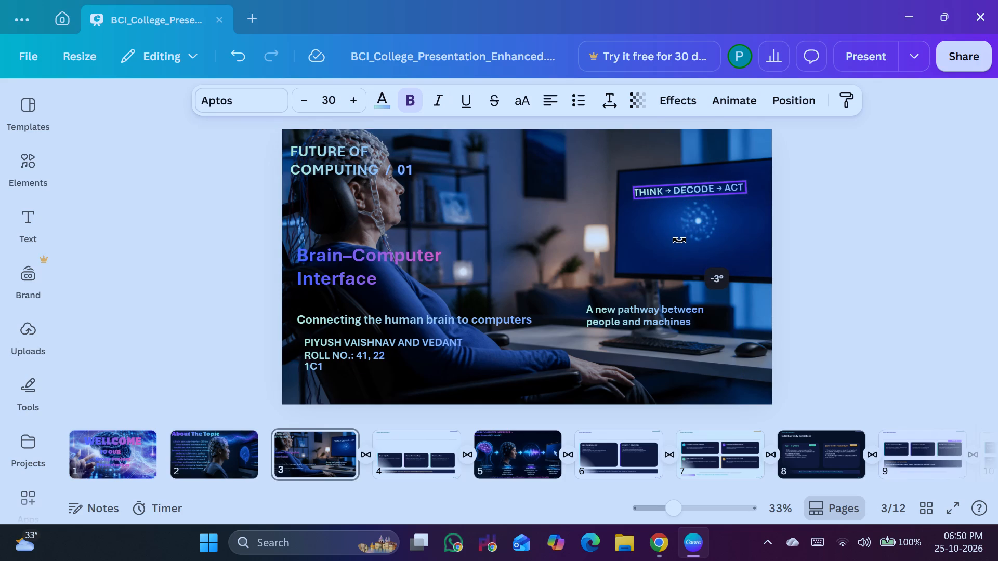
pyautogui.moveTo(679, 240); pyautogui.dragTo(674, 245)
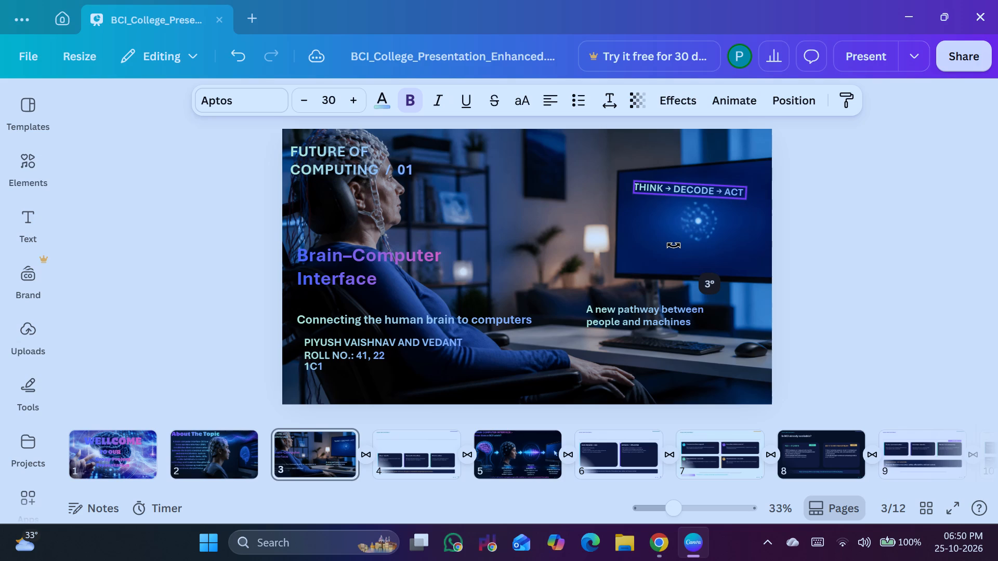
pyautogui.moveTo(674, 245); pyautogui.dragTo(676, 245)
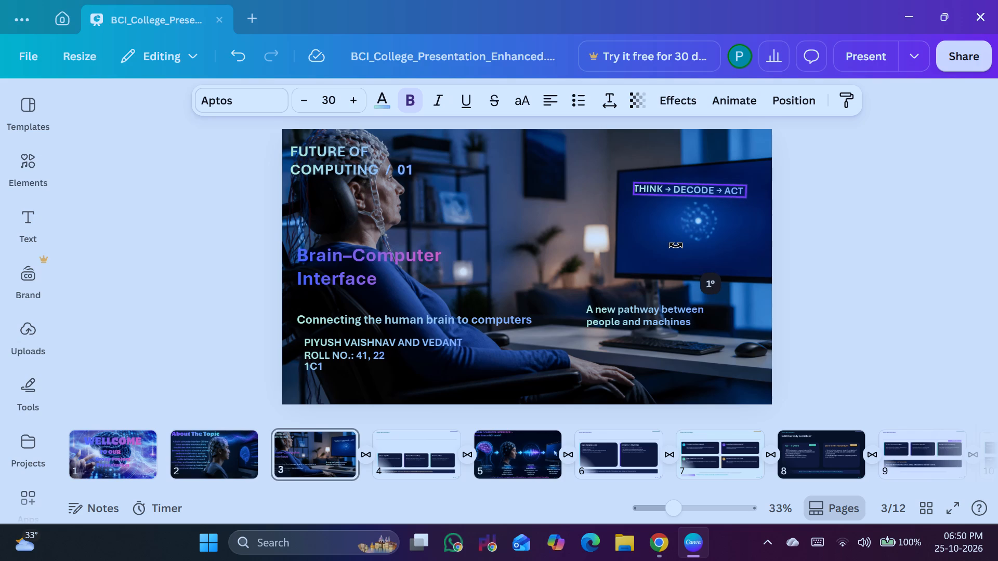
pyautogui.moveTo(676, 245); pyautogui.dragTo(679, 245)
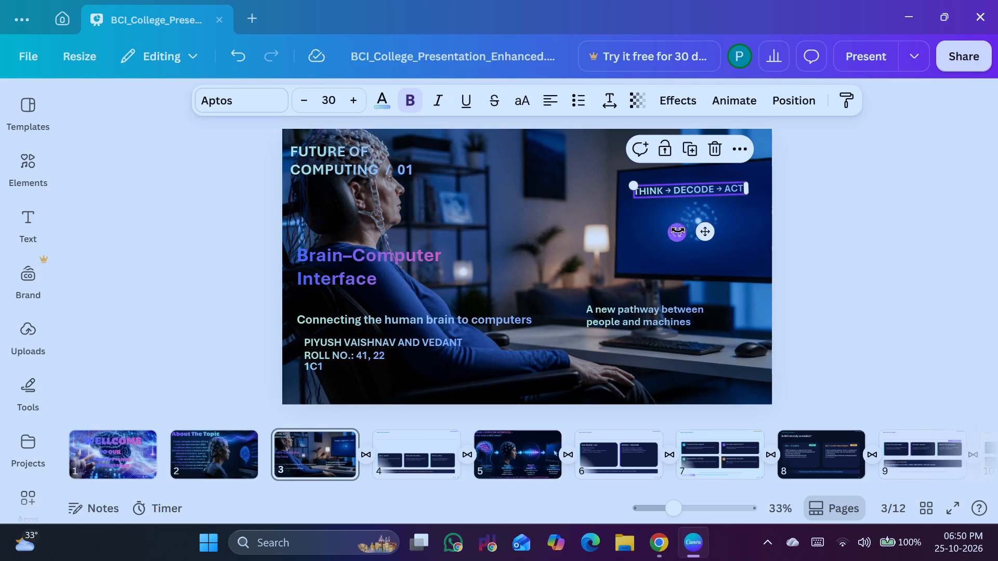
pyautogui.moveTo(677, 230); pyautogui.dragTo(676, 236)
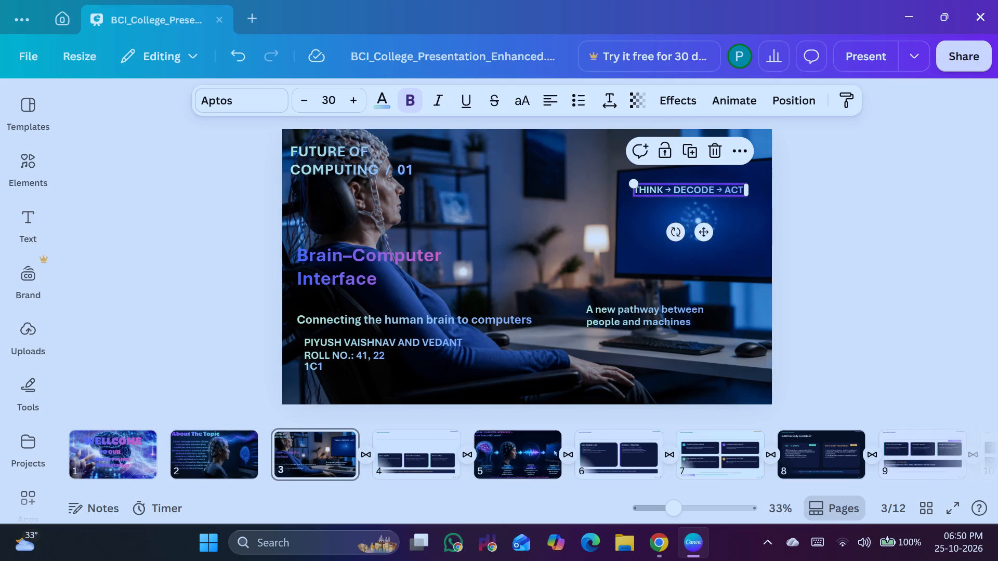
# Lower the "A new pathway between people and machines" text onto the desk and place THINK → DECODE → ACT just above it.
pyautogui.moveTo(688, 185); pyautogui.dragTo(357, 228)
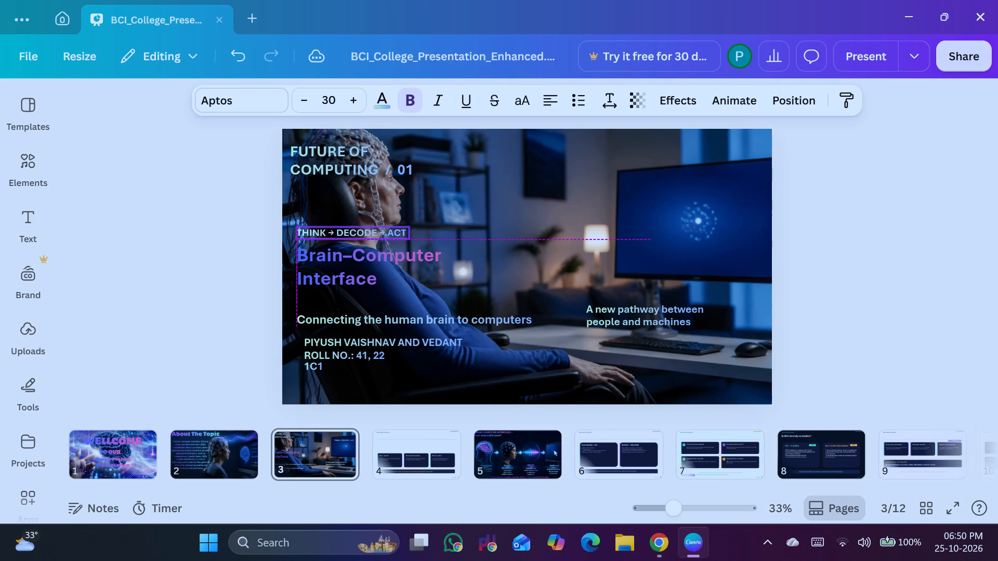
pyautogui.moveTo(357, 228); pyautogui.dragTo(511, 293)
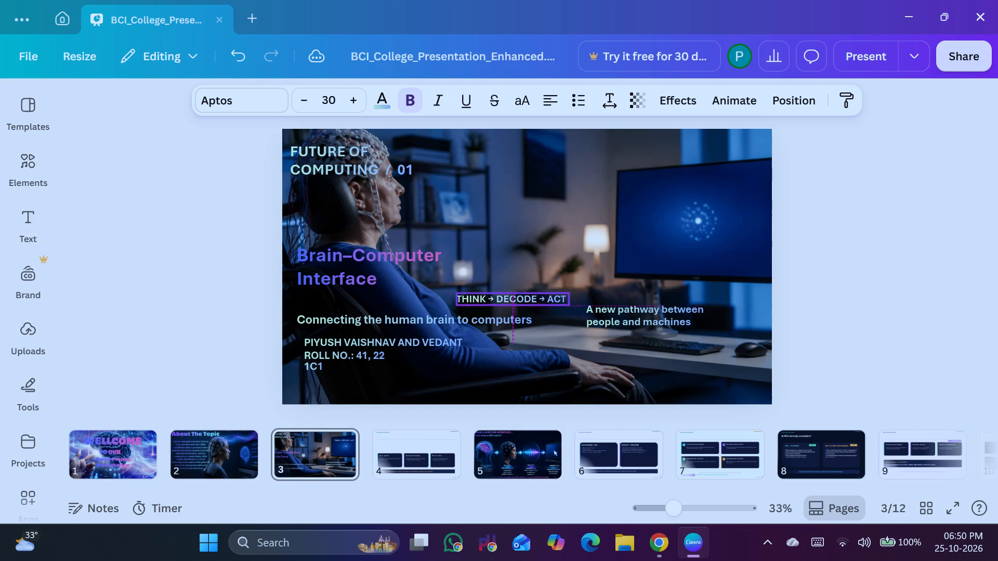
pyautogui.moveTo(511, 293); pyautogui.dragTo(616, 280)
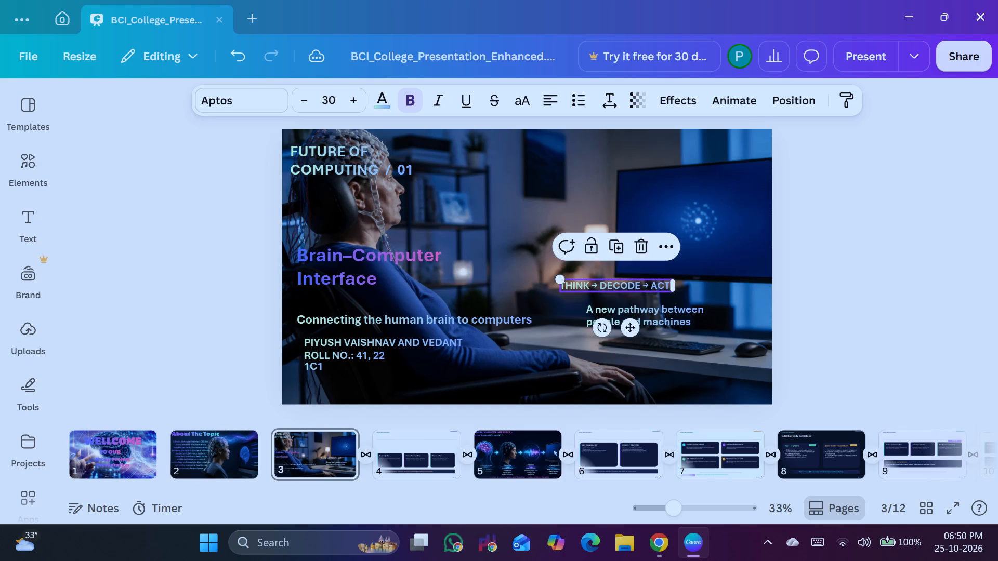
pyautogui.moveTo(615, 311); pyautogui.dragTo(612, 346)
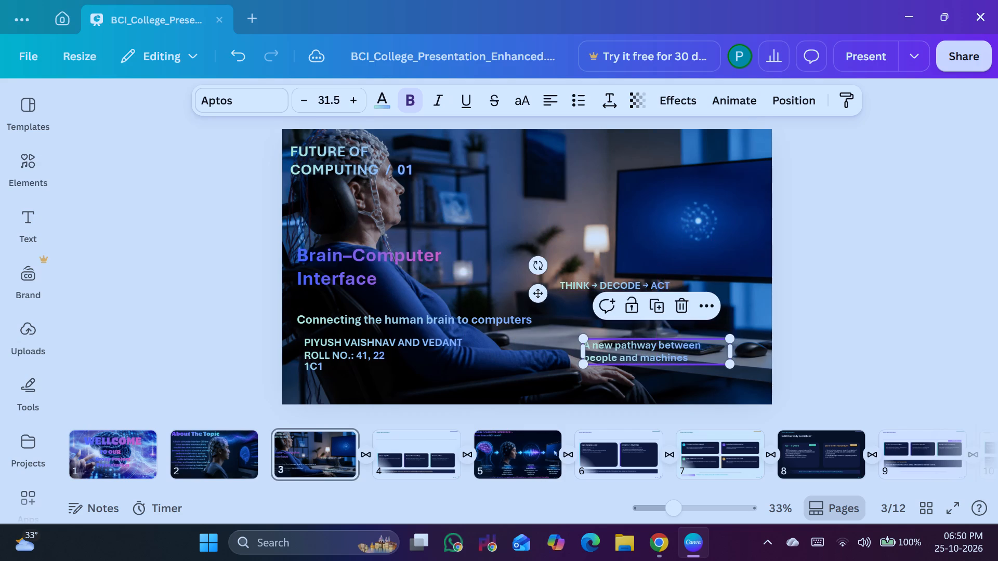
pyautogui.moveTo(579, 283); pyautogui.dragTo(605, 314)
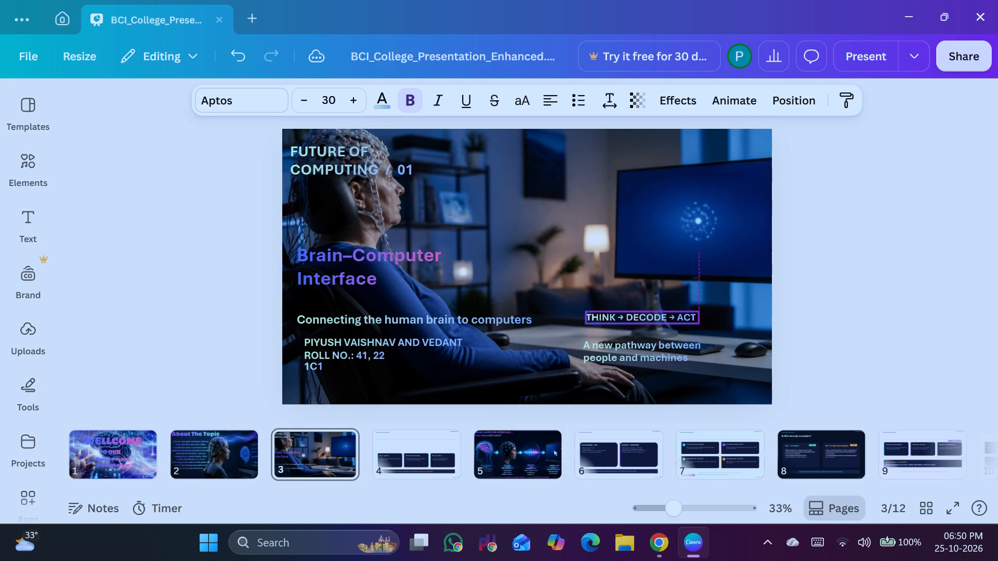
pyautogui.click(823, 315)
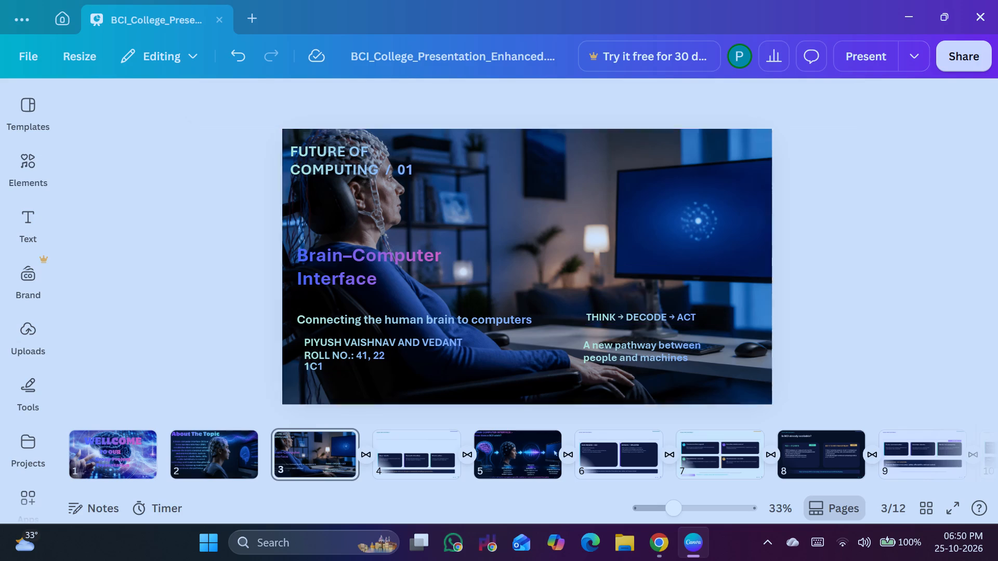
# Widen the "A new pathway between people and machines" text box to one line, about 1,028 wide, and move it to the slide's bottom centre.
pyautogui.click(662, 352)
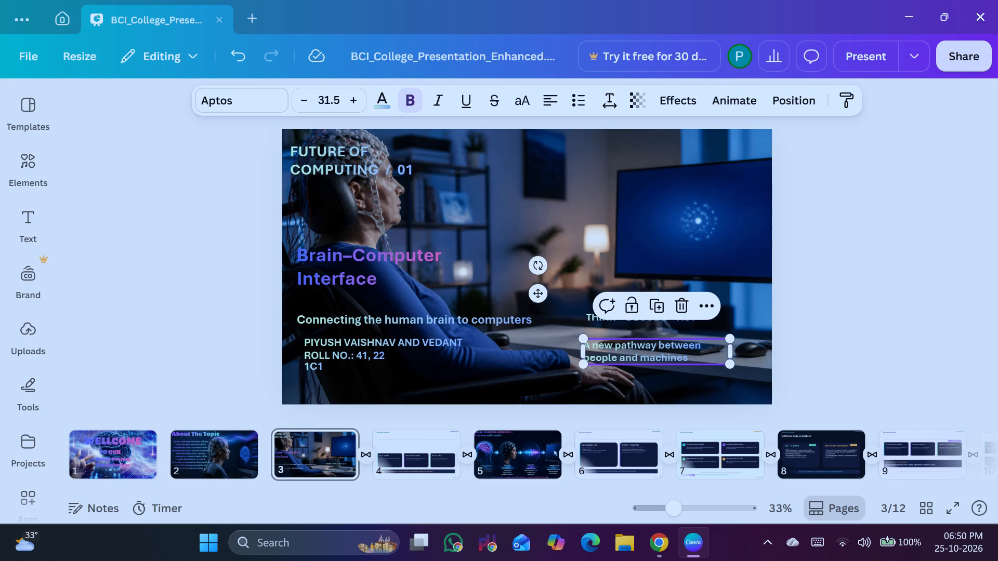
pyautogui.moveTo(733, 352); pyautogui.dragTo(848, 346)
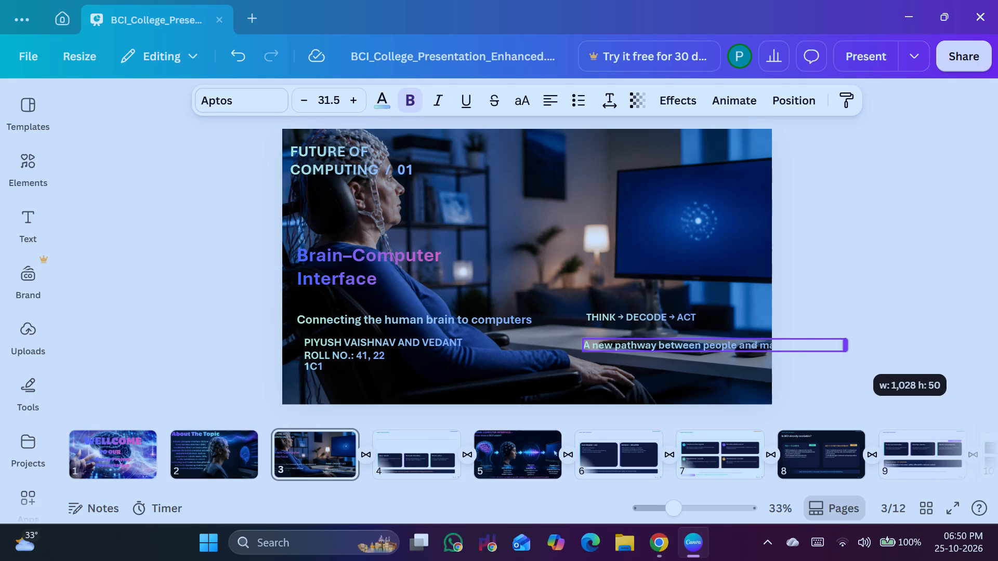
pyautogui.moveTo(848, 346); pyautogui.dragTo(849, 346)
pyautogui.moveTo(707, 338); pyautogui.dragTo(605, 373)
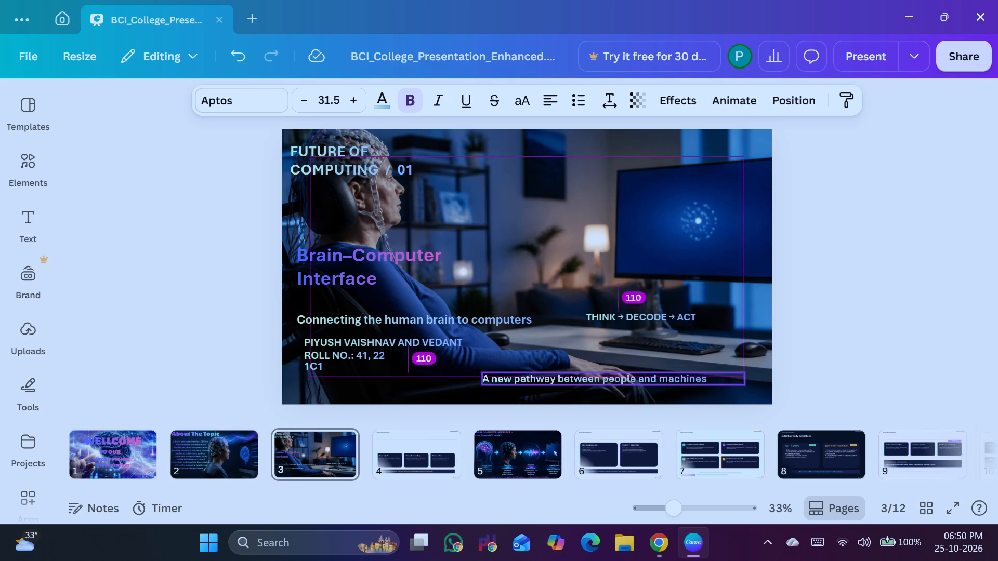
pyautogui.moveTo(605, 373); pyautogui.dragTo(537, 383)
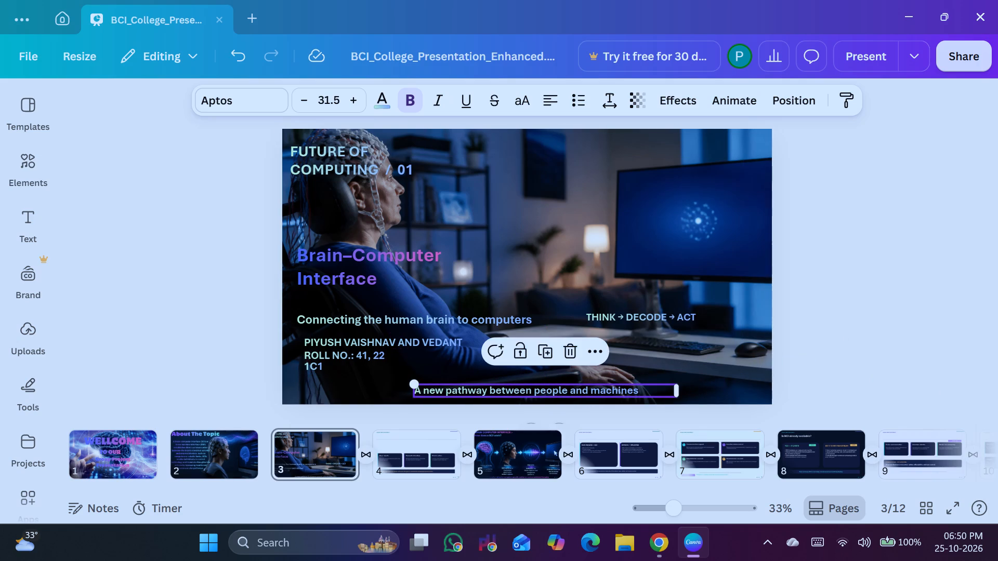
pyautogui.click(859, 335)
# Set the THINK → DECODE → ACT text to size 34 and widen its box to keep it on one line.
pyautogui.moveTo(634, 316); pyautogui.dragTo(602, 311)
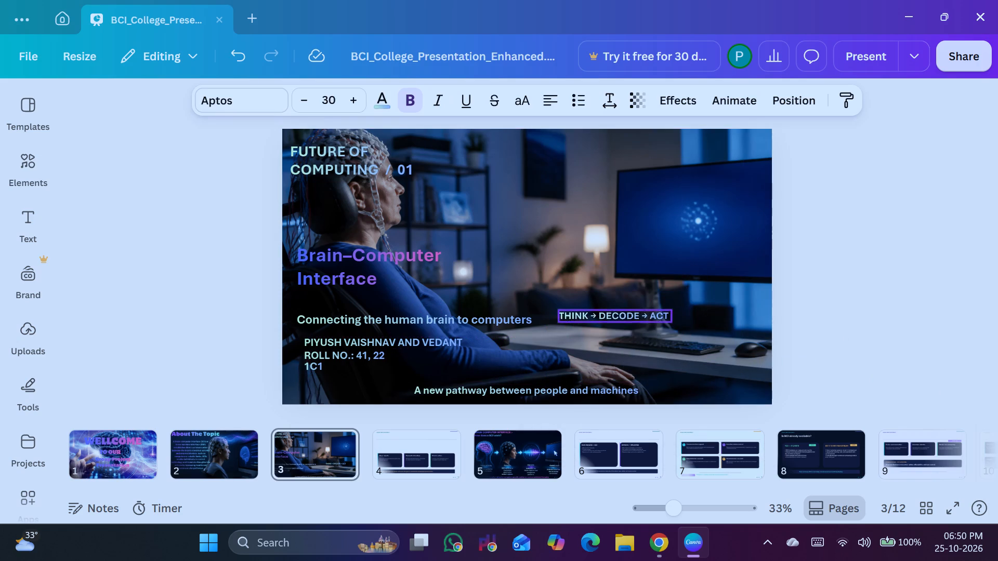
pyautogui.moveTo(602, 311); pyautogui.dragTo(522, 274)
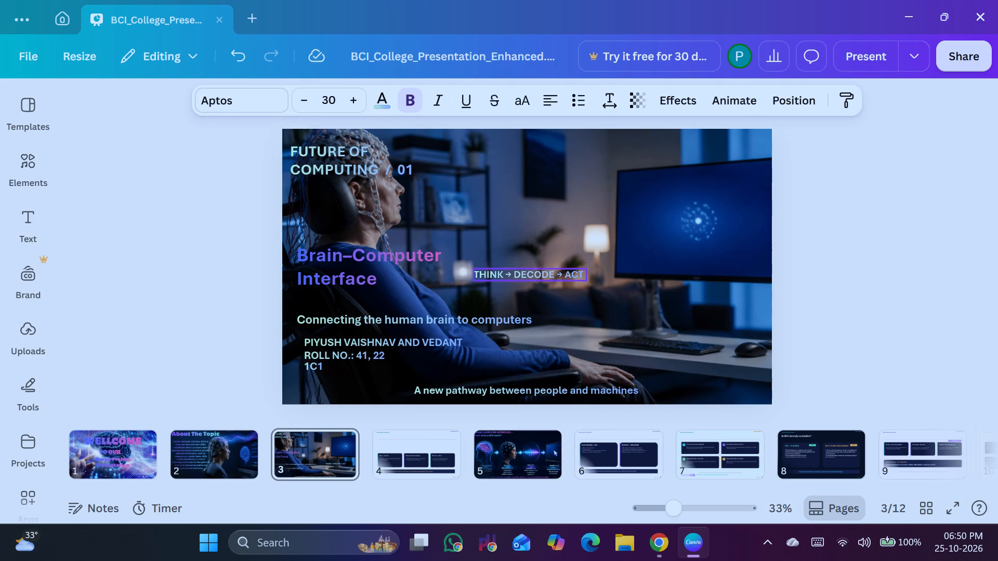
pyautogui.moveTo(522, 274); pyautogui.dragTo(528, 215)
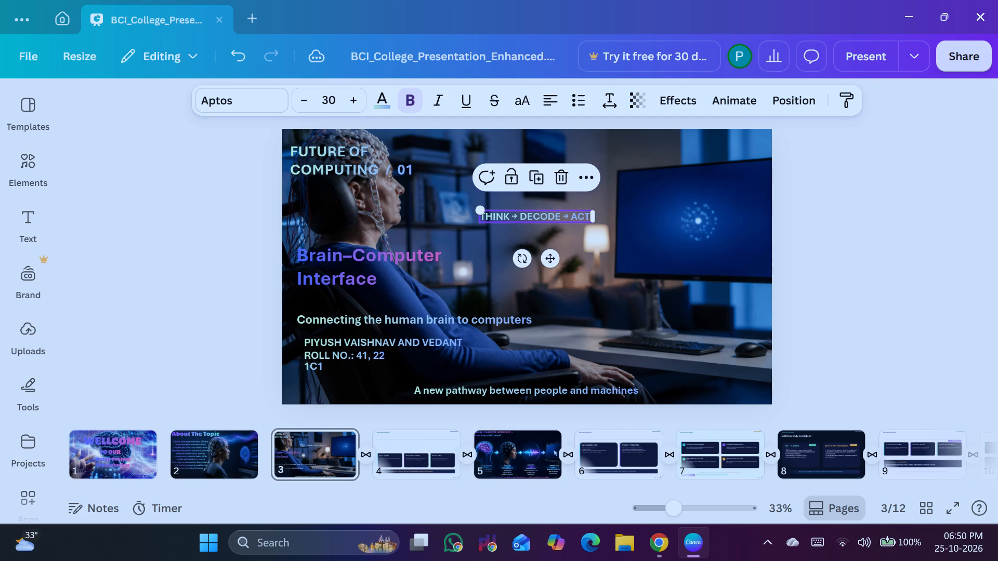
pyautogui.click(541, 213)
pyautogui.moveTo(595, 217); pyautogui.dragTo(602, 218)
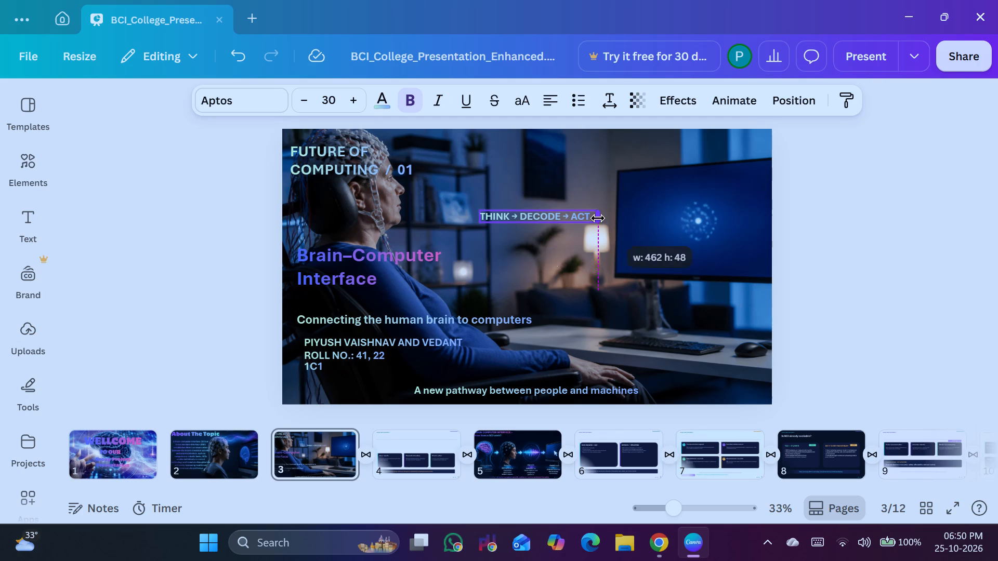
pyautogui.tripleClick(348, 97)
pyautogui.click(347, 97)
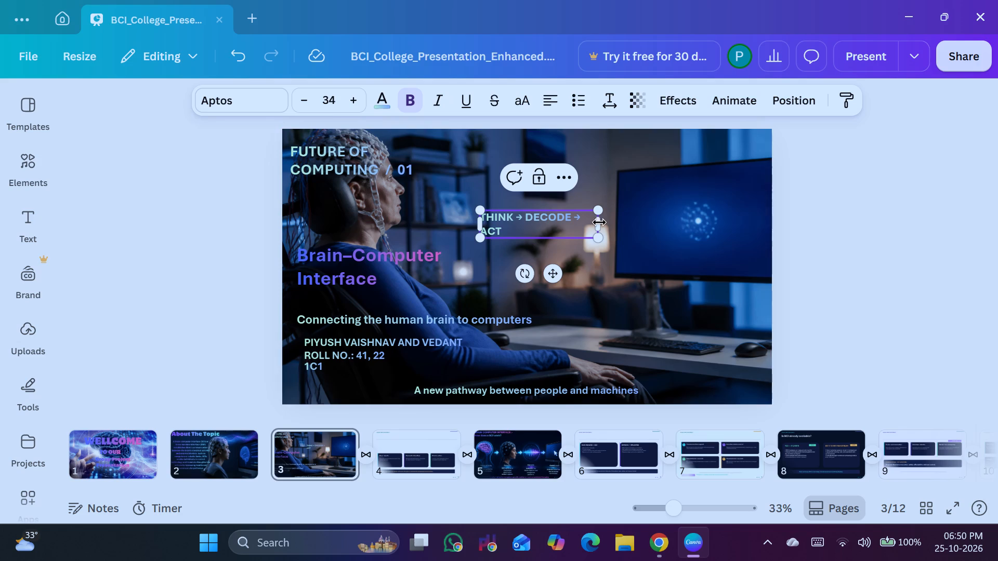
pyautogui.moveTo(600, 223); pyautogui.dragTo(644, 229)
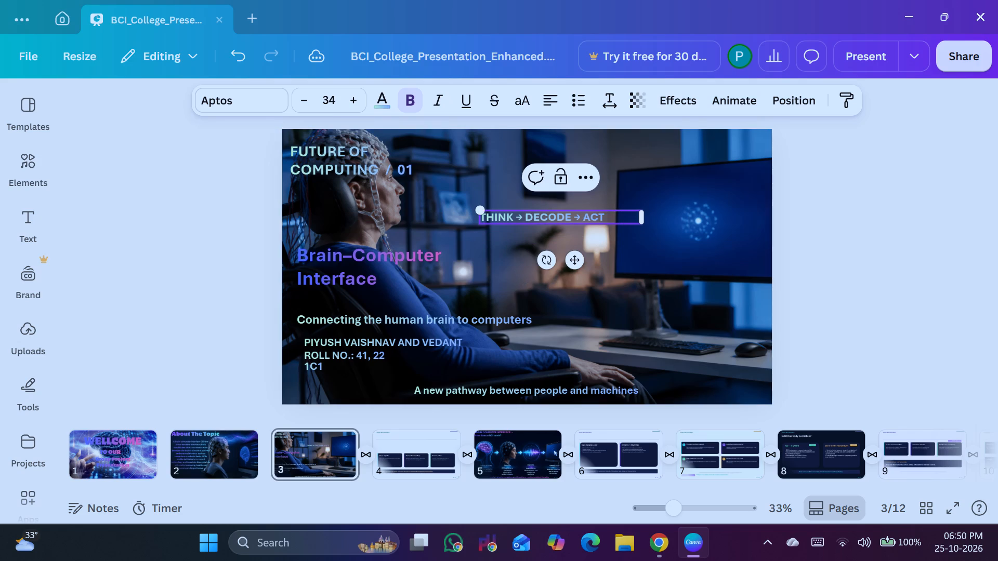
# Place the THINK → DECODE → ACT text on the photo's monitor, below the glowing graphic, and tilt it by about 1°.
pyautogui.moveTo(565, 222); pyautogui.dragTo(638, 273)
pyautogui.click(619, 263)
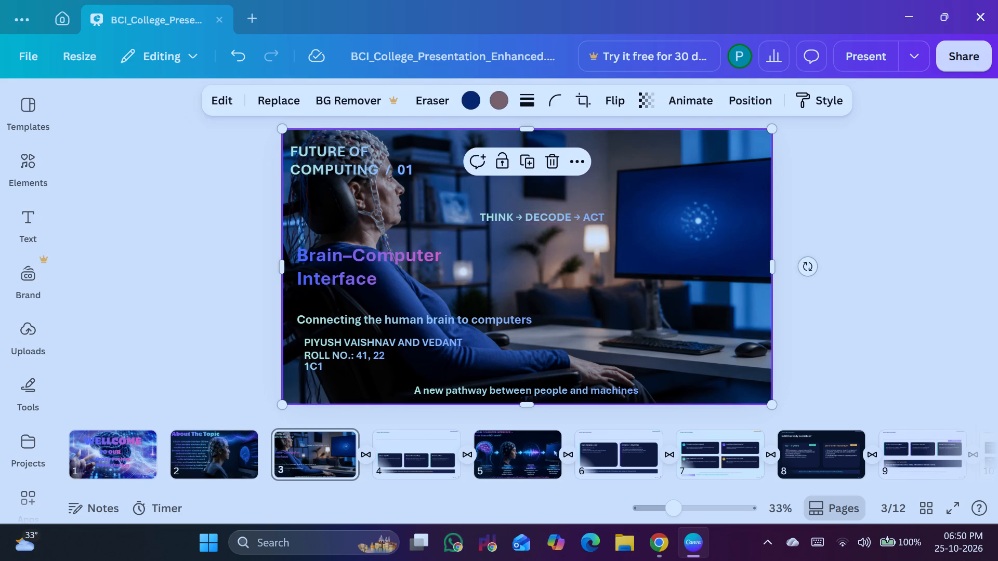
pyautogui.moveTo(576, 215); pyautogui.dragTo(705, 267)
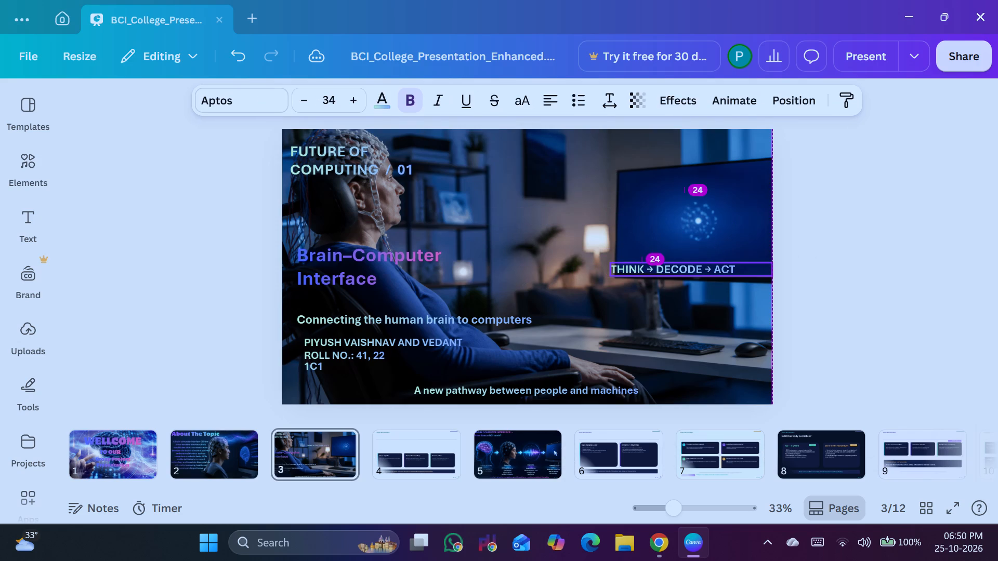
pyautogui.moveTo(705, 267); pyautogui.dragTo(717, 259)
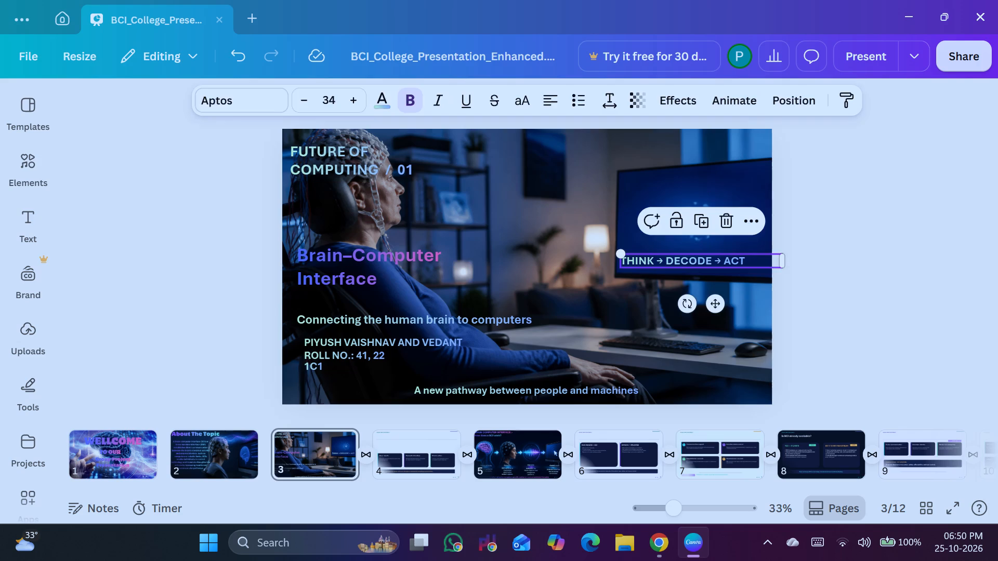
pyautogui.click(843, 287)
pyautogui.click(712, 263)
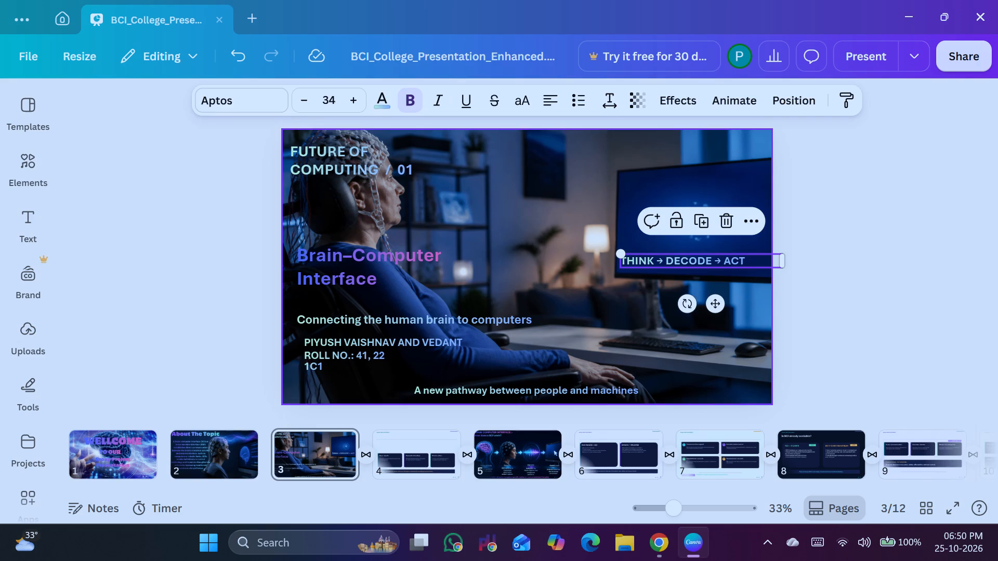
pyautogui.click(689, 302)
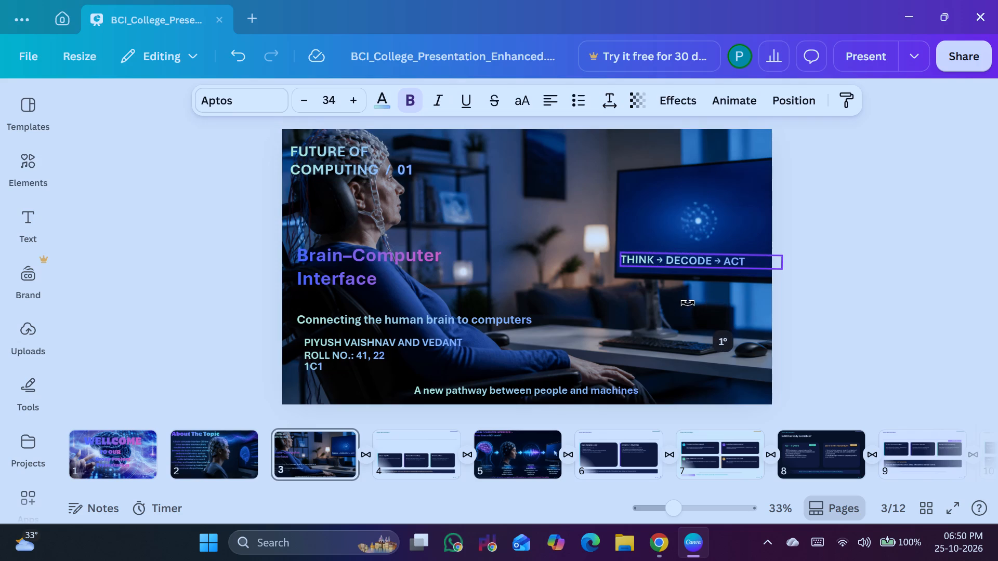
pyautogui.click(802, 293)
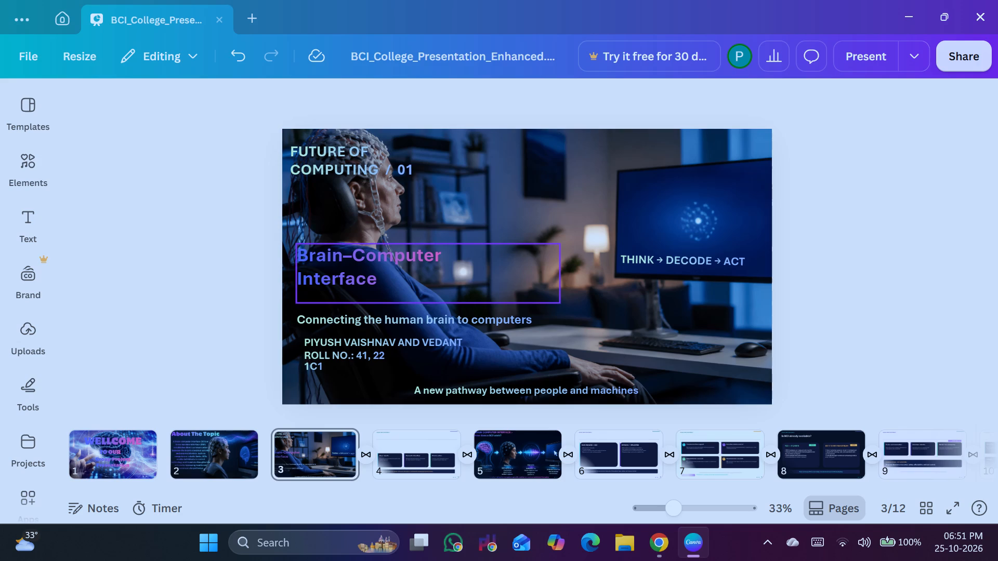
# Recolour the "Brain–Computer Interface" title with the 90° linear gradient from #cdffd8 to #94b9ff.
pyautogui.click(399, 262)
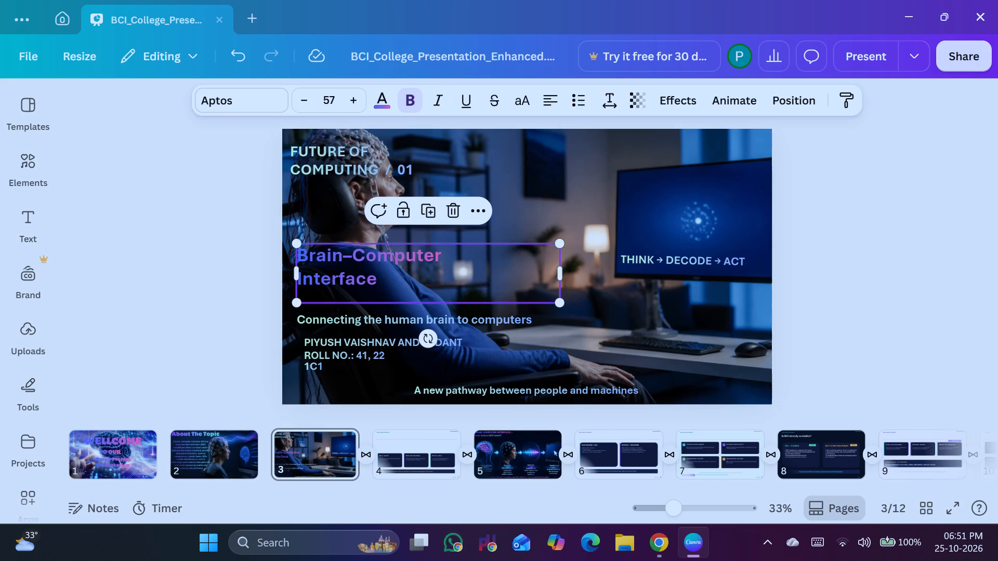
pyautogui.click(387, 98)
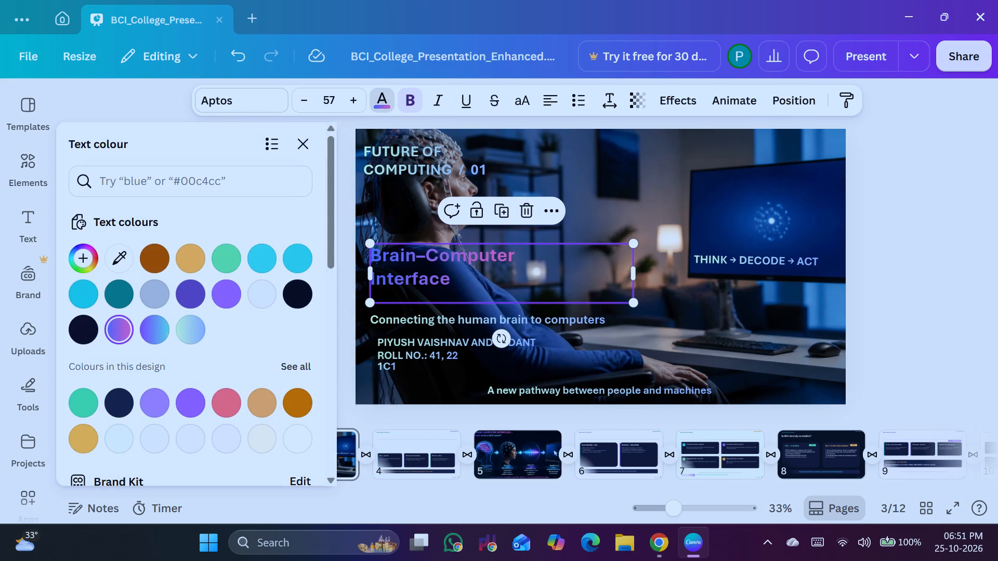
pyautogui.click(194, 321)
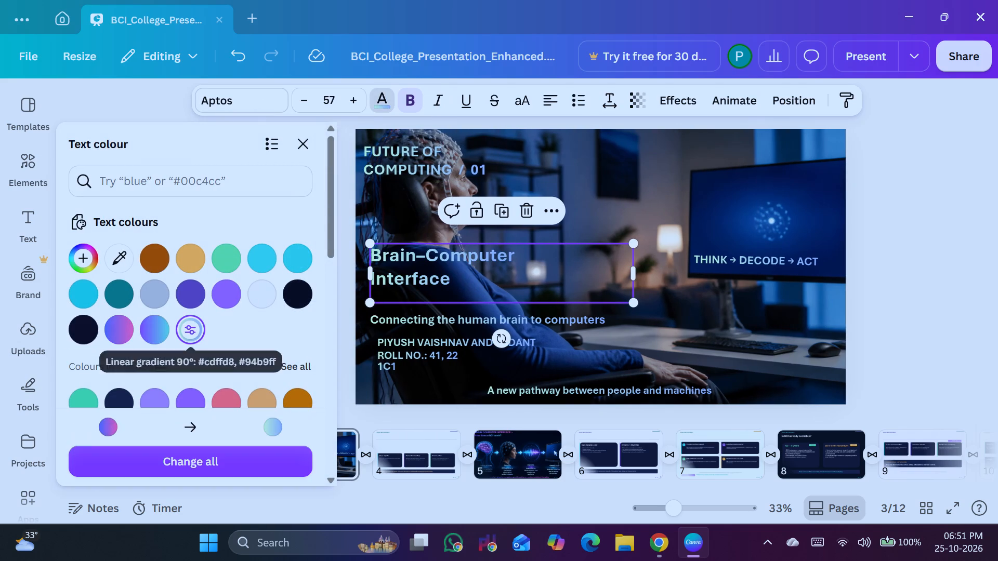
pyautogui.click(902, 266)
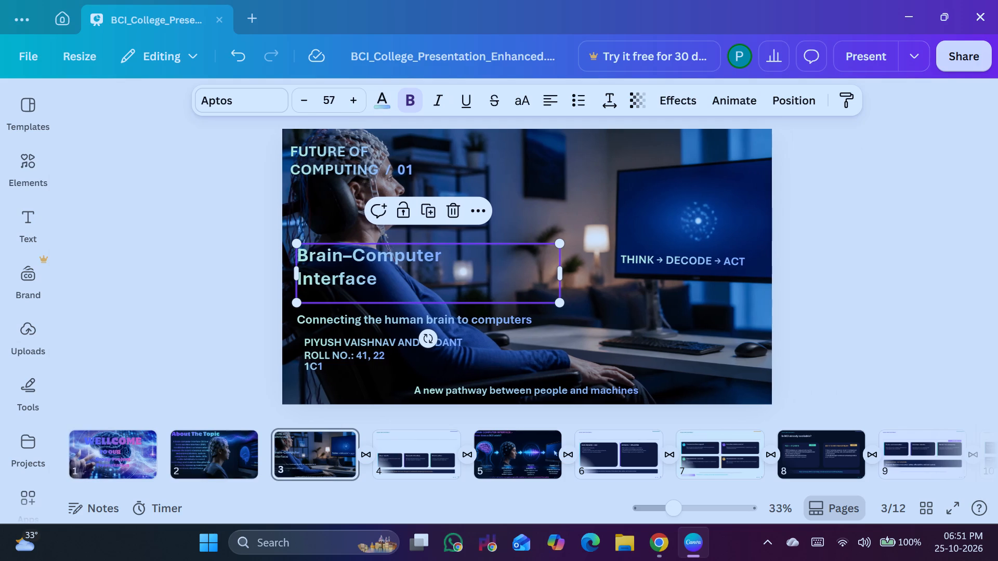
pyautogui.click(181, 311)
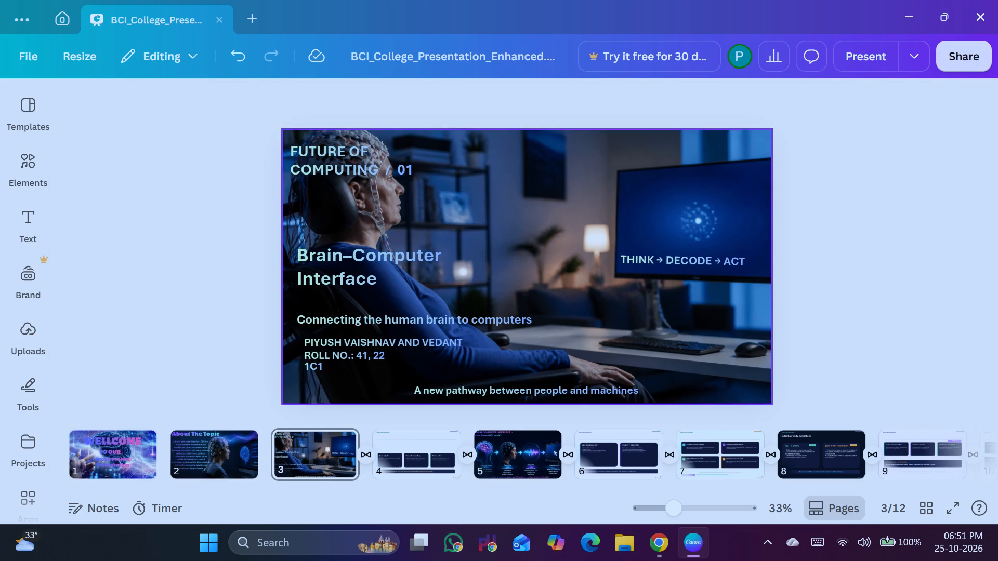
# Replace the dash between "Brain" and "Computer" in slide 3's title with a space.
pyautogui.click(358, 262)
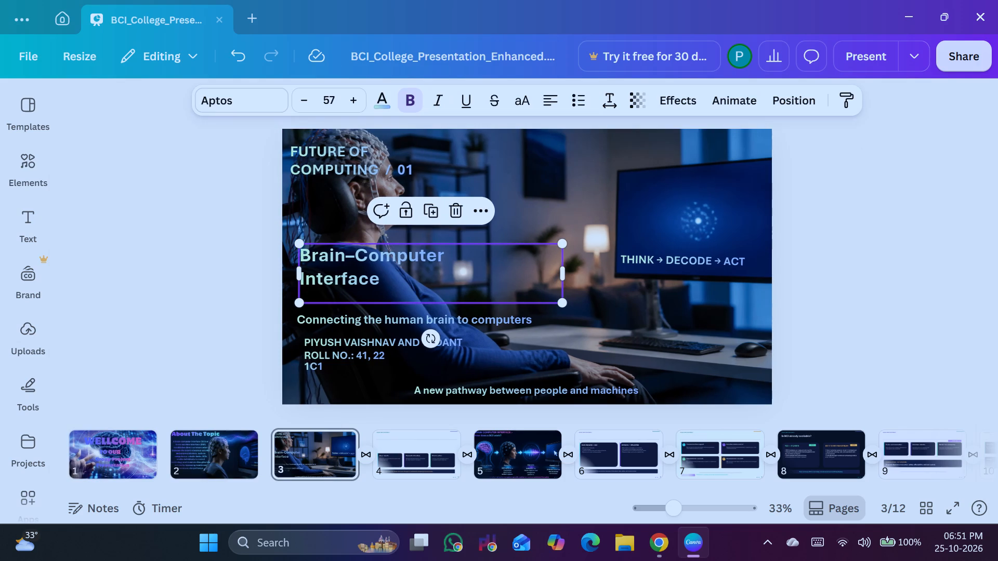
pyautogui.doubleClick(350, 253)
pyautogui.click(354, 259)
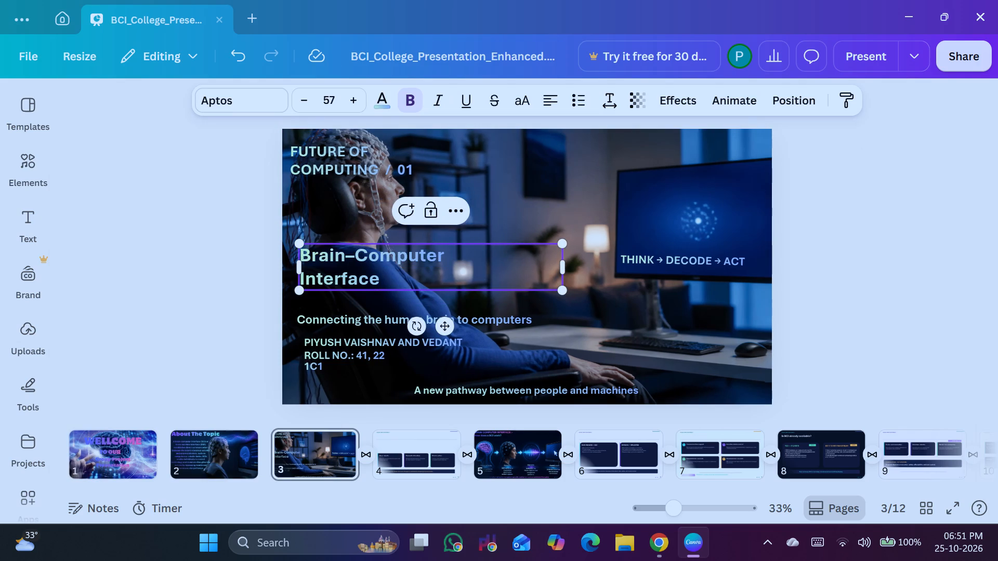
pyautogui.press('BackSpace')
pyautogui.press('space')
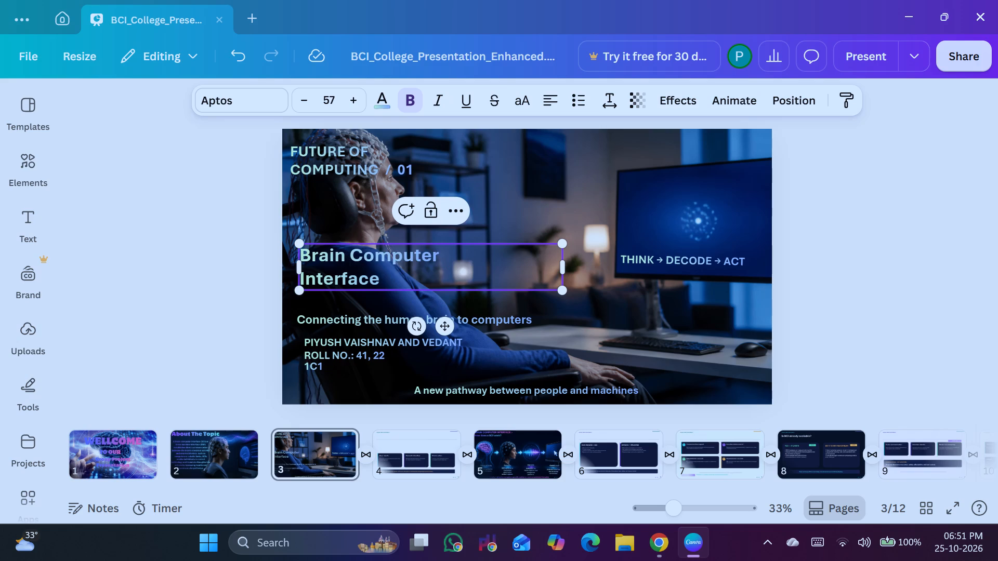
pyautogui.click(173, 343)
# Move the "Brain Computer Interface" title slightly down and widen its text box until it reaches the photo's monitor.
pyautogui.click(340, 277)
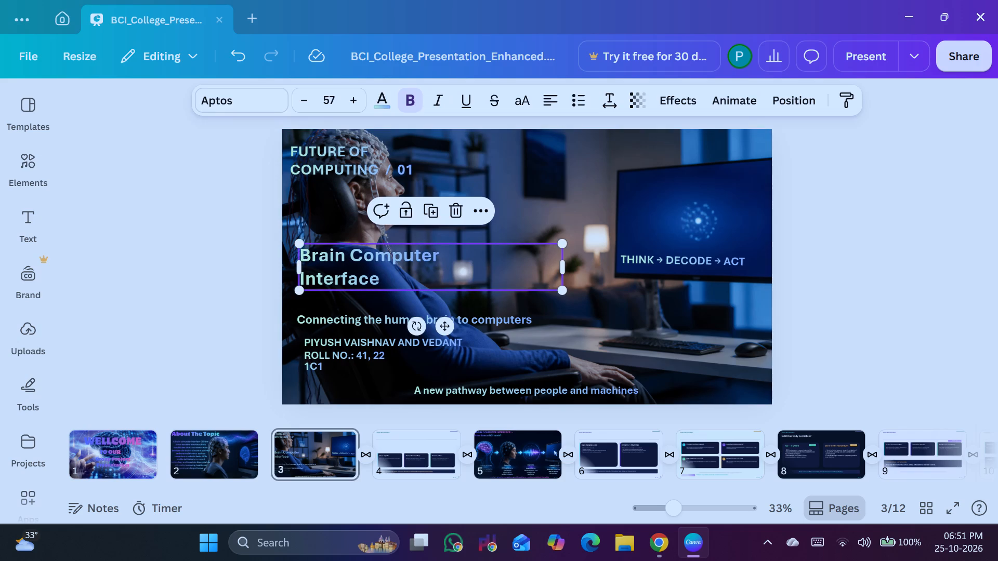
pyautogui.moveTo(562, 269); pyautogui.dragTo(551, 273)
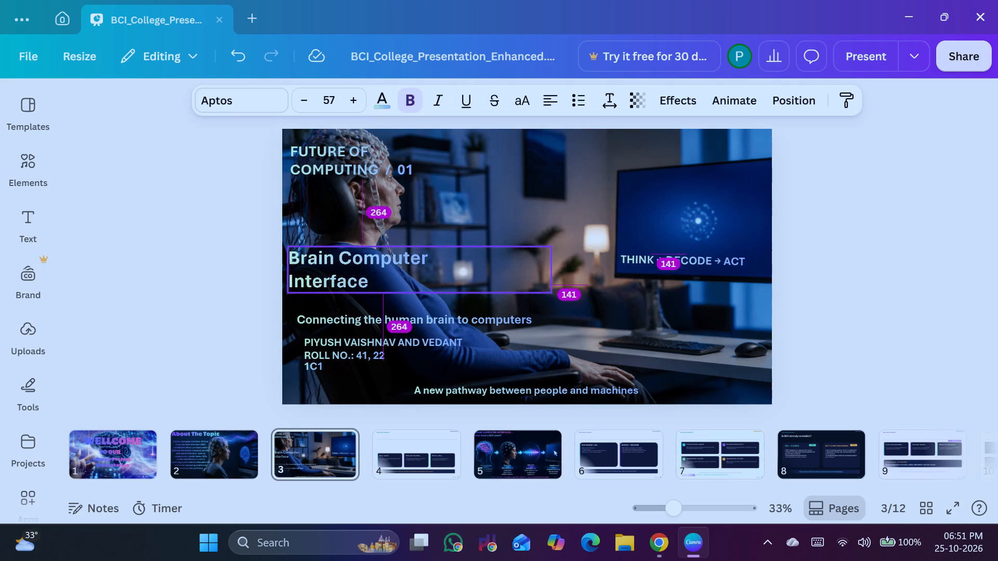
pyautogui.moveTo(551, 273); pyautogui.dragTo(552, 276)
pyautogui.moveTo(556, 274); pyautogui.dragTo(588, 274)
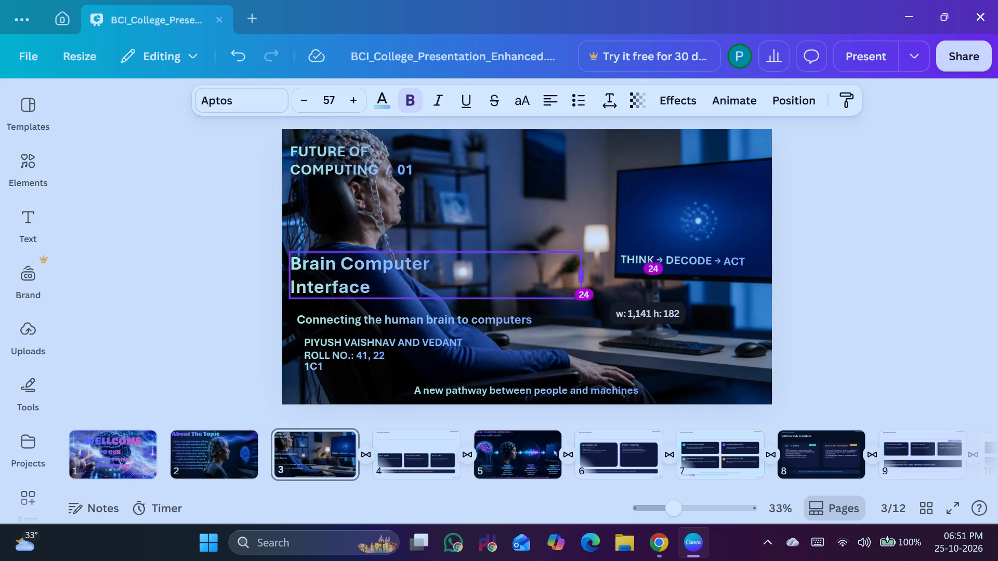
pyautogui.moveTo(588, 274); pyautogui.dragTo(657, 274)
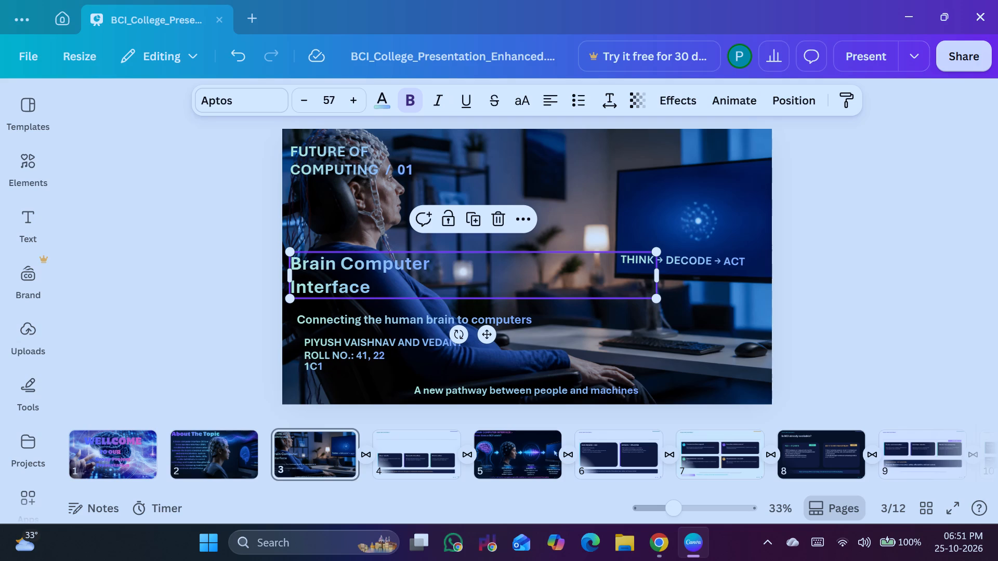
# Replace the line break before "Interface" with a space so the title reads "Brain Computer Interface" on one line.
pyautogui.click(461, 263)
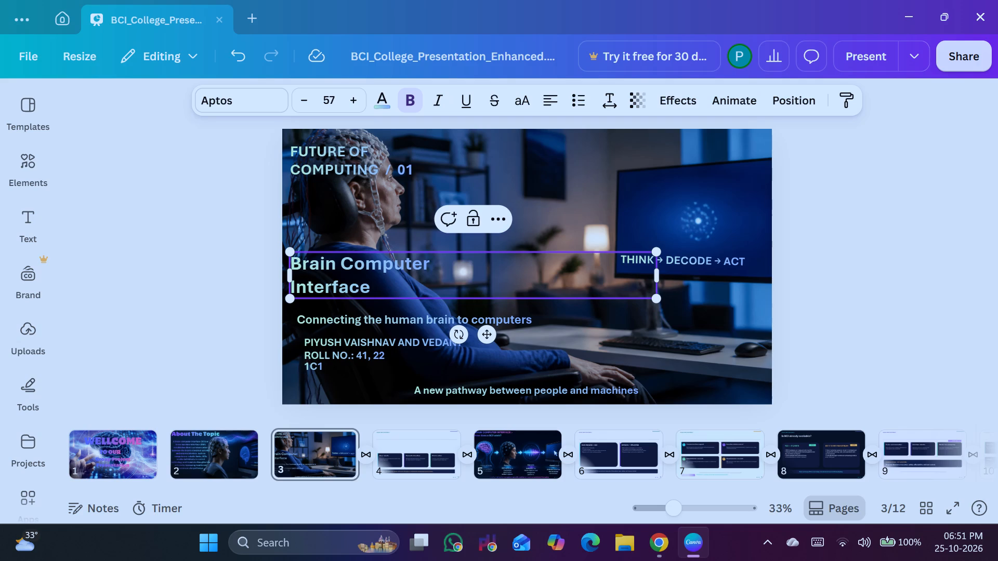
pyautogui.press('Right')
pyautogui.press('Right')
pyautogui.press('Right')
pyautogui.press('Right')
pyautogui.press('Left')
pyautogui.press('Left')
pyautogui.press('Left')
pyautogui.press('BackSpace')
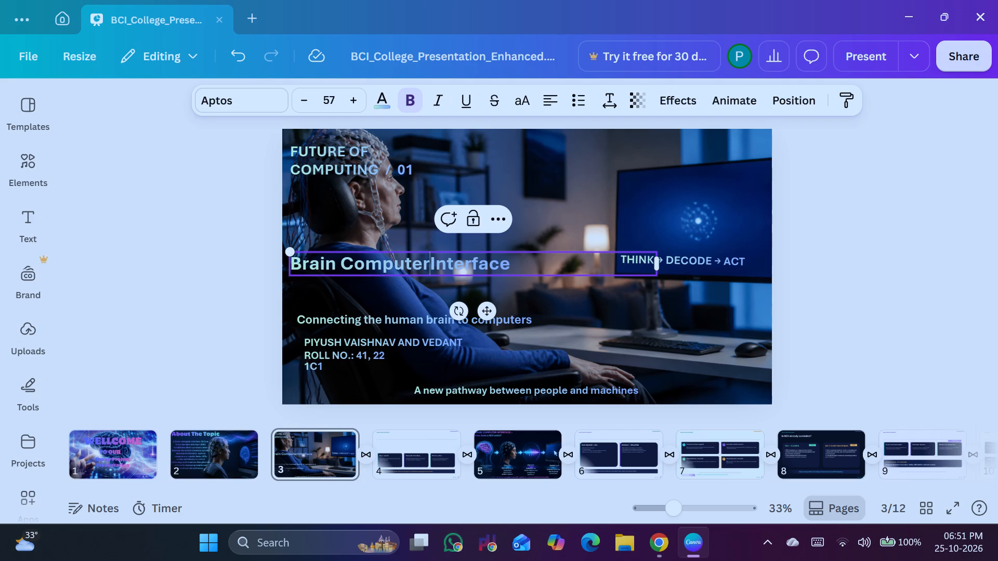
pyautogui.press('space')
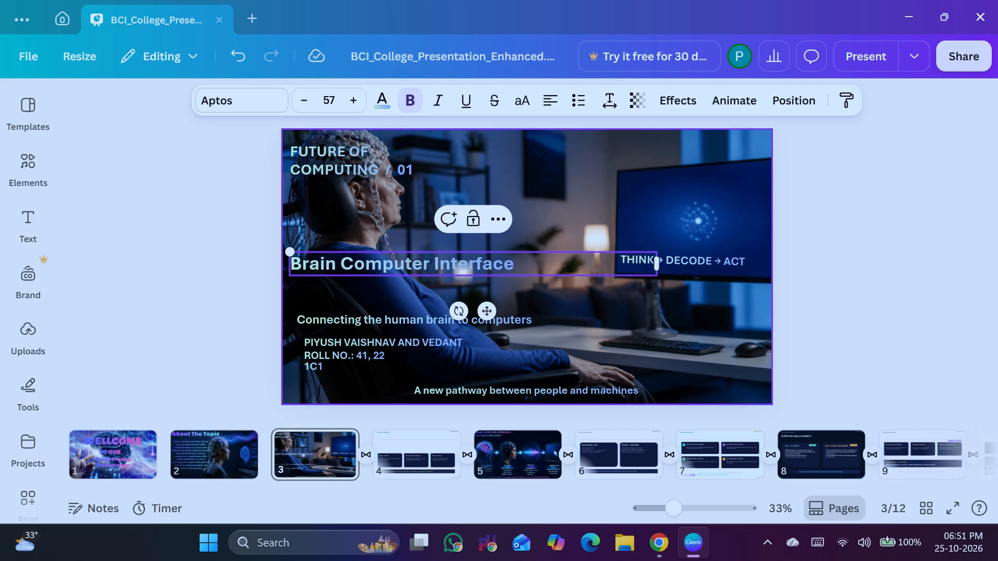
pyautogui.click(665, 326)
# Narrow the title box so "Brain Computer Interface" wraps onto three lines, and place it just above "Connecting the human brain to computers".
pyautogui.click(451, 262)
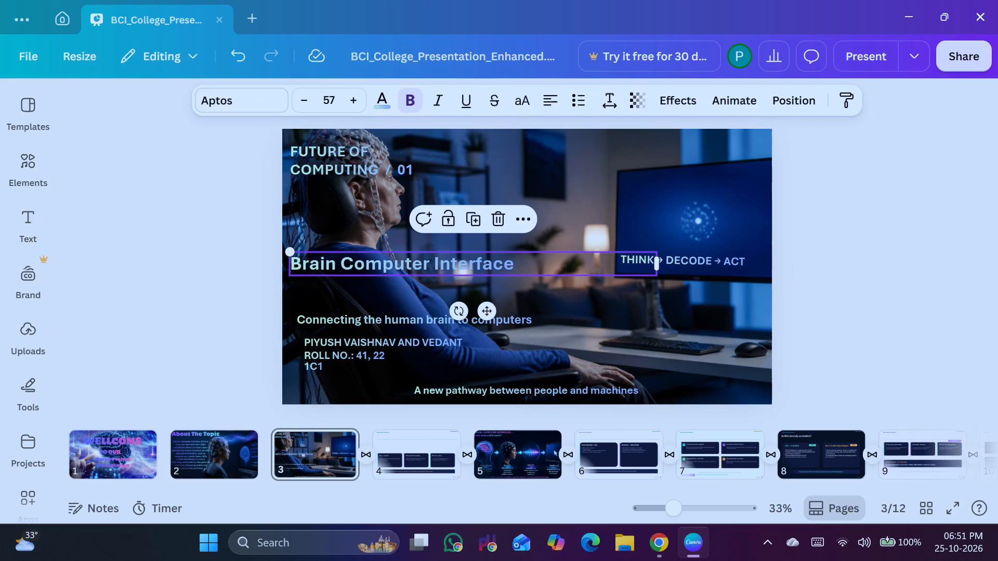
pyautogui.moveTo(655, 261); pyautogui.dragTo(568, 256)
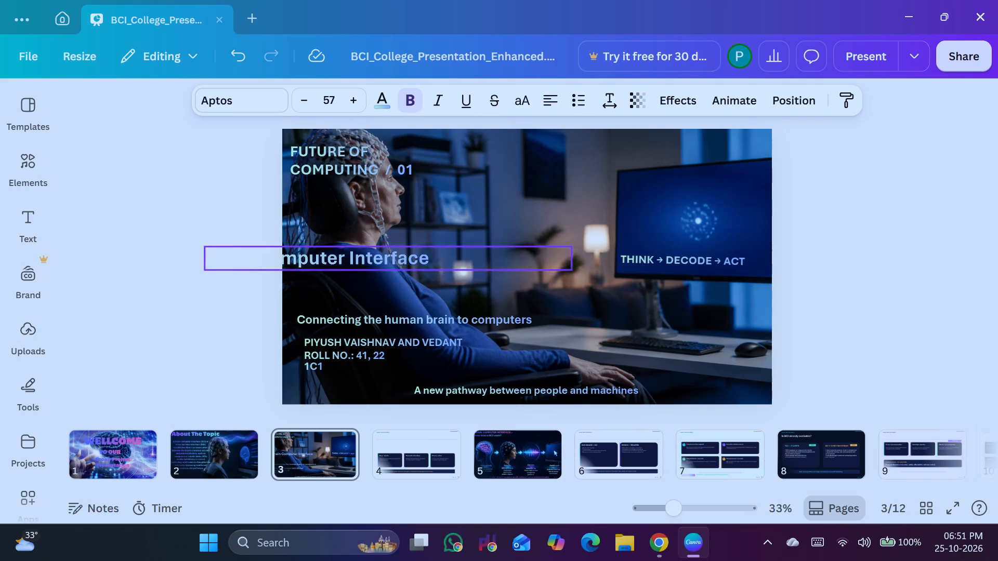
pyautogui.moveTo(568, 256); pyautogui.dragTo(664, 274)
pyautogui.moveTo(664, 278); pyautogui.dragTo(593, 275)
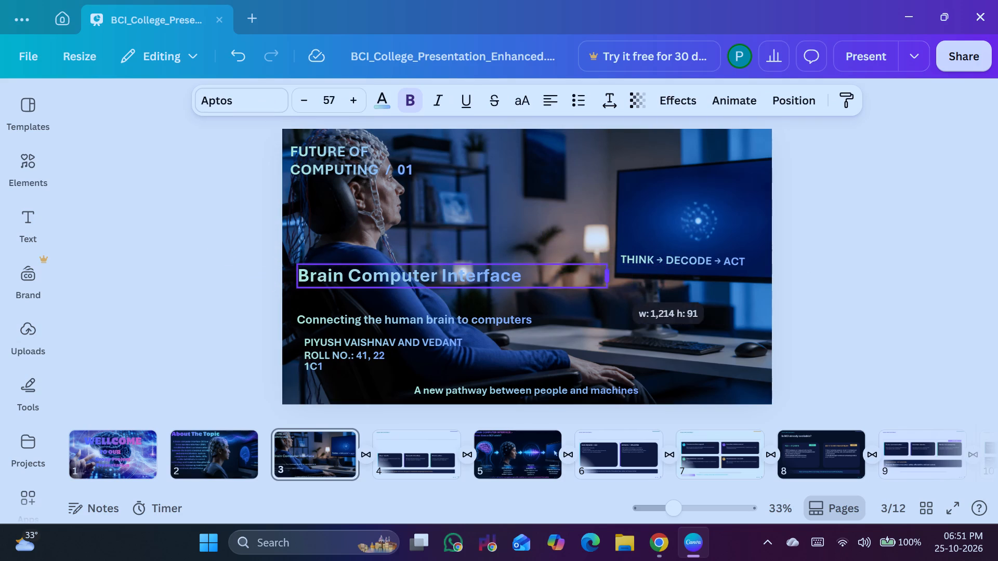
pyautogui.moveTo(593, 275); pyautogui.dragTo(449, 274)
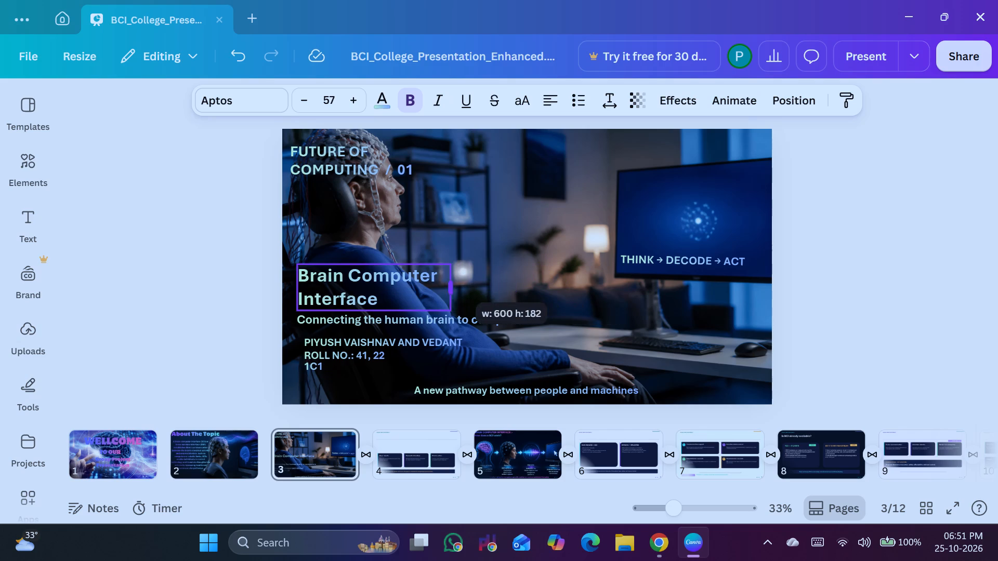
pyautogui.moveTo(449, 274); pyautogui.dragTo(427, 276)
pyautogui.moveTo(415, 277); pyautogui.dragTo(420, 249)
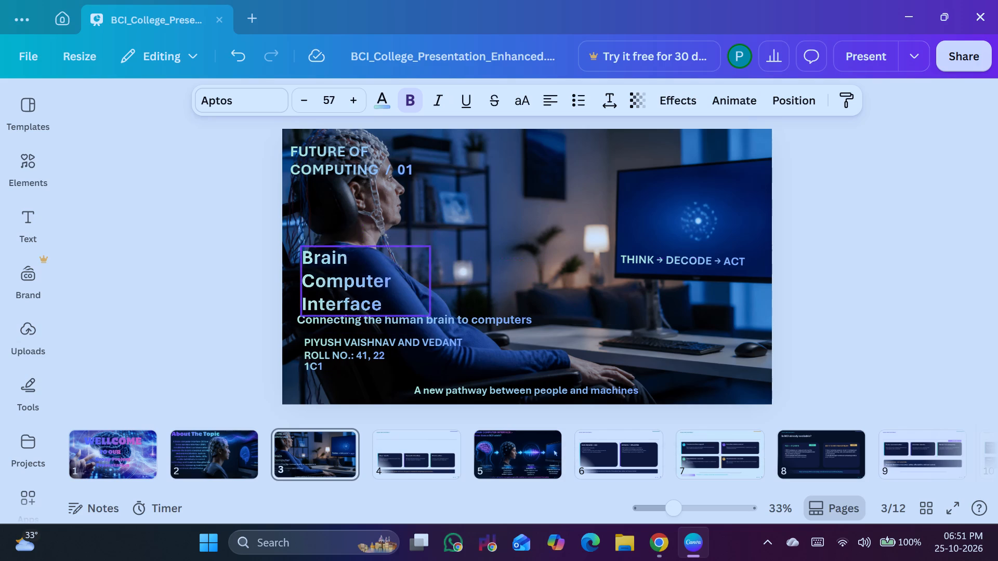
pyautogui.moveTo(420, 249); pyautogui.dragTo(412, 243)
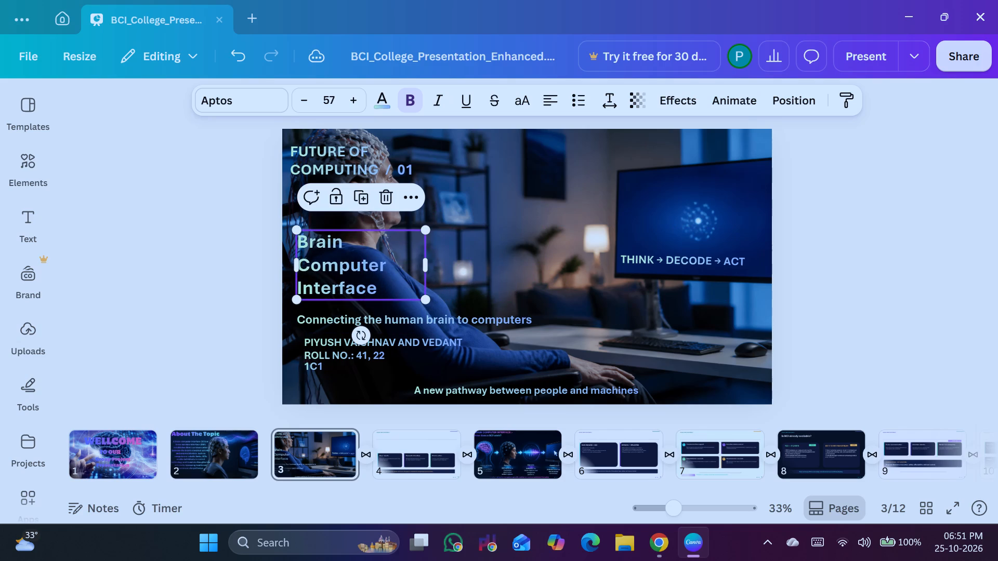
# Shrink slide 3's "FUTURE OF COMPUTING / 01" text to about size 38.4 and place it in the slide's upper-left corner.
pyautogui.click(855, 302)
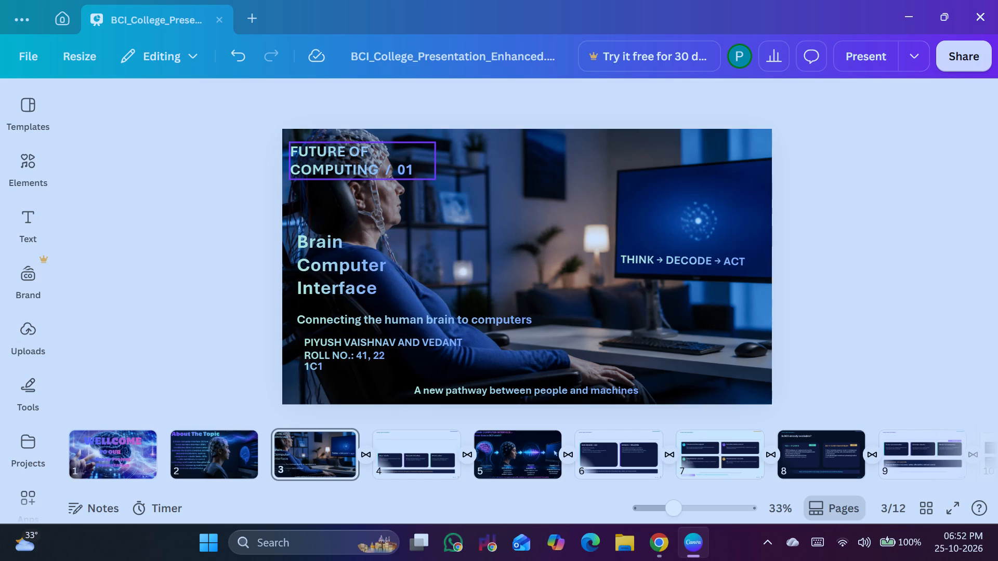
pyautogui.moveTo(334, 164); pyautogui.dragTo(338, 155)
pyautogui.moveTo(442, 169); pyautogui.dragTo(419, 164)
pyautogui.click(396, 146)
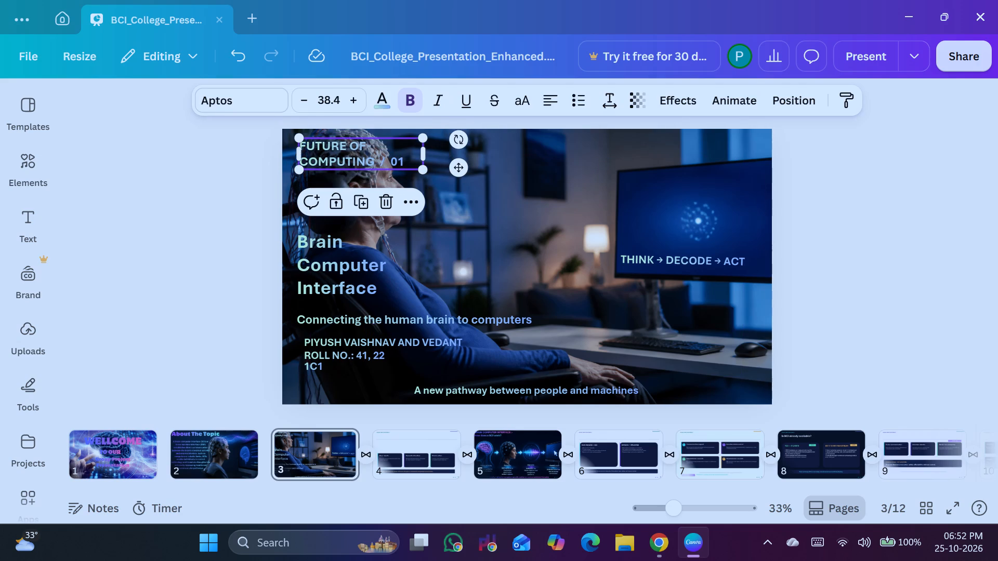
pyautogui.moveTo(358, 155); pyautogui.dragTo(345, 149)
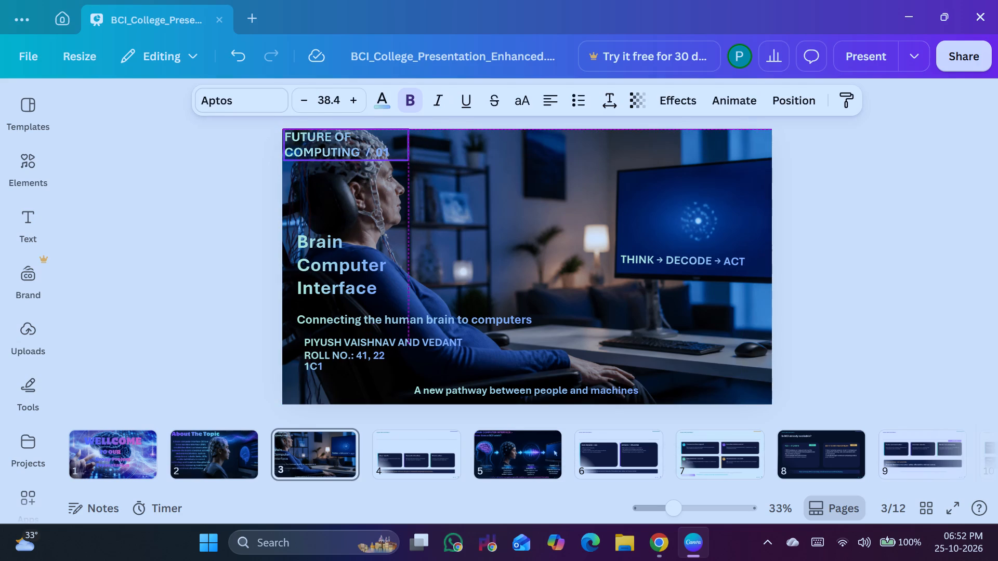
pyautogui.moveTo(345, 149); pyautogui.dragTo(345, 149)
pyautogui.click(283, 195)
pyautogui.click(253, 204)
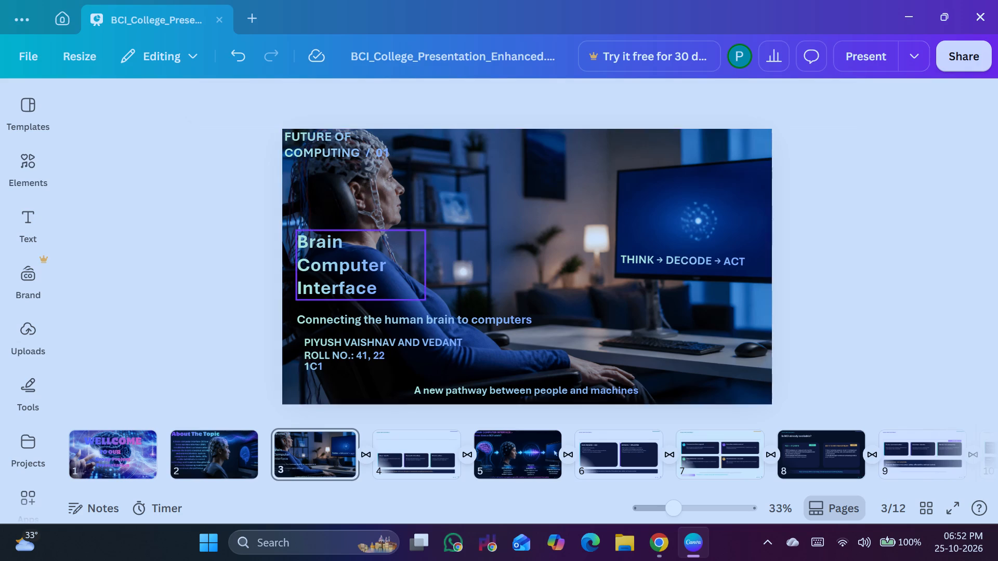
# Align "Connecting the human brain to computers" with the names block below, and shift the "Brain Computer Interface" title slightly right and down.
pyautogui.moveTo(346, 325); pyautogui.dragTo(353, 326)
pyautogui.click(221, 340)
pyautogui.moveTo(391, 270); pyautogui.dragTo(399, 273)
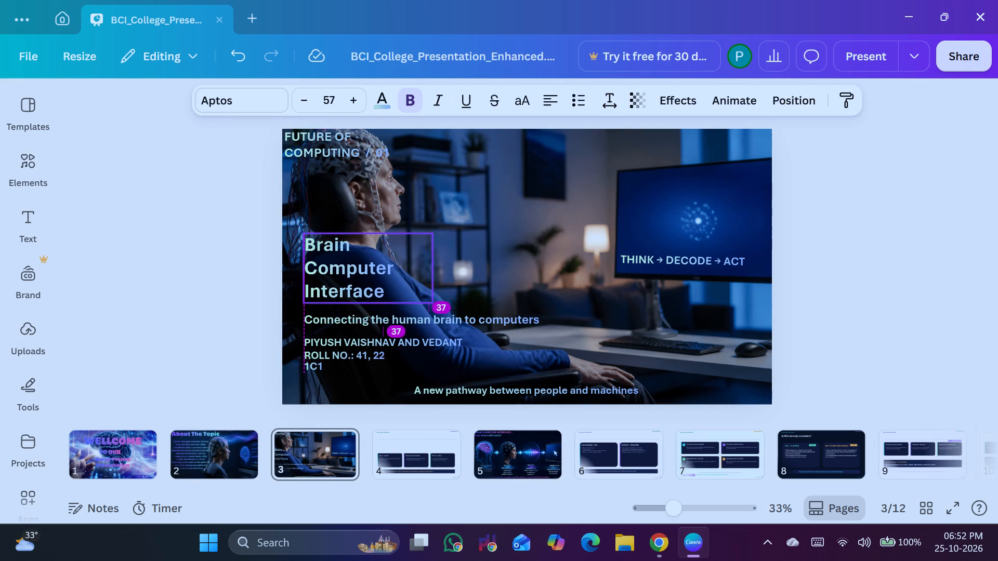
pyautogui.moveTo(399, 273); pyautogui.dragTo(402, 273)
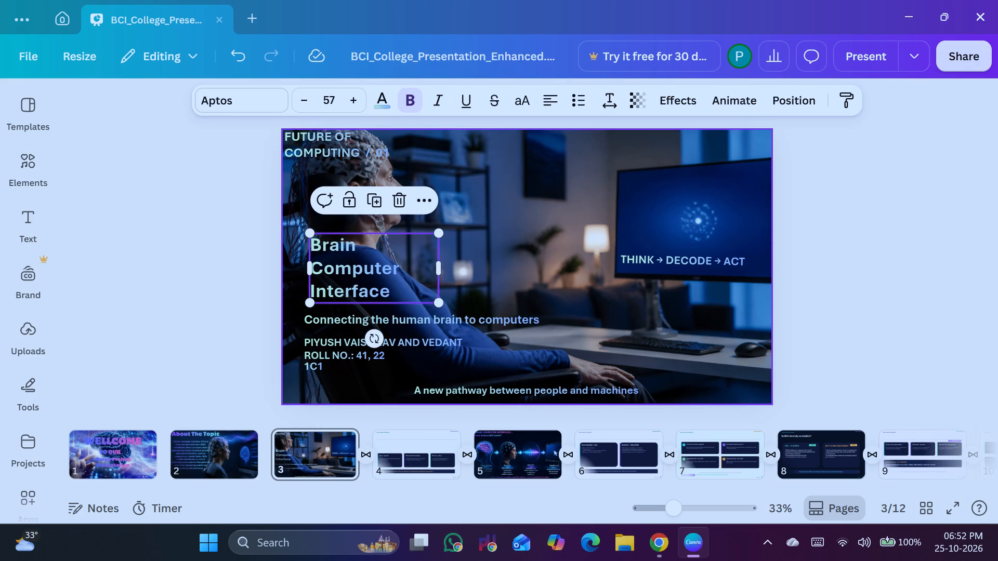
pyautogui.click(212, 309)
# Move the THINK → DECODE → ACT text slightly right and down along the bottom of the photo's monitor.
pyautogui.moveTo(662, 260); pyautogui.dragTo(672, 262)
pyautogui.click(813, 256)
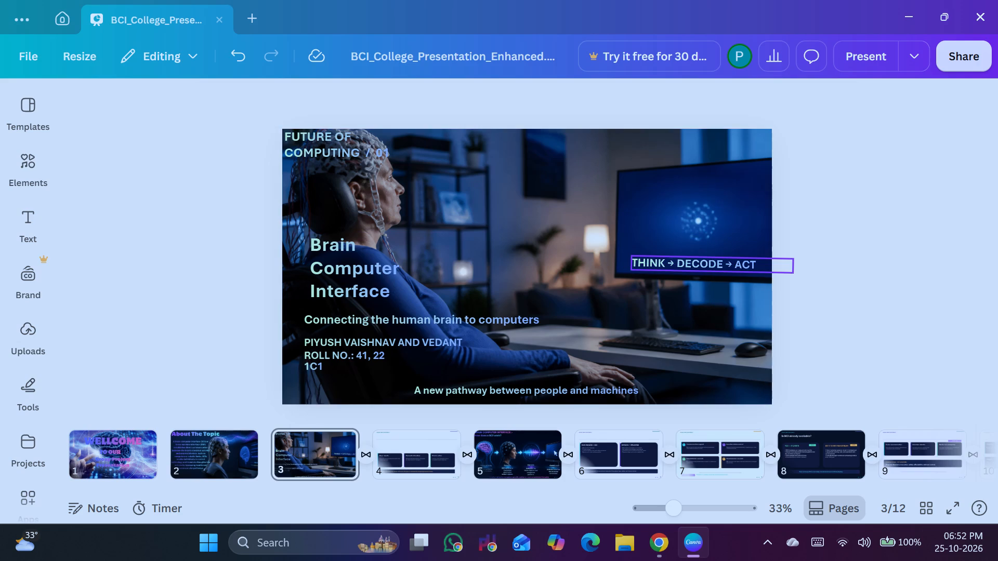
# Increase the "A new pathway between people and machines" tagline to size 32.5 and narrow its text box to fit the text.
pyautogui.click(594, 395)
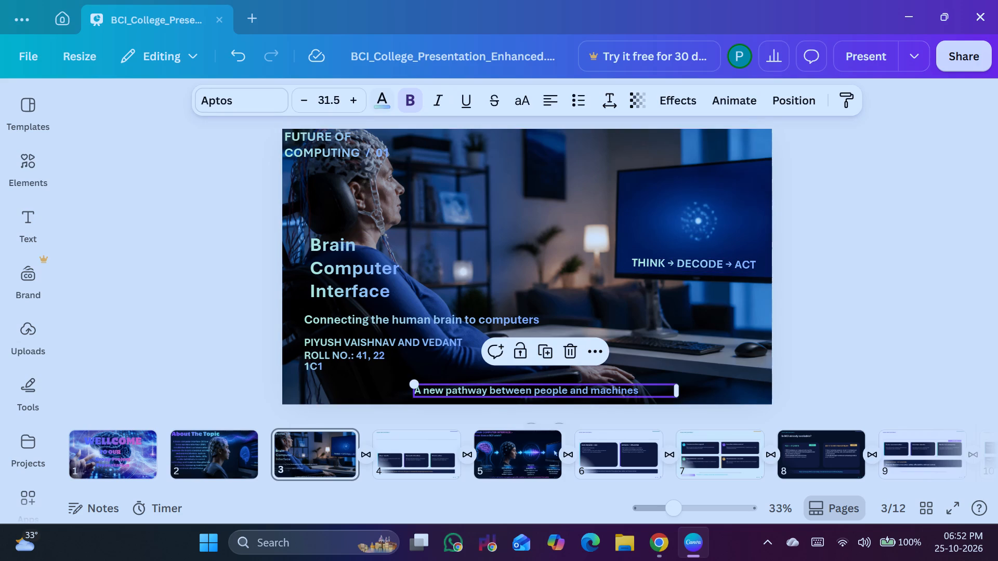
pyautogui.click(353, 99)
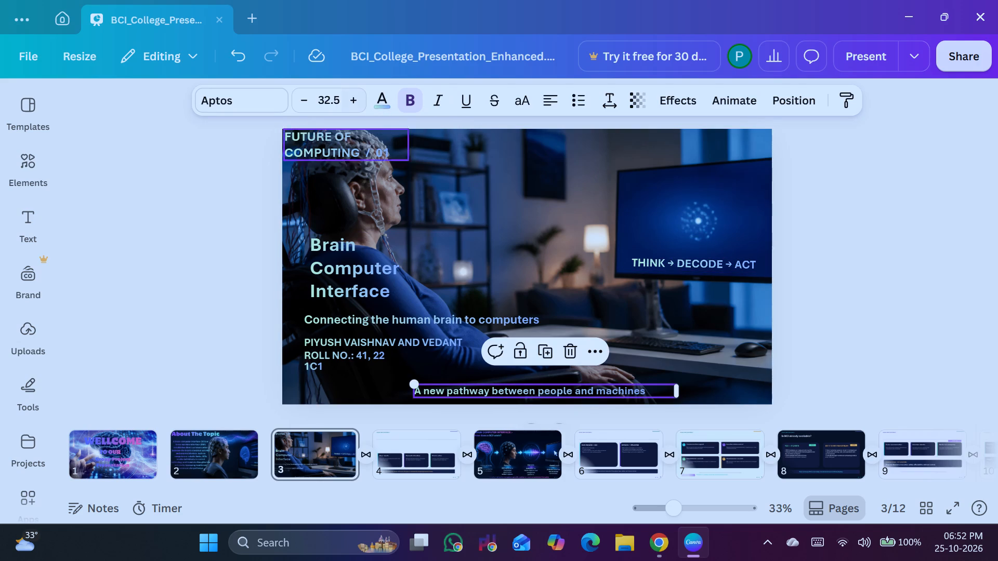
pyautogui.moveTo(679, 393); pyautogui.dragTo(671, 395)
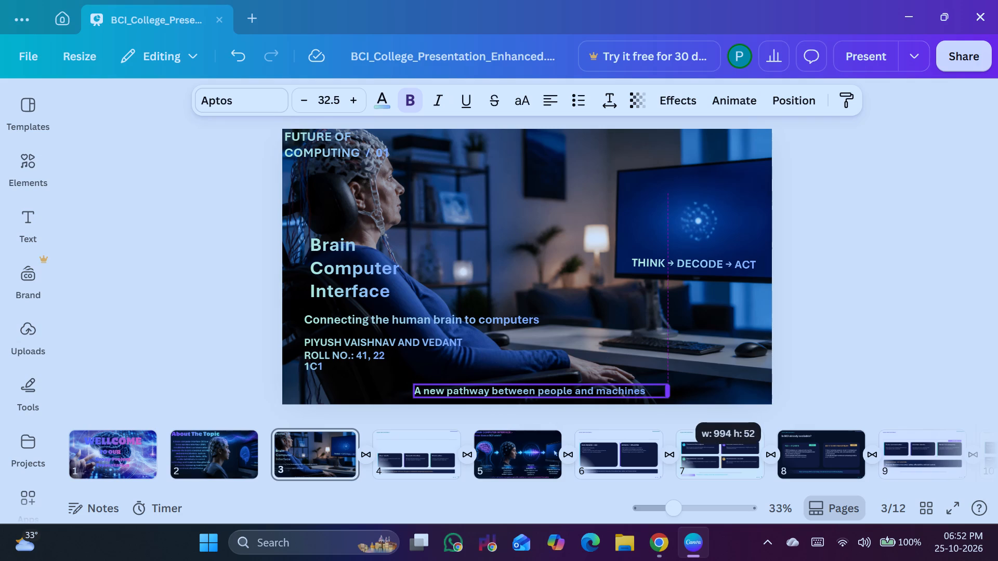
pyautogui.moveTo(671, 395); pyautogui.dragTo(659, 395)
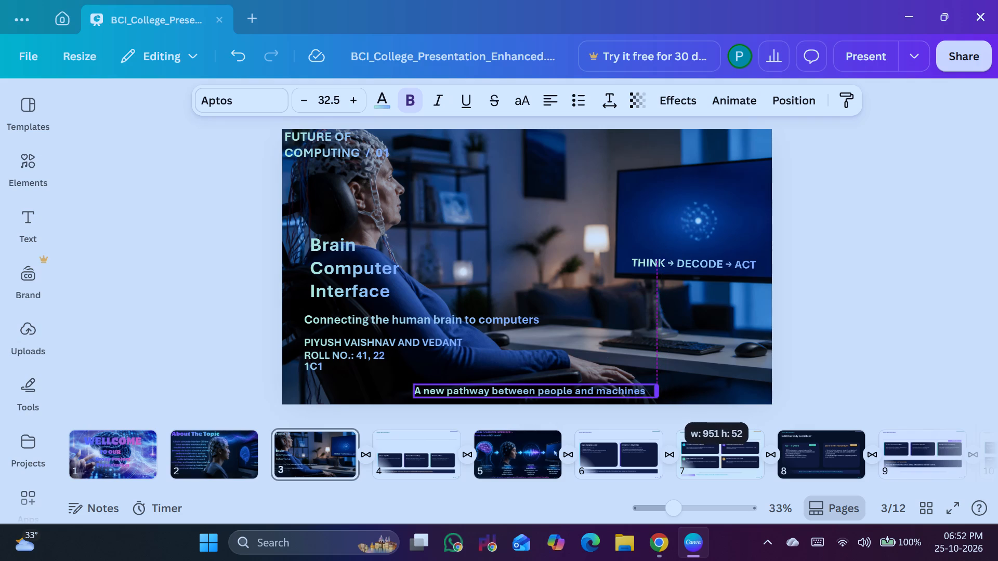
pyautogui.moveTo(659, 395); pyautogui.dragTo(652, 395)
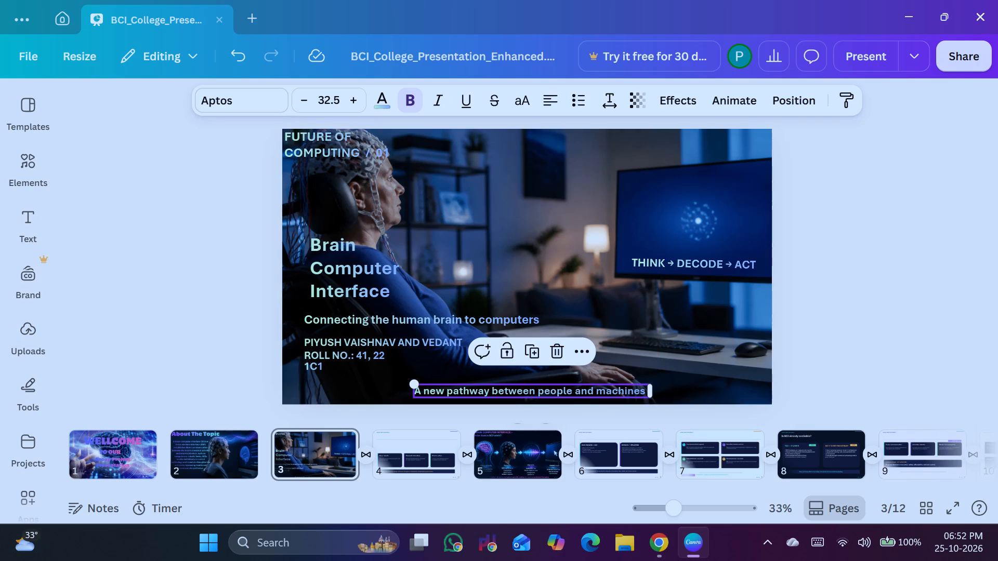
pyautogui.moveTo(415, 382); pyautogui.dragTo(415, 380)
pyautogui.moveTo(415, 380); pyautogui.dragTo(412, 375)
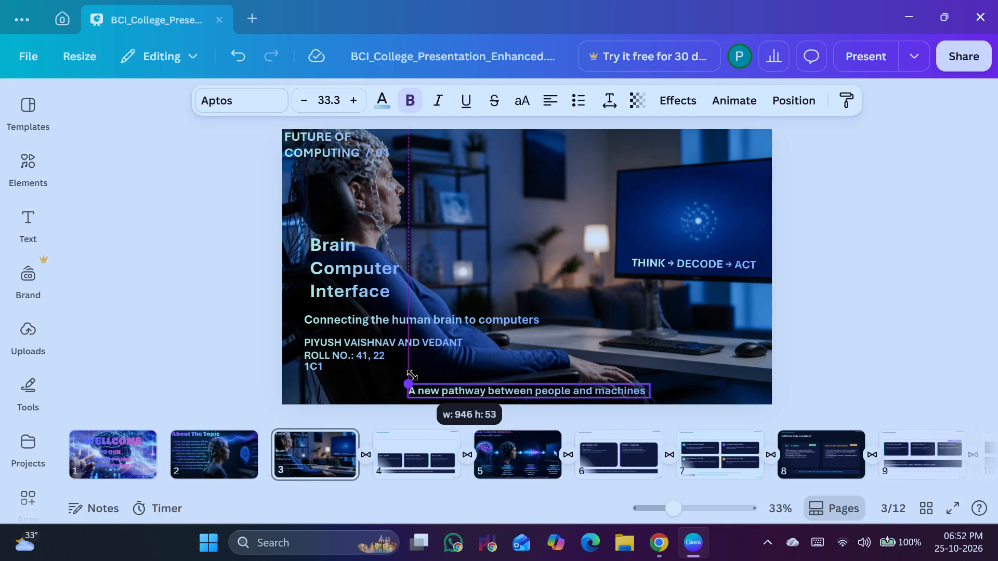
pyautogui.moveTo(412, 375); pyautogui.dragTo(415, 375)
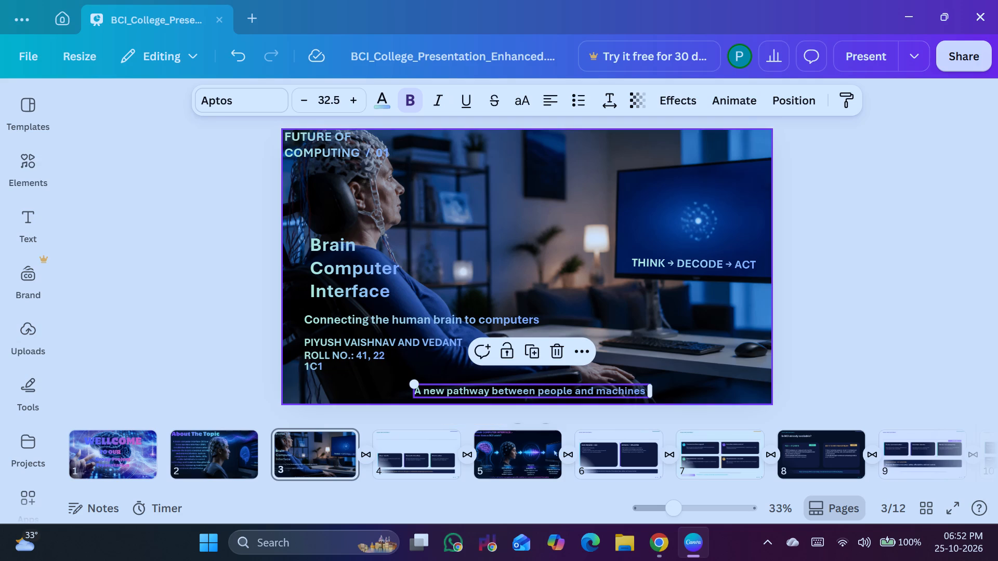
# Set the tagline's font size to 32.
pyautogui.click(335, 99)
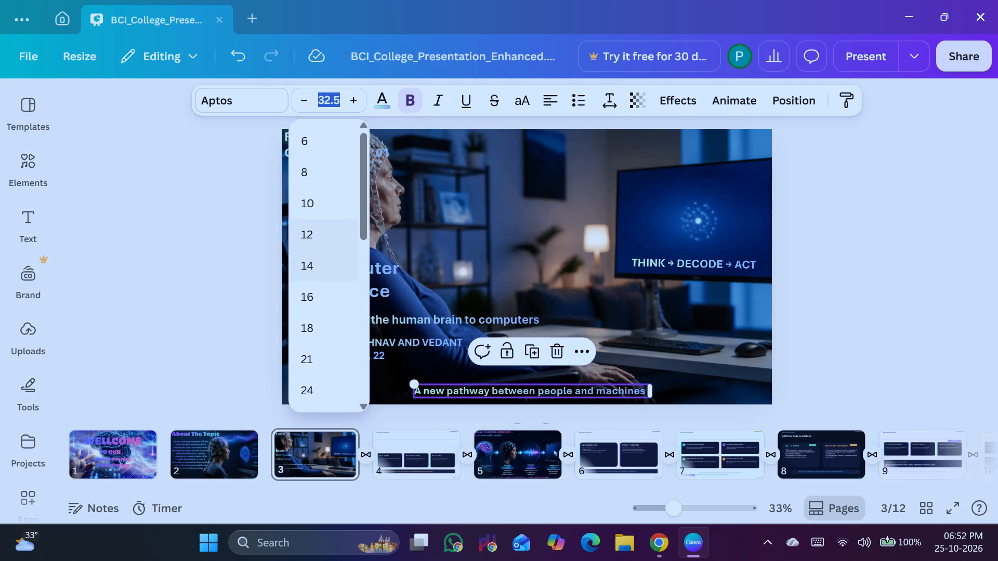
pyautogui.scroll(-1, 315, 312)
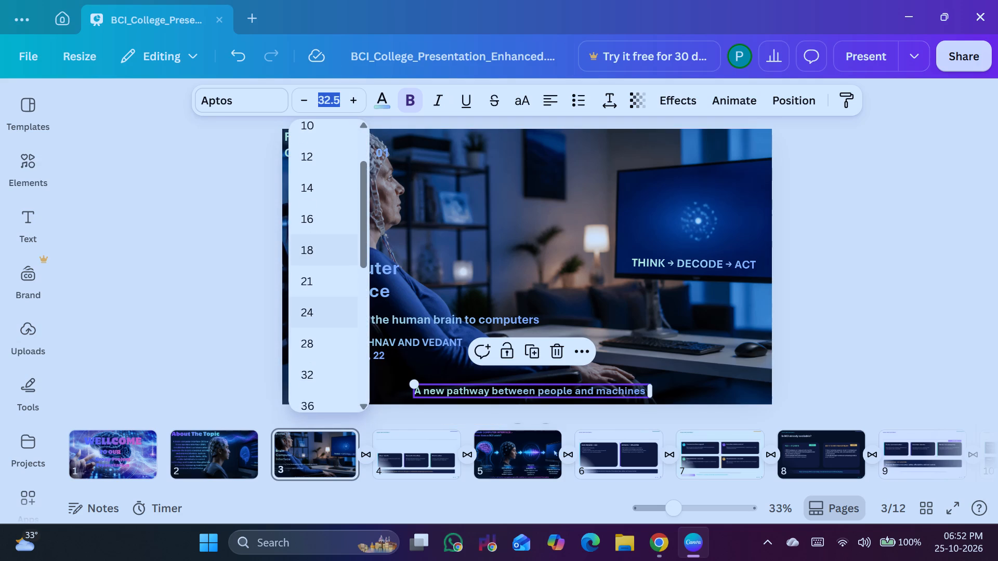
pyautogui.click(312, 373)
pyautogui.click(891, 318)
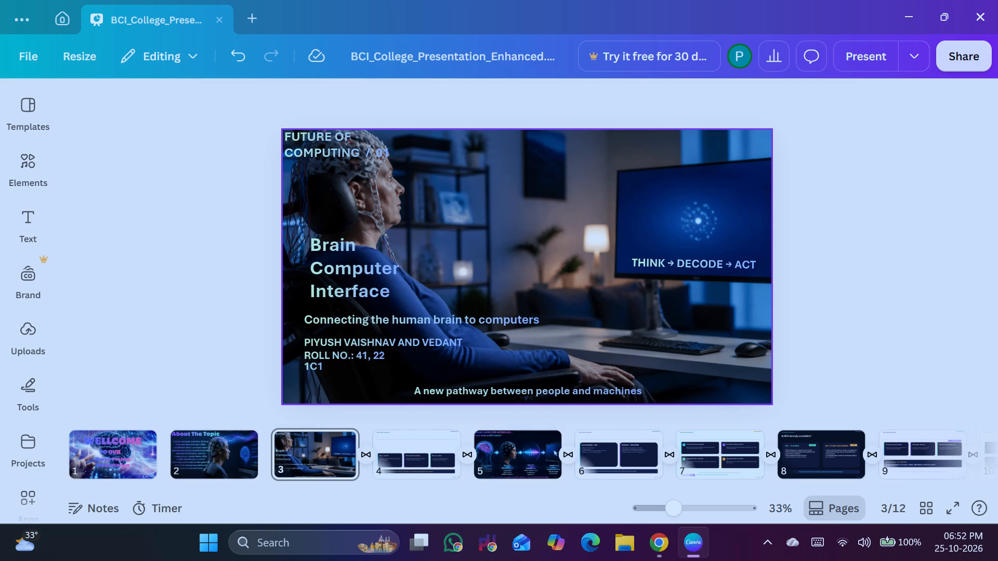
# Open slide 4, switch to Chrome and look through the "brain computer interface" image results in an enlarged window.
pyautogui.click(406, 459)
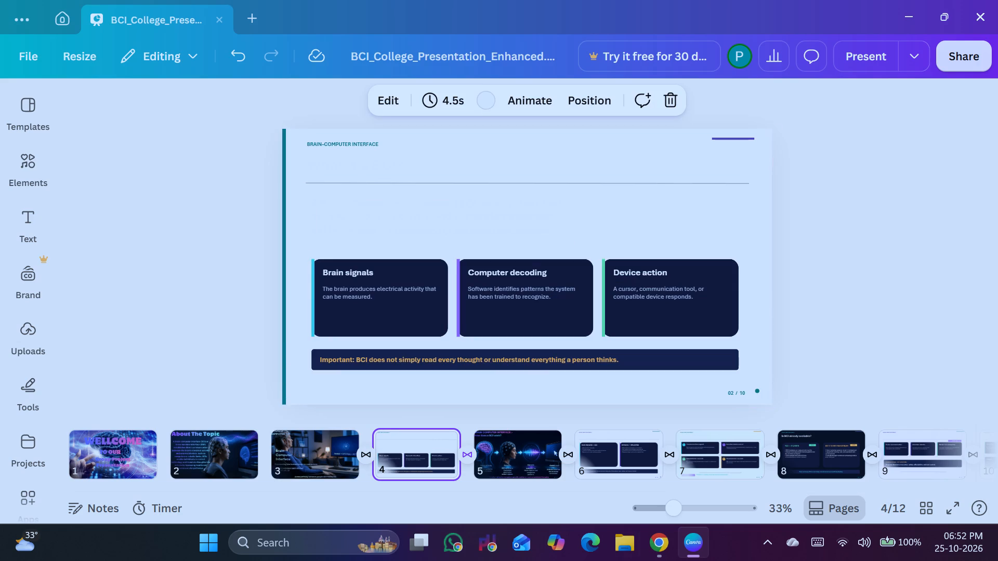
pyautogui.click(661, 552)
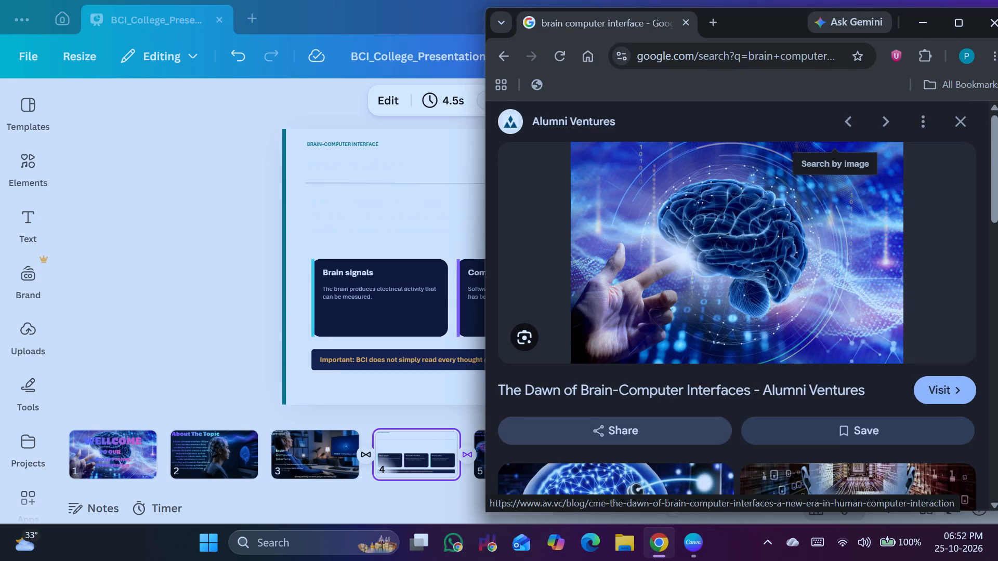
pyautogui.scroll(-2, 692, 417)
pyautogui.scroll(3, 695, 417)
pyautogui.click(142, 250)
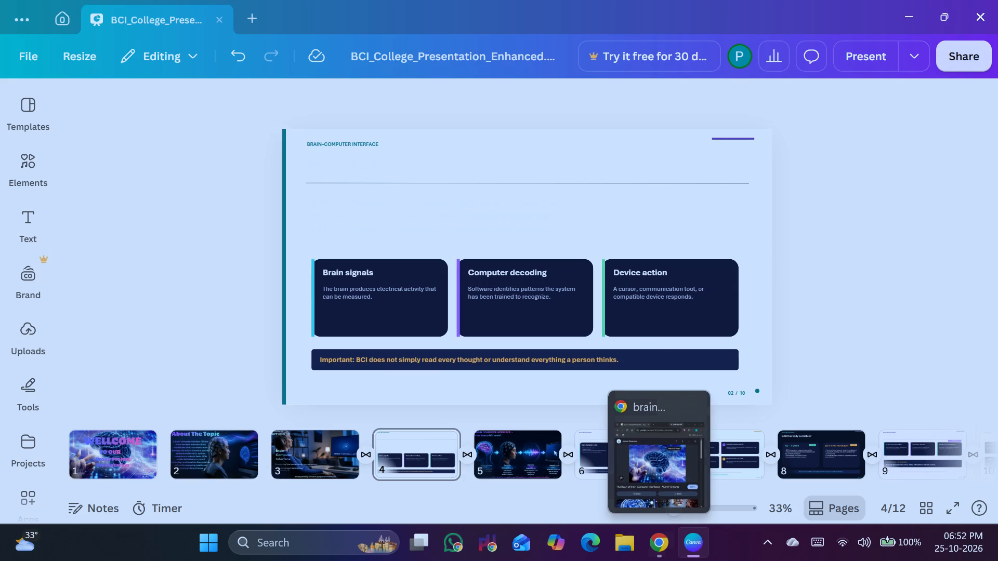
pyautogui.click(646, 463)
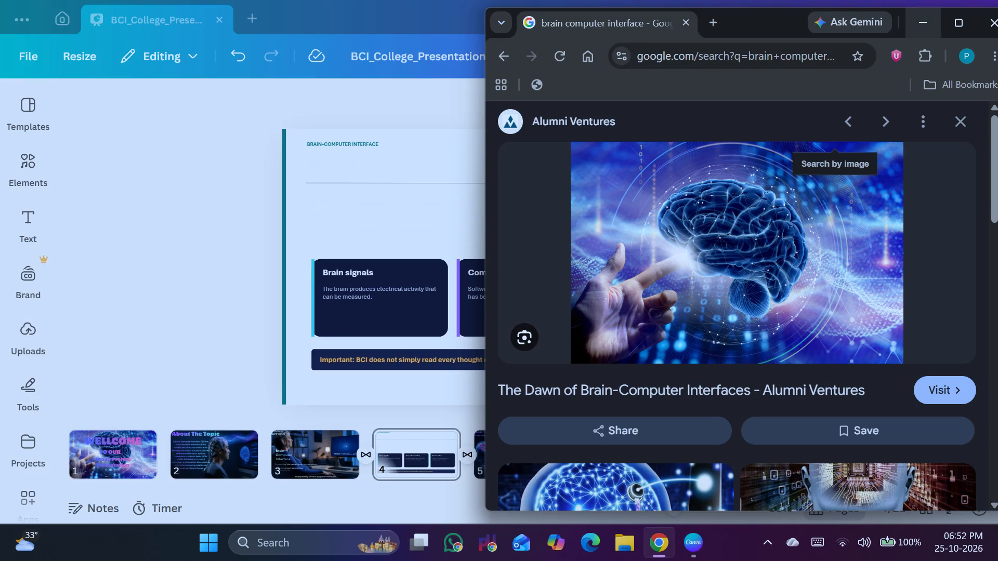
pyautogui.moveTo(483, 234); pyautogui.dragTo(233, 248)
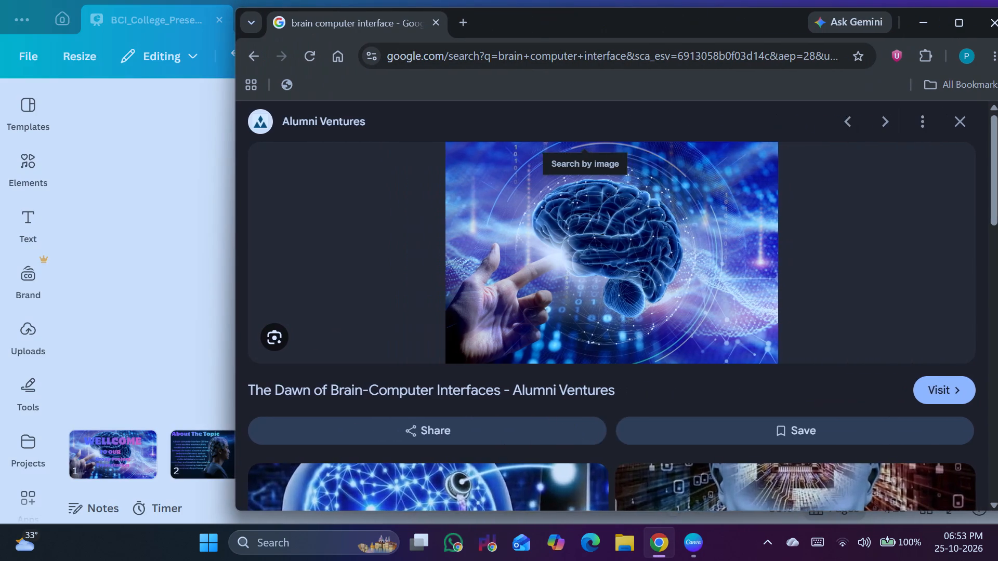
pyautogui.scroll(-2, 580, 213)
pyautogui.scroll(-2, 455, 229)
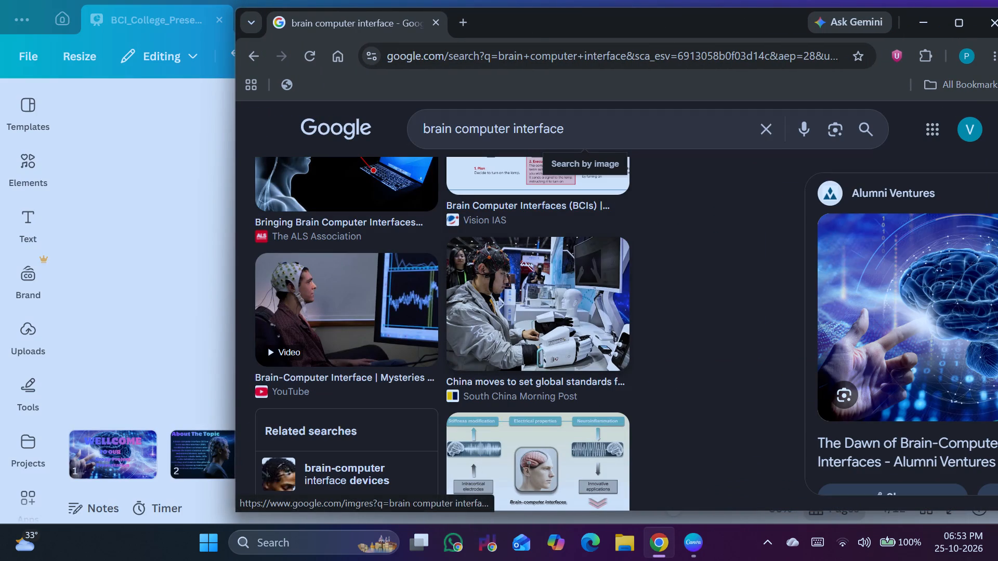
pyautogui.scroll(-2, 468, 277)
pyautogui.click(959, 18)
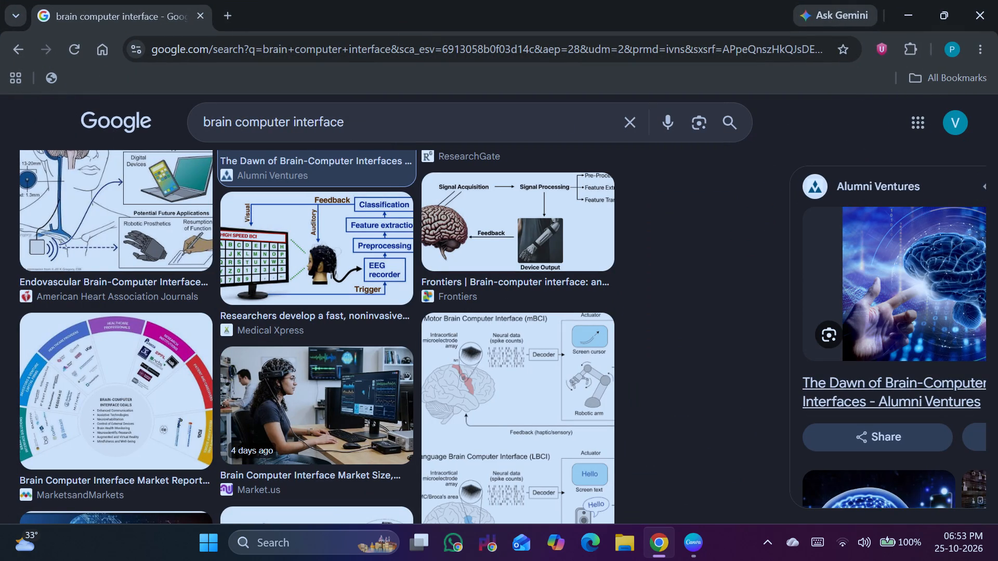
pyautogui.click(980, 188)
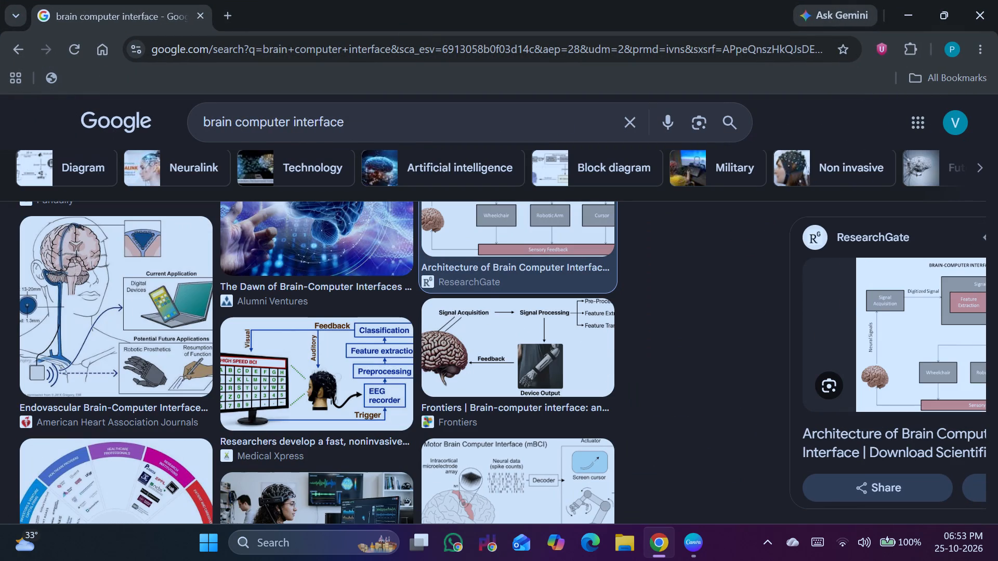
pyautogui.click(914, 19)
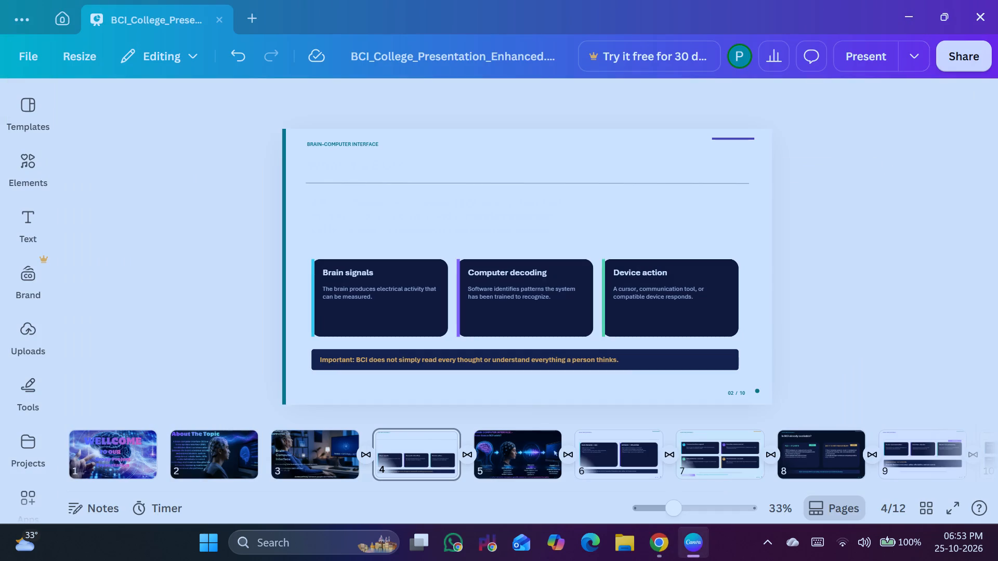
# Return to Chrome and scan the "brain computer interface" image results again for a suitable picture.
pyautogui.click(661, 537)
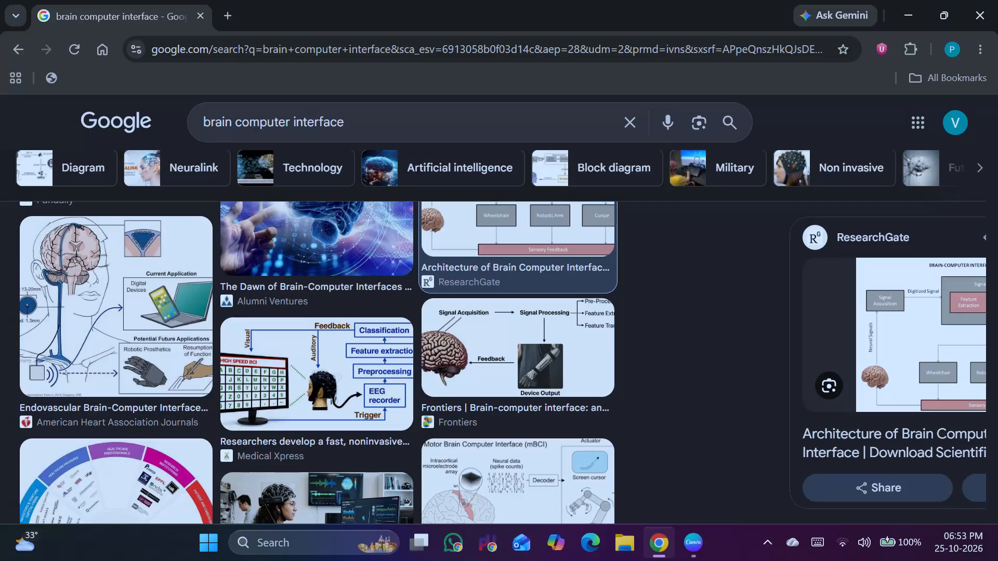
pyautogui.scroll(5, 540, 227)
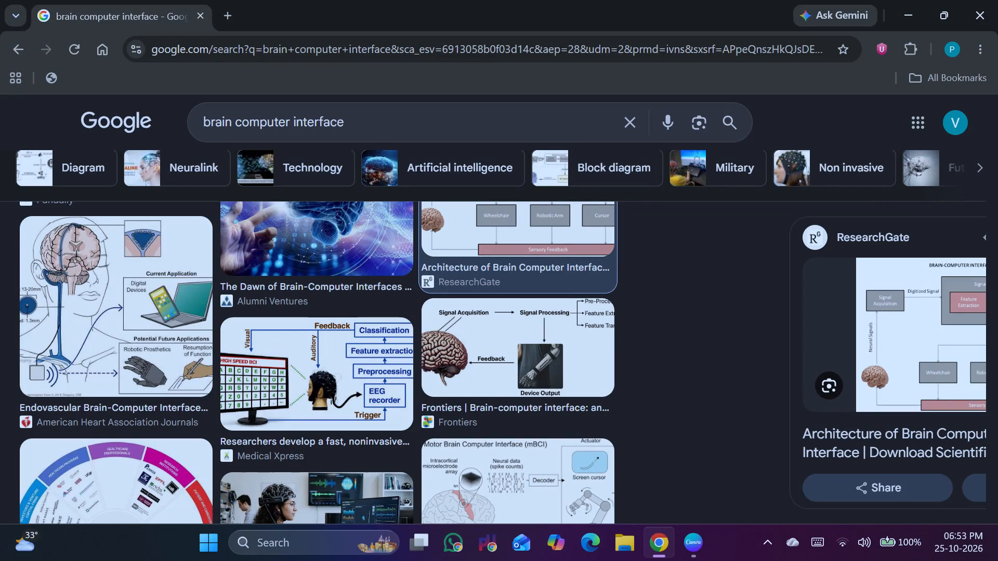
pyautogui.scroll(5, 305, 251)
pyautogui.scroll(-6, 308, 253)
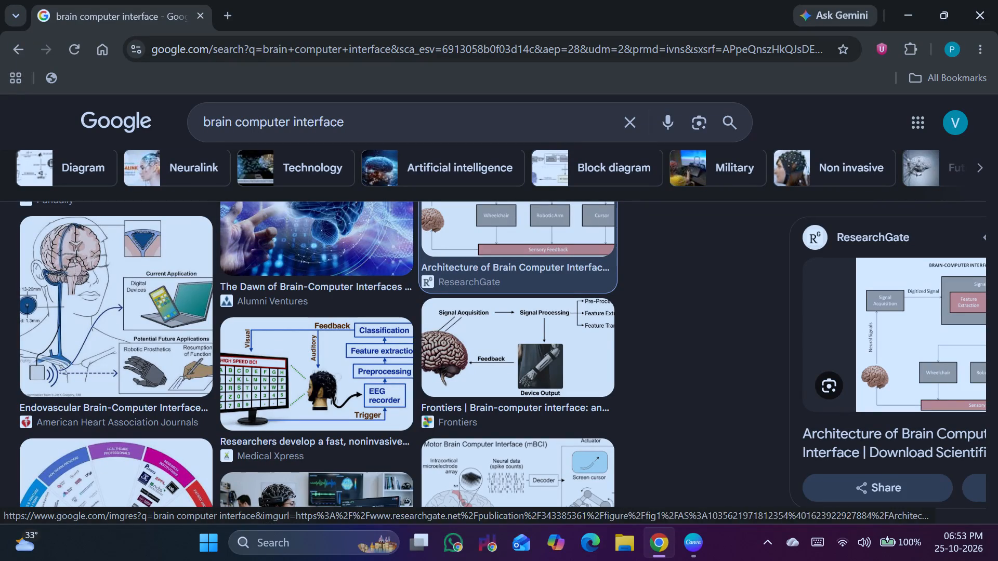
pyautogui.scroll(-5, 593, 262)
pyautogui.scroll(-7, 393, 294)
pyautogui.scroll(5, 386, 292)
pyautogui.scroll(2, 372, 235)
pyautogui.scroll(-1, 372, 235)
pyautogui.scroll(5, 372, 235)
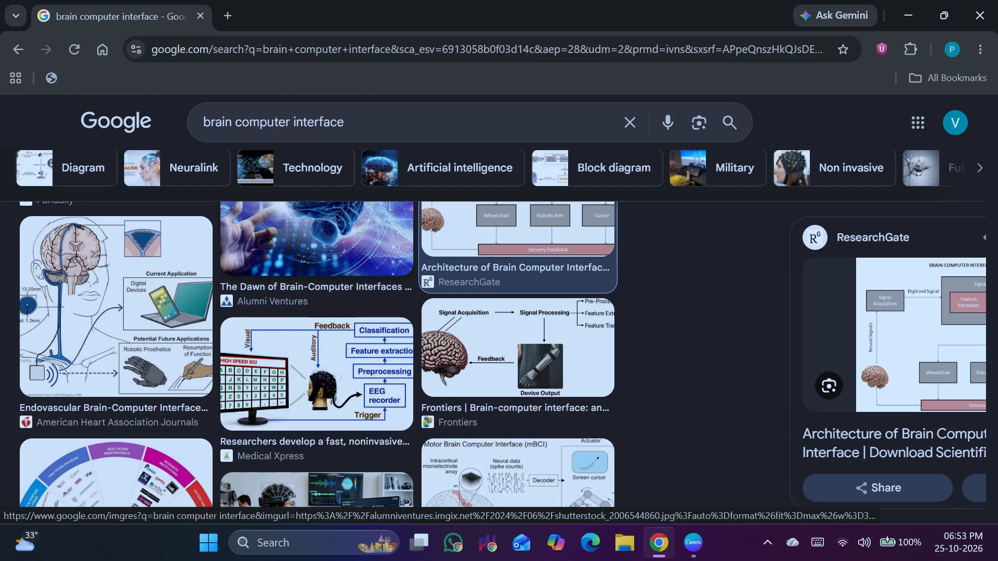
pyautogui.scroll(7, 352, 236)
pyautogui.scroll(16, 717, 282)
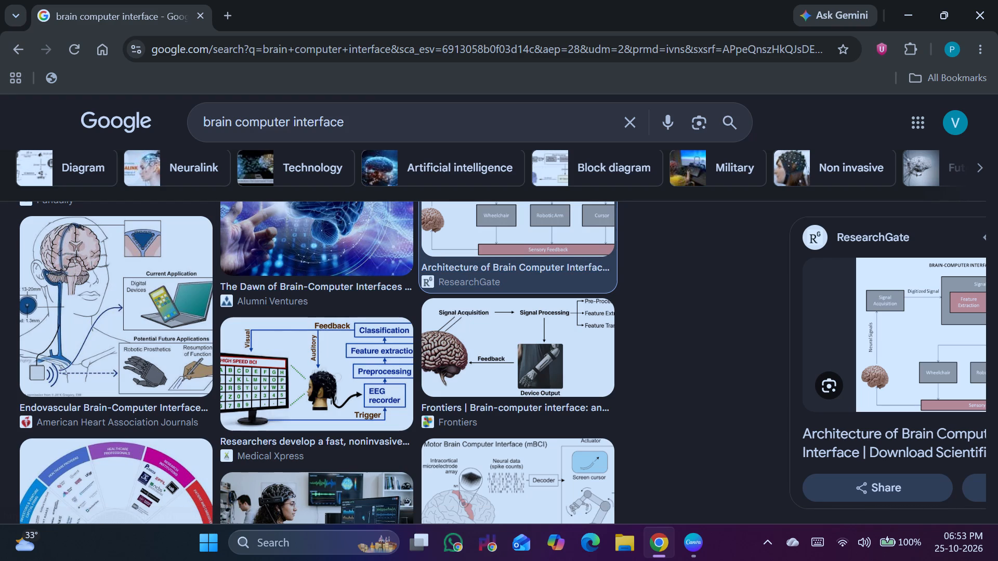
pyautogui.click(718, 283)
pyautogui.scroll(7, 718, 288)
pyautogui.scroll(-8, 721, 289)
pyautogui.scroll(7, 718, 288)
pyautogui.scroll(-7, 718, 288)
pyautogui.scroll(6, 718, 288)
# Open a new browser tab and close the "brain computer interface" results tab.
pyautogui.click(229, 16)
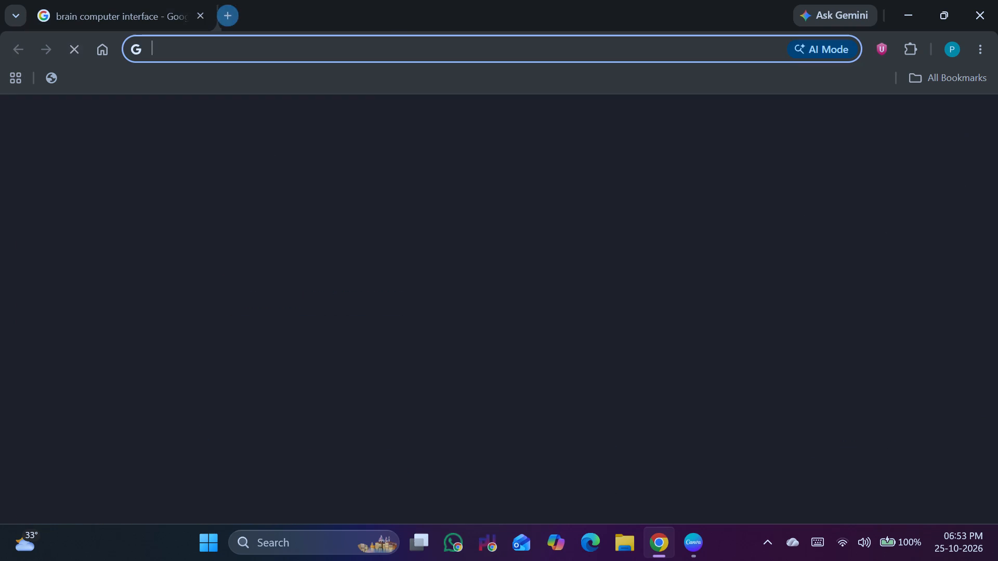
pyautogui.click(199, 11)
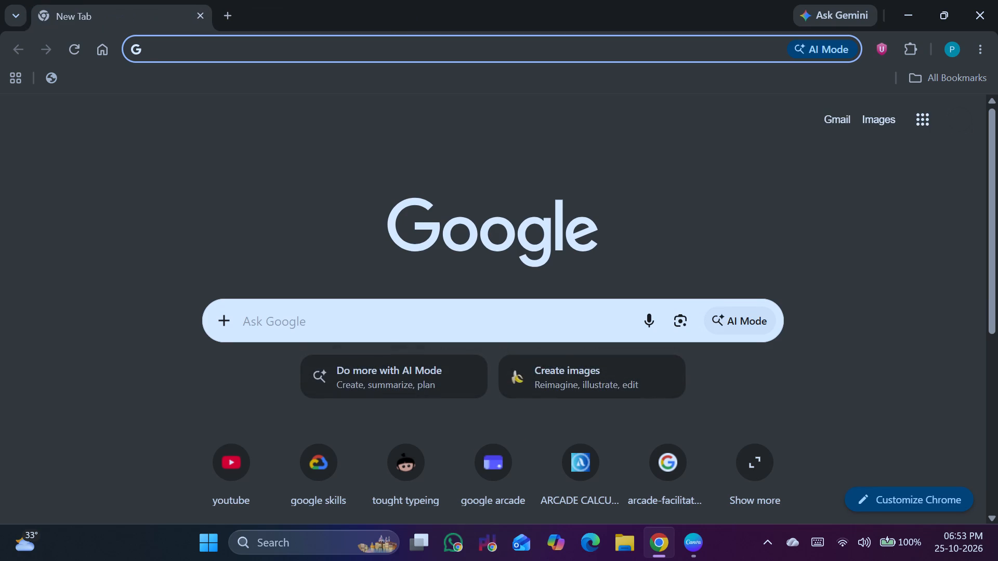
# Search Google for "brain computer interface" again and look through the image results for a suitable slide 4 picture.
pyautogui.click(318, 308)
pyautogui.click(320, 372)
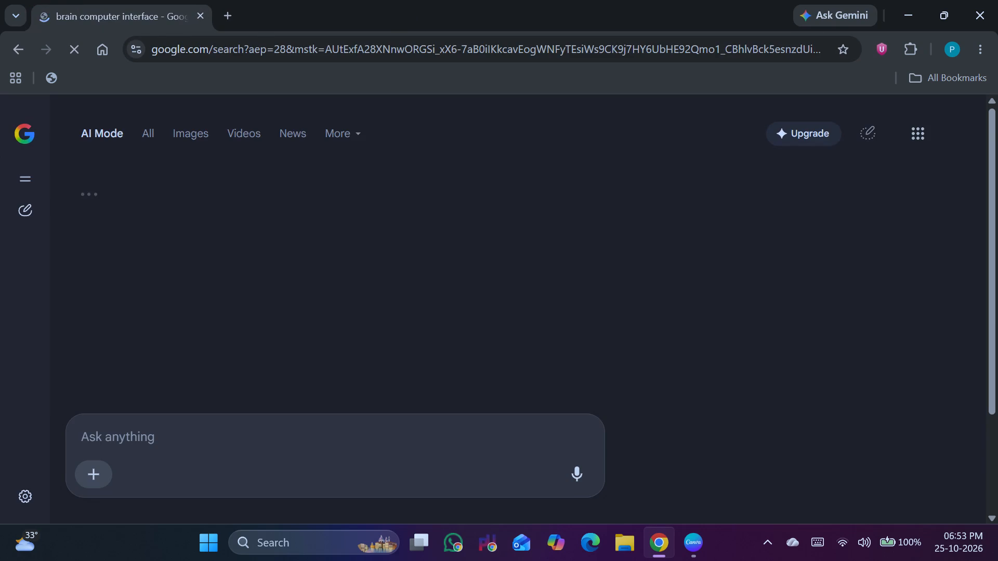
pyautogui.click(197, 128)
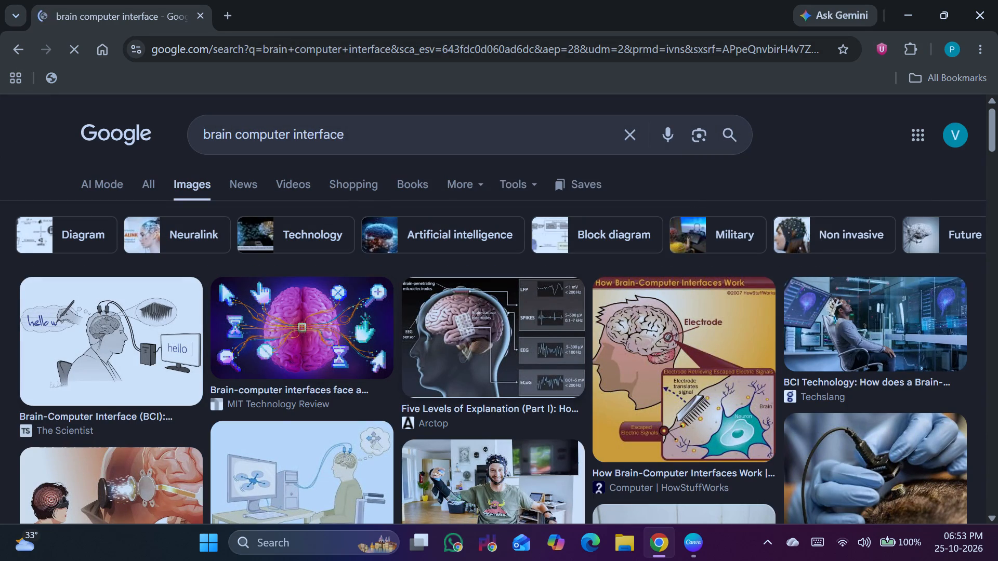
pyautogui.scroll(-5, 456, 386)
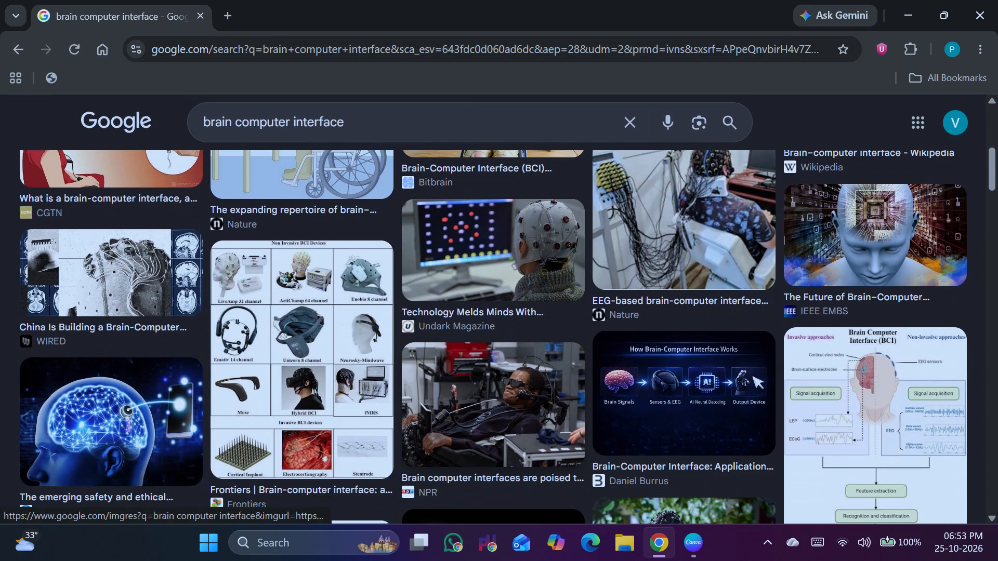
pyautogui.scroll(-2, 452, 383)
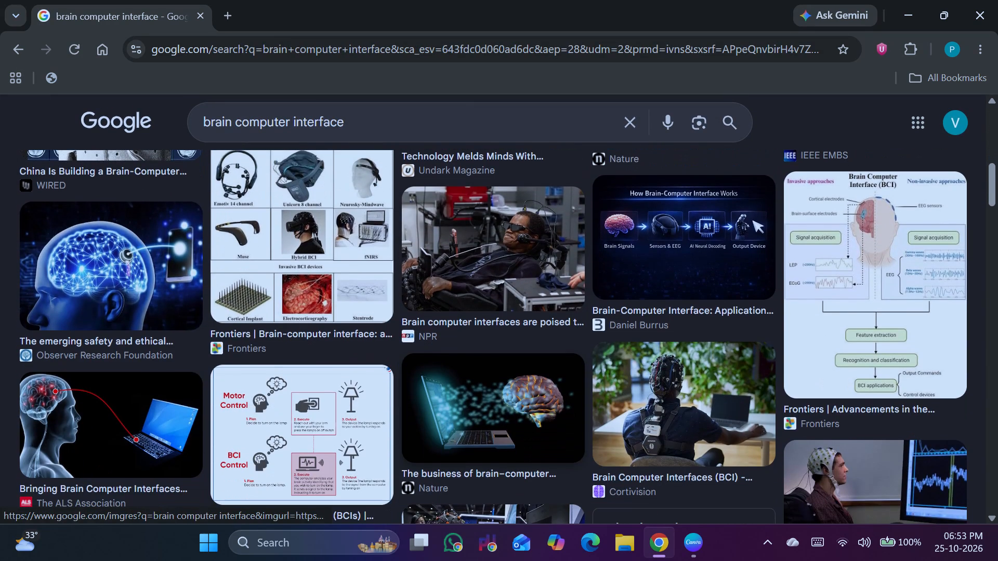
pyautogui.scroll(-2, 451, 382)
# Switch to Canva and shift the "Brain signals" heading slightly within slide 4's first card.
pyautogui.click(700, 547)
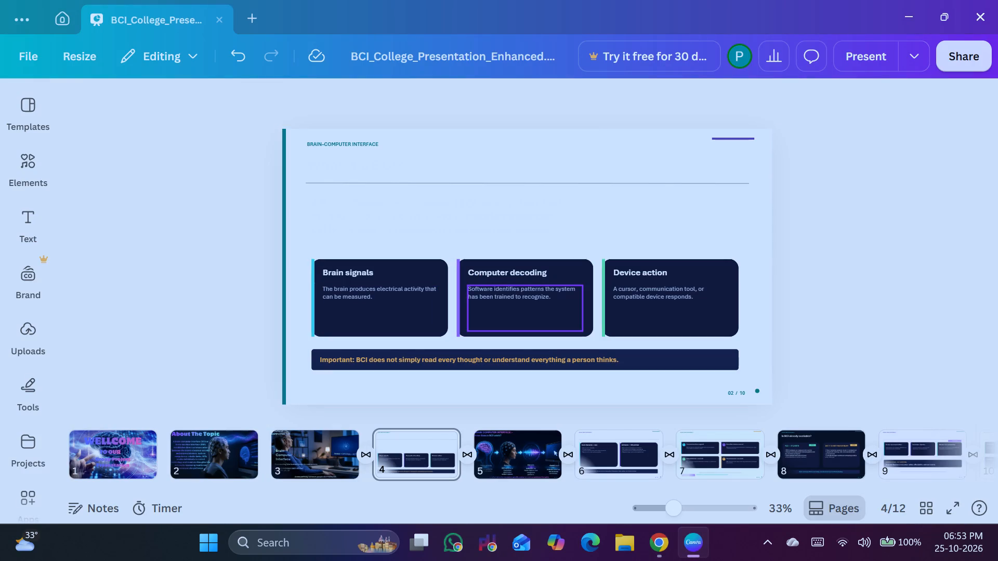
pyautogui.click(419, 288)
pyautogui.click(408, 272)
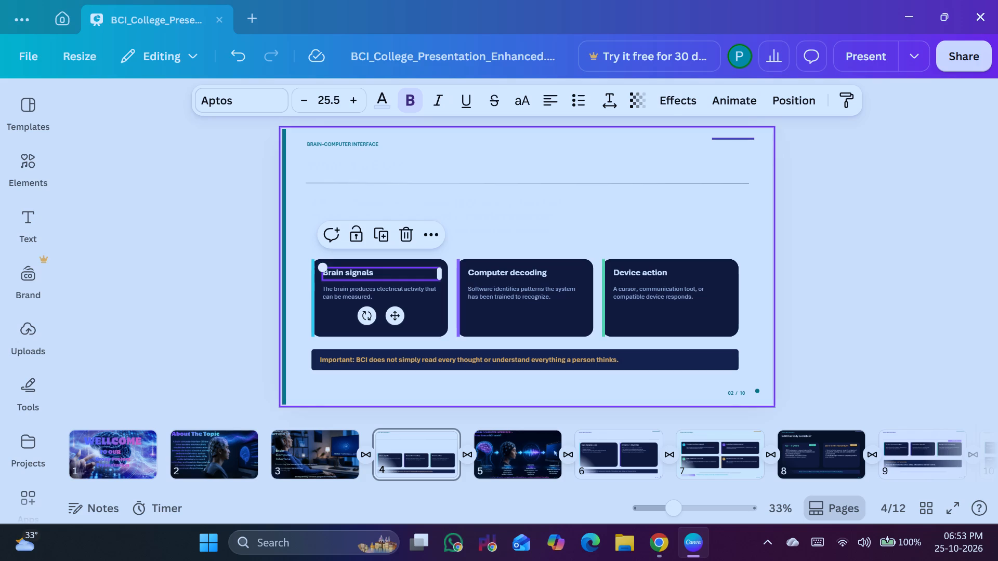
pyautogui.click(295, 278)
pyautogui.click(324, 272)
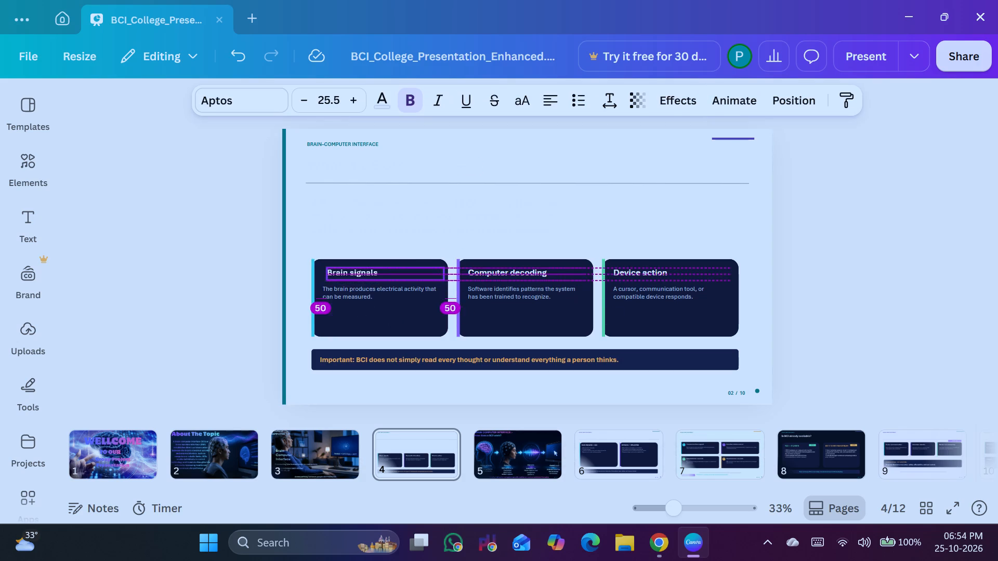
pyautogui.doubleClick(343, 276)
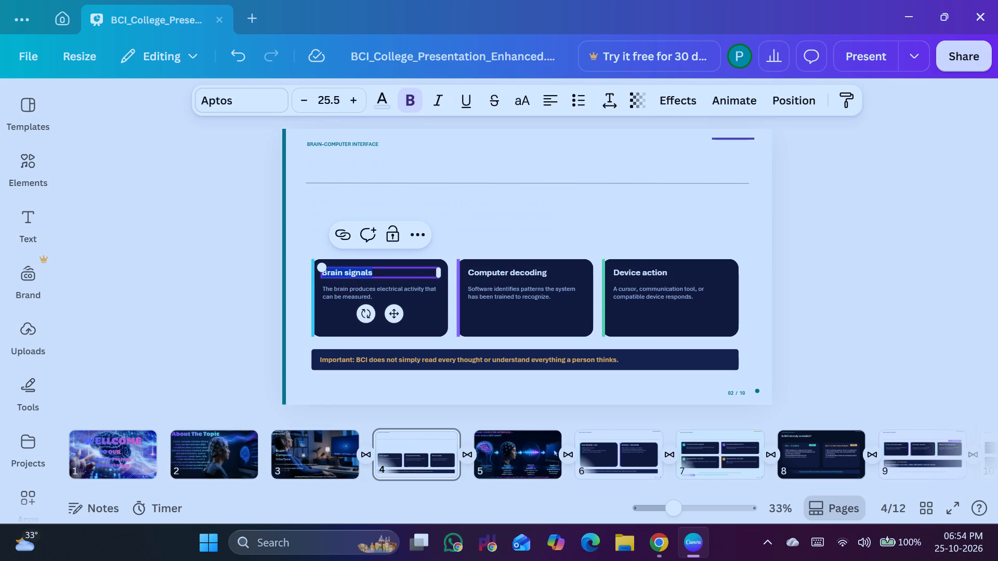
pyautogui.moveTo(326, 274); pyautogui.dragTo(346, 282)
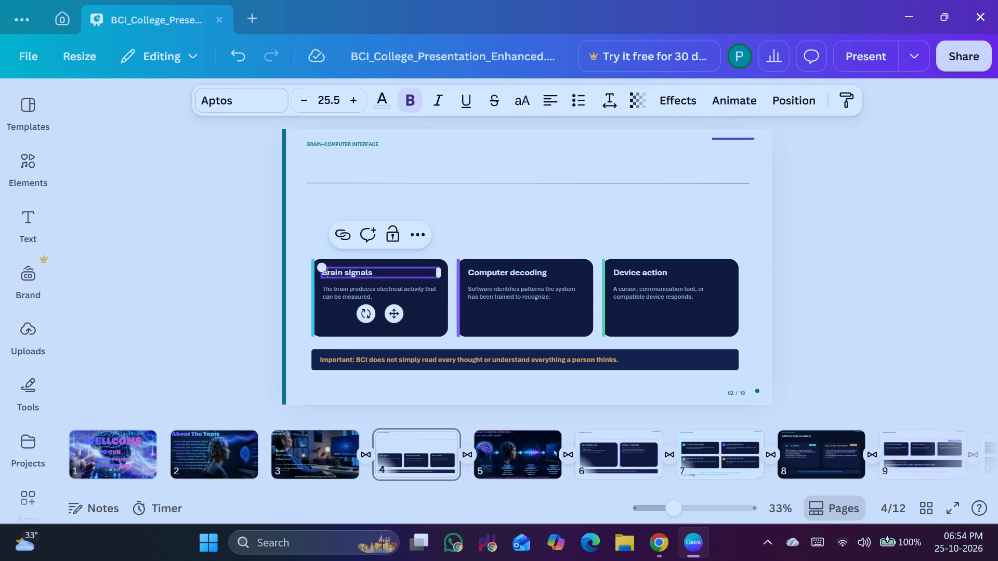
pyautogui.moveTo(346, 282); pyautogui.dragTo(376, 299)
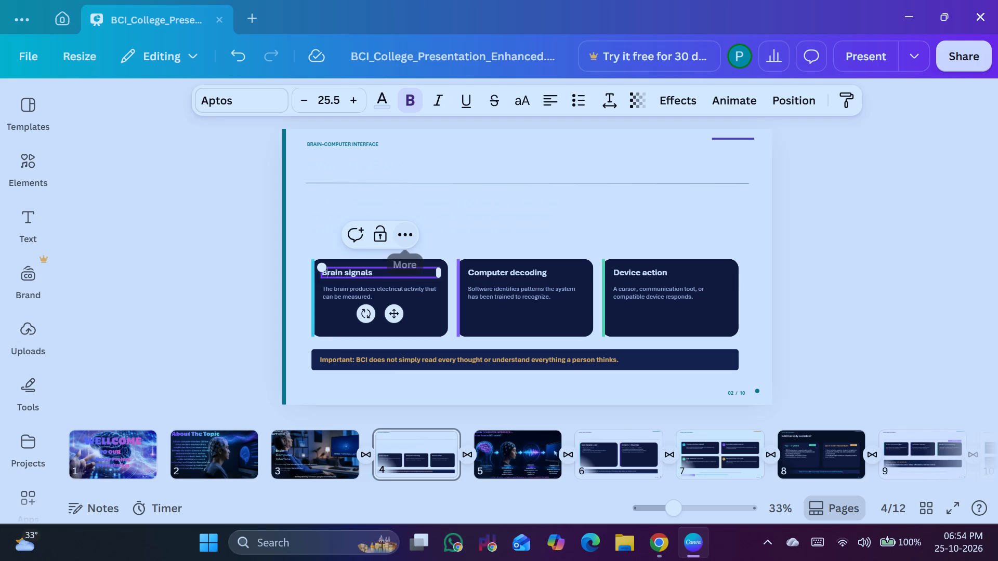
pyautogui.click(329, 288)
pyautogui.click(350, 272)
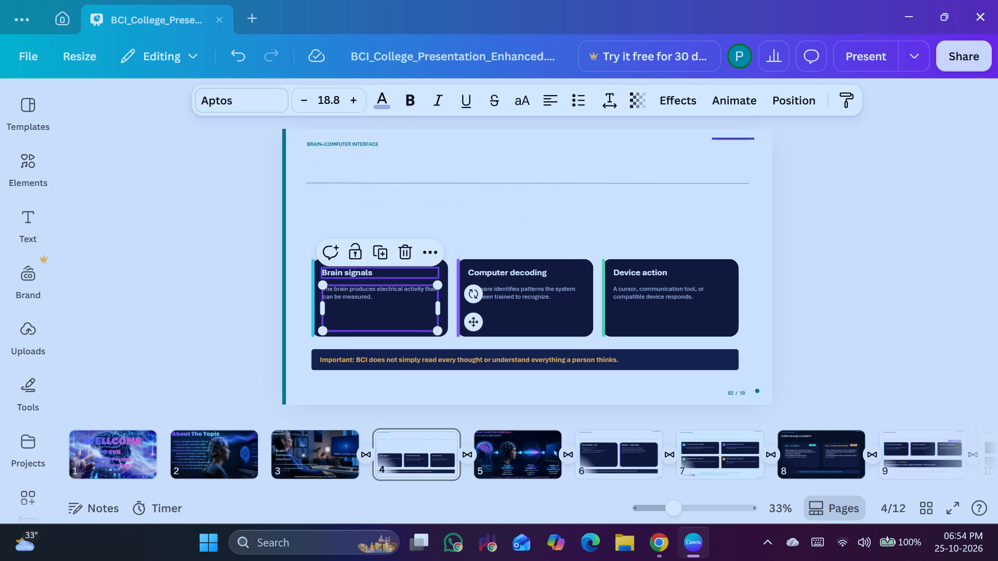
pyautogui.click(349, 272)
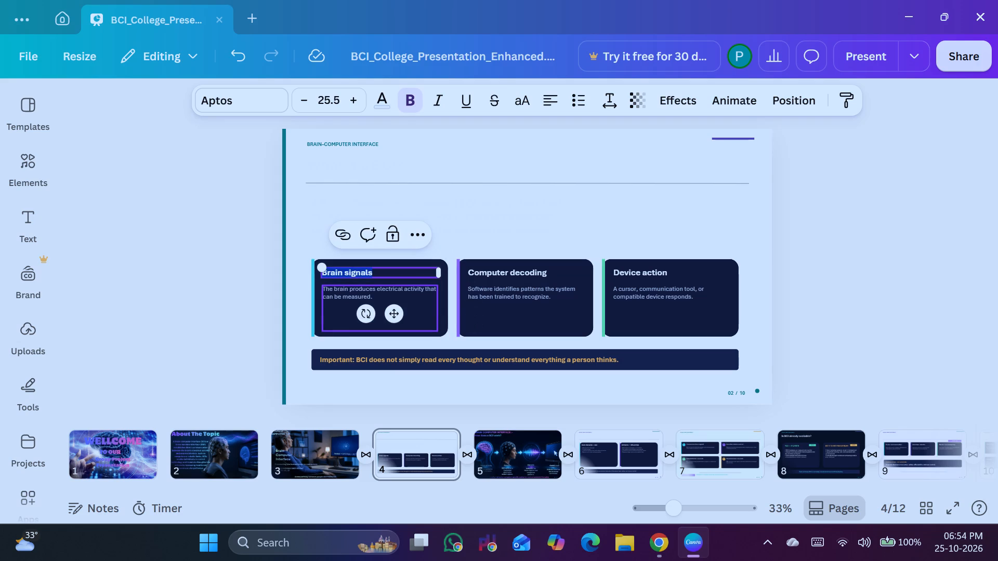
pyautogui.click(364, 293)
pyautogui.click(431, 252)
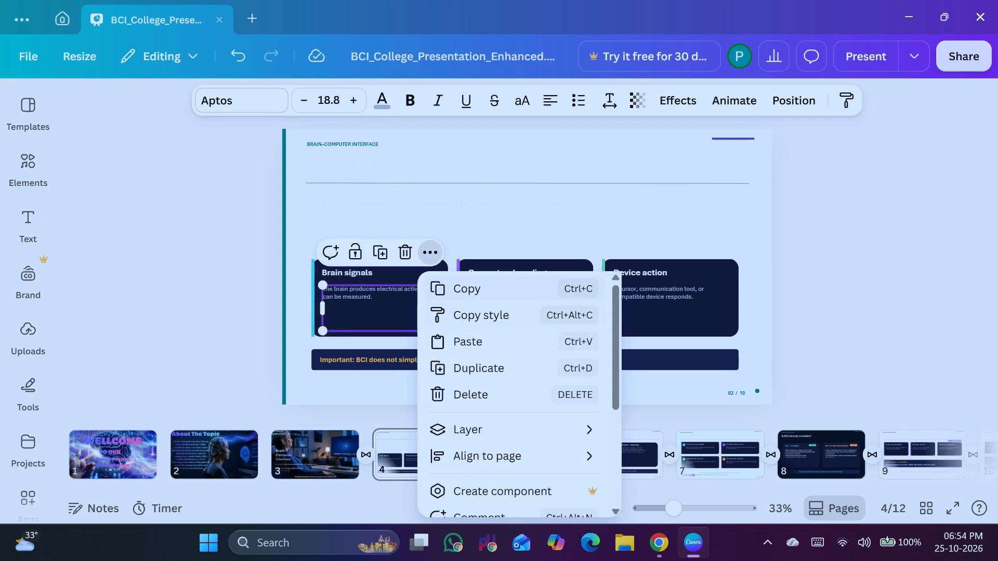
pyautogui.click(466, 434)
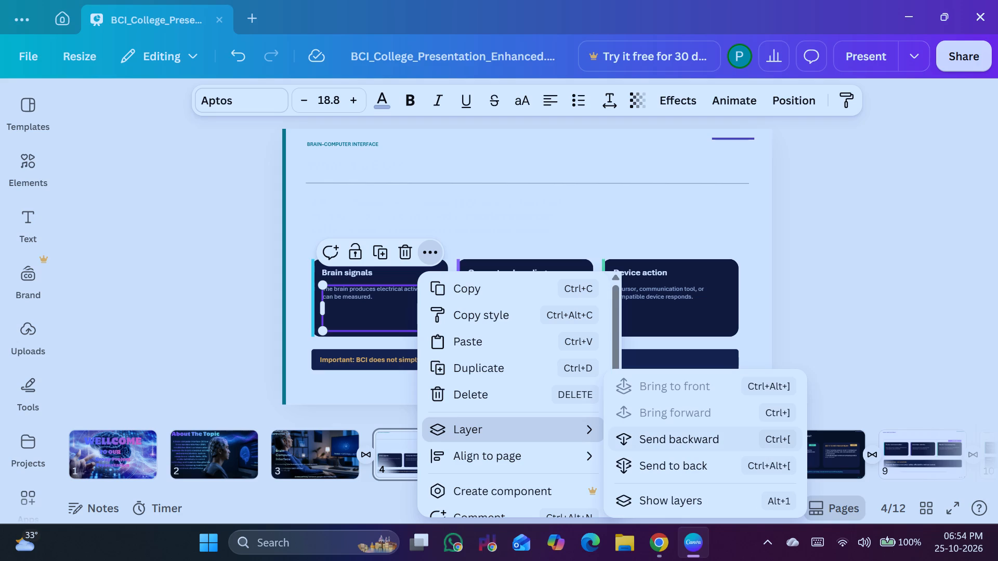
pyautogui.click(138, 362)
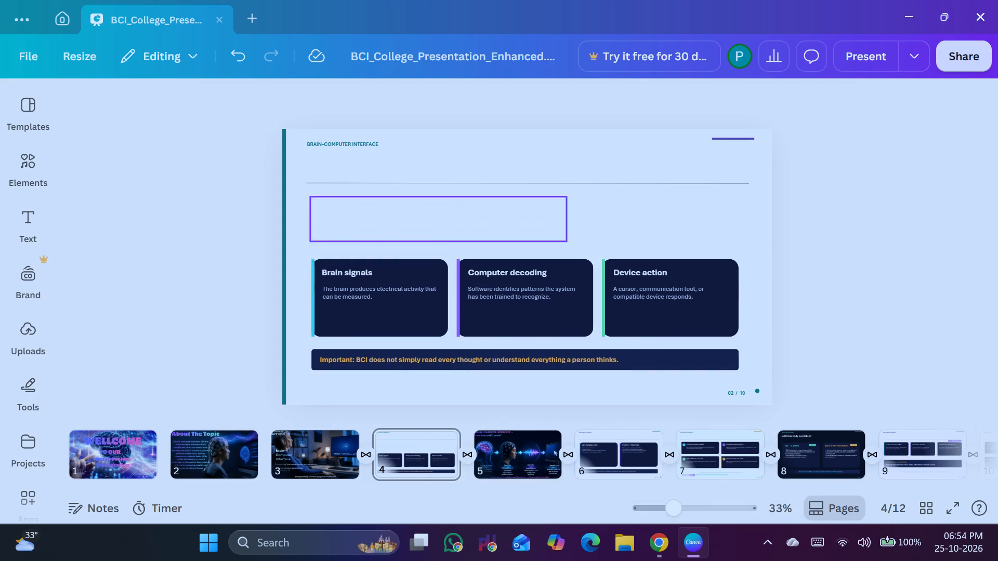
# Increase the font size of the "BRAIN–COMPUTER INTERFACE" label at the top of slide 4.
pyautogui.click(340, 146)
pyautogui.tripleClick(358, 109)
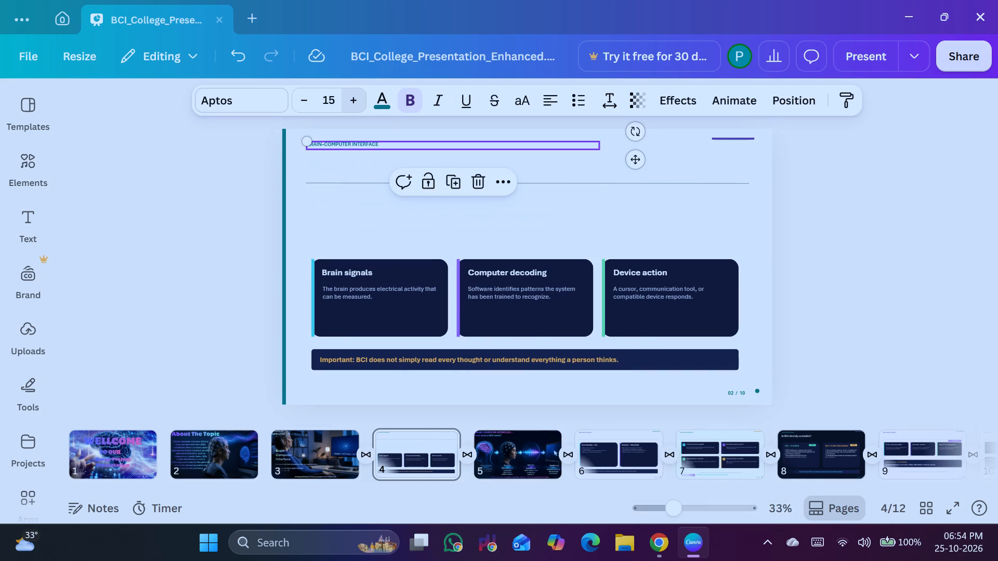
pyautogui.tripleClick(358, 109)
pyautogui.click(244, 219)
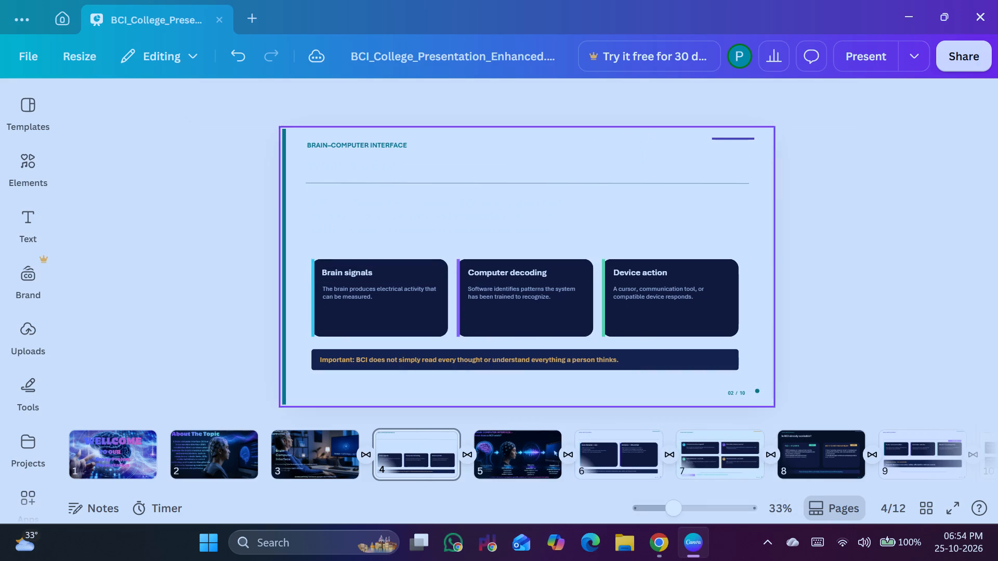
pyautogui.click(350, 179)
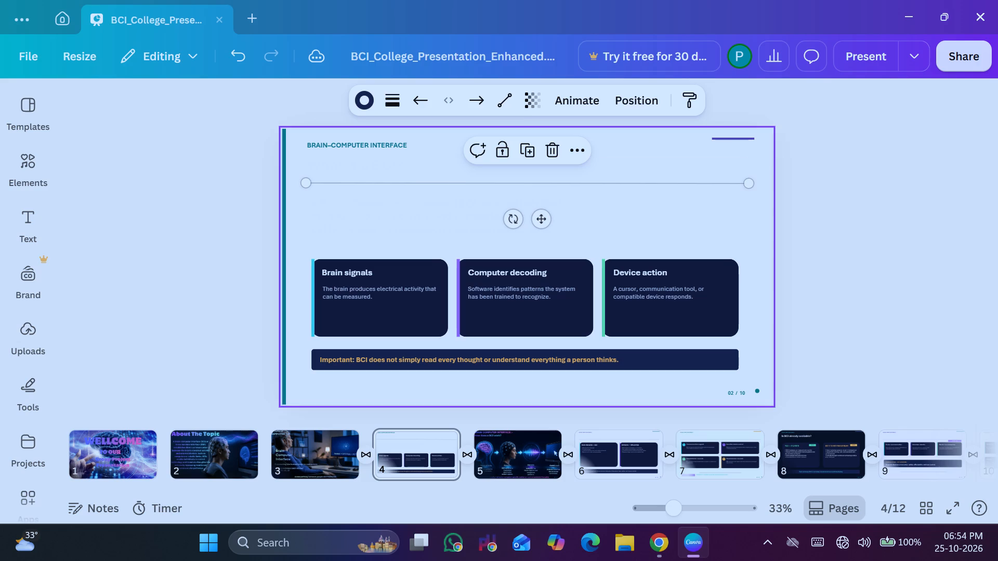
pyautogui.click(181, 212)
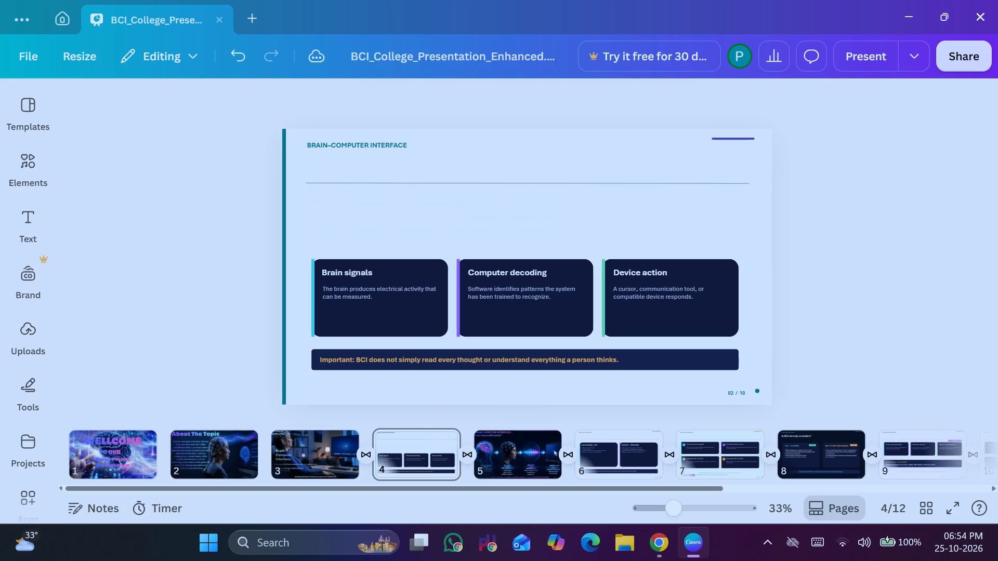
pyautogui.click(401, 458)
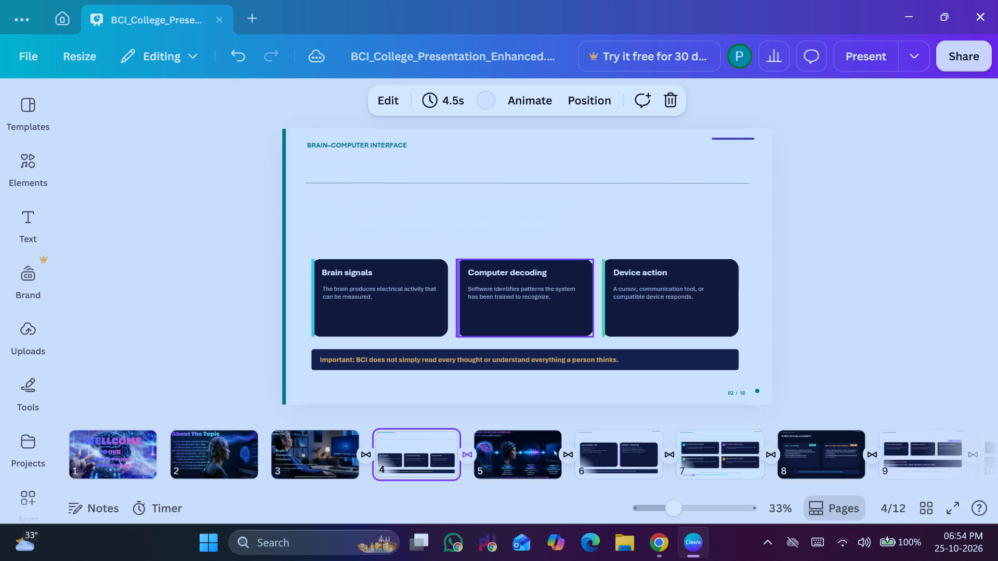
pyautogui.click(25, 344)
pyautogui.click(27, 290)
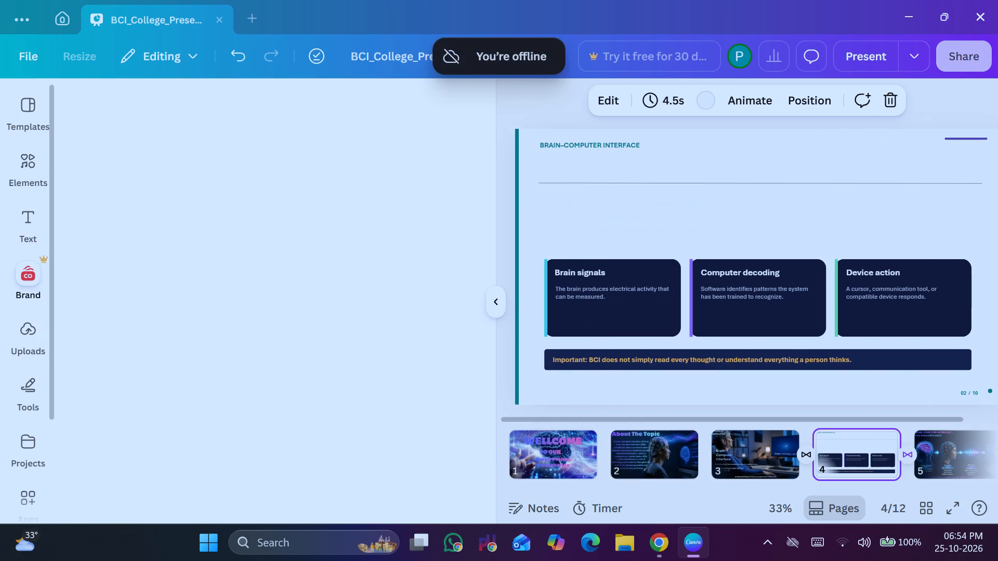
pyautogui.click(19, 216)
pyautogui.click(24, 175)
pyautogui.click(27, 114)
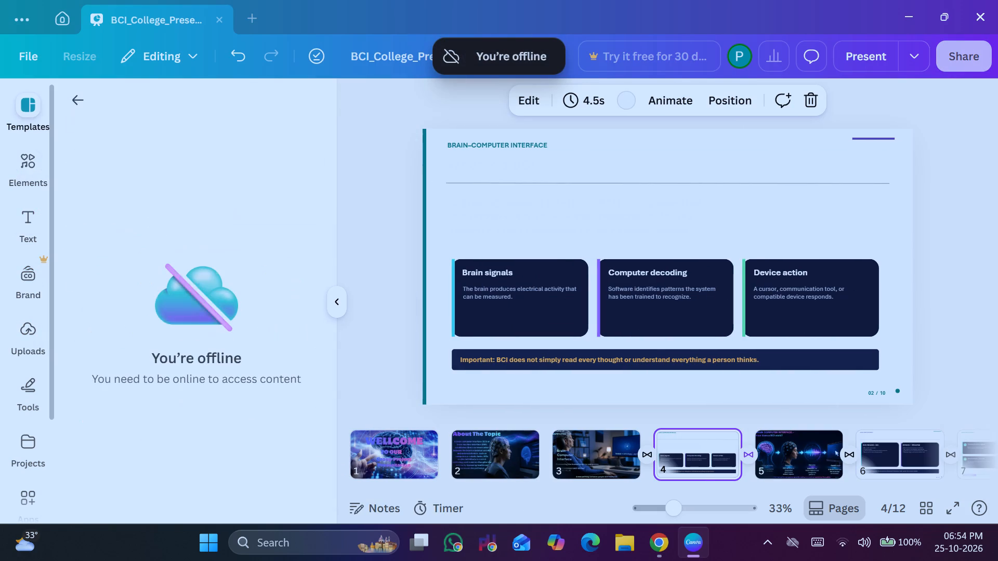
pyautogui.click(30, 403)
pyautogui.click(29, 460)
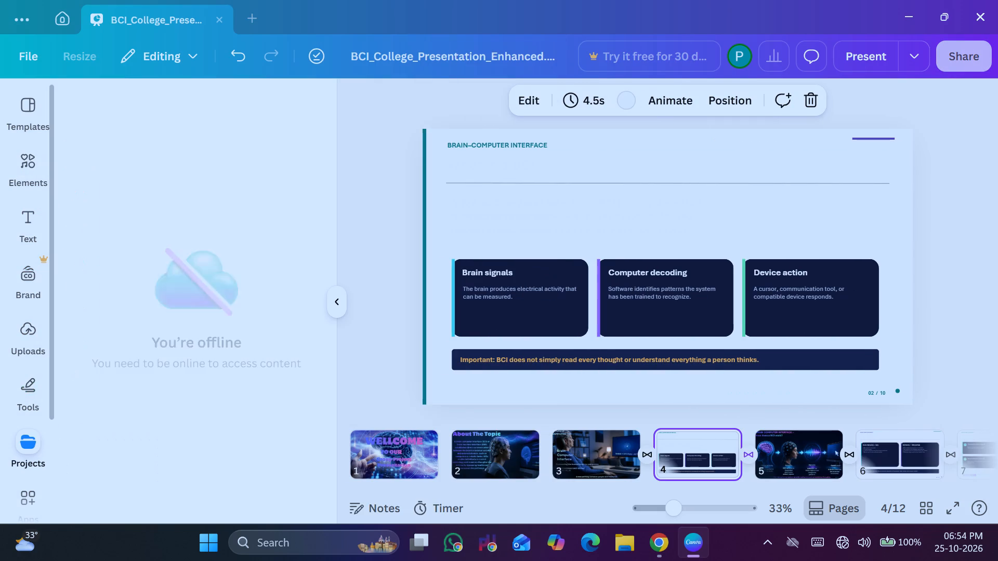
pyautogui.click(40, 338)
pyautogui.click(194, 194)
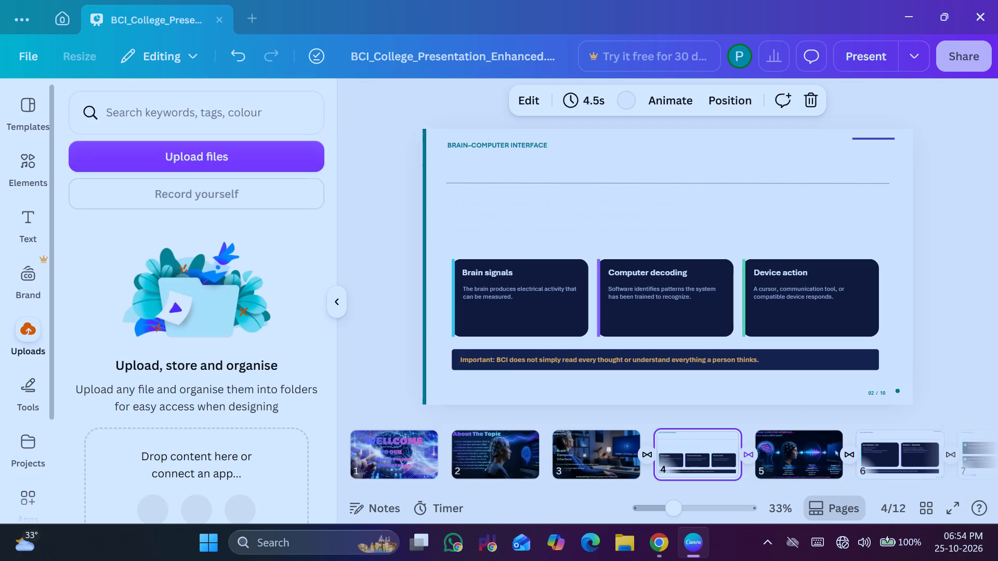
# Select slide 4 and collapse the open uploads area to give the slide more working room.
pyautogui.click(686, 447)
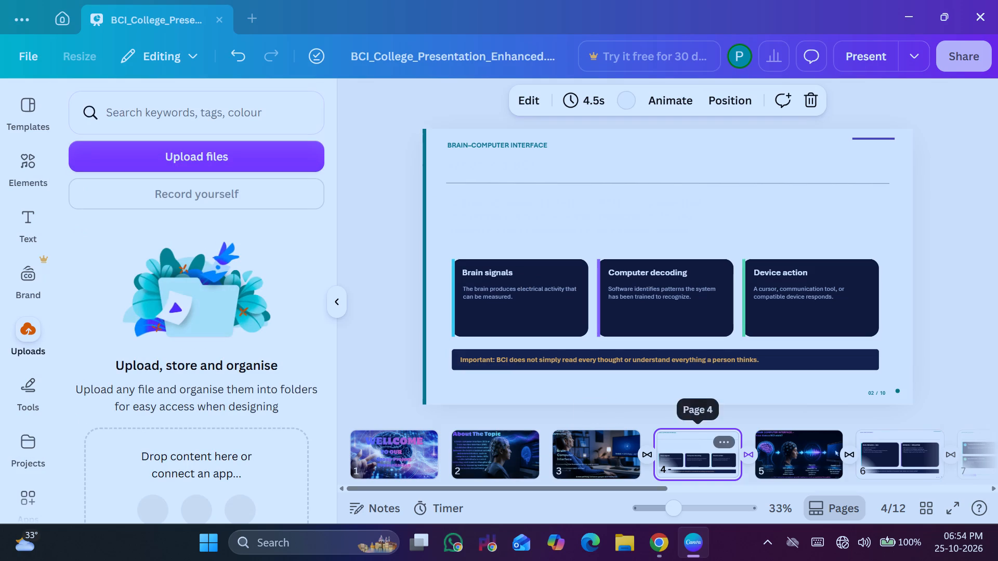
pyautogui.scroll(-8, 262, 316)
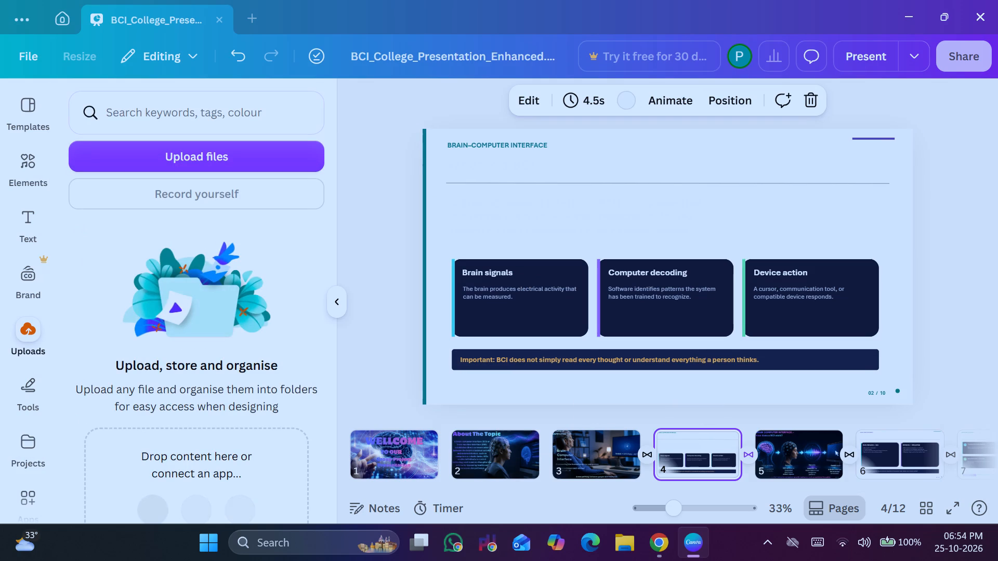
pyautogui.click(335, 303)
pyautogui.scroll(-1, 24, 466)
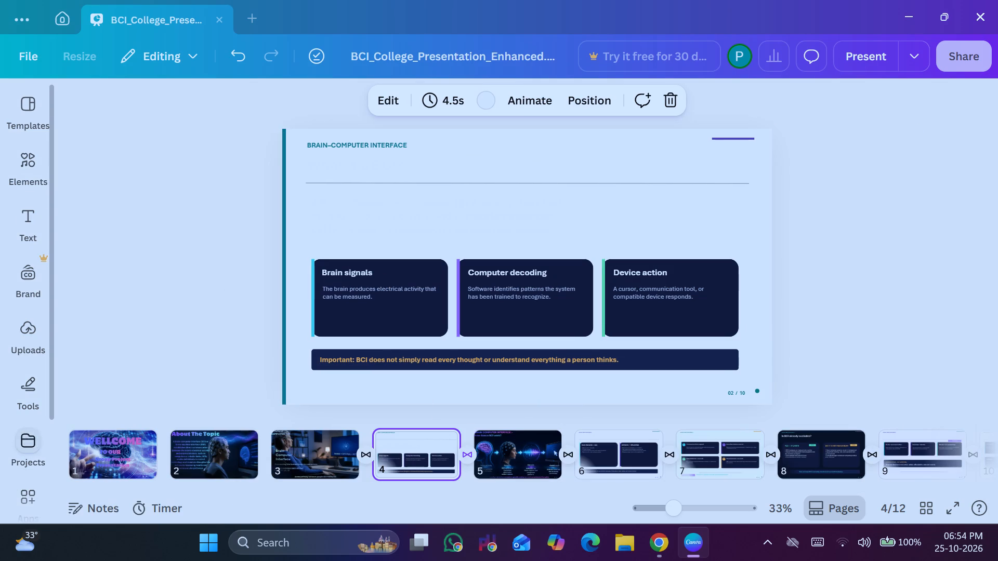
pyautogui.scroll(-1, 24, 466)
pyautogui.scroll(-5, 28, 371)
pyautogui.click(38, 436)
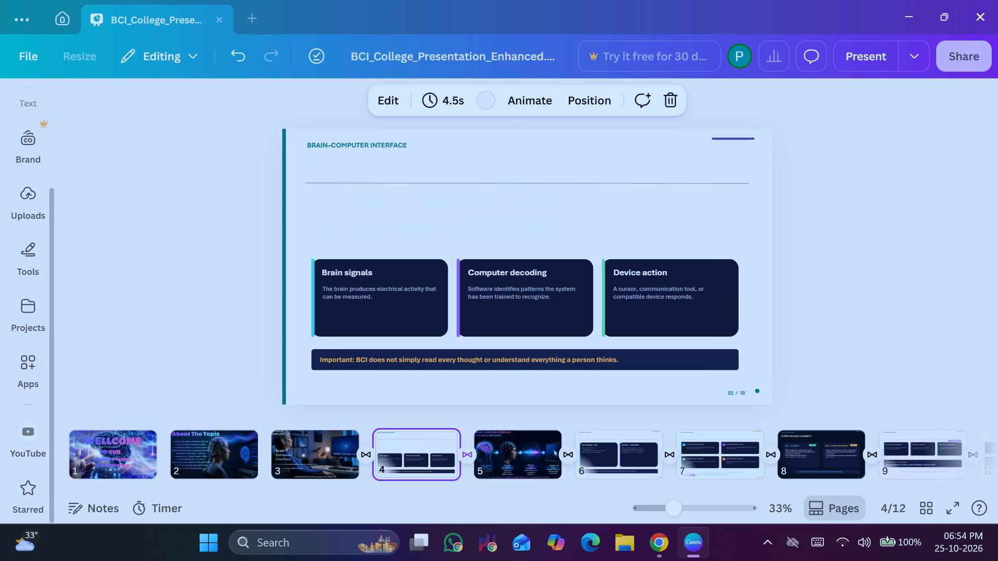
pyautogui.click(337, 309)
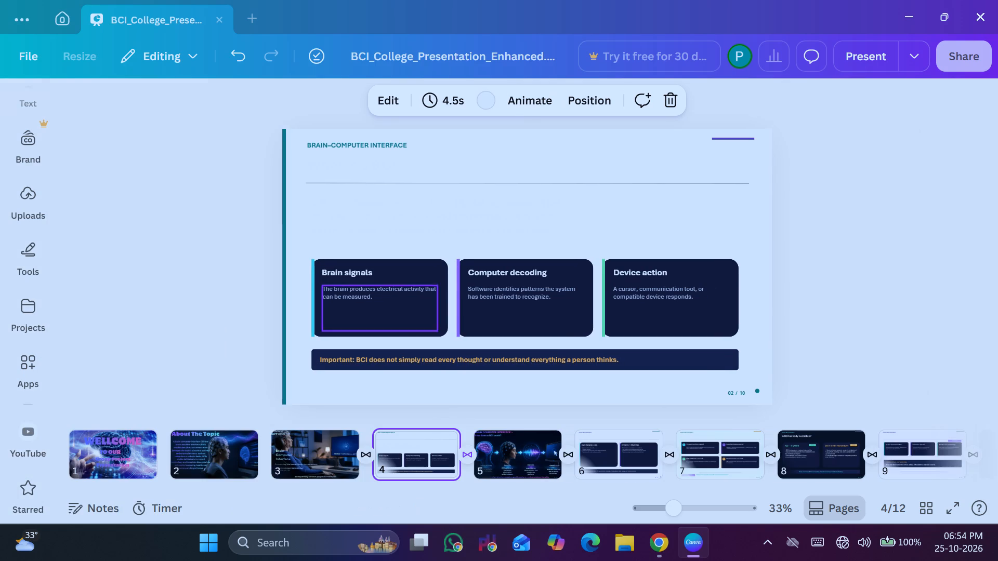
# Connect the computer to the Wi-Fi network "Secure Network" and return to the presentation.
pyautogui.click(846, 541)
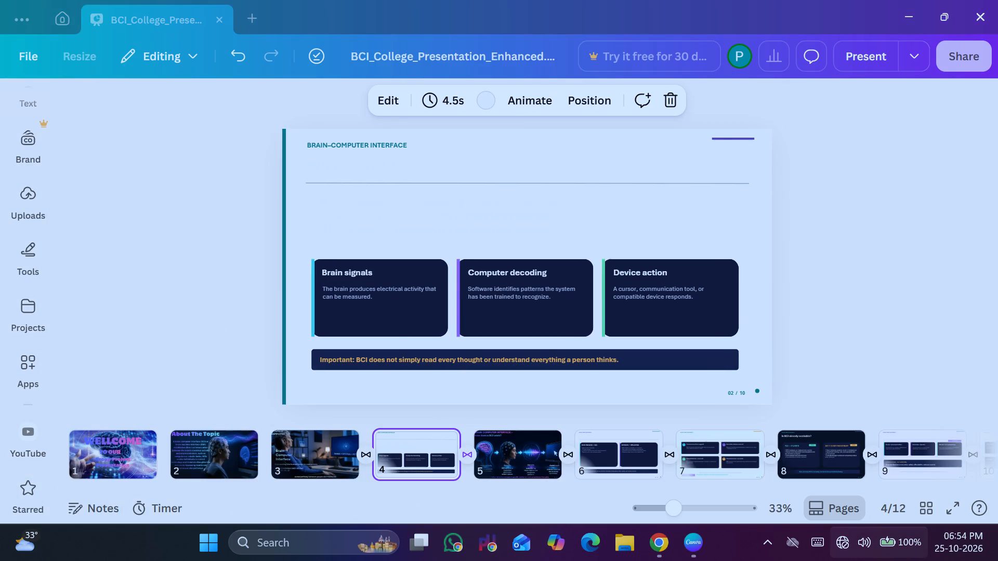
pyautogui.click(783, 249)
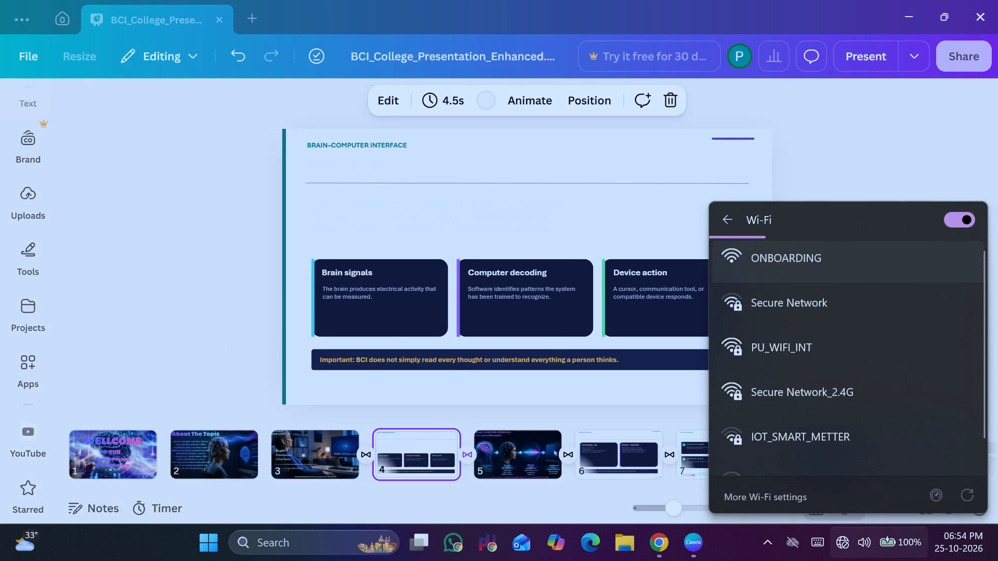
pyautogui.click(786, 305)
pyautogui.click(943, 380)
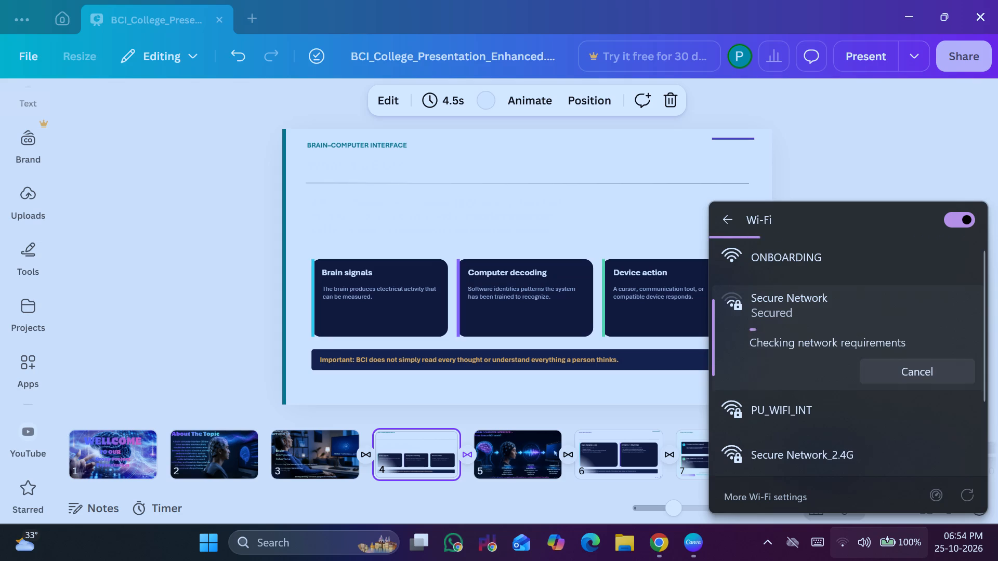
pyautogui.click(843, 180)
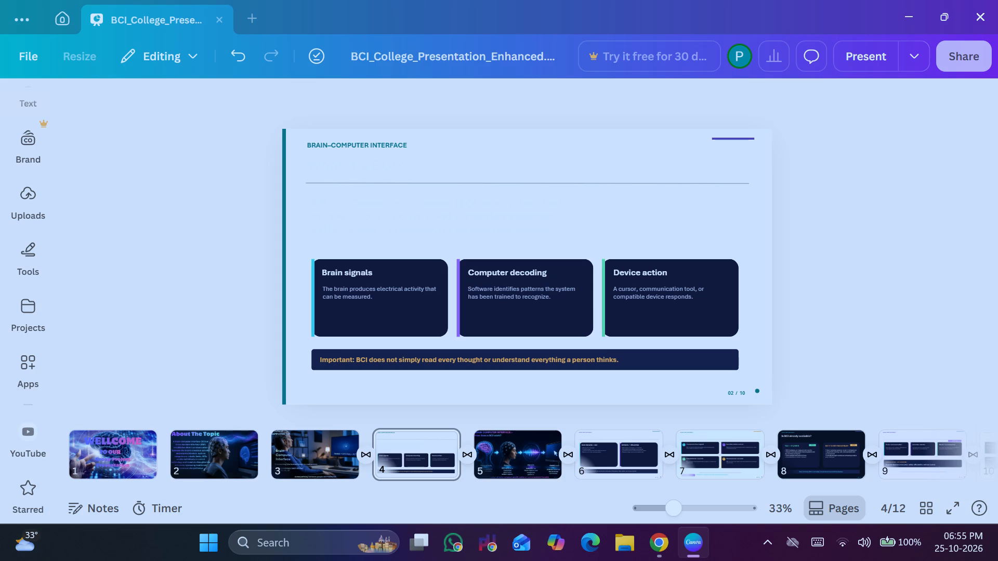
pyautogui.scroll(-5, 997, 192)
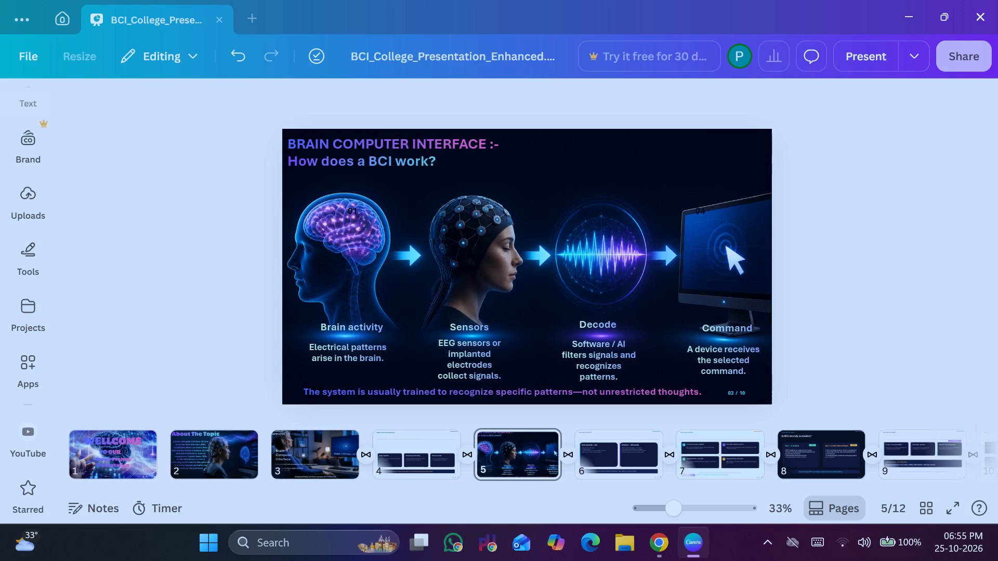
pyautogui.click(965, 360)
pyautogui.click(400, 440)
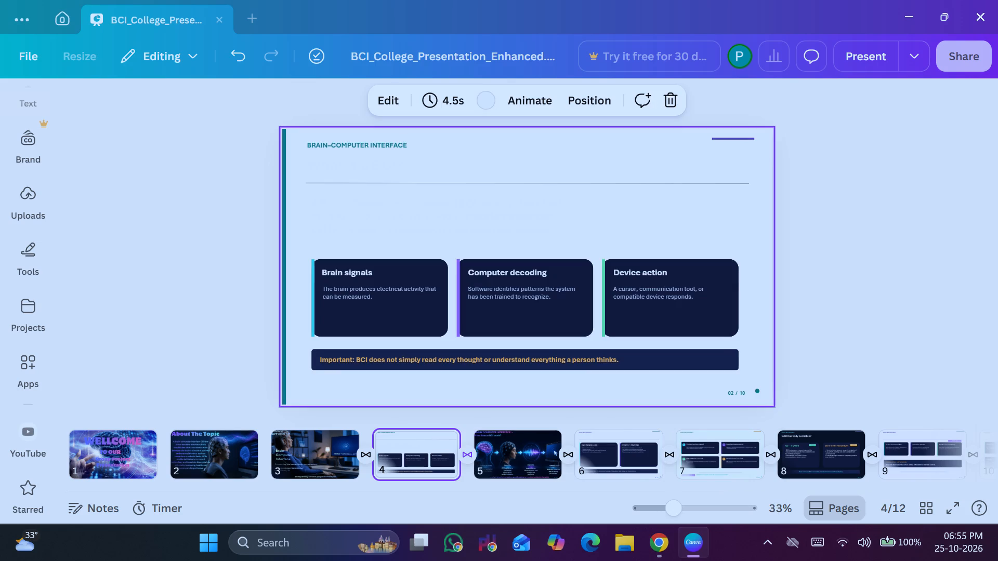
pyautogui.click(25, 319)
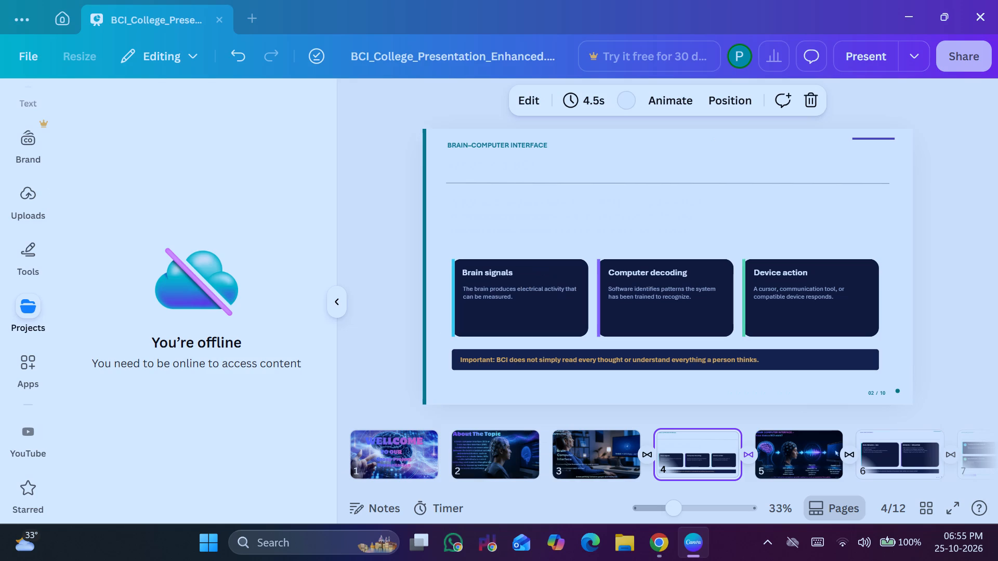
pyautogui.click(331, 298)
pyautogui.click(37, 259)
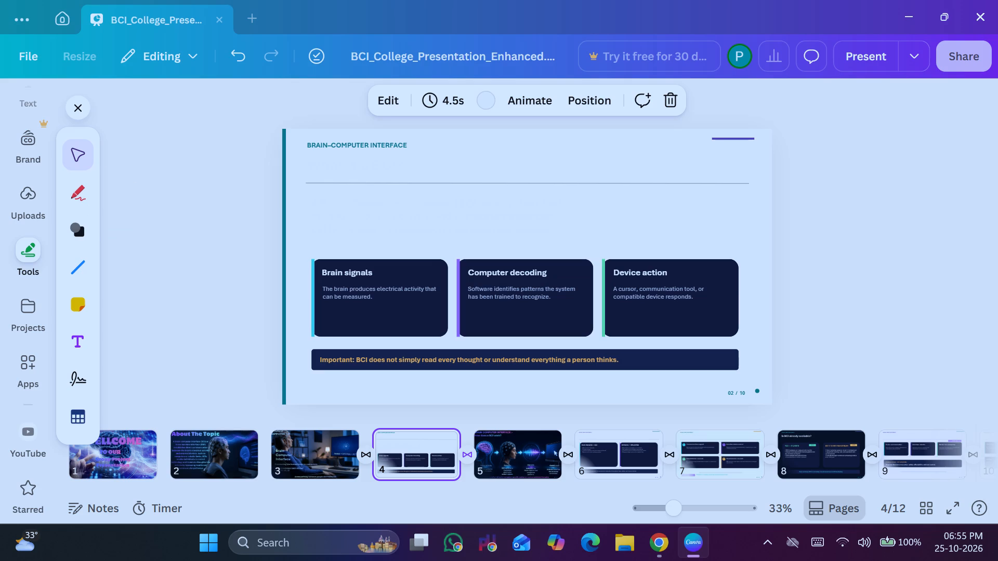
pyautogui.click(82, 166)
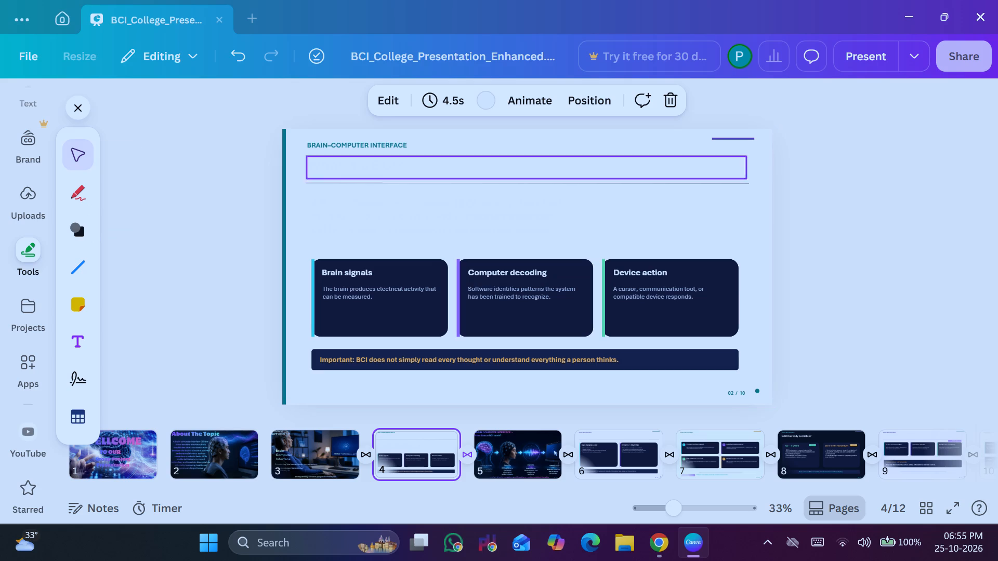
# Make slide 4's "BRAIN–COMPUTER INTERFACE" label slightly larger again.
pyautogui.click(332, 150)
pyautogui.click(361, 109)
pyautogui.click(356, 109)
pyautogui.click(261, 161)
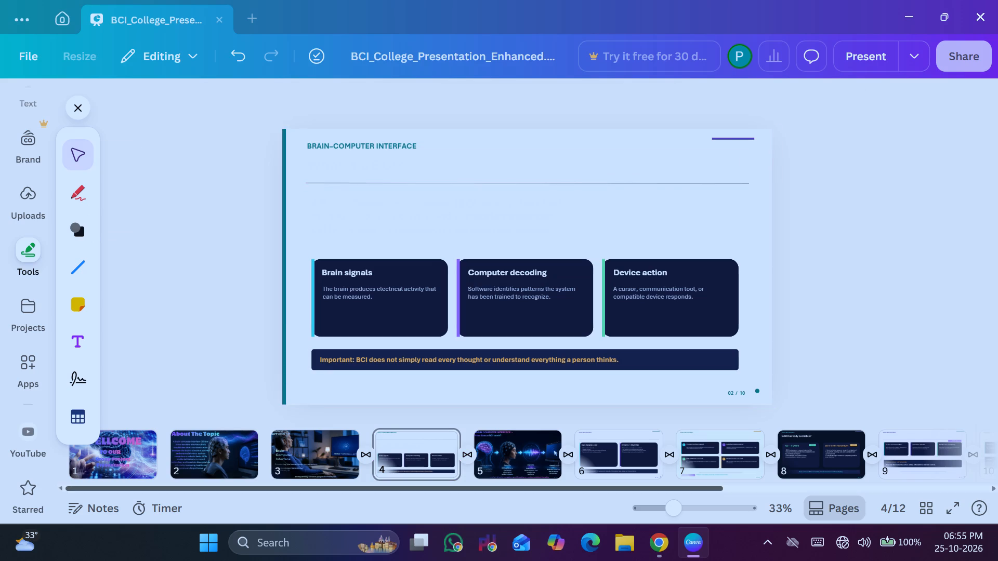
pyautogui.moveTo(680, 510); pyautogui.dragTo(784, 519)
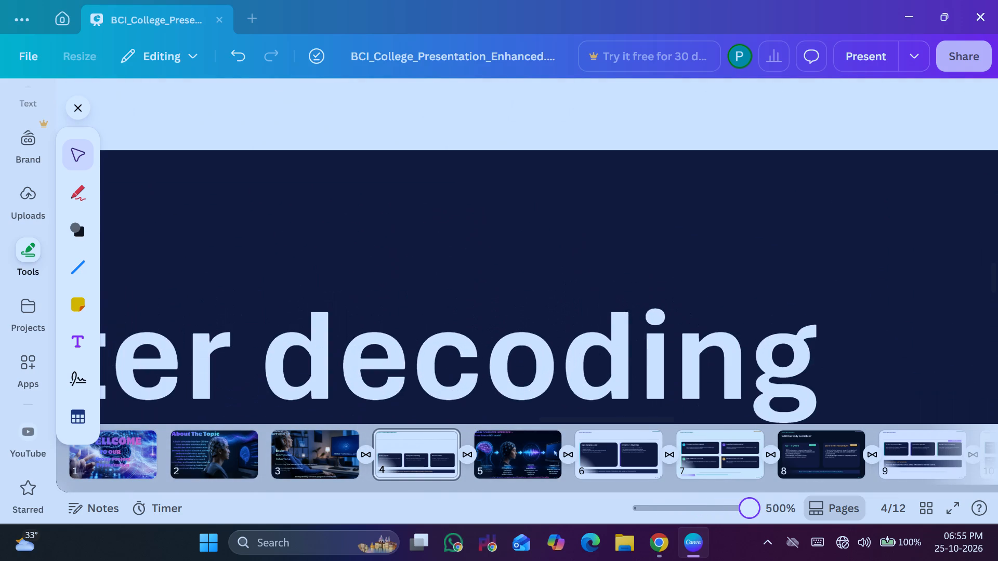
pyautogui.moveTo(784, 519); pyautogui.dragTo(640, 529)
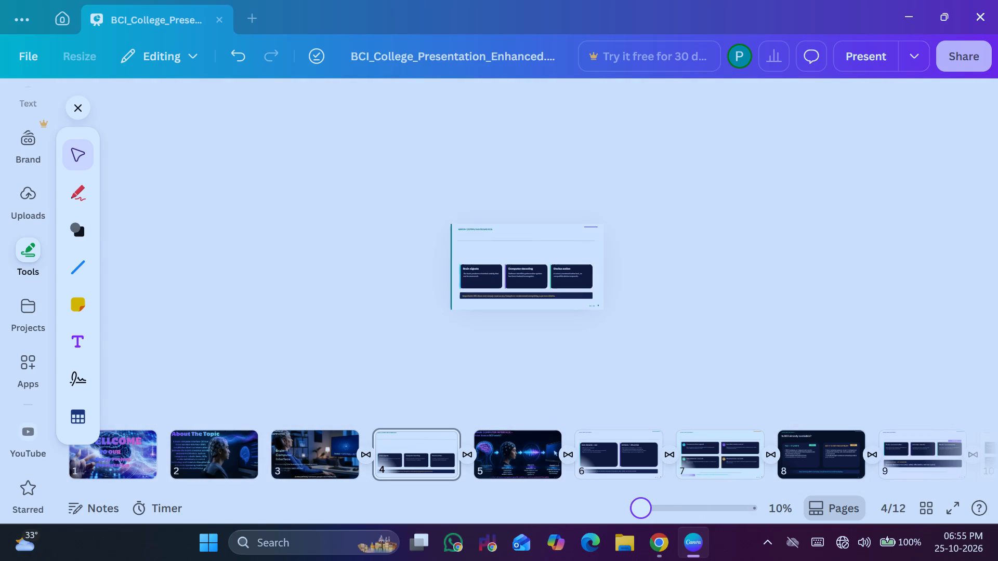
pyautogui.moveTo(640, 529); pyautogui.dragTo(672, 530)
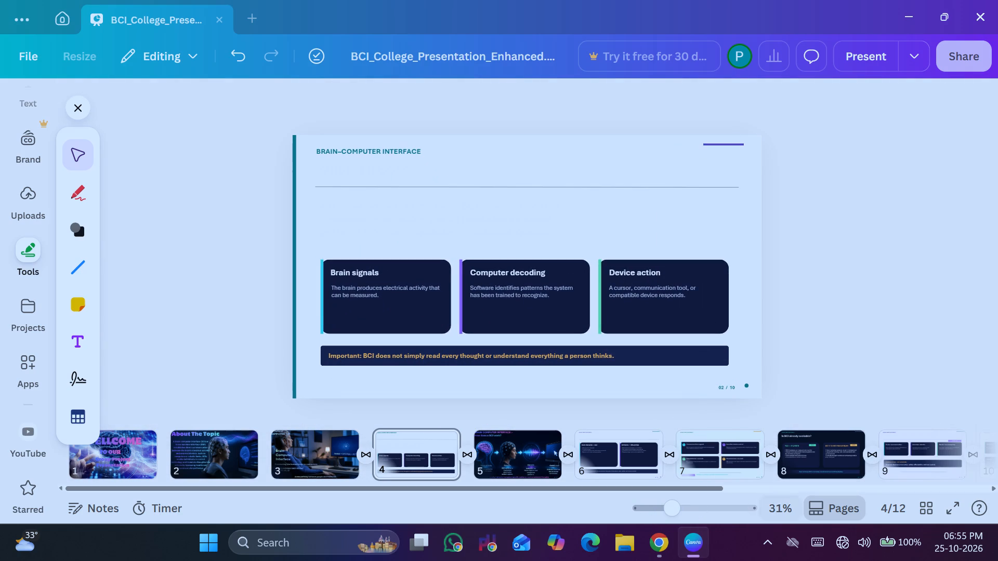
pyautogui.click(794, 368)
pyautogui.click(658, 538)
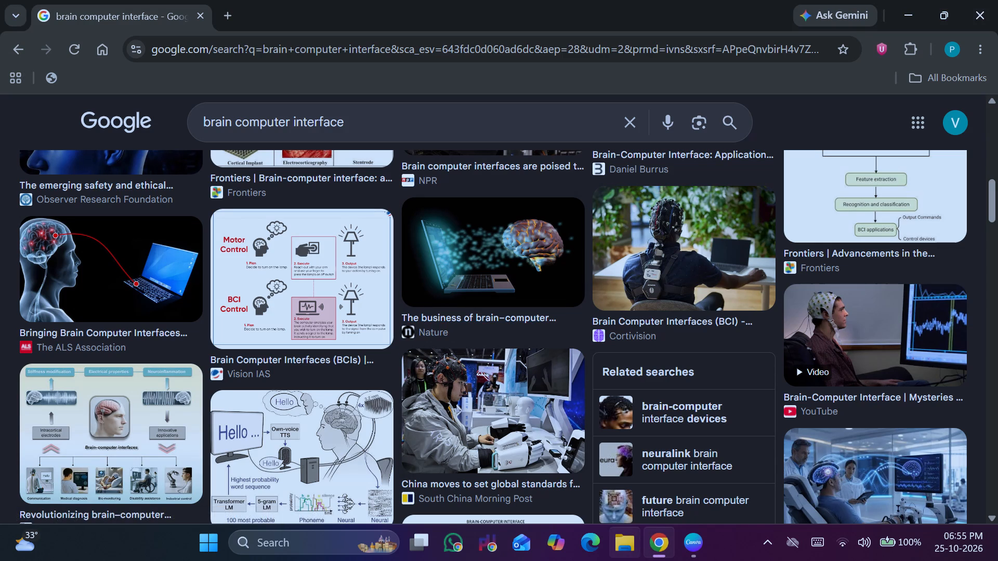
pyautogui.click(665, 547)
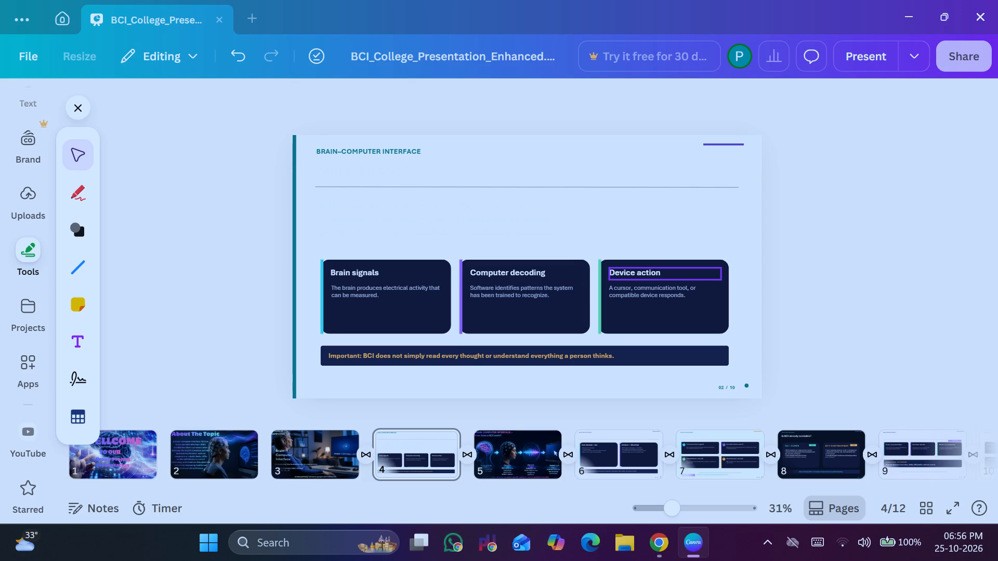
# Switch to Chrome, look through the "brain computer interface" image results and open the Pandaily picture of a patient in a chair.
pyautogui.click(510, 466)
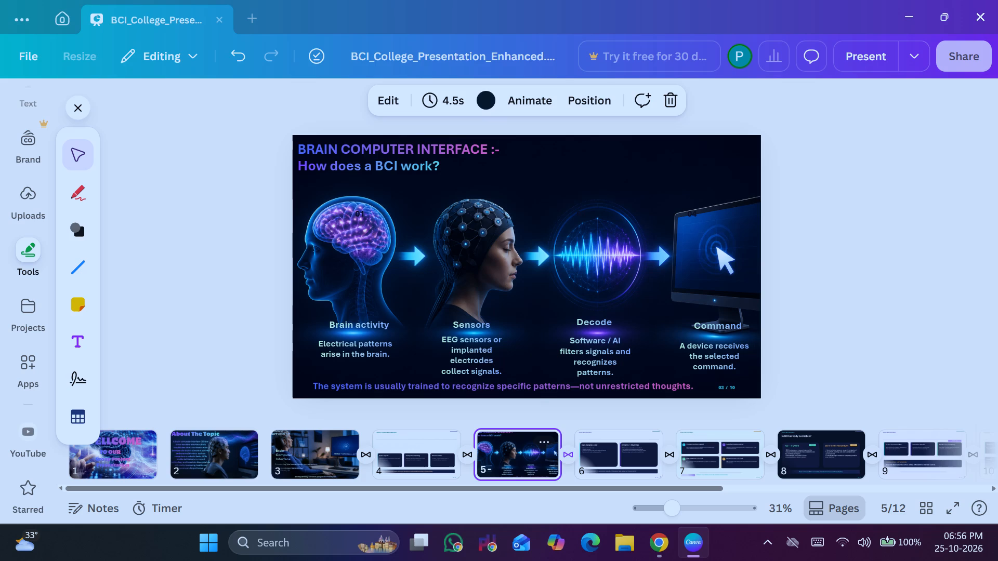
pyautogui.click(419, 461)
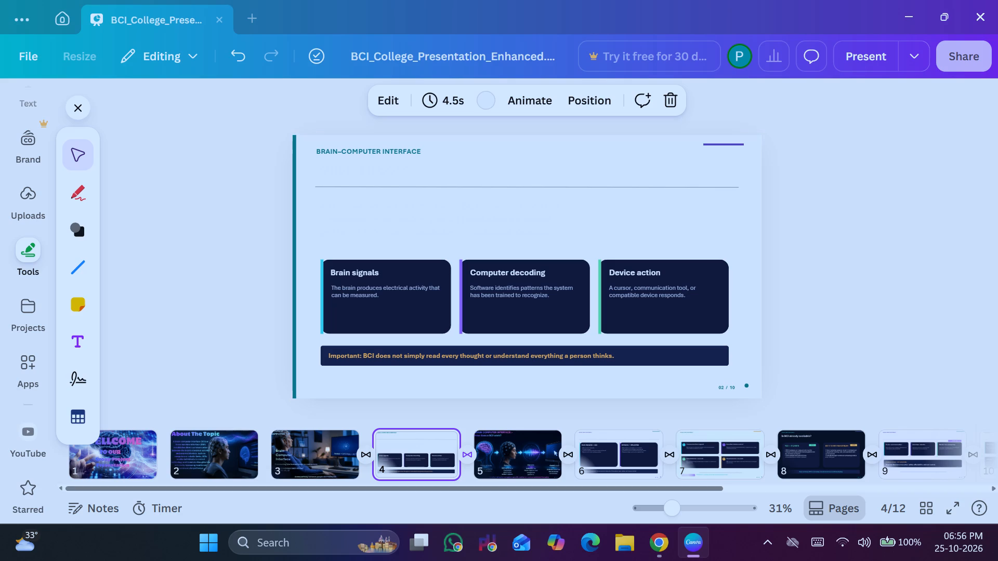
pyautogui.click(664, 543)
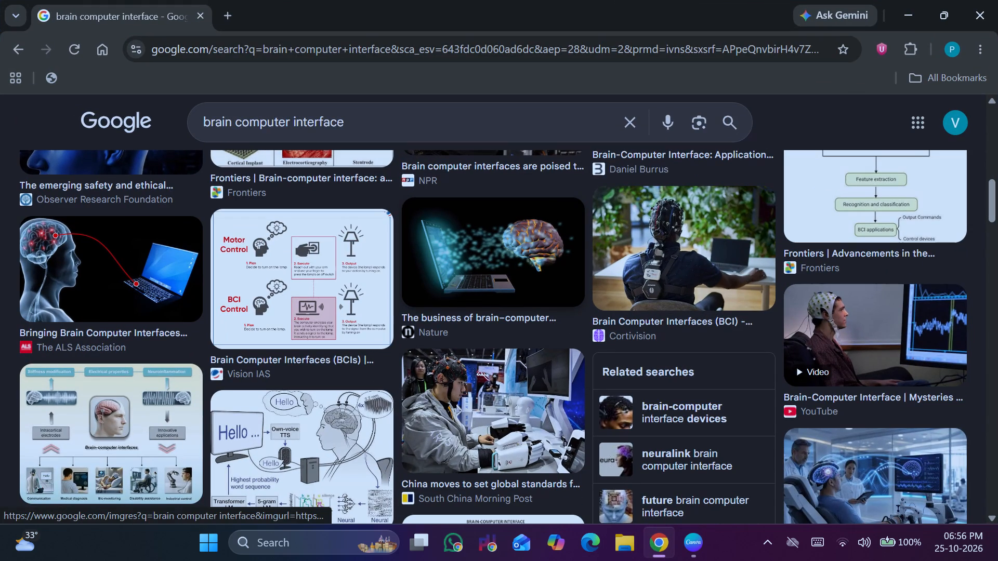
pyautogui.scroll(-3, 498, 301)
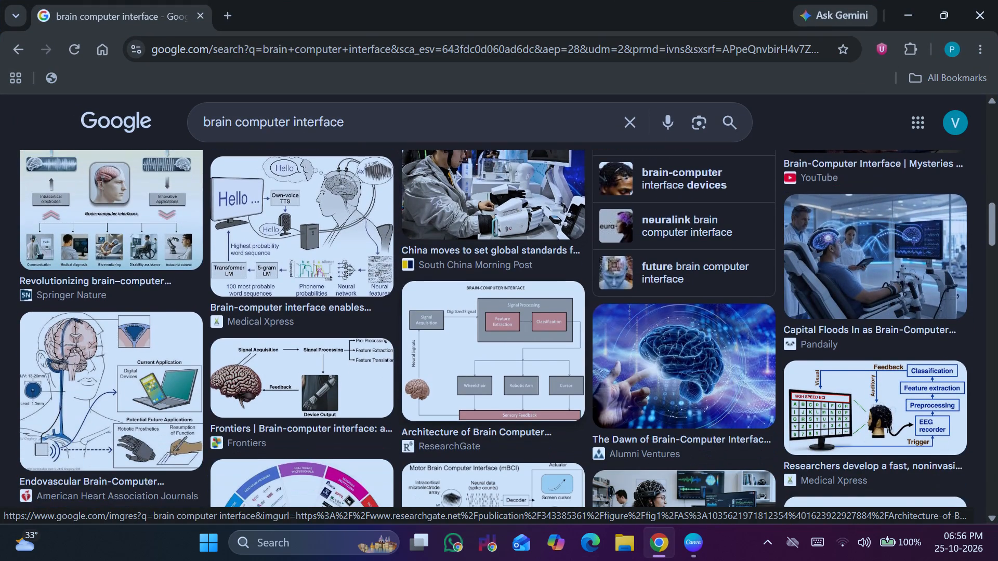
pyautogui.scroll(-1, 499, 303)
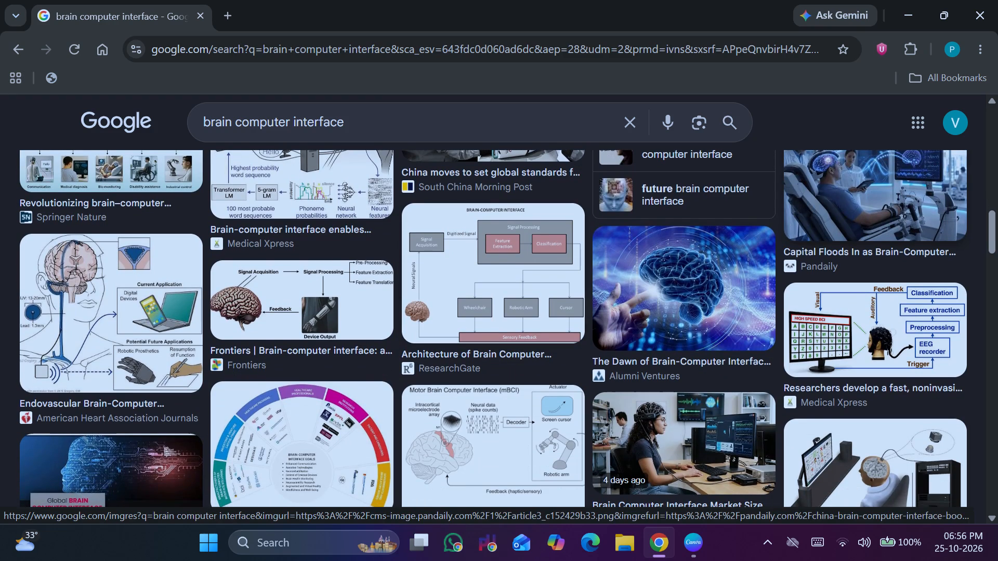
pyautogui.scroll(-1, 875, 193)
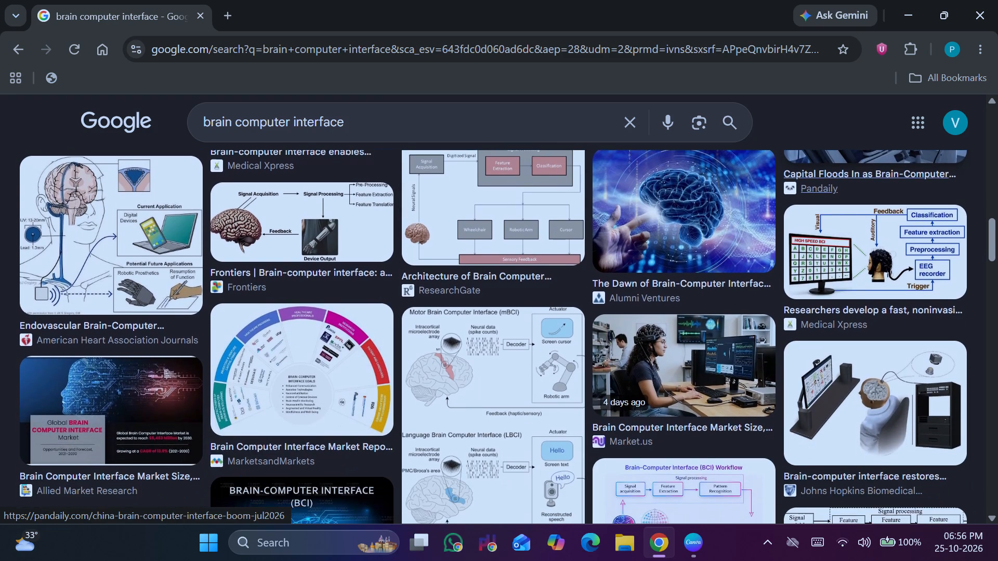
pyautogui.scroll(2, 875, 193)
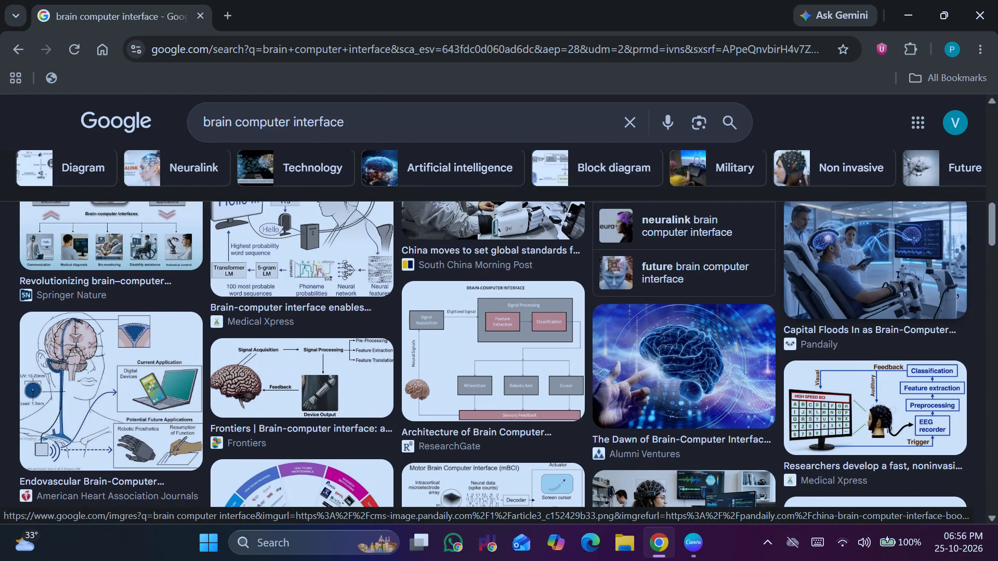
pyautogui.click(832, 229)
pyautogui.moveTo(811, 264); pyautogui.dragTo(807, 266, button='right')
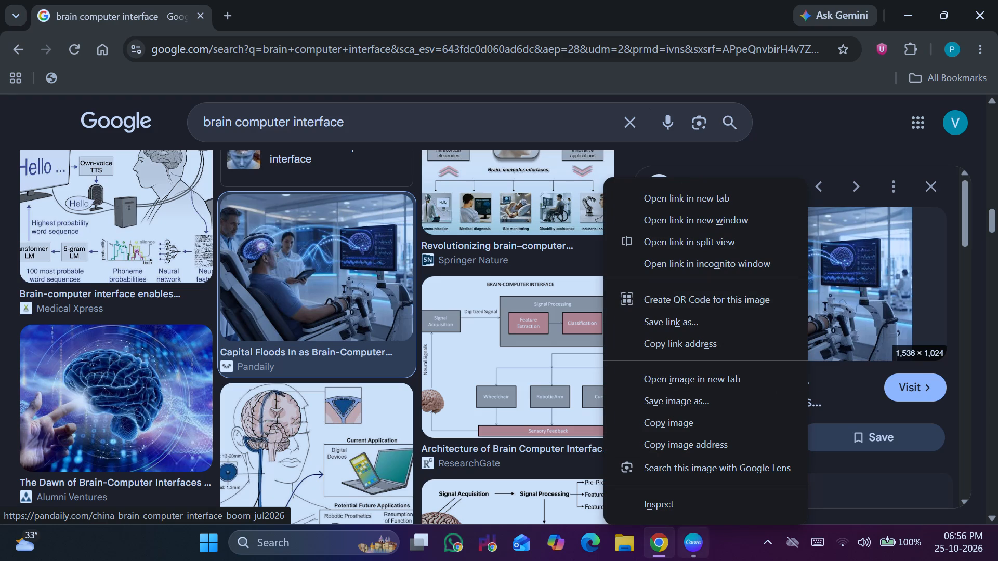
pyautogui.click(693, 541)
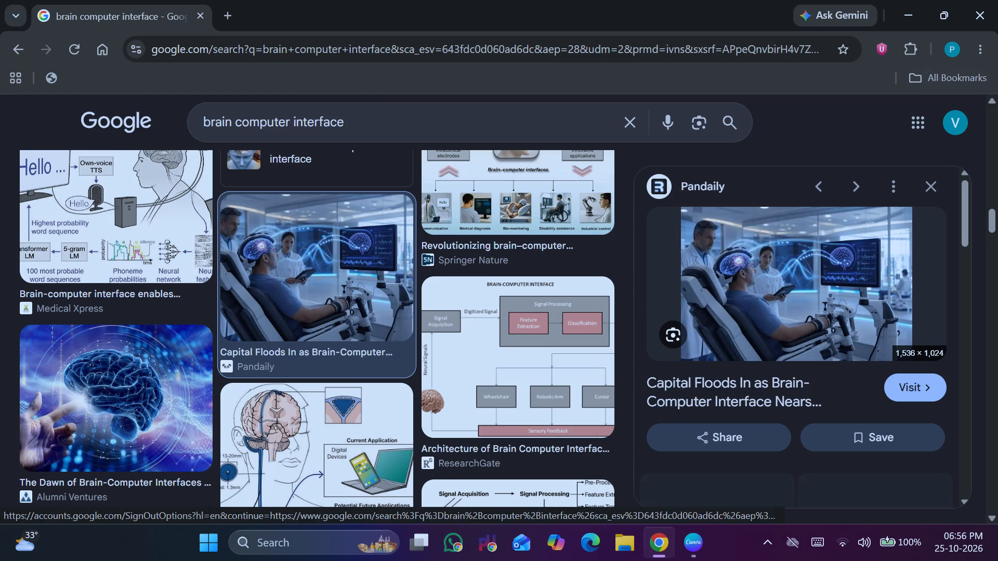
# Shrink the Chrome window to about half the screen width so the Canva presentation shows beside it.
pyautogui.click(943, 13)
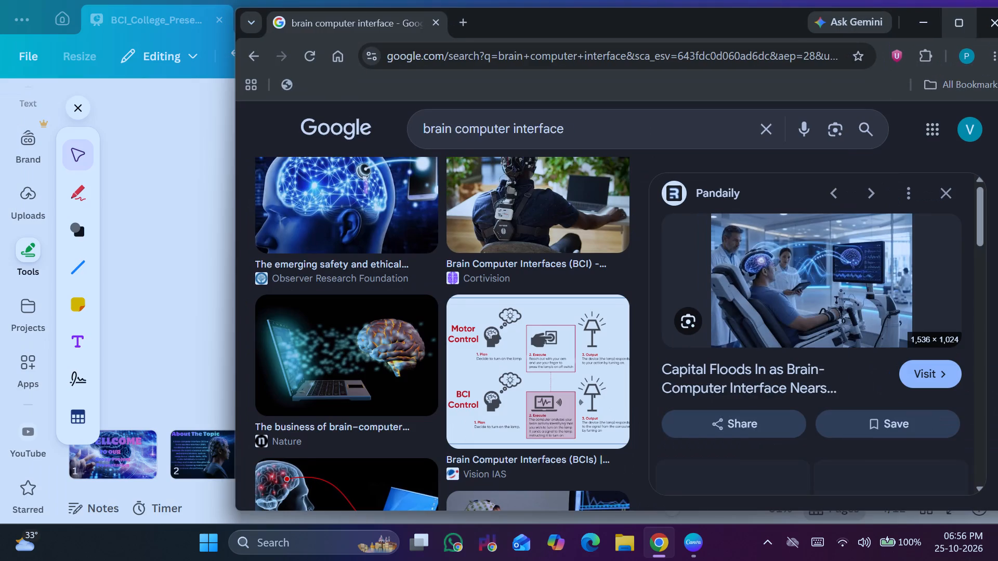
pyautogui.moveTo(233, 307); pyautogui.dragTo(262, 310)
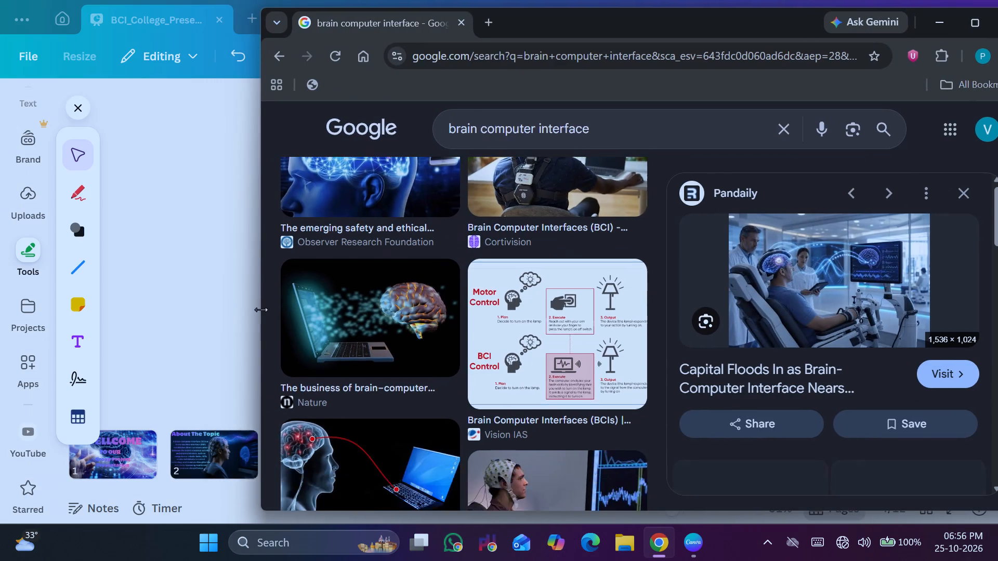
pyautogui.moveTo(262, 310); pyautogui.dragTo(544, 333)
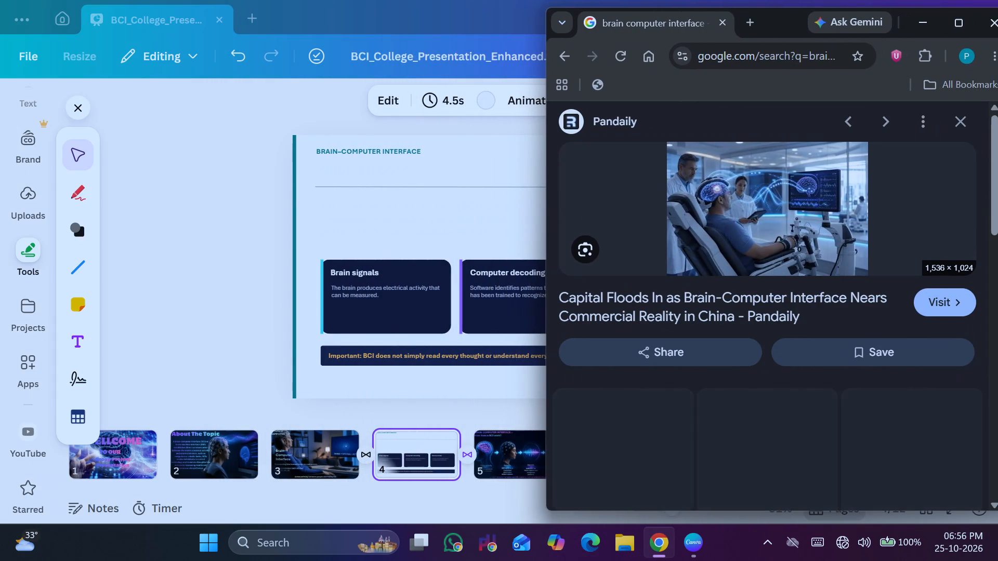
# Switch back to the Canva presentation and open the saved projects.
pyautogui.click(19, 322)
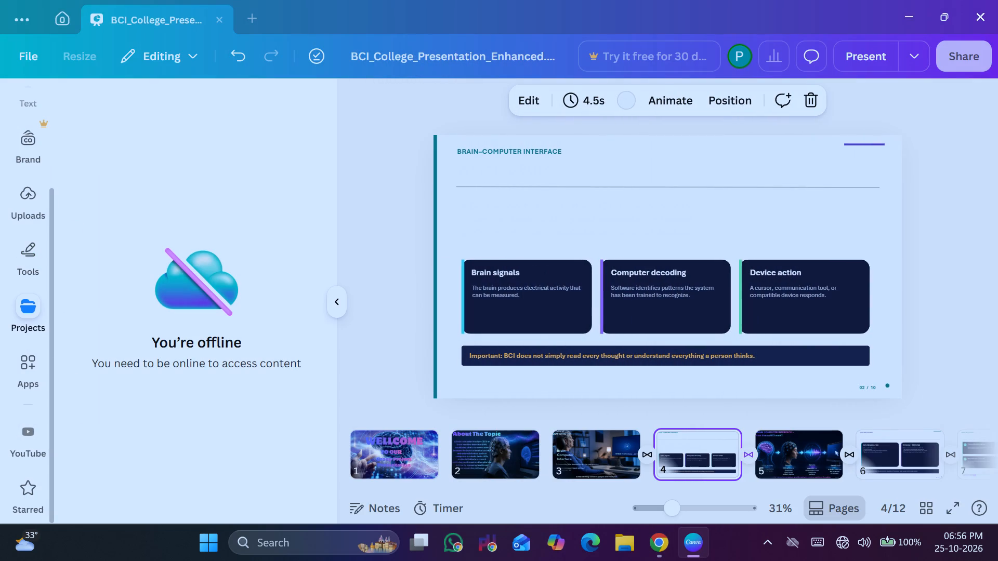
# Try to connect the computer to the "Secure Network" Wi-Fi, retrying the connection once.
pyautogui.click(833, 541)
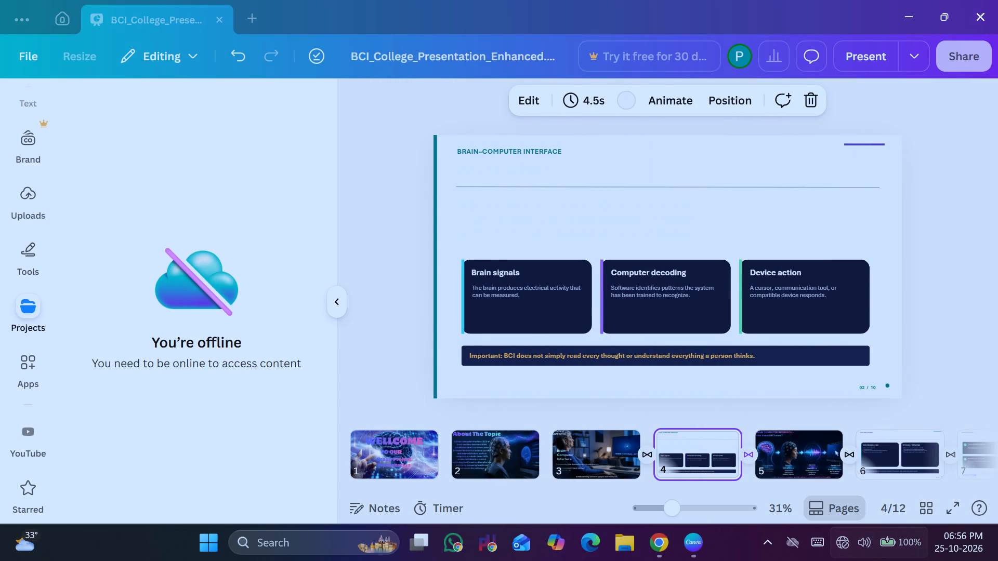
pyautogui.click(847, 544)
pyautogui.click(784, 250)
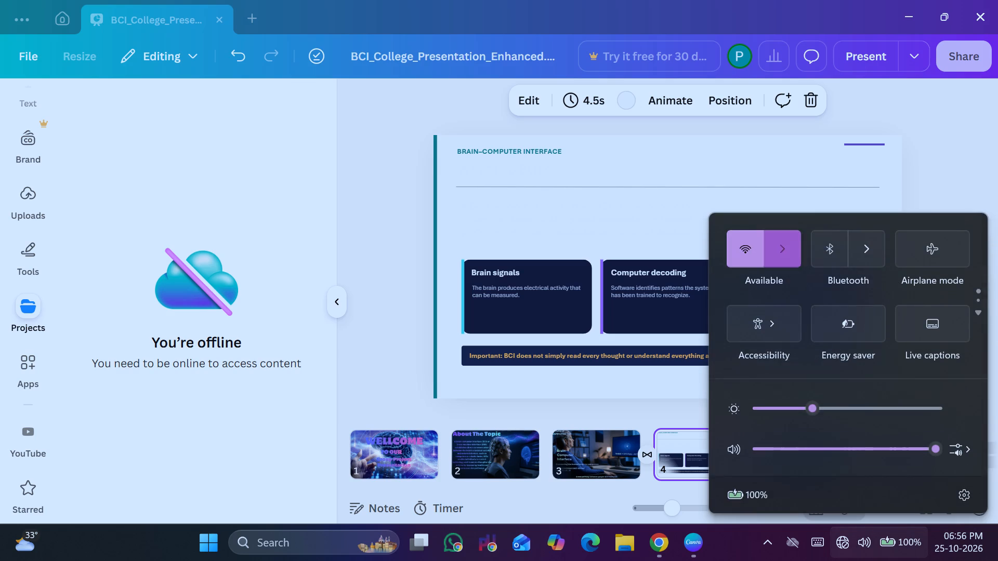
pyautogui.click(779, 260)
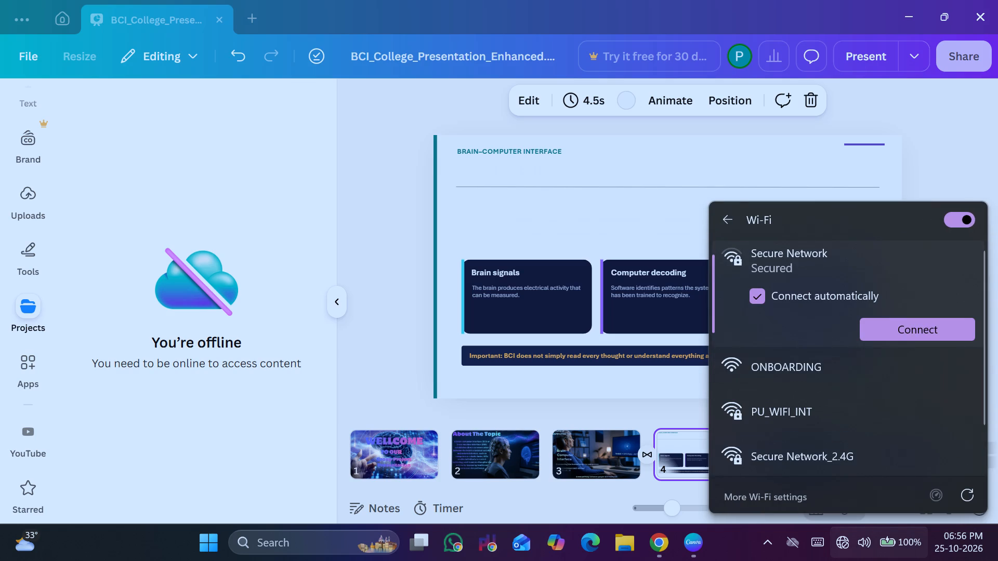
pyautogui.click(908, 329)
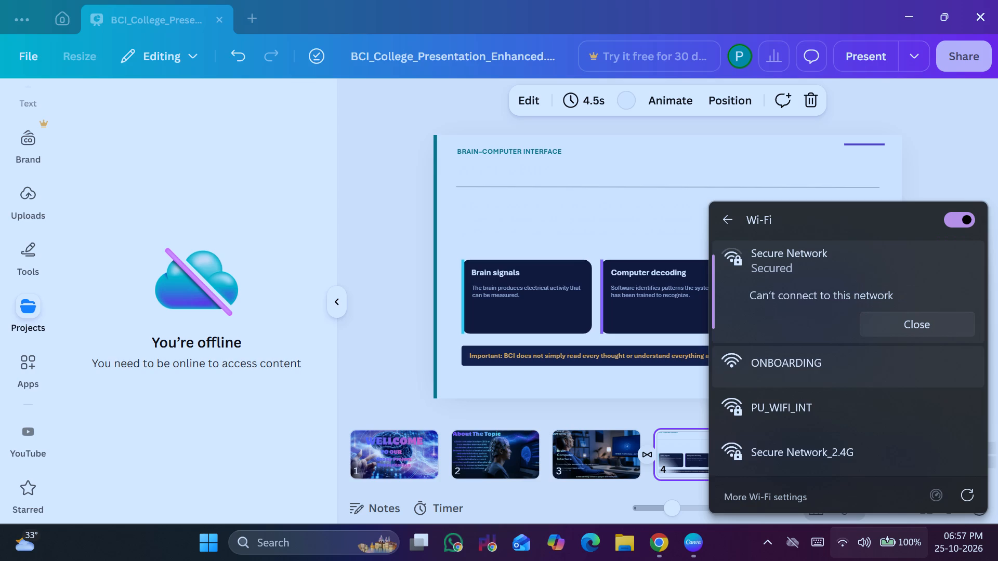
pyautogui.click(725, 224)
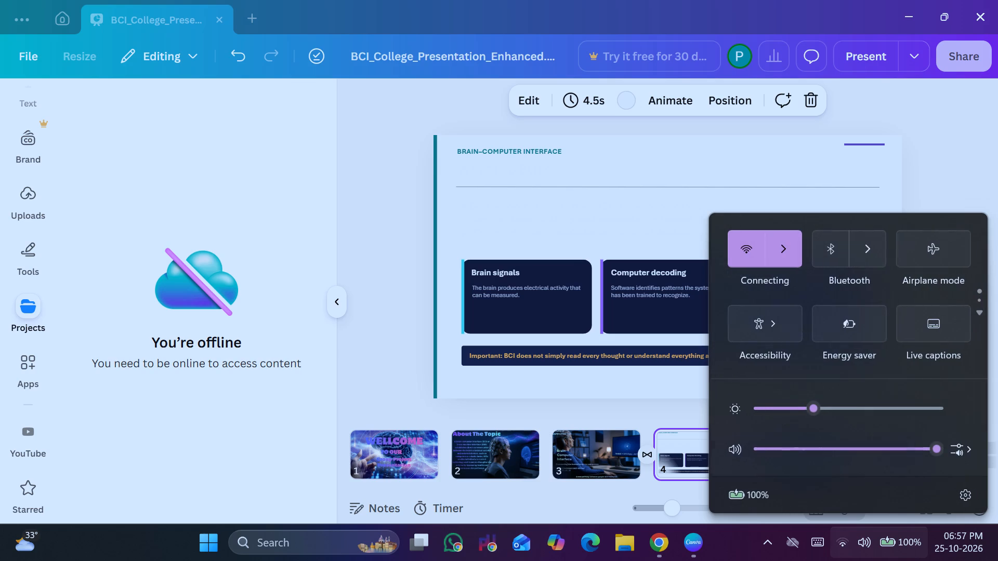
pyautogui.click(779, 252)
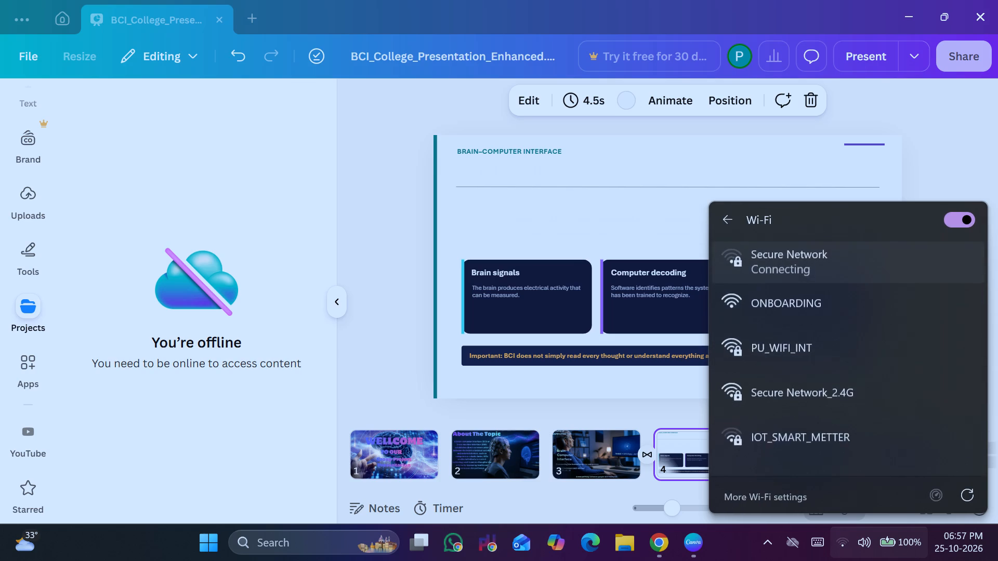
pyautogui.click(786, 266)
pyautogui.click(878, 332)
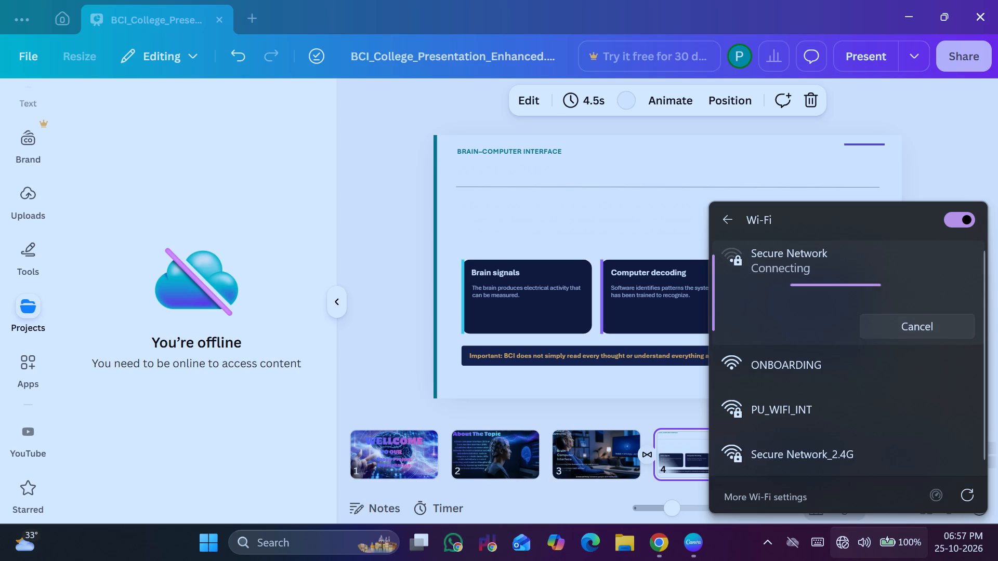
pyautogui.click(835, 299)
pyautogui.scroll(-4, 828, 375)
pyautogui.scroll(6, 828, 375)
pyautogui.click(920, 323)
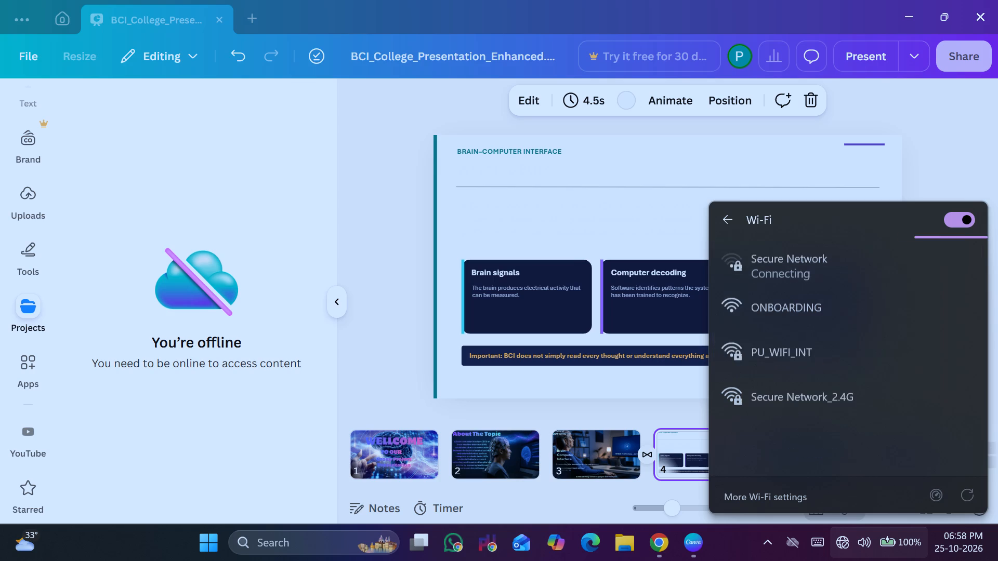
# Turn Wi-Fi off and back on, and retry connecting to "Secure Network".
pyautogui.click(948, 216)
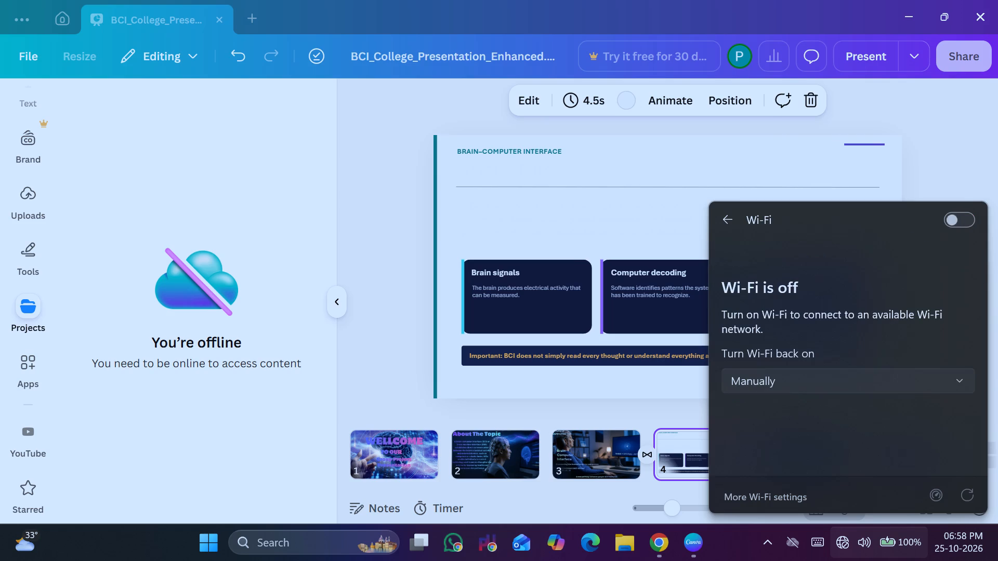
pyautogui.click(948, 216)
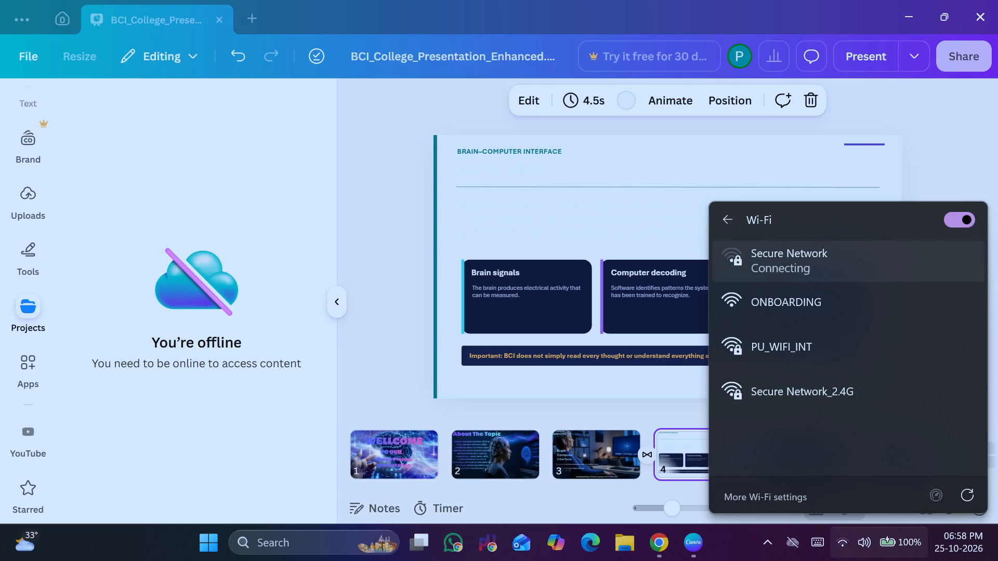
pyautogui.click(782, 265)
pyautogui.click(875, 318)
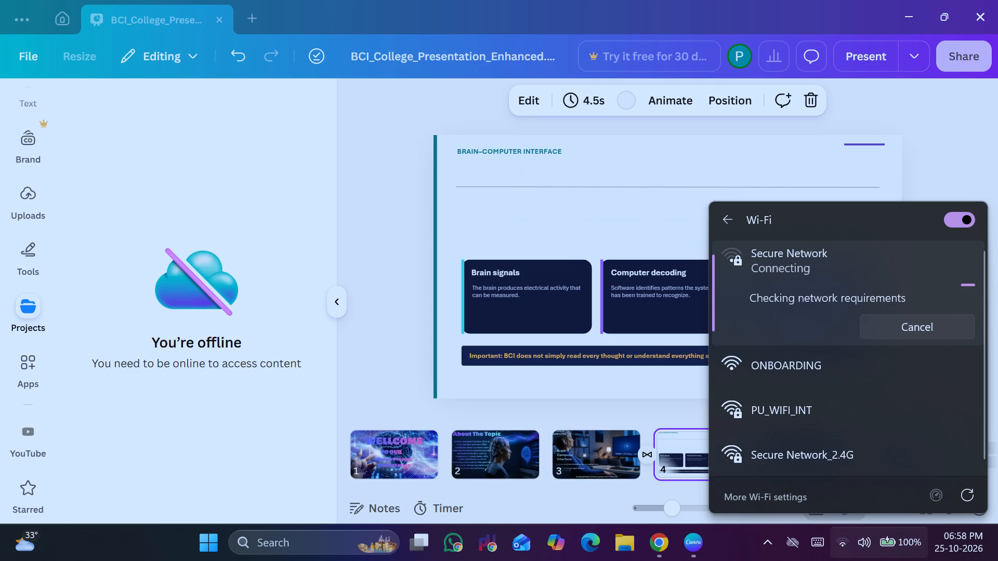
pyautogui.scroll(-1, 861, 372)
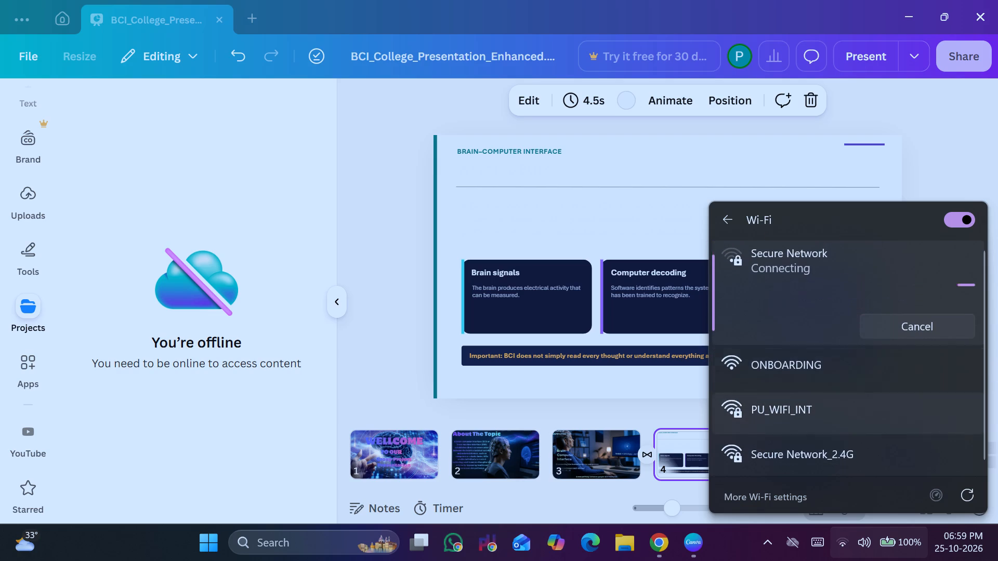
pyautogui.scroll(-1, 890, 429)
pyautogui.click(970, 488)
# Restart Wi-Fi again to get back online through the "vivo V50" network, and return to the Canva presentation.
pyautogui.click(954, 222)
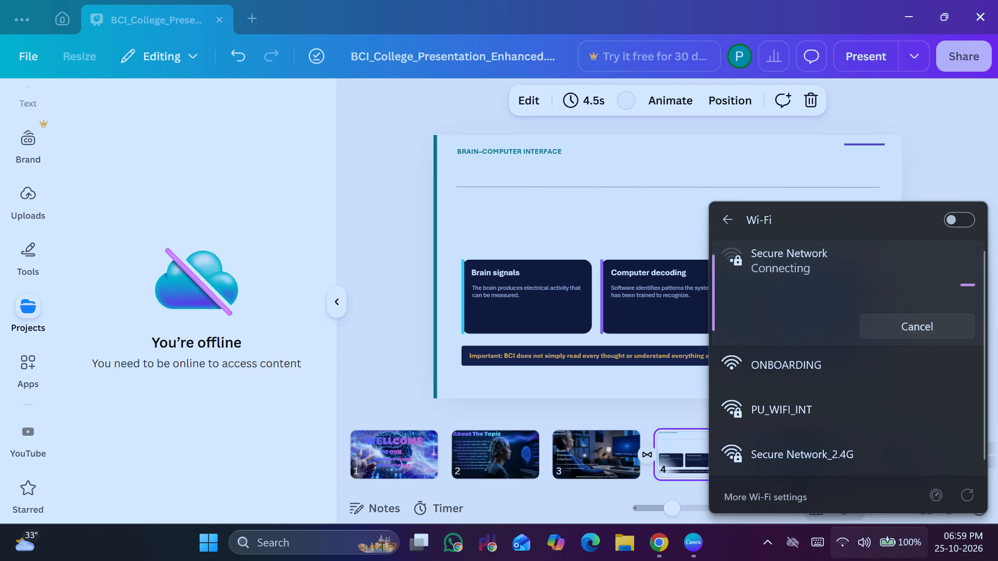
pyautogui.click(914, 332)
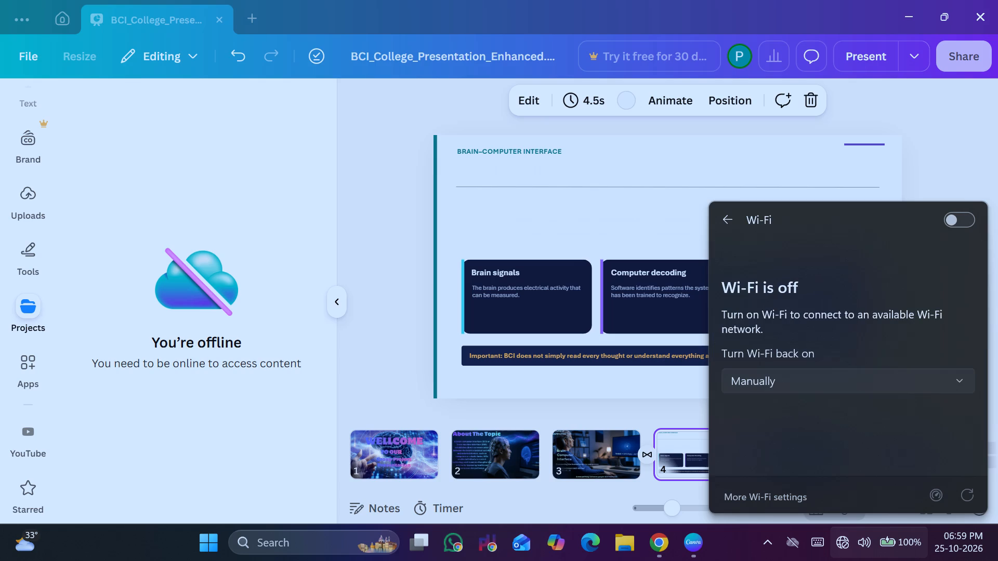
pyautogui.click(961, 215)
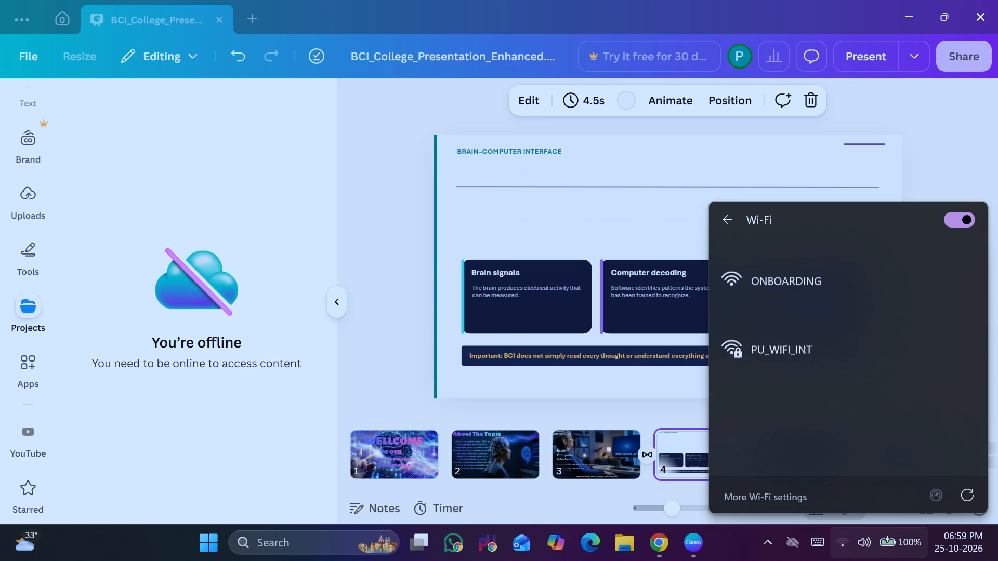
pyautogui.scroll(-1, 823, 394)
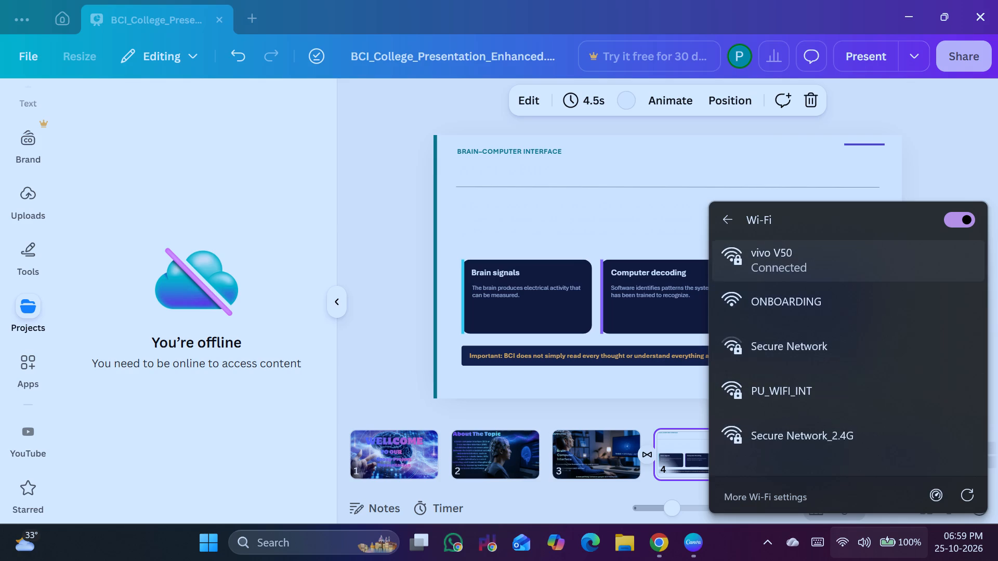
pyautogui.click(736, 217)
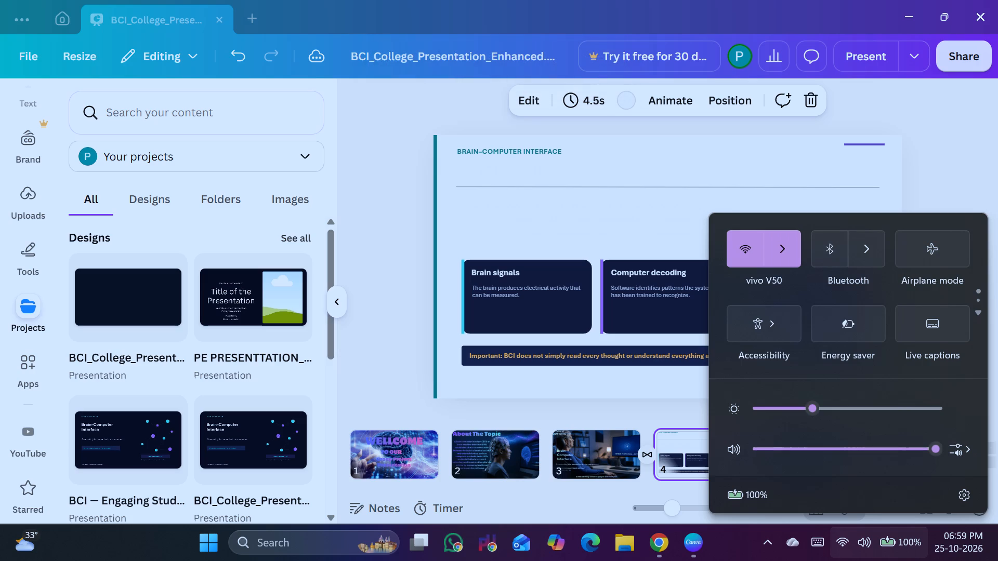
pyautogui.click(932, 185)
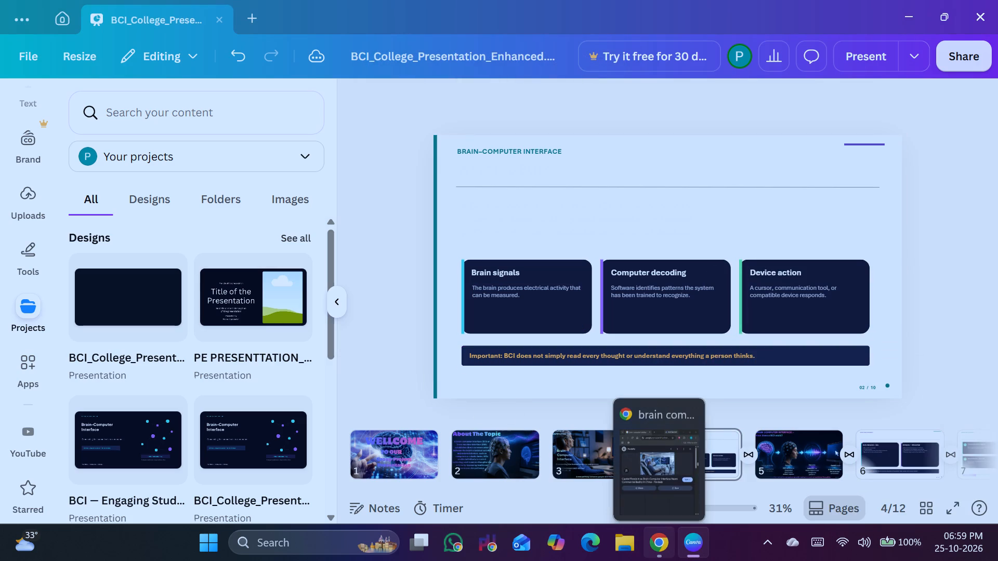
# Review the layout and text of slides 6 to 10, closing the saved projects view and ending on slide 9.
pyautogui.click(891, 440)
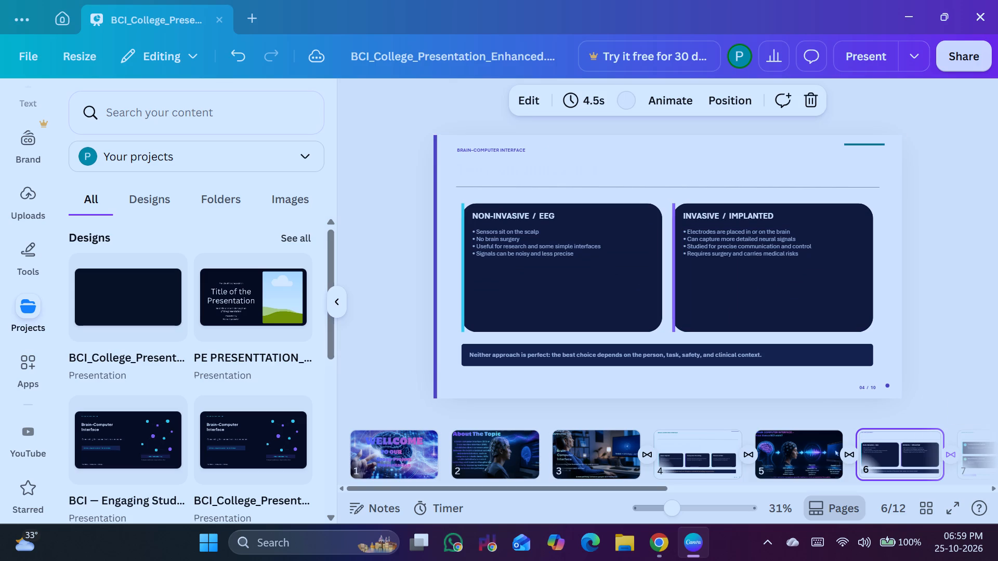
pyautogui.hscroll(-5, 810, 435)
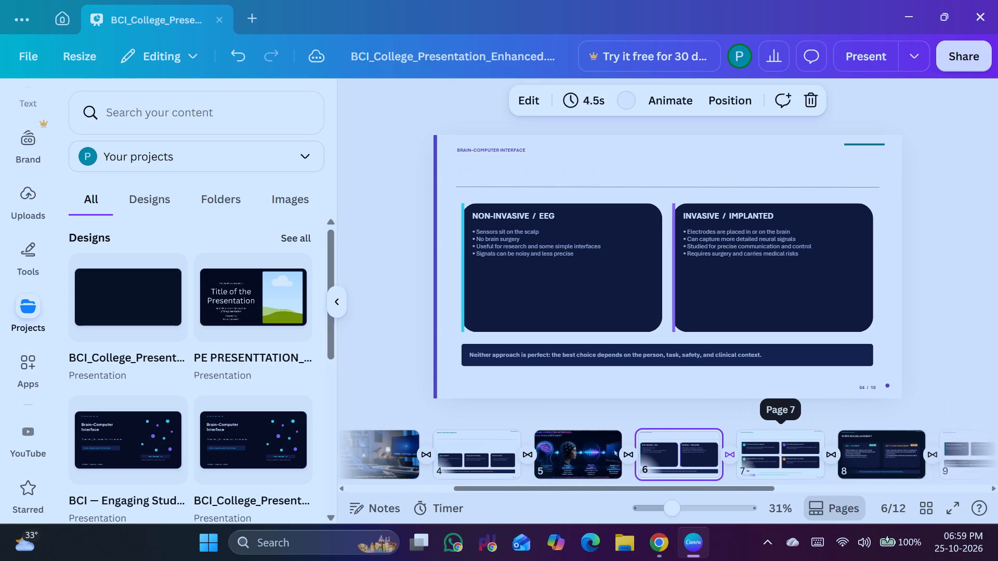
pyautogui.click(803, 439)
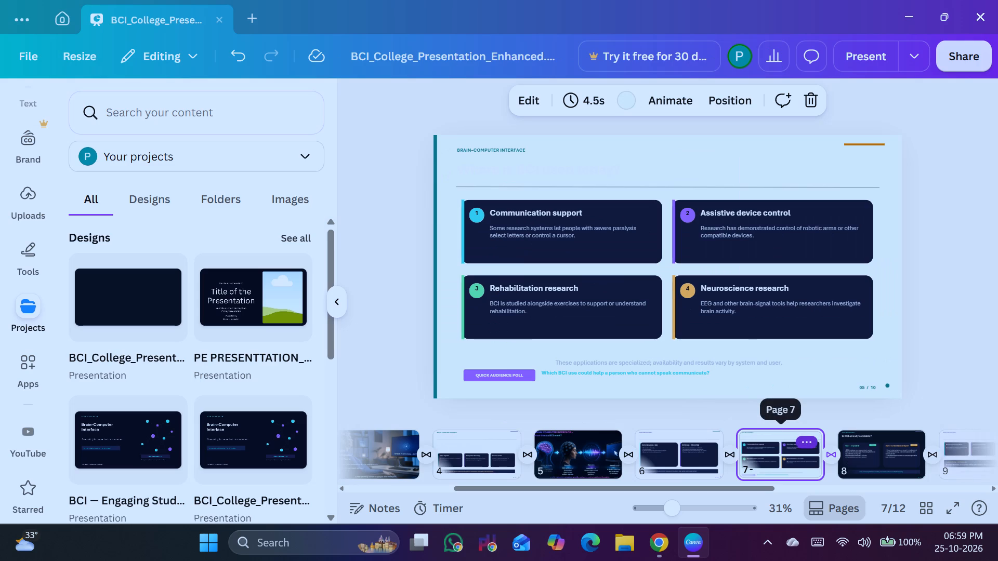
pyautogui.click(21, 328)
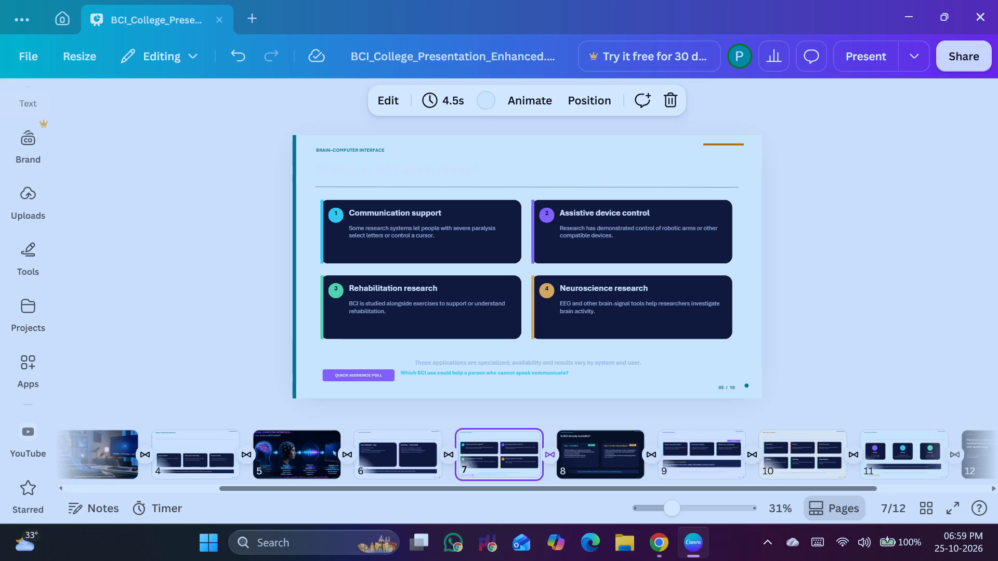
pyautogui.click(611, 446)
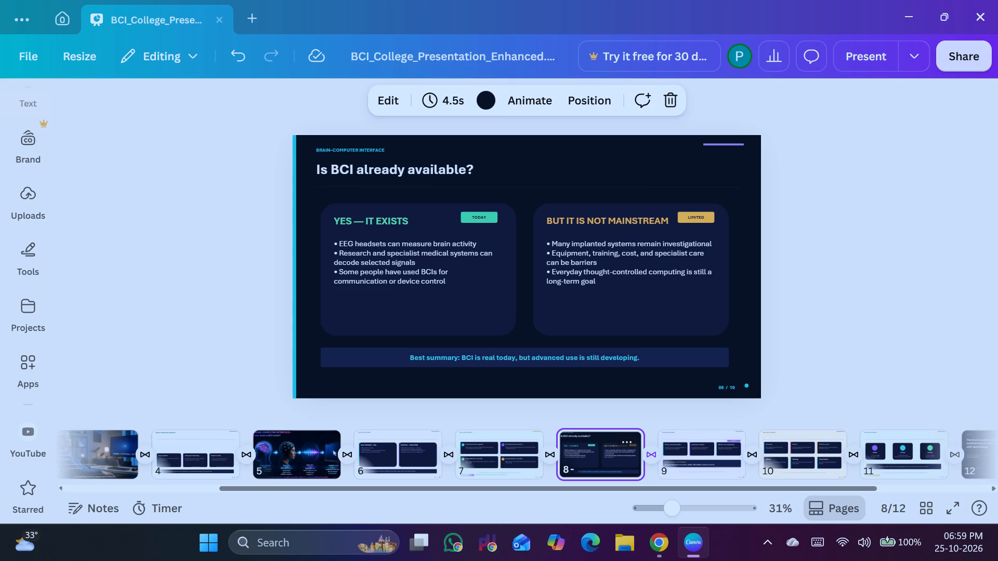
pyautogui.click(684, 449)
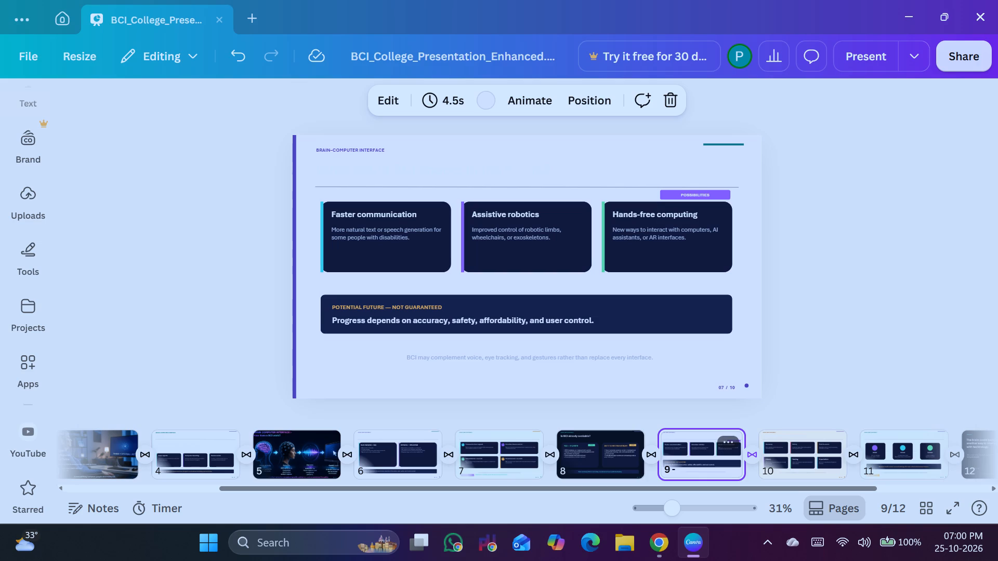
pyautogui.click(787, 451)
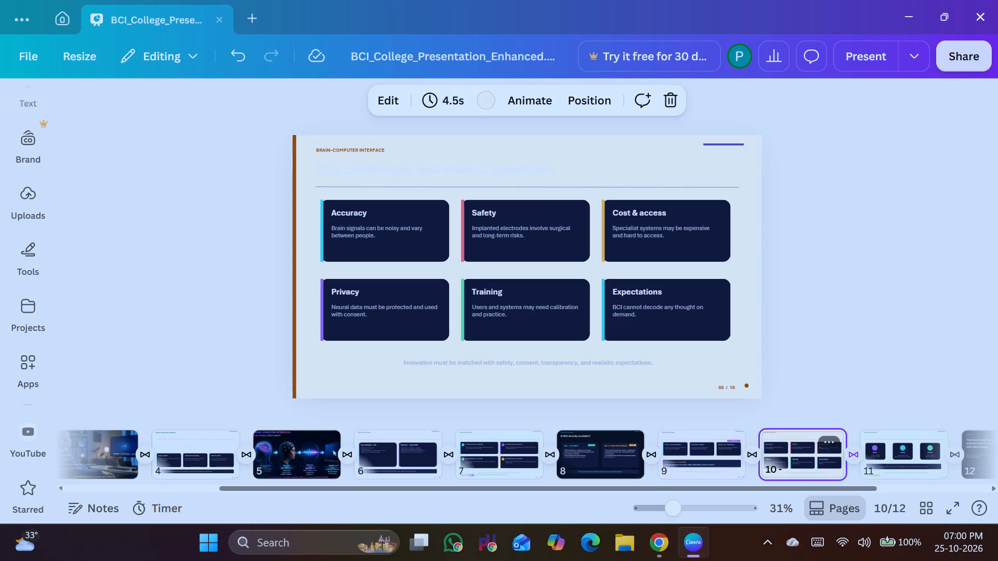
pyautogui.click(716, 454)
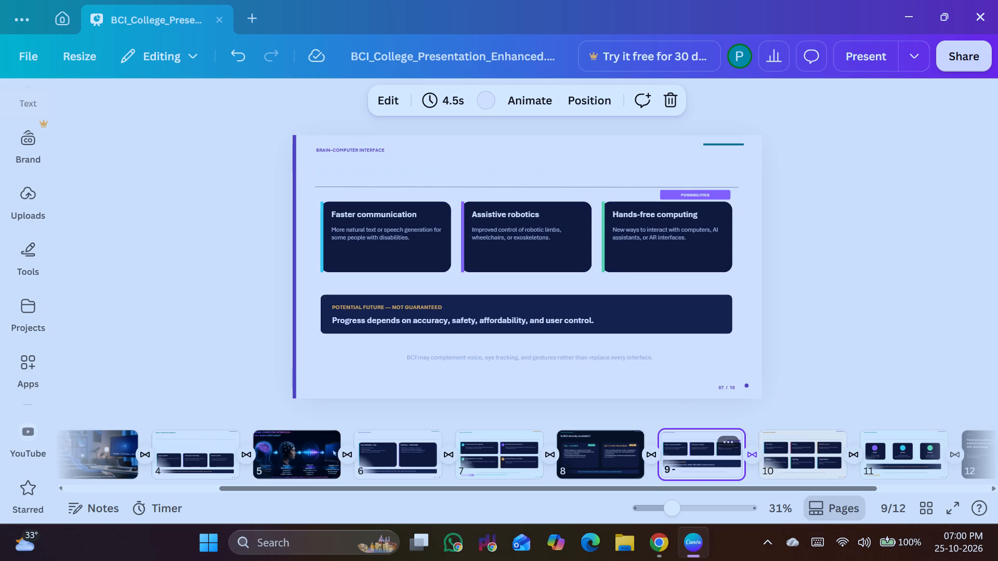
# Recolour the nearly invisible title of slide 10, "Key challenges and ethical questions", to dark blue #090f26.
pyautogui.click(784, 453)
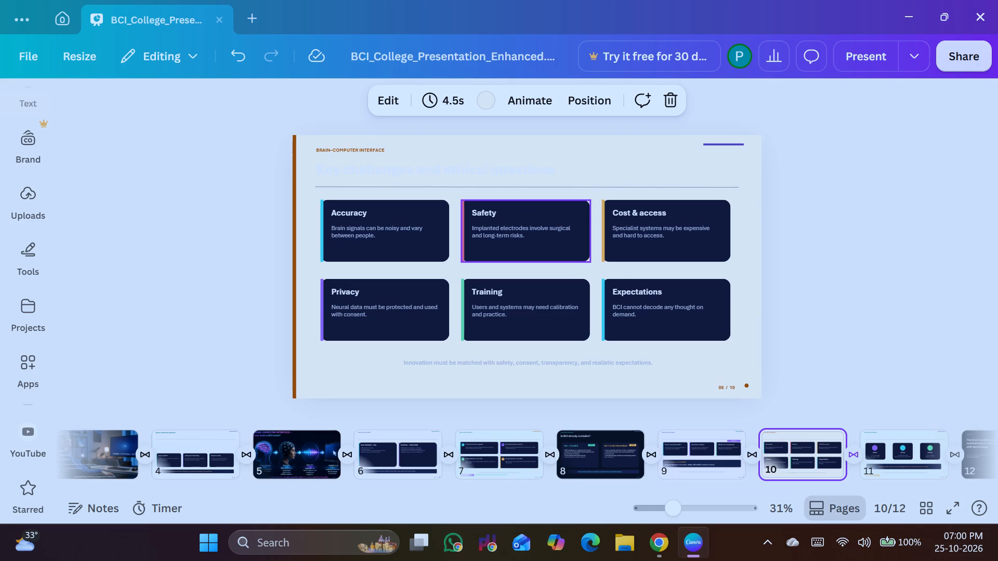
pyautogui.click(506, 169)
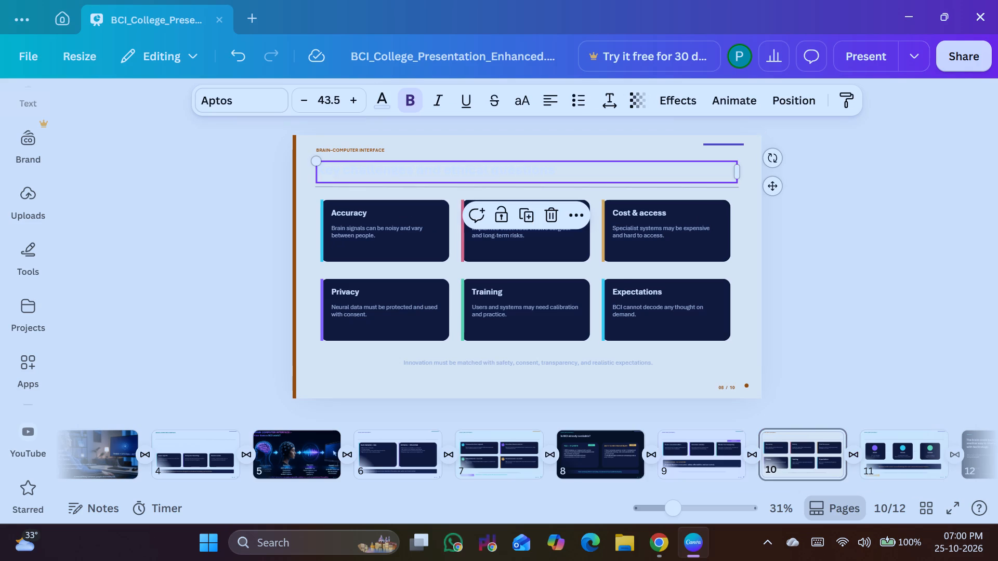
pyautogui.click(391, 105)
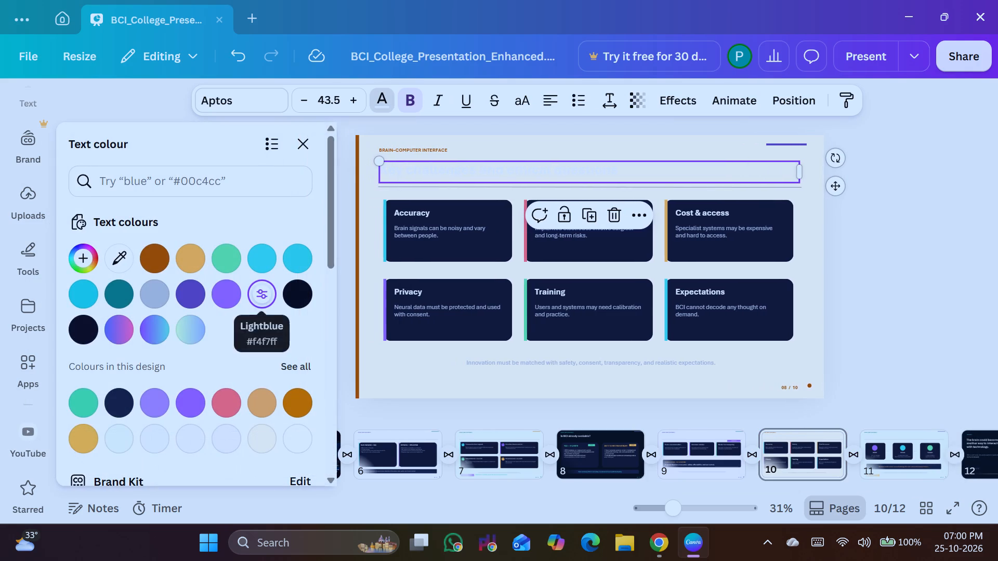
pyautogui.click(291, 301)
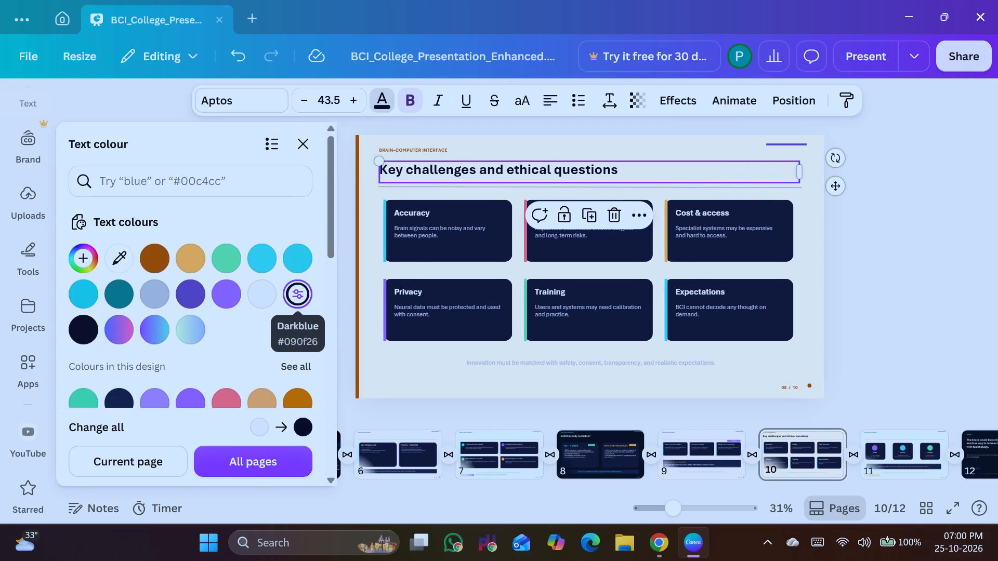
pyautogui.click(903, 297)
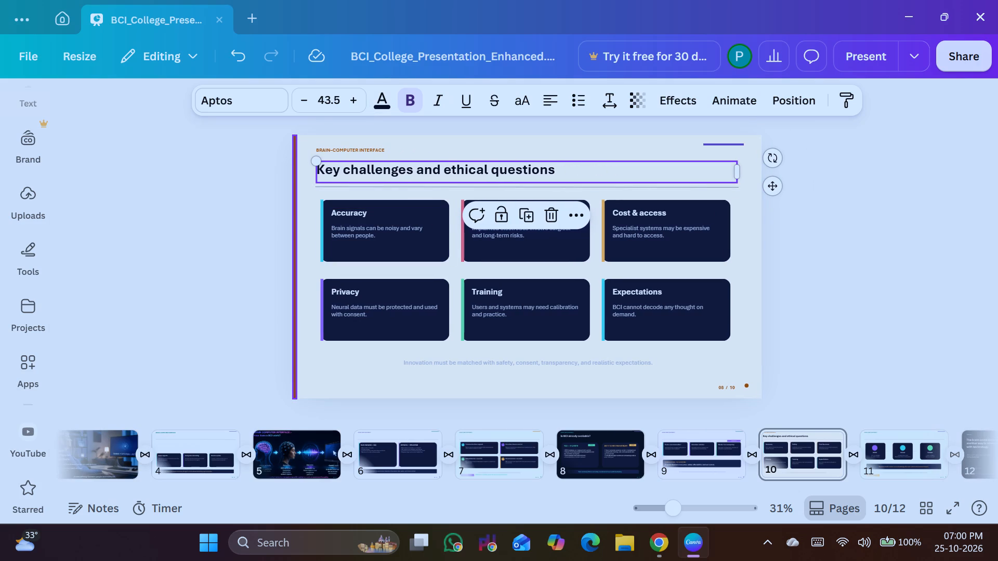
pyautogui.click(229, 274)
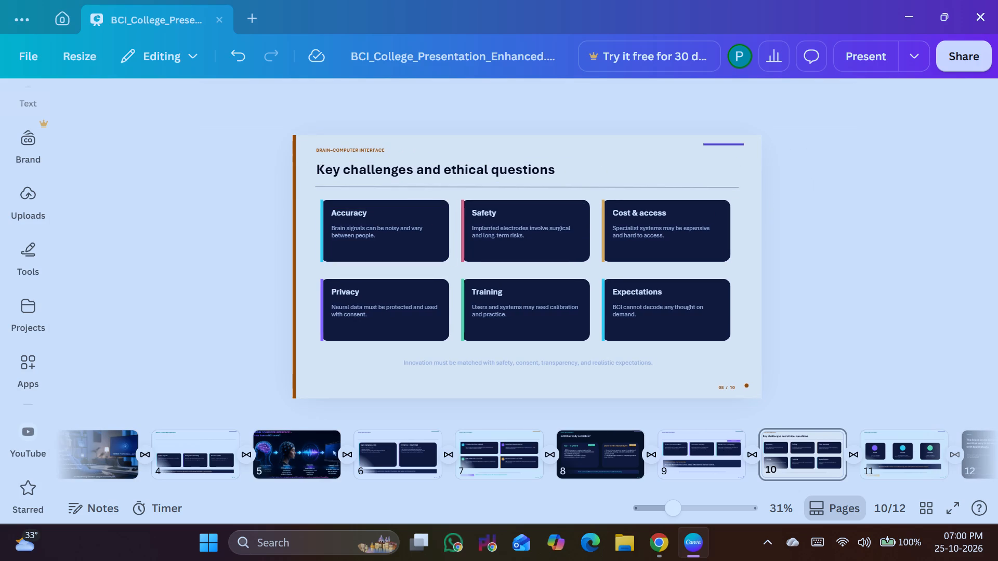
# Open slide 11, then bring the Pandaily picture from Chrome into Canva and view it among the uploaded images.
pyautogui.click(886, 472)
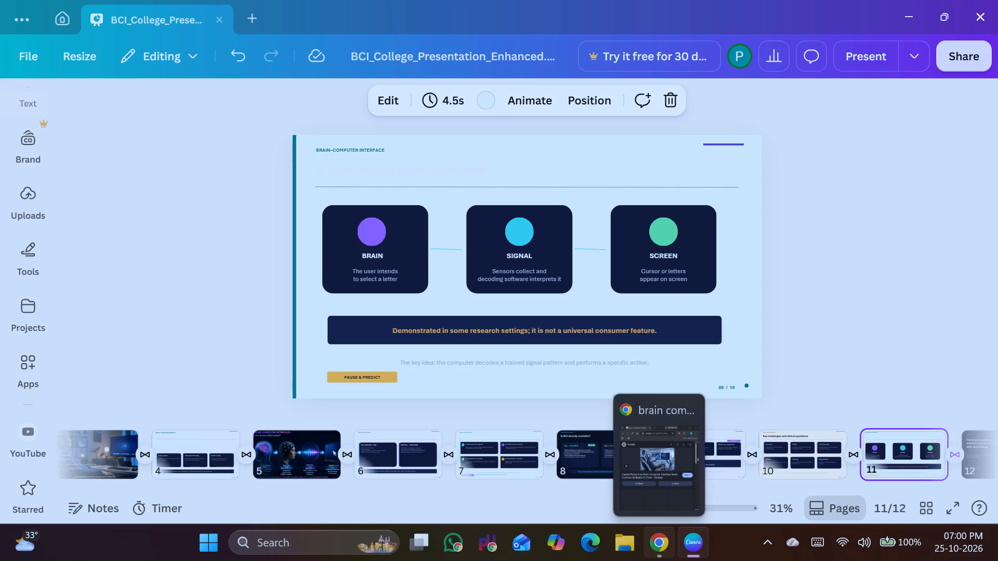
pyautogui.click(664, 461)
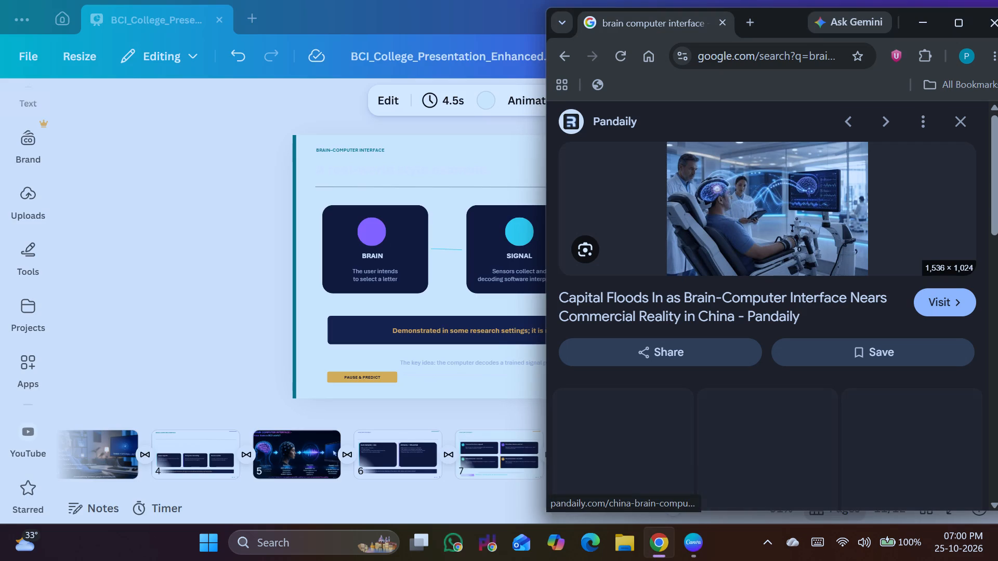
pyautogui.moveTo(766, 223); pyautogui.dragTo(574, 233)
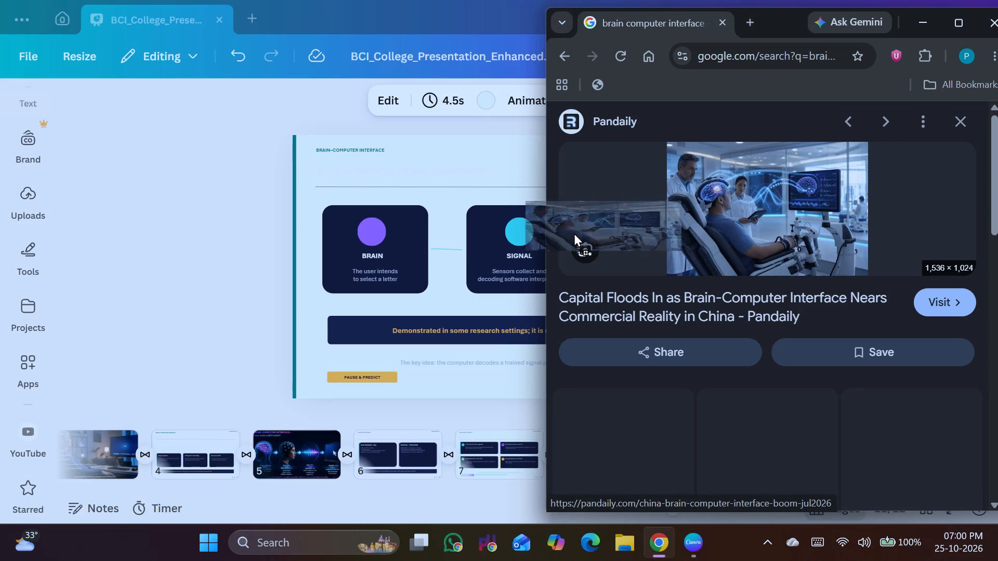
pyautogui.moveTo(574, 233); pyautogui.dragTo(21, 315)
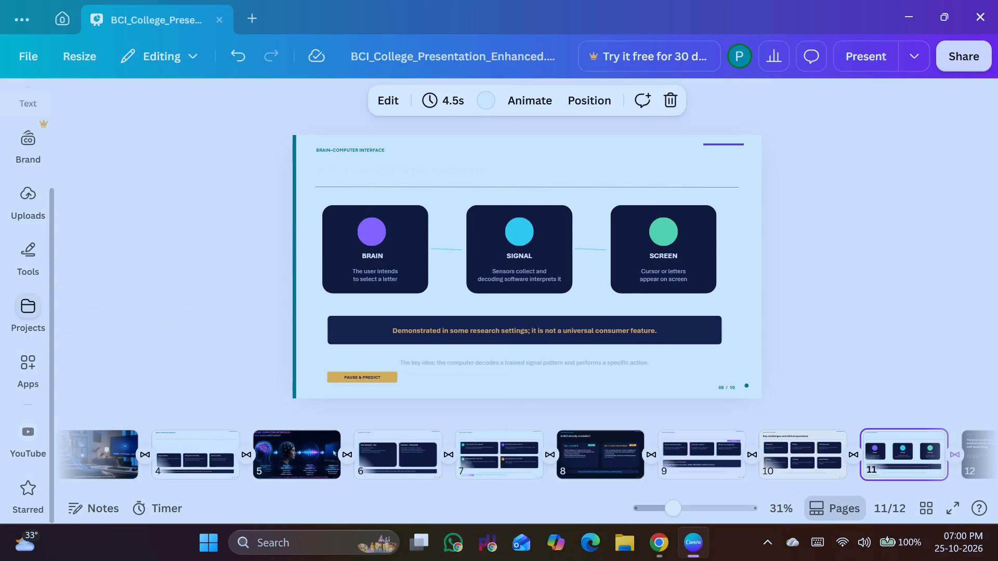
pyautogui.click(21, 315)
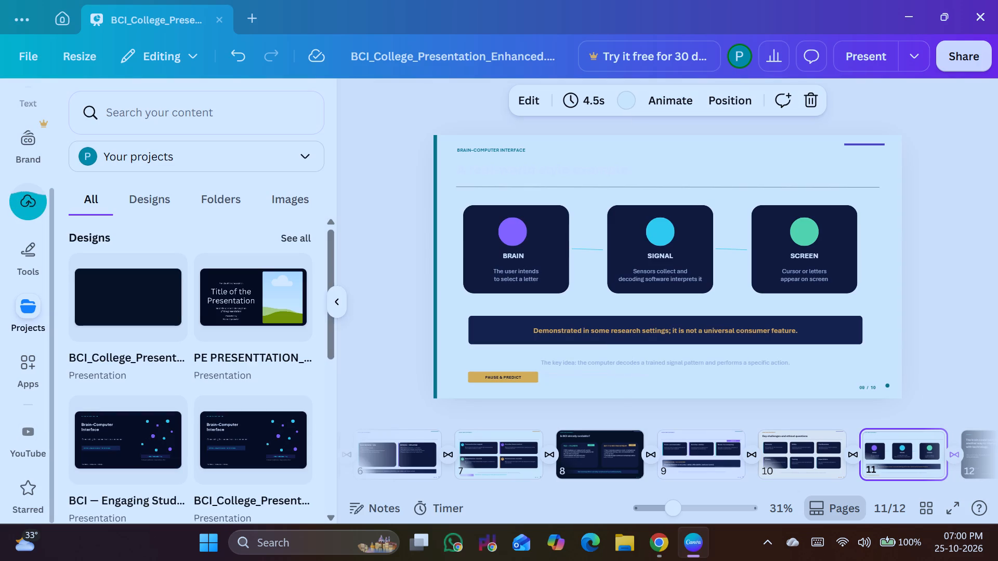
pyautogui.click(27, 204)
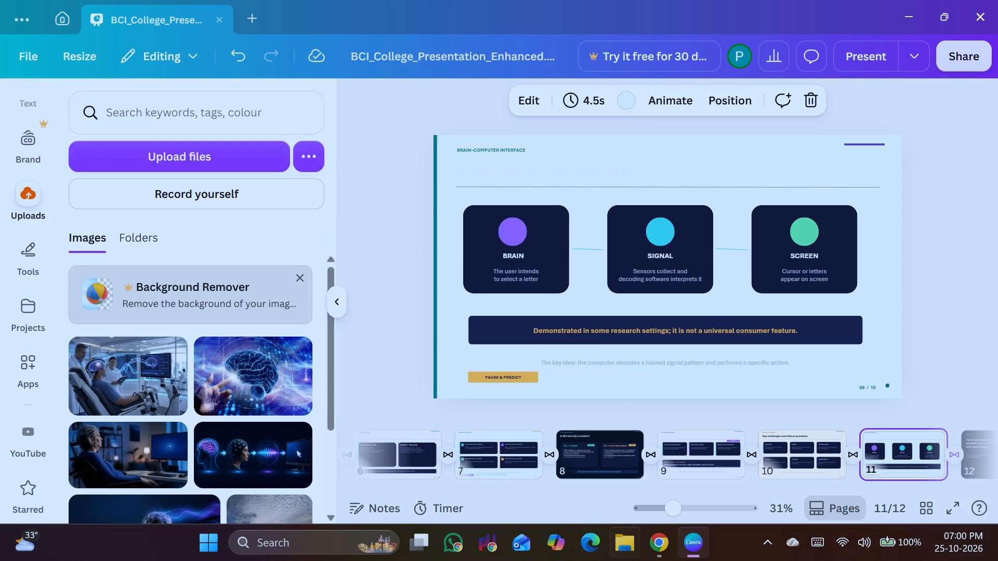
# Return to the Chrome image results and add the Springer Nature "Revolutionizing brain–computer interfaces" diagram to Canva's uploads.
pyautogui.click(673, 434)
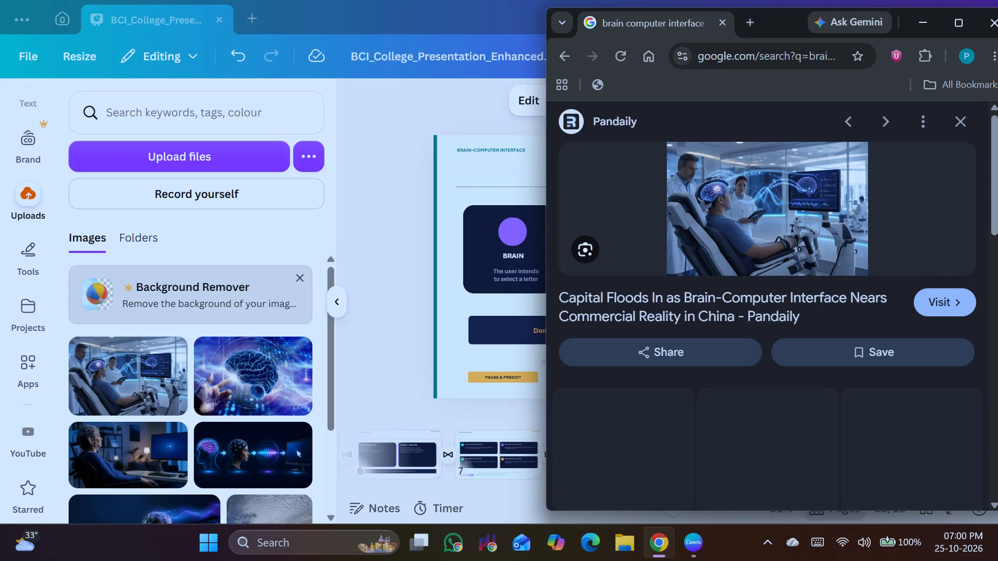
pyautogui.click(565, 58)
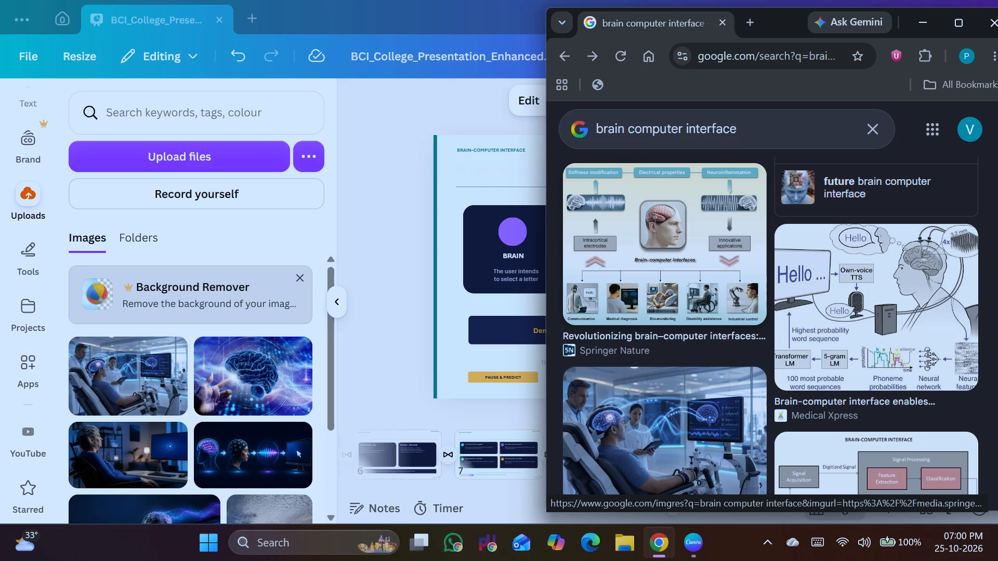
pyautogui.moveTo(657, 211); pyautogui.dragTo(651, 211)
pyautogui.moveTo(651, 211); pyautogui.dragTo(189, 181)
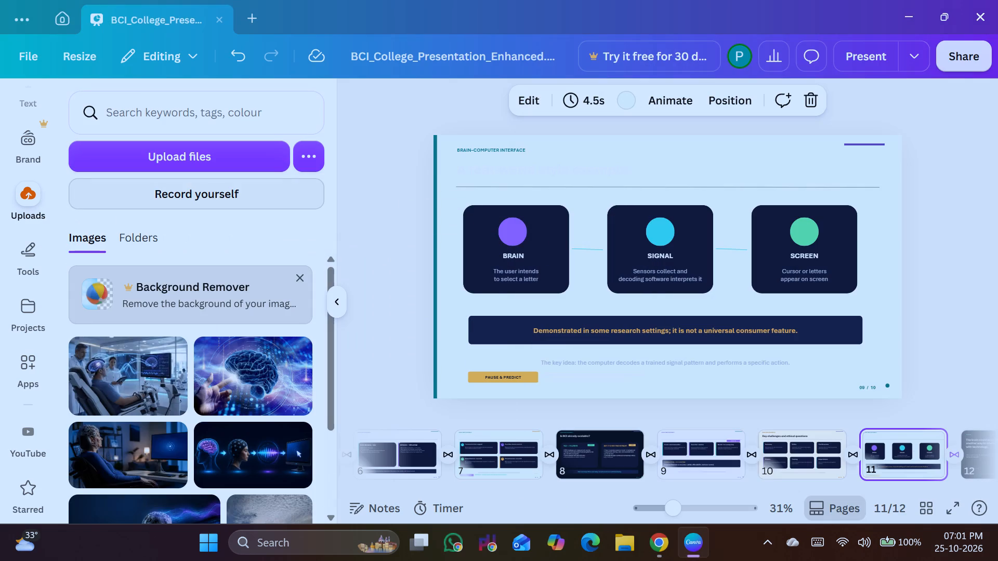
# Switch to the Chrome image results and add the MarketsandMarkets "Brain Computer Interface Market Report" semicircular chart to Canva's uploads.
pyautogui.click(665, 539)
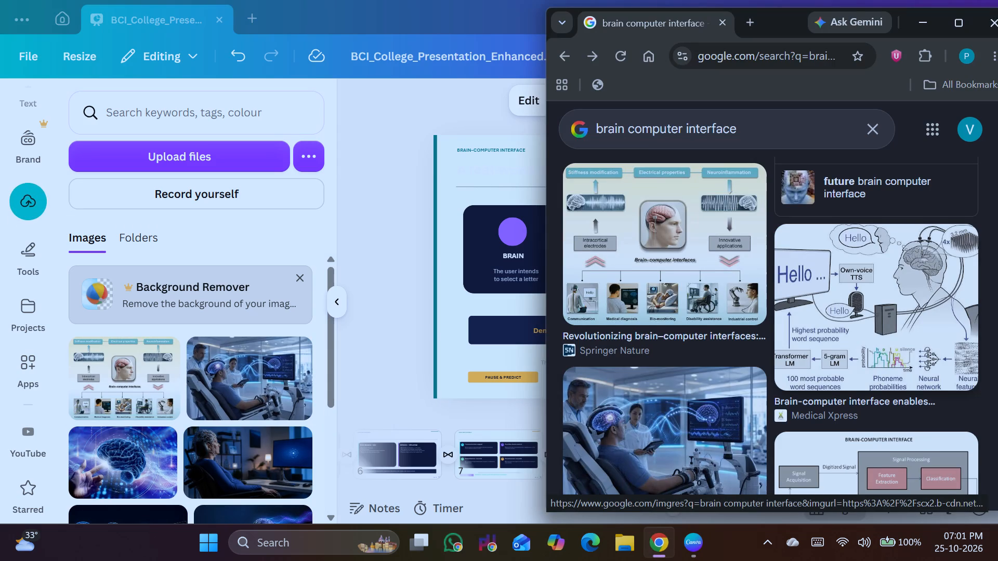
pyautogui.scroll(-3, 807, 356)
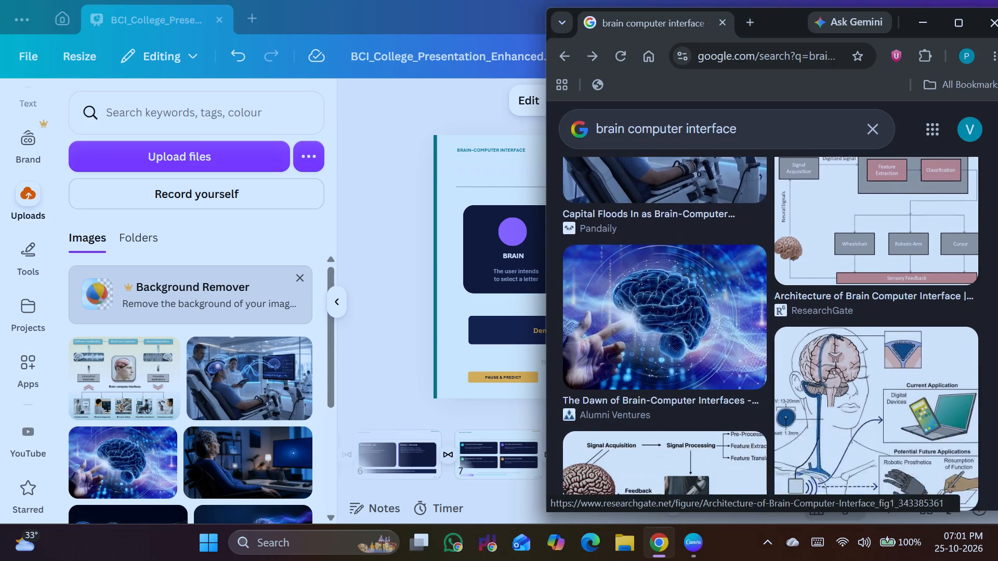
pyautogui.scroll(-4, 807, 356)
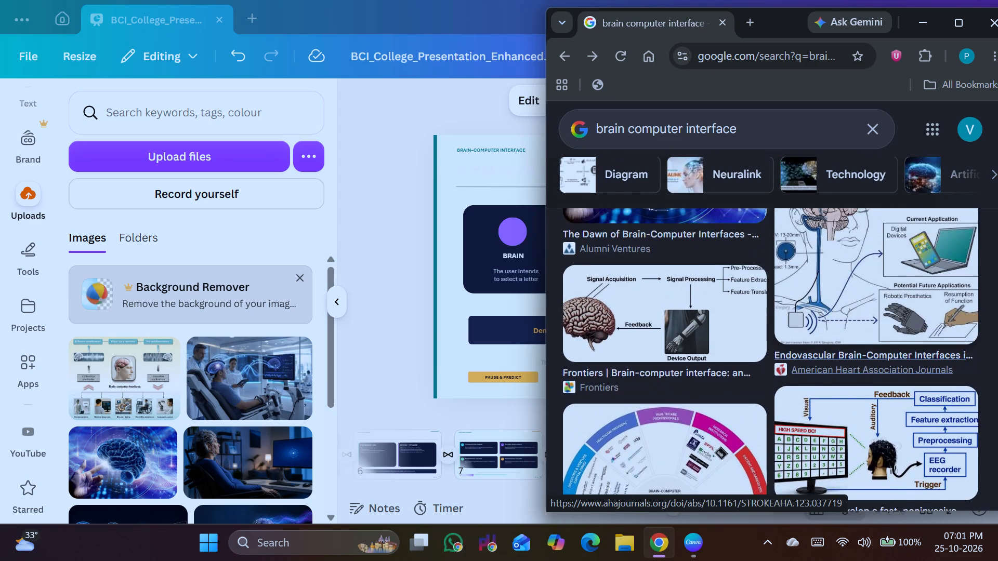
pyautogui.scroll(-2, 807, 356)
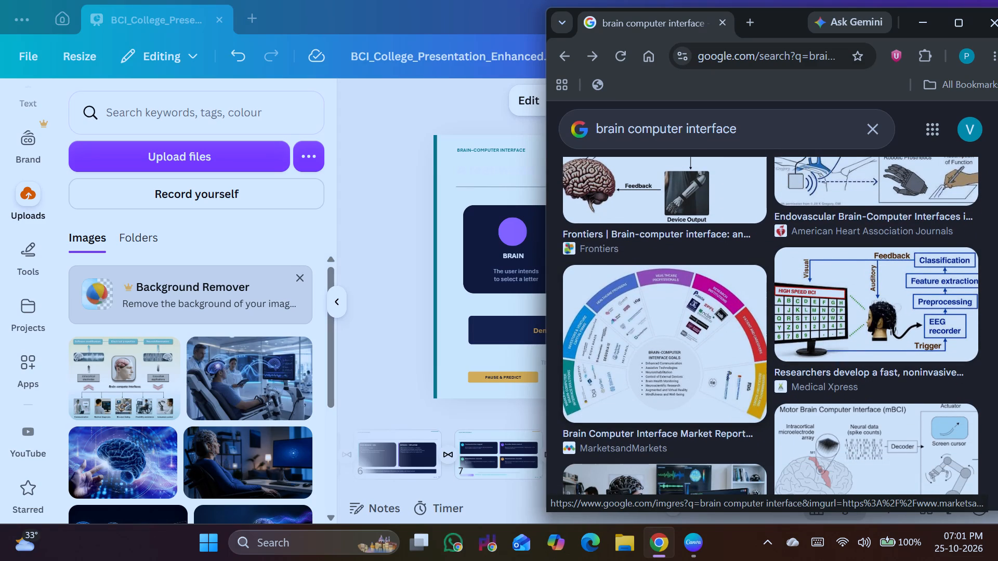
pyautogui.moveTo(716, 348); pyautogui.dragTo(210, 324)
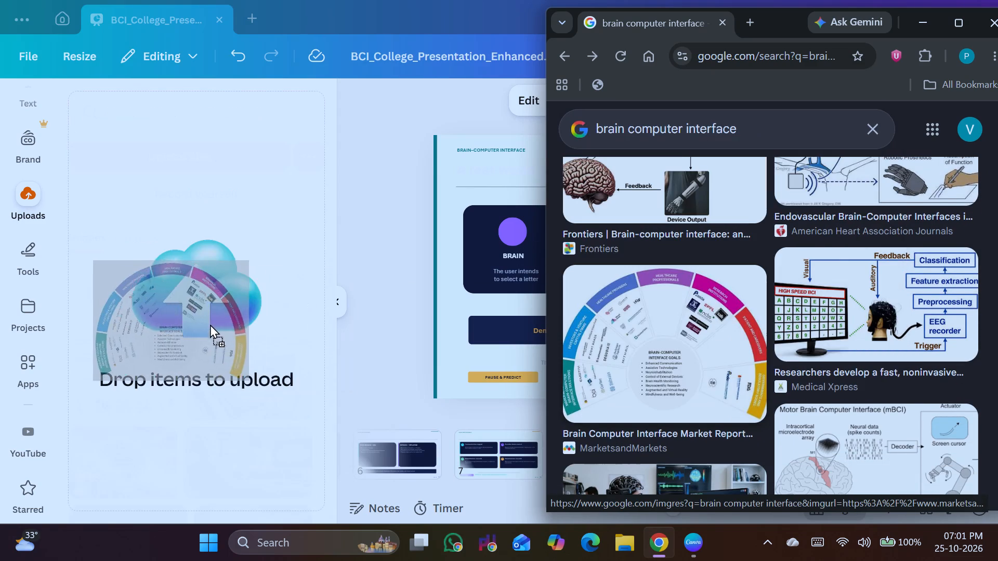
pyautogui.moveTo(210, 324); pyautogui.dragTo(209, 323)
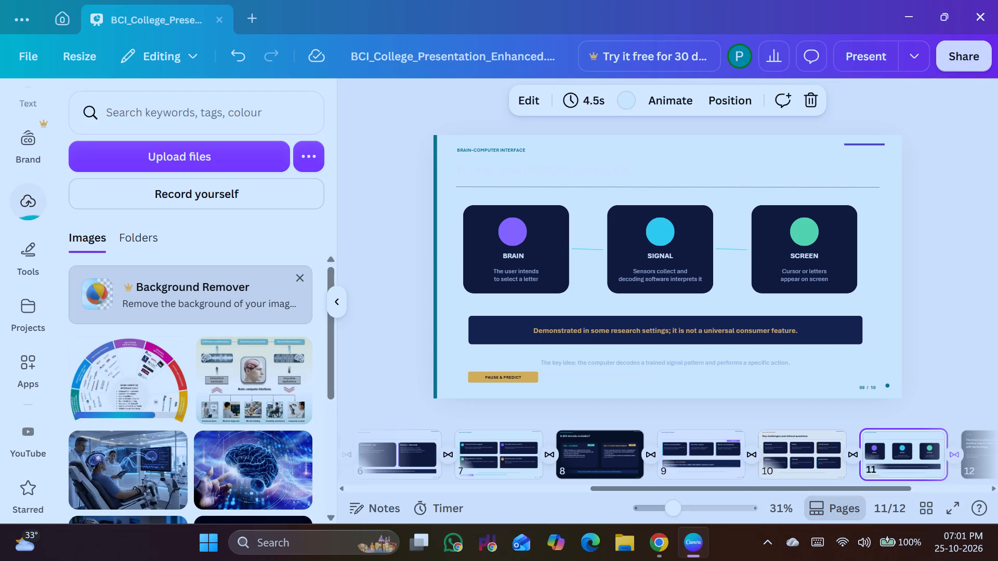
# Return to Chrome and examine further brain computer interface image results for other suitable pictures.
pyautogui.click(656, 476)
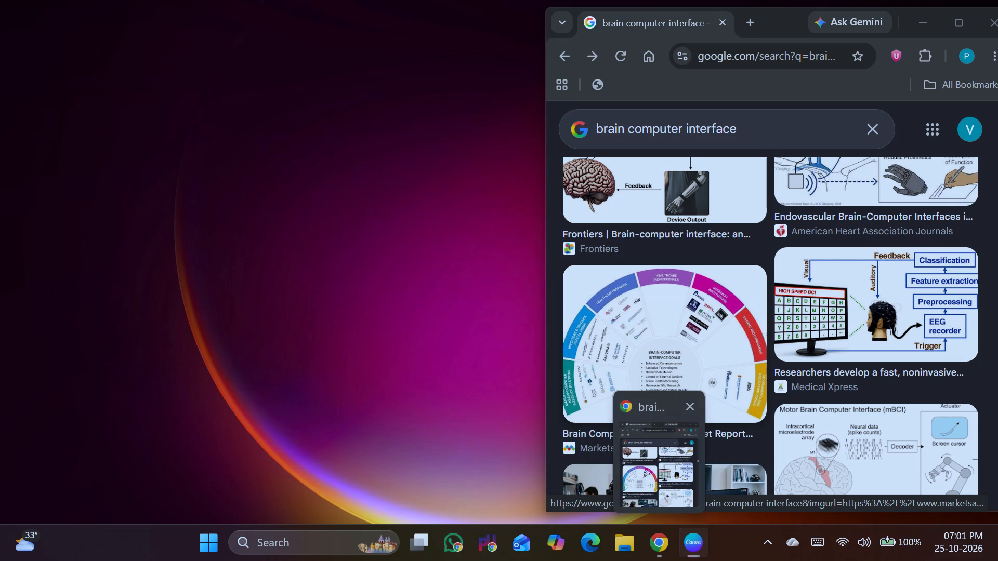
pyautogui.scroll(-2, 672, 393)
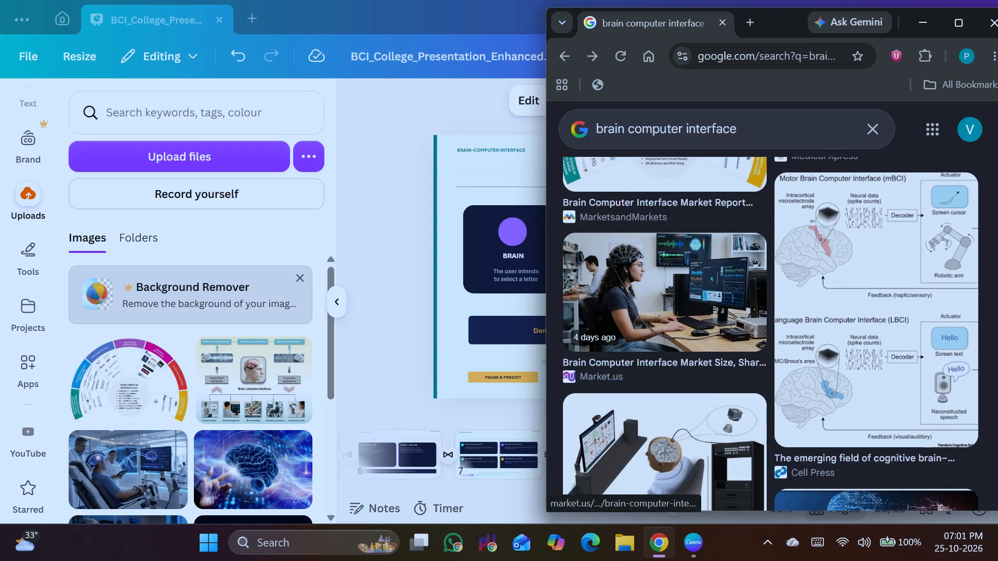
pyautogui.scroll(-3, 672, 393)
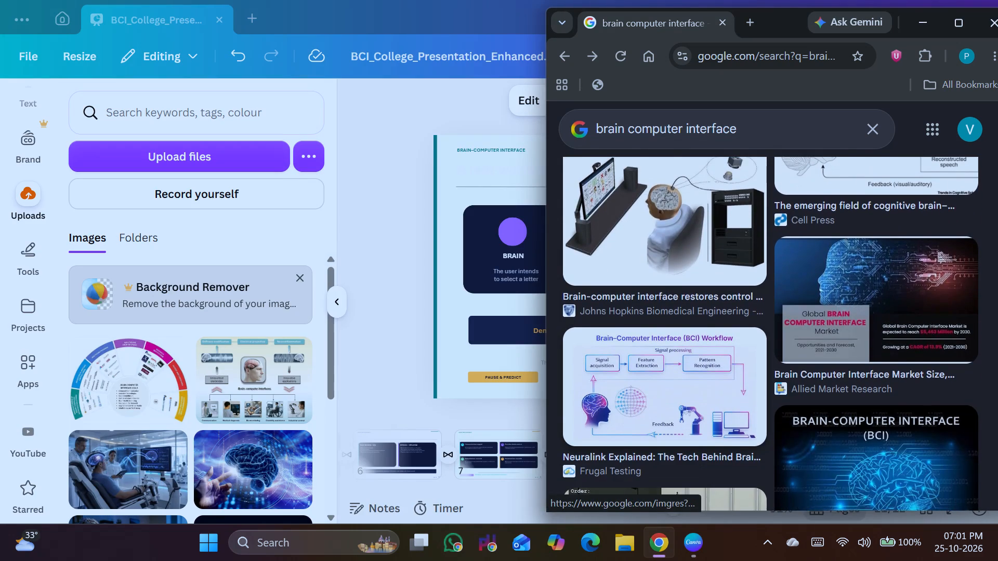
pyautogui.scroll(-2, 672, 393)
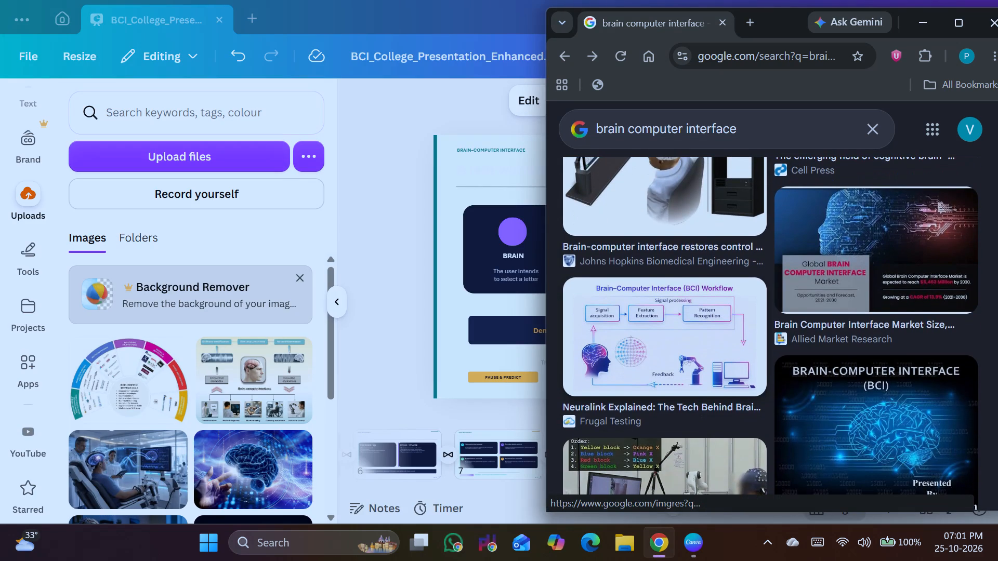
pyautogui.scroll(-2, 672, 393)
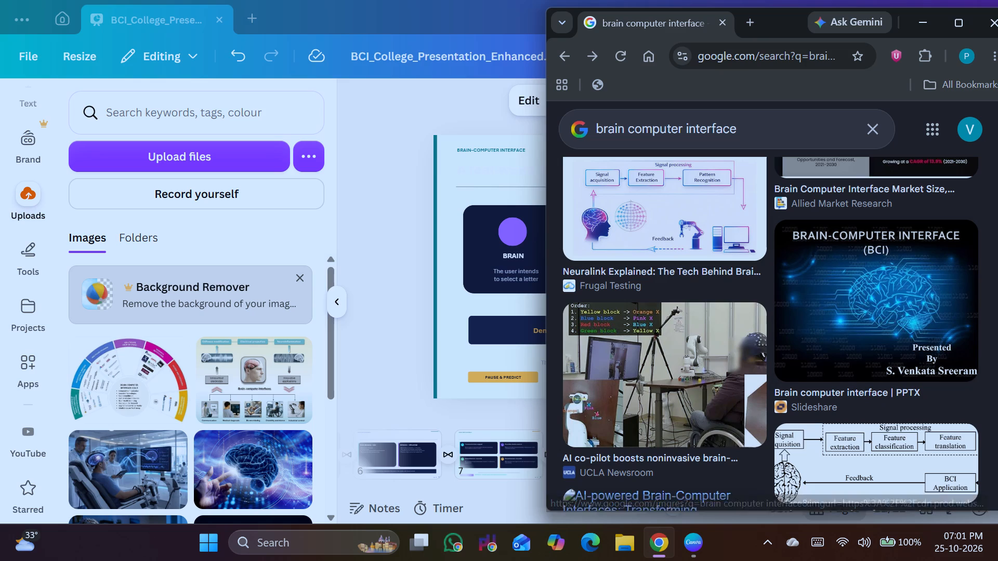
pyautogui.scroll(-4, 675, 328)
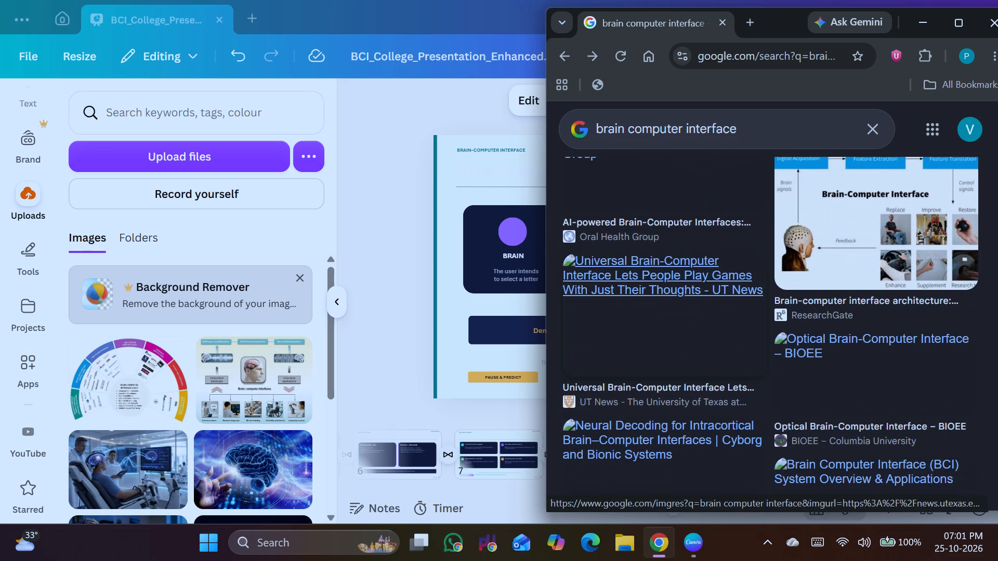
# Reopen the image results for brain computer interface and add the Observer Research Foundation glowing-brain head picture to Canva's uploads.
pyautogui.click(557, 59)
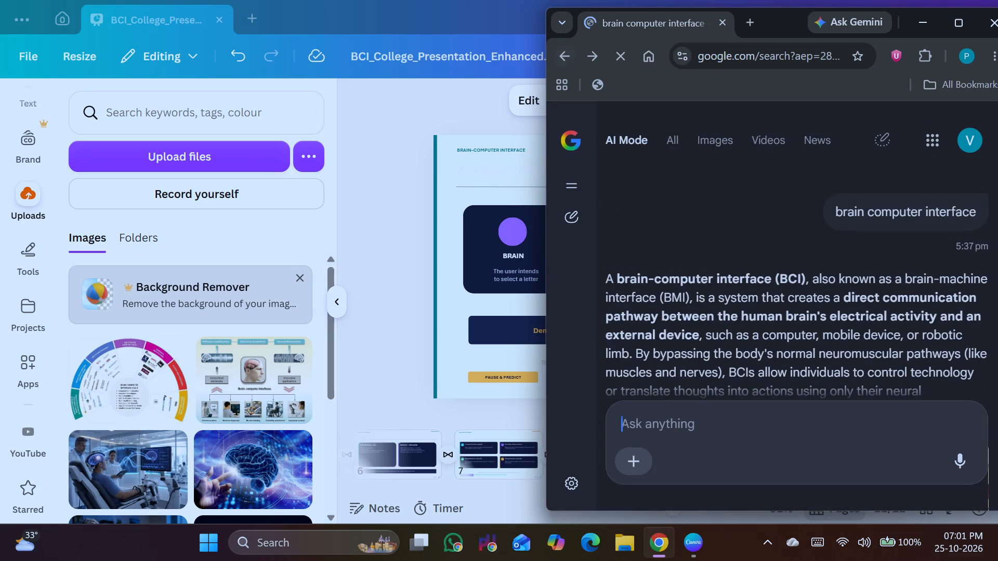
pyautogui.click(711, 149)
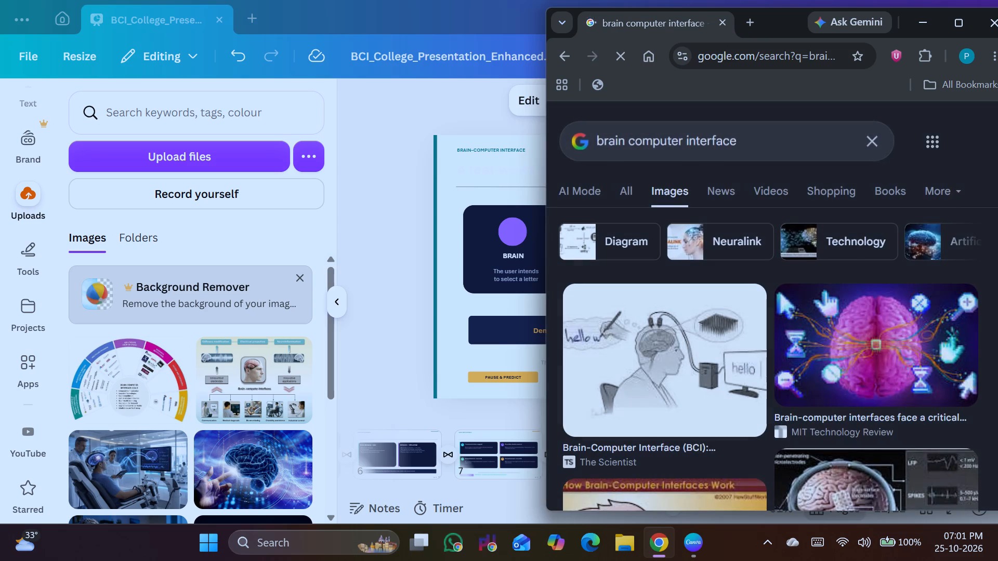
pyautogui.scroll(-1, 764, 324)
pyautogui.scroll(1, 764, 324)
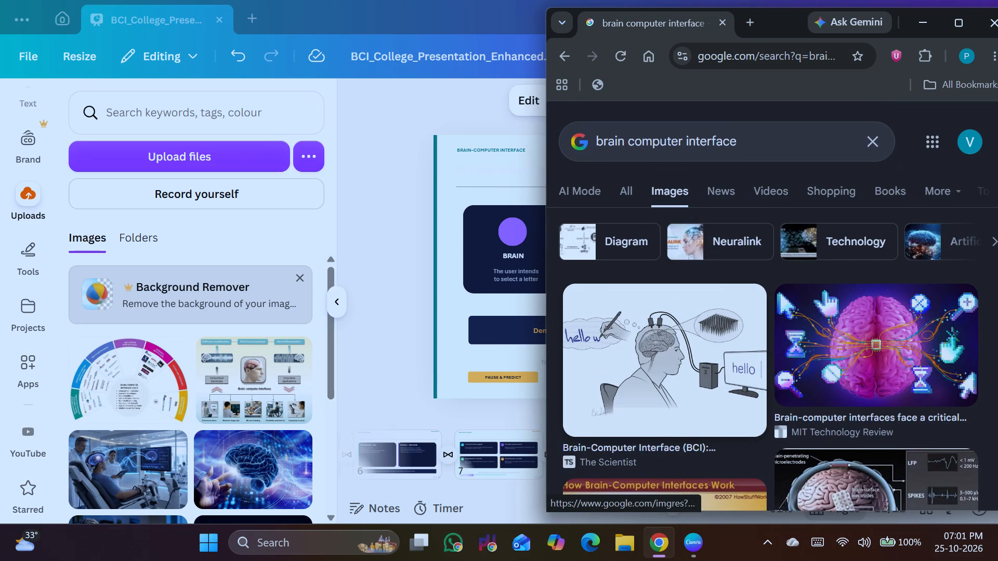
pyautogui.scroll(1, 764, 324)
pyautogui.scroll(-5, 802, 348)
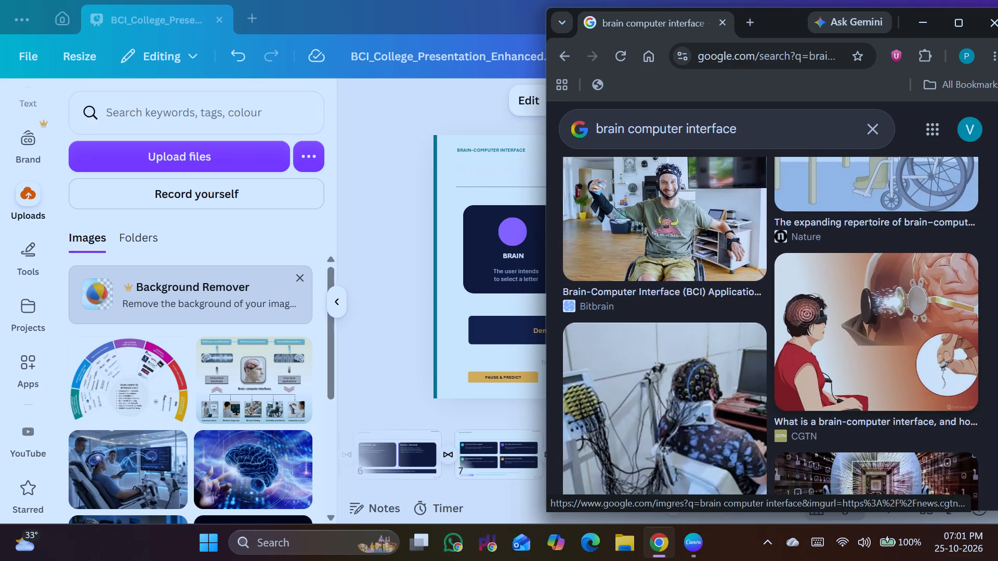
pyautogui.scroll(-4, 802, 348)
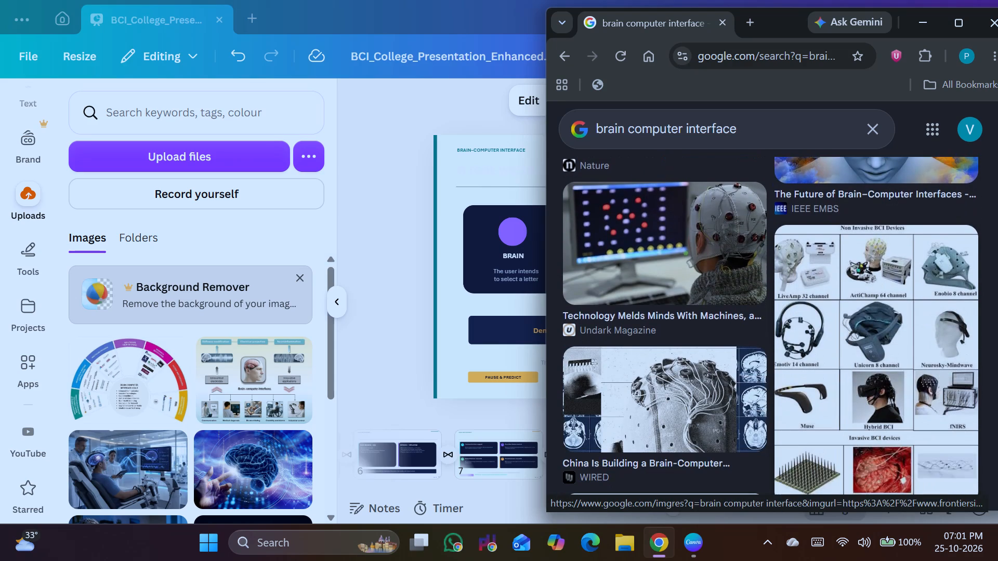
pyautogui.scroll(-3, 802, 348)
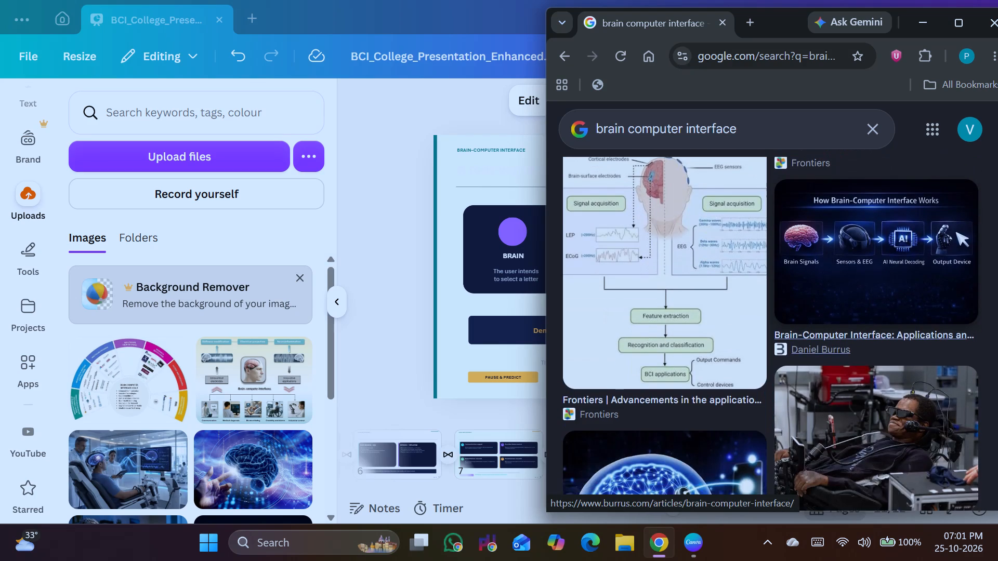
pyautogui.scroll(-2, 802, 348)
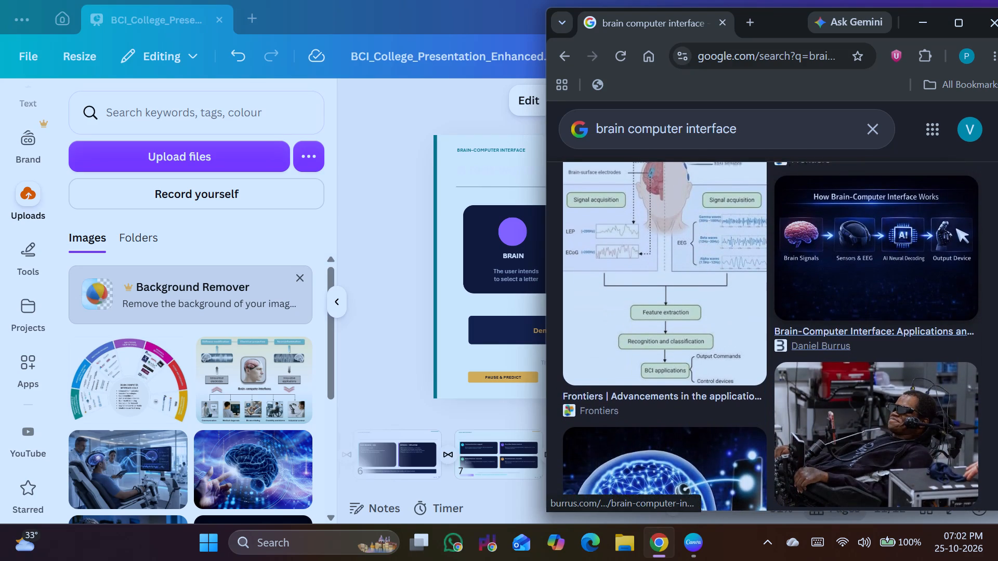
pyautogui.scroll(-2, 802, 348)
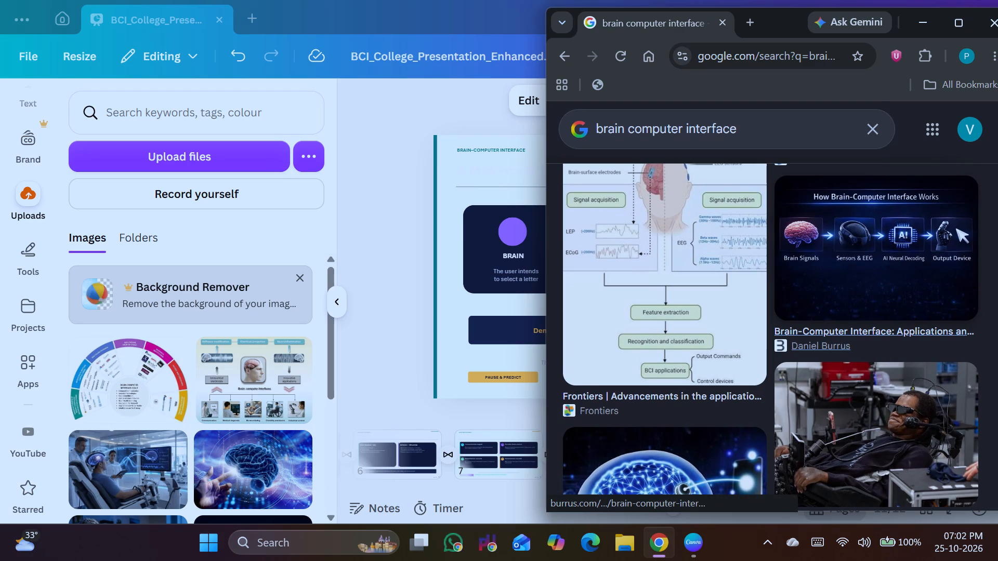
pyautogui.scroll(-3, 802, 348)
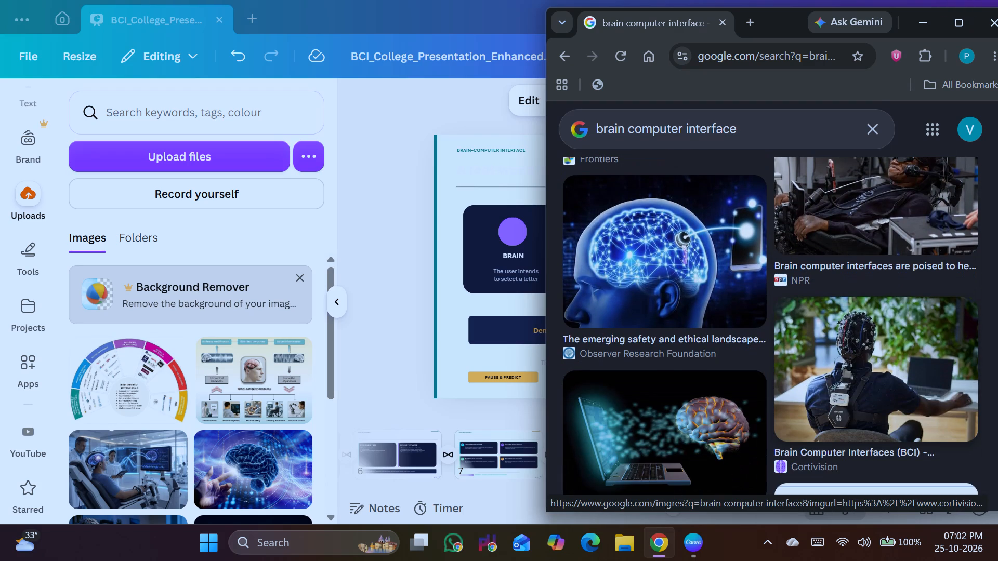
pyautogui.moveTo(658, 261); pyautogui.dragTo(262, 415)
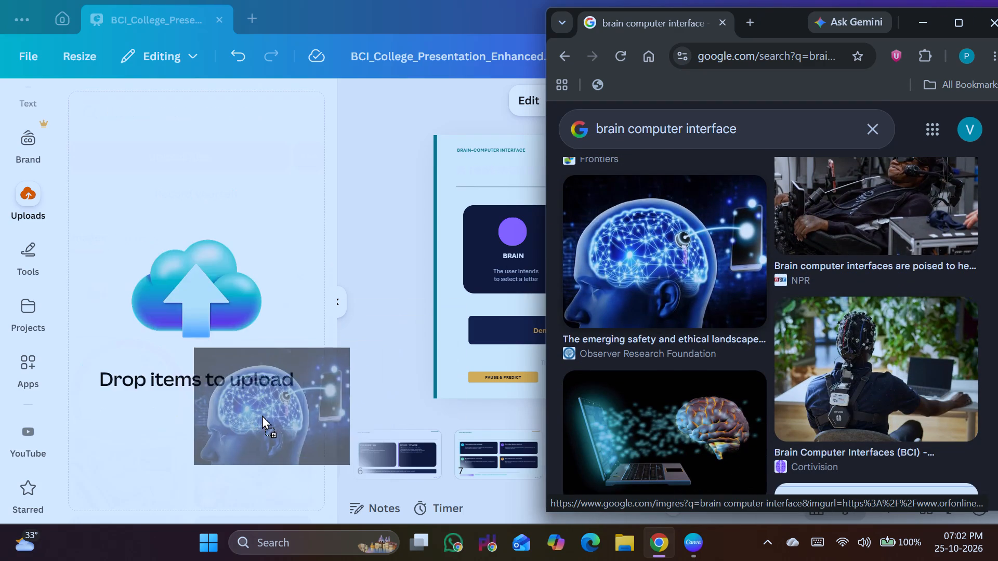
pyautogui.moveTo(262, 415); pyautogui.dragTo(252, 416)
pyautogui.scroll(-2, 244, 426)
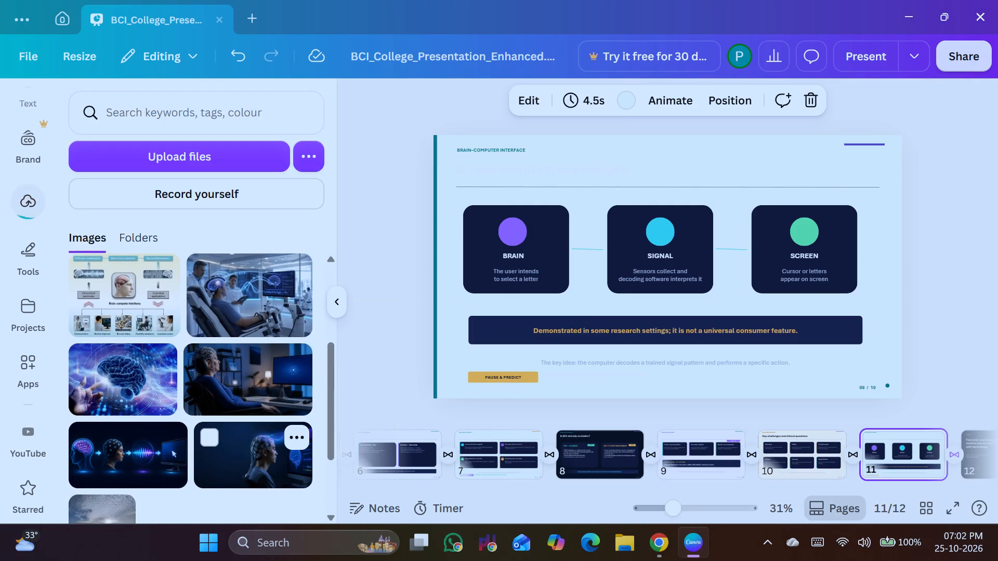
pyautogui.scroll(1, 244, 426)
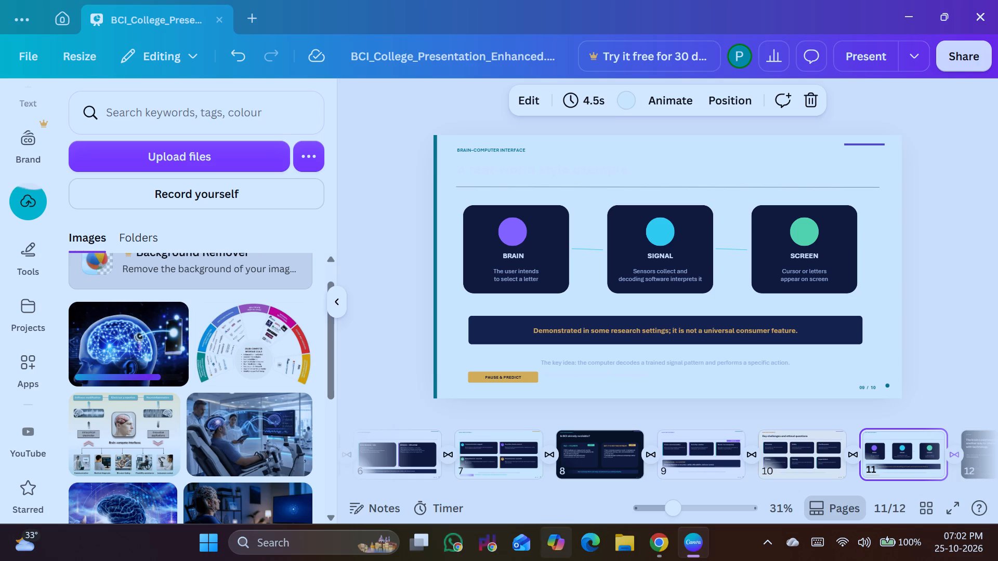
# Return to the Chrome image results, dismiss the image-search overlay, and add the AZoSensors "What is a Brain-Computer Interface (BCI)?" brain picture to Canva's uploads.
pyautogui.click(669, 548)
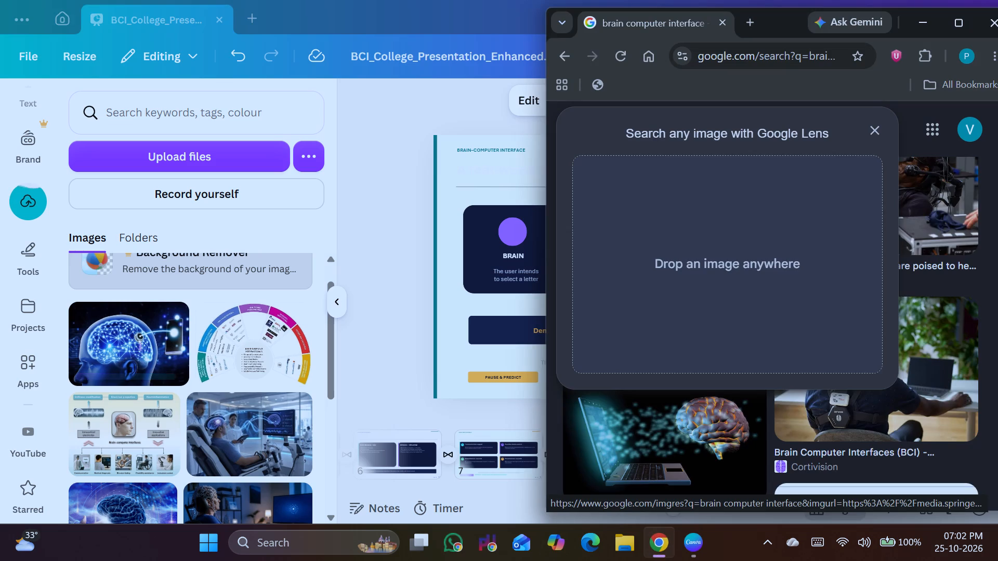
pyautogui.click(870, 129)
pyautogui.scroll(-1, 745, 350)
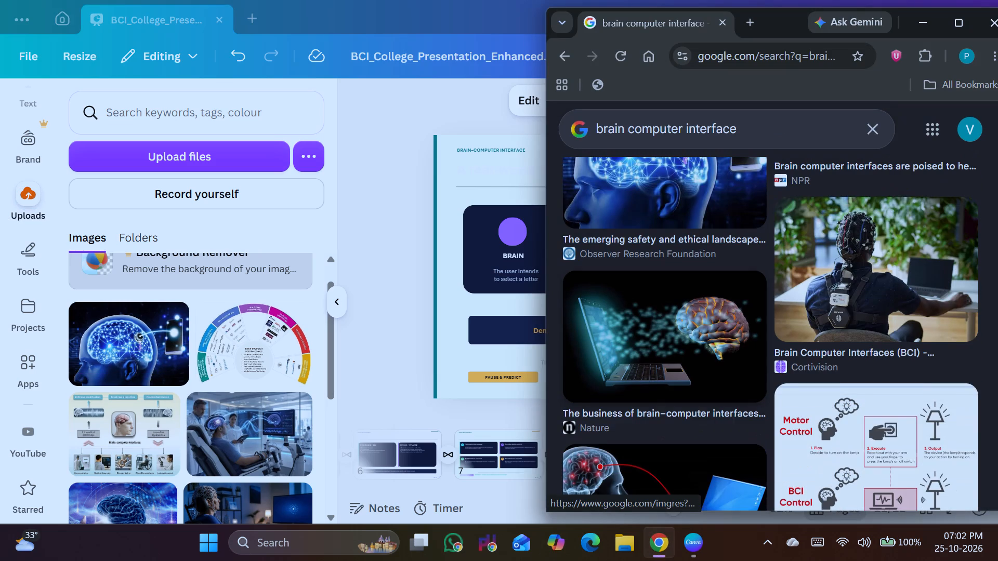
pyautogui.scroll(-3, 745, 350)
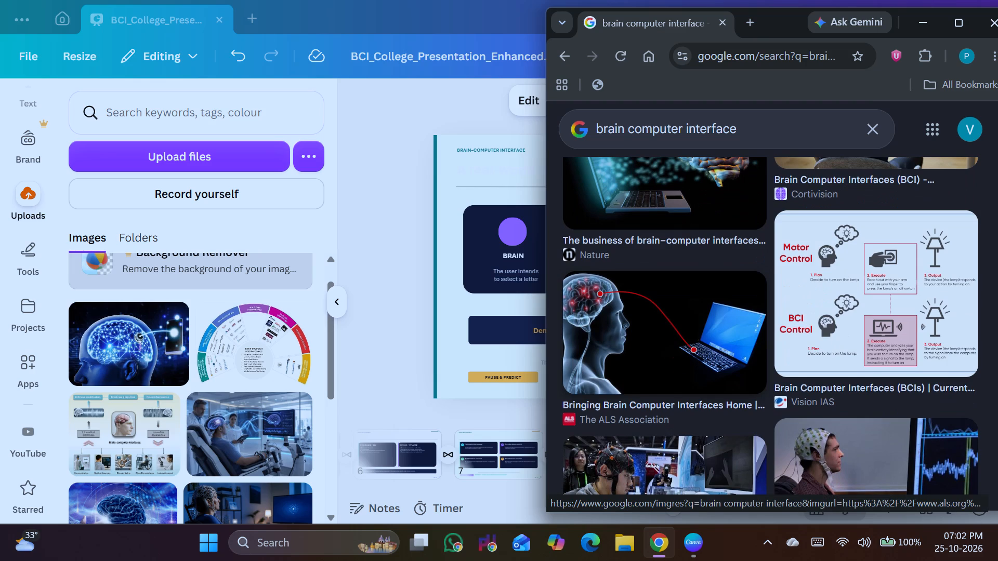
pyautogui.scroll(-3, 745, 350)
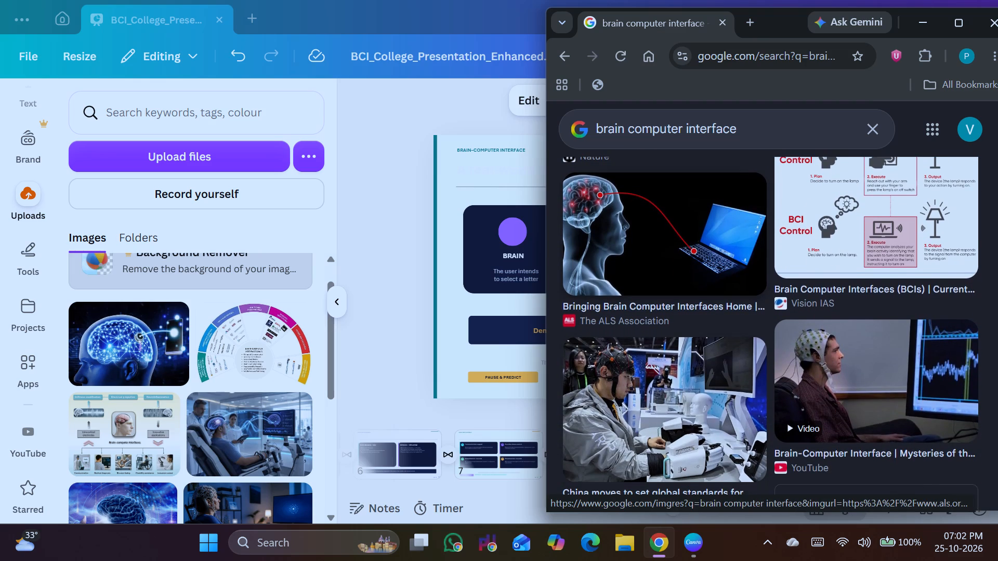
pyautogui.scroll(-1, 891, 362)
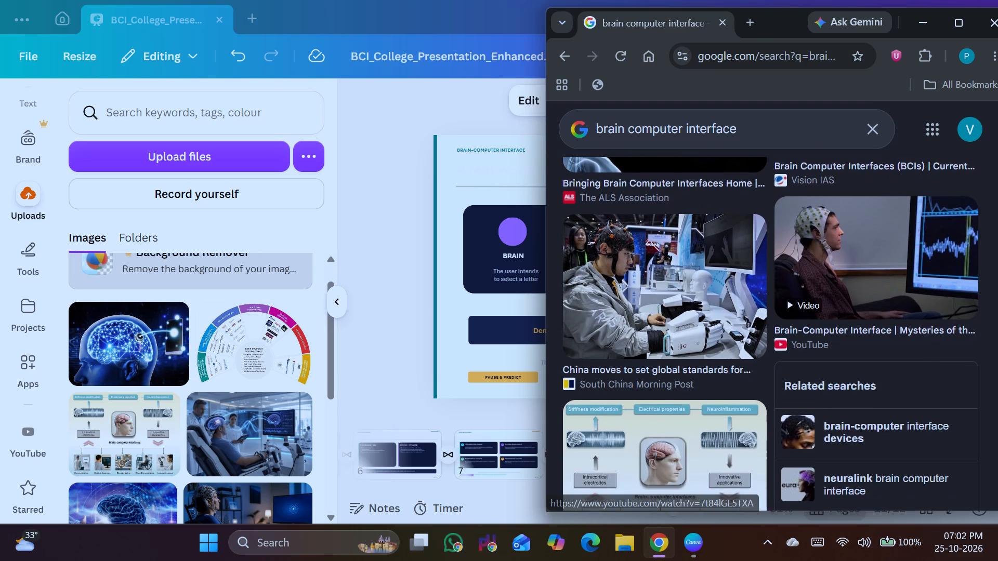
pyautogui.scroll(-7, 891, 362)
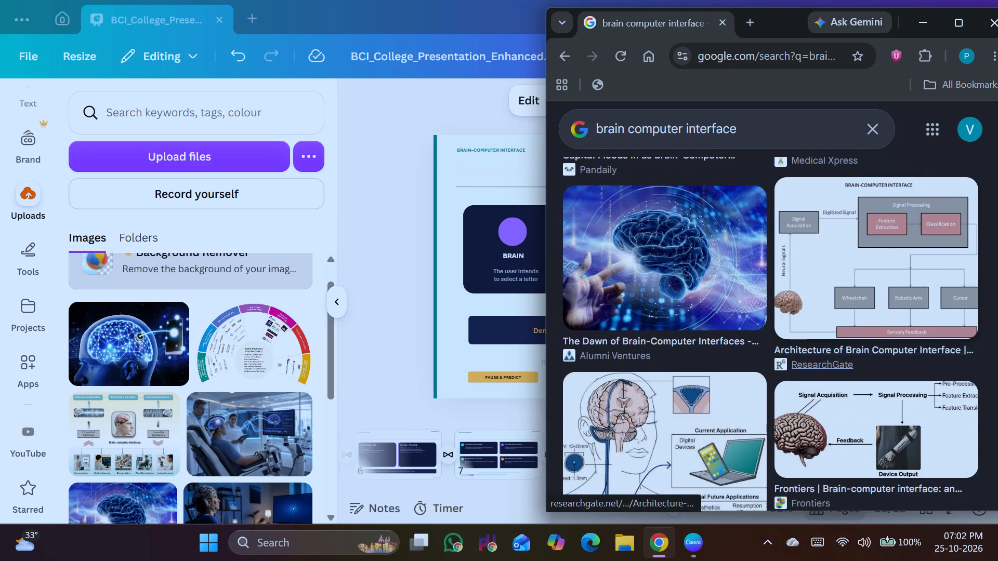
pyautogui.scroll(-4, 891, 362)
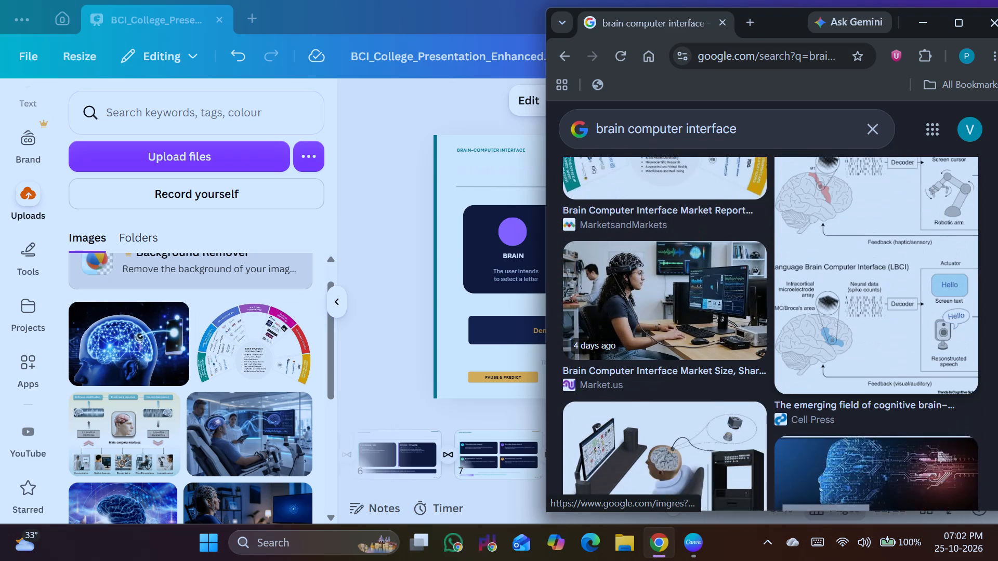
pyautogui.scroll(-4, 892, 361)
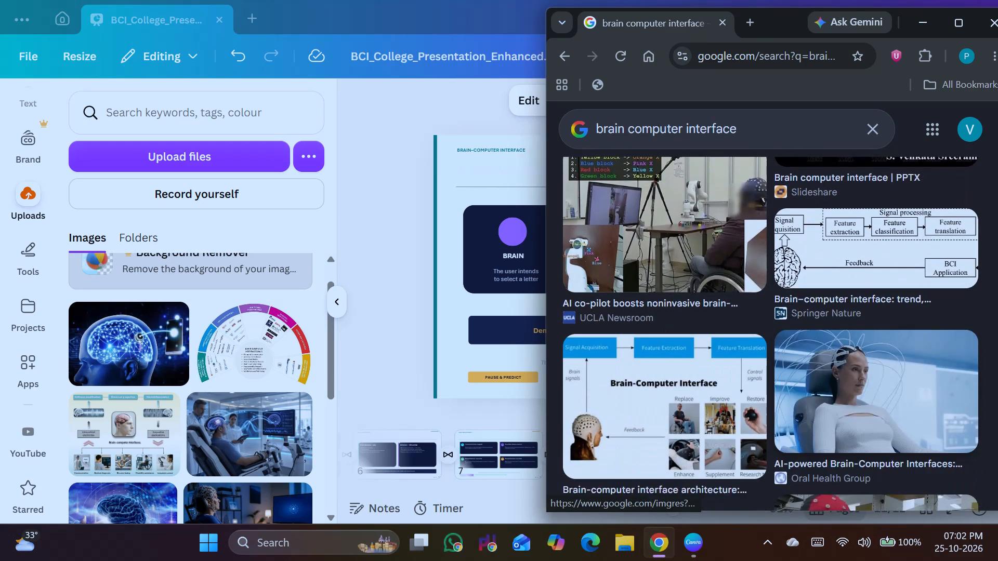
pyautogui.scroll(-3, 892, 361)
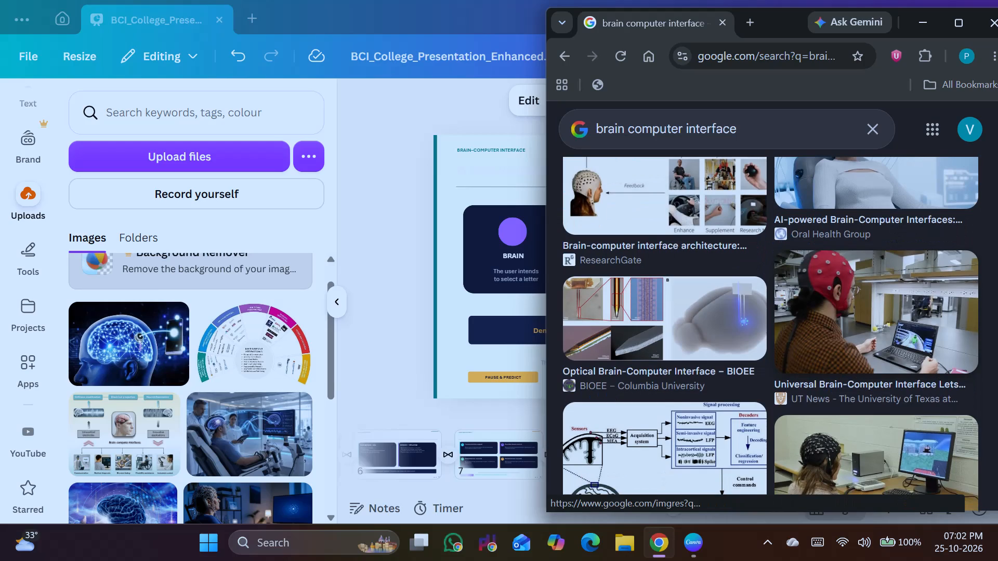
pyautogui.scroll(-3, 892, 361)
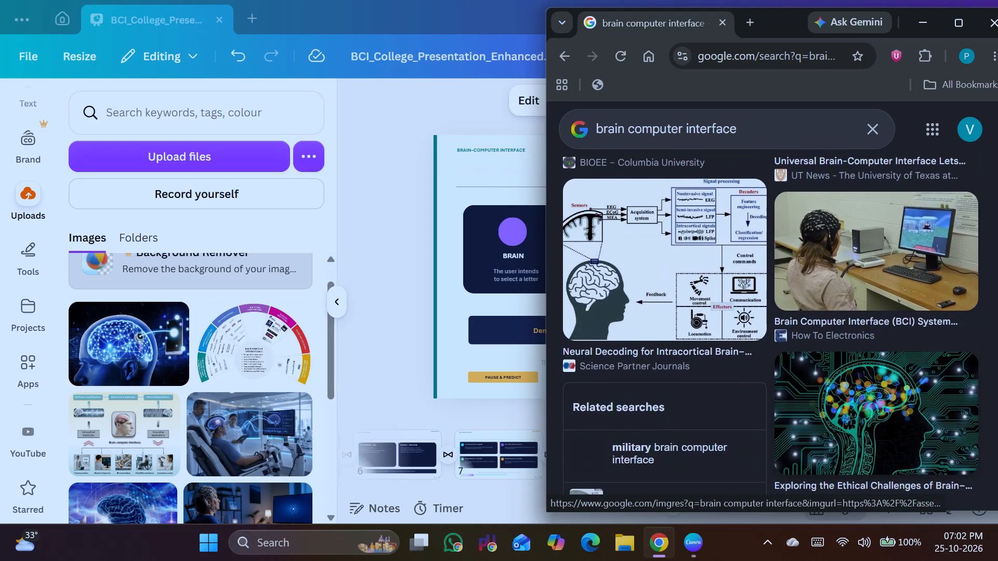
pyautogui.scroll(-4, 892, 361)
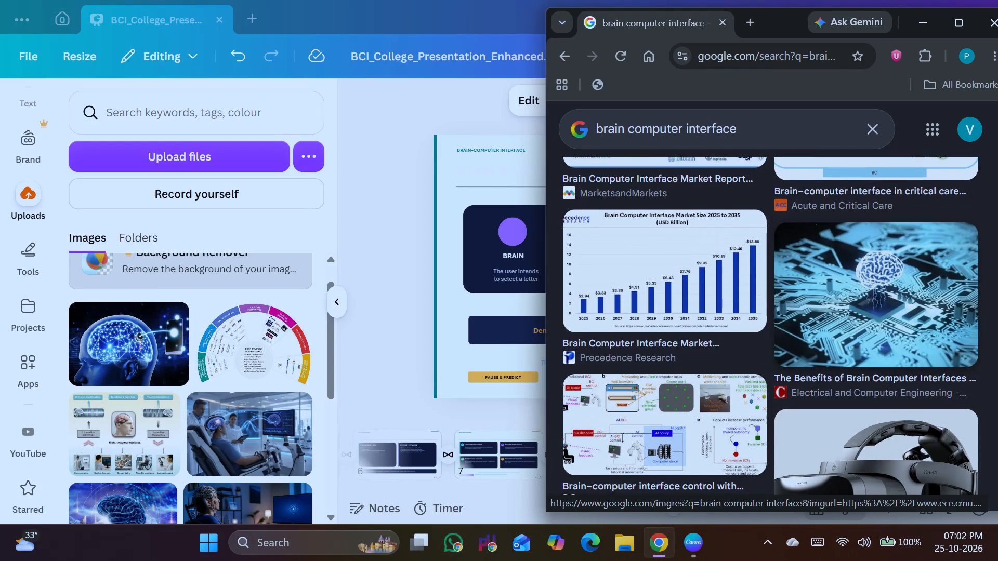
pyautogui.scroll(-5, 892, 361)
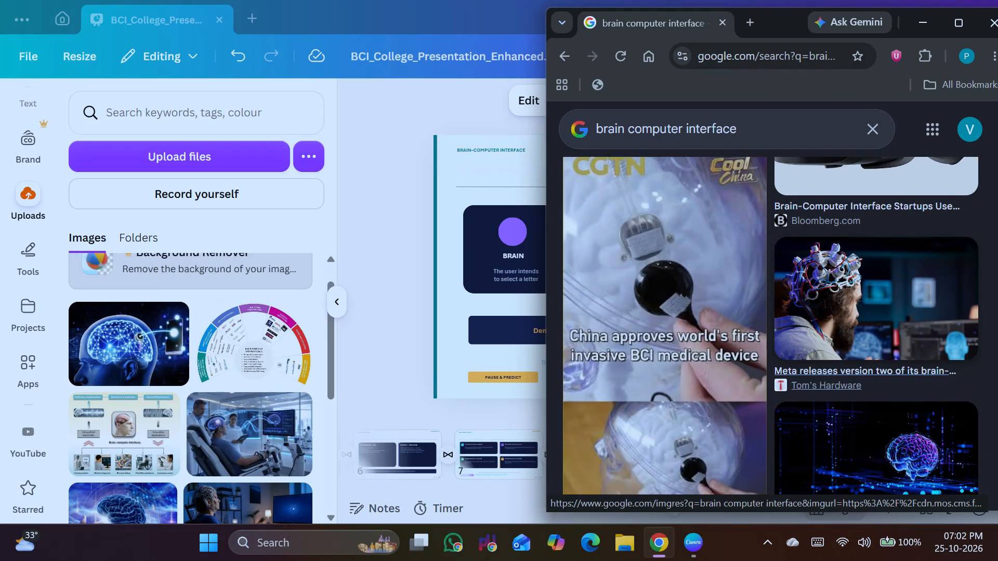
pyautogui.scroll(-3, 892, 361)
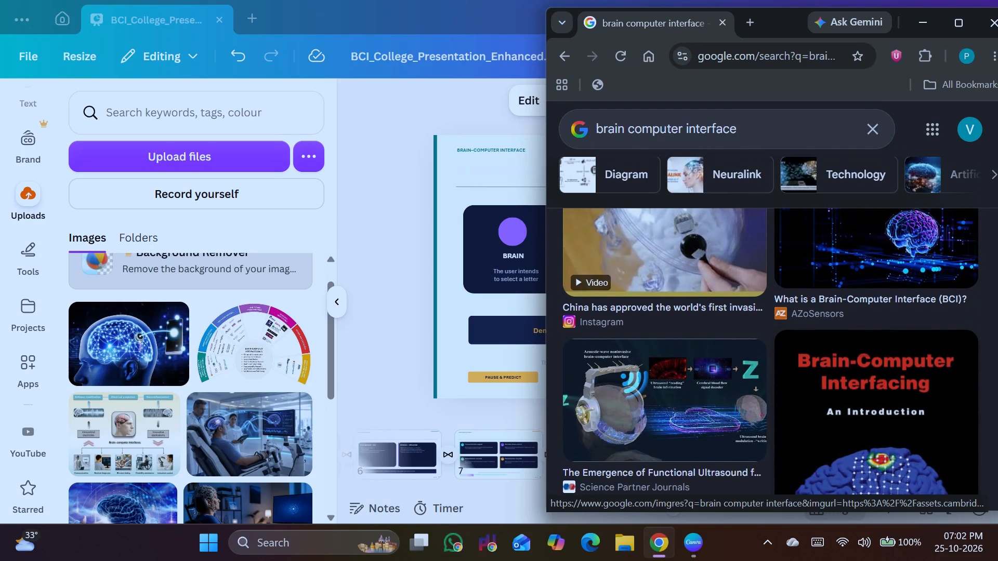
pyautogui.moveTo(916, 238); pyautogui.dragTo(291, 406)
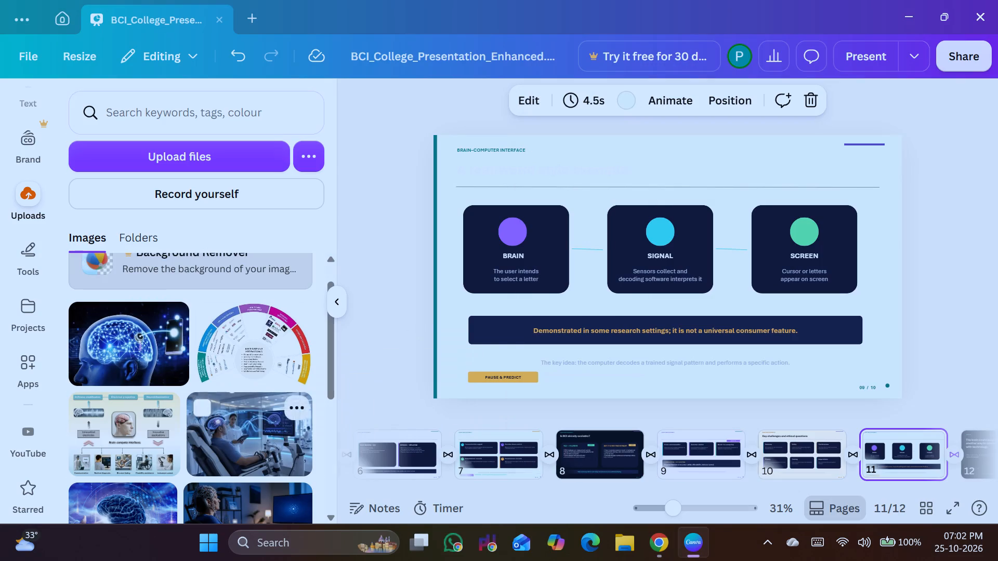
# Switch to the Chrome image results and add the Mapfre blue circuit-brain picture to Canva's uploads.
pyautogui.click(654, 532)
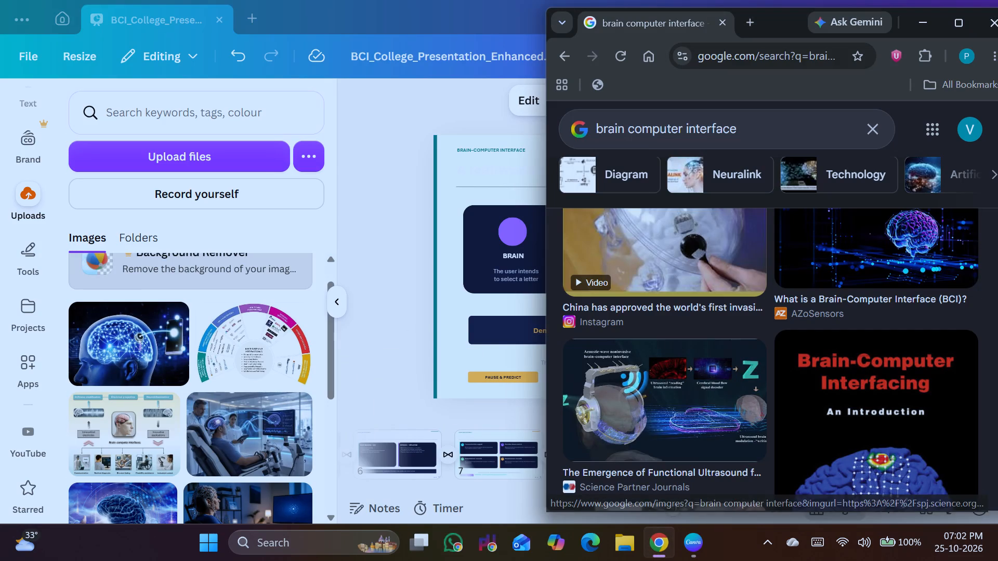
pyautogui.scroll(-5, 704, 331)
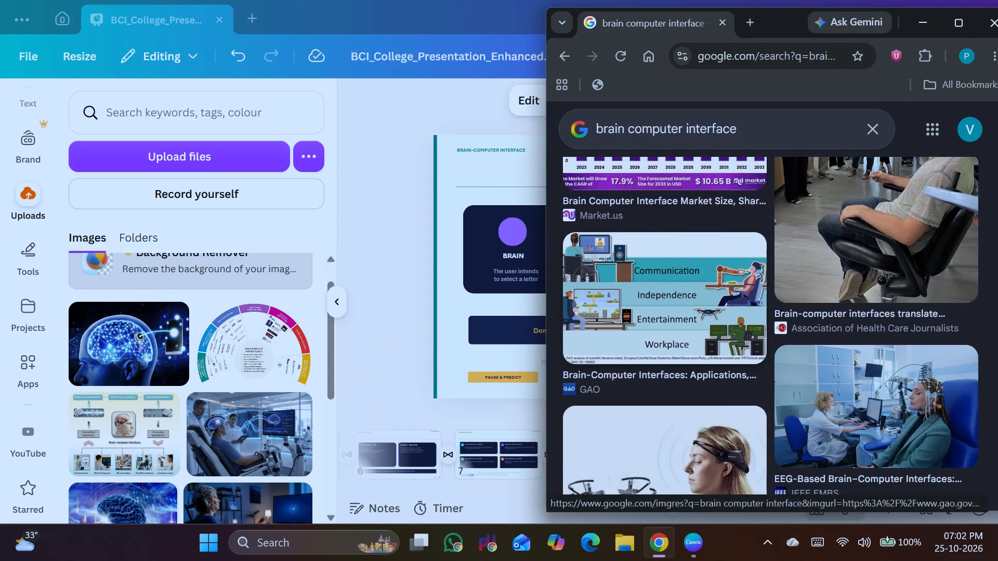
pyautogui.scroll(-4, 704, 331)
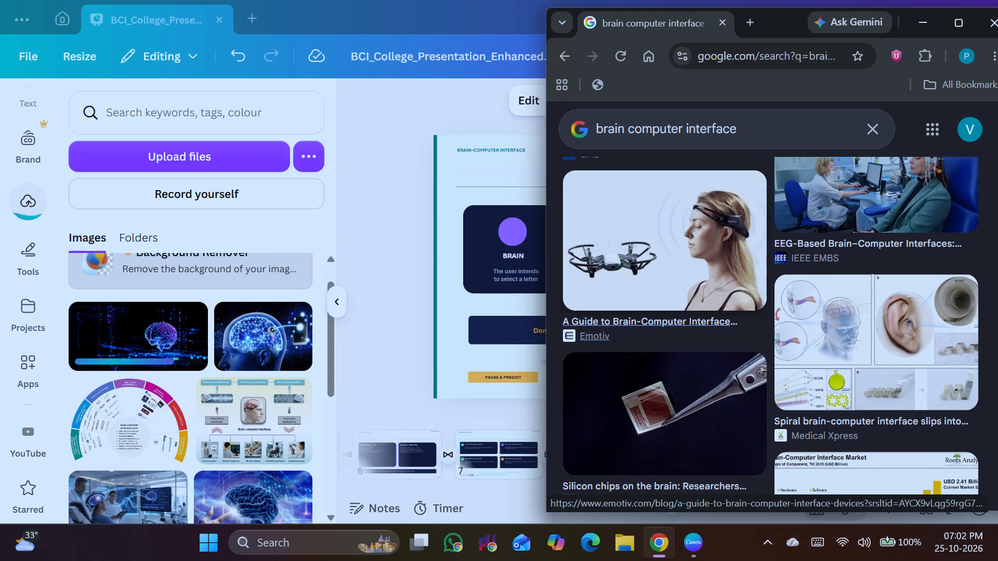
pyautogui.scroll(-5, 693, 426)
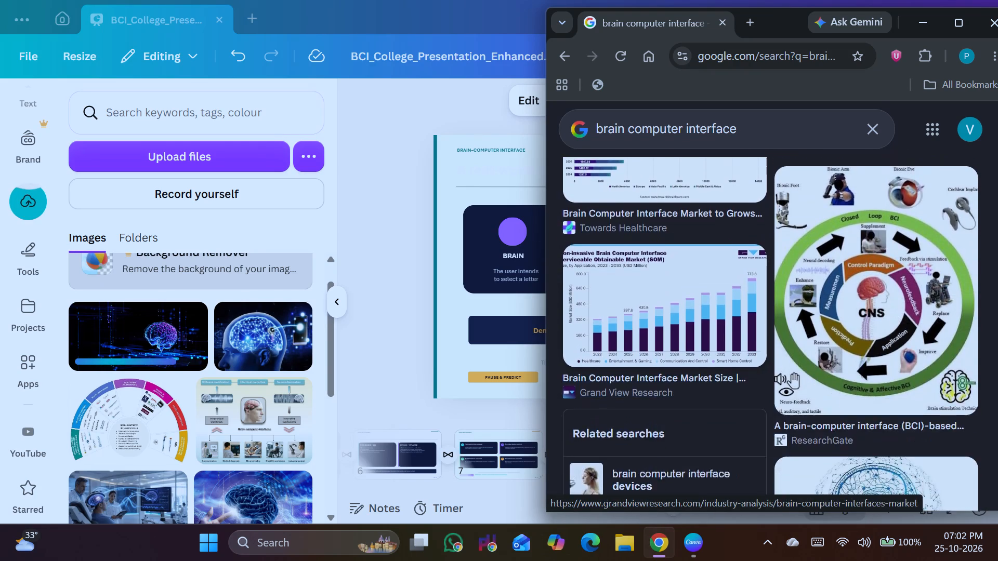
pyautogui.scroll(-6, 693, 426)
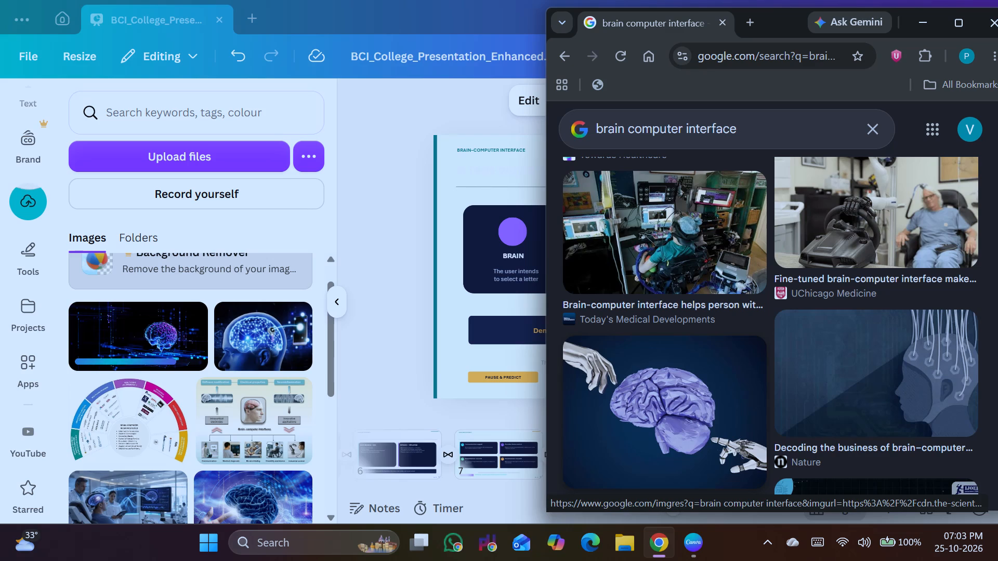
pyautogui.scroll(-3, 693, 426)
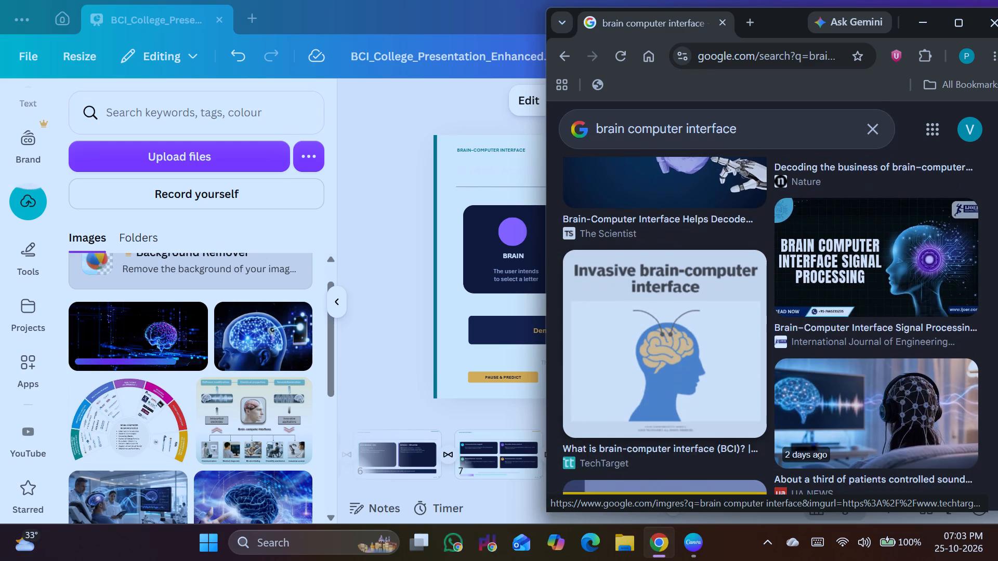
pyautogui.scroll(-4, 693, 426)
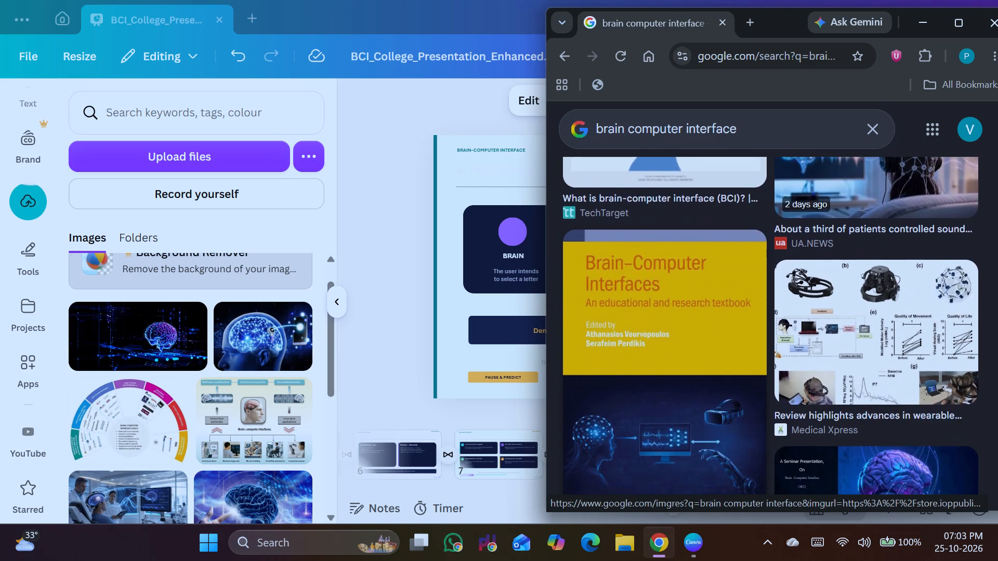
pyautogui.scroll(-2, 693, 426)
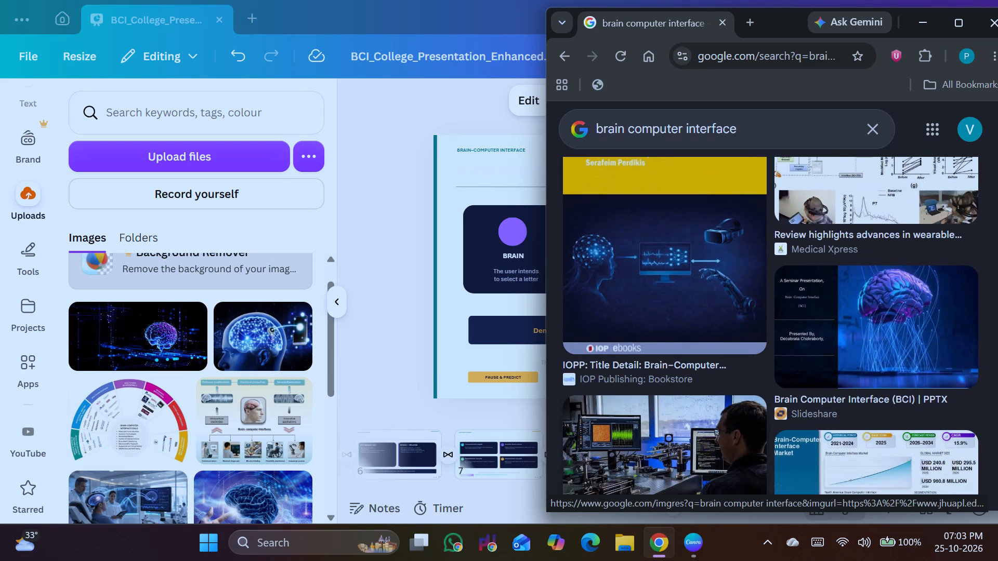
pyautogui.scroll(-3, 693, 426)
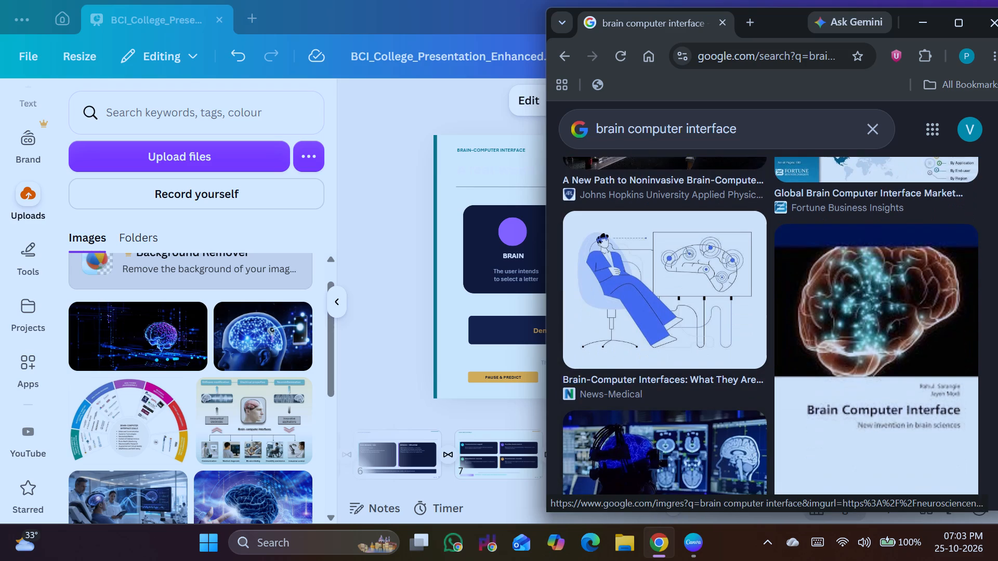
pyautogui.scroll(-5, 693, 426)
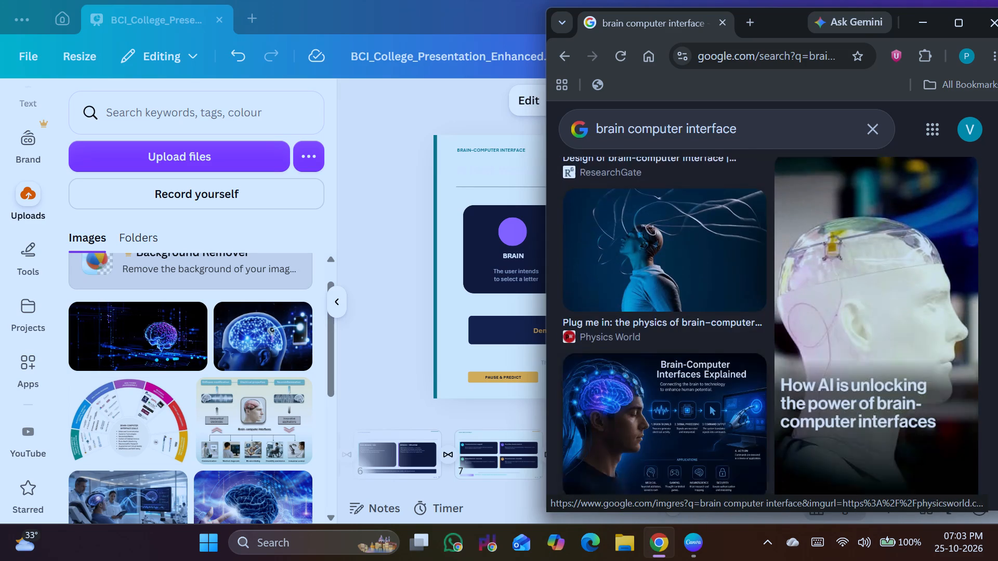
pyautogui.scroll(-6, 693, 426)
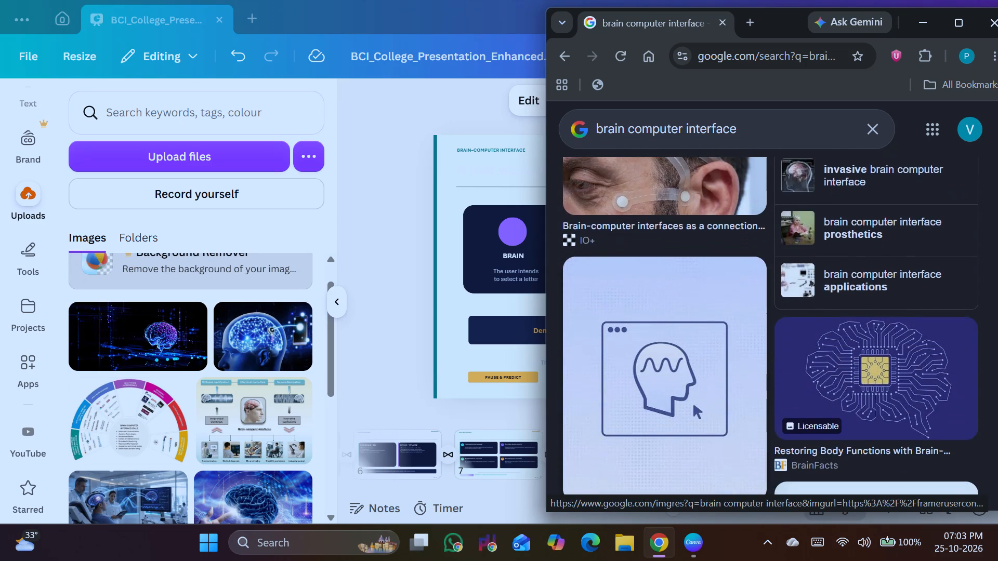
pyautogui.scroll(-4, 693, 426)
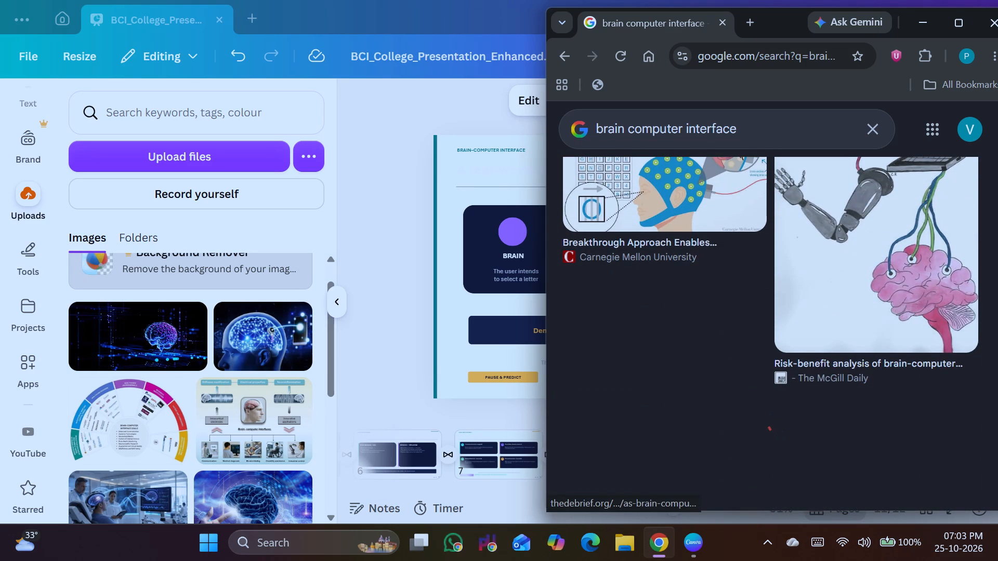
pyautogui.scroll(-4, 693, 426)
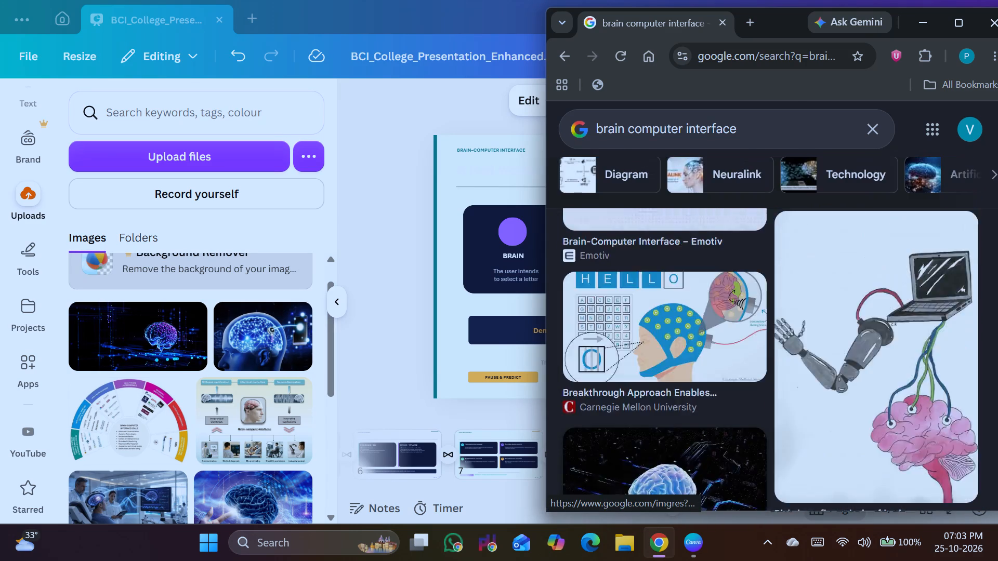
pyautogui.scroll(-5, 693, 426)
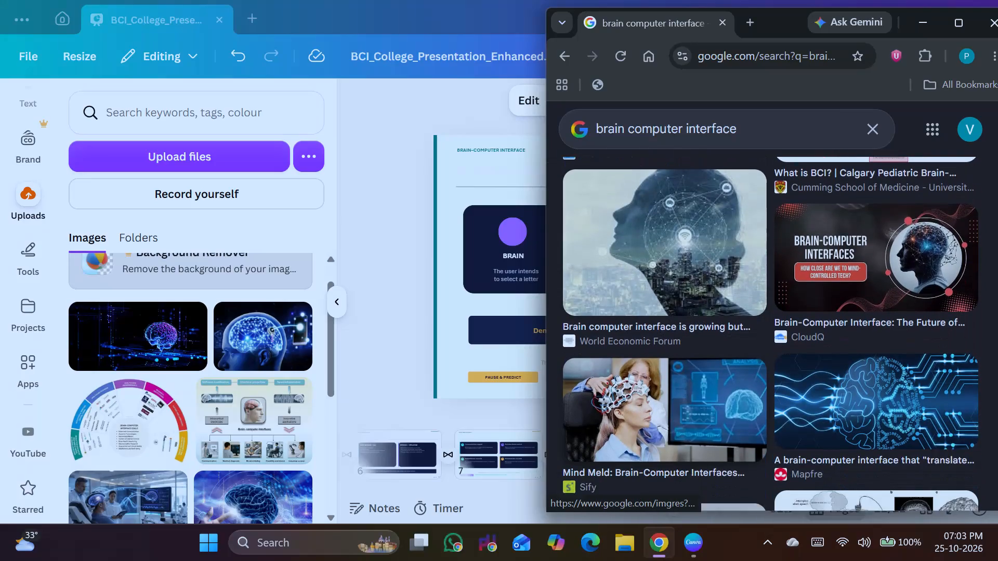
pyautogui.scroll(-2, 693, 426)
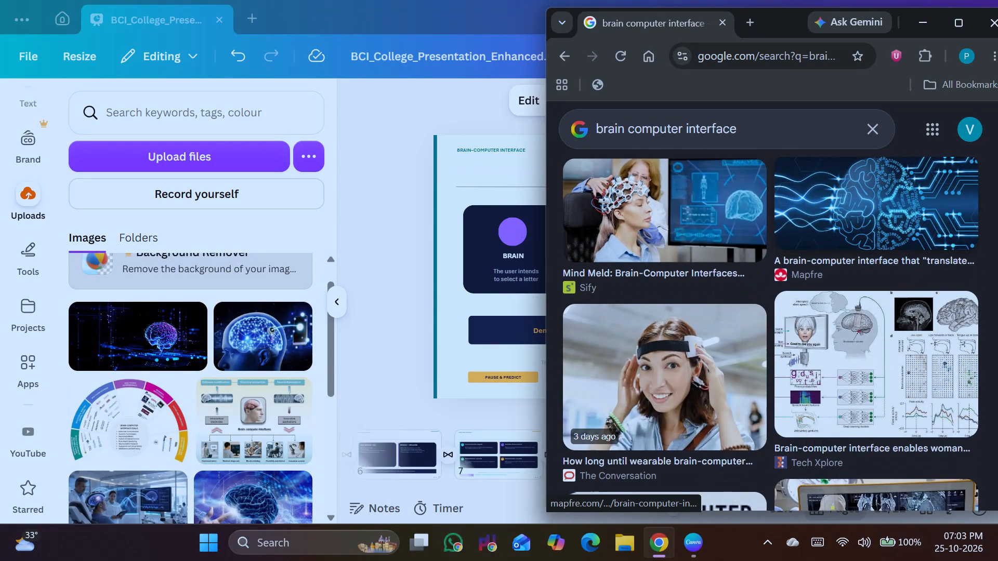
pyautogui.moveTo(857, 225); pyautogui.dragTo(321, 366)
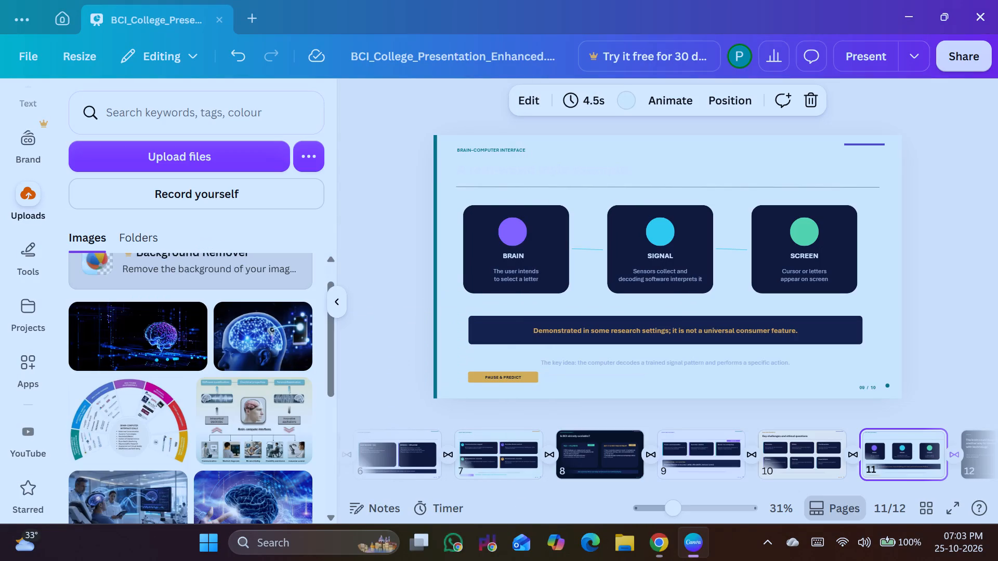
# Switch to the Chrome image results for brain computer interface, examine them further down for more suitable slide pictures, and return to Canva.
pyautogui.click(644, 550)
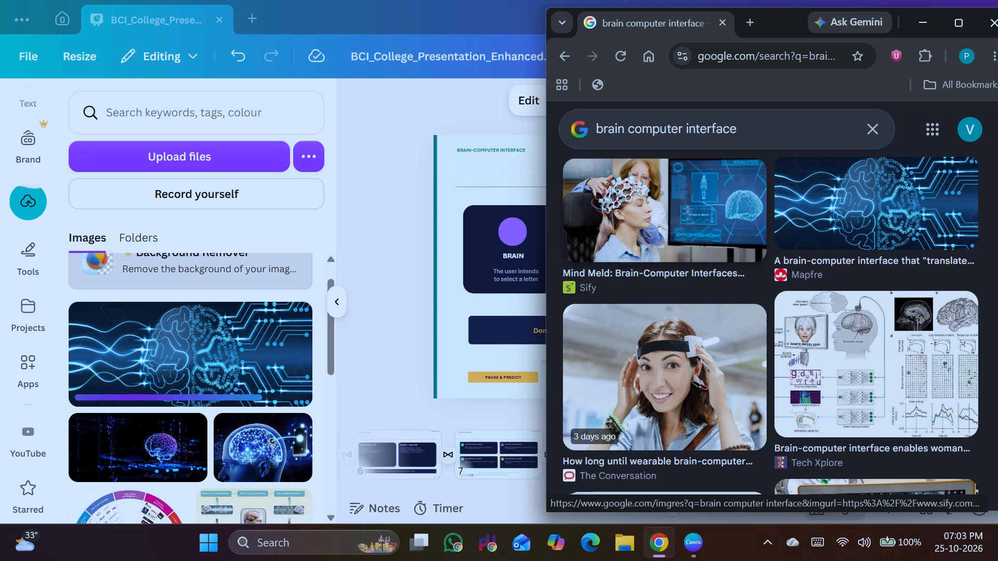
pyautogui.scroll(-5, 683, 217)
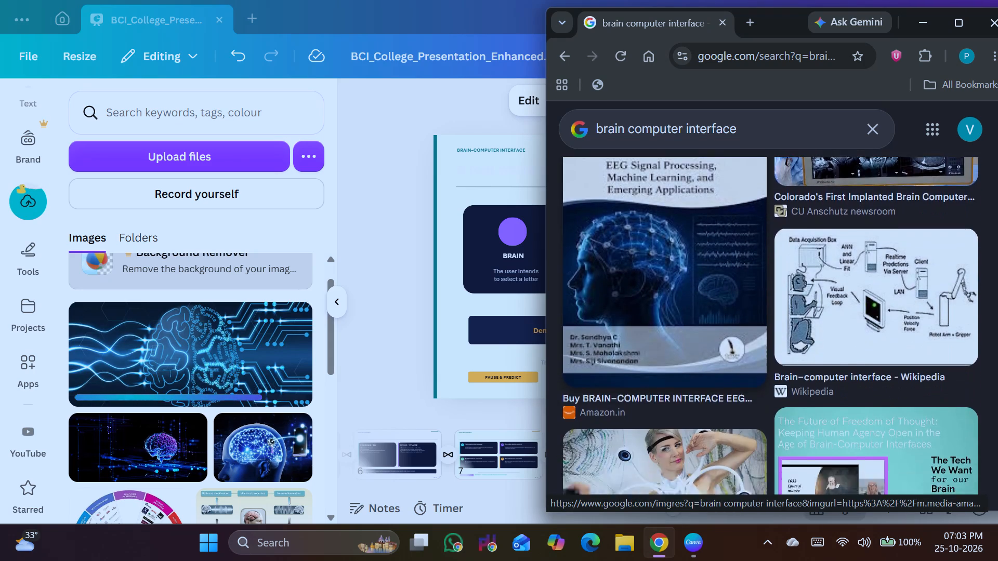
pyautogui.scroll(-6, 683, 217)
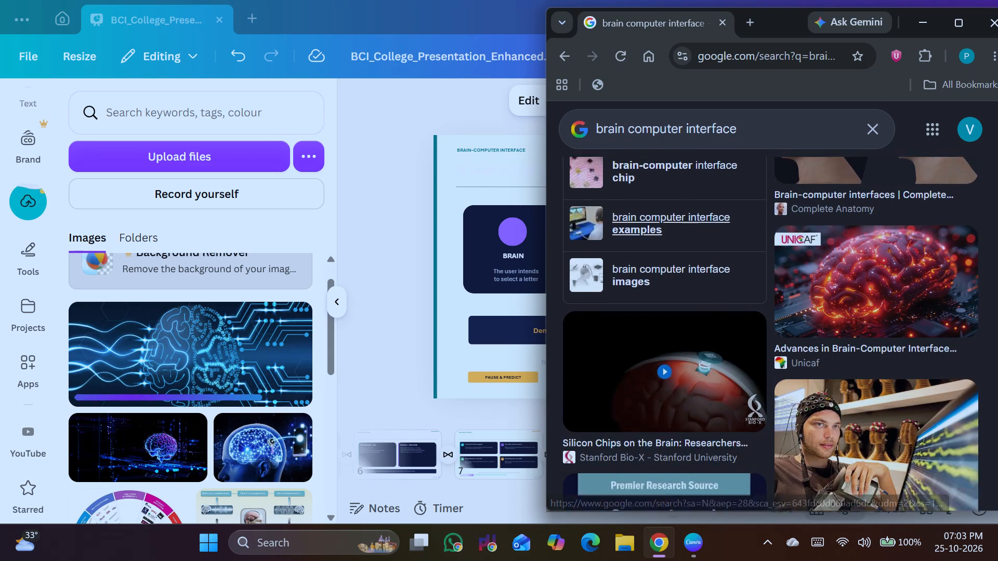
pyautogui.scroll(-5, 683, 217)
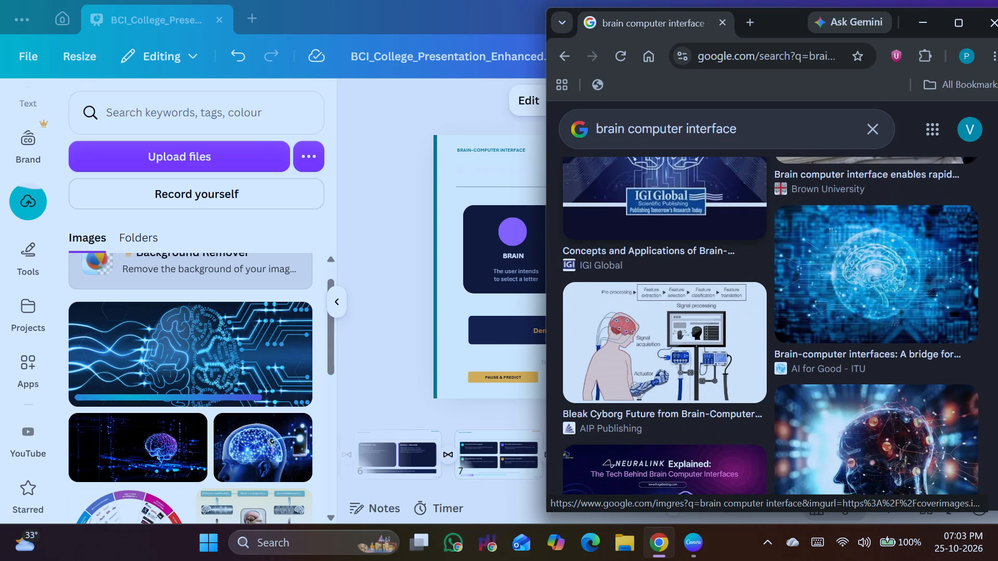
pyautogui.scroll(-3, 683, 217)
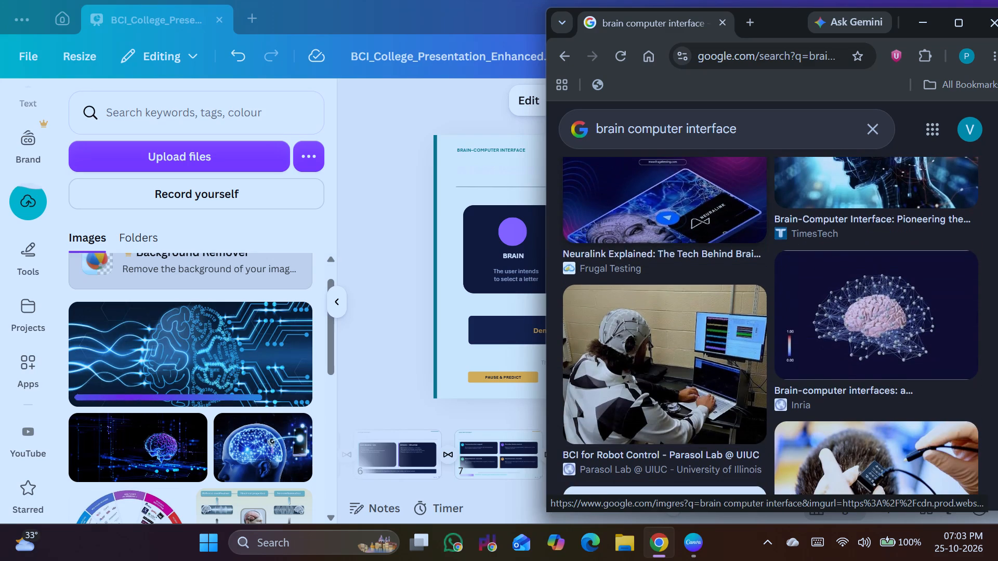
pyautogui.scroll(-4, 683, 217)
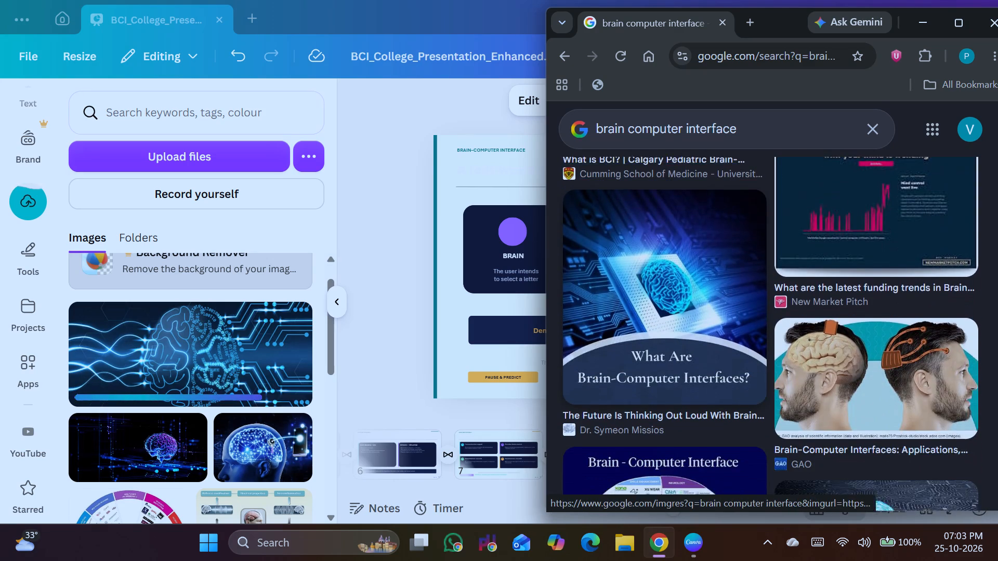
pyautogui.scroll(-6, 683, 217)
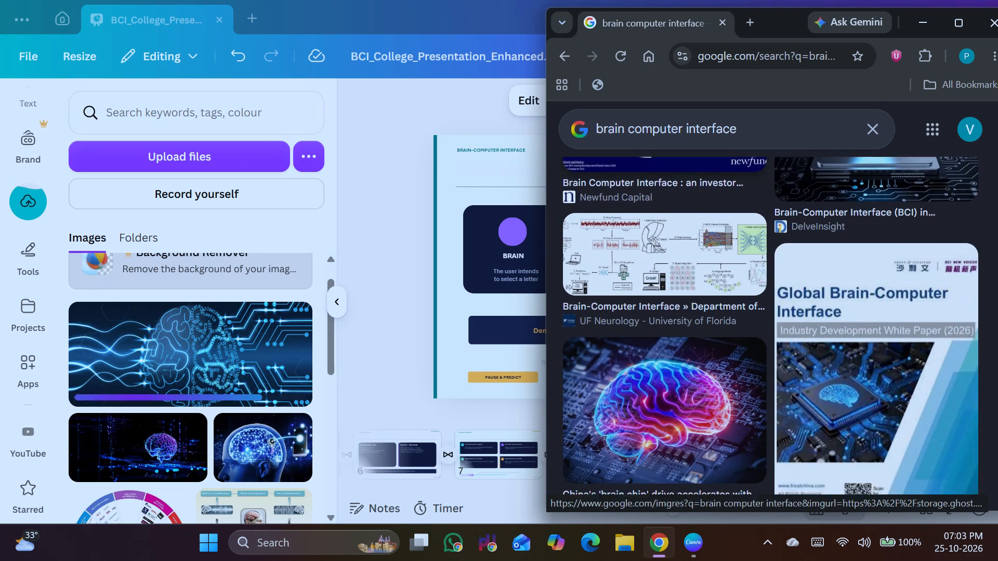
pyautogui.scroll(-5, 683, 217)
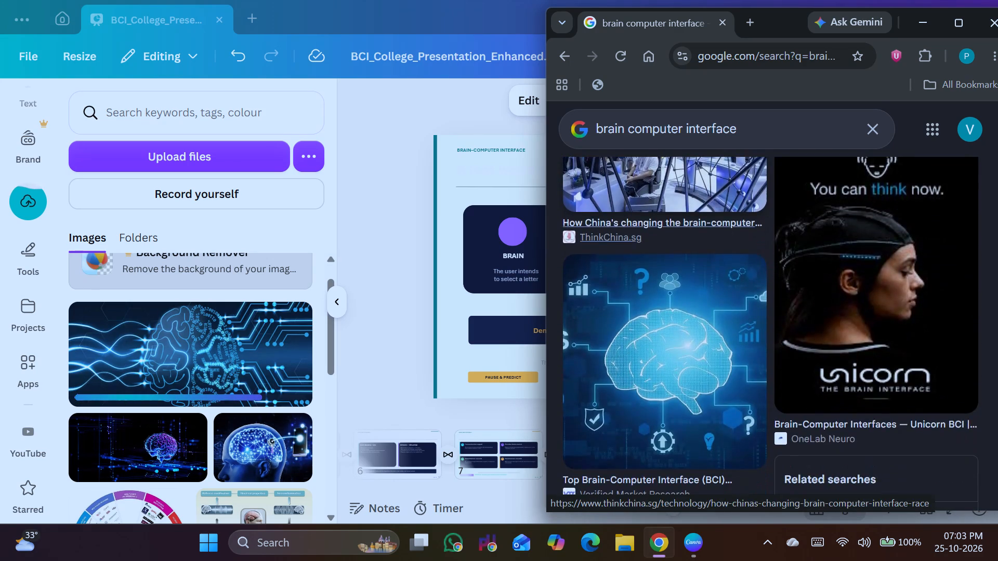
pyautogui.scroll(-4, 683, 217)
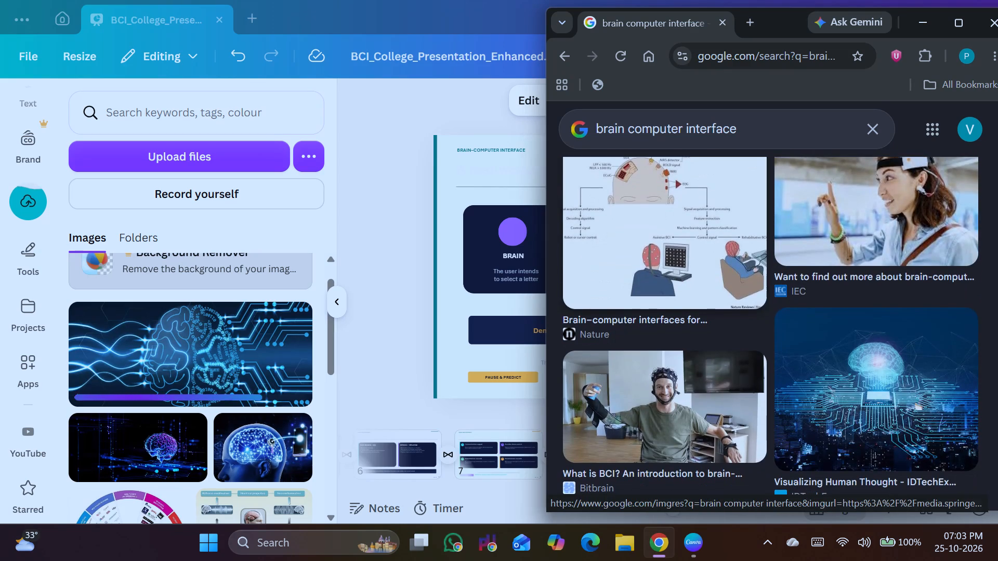
pyautogui.scroll(-5, 683, 217)
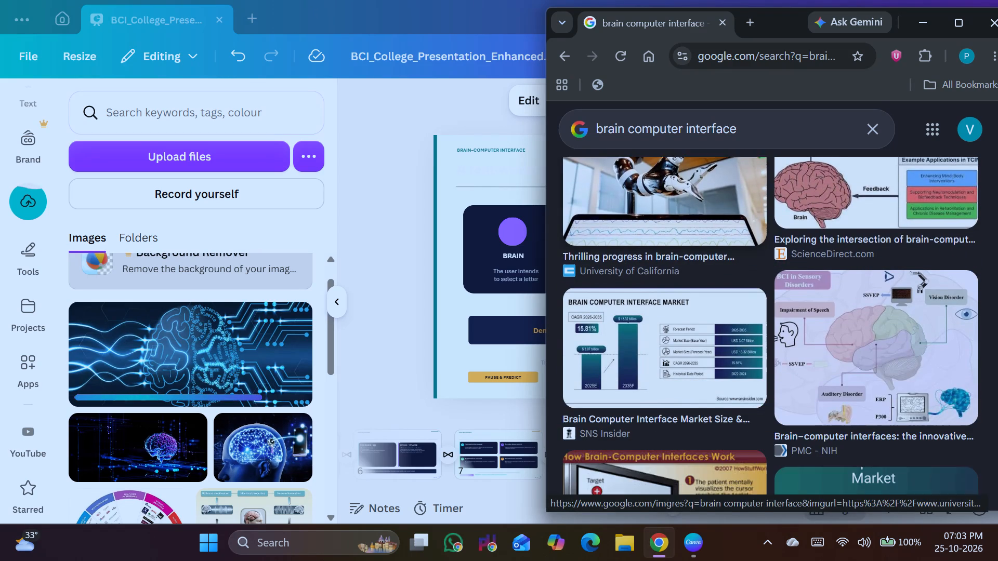
pyautogui.scroll(-1, 683, 217)
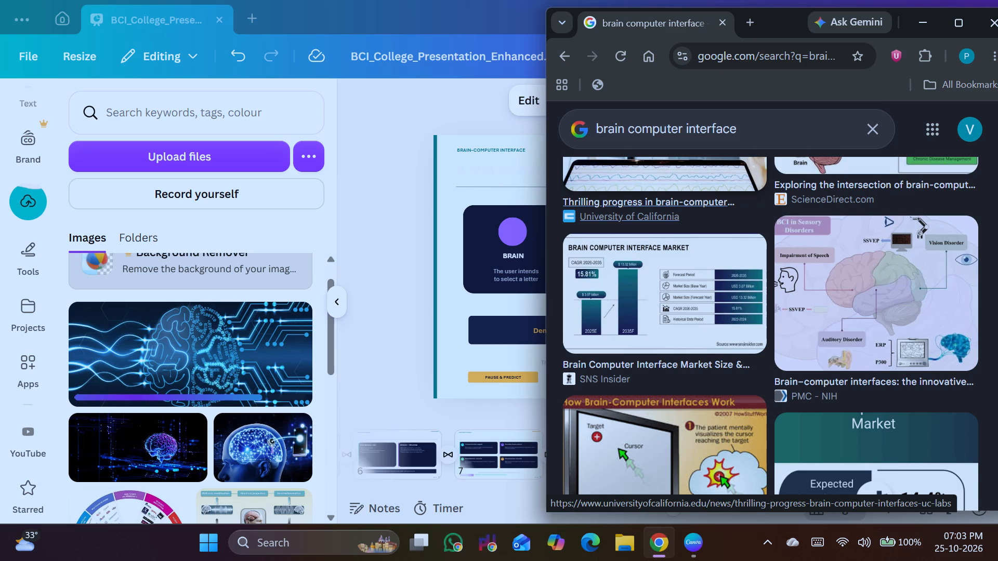
pyautogui.scroll(-5, 683, 217)
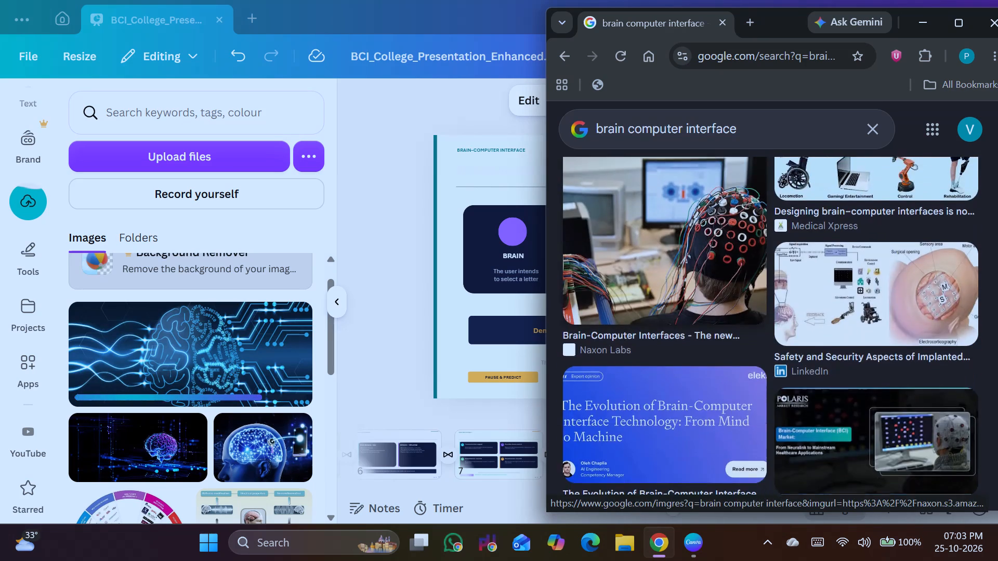
pyautogui.scroll(-3, 683, 217)
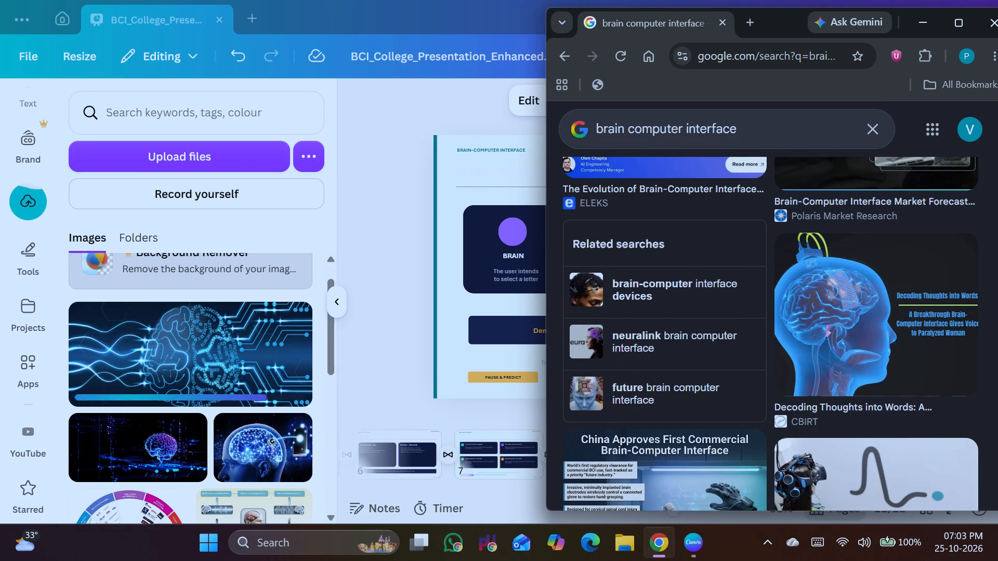
pyautogui.scroll(-5, 683, 217)
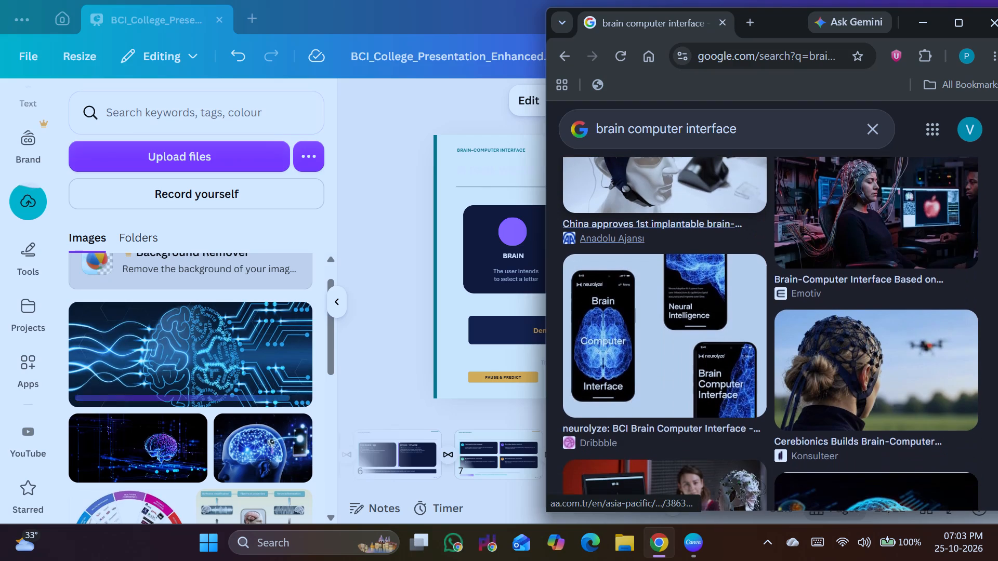
pyautogui.scroll(-4, 683, 217)
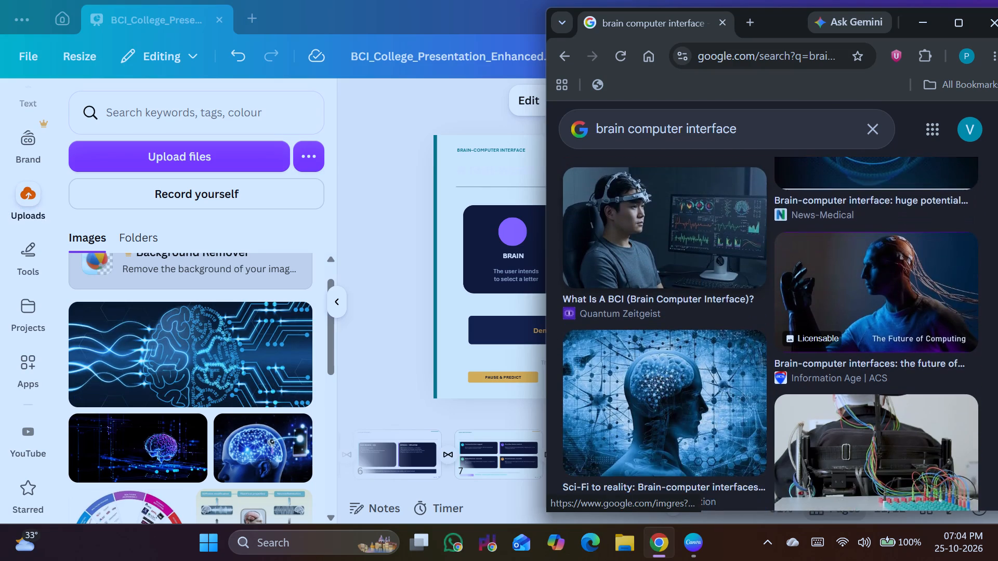
pyautogui.scroll(-2, 683, 217)
pyautogui.click(311, 50)
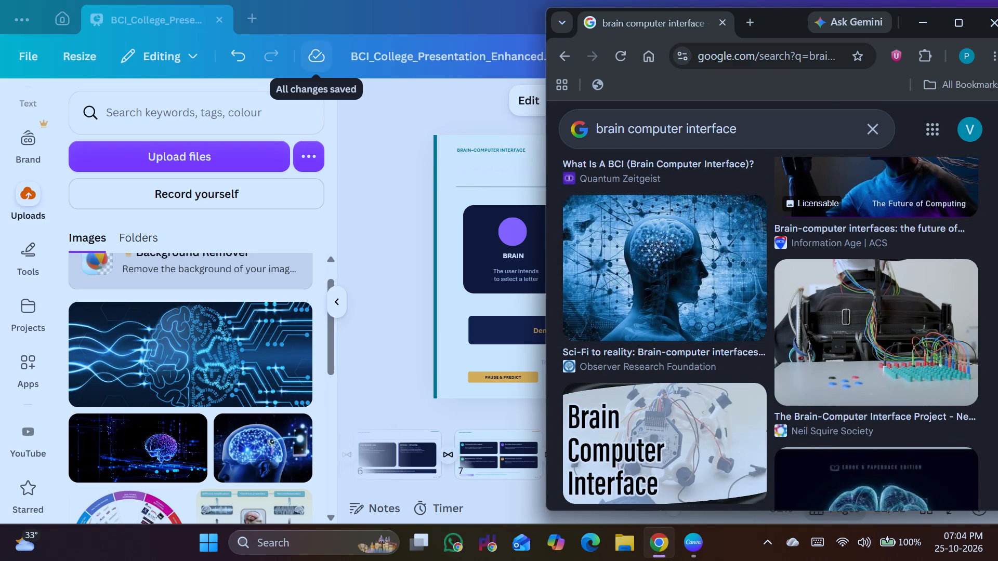
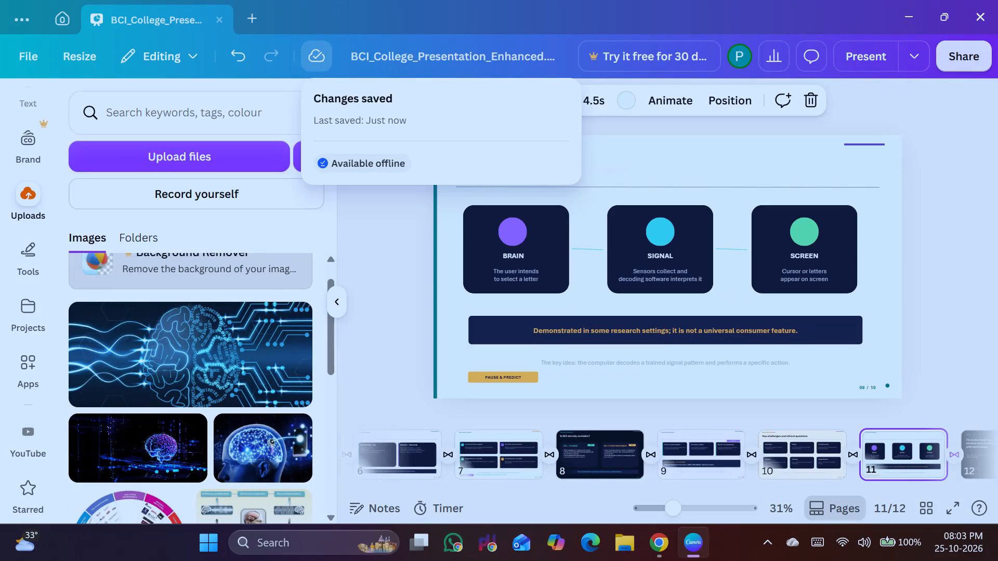
# Change the text colour of slide 11's title, "A real-world style example", to near-black and check the design's save status.
pyautogui.click(397, 296)
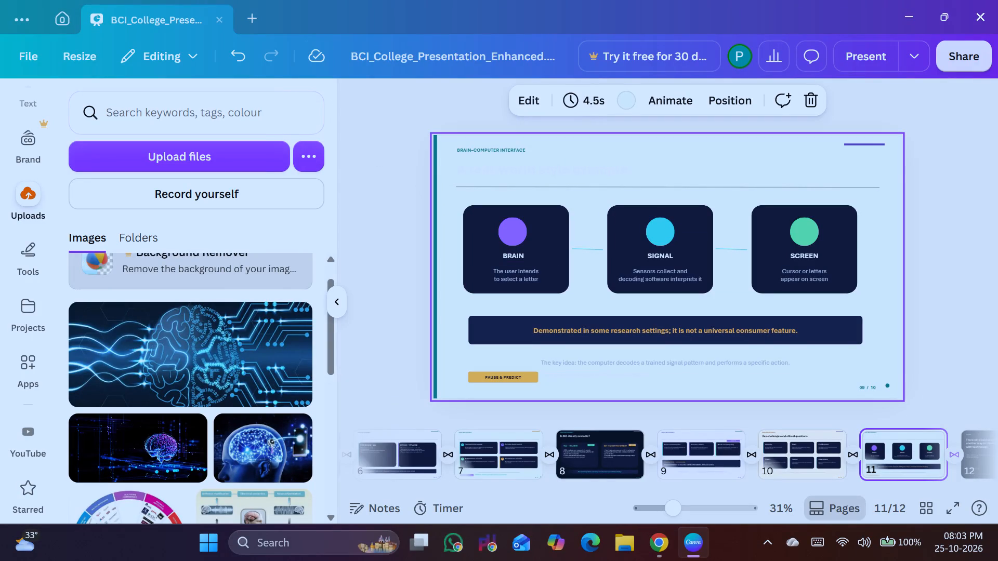
pyautogui.click(434, 151)
pyautogui.click(459, 131)
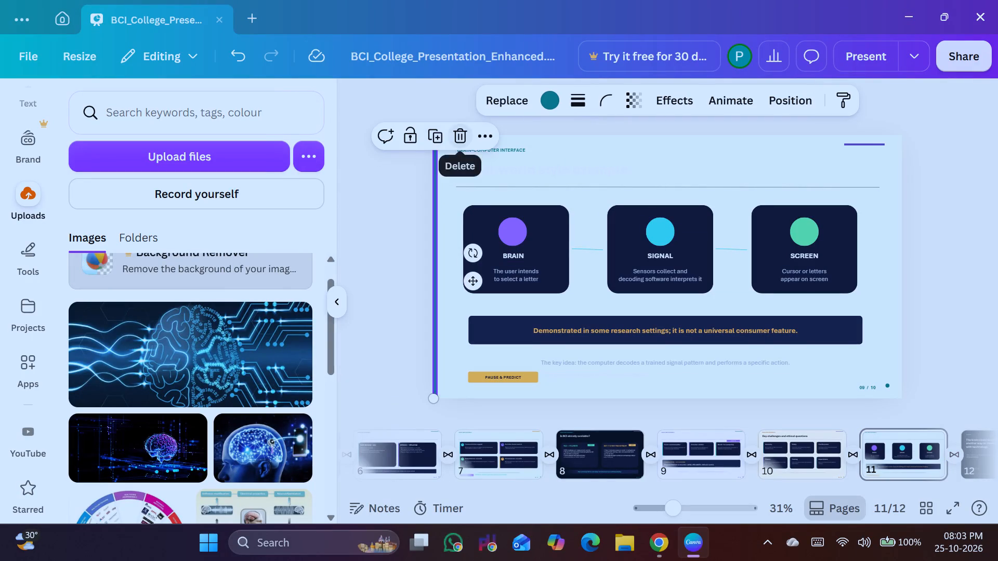
pyautogui.click(485, 182)
pyautogui.click(481, 171)
pyautogui.click(535, 101)
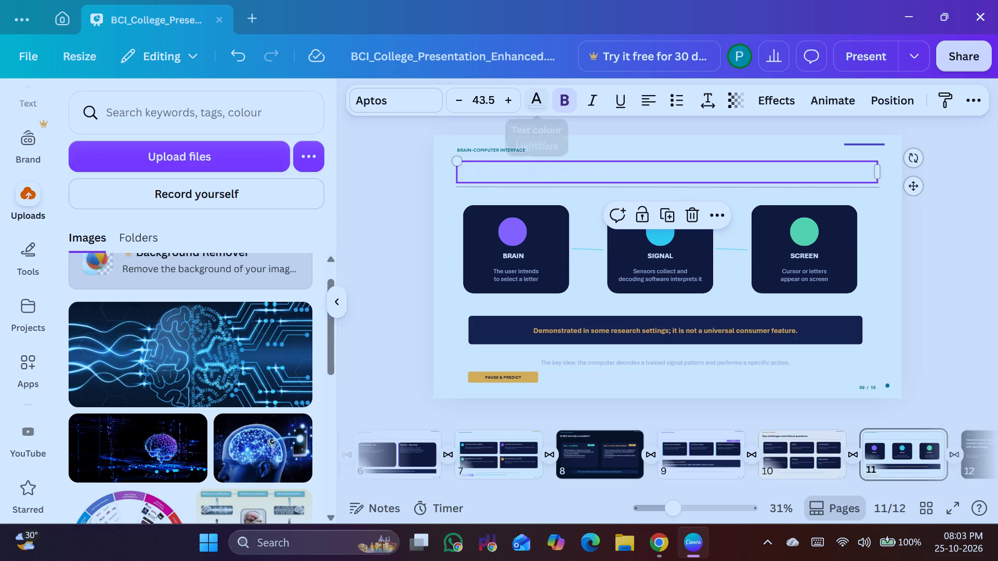
pyautogui.click(298, 241)
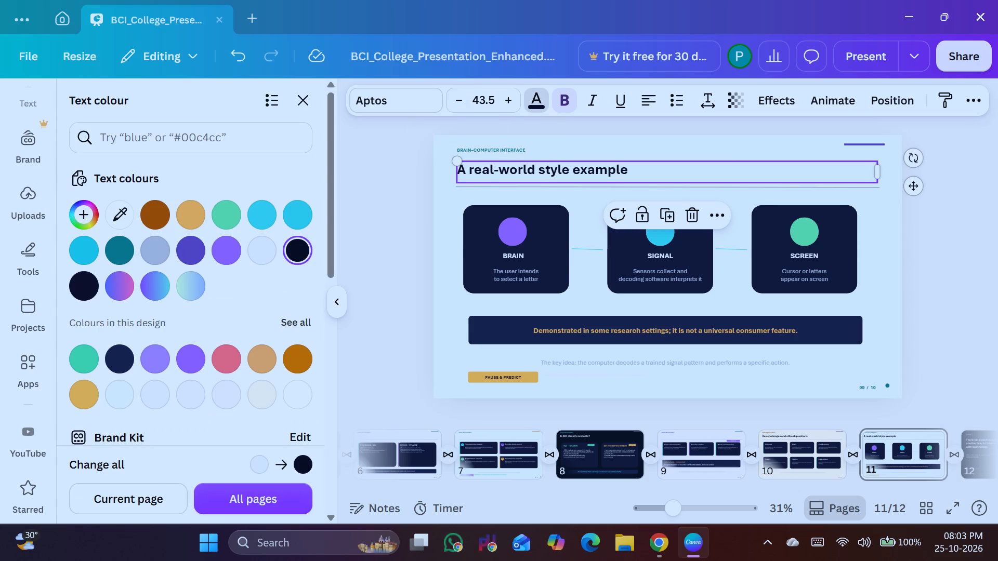
pyautogui.click(323, 55)
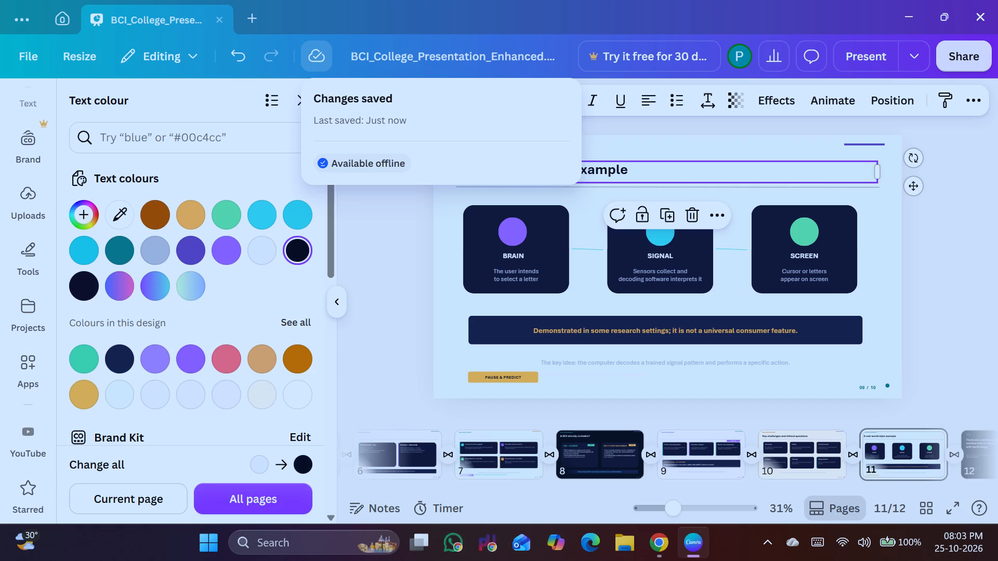
pyautogui.click(702, 455)
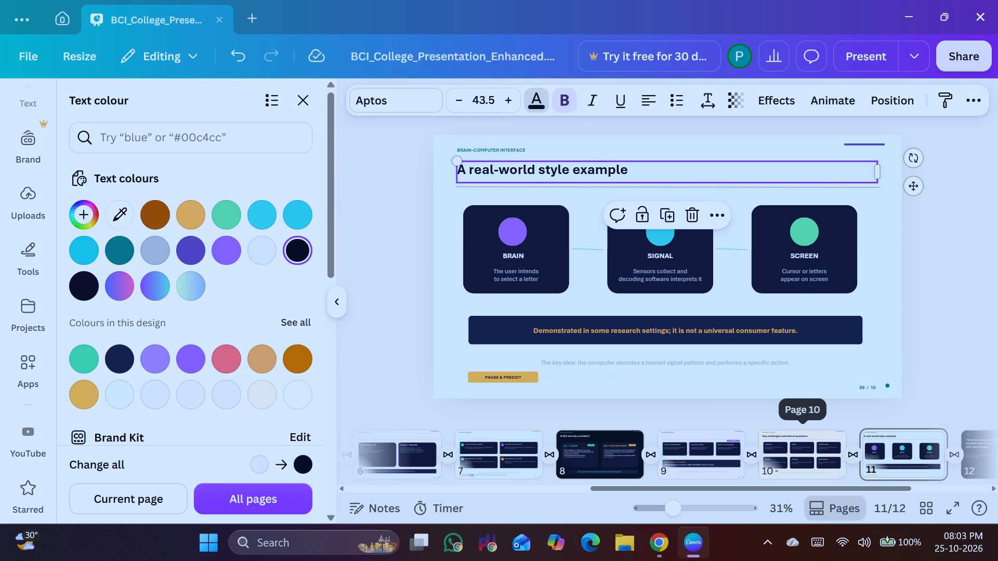
# Change the text colour of slide 7's title, "Where is BCI used today?", to near-black and check the save status.
pyautogui.click(515, 452)
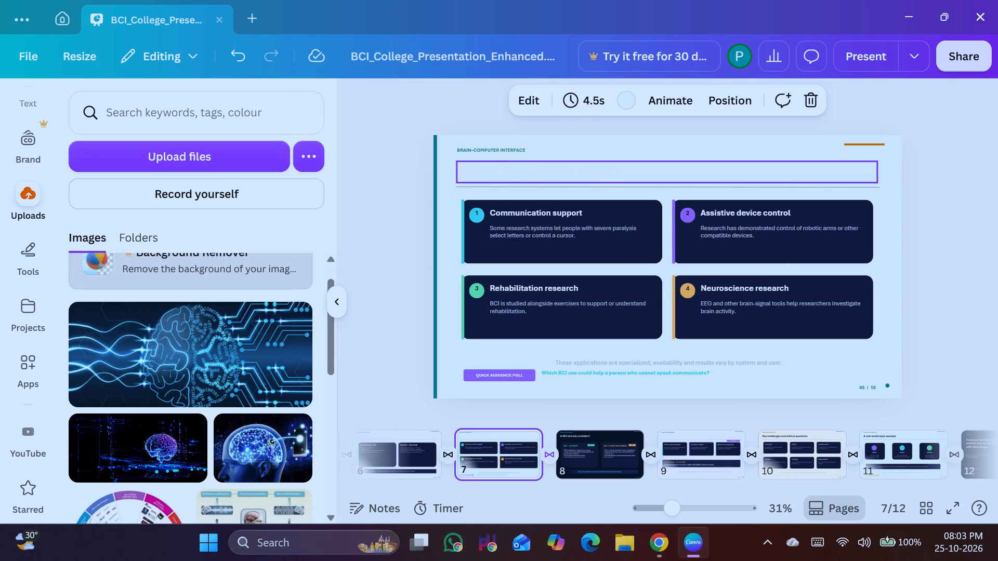
pyautogui.click(475, 168)
pyautogui.click(538, 101)
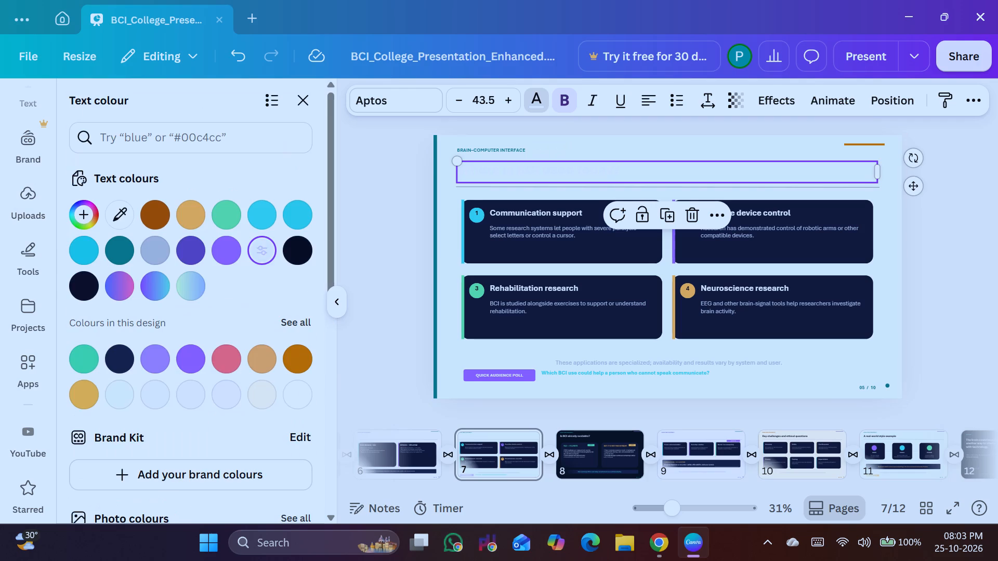
pyautogui.click(295, 252)
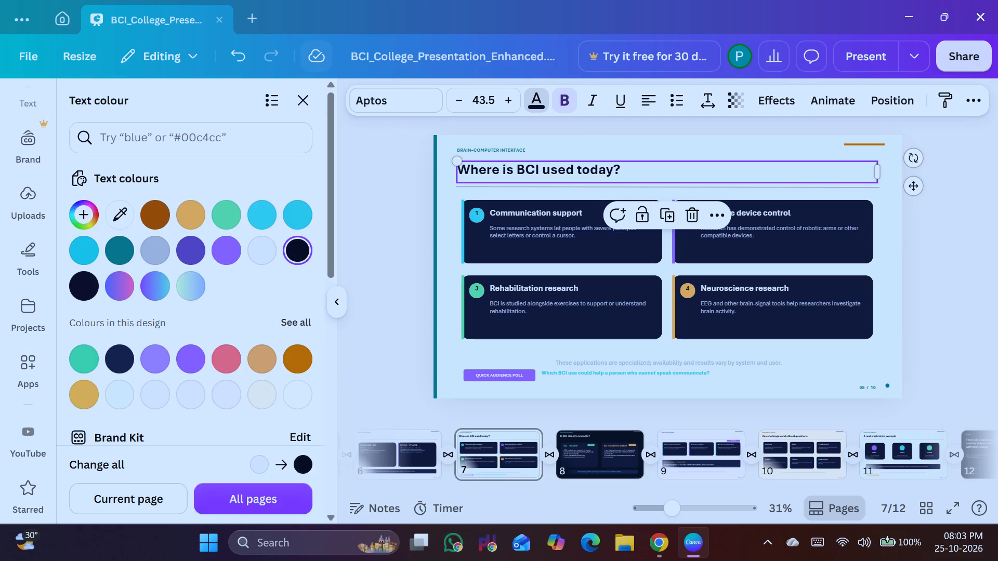
pyautogui.click(323, 62)
pyautogui.click(409, 248)
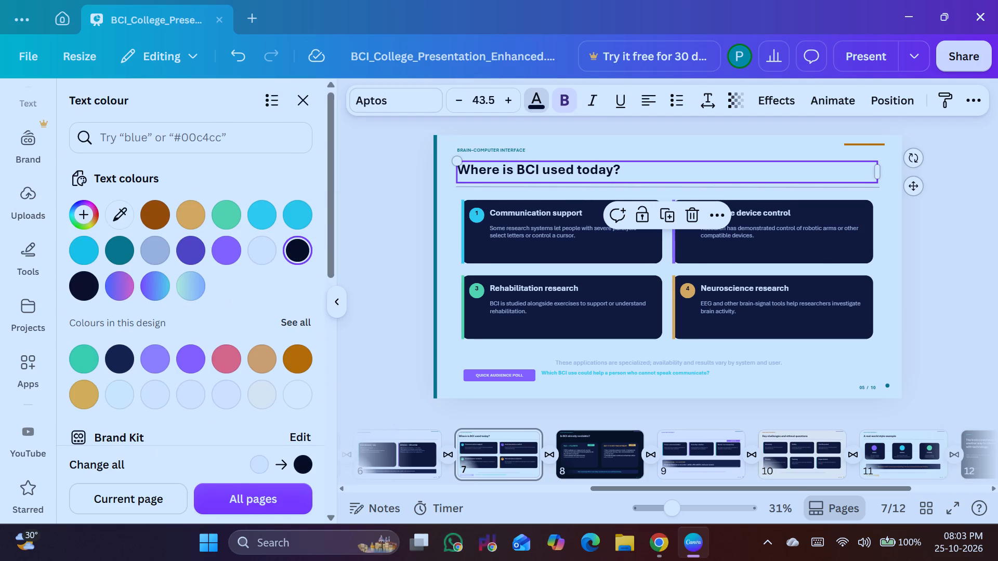
# Review slide 9 and the closing slide 12 for title readability.
pyautogui.click(679, 445)
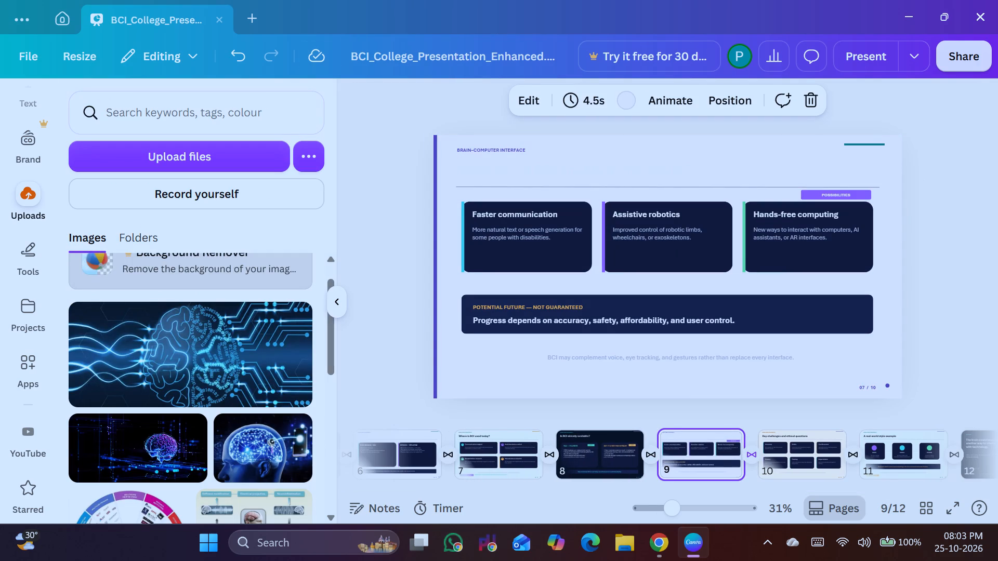
pyautogui.click(992, 486)
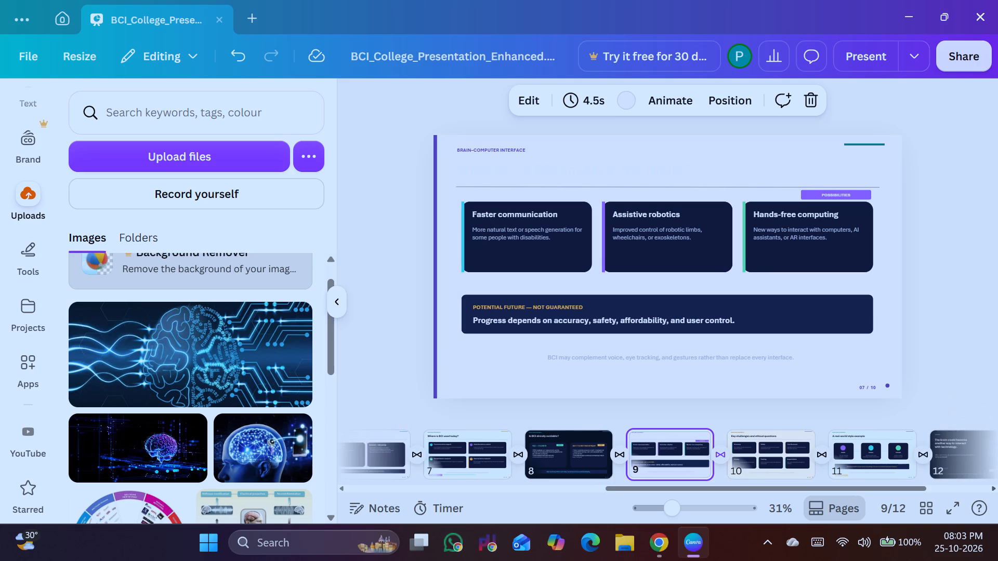
pyautogui.doubleClick(992, 487)
pyautogui.click(992, 491)
pyautogui.click(882, 452)
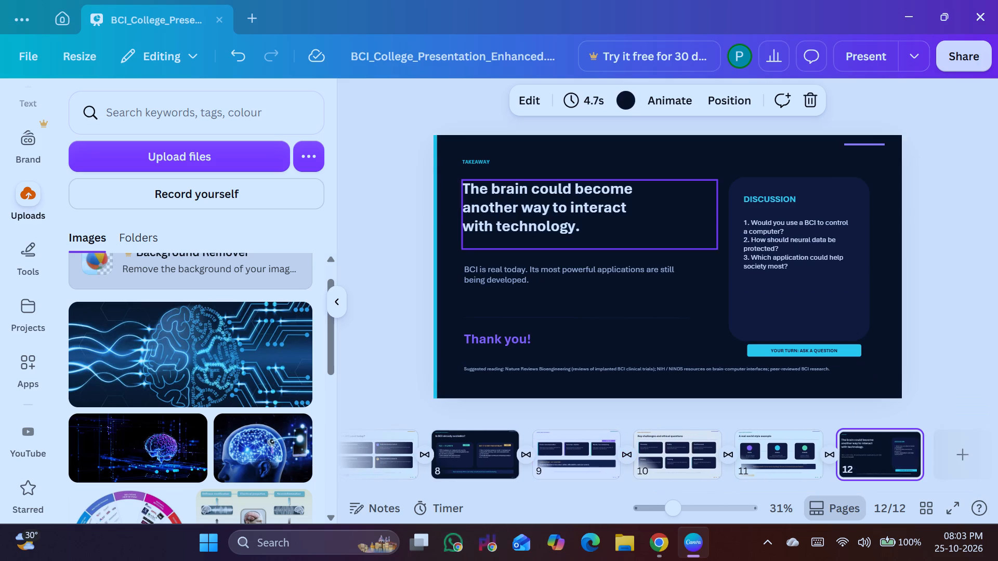
pyautogui.click(379, 190)
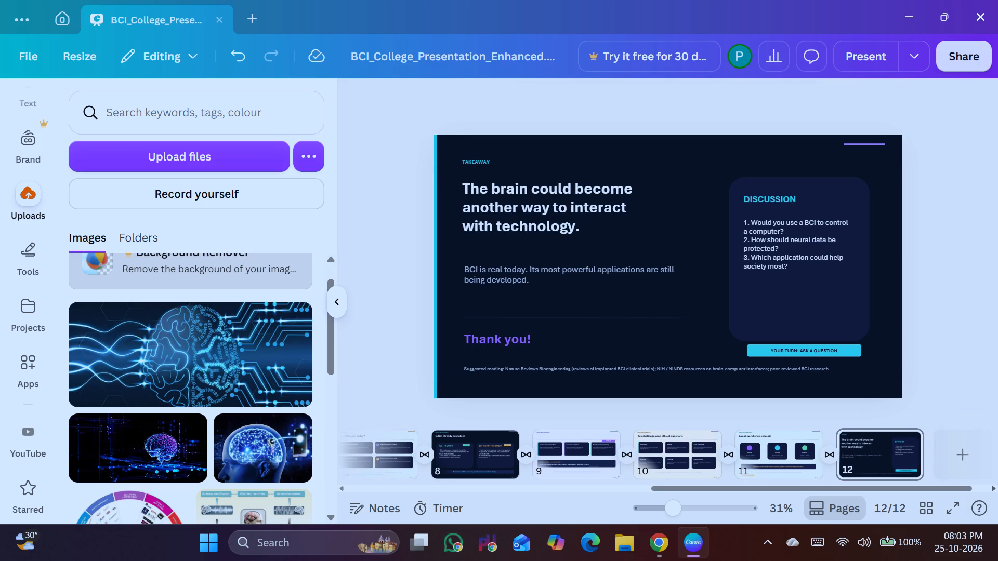
pyautogui.tripleClick(994, 490)
pyautogui.click(994, 488)
# Change the text colour of slide 4's title, "What is a BCI?", to near-black and check the save status.
pyautogui.moveTo(555, 490); pyautogui.dragTo(535, 490)
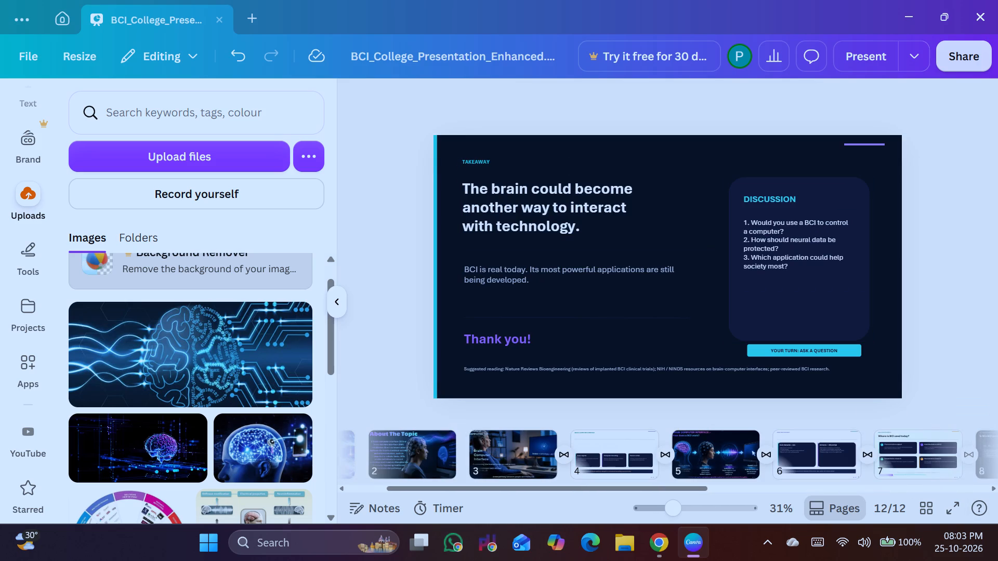
pyautogui.moveTo(535, 490); pyautogui.dragTo(594, 500)
pyautogui.click(595, 424)
pyautogui.click(602, 446)
pyautogui.click(475, 176)
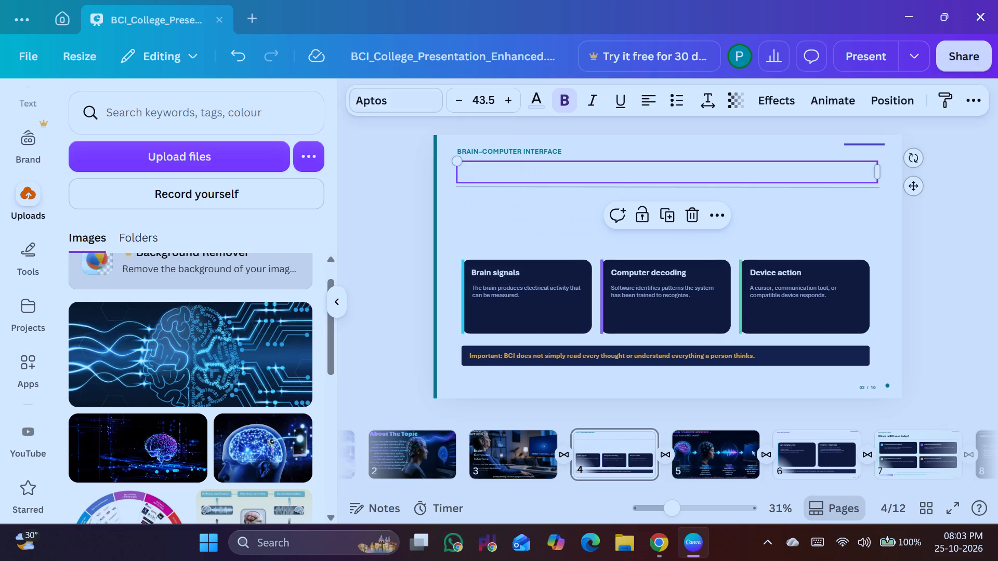
pyautogui.click(539, 97)
pyautogui.click(305, 243)
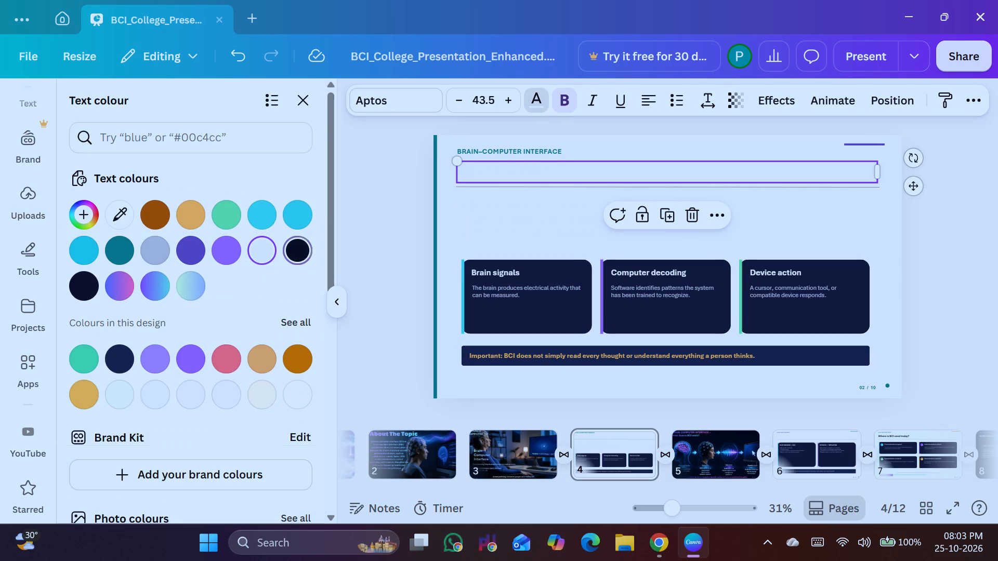
pyautogui.click(322, 55)
pyautogui.click(389, 208)
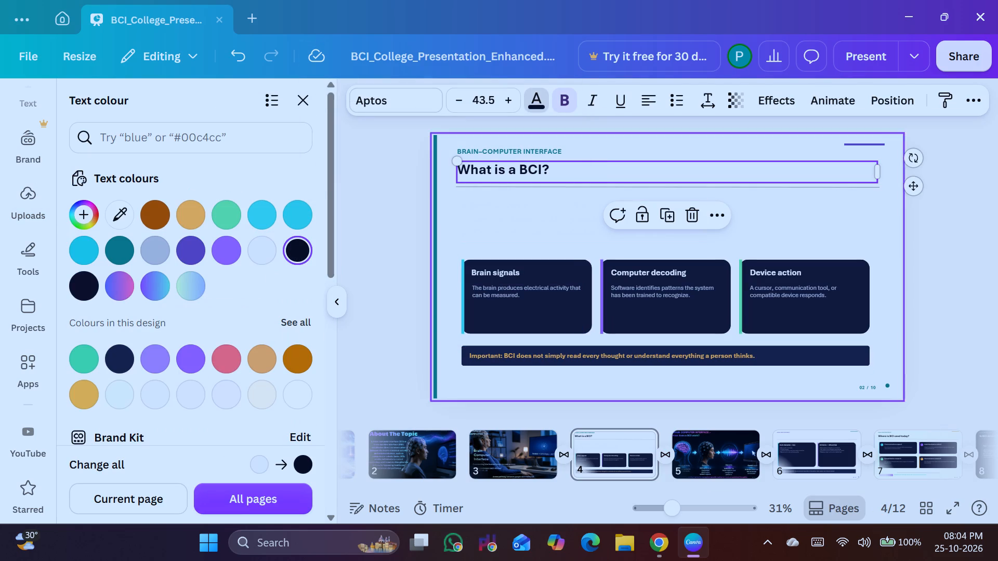
pyautogui.click(365, 203)
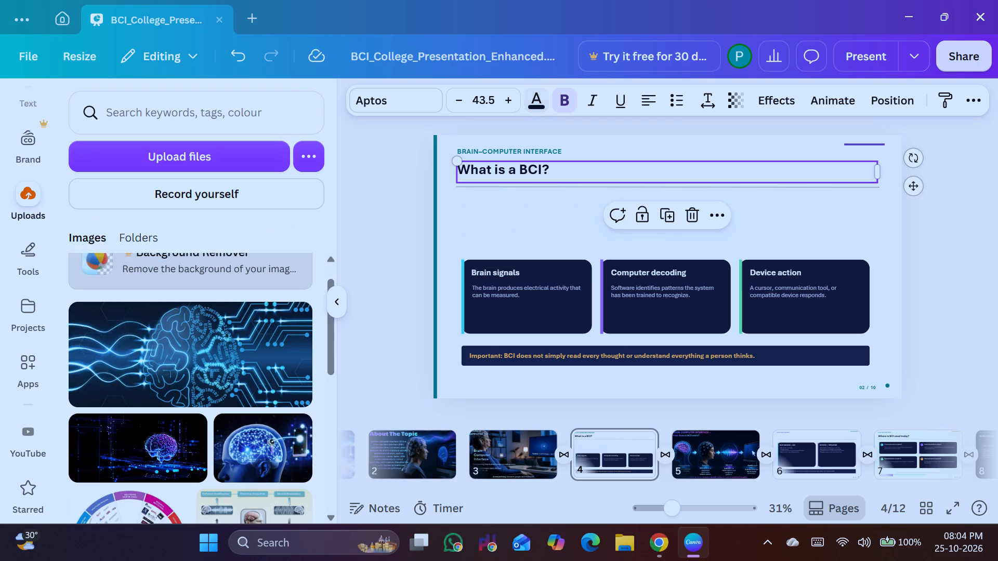
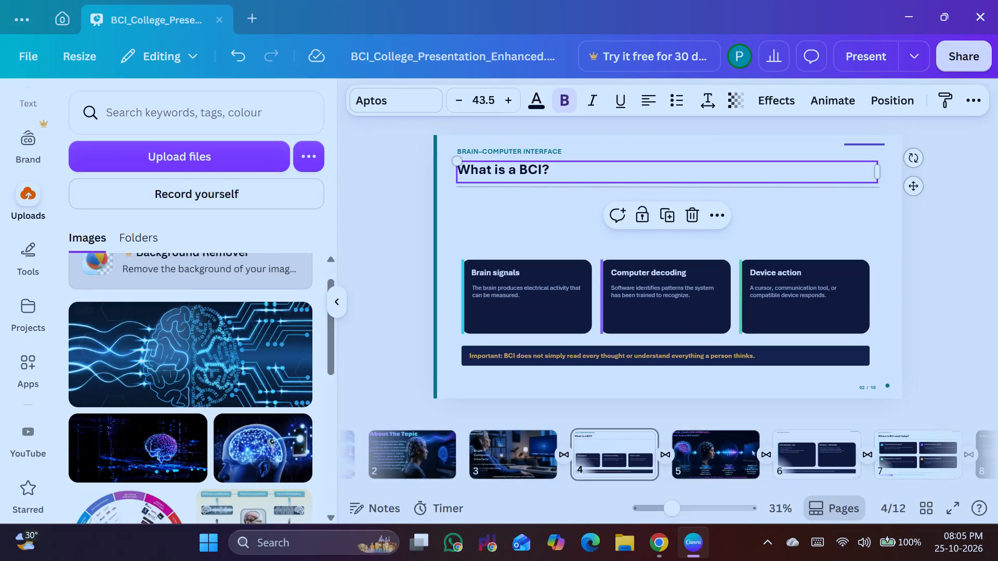
# Delete the purple vertical bar along the edge of slide 4, "What is a BCI?".
pyautogui.click(436, 226)
pyautogui.click(458, 130)
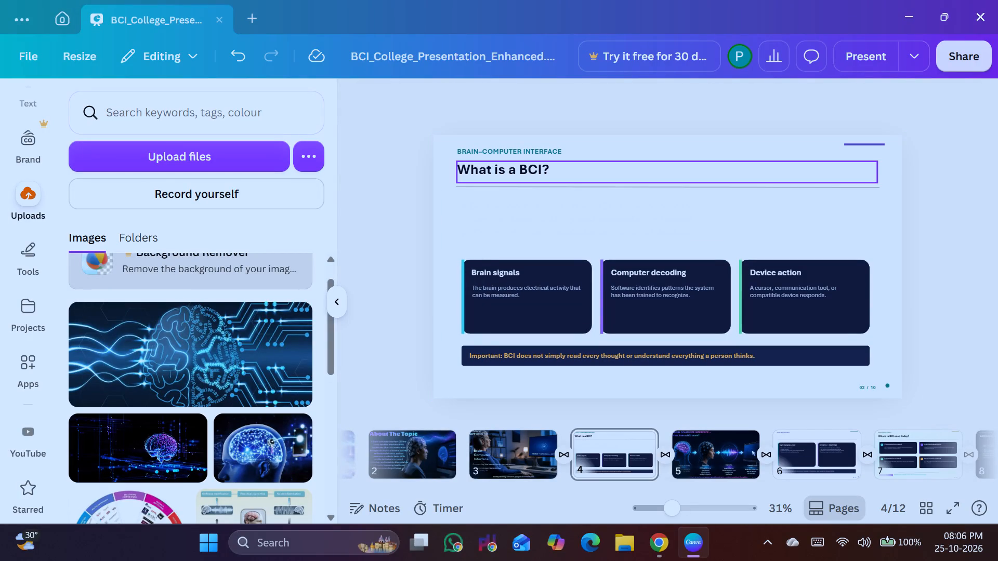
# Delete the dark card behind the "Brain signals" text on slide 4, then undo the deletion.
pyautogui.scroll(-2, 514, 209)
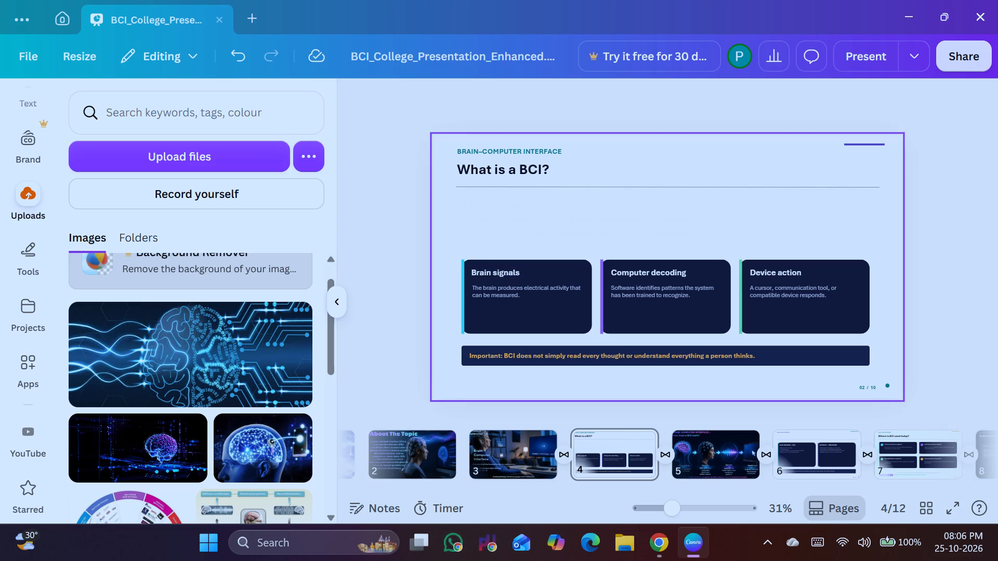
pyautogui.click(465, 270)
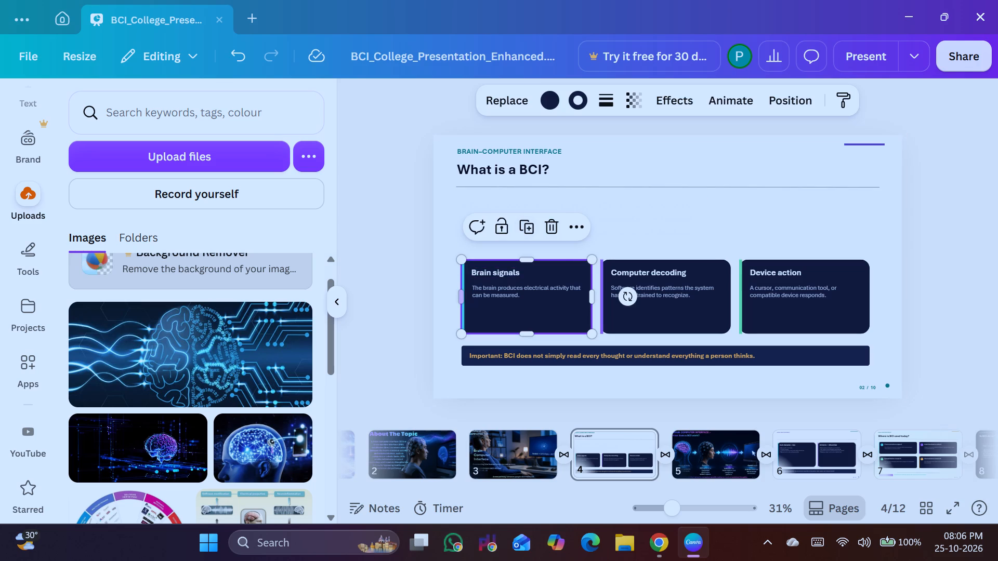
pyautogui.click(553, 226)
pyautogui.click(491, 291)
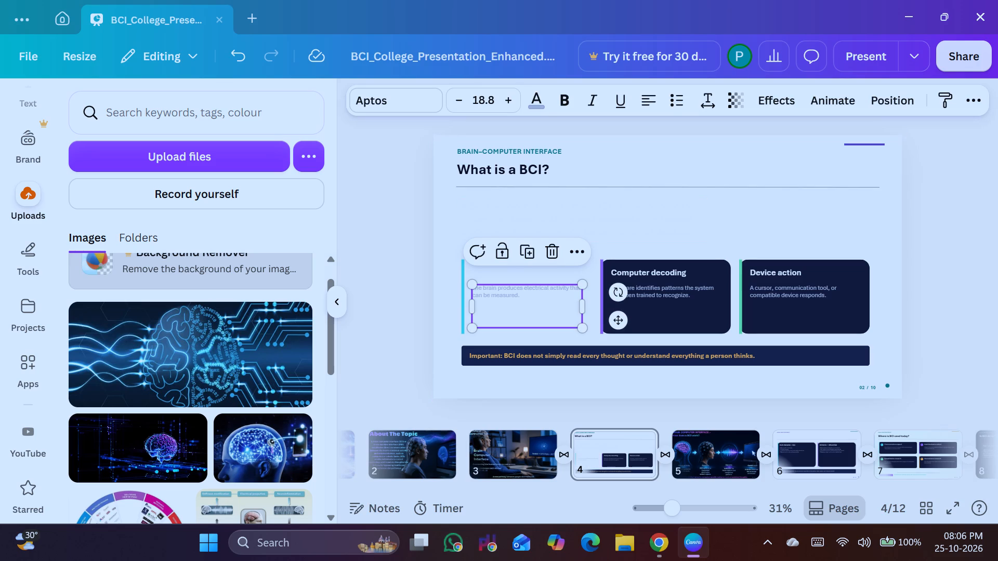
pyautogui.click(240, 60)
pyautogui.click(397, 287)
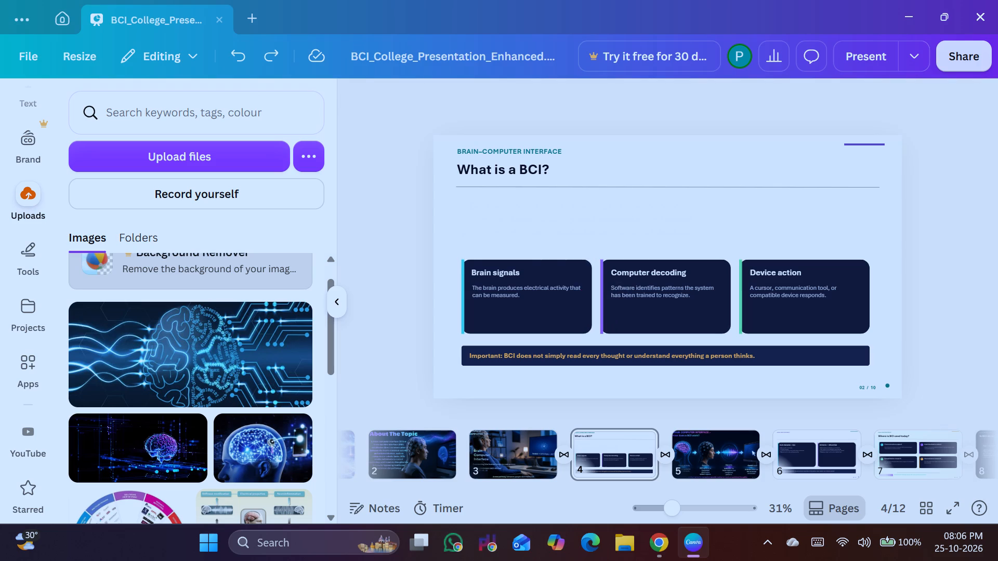
# Bring slide 4's dark "Brain signals" card to the front and delete it.
pyautogui.doubleClick(515, 287)
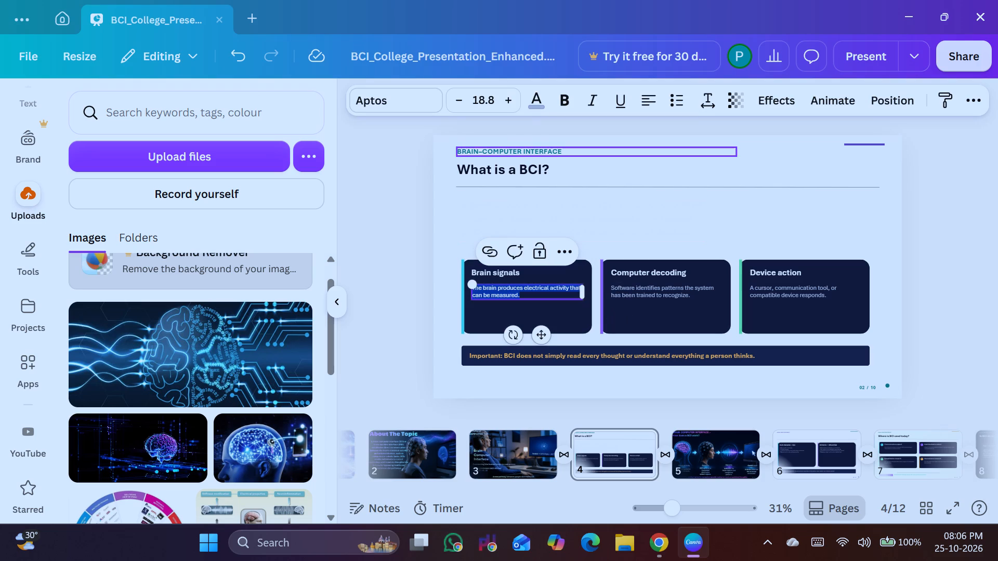
pyautogui.click(391, 275)
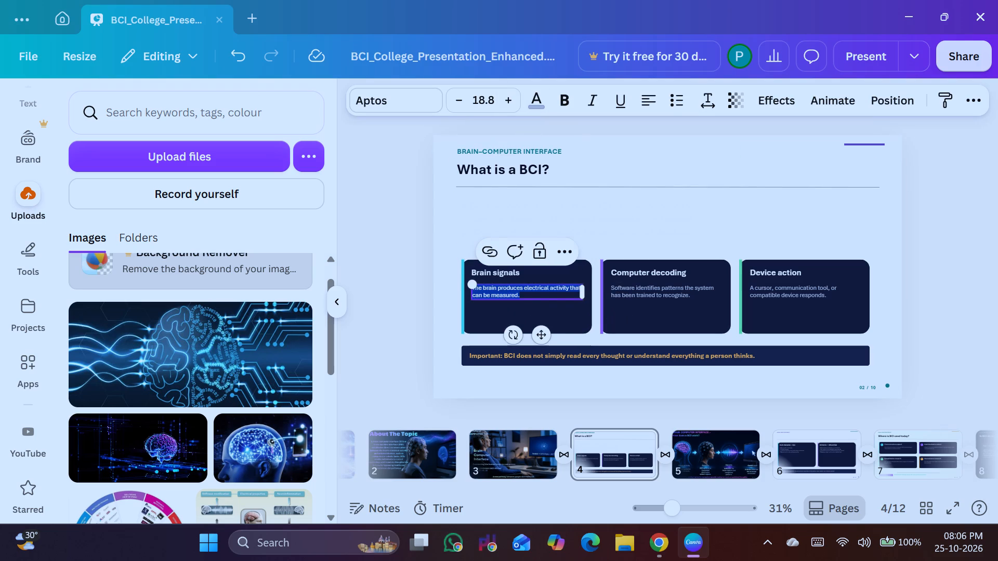
pyautogui.click(575, 321)
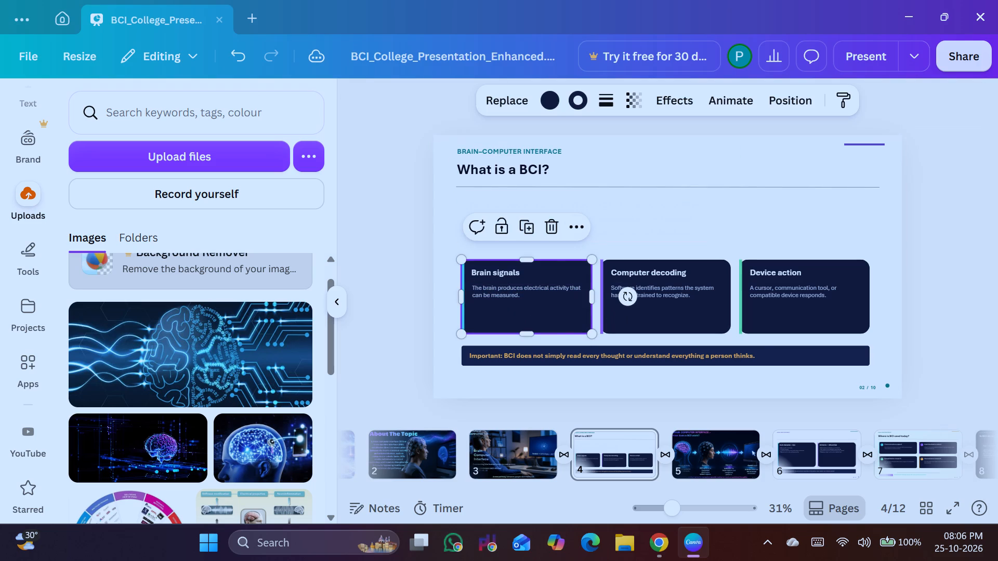
pyautogui.click(580, 228)
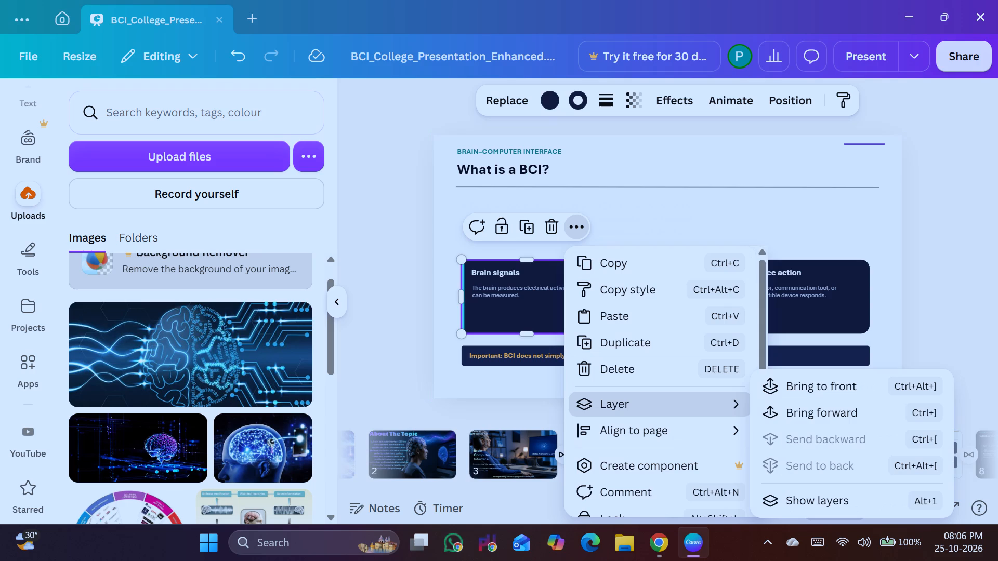
pyautogui.click(834, 394)
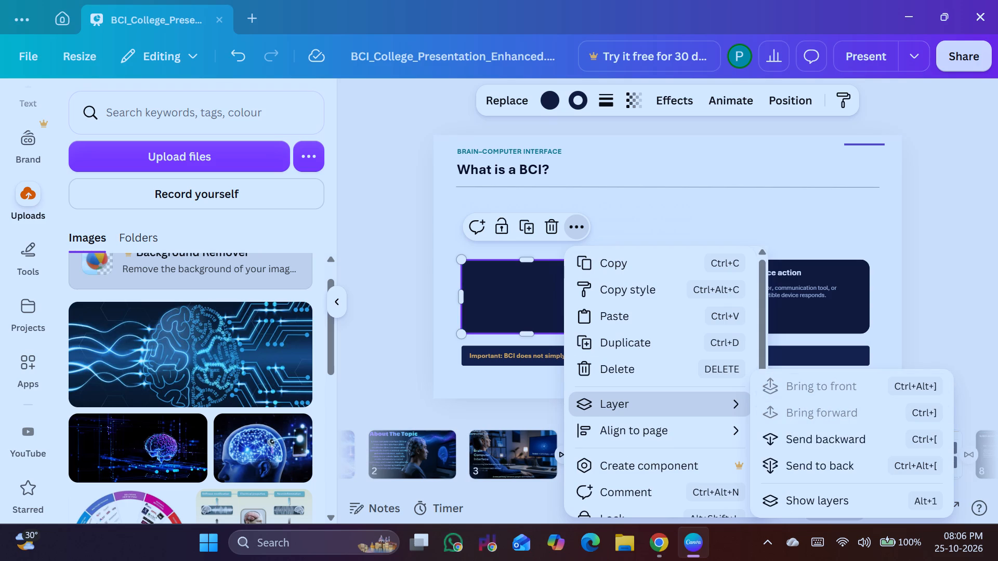
pyautogui.click(613, 368)
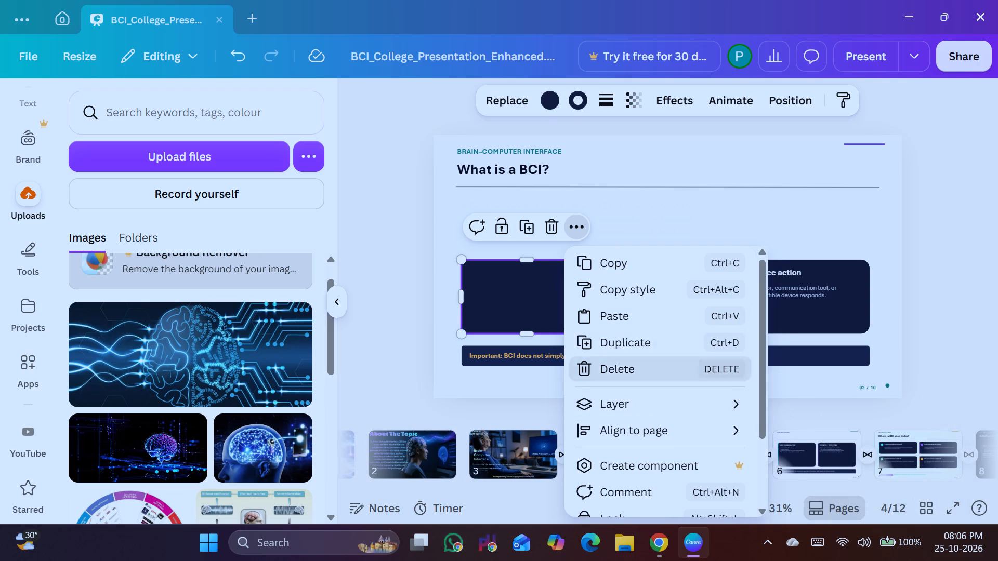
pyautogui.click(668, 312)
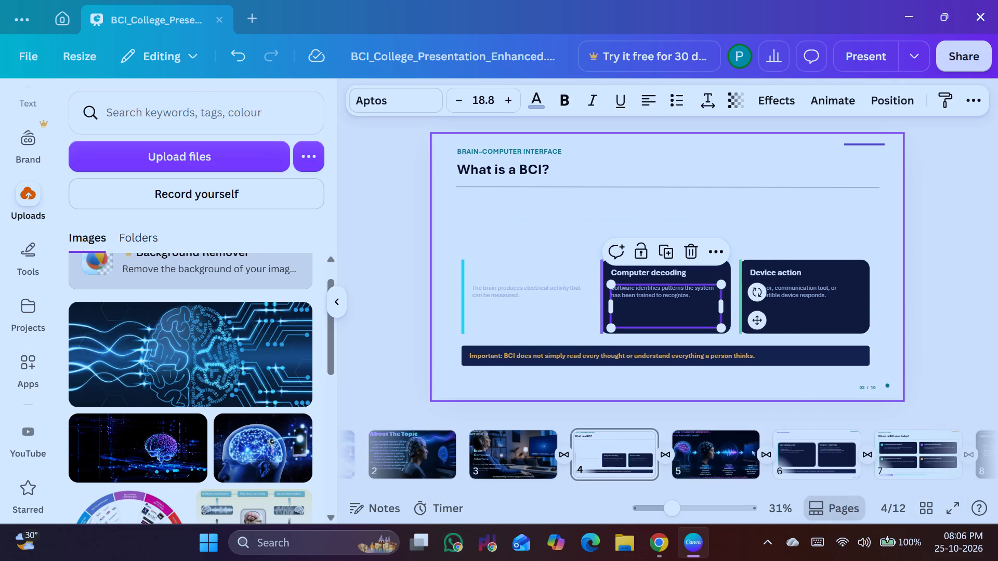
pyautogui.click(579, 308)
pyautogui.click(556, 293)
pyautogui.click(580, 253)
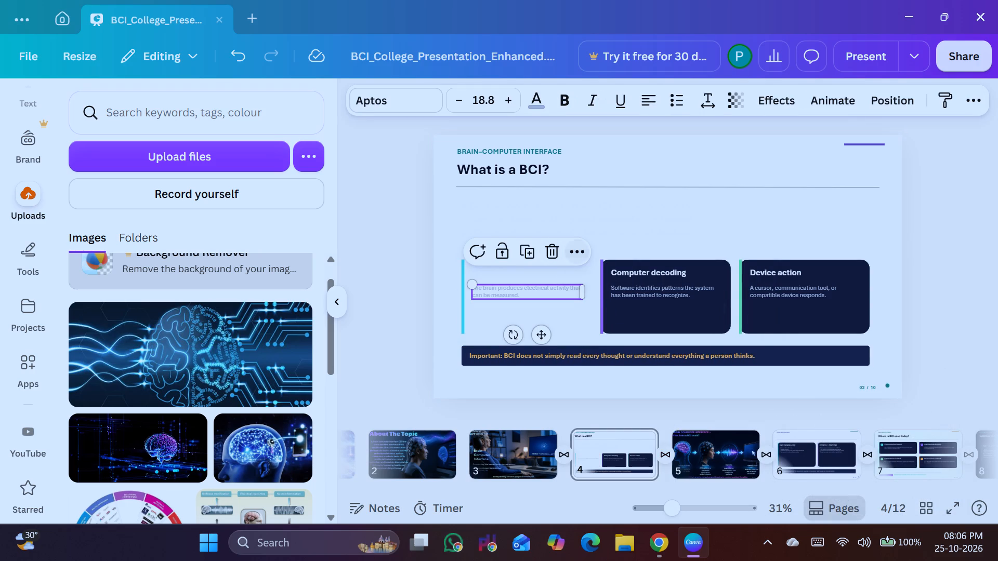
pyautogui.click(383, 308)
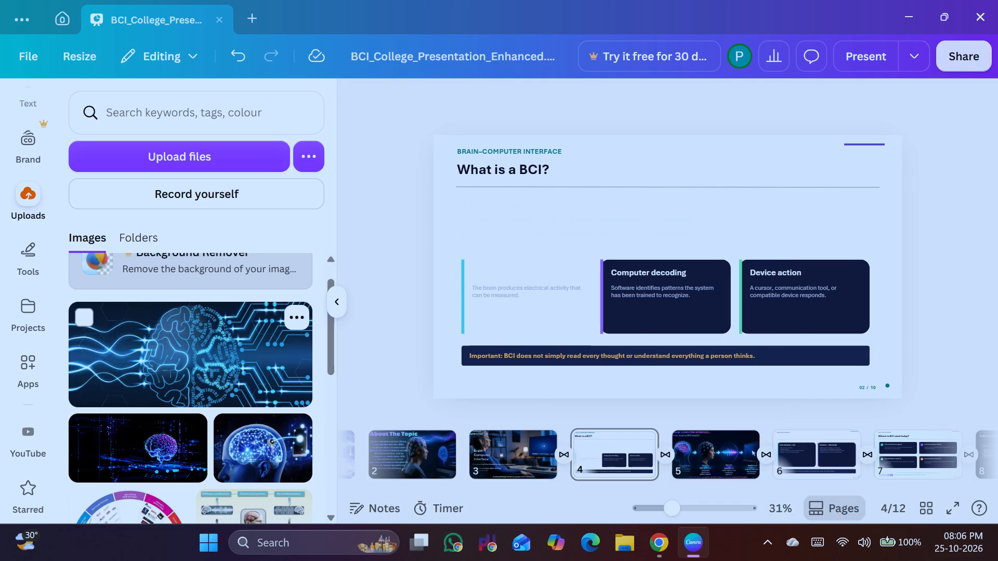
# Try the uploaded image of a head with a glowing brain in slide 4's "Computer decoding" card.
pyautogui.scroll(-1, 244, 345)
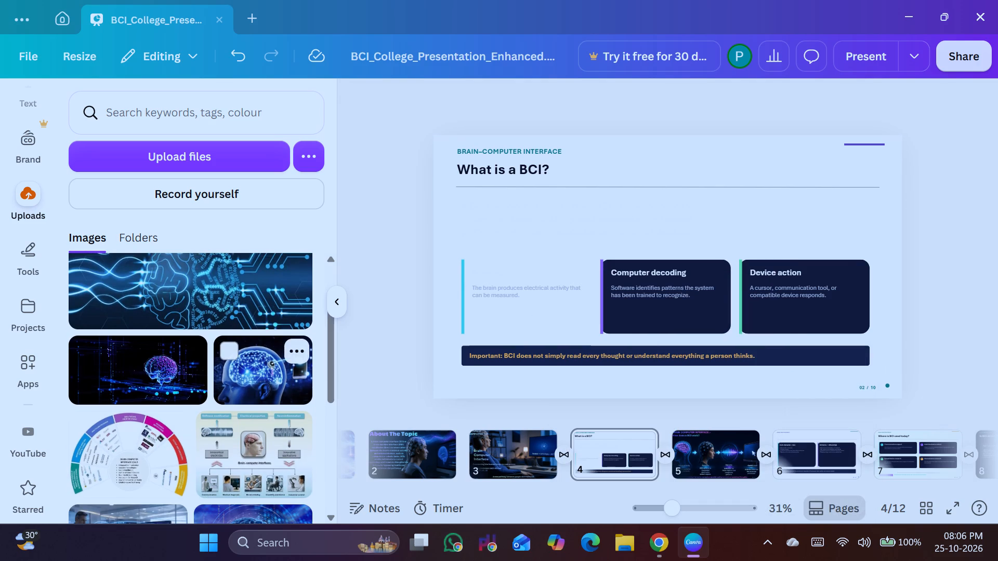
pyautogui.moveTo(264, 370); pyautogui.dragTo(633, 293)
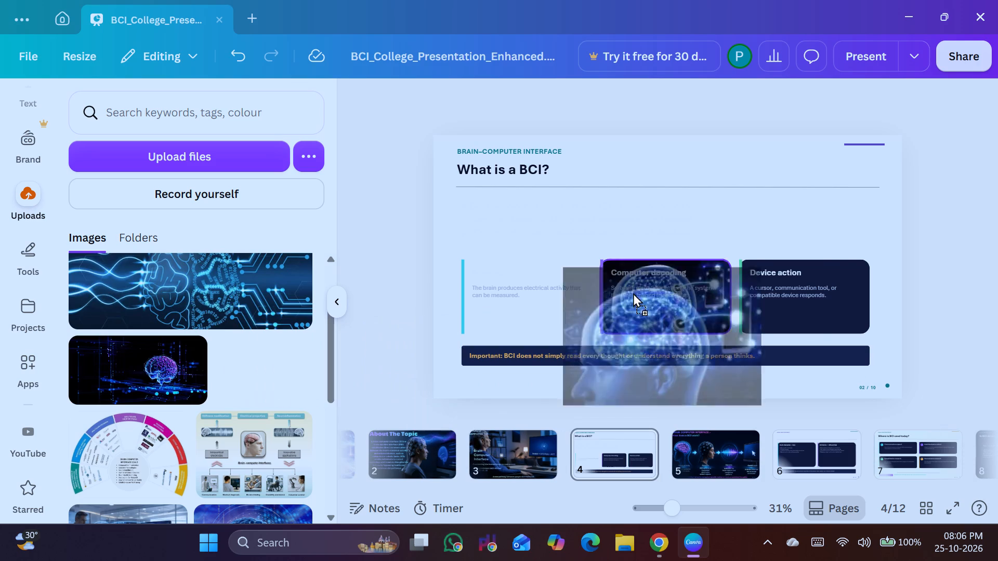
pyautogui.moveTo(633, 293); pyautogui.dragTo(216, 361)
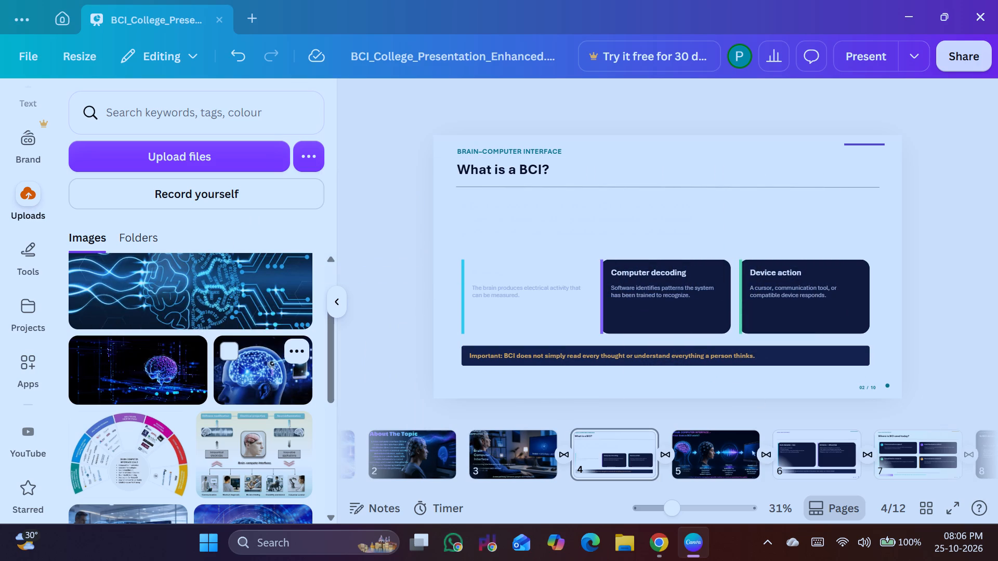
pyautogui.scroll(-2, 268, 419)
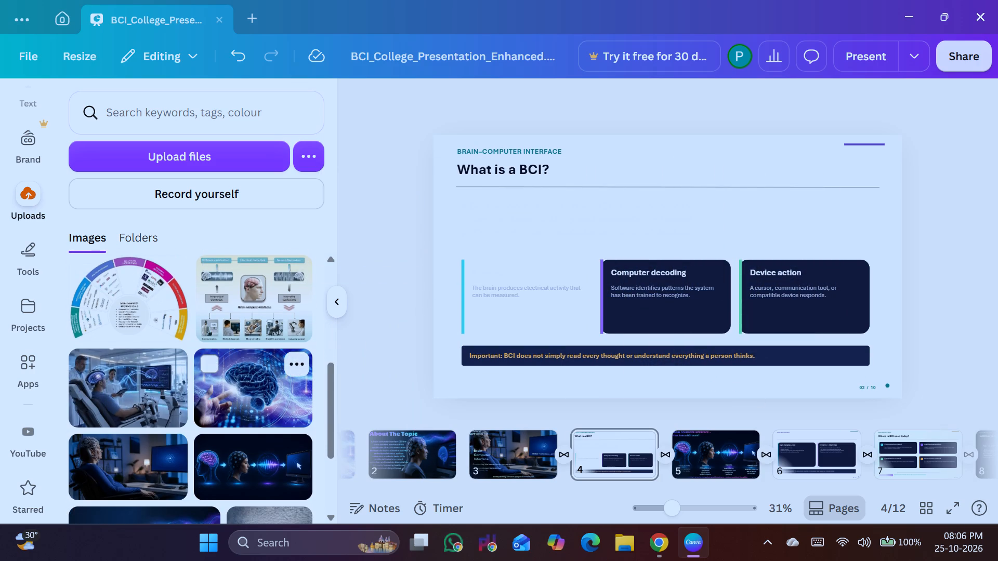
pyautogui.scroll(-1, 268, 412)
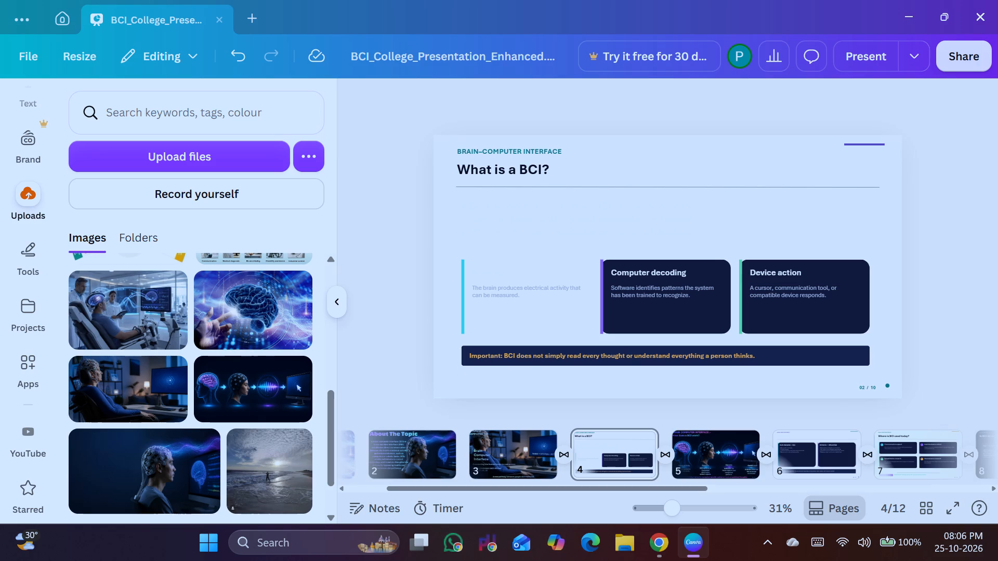
# Open slide 6 and look through the uploaded images for one to use.
pyautogui.click(831, 450)
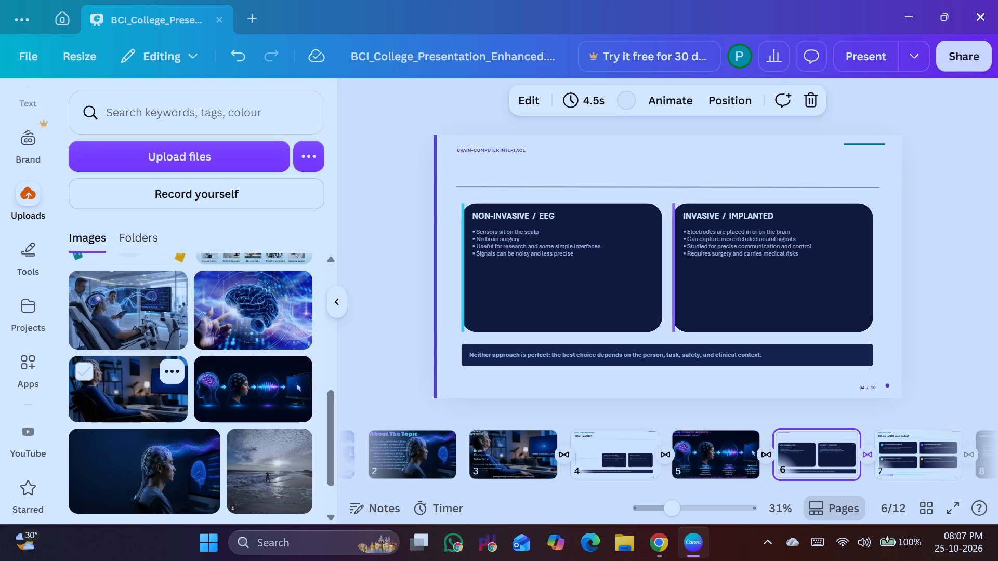
pyautogui.scroll(5, 130, 379)
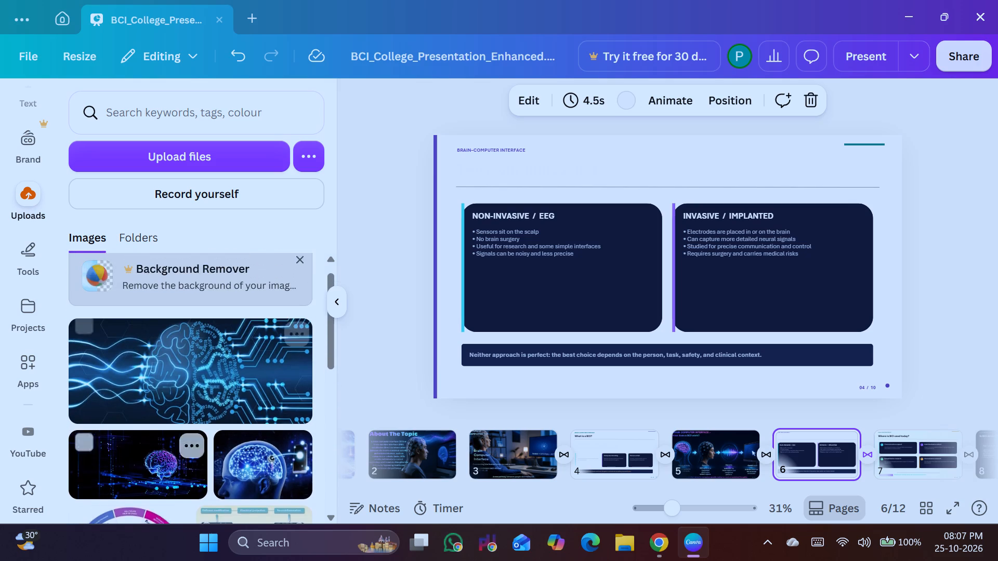
pyautogui.scroll(2, 139, 373)
pyautogui.scroll(-5, 141, 373)
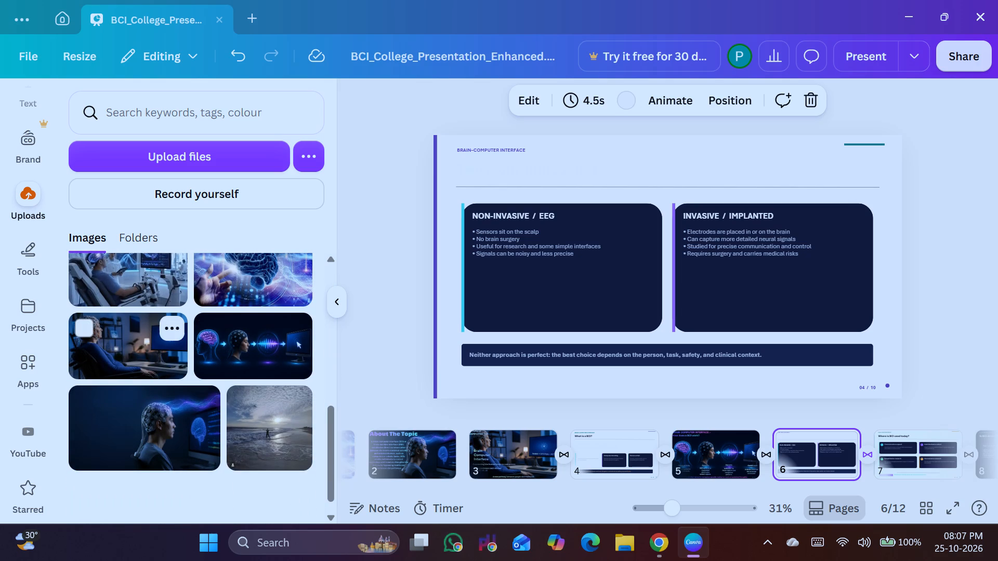
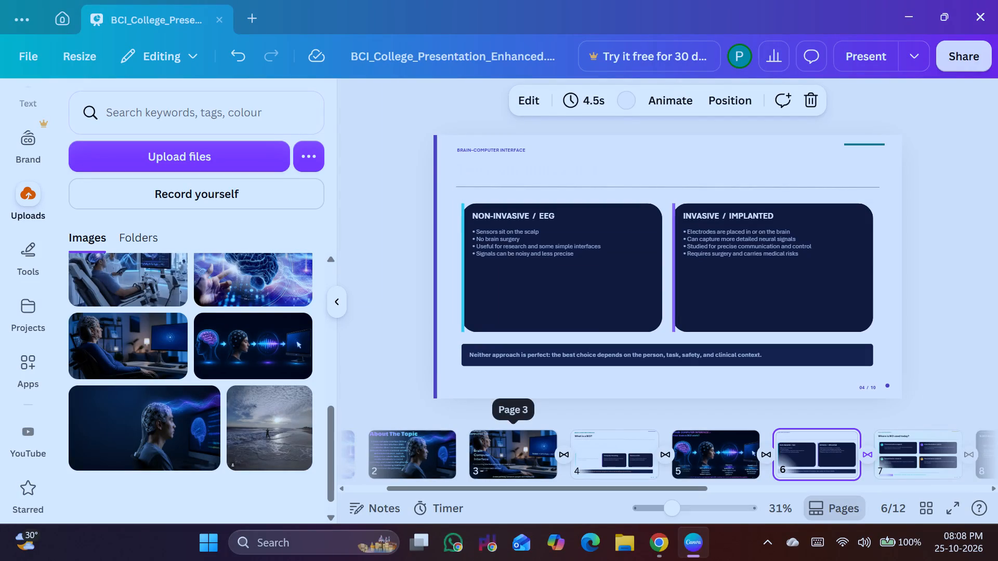
# Examine the cards on slide 4 and look through the uploaded images for one to use there.
pyautogui.click(610, 468)
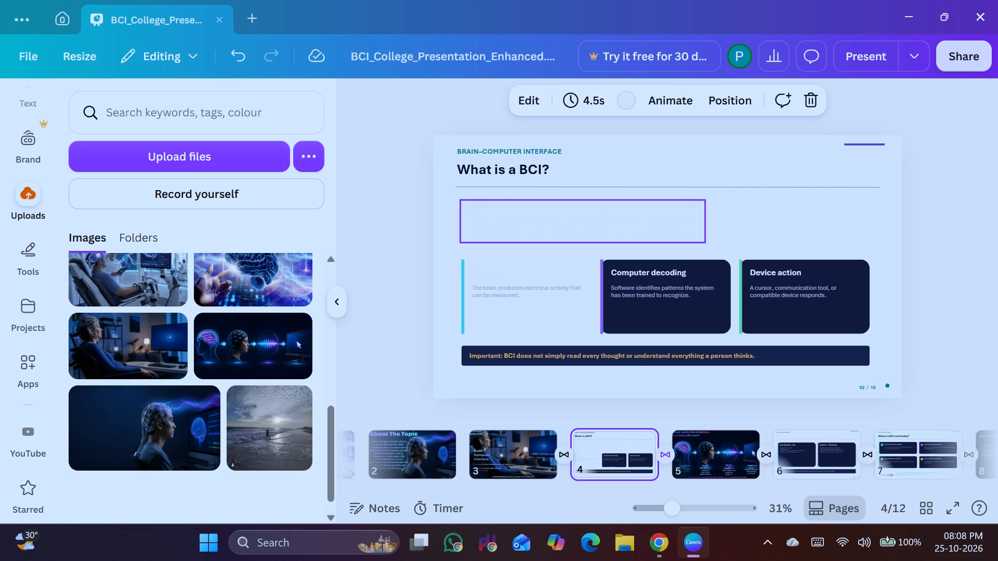
pyautogui.click(618, 273)
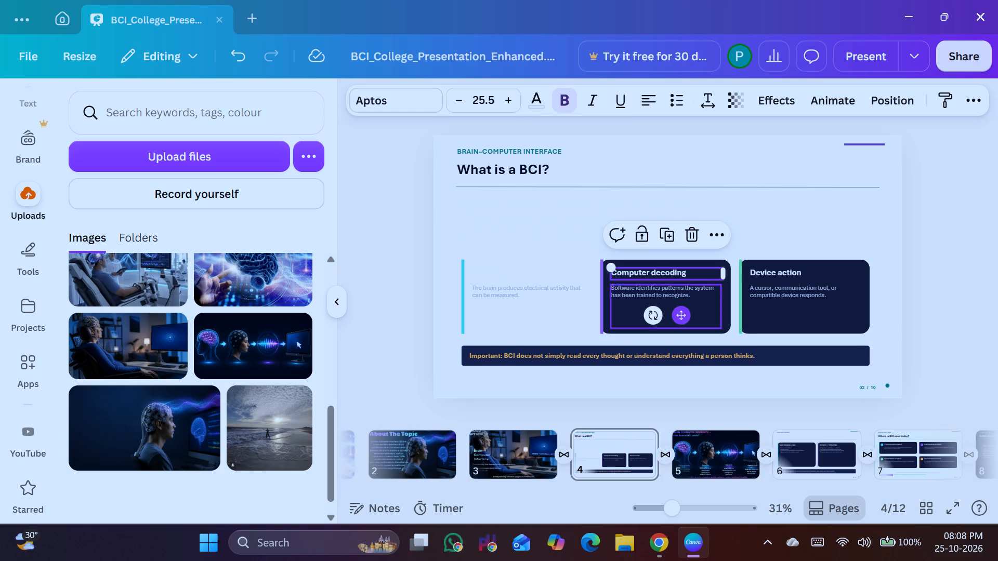
pyautogui.click(375, 298)
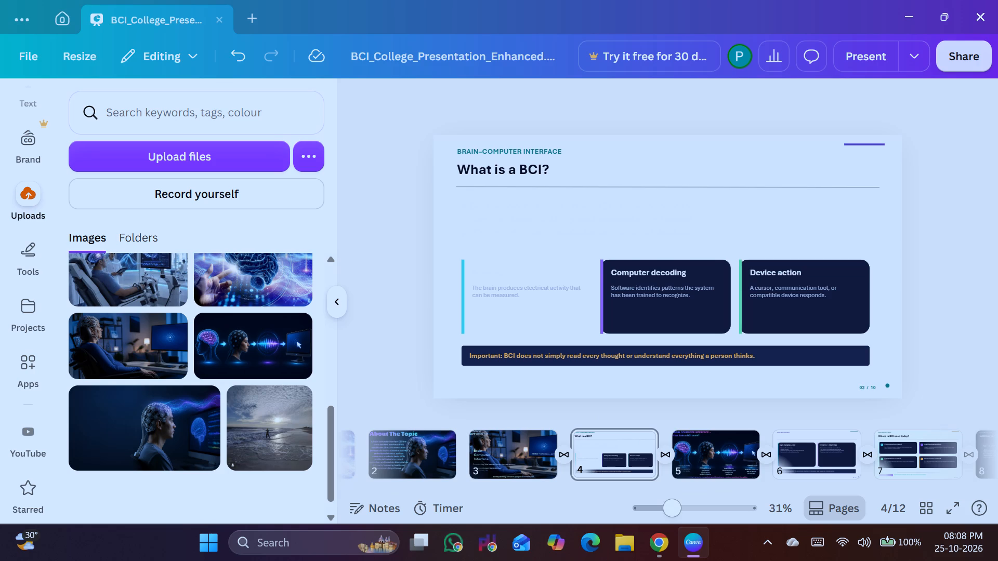
pyautogui.moveTo(676, 509); pyautogui.dragTo(789, 517)
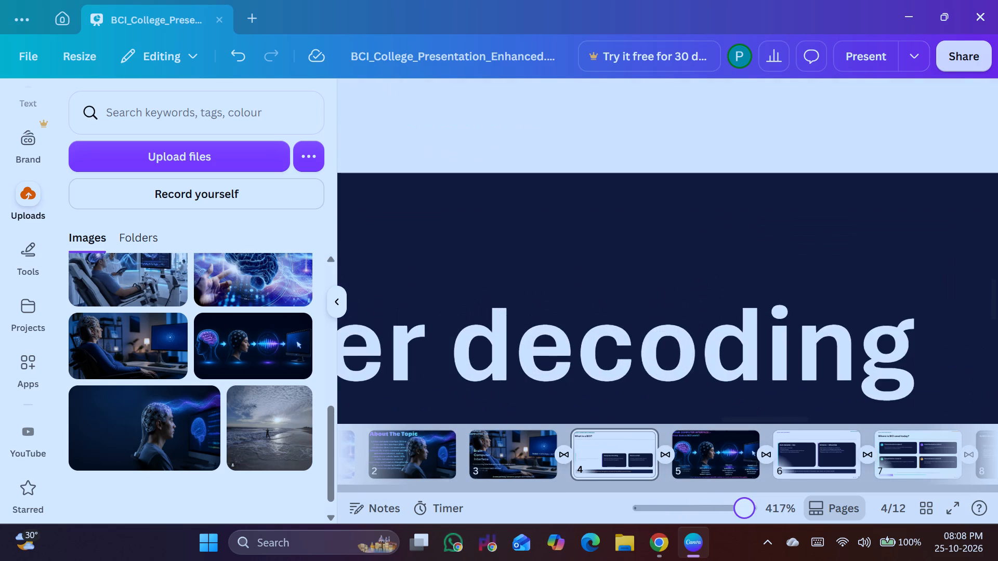
pyautogui.moveTo(789, 517); pyautogui.dragTo(686, 519)
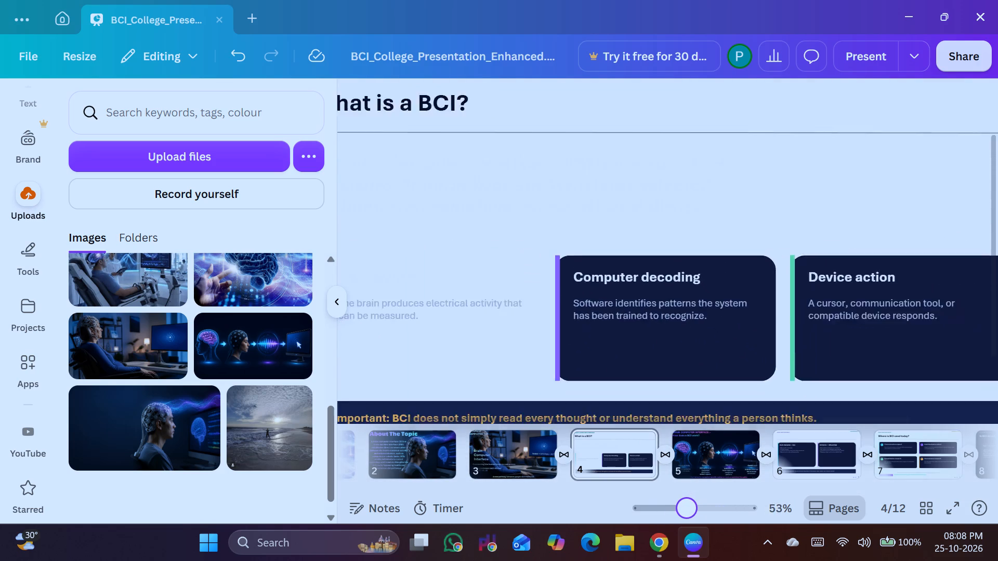
pyautogui.moveTo(686, 519); pyautogui.dragTo(677, 520)
pyautogui.moveTo(676, 520); pyautogui.dragTo(666, 515)
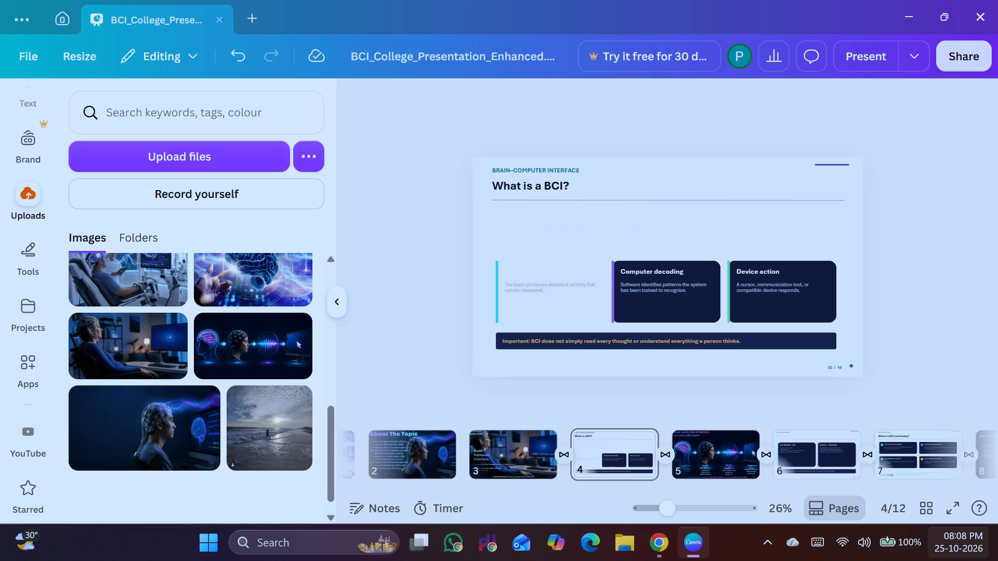
pyautogui.click(539, 305)
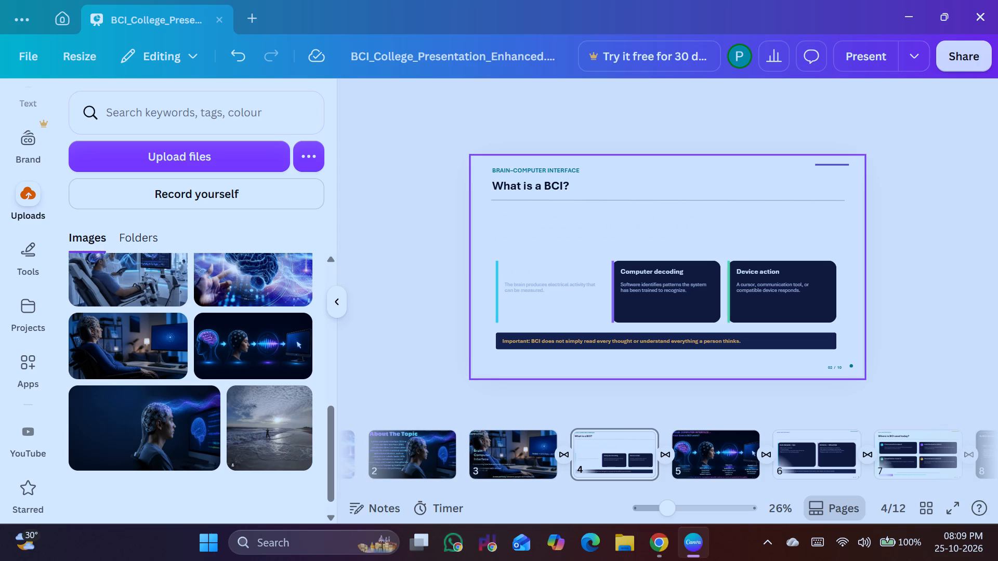
pyautogui.scroll(-4, 219, 327)
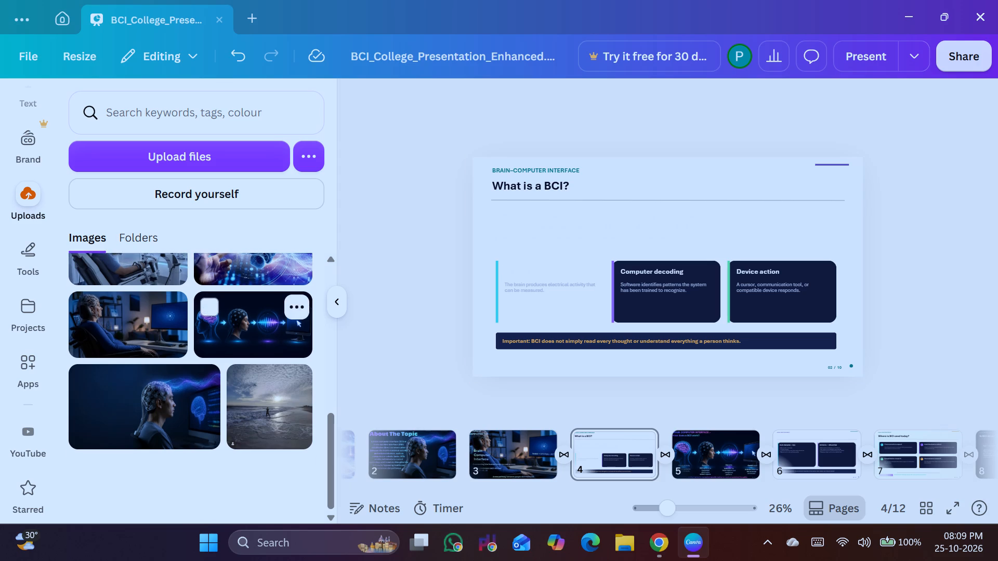
pyautogui.scroll(-1, 219, 326)
pyautogui.scroll(10, 219, 326)
pyautogui.scroll(-3, 224, 324)
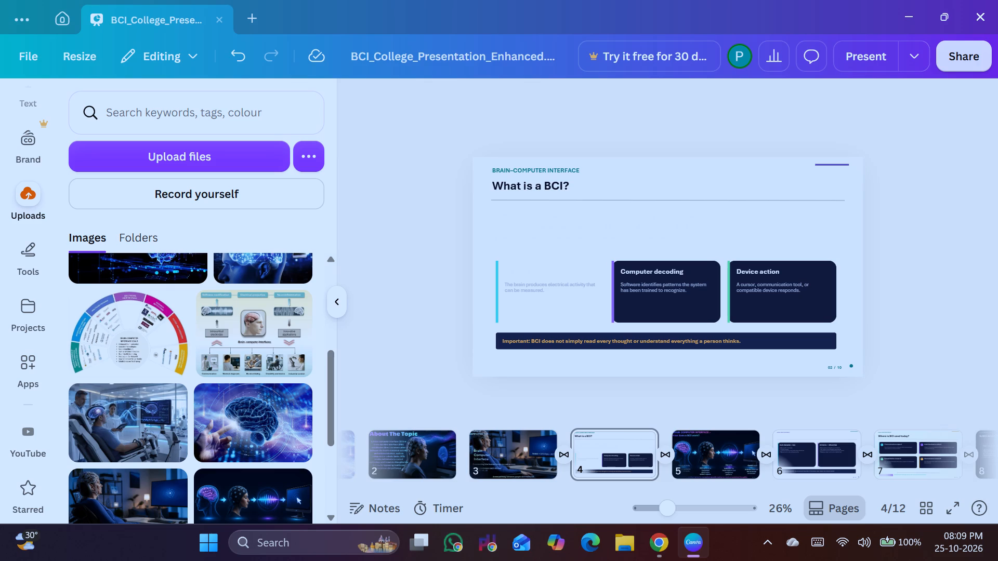
# Undo the last two changes on slide 4, bringing forward and deleting the dark "Brain signals" card.
pyautogui.click(244, 59)
pyautogui.click(244, 59)
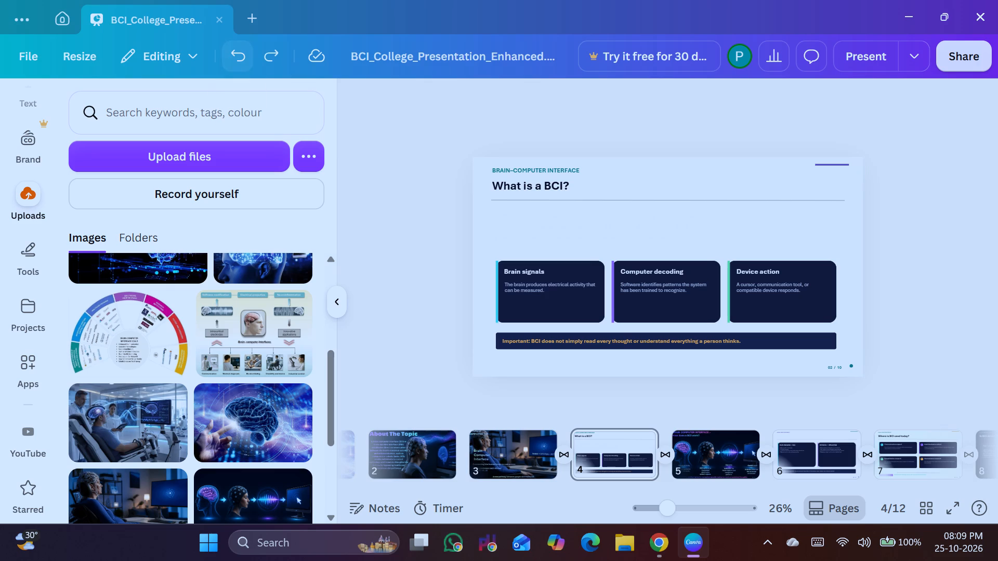
pyautogui.click(424, 241)
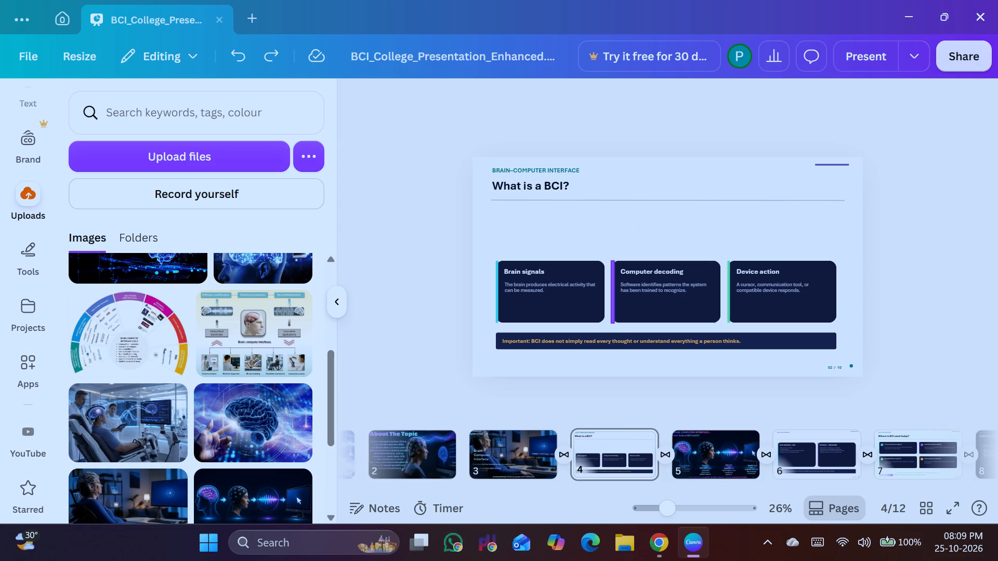
# Compare slide 4 with slide 5 and look through the uploaded images for one suited to slide 4.
pyautogui.click(605, 454)
pyautogui.click(705, 445)
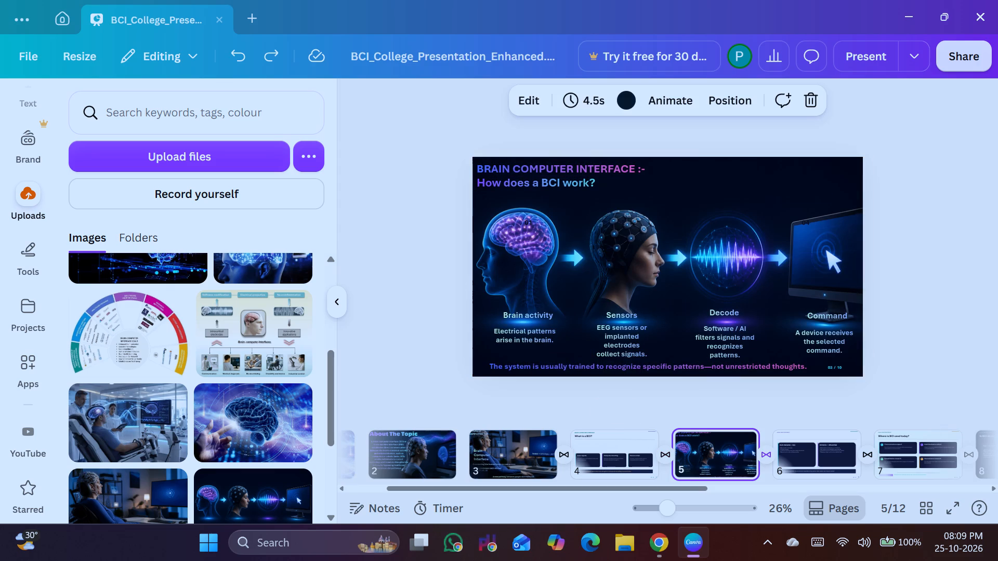
pyautogui.click(620, 450)
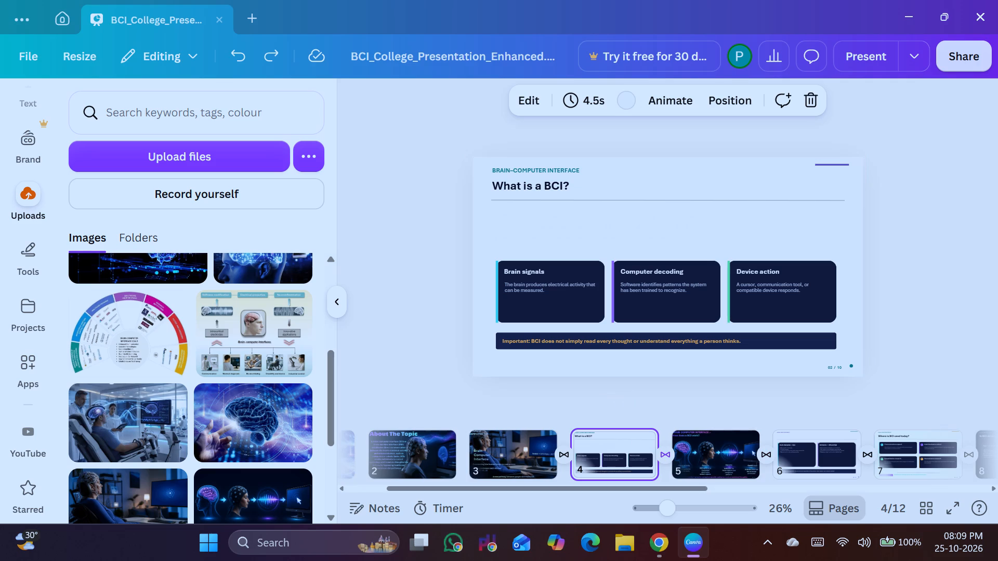
pyautogui.click(700, 453)
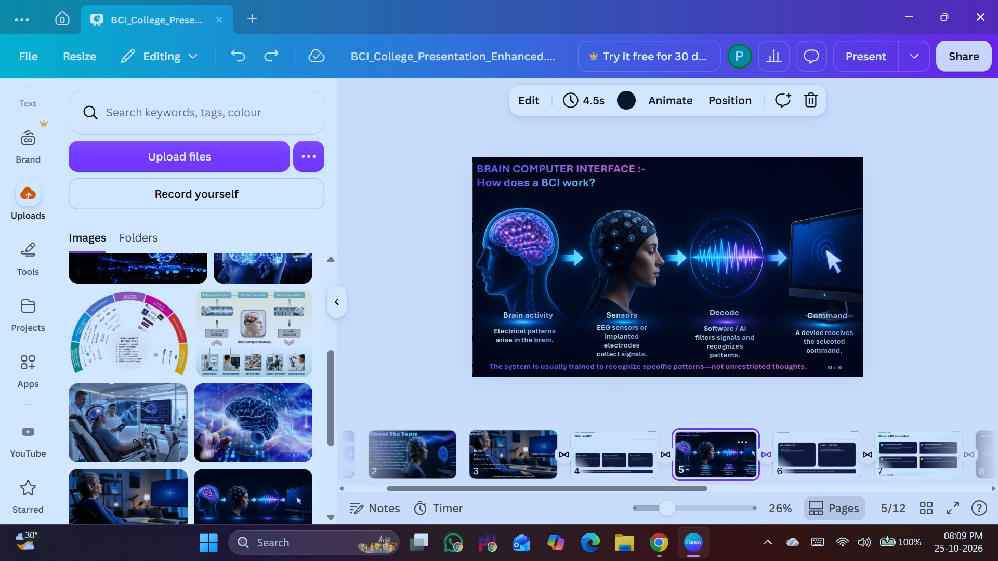
pyautogui.click(610, 452)
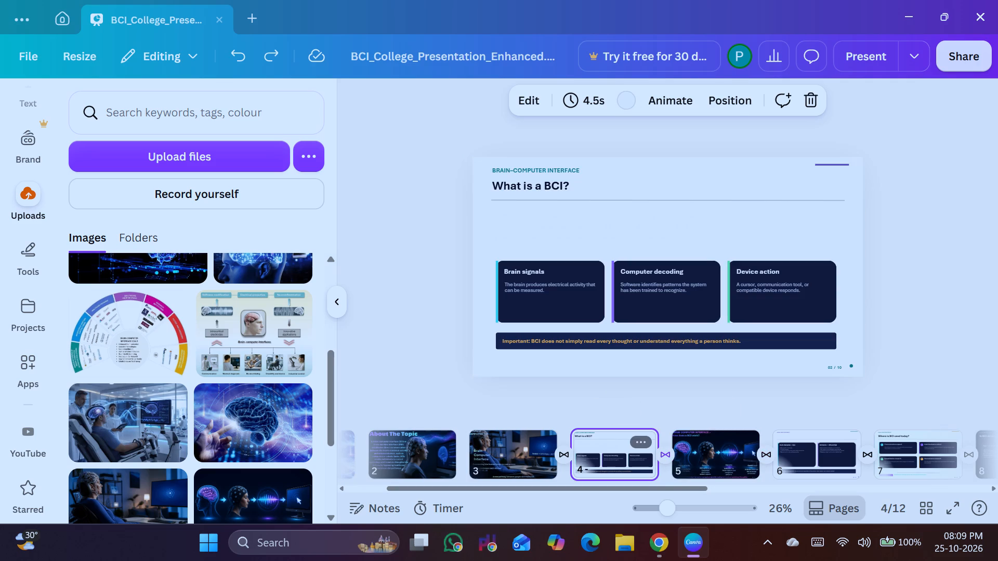
pyautogui.scroll(-1, 255, 366)
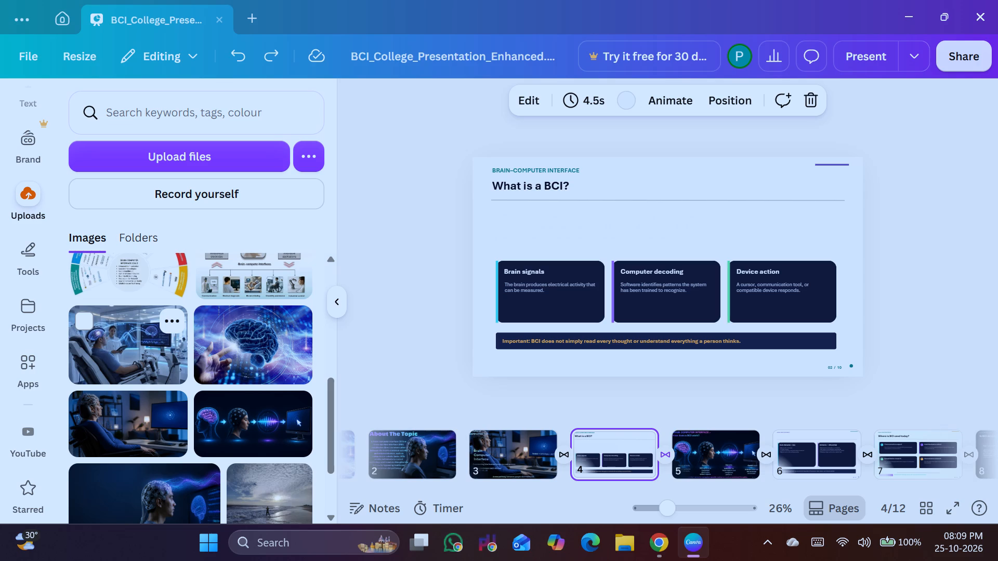
pyautogui.scroll(-1, 255, 423)
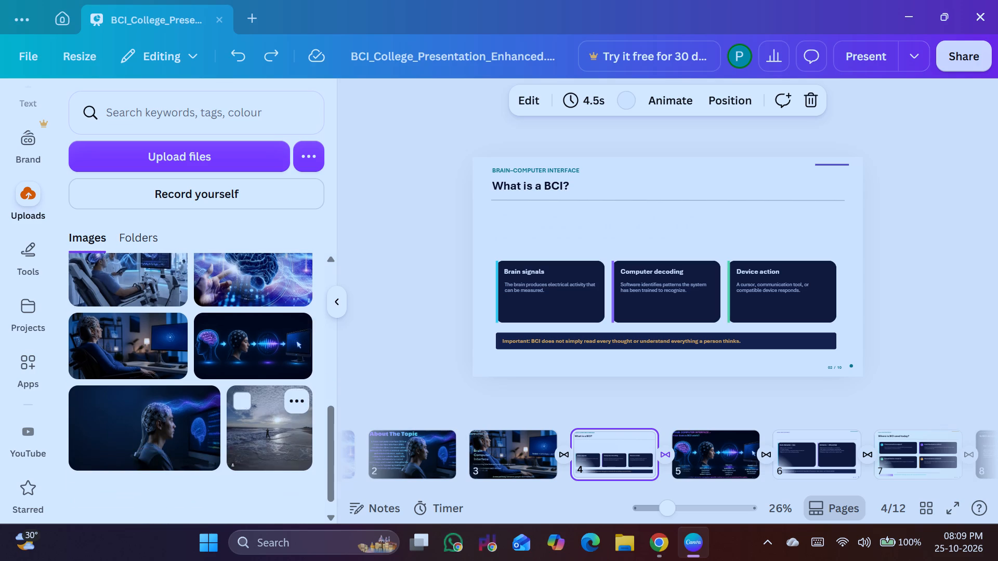
pyautogui.scroll(5, 255, 418)
pyautogui.scroll(-9, 255, 417)
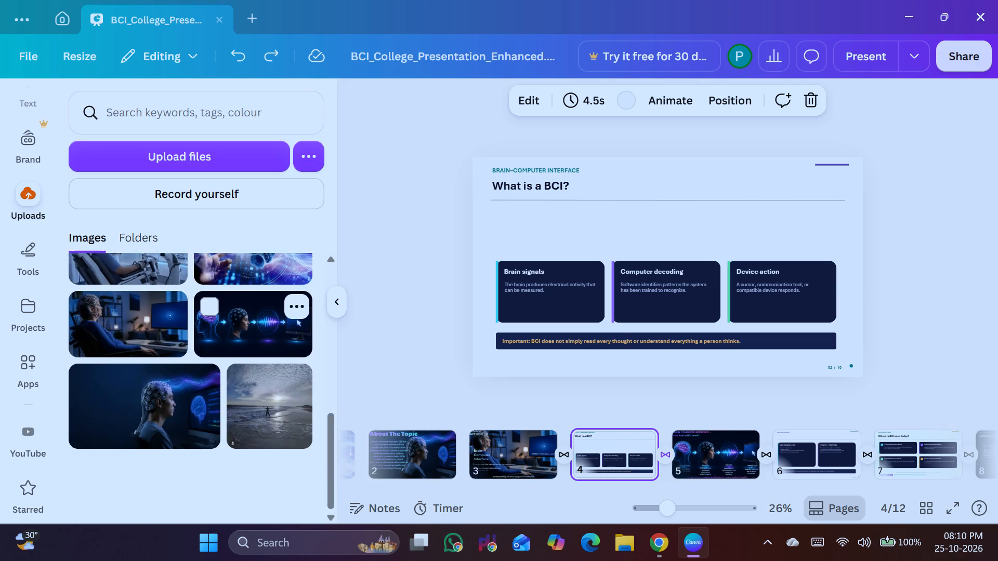
pyautogui.scroll(7, 257, 410)
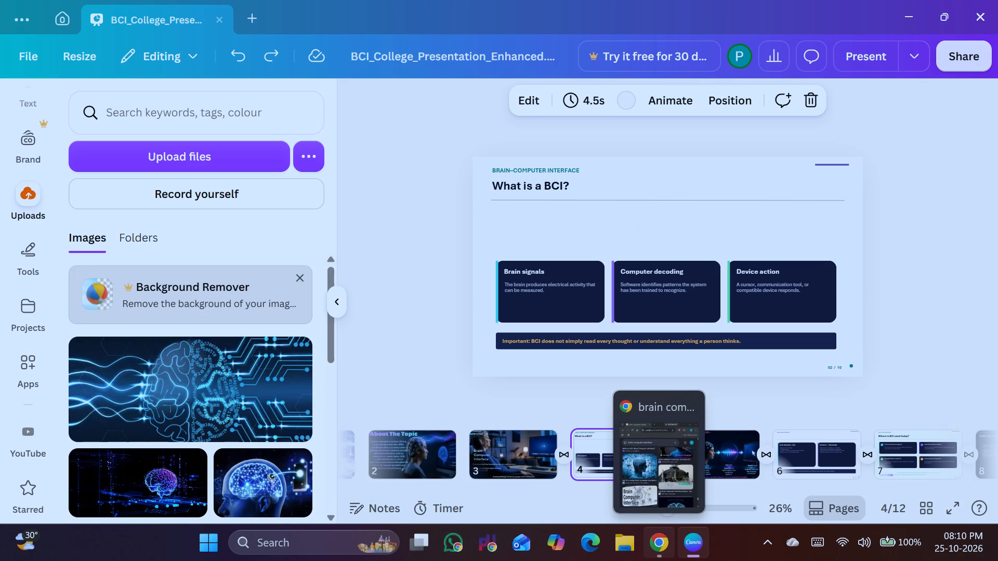
# Switch to Chrome and look through the "brain computer interface" image results for a picture suited to slide 4.
pyautogui.click(659, 546)
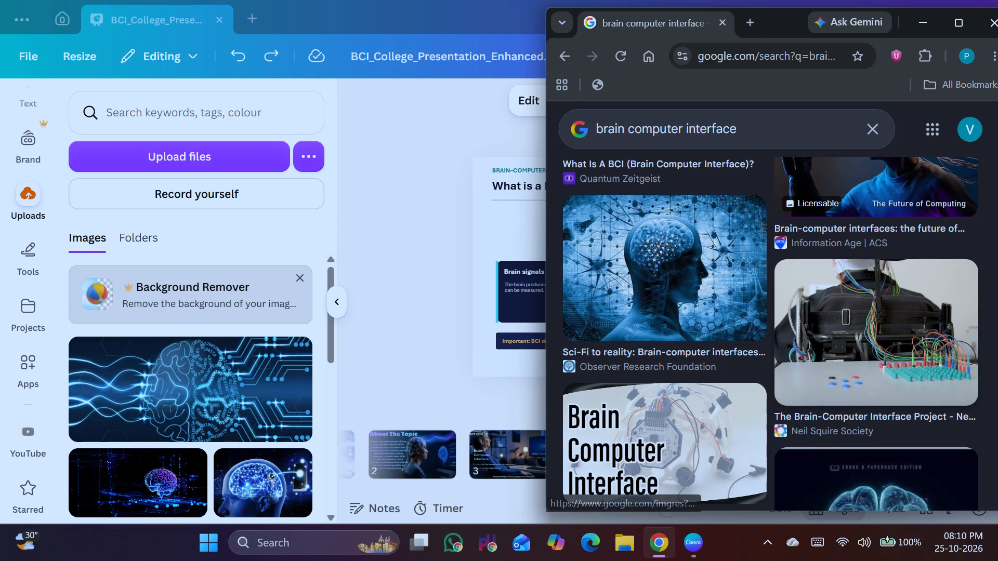
pyautogui.scroll(-10, 841, 270)
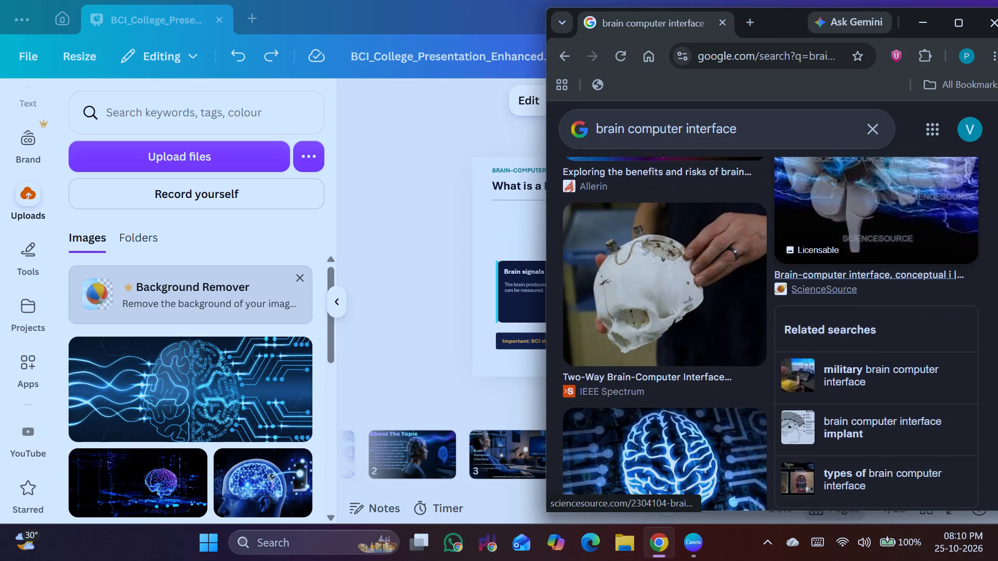
pyautogui.scroll(-3, 877, 275)
pyautogui.scroll(-4, 776, 335)
pyautogui.scroll(-3, 715, 354)
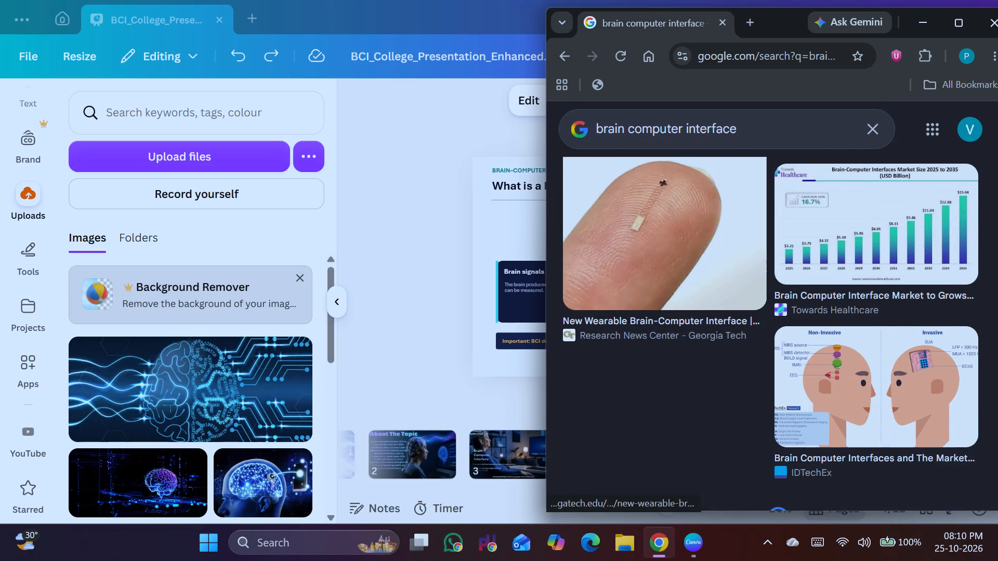
pyautogui.scroll(-6, 719, 342)
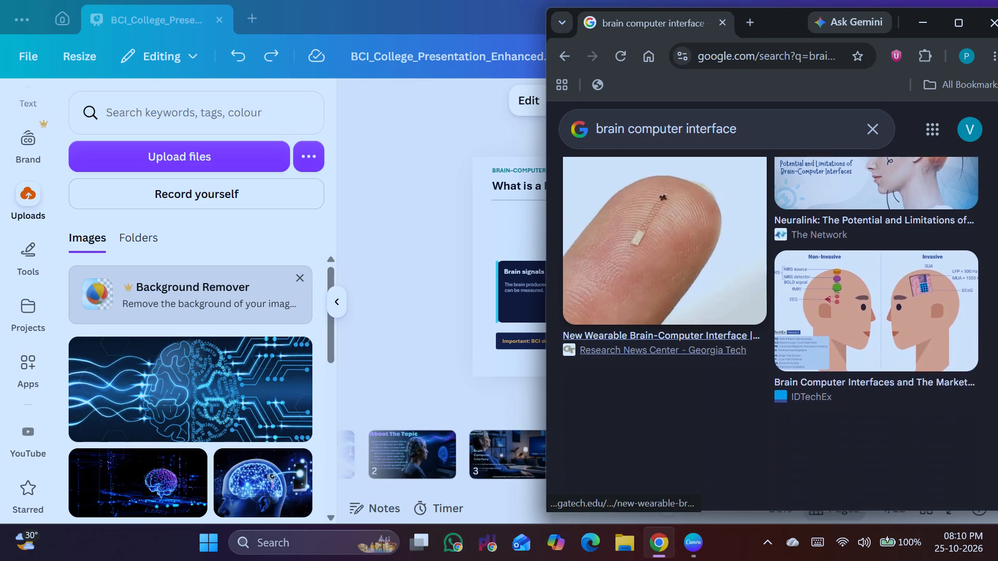
pyautogui.scroll(-1, 730, 337)
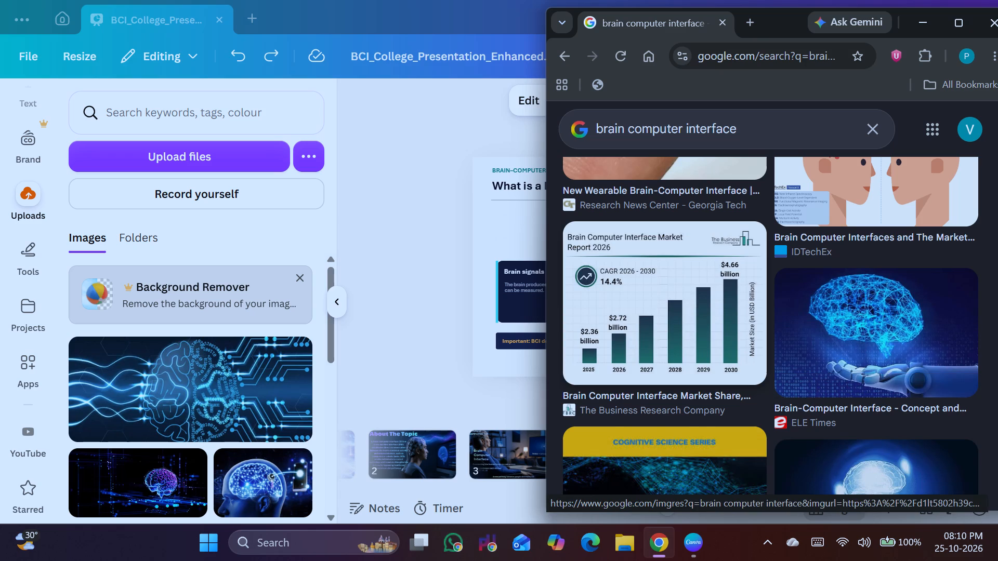
pyautogui.scroll(-5, 799, 252)
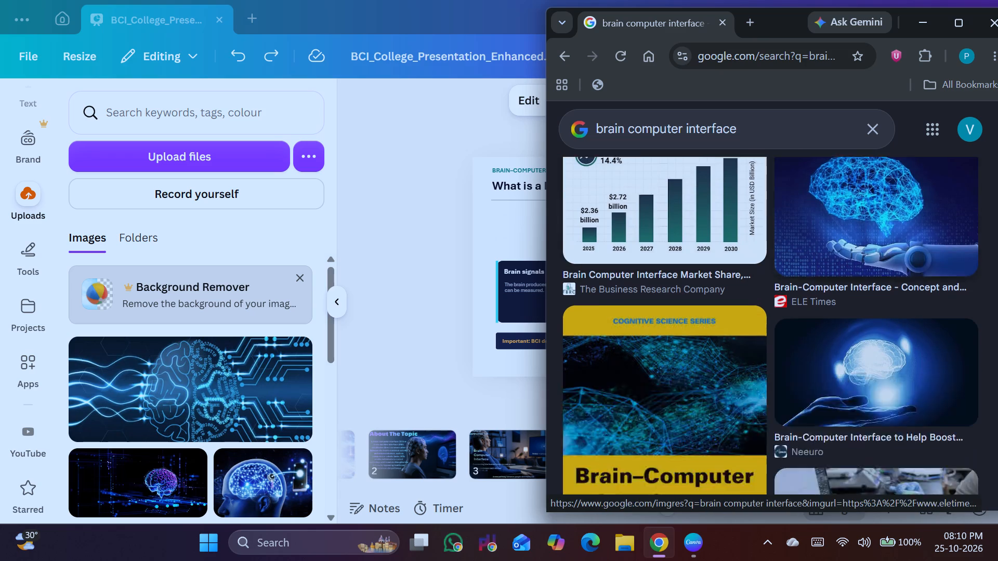
pyautogui.scroll(-2, 799, 249)
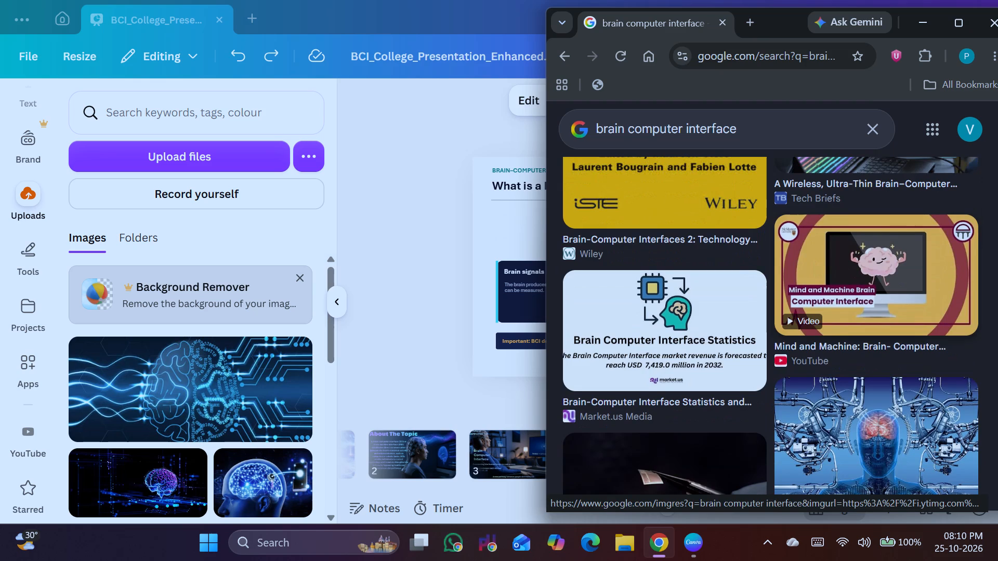
pyautogui.scroll(-9, 832, 242)
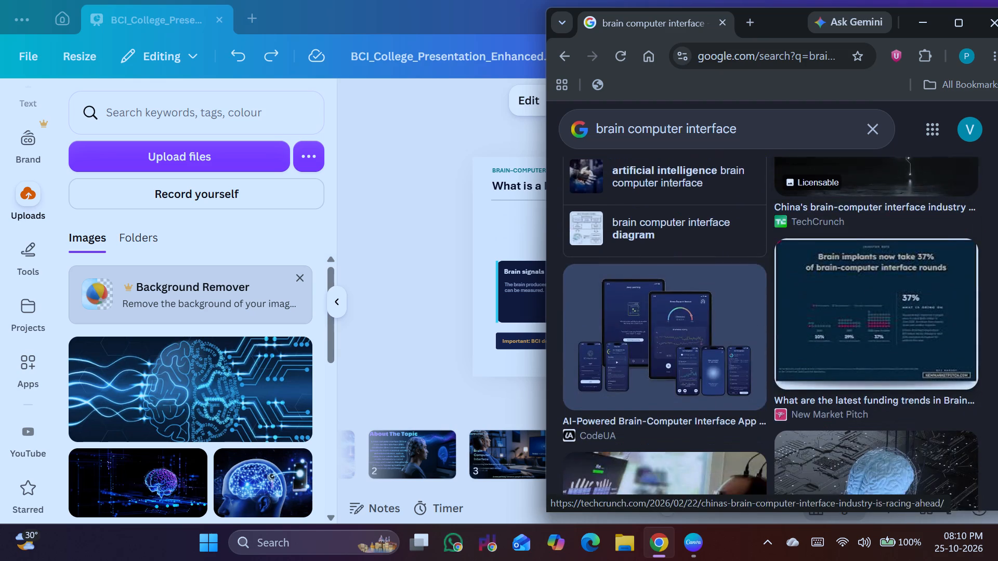
pyautogui.scroll(-9, 825, 250)
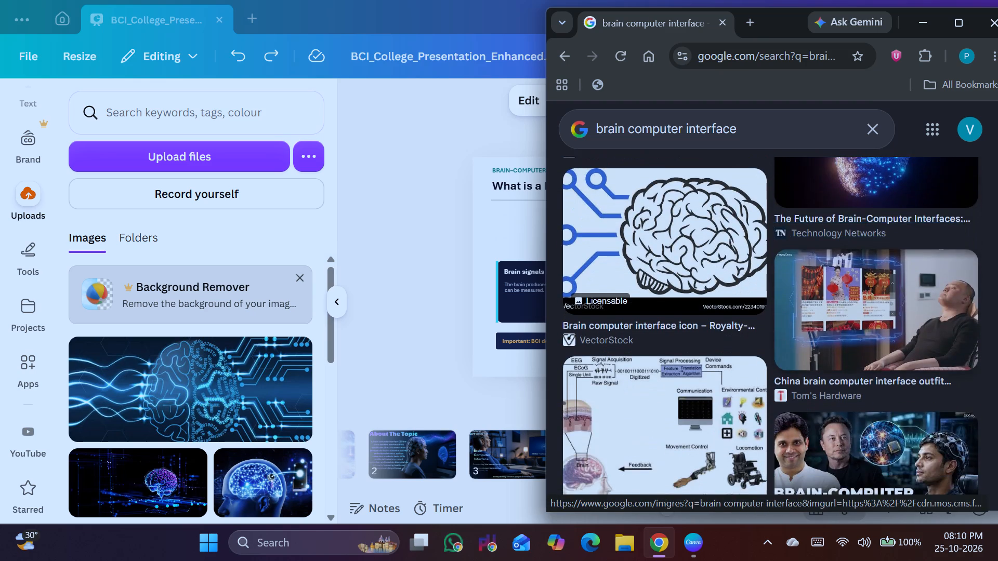
pyautogui.scroll(-8, 825, 250)
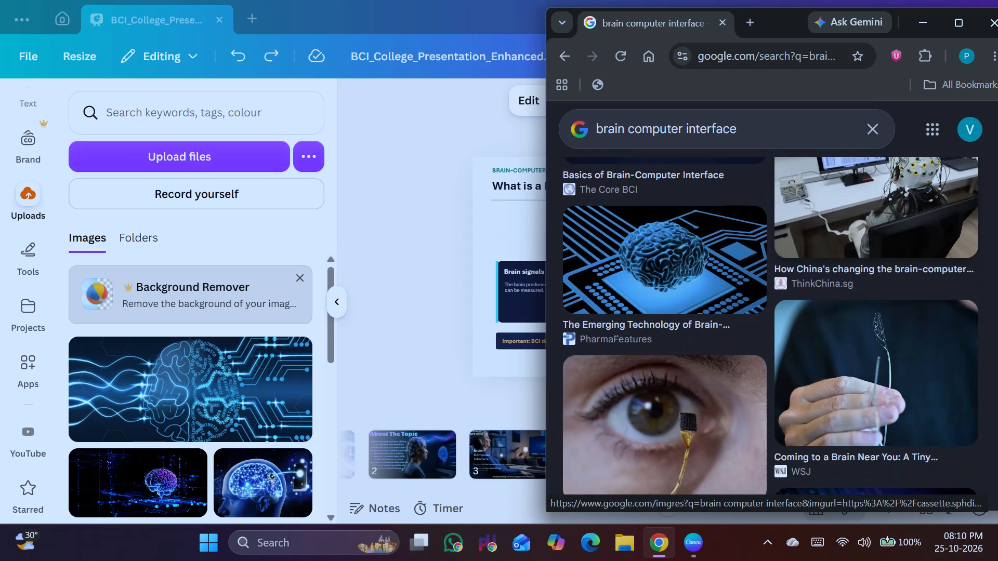
pyautogui.scroll(-8, 825, 250)
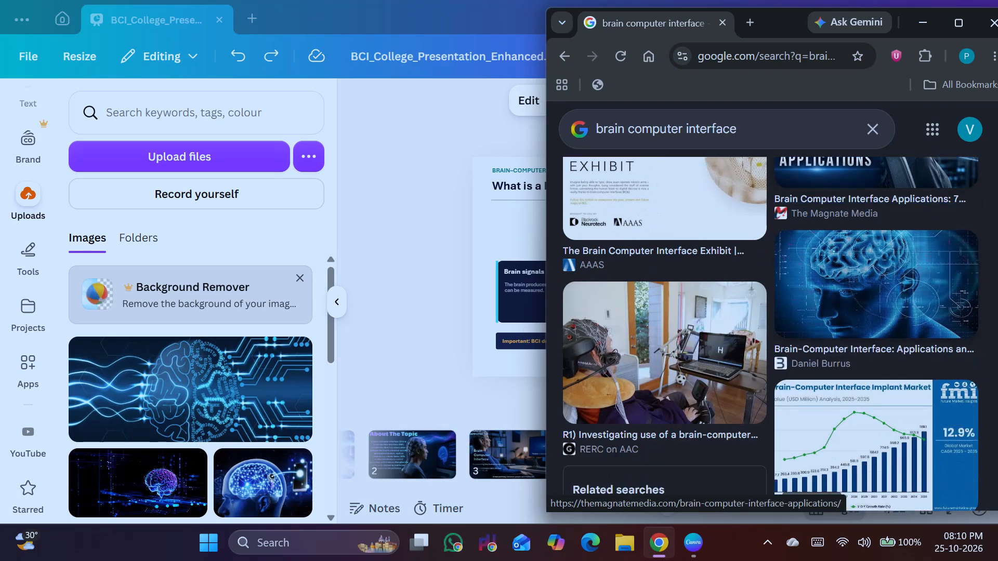
pyautogui.scroll(-4, 825, 250)
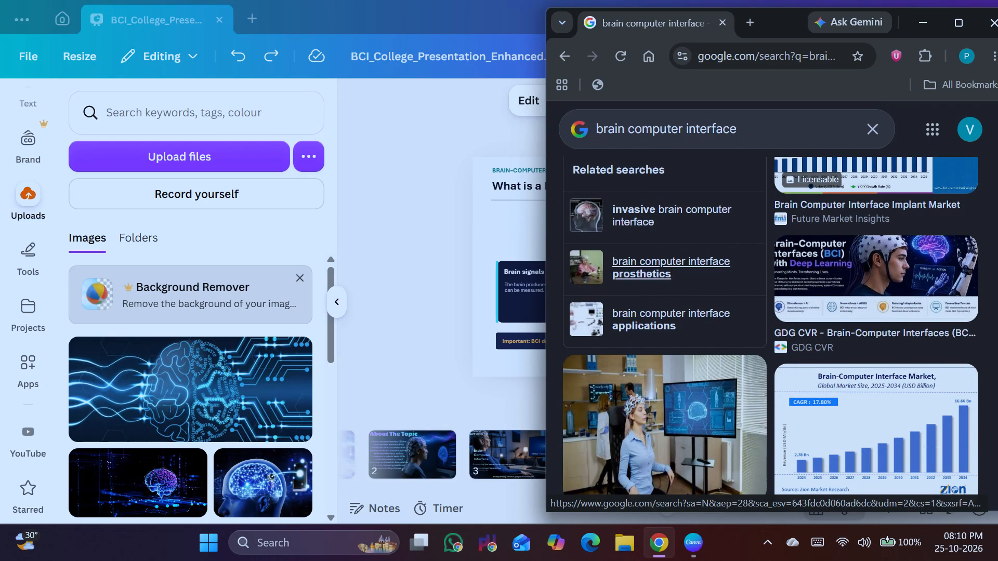
pyautogui.scroll(-7, 730, 295)
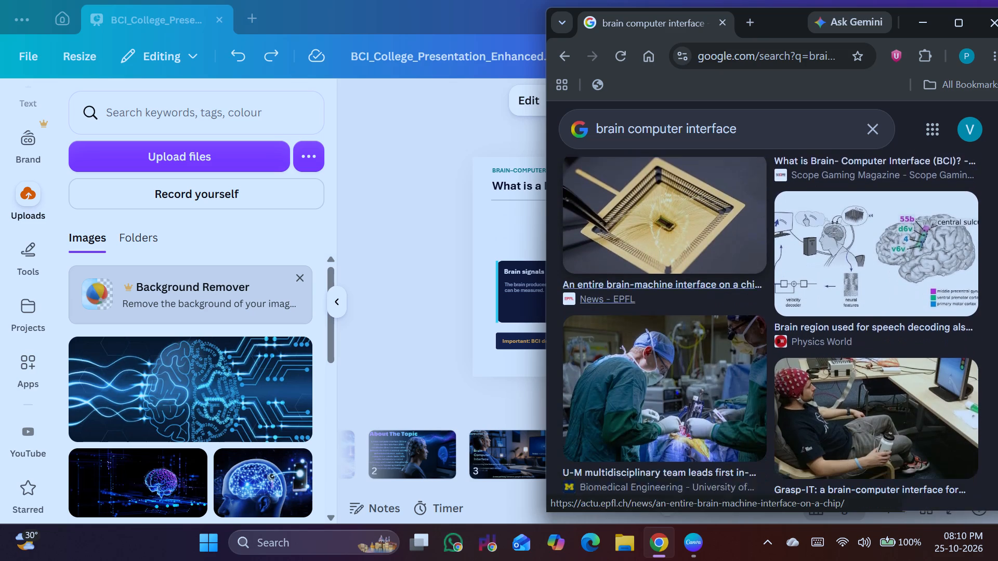
pyautogui.scroll(-8, 726, 299)
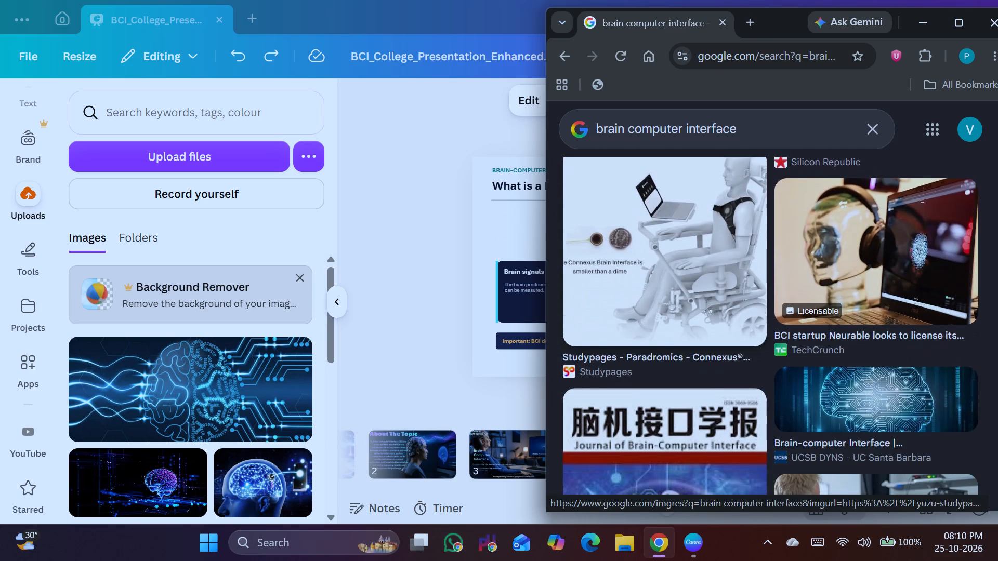
pyautogui.scroll(-5, 726, 299)
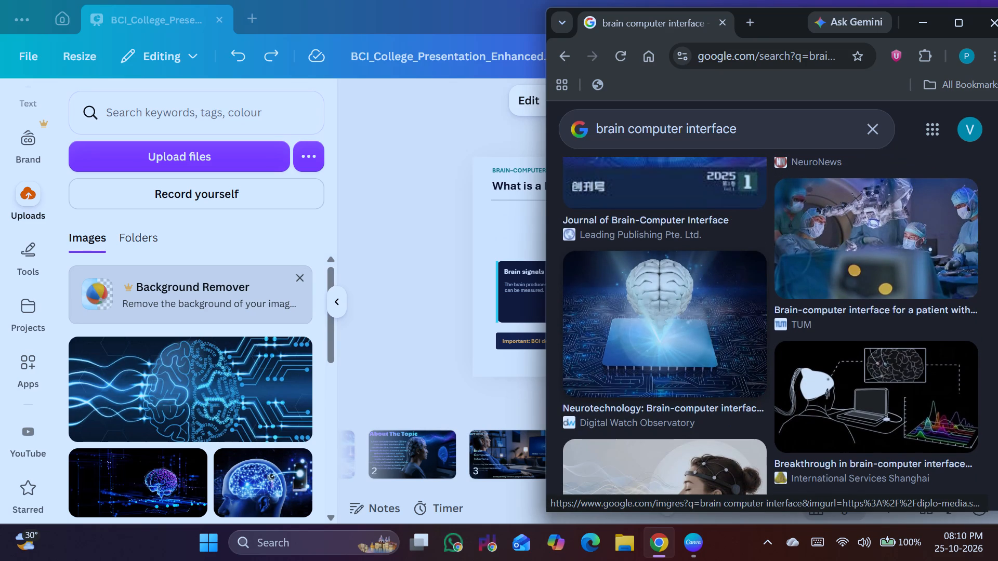
pyautogui.scroll(-6, 738, 327)
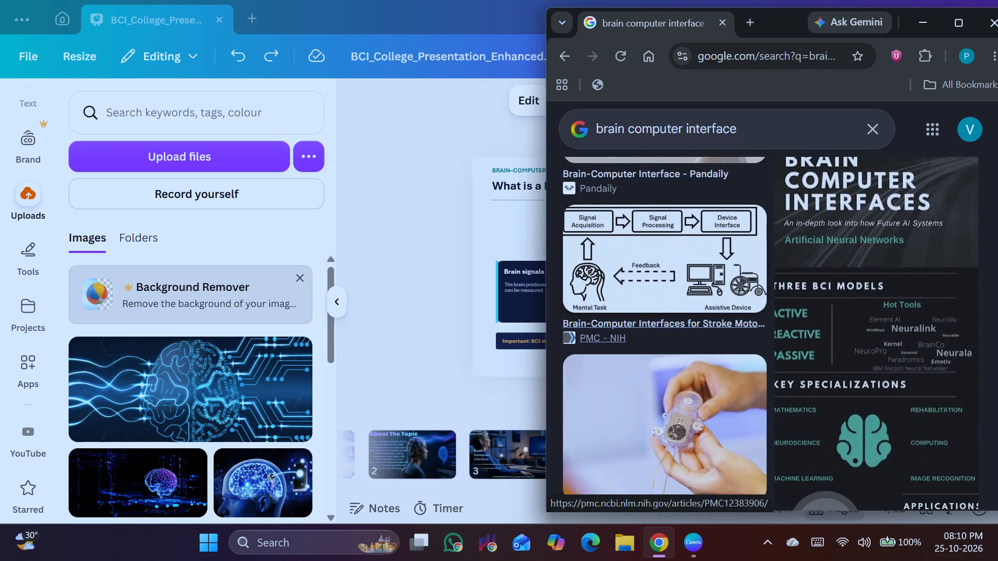
pyautogui.scroll(-8, 743, 326)
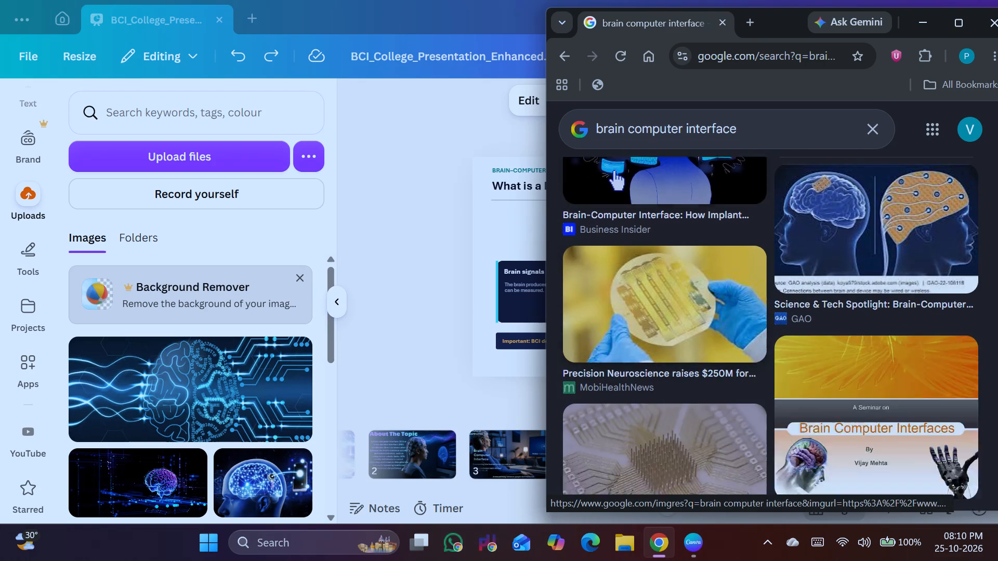
pyautogui.scroll(-8, 742, 325)
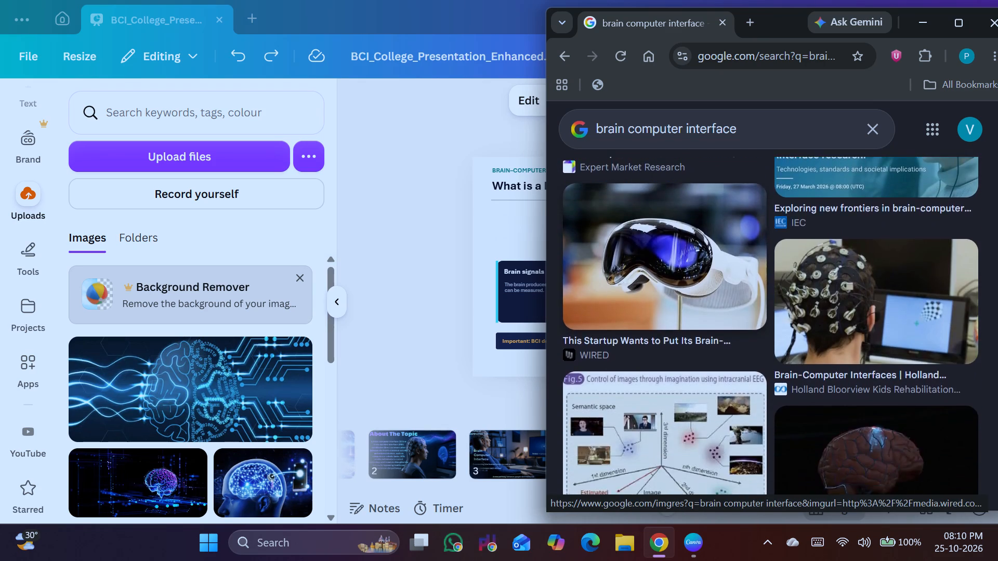
pyautogui.scroll(4, 742, 325)
pyautogui.scroll(-6, 742, 325)
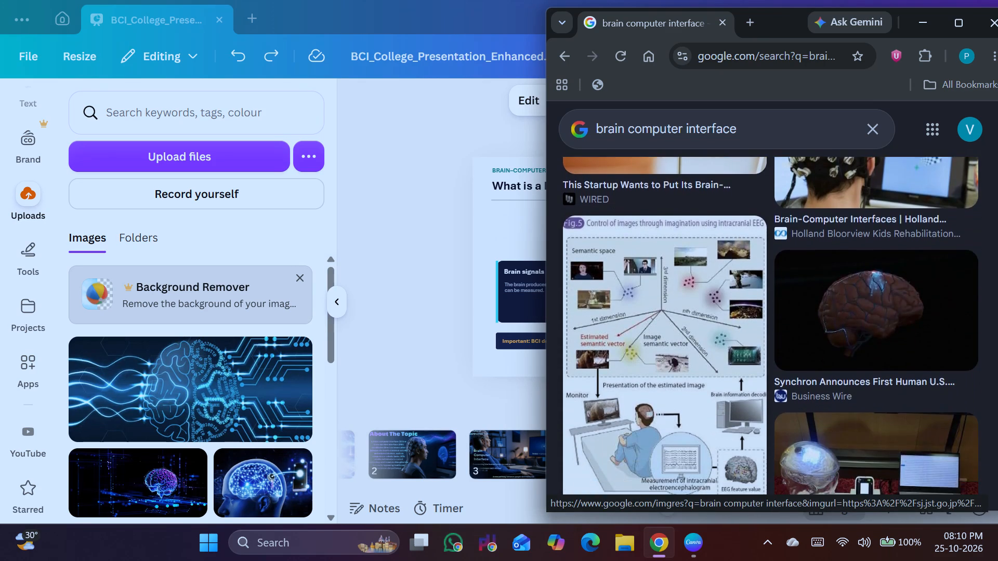
pyautogui.scroll(-7, 744, 322)
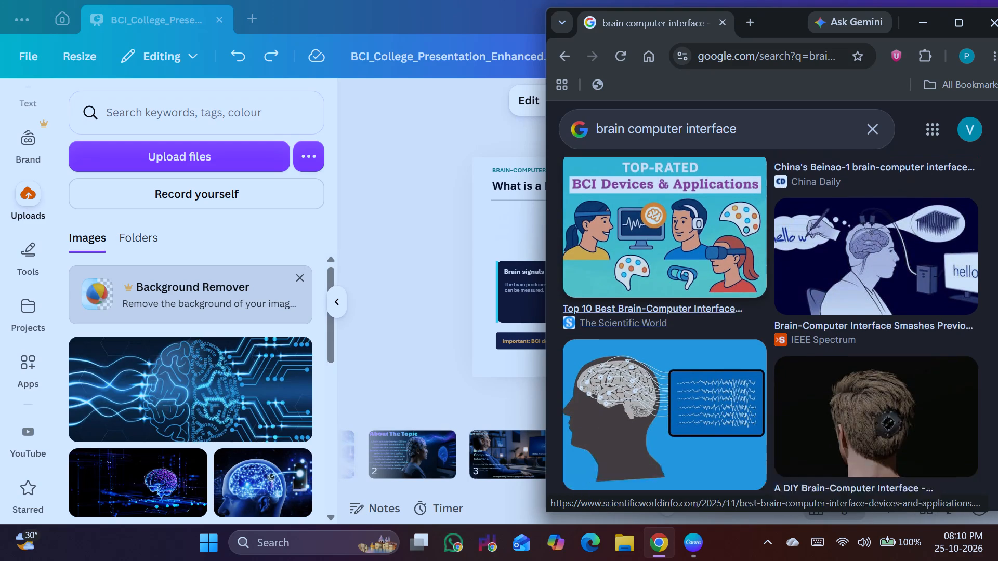
pyautogui.scroll(-2, 748, 319)
pyautogui.scroll(-3, 822, 317)
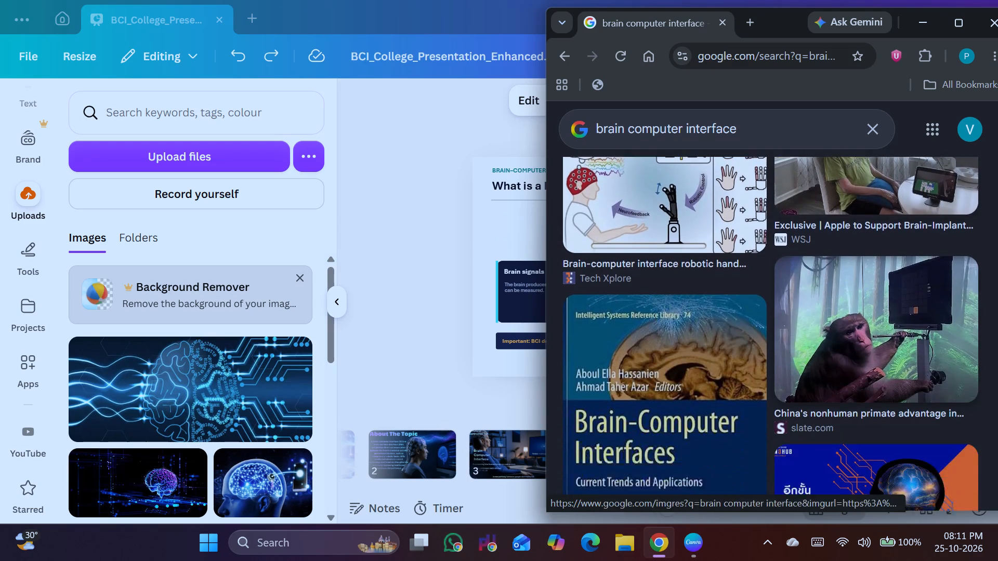
pyautogui.scroll(-8, 803, 320)
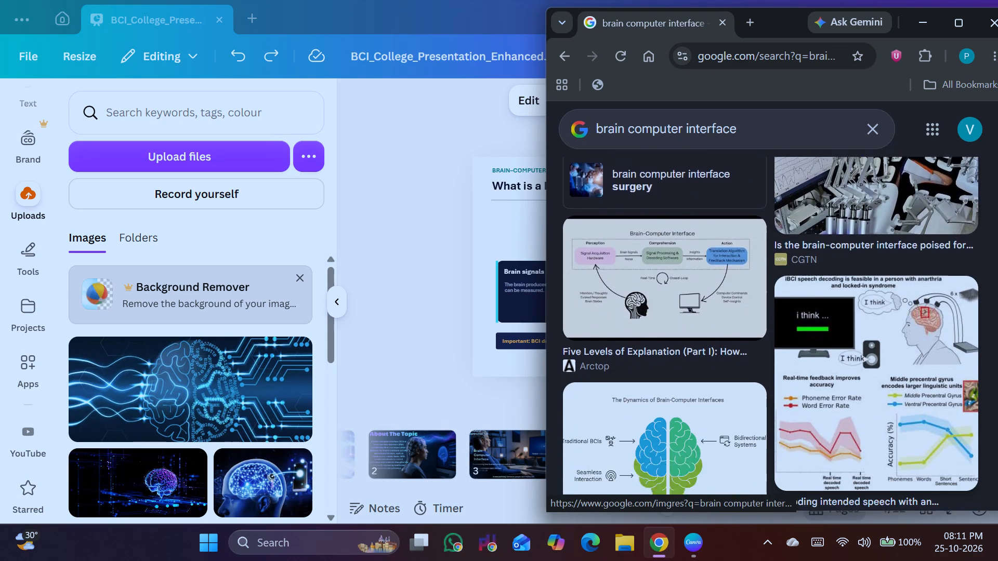
pyautogui.scroll(-6, 804, 330)
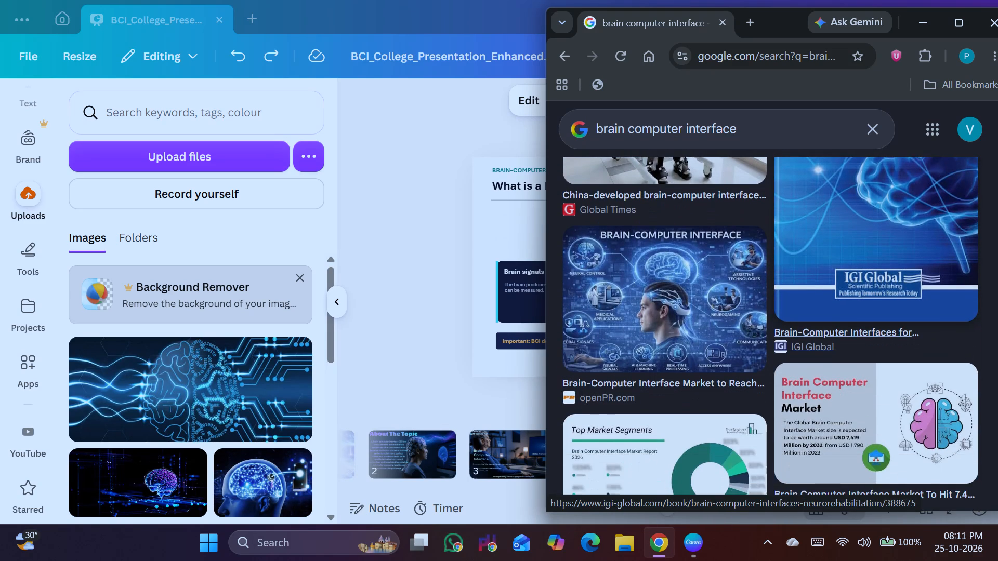
pyautogui.scroll(-2, 804, 329)
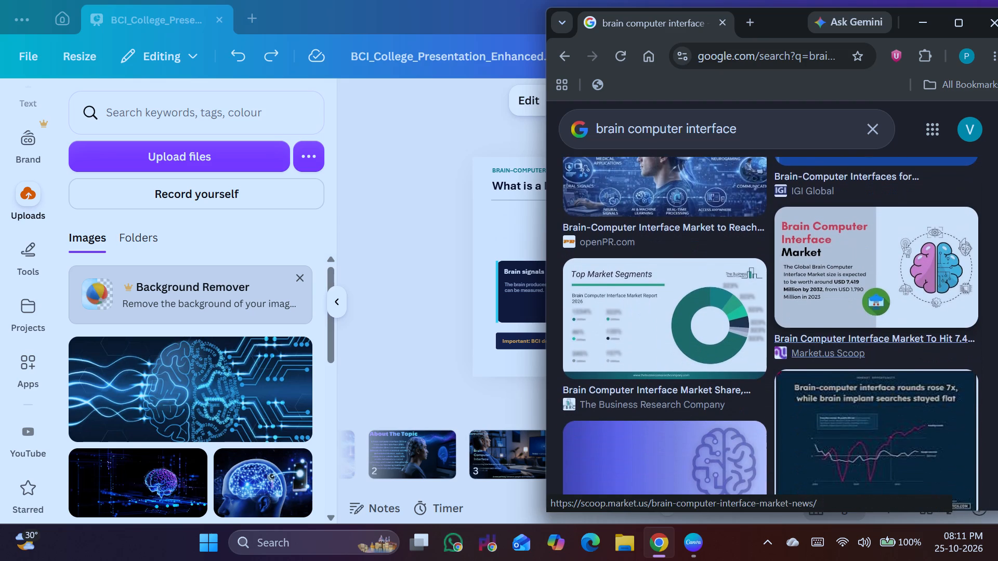
pyautogui.scroll(-3, 804, 329)
pyautogui.scroll(5, 805, 327)
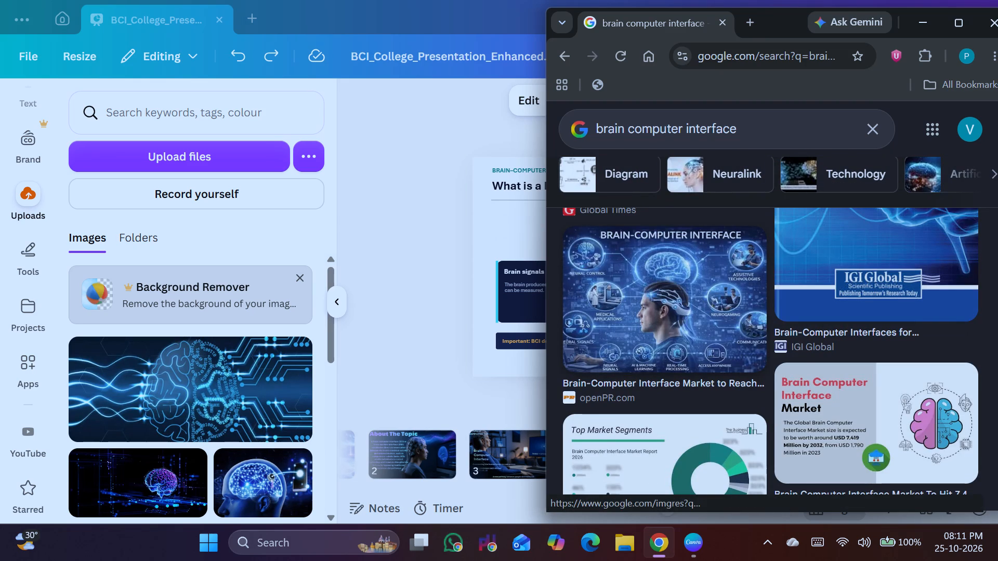
pyautogui.scroll(3, 792, 364)
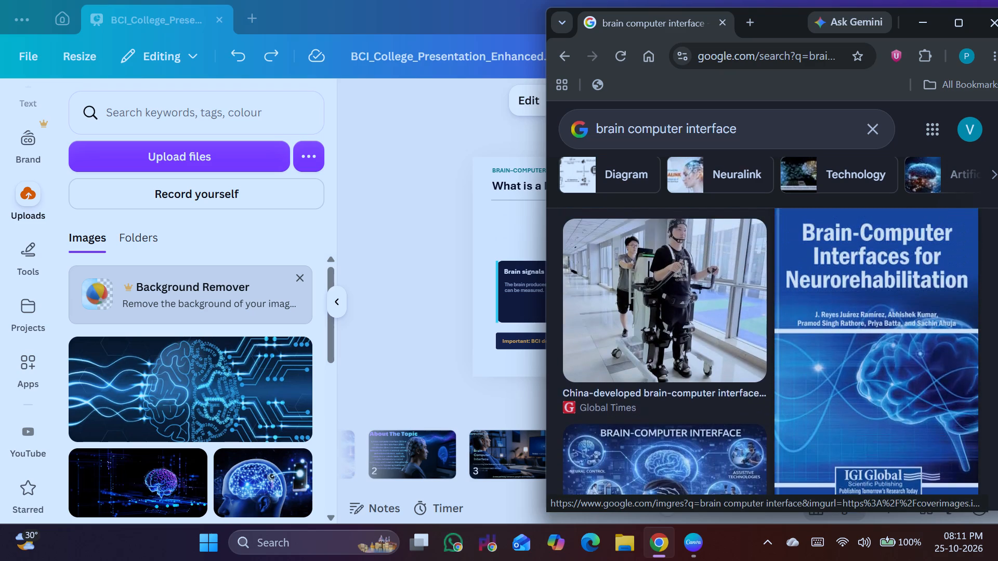
pyautogui.scroll(8, 800, 355)
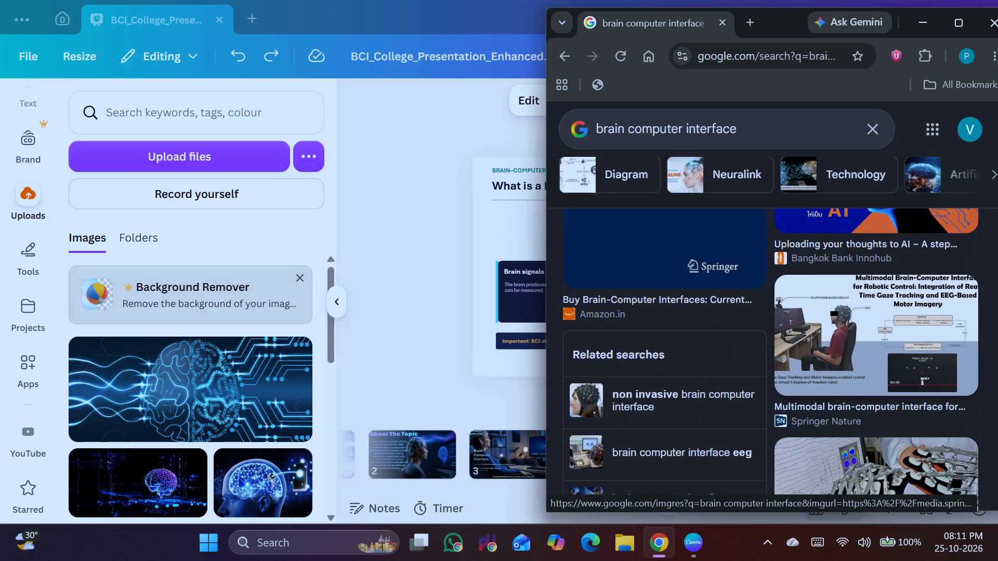
pyautogui.scroll(3, 800, 355)
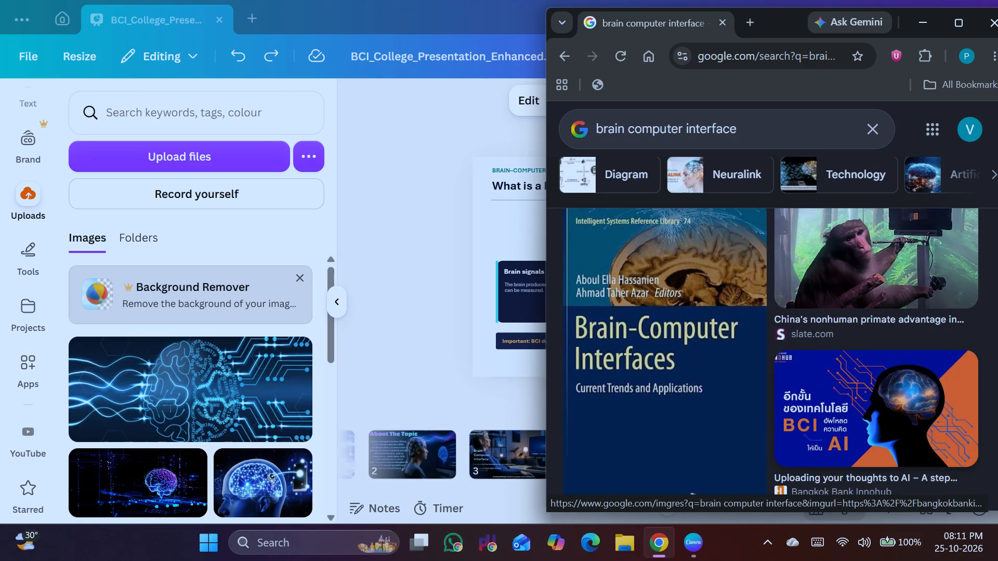
pyautogui.scroll(3, 797, 356)
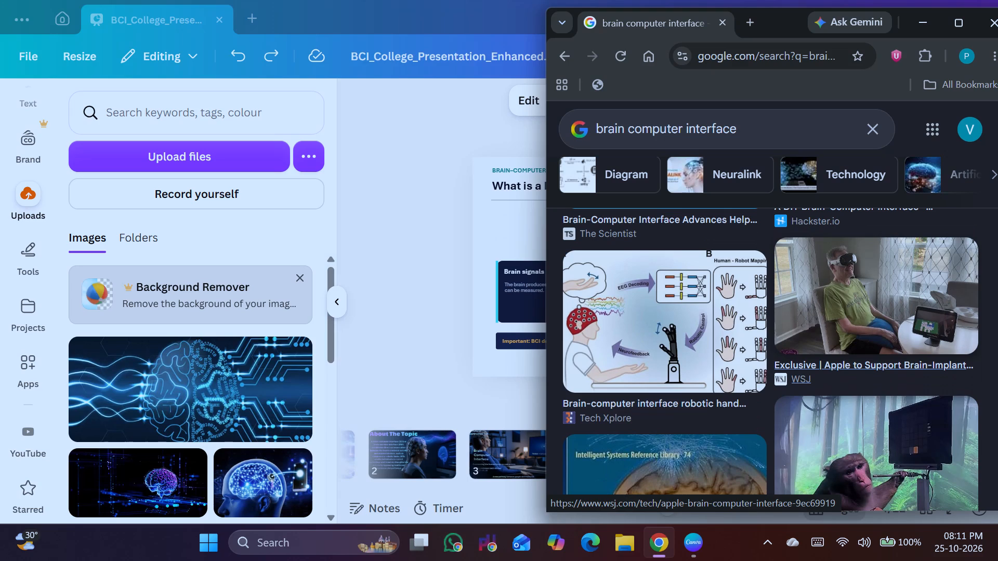
pyautogui.scroll(7, 796, 354)
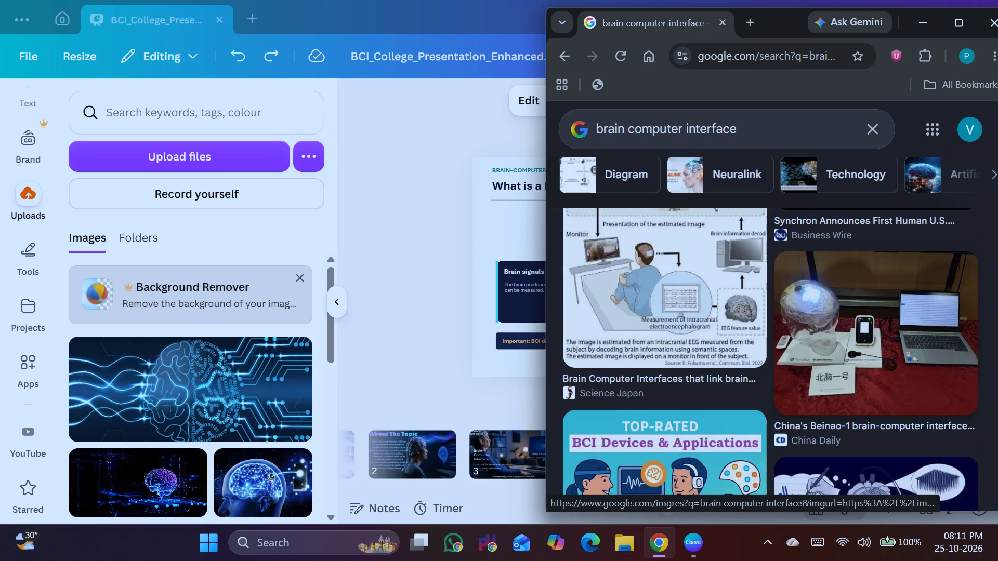
# Narrow the image results to "Technology" and look through the brain-computer interface pictures for one suited to slide 4.
pyautogui.click(833, 178)
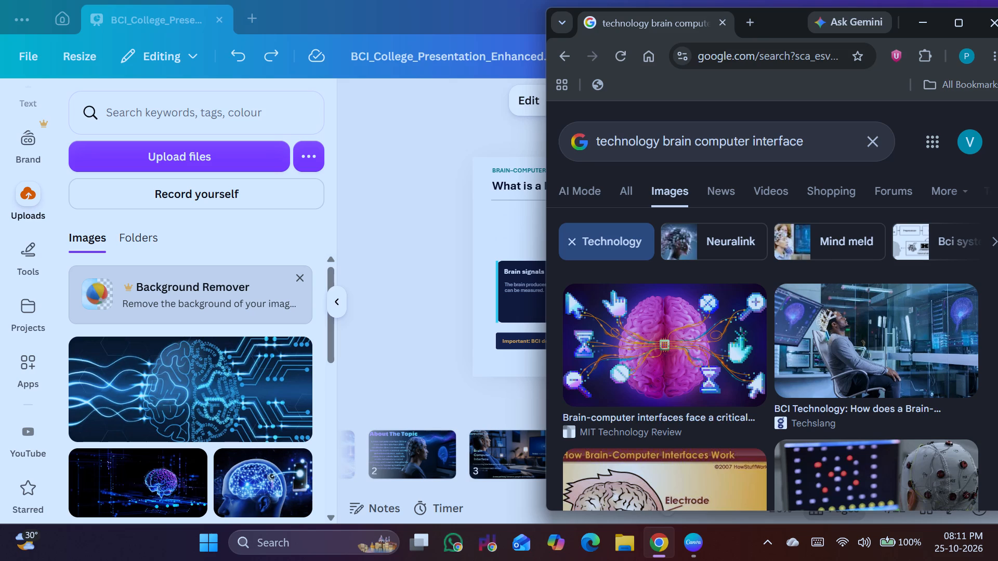
pyautogui.scroll(-2, 804, 276)
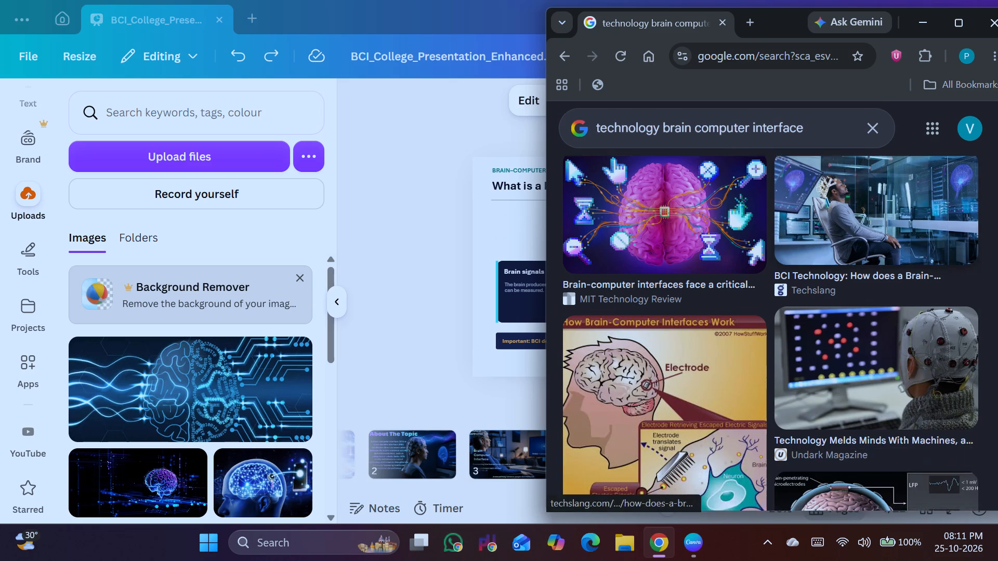
pyautogui.scroll(-2, 806, 284)
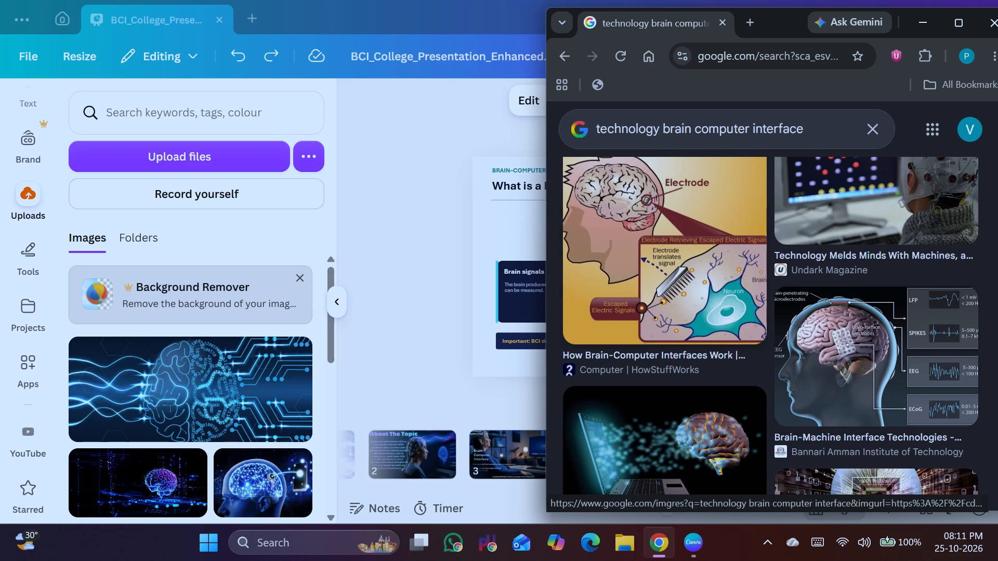
pyautogui.scroll(-3, 754, 314)
pyautogui.scroll(-4, 843, 358)
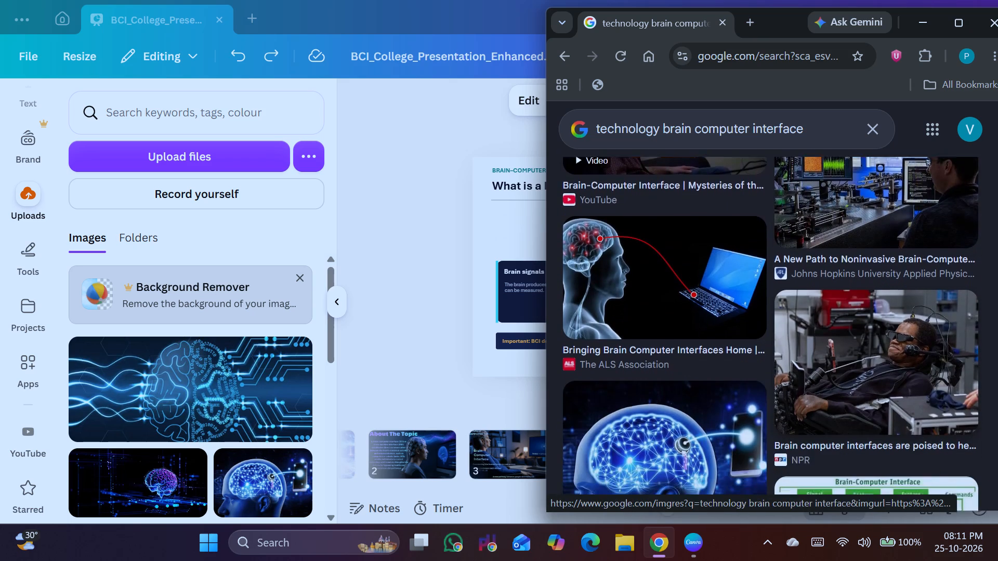
pyautogui.scroll(-2, 792, 364)
pyautogui.scroll(3, 792, 364)
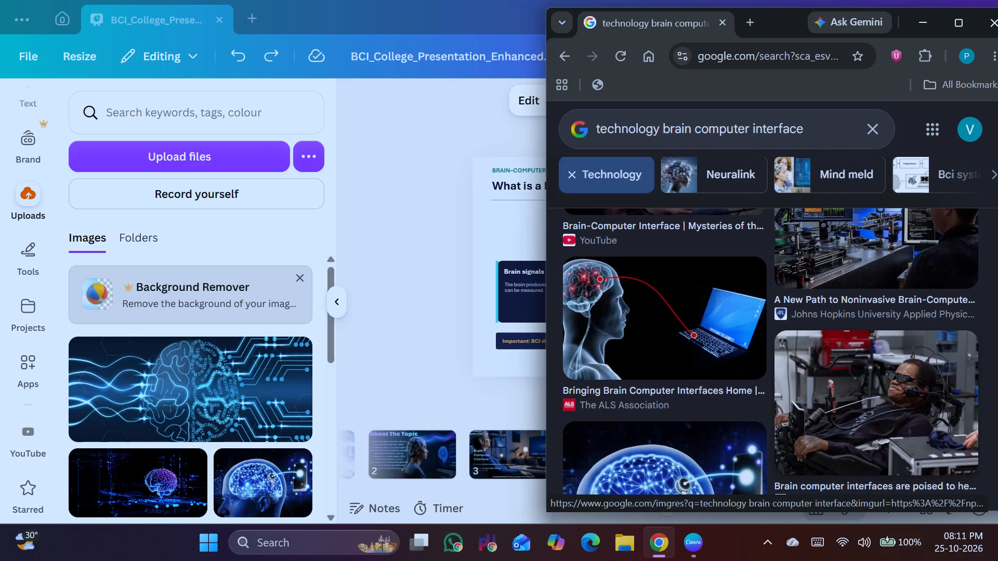
pyautogui.scroll(-5, 792, 364)
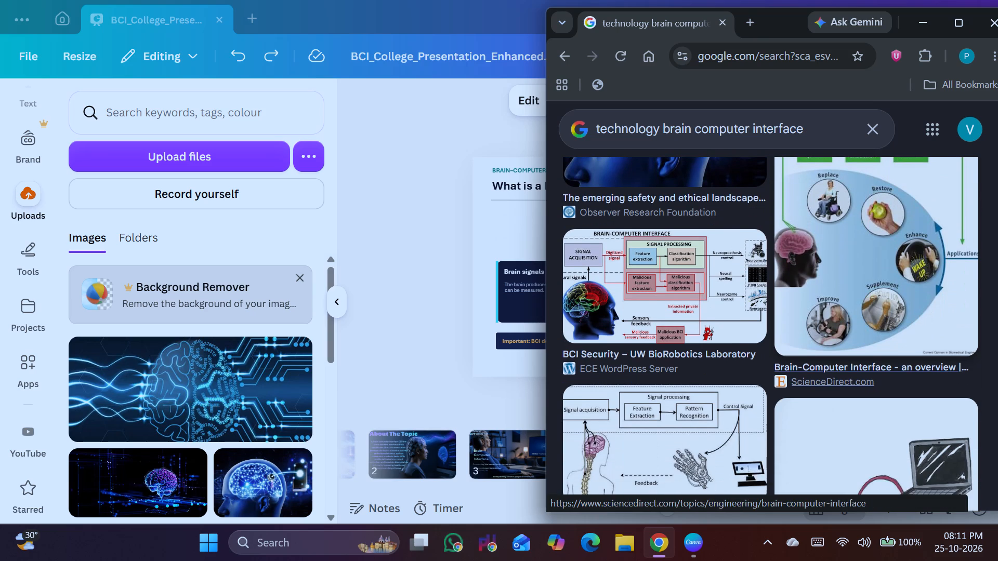
pyautogui.scroll(-3, 809, 362)
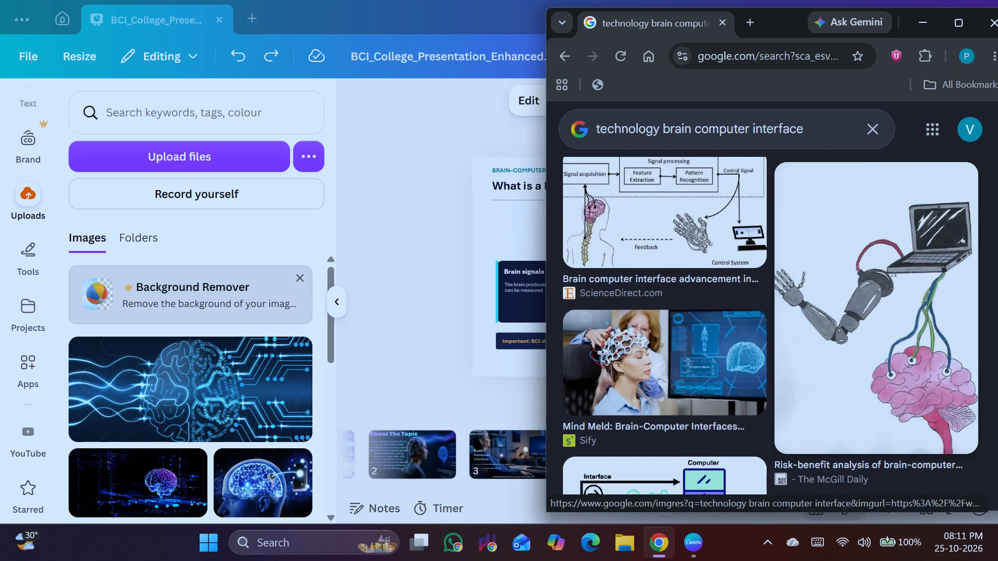
pyautogui.scroll(-2, 803, 346)
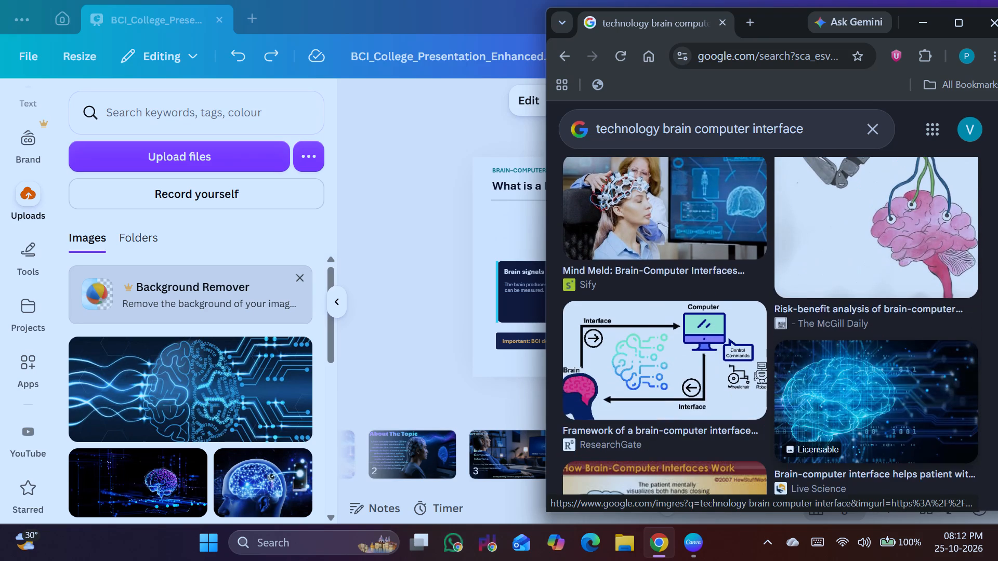
pyautogui.scroll(-3, 806, 344)
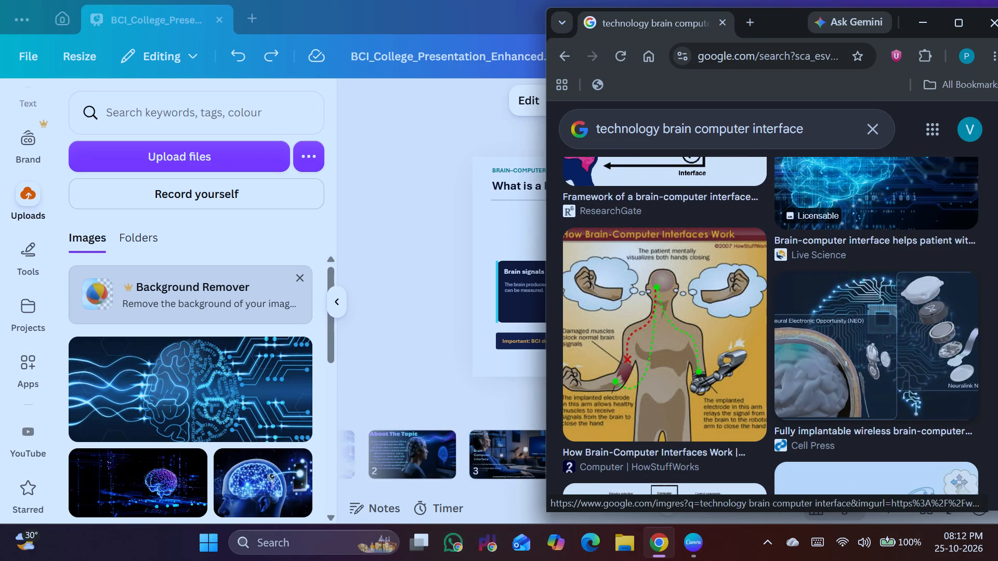
pyautogui.scroll(-2, 828, 343)
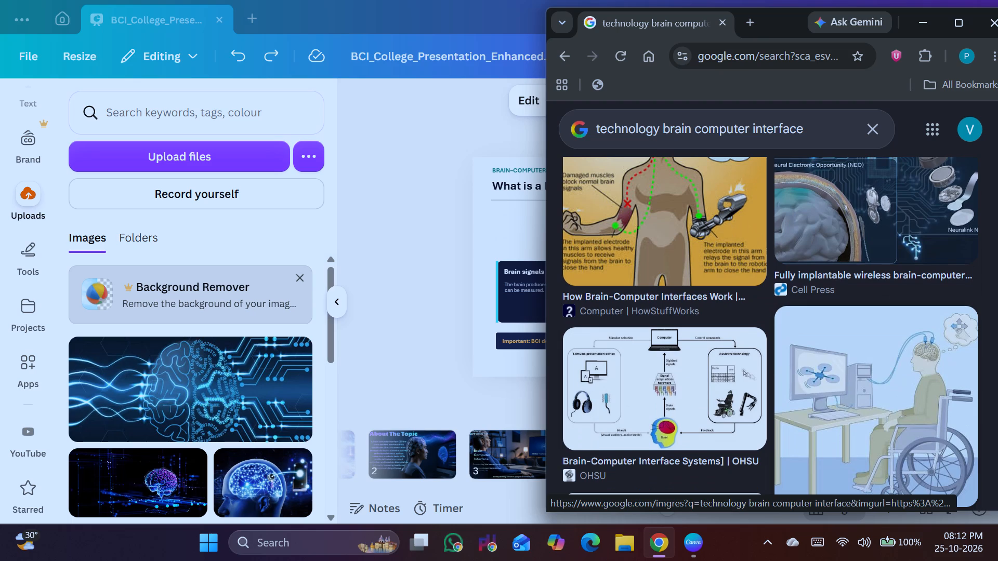
pyautogui.scroll(-1, 828, 342)
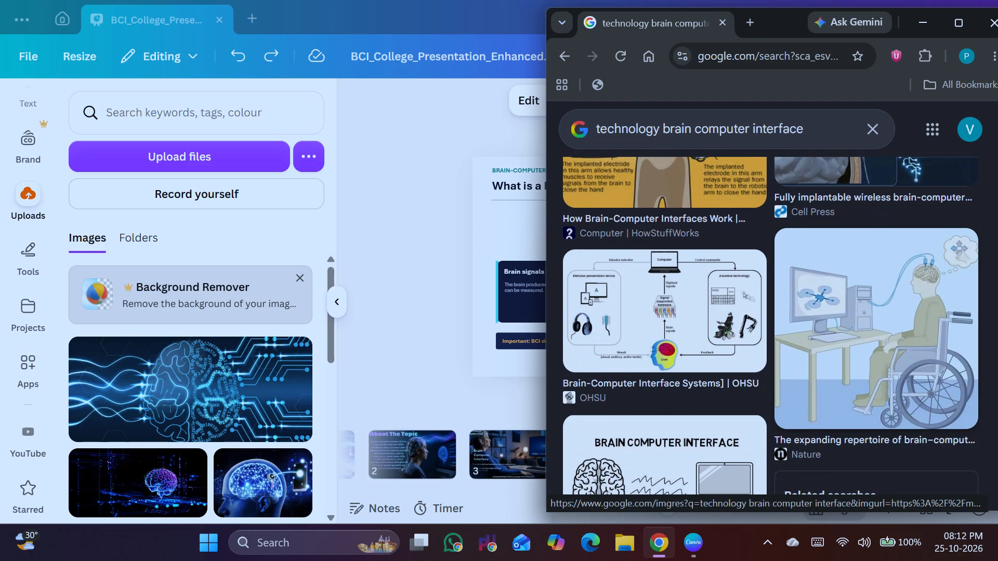
pyautogui.scroll(-3, 826, 340)
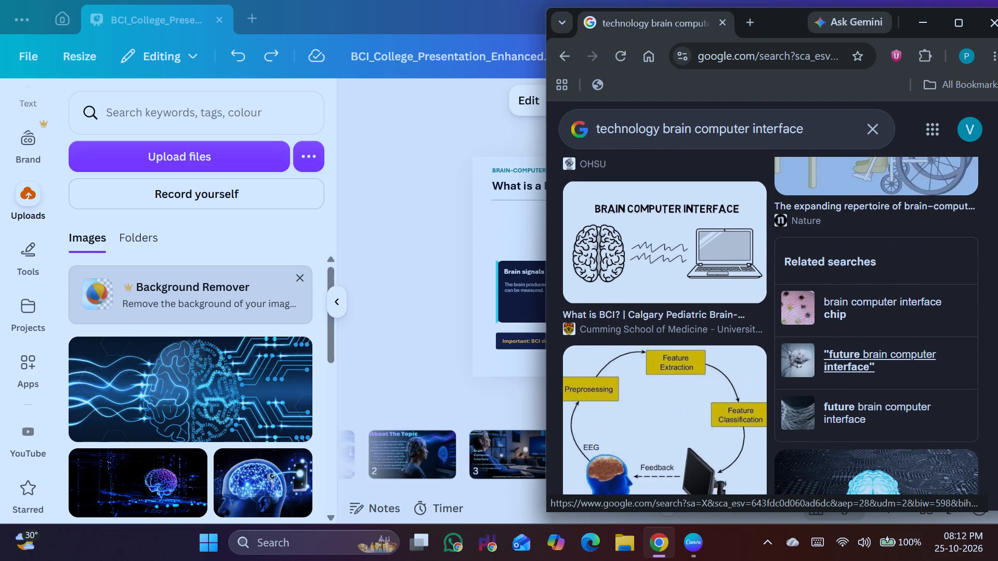
pyautogui.scroll(-1, 826, 331)
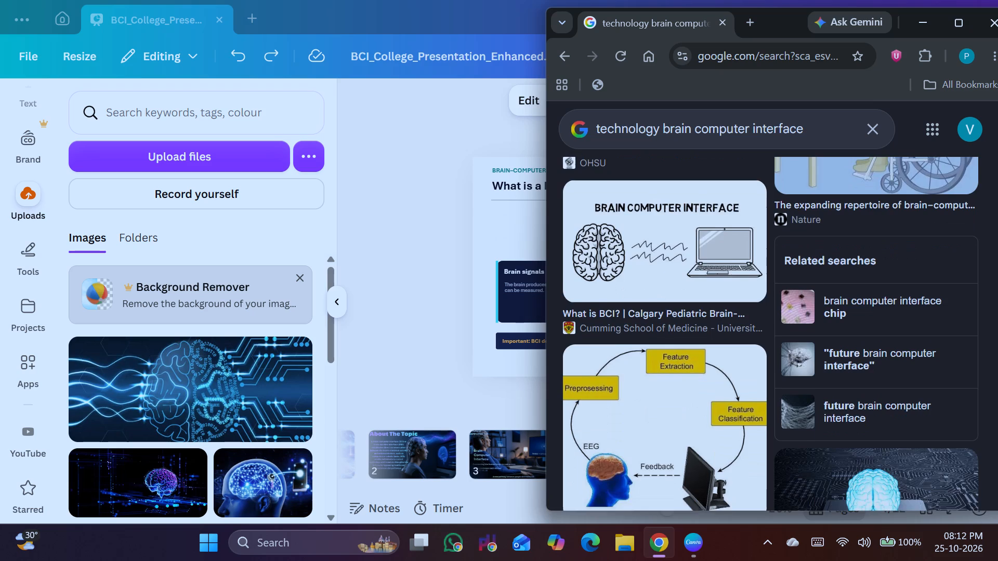
pyautogui.scroll(-3, 826, 331)
pyautogui.scroll(1, 826, 331)
pyautogui.scroll(-3, 828, 331)
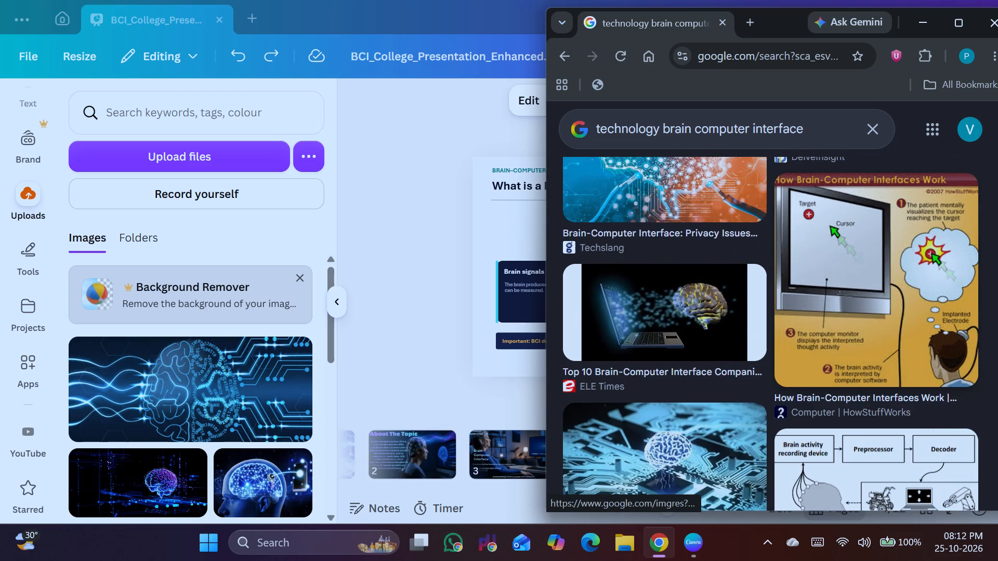
pyautogui.scroll(-5, 828, 330)
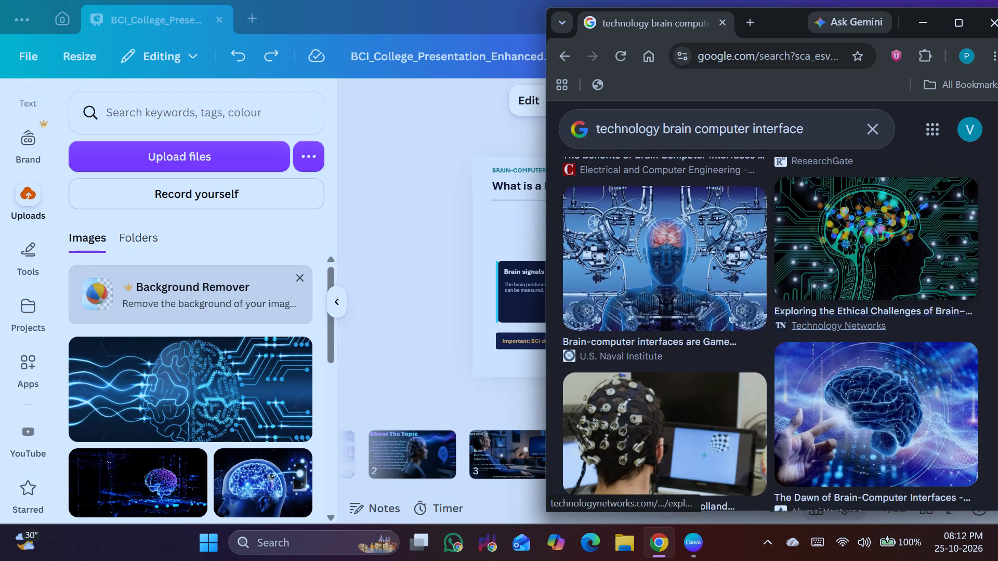
pyautogui.scroll(-2, 813, 355)
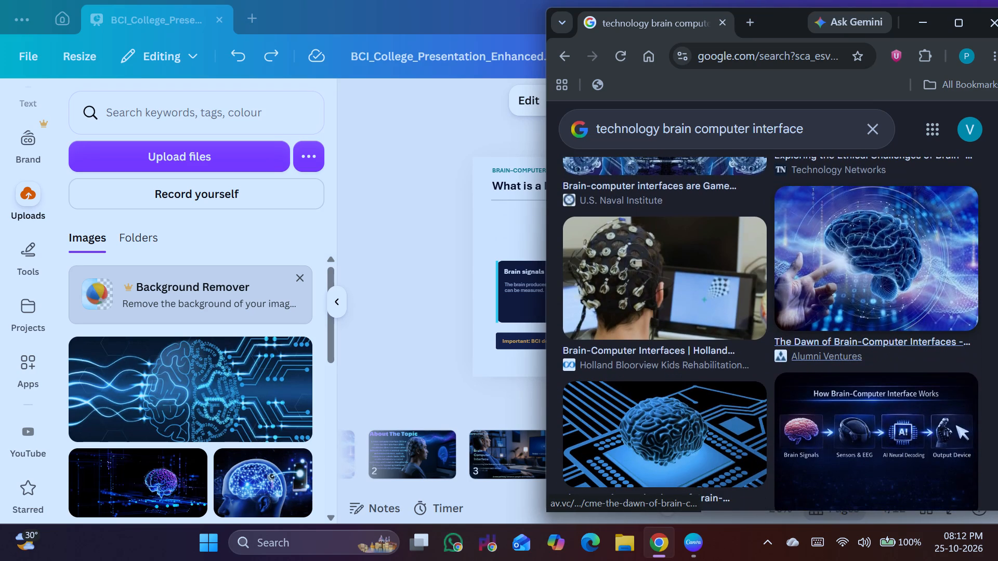
pyautogui.scroll(-3, 818, 348)
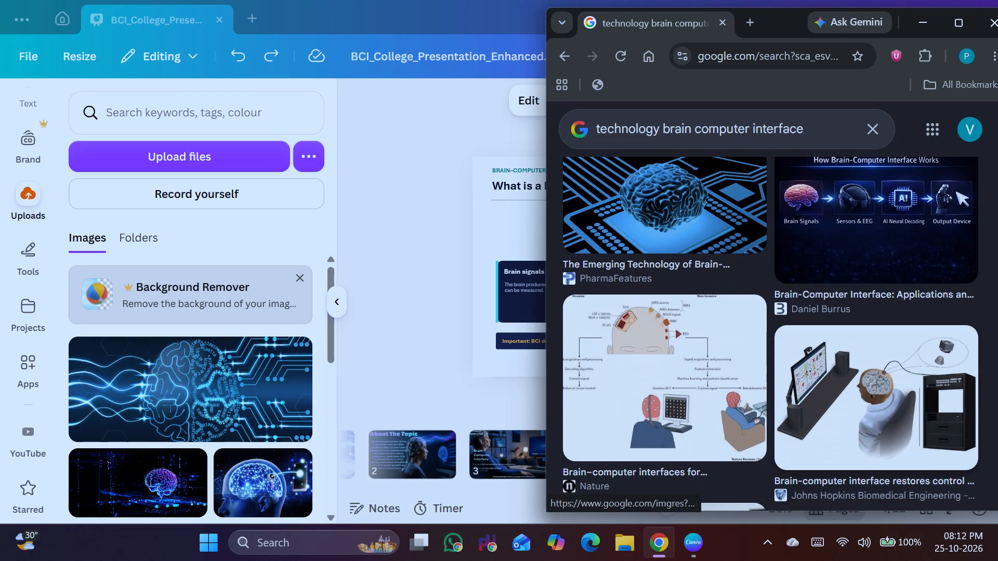
pyautogui.scroll(-2, 828, 345)
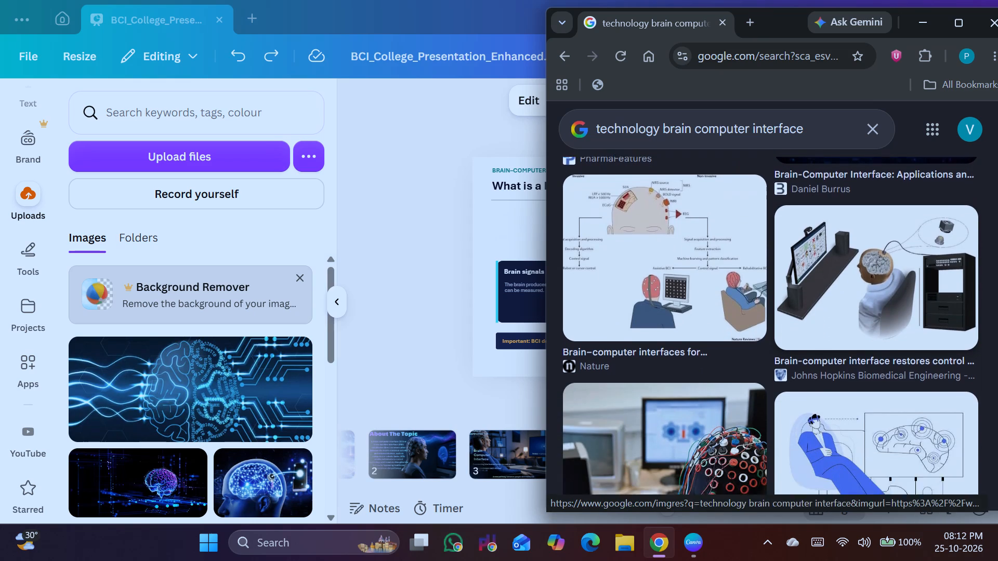
pyautogui.scroll(-1, 831, 347)
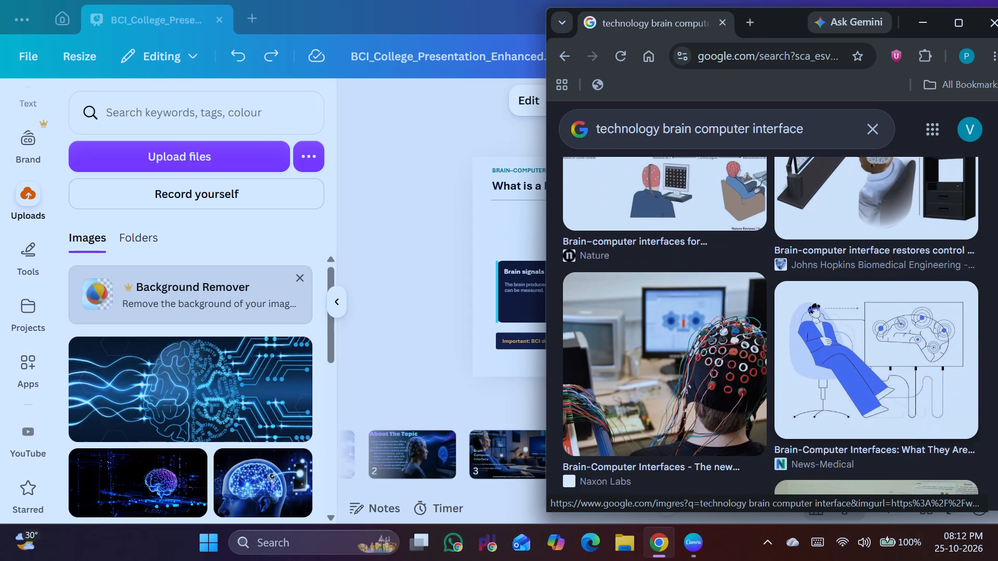
pyautogui.scroll(-5, 831, 344)
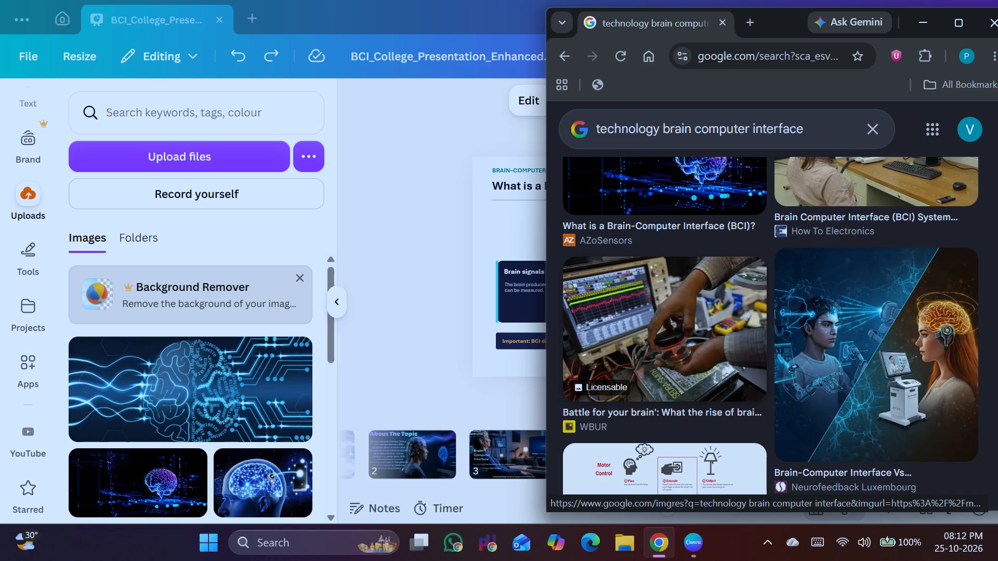
pyautogui.scroll(-4, 707, 342)
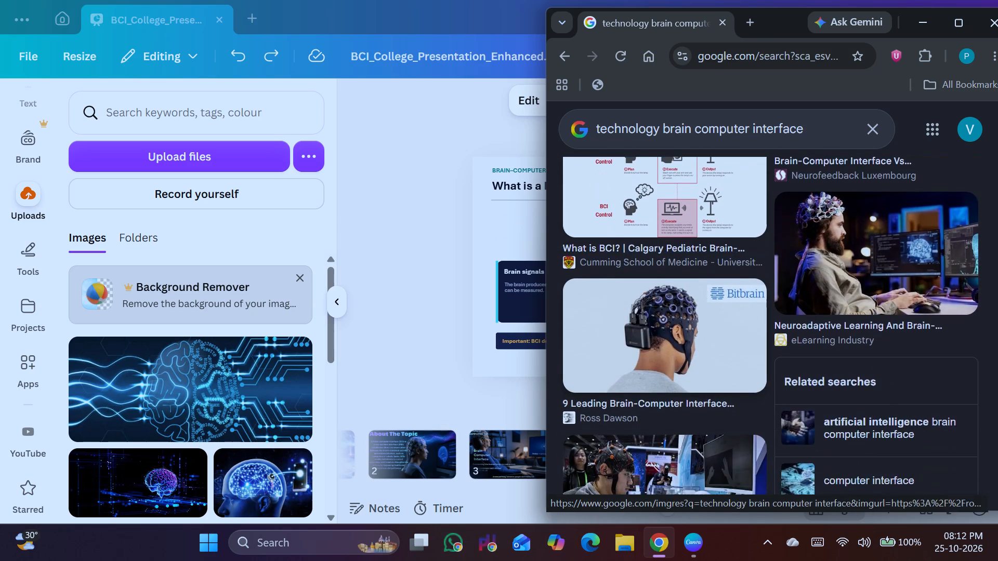
pyautogui.scroll(-8, 707, 342)
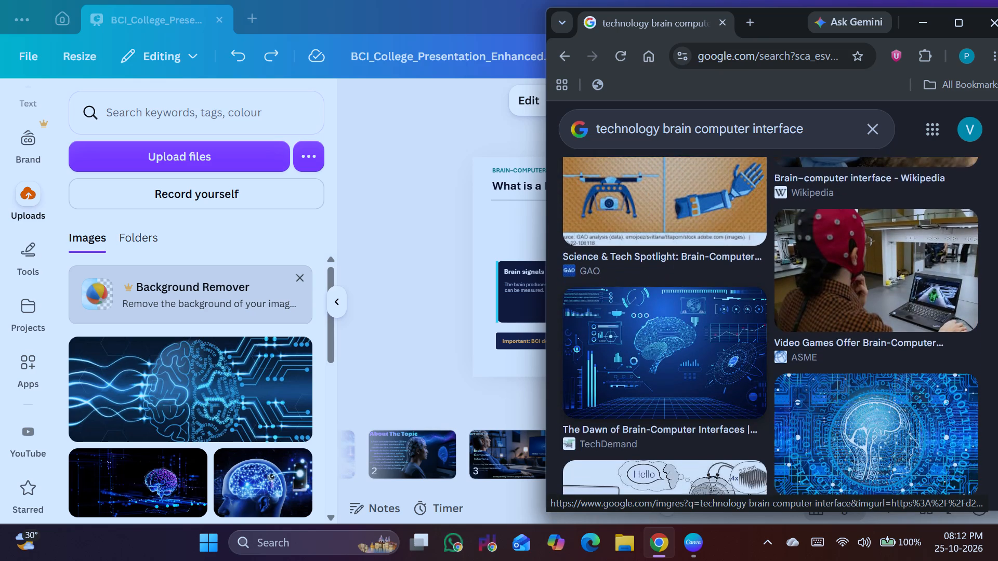
pyautogui.scroll(-5, 712, 338)
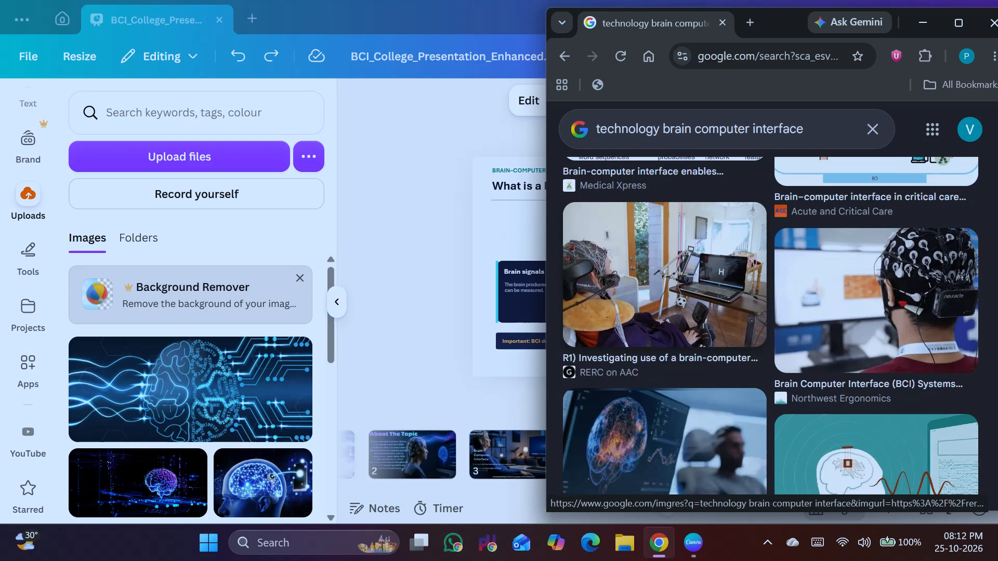
pyautogui.scroll(-10, 713, 337)
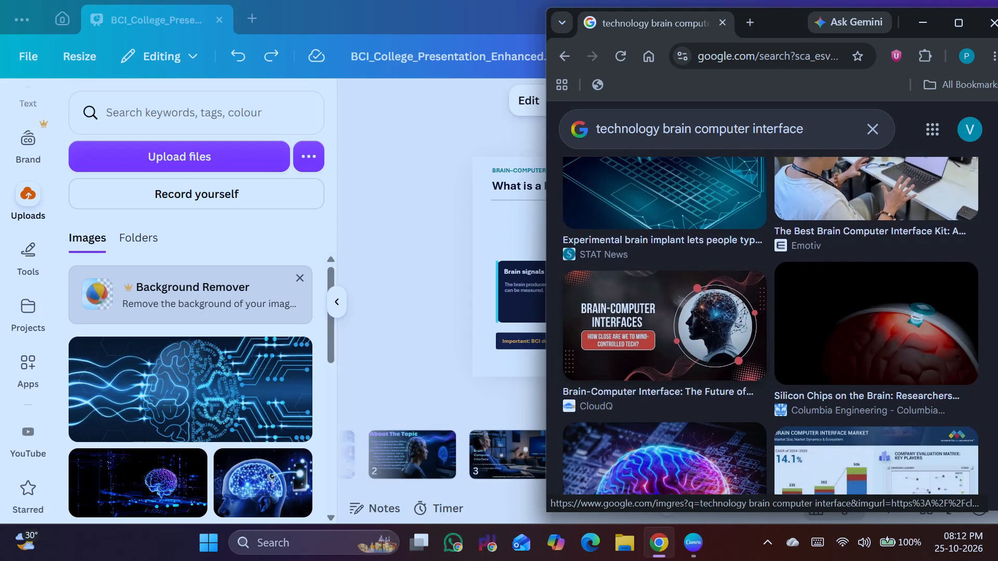
pyautogui.scroll(-7, 713, 337)
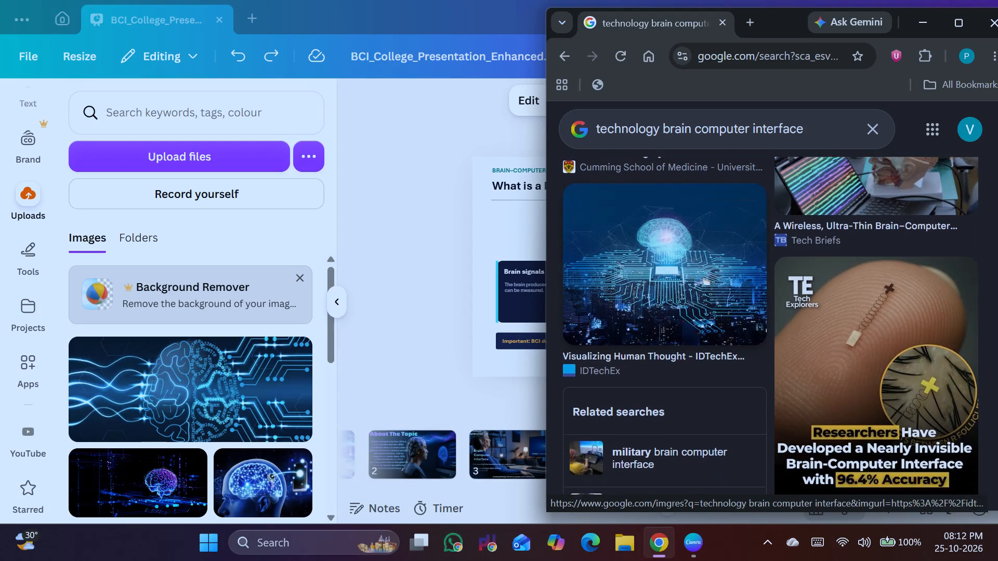
pyautogui.scroll(-5, 713, 336)
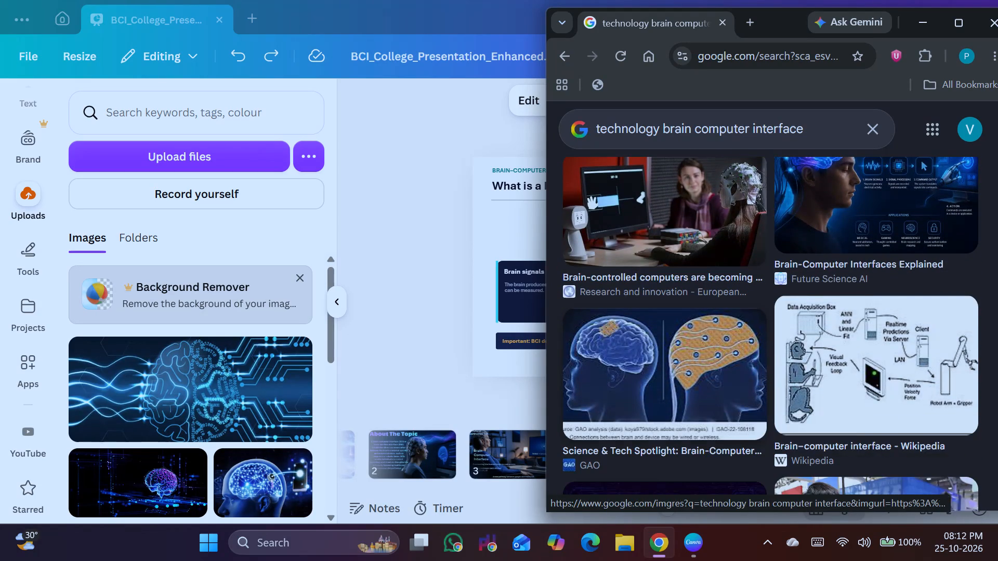
pyautogui.scroll(-2, 723, 349)
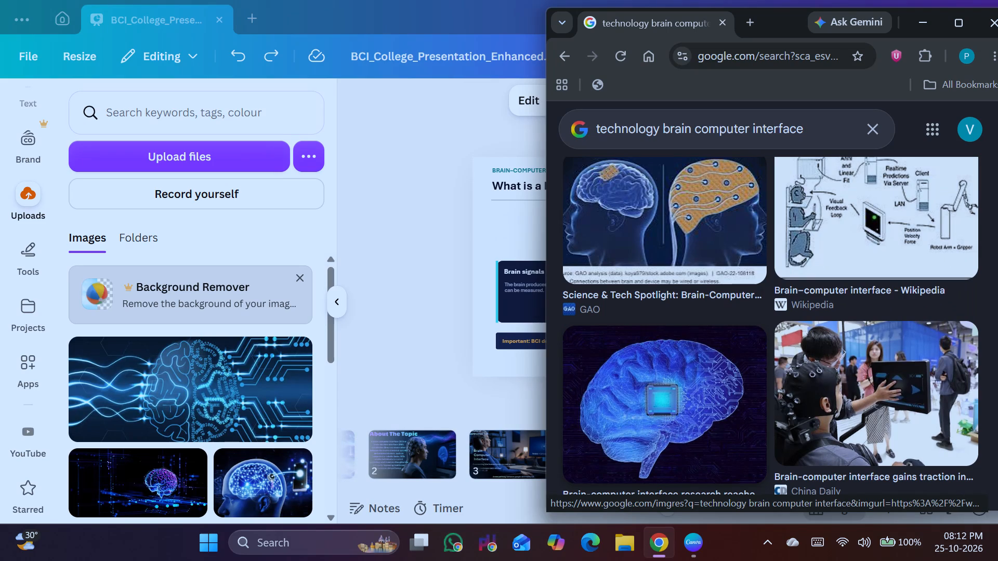
pyautogui.scroll(-1, 739, 318)
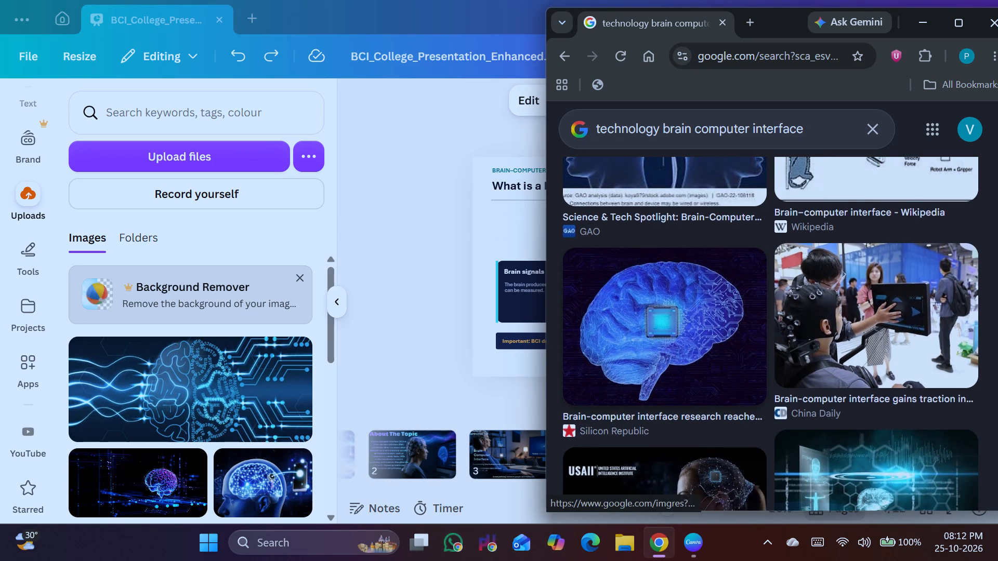
pyautogui.scroll(-5, 737, 320)
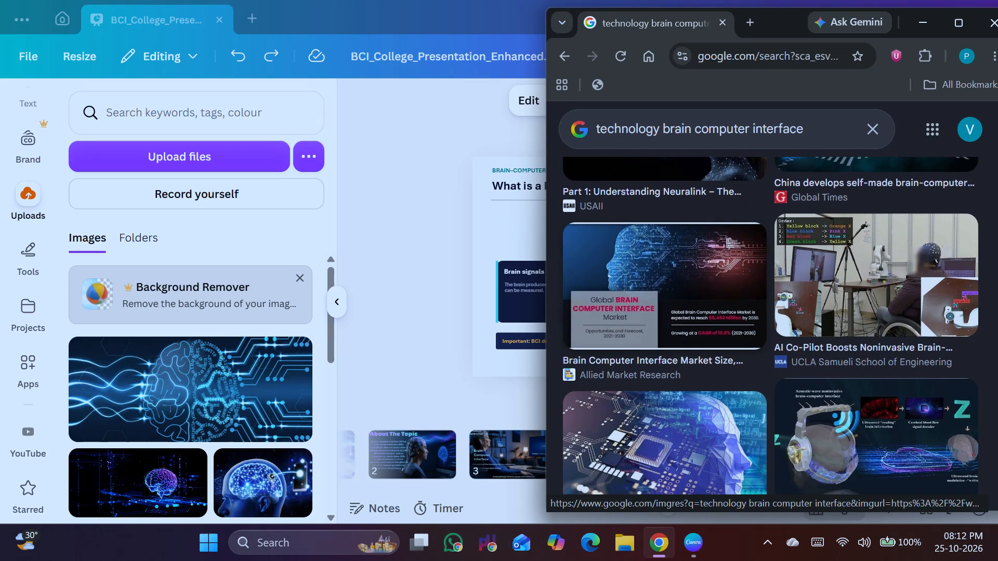
pyautogui.scroll(-1, 740, 317)
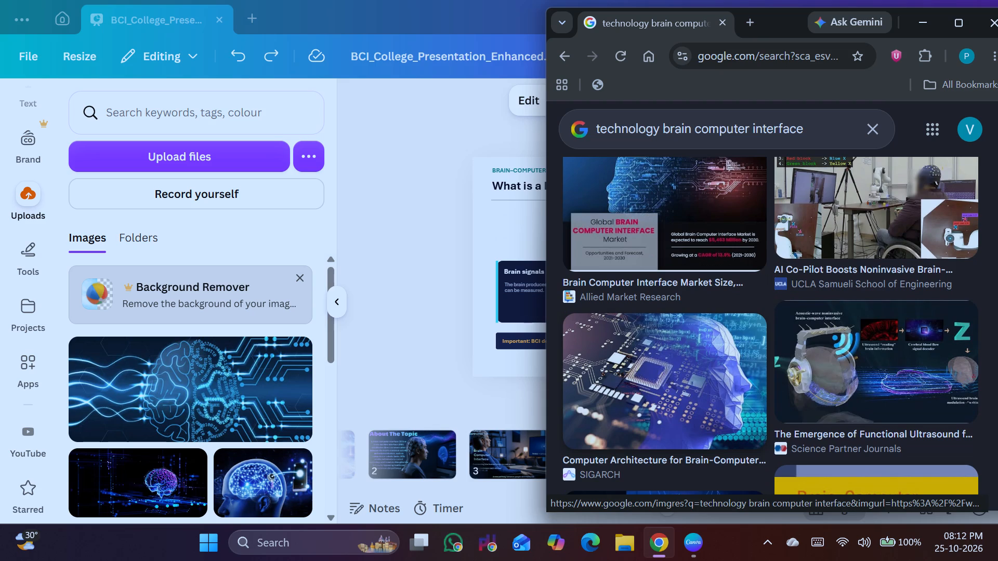
pyautogui.scroll(-7, 653, 351)
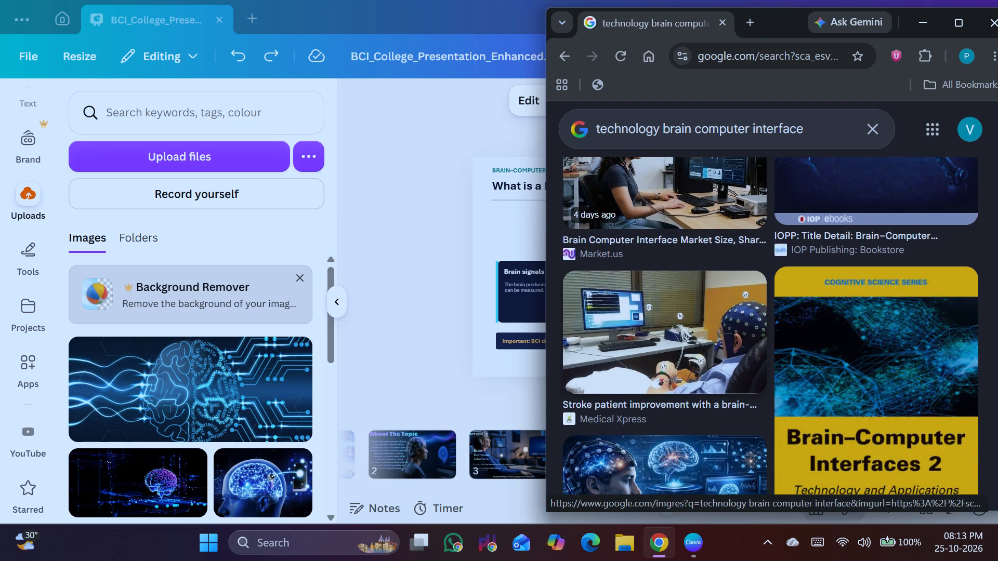
pyautogui.scroll(-9, 683, 320)
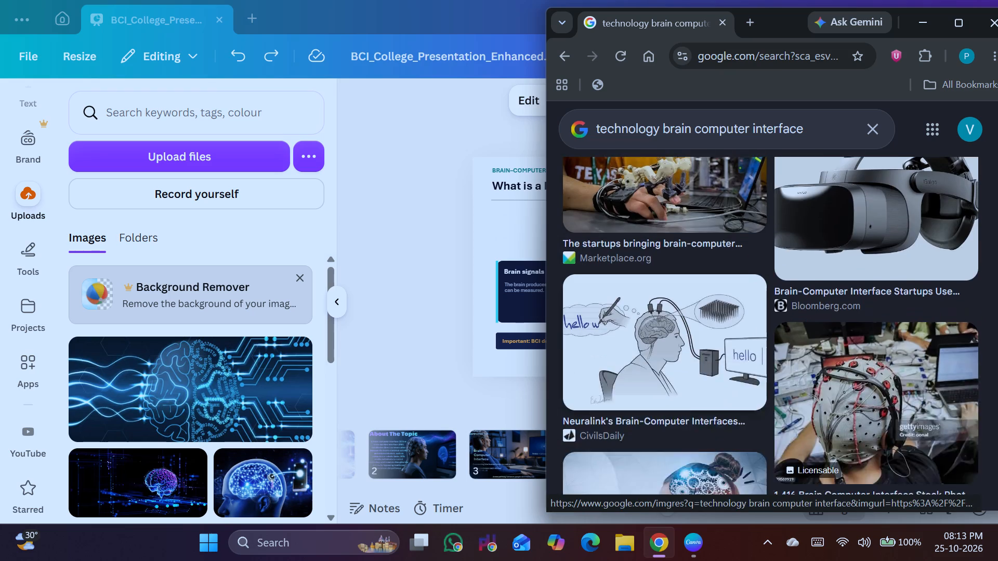
pyautogui.scroll(-4, 688, 323)
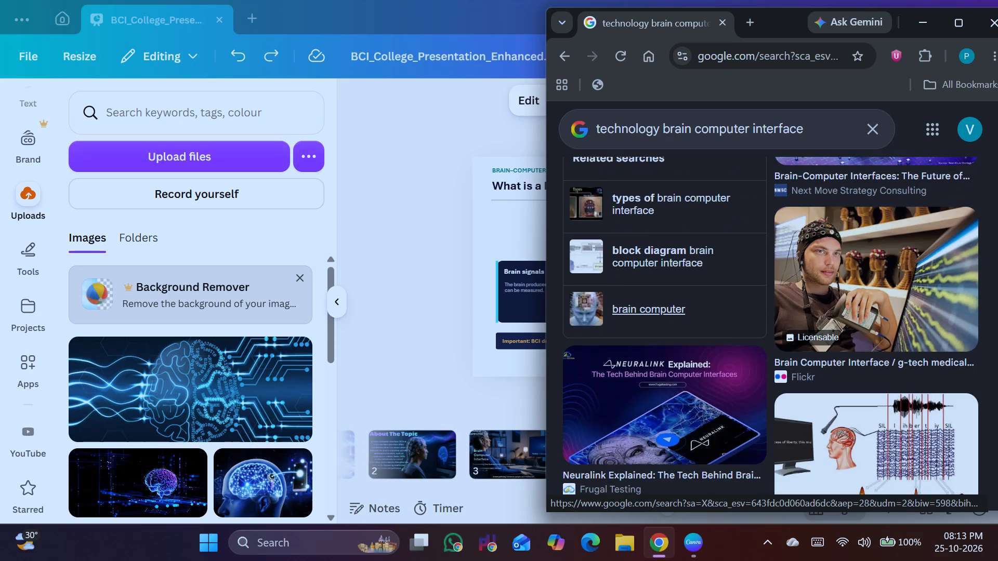
pyautogui.scroll(-4, 701, 328)
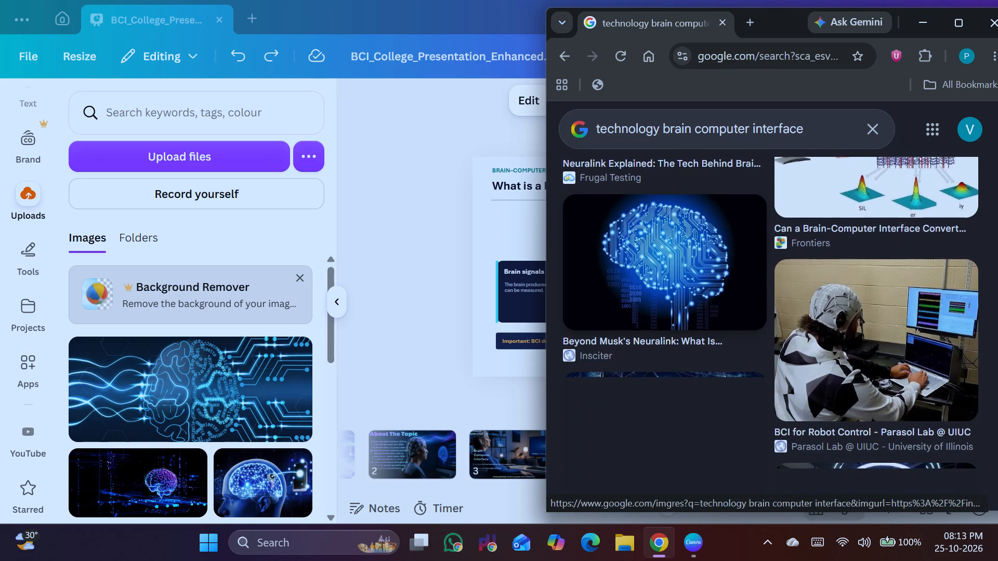
pyautogui.scroll(-5, 698, 326)
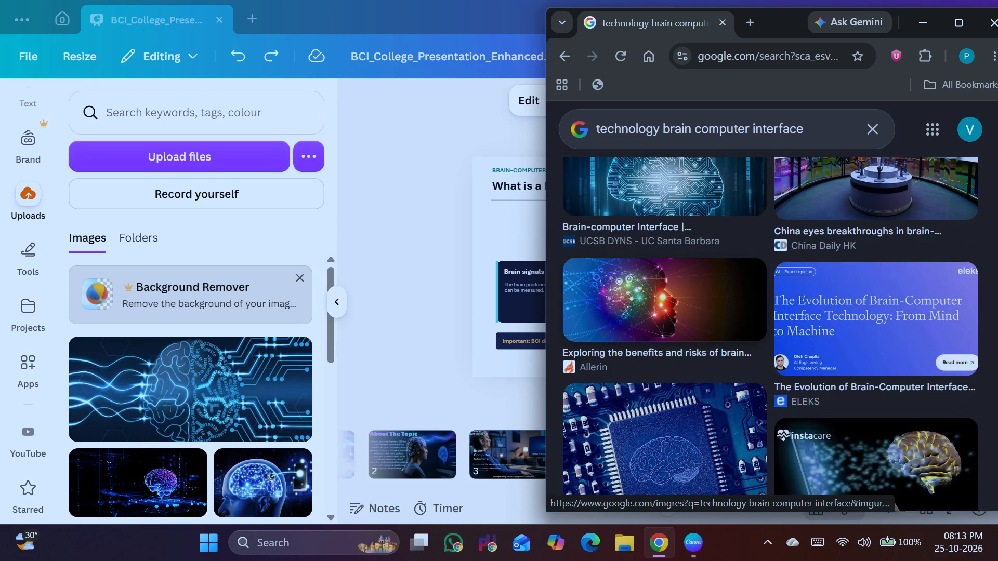
# Look further through the "technology brain computer interface" image results for a picture suited to slide 4.
pyautogui.scroll(-2, 703, 311)
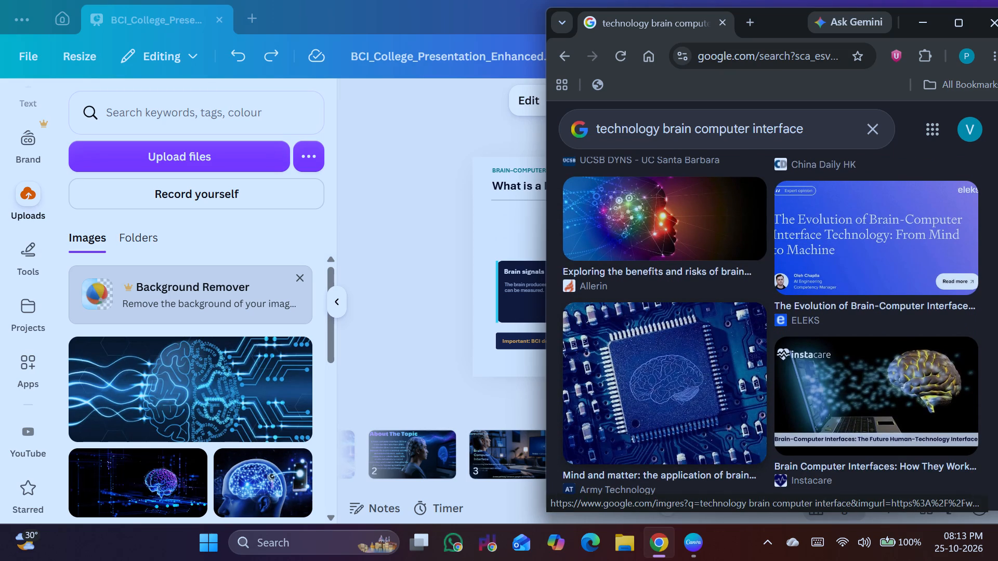
pyautogui.scroll(-5, 700, 310)
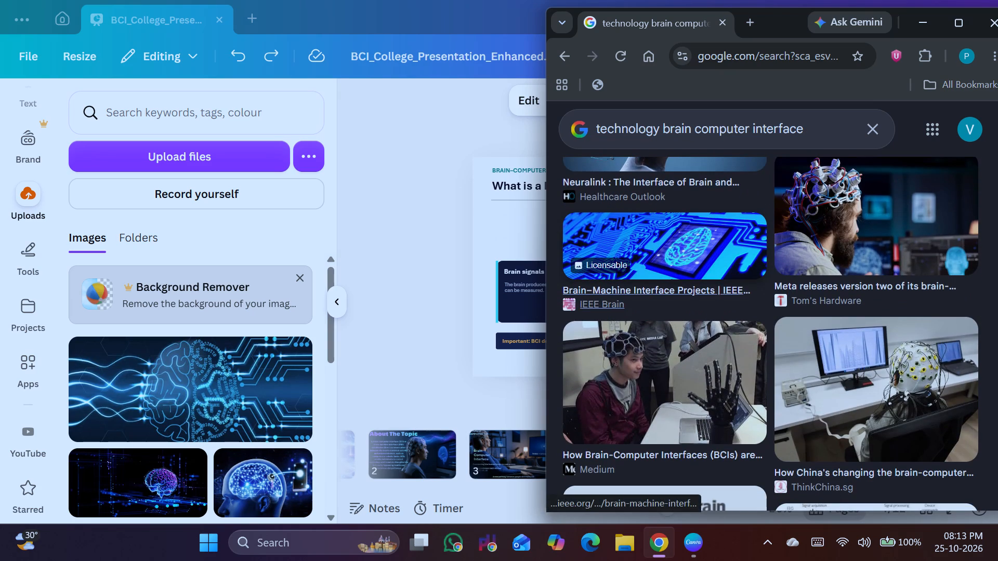
pyautogui.scroll(-6, 724, 299)
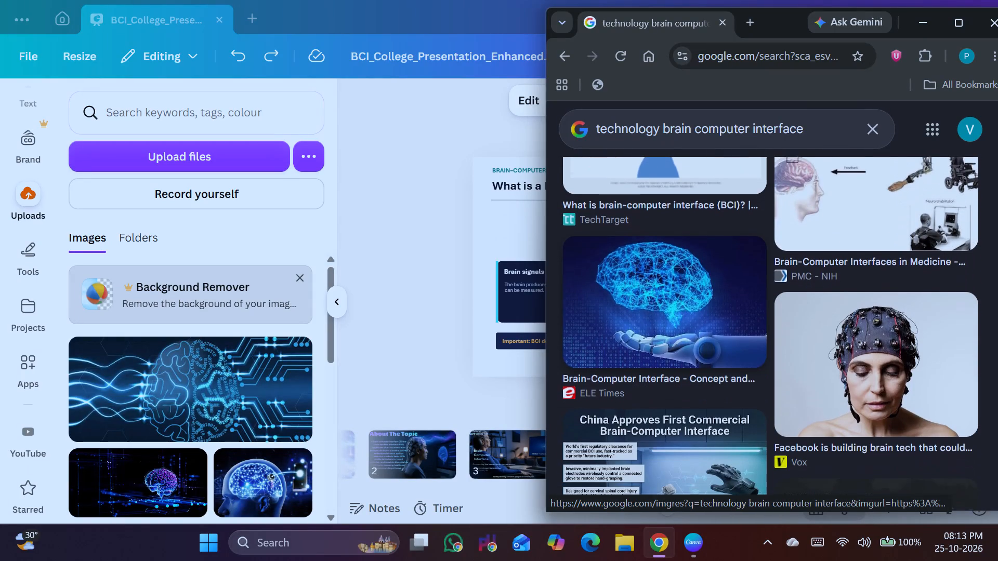
pyautogui.scroll(-2, 893, 355)
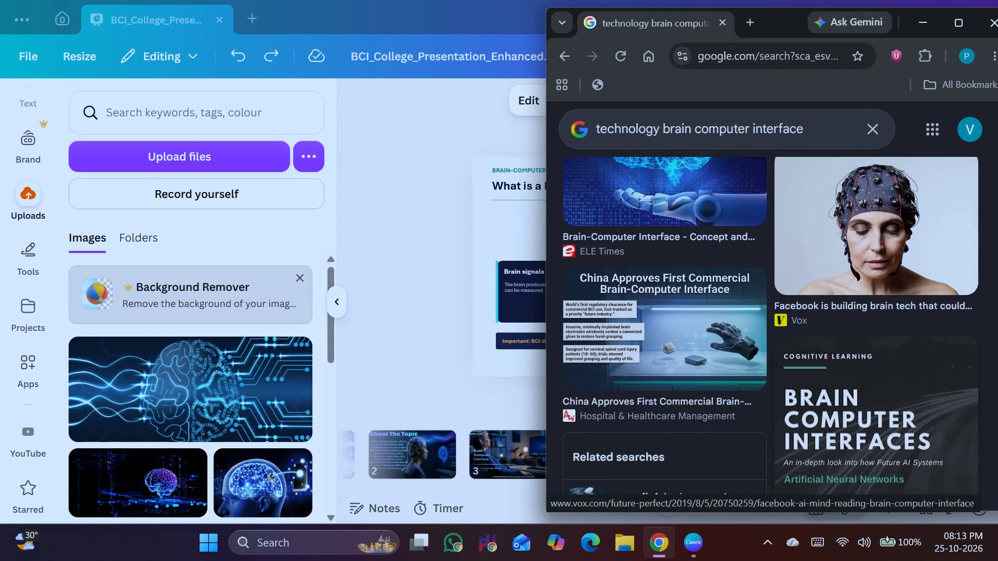
pyautogui.scroll(-1, 891, 355)
pyautogui.scroll(-6, 742, 374)
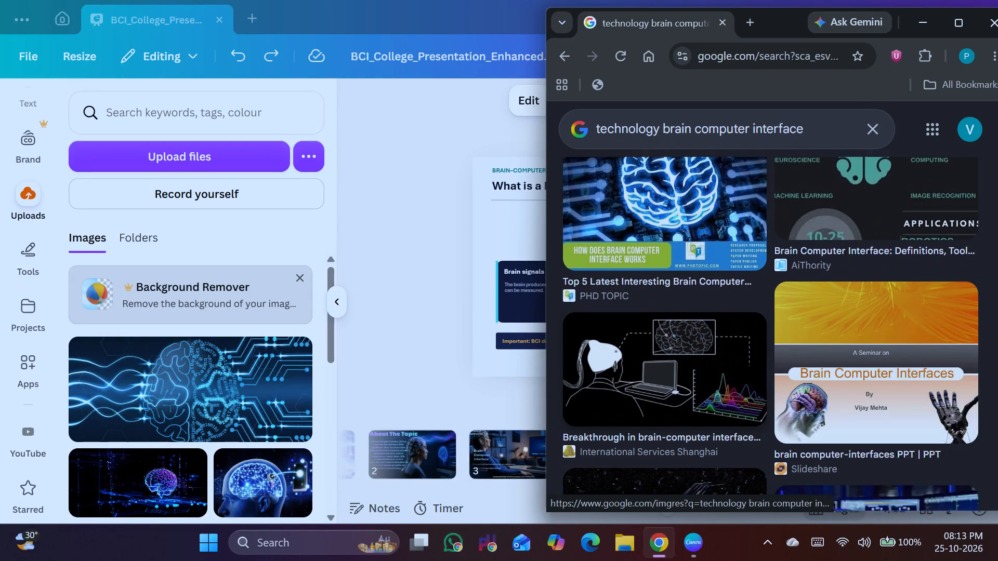
pyautogui.scroll(-3, 746, 359)
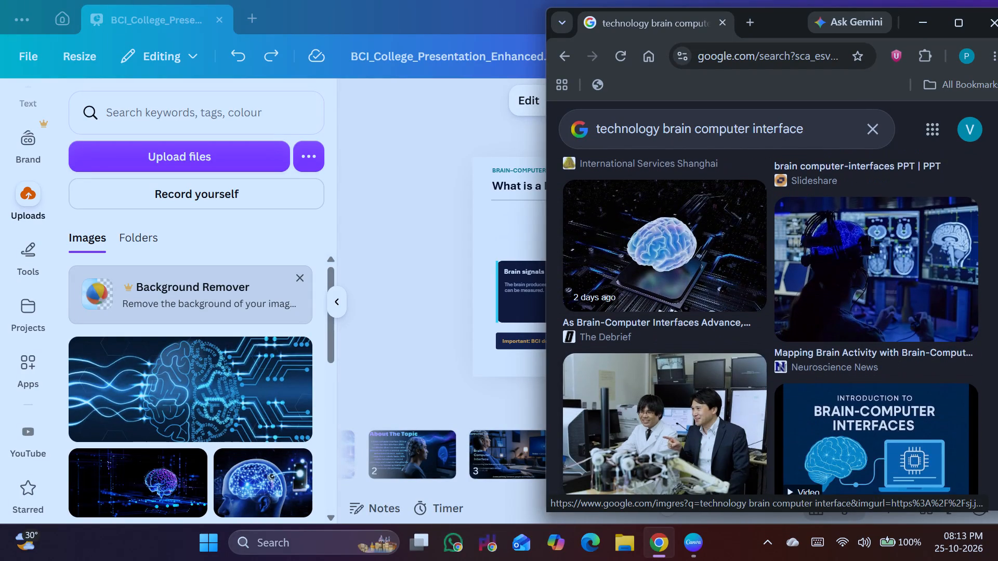
pyautogui.scroll(-5, 747, 359)
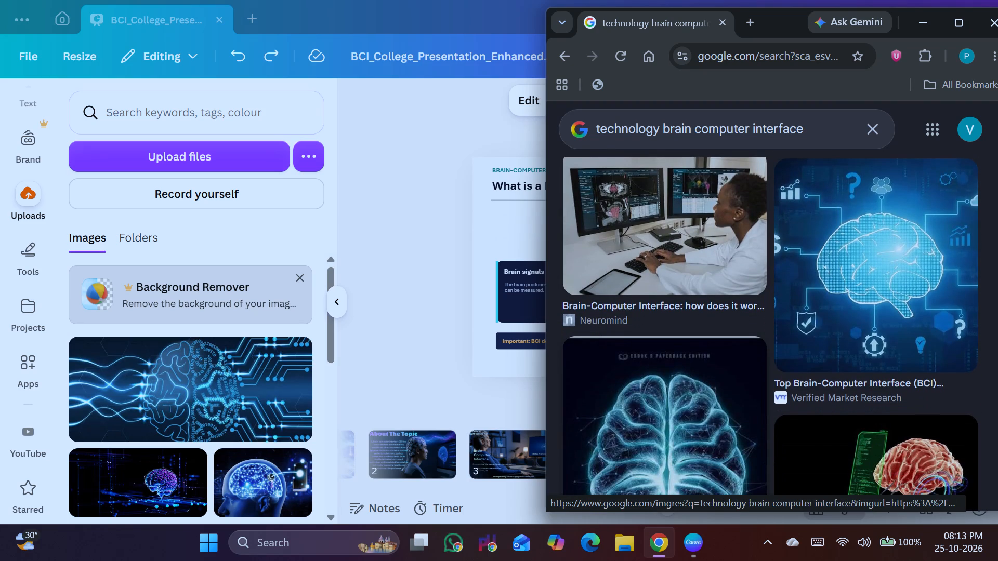
pyautogui.scroll(-5, 750, 355)
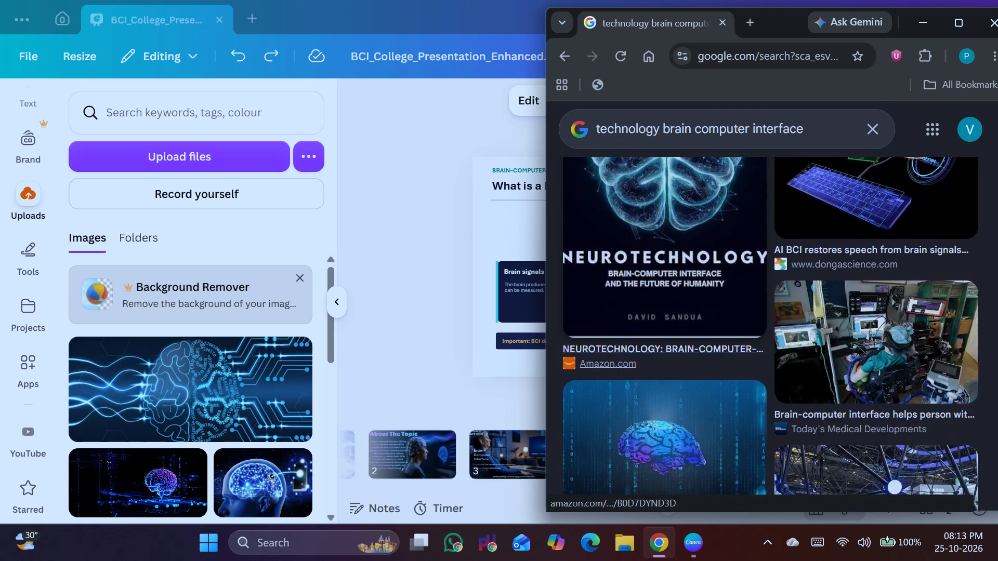
pyautogui.scroll(-7, 751, 350)
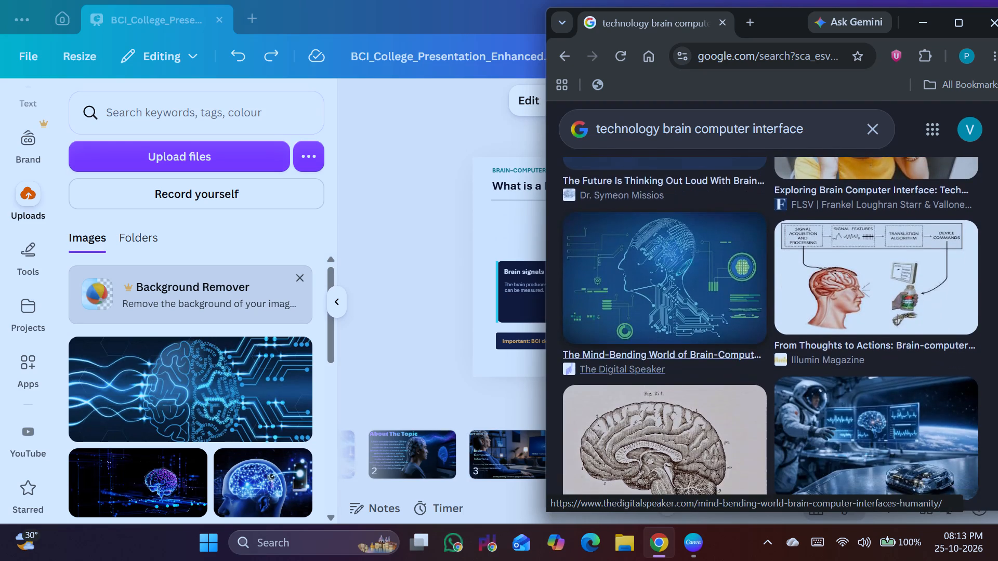
pyautogui.scroll(-6, 756, 353)
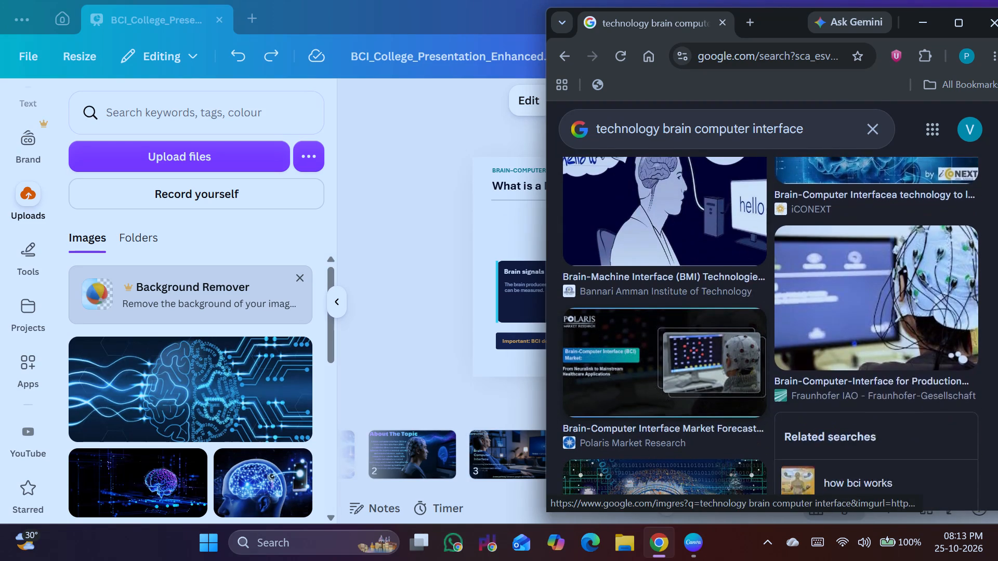
pyautogui.scroll(-3, 756, 353)
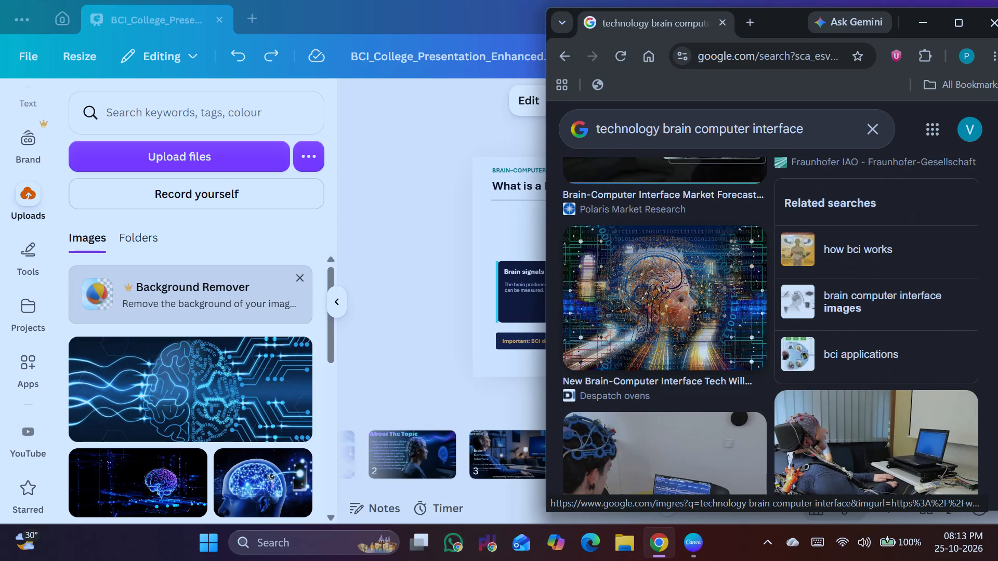
pyautogui.scroll(-5, 725, 360)
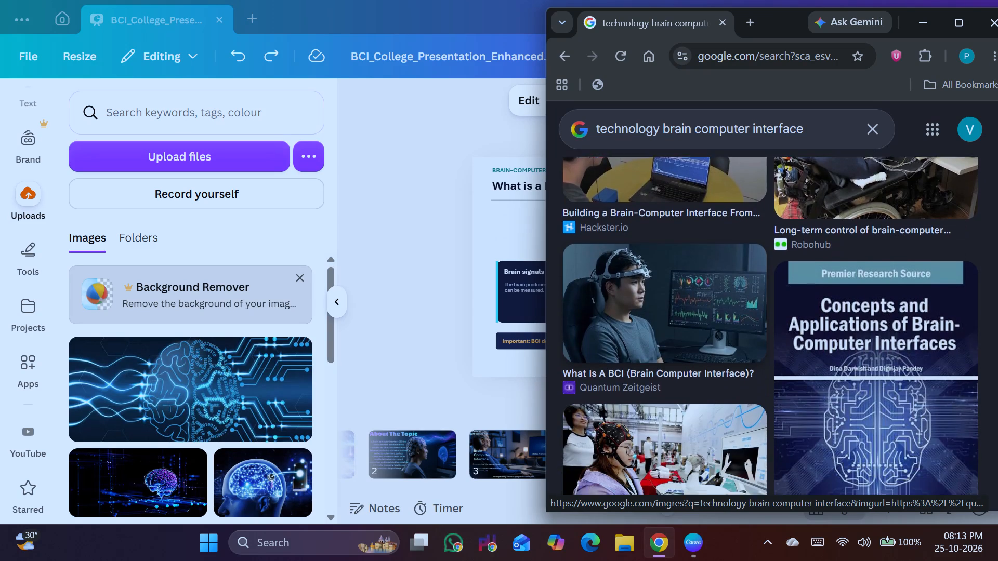
pyautogui.scroll(-13, 731, 352)
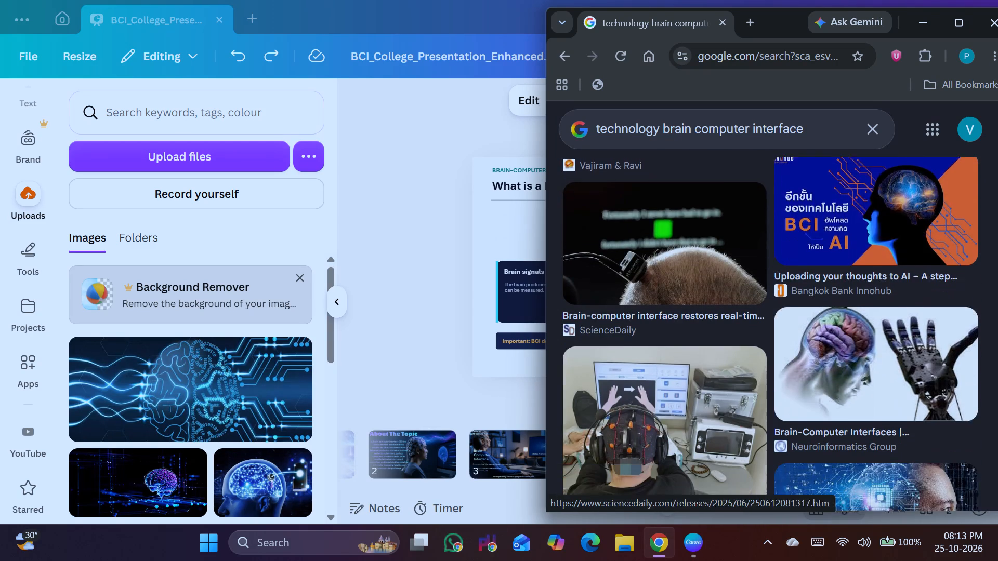
pyautogui.scroll(-3, 723, 350)
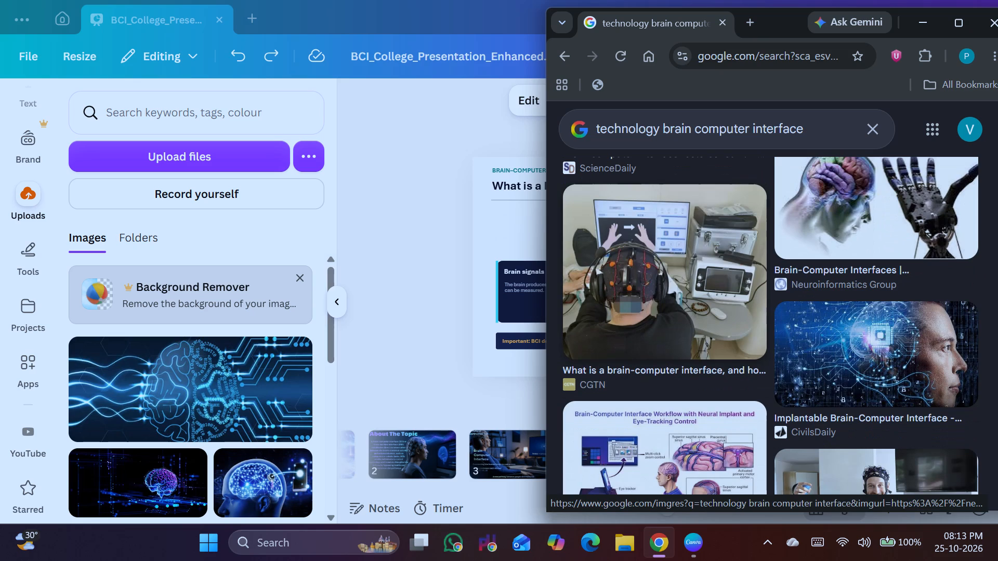
pyautogui.scroll(-3, 737, 320)
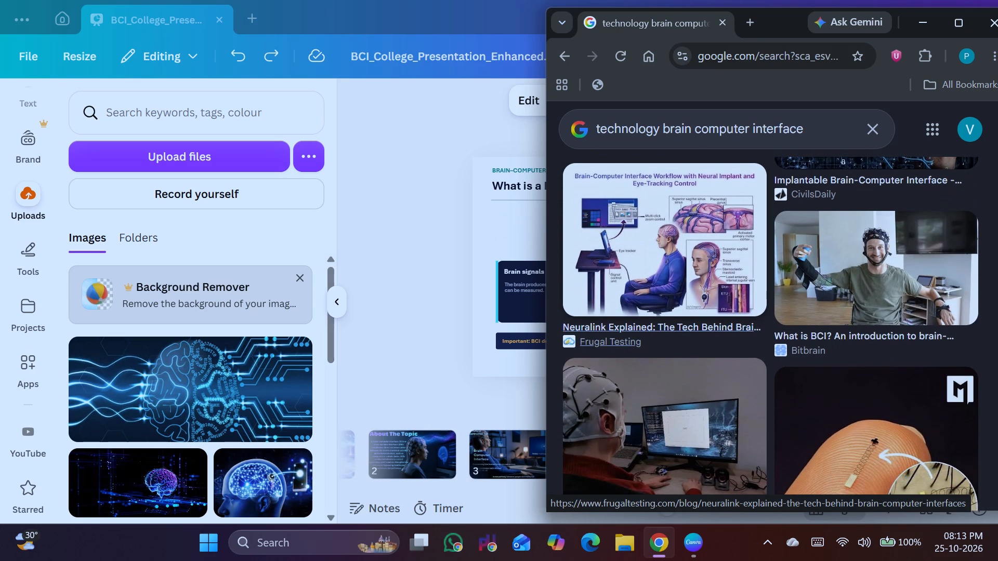
pyautogui.scroll(-1, 720, 341)
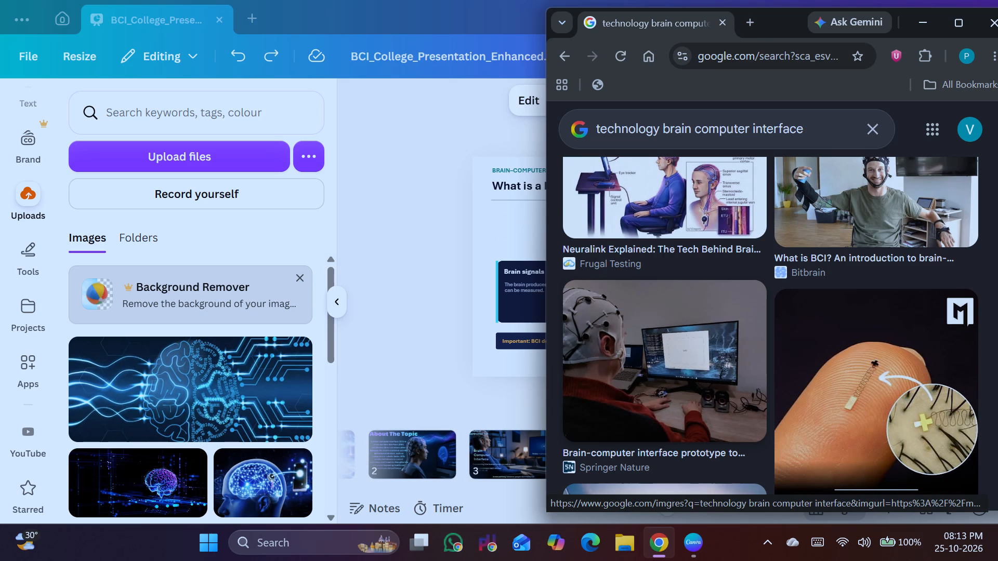
# Preview the Springer Nature picture of a person in an electrode cap at a monitor, check its related images, and return to the results.
pyautogui.click(717, 364)
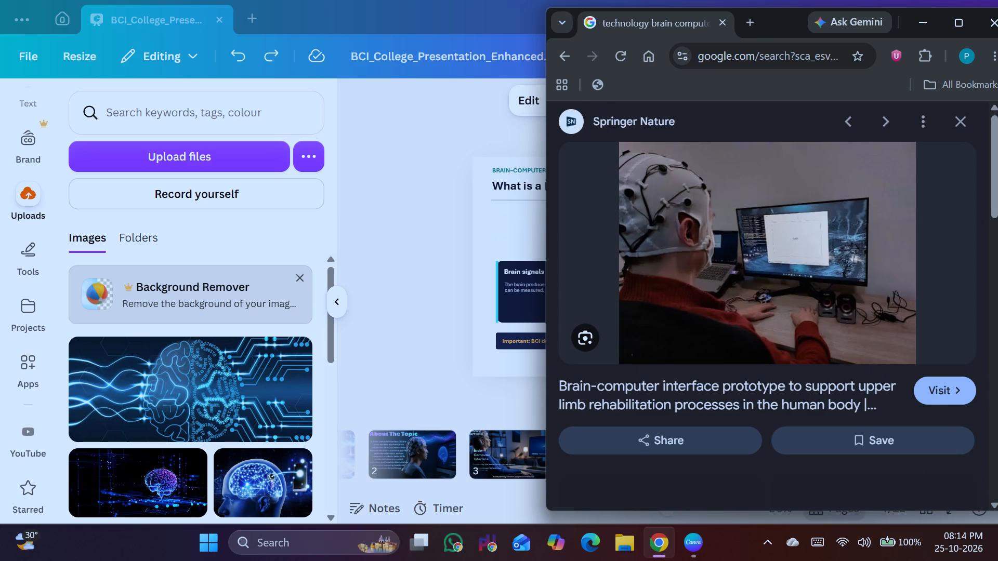
pyautogui.scroll(-3, 782, 323)
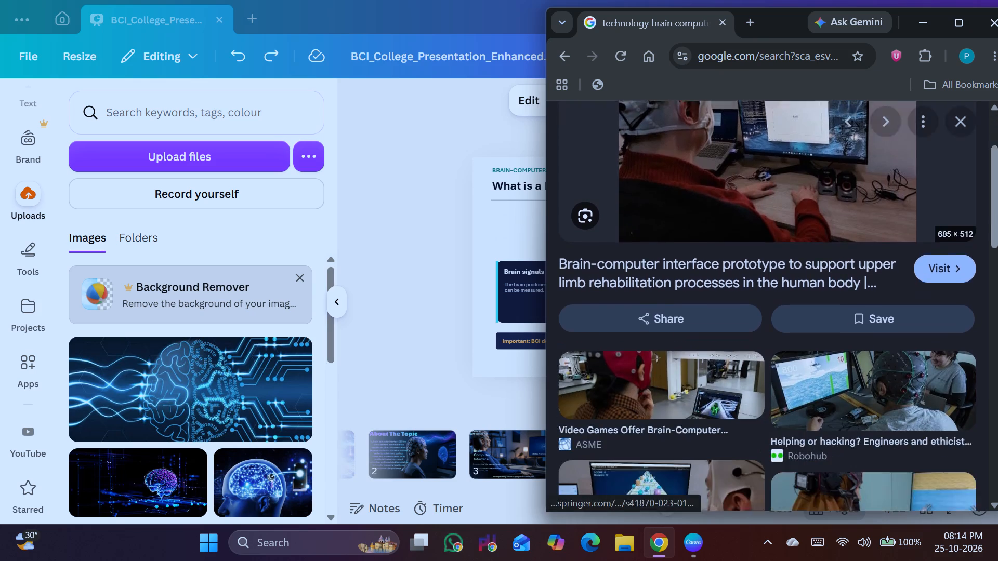
pyautogui.scroll(-4, 782, 323)
pyautogui.moveTo(757, 210); pyautogui.dragTo(832, 209)
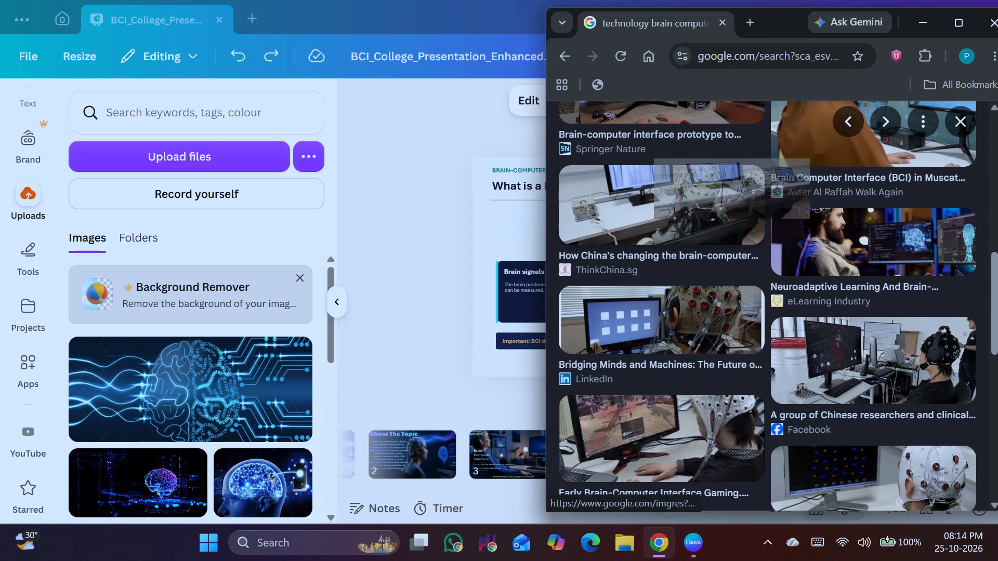
pyautogui.click(563, 49)
pyautogui.click(882, 126)
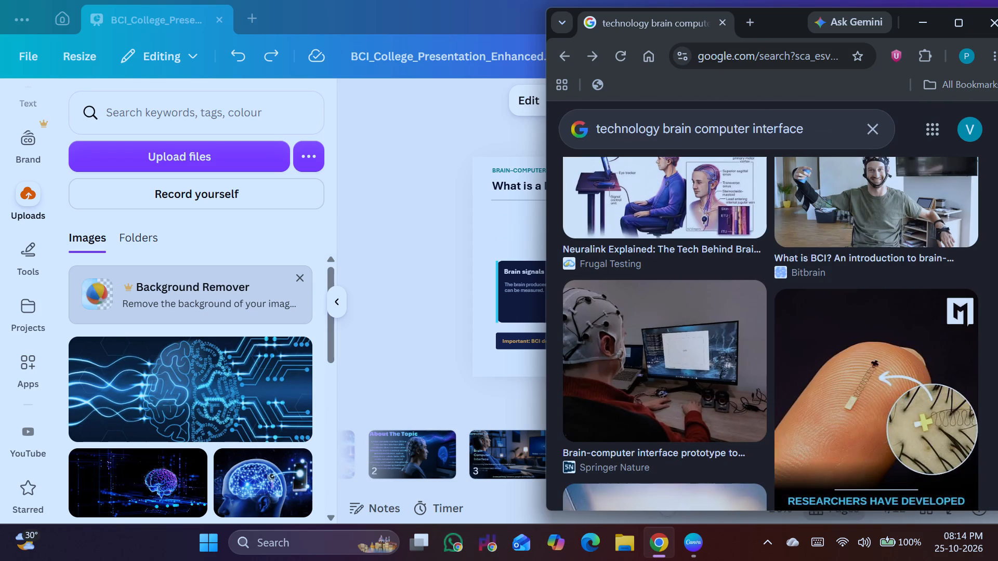
# Look back through the earlier "technology brain computer interface" image results for a picture suited to slide 4.
pyautogui.scroll(-2, 737, 206)
pyautogui.scroll(6, 740, 193)
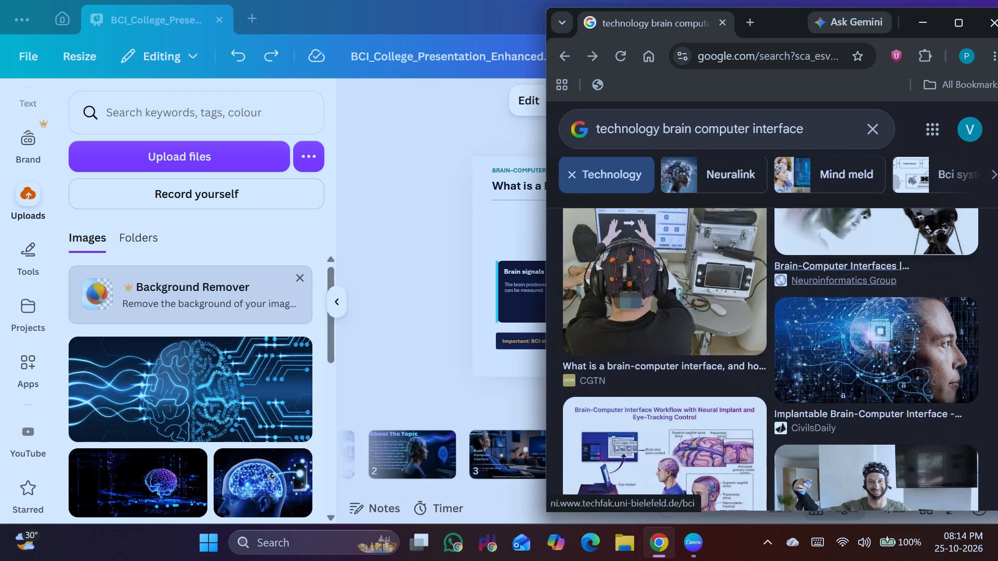
pyautogui.scroll(10, 785, 277)
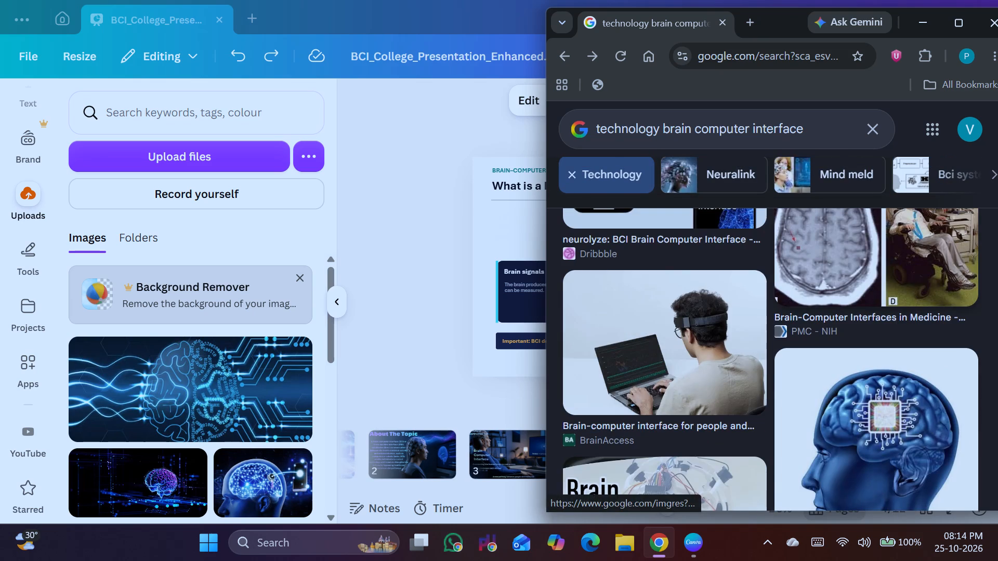
pyautogui.scroll(9, 785, 239)
pyautogui.scroll(4, 835, 294)
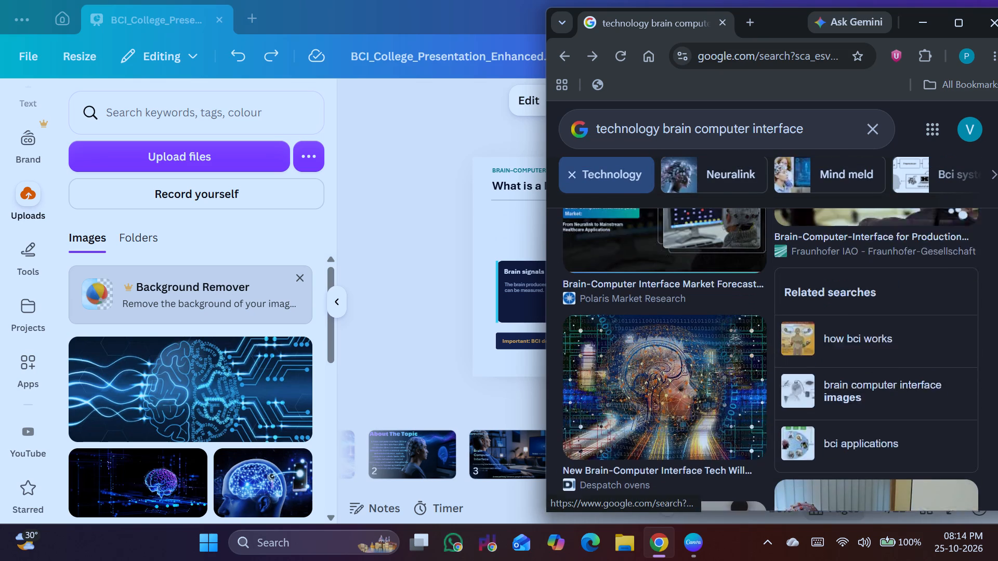
pyautogui.scroll(4, 834, 281)
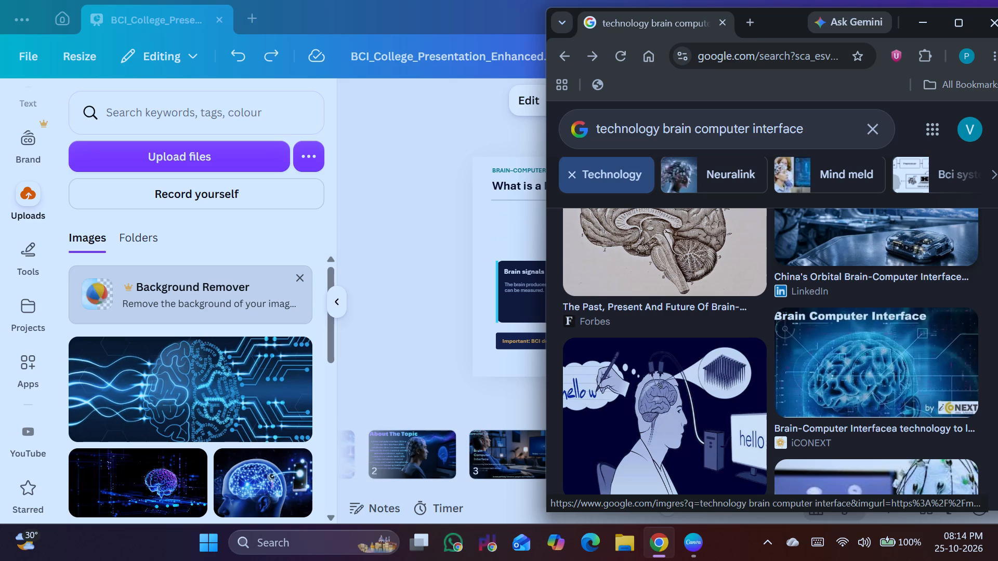
# Look through the rest of the "technology brain computer interface" image results, well beyond those already viewed, for a picture suited to slide 4.
pyautogui.scroll(-7, 834, 257)
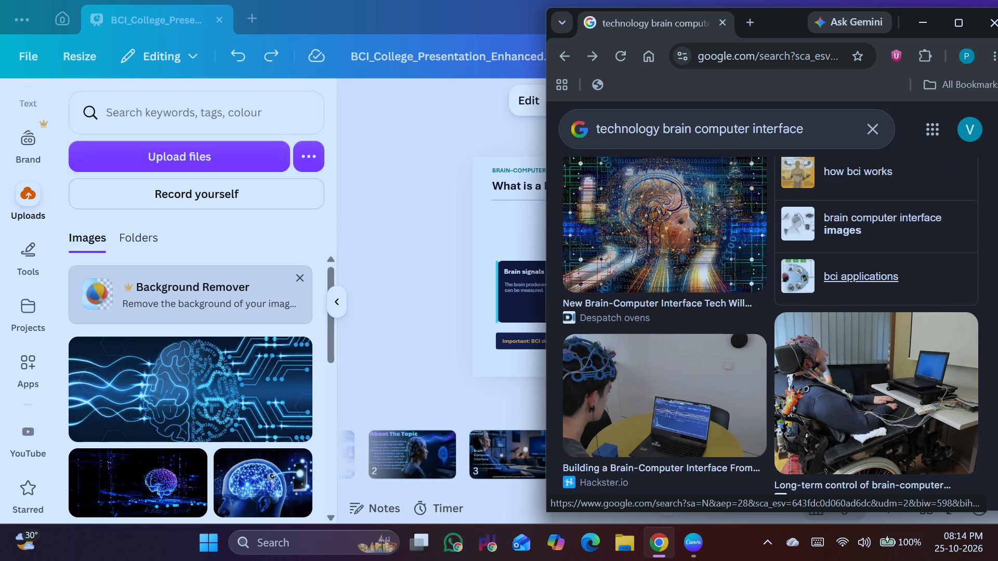
pyautogui.scroll(-8, 835, 250)
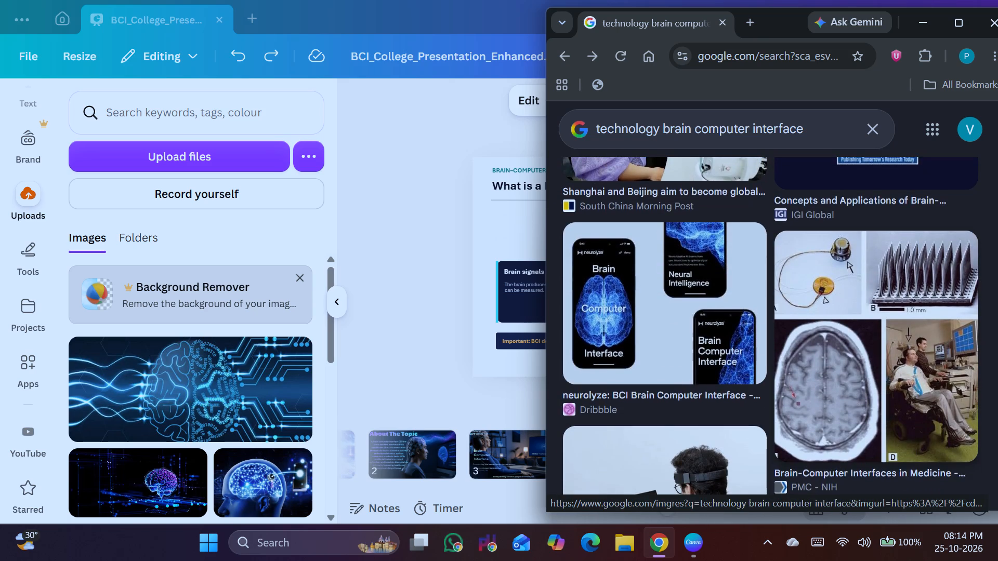
pyautogui.scroll(-14, 834, 248)
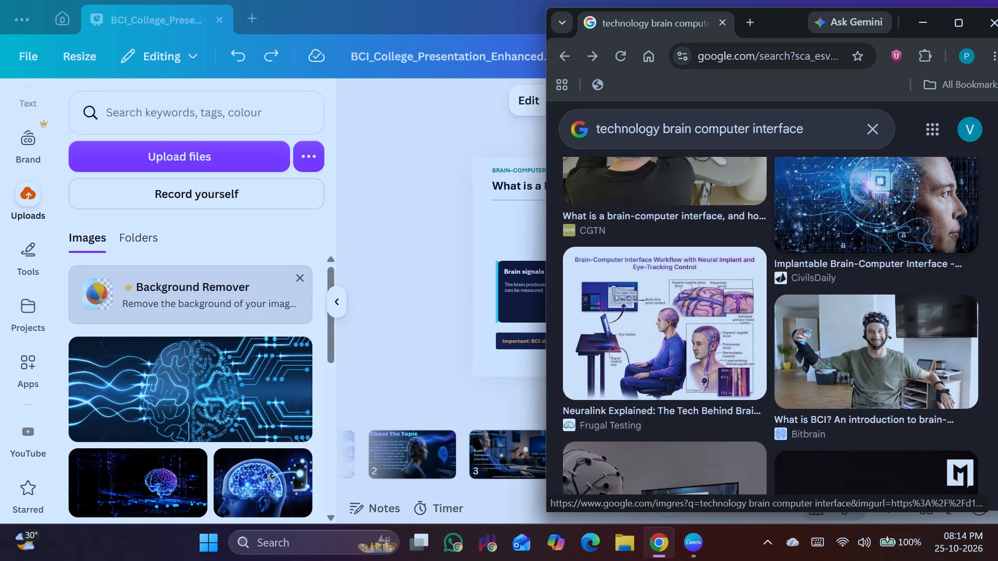
pyautogui.scroll(-7, 830, 243)
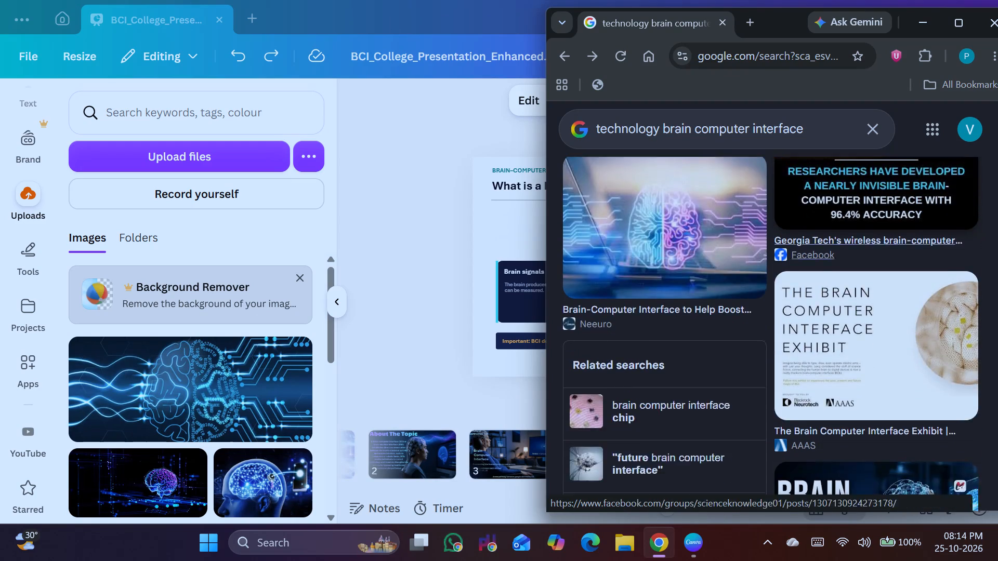
pyautogui.scroll(-6, 828, 246)
pyautogui.scroll(2, 827, 247)
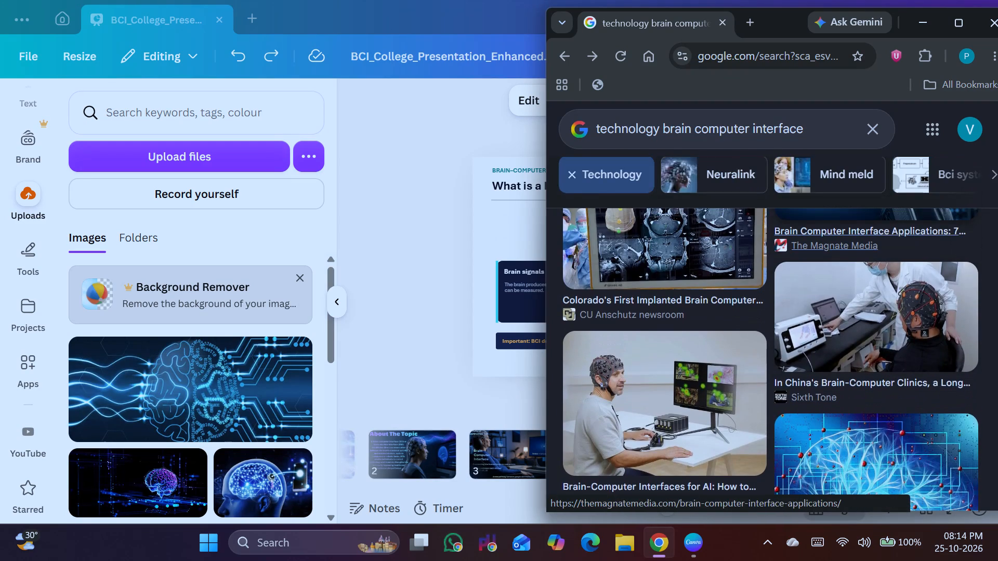
pyautogui.scroll(-7, 826, 247)
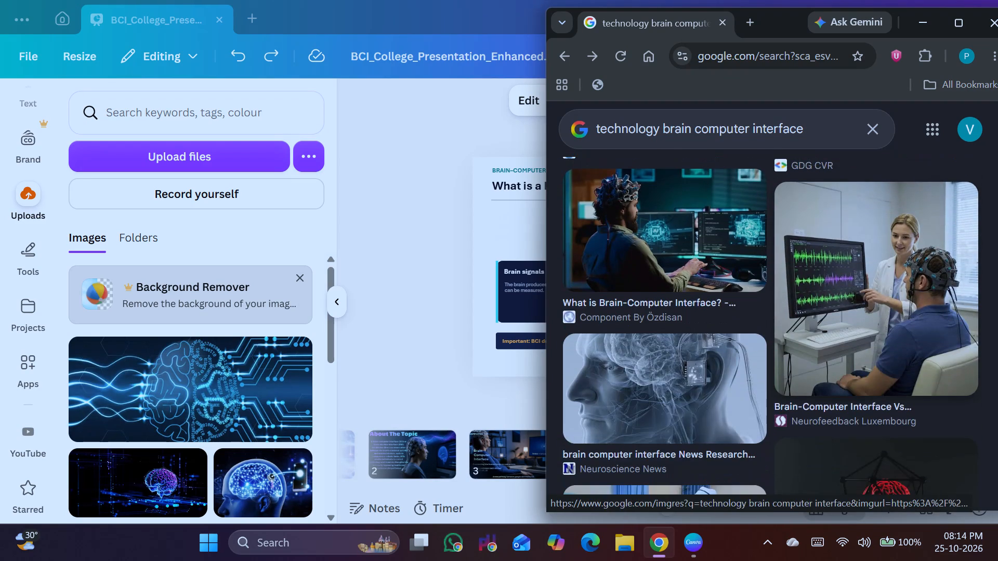
pyautogui.scroll(-7, 829, 248)
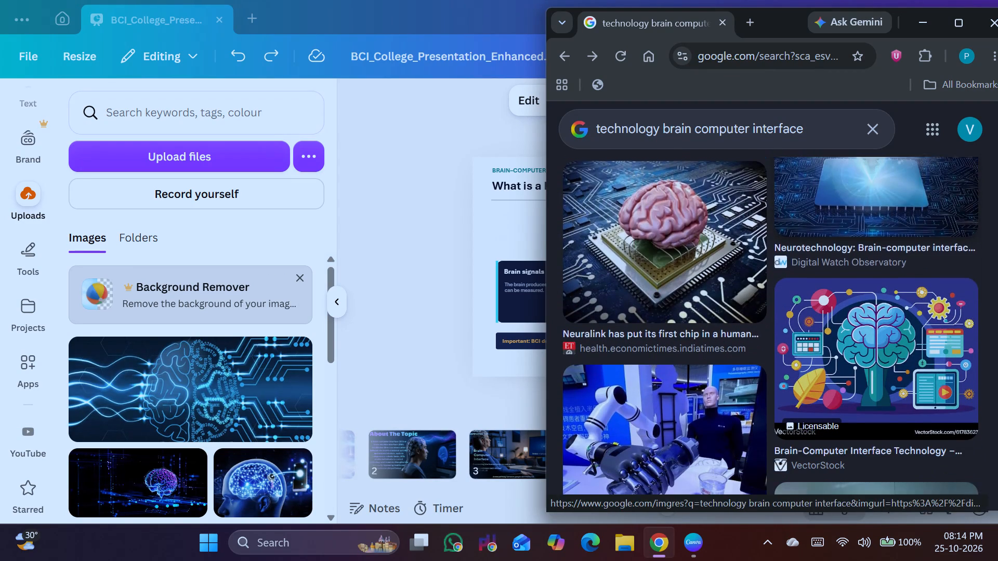
pyautogui.scroll(-4, 830, 248)
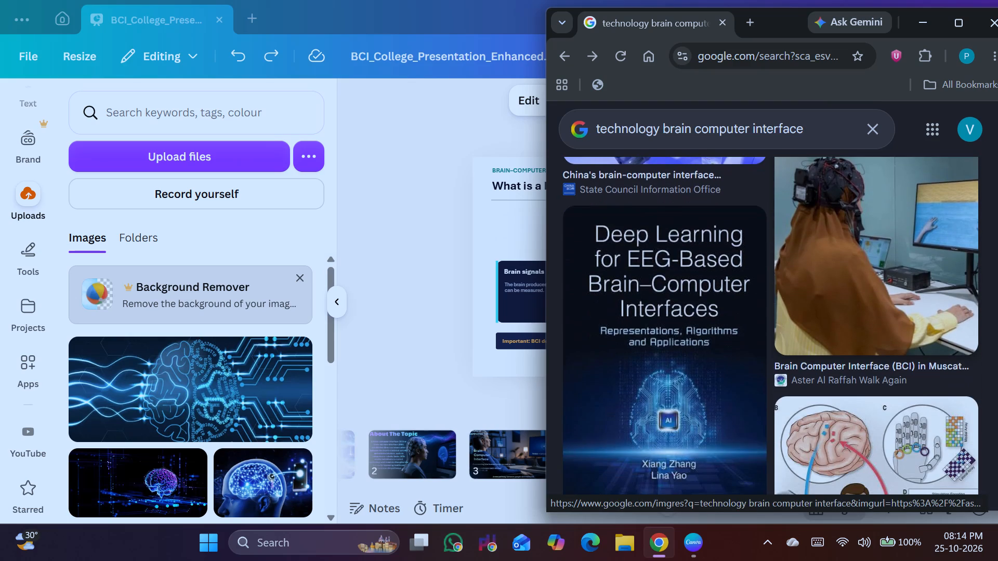
pyautogui.scroll(-4, 831, 234)
pyautogui.scroll(1, 832, 234)
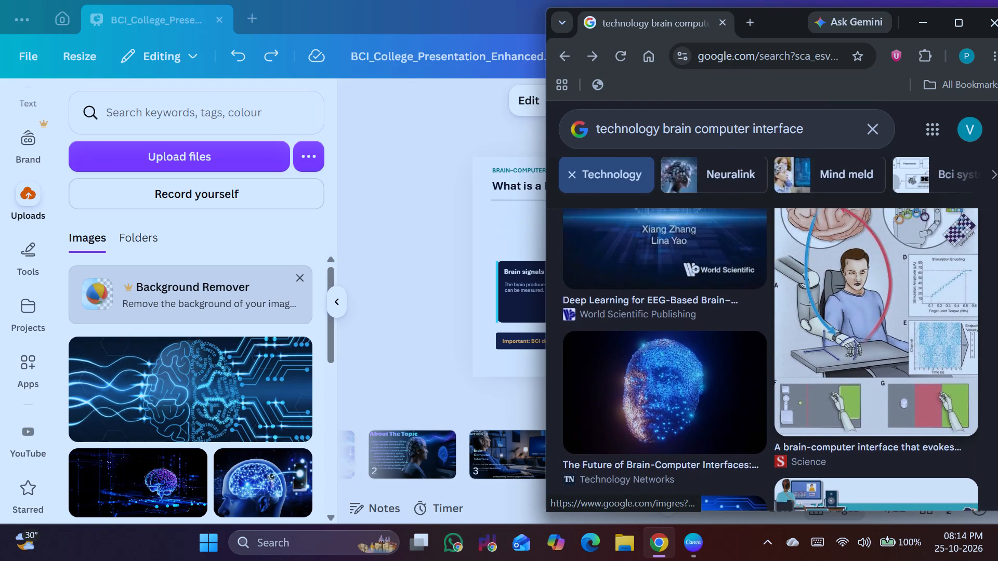
pyautogui.scroll(-9, 832, 234)
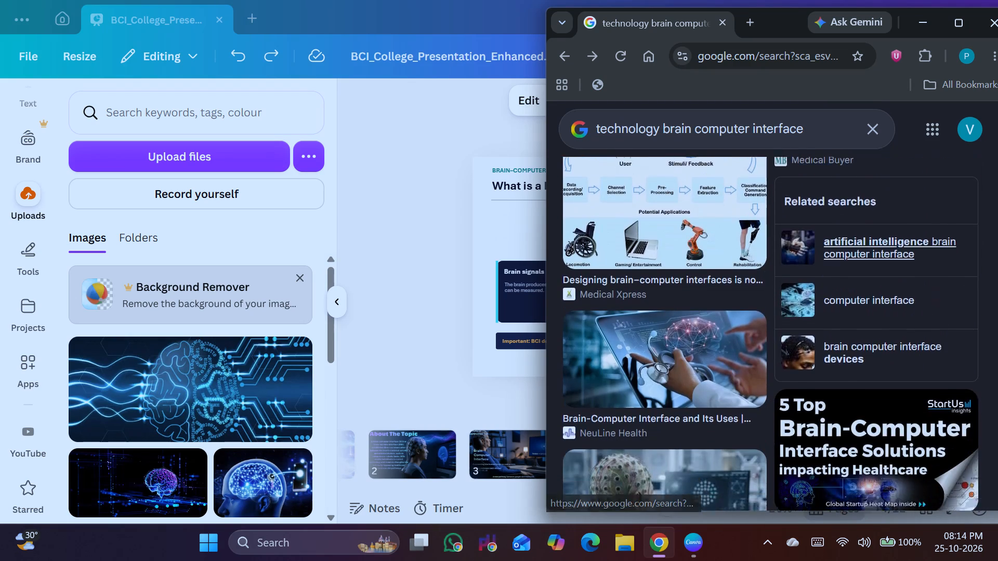
pyautogui.scroll(2, 832, 233)
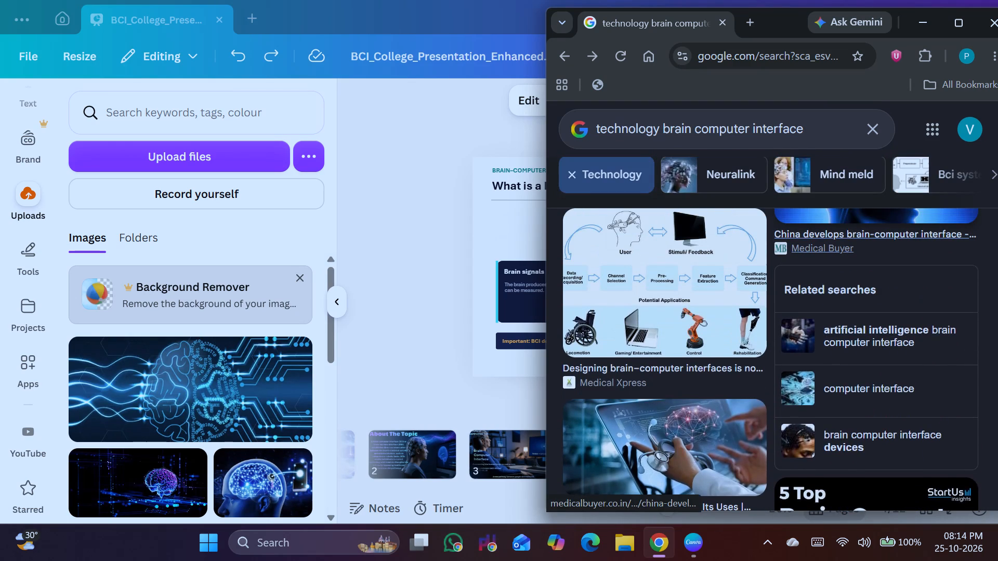
pyautogui.scroll(-1, 832, 233)
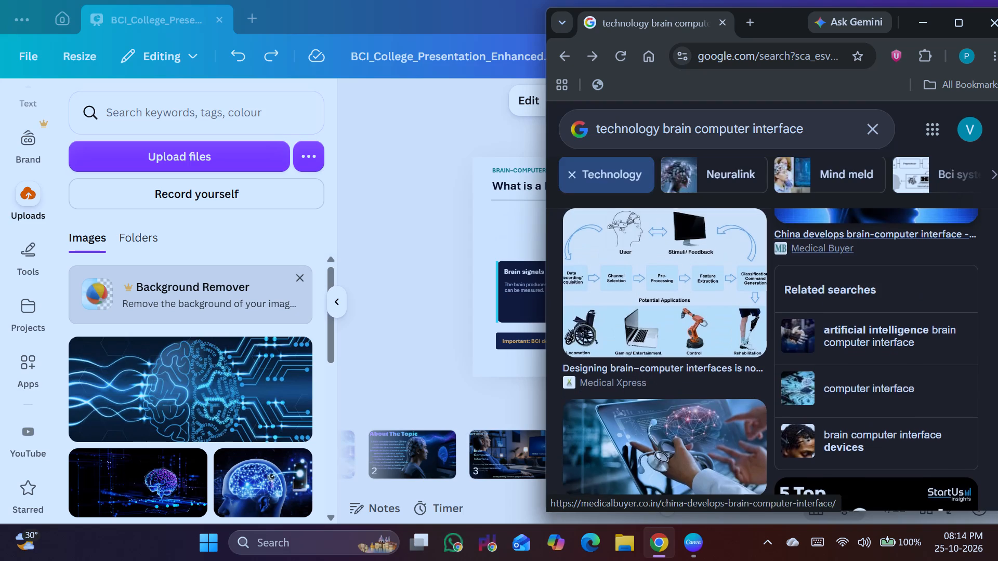
pyautogui.scroll(-6, 832, 233)
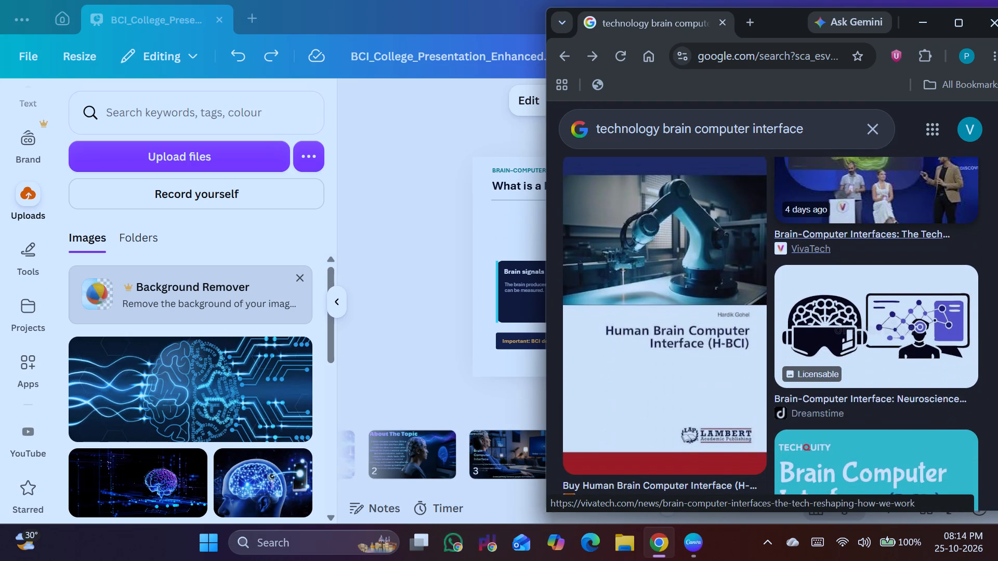
pyautogui.scroll(-8, 834, 229)
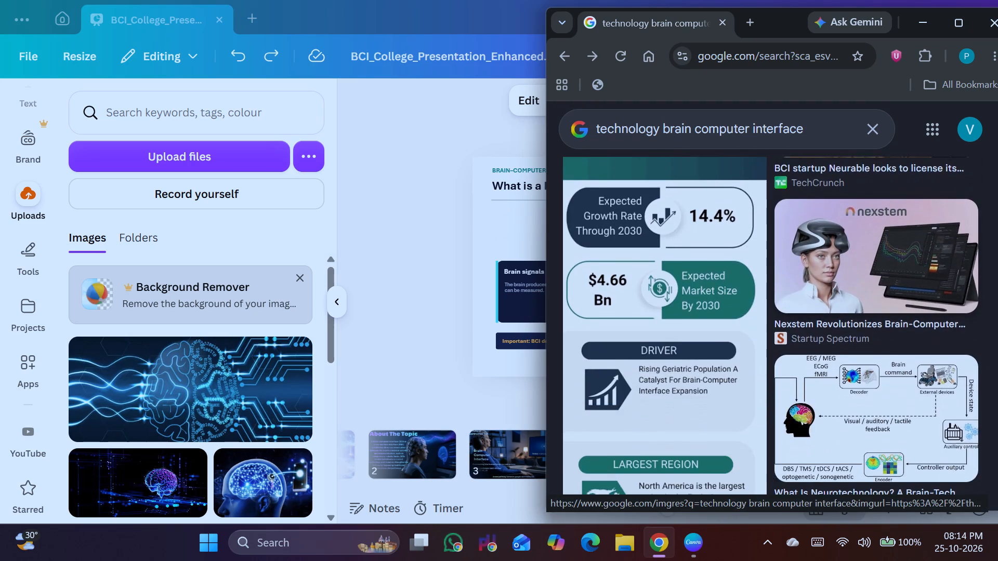
pyautogui.scroll(-6, 834, 229)
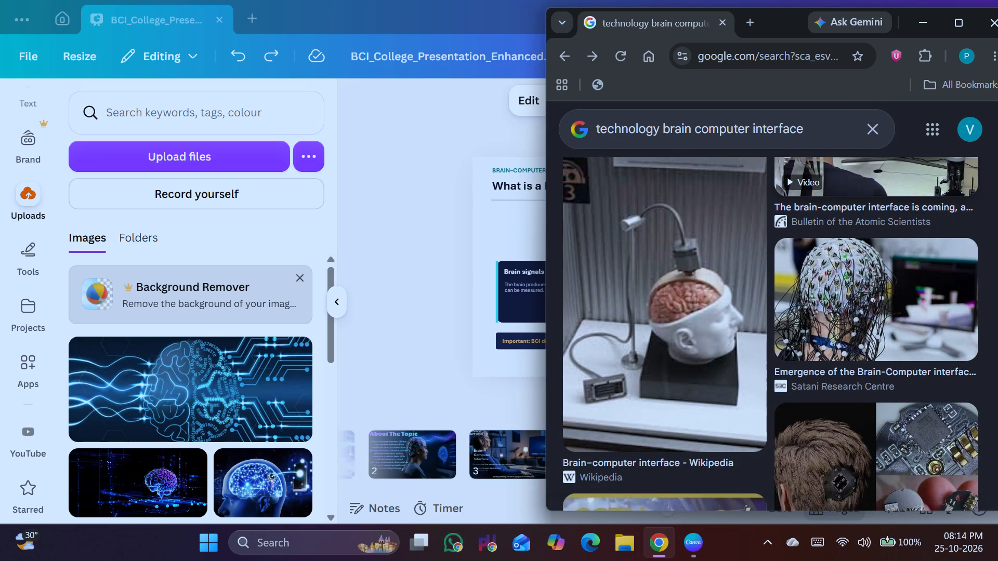
pyautogui.scroll(-8, 834, 230)
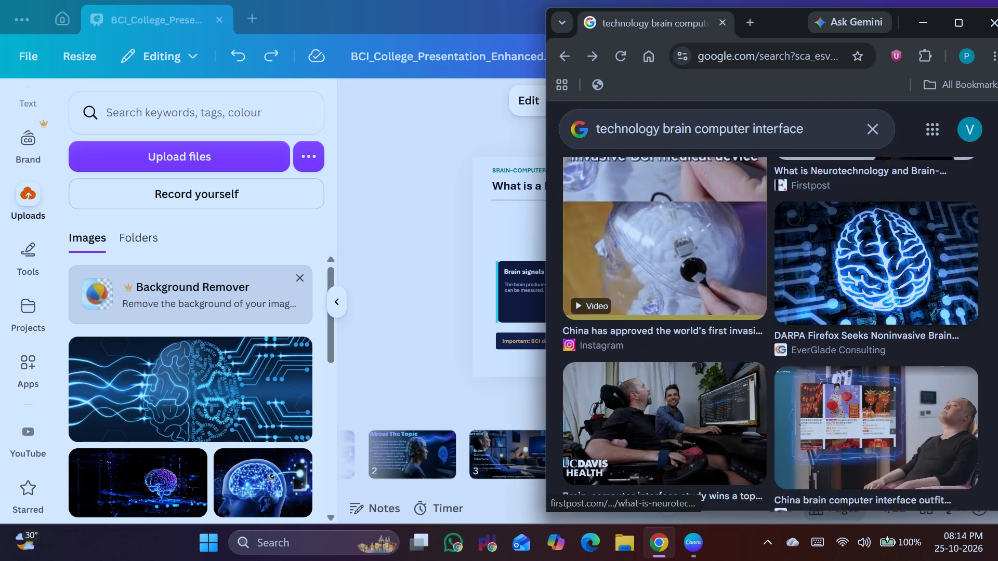
pyautogui.scroll(-7, 834, 230)
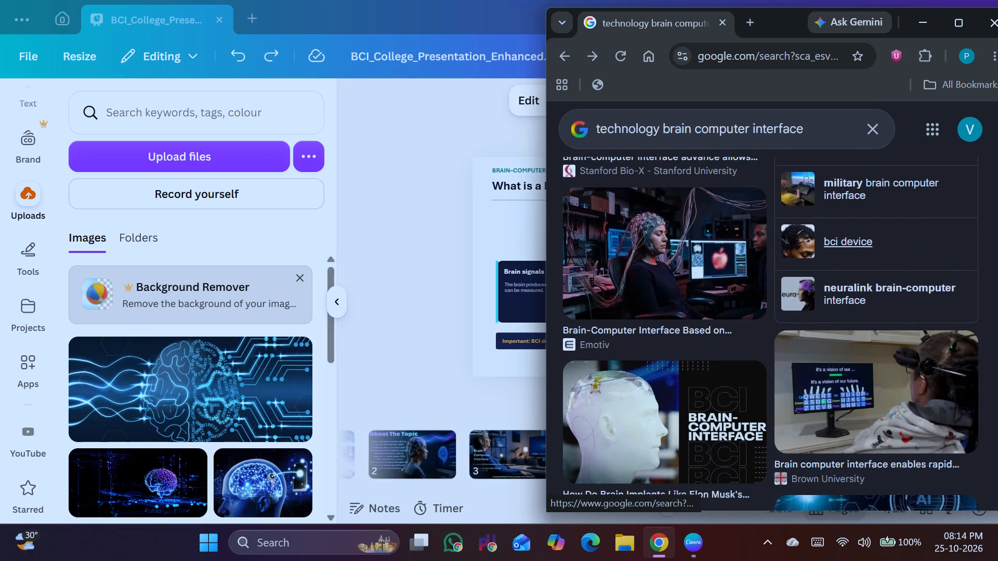
pyautogui.scroll(-8, 833, 228)
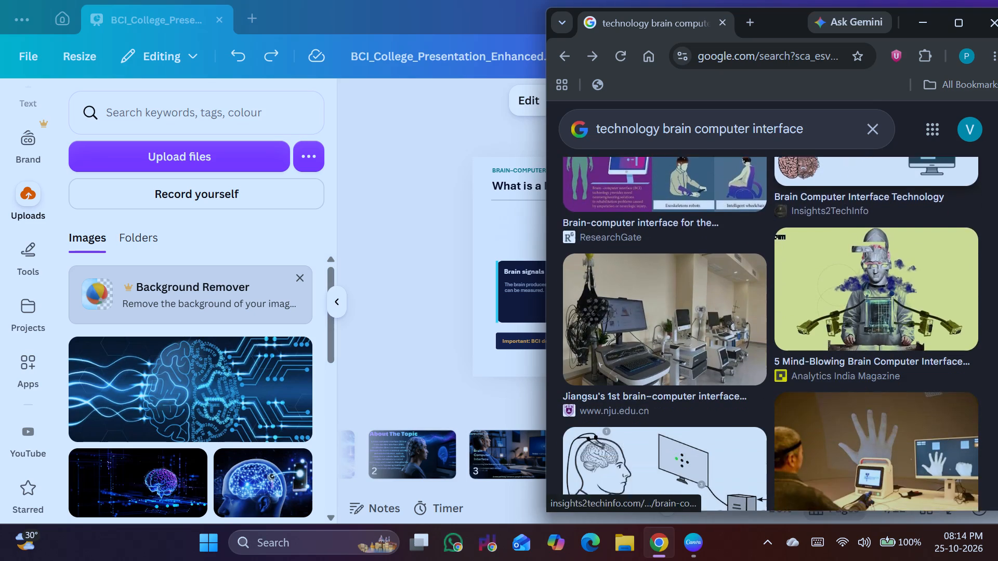
pyautogui.scroll(-5, 833, 229)
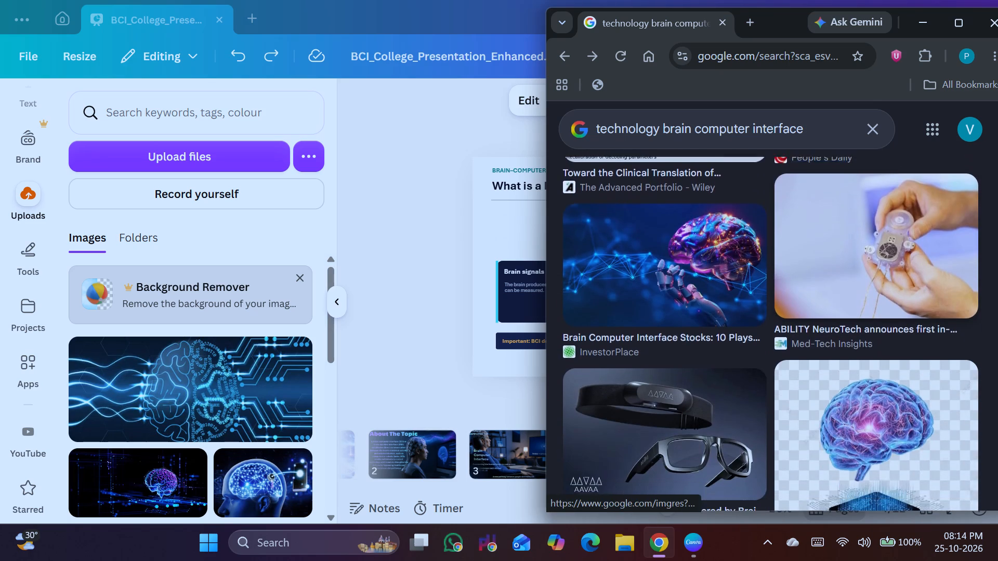
pyautogui.scroll(-6, 830, 225)
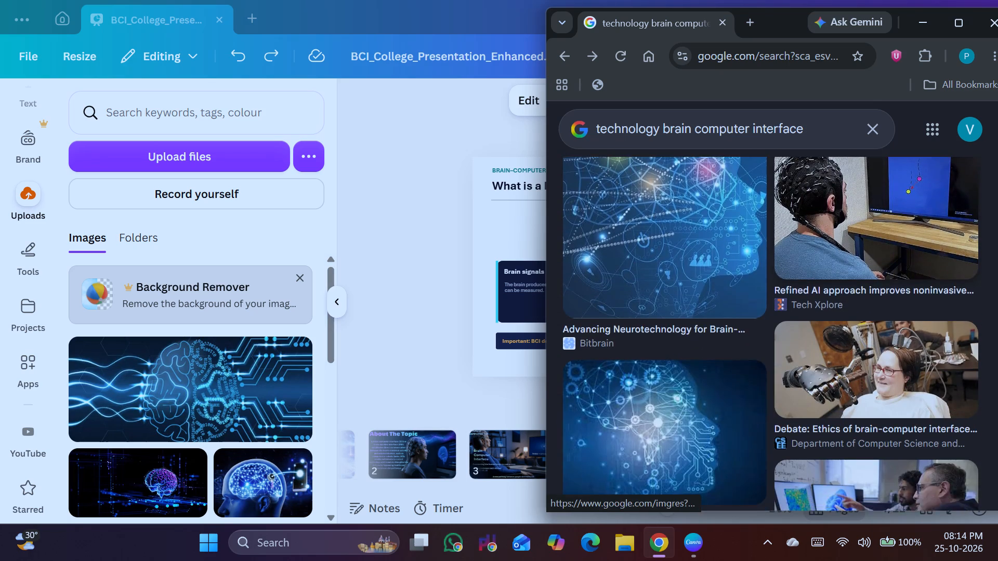
pyautogui.scroll(-8, 830, 226)
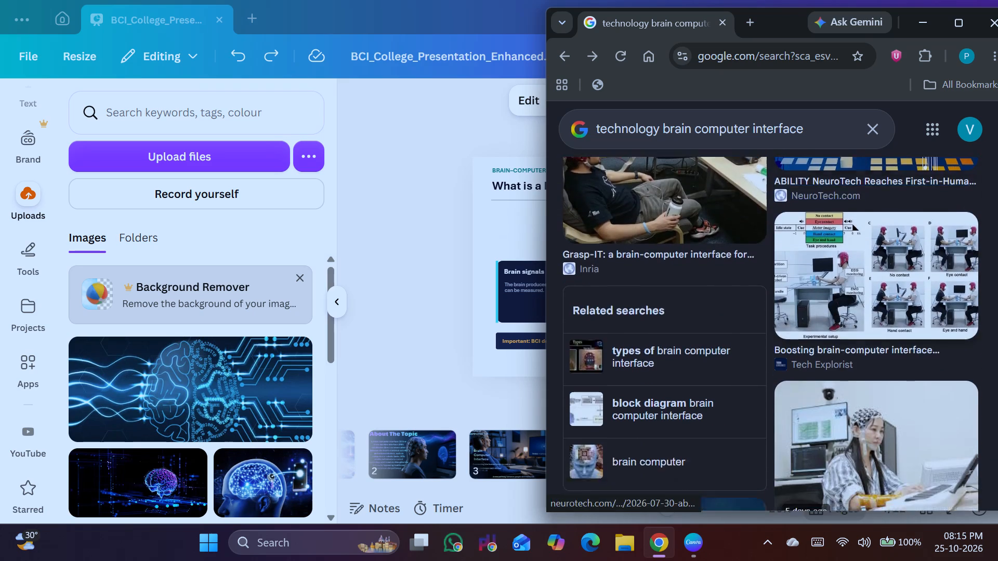
pyautogui.scroll(-9, 830, 225)
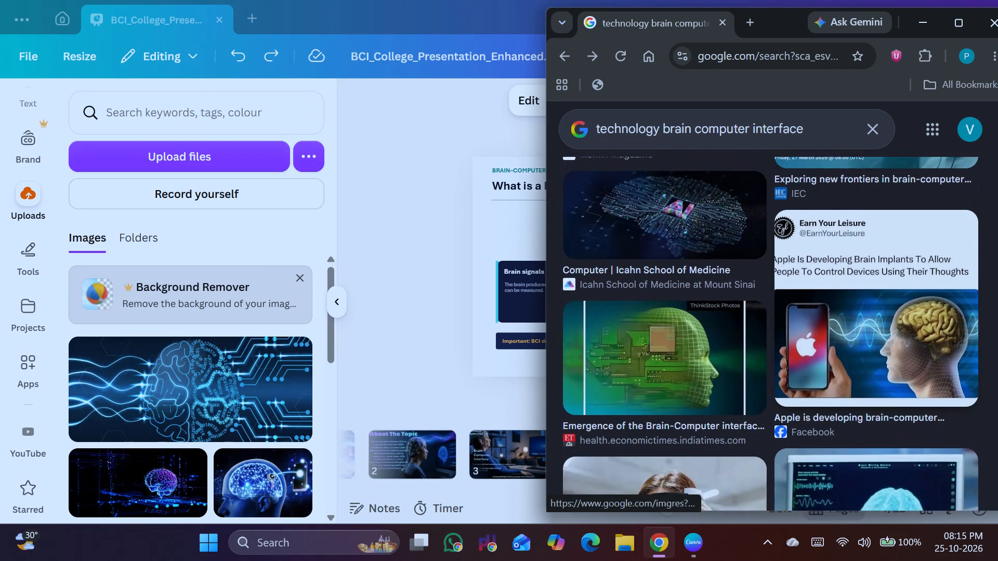
pyautogui.scroll(-7, 835, 230)
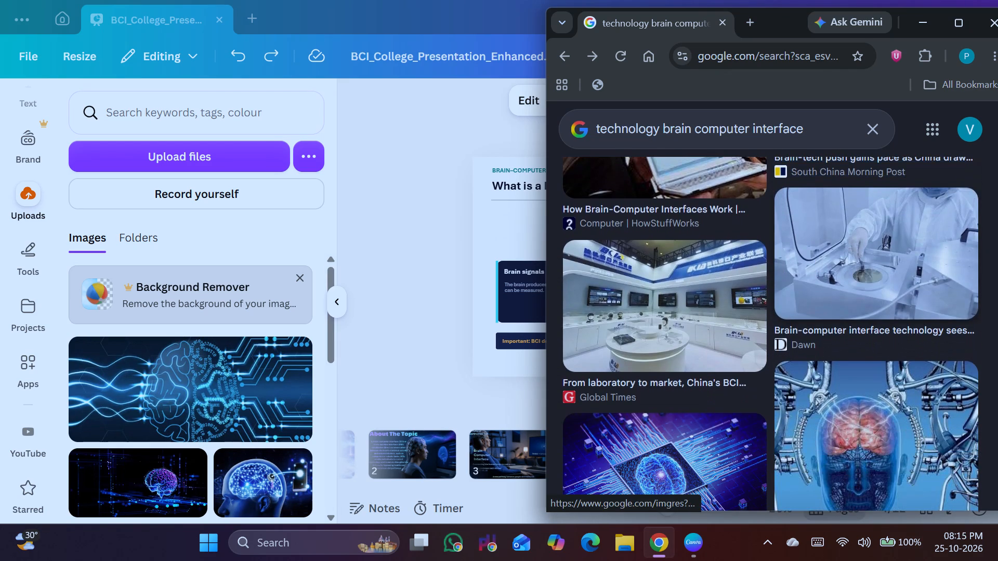
pyautogui.scroll(-3, 834, 232)
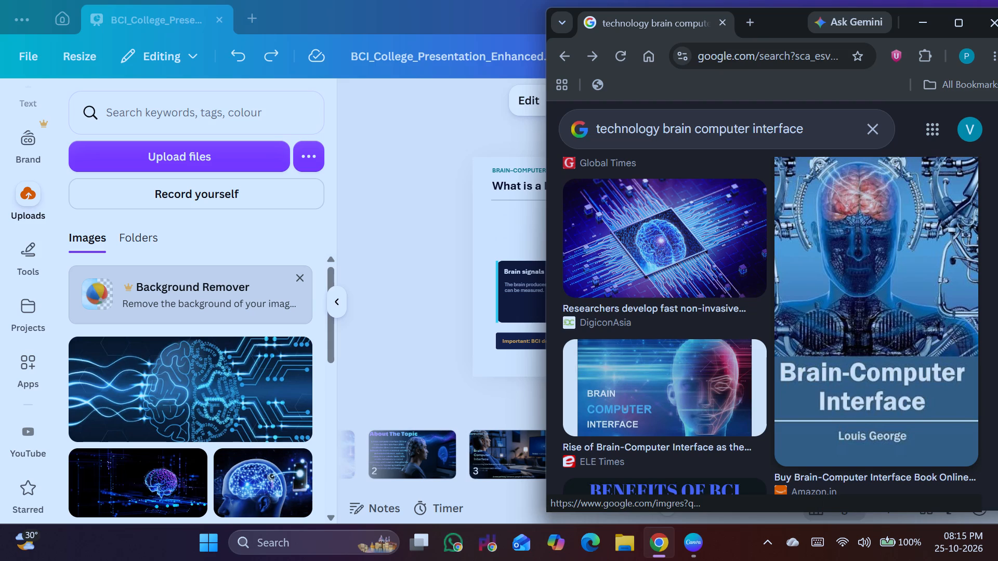
pyautogui.scroll(-11, 832, 224)
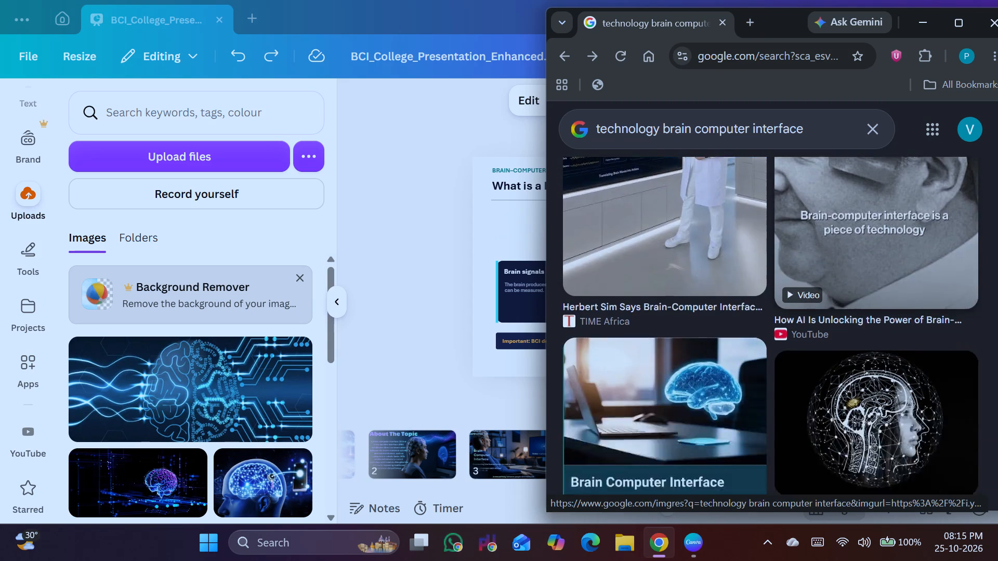
pyautogui.scroll(-9, 832, 224)
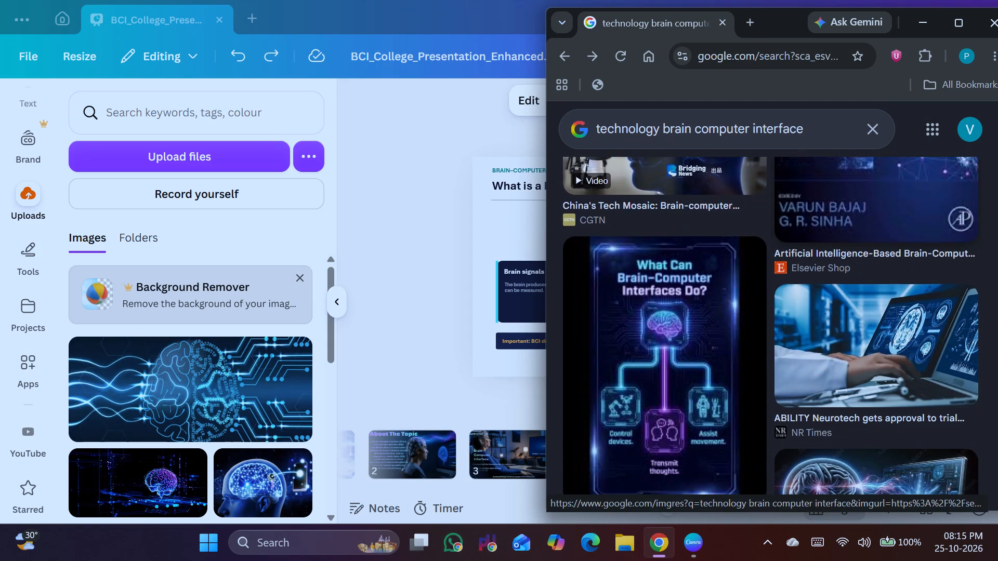
pyautogui.scroll(-7, 831, 222)
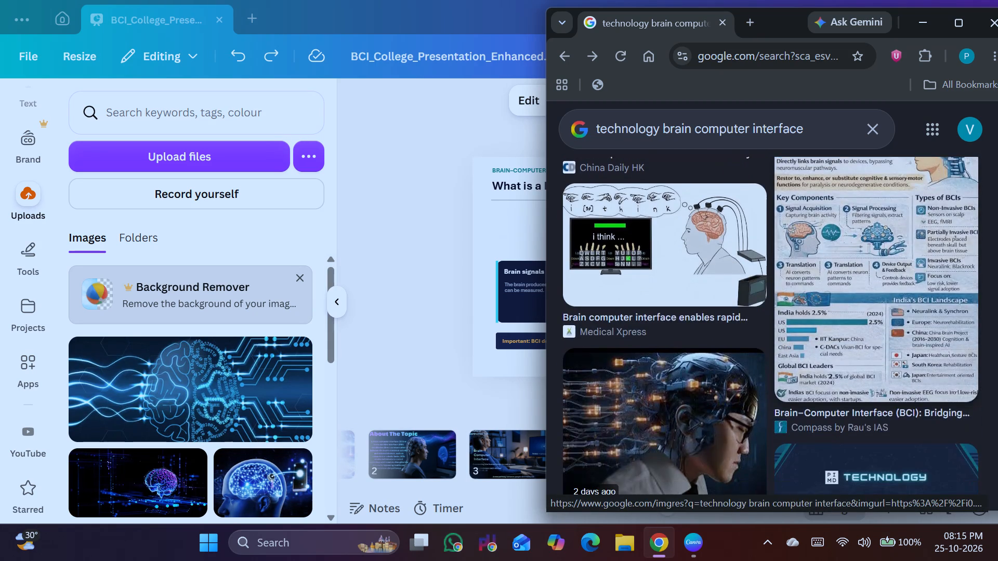
pyautogui.scroll(-7, 830, 223)
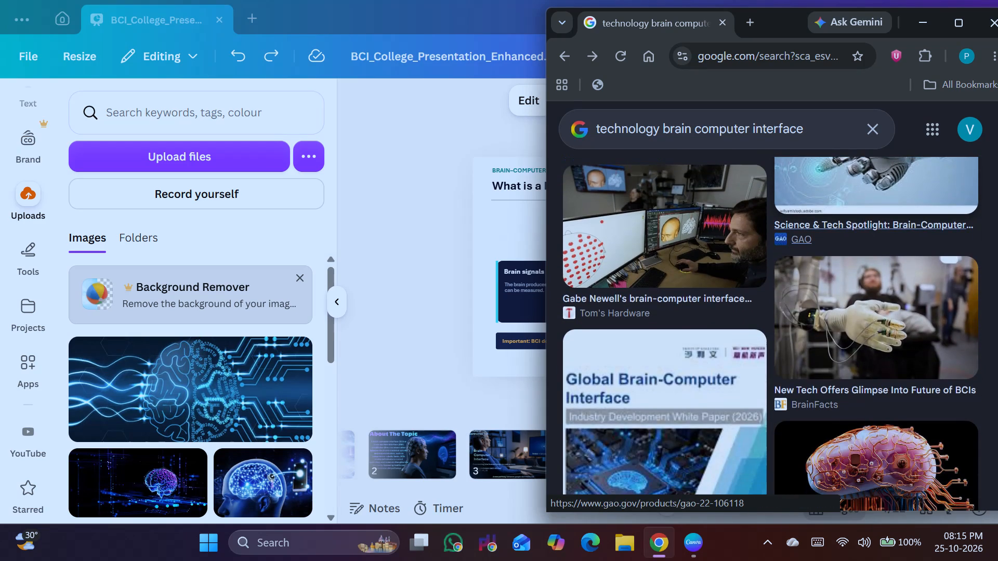
pyautogui.scroll(-5, 829, 221)
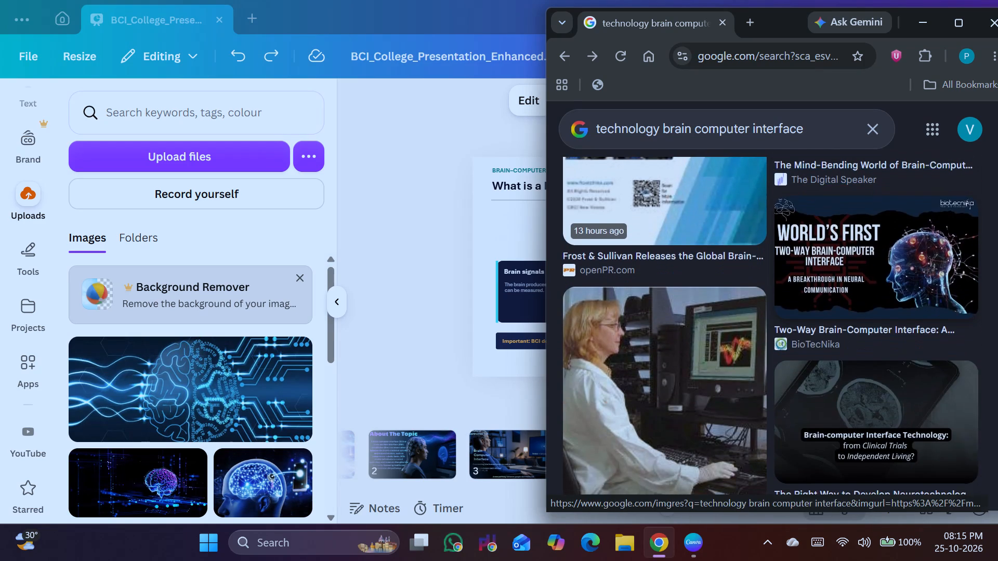
pyautogui.scroll(-11, 827, 222)
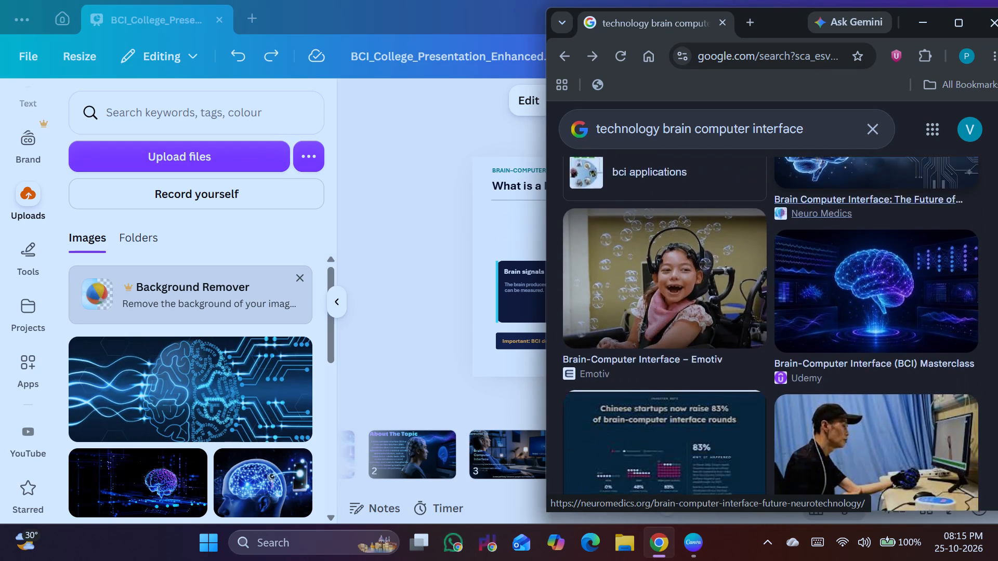
pyautogui.scroll(-8, 827, 221)
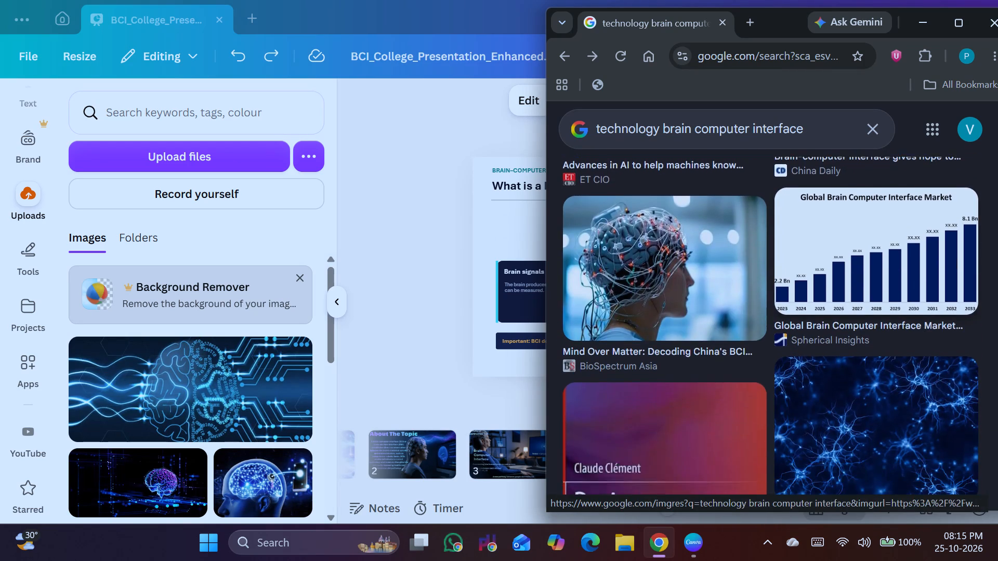
# Look further through the "technology brain computer interface" image results for a picture suited to slide 4.
pyautogui.scroll(-7, 828, 220)
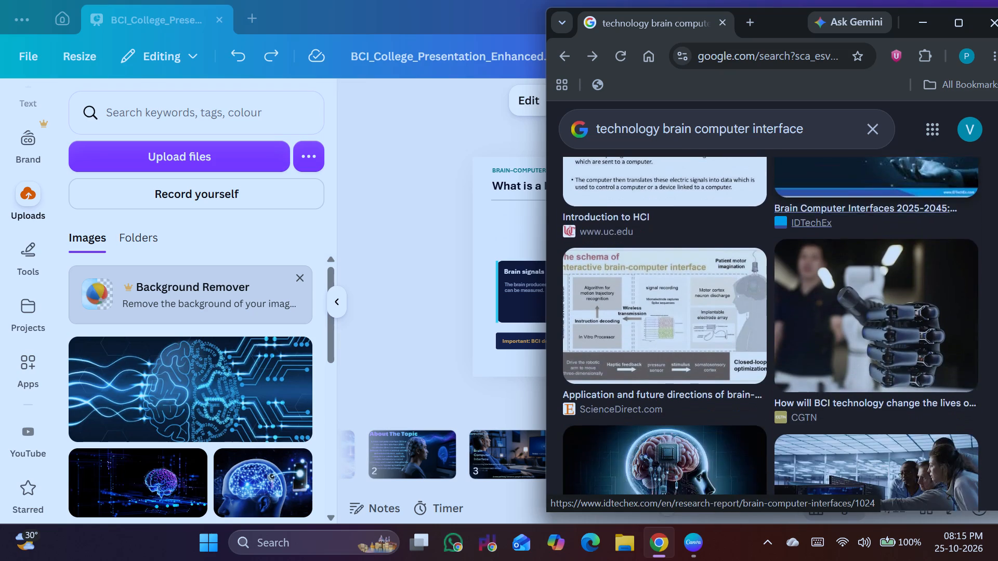
pyautogui.scroll(-9, 827, 217)
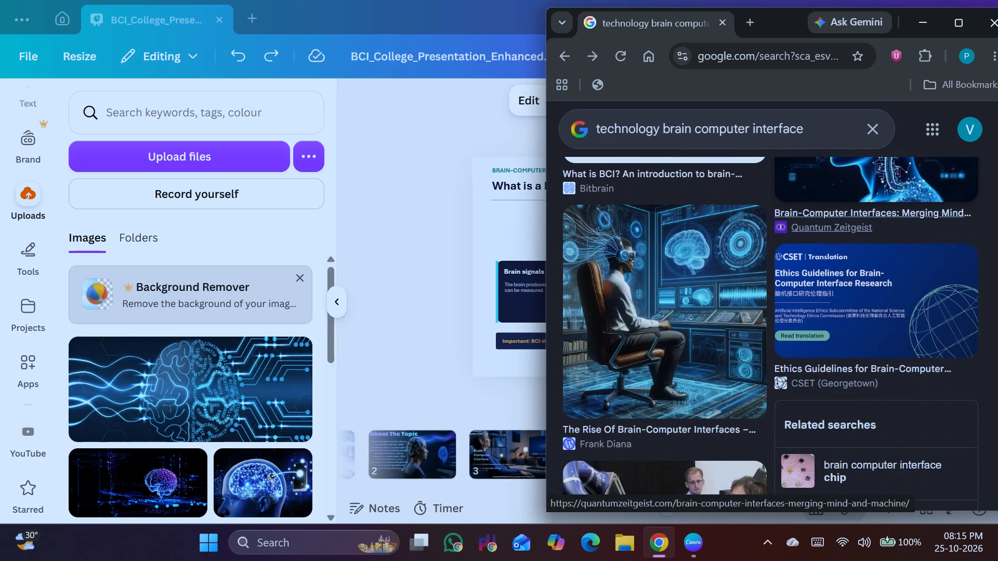
pyautogui.scroll(-5, 826, 218)
pyautogui.scroll(1, 825, 218)
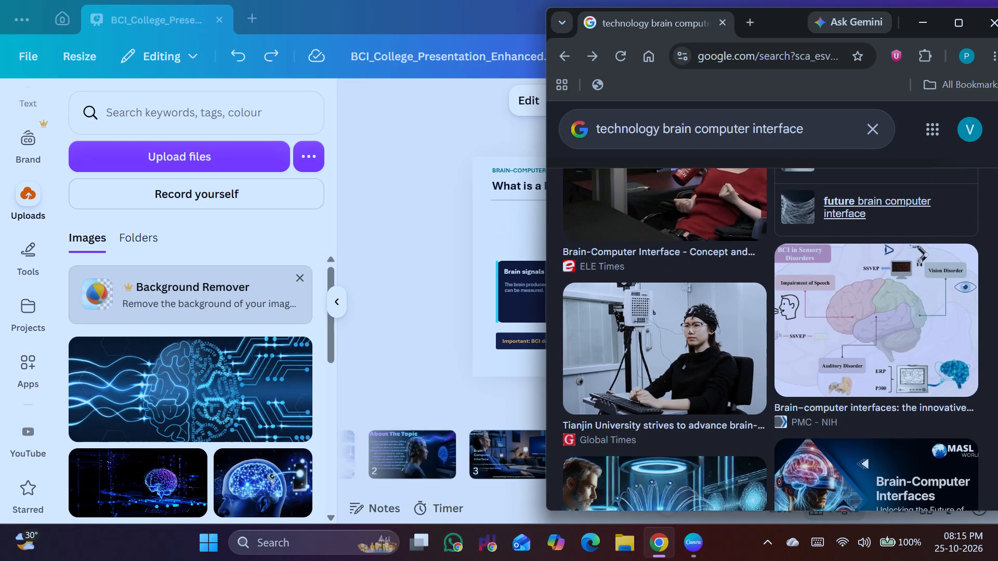
pyautogui.scroll(-4, 824, 217)
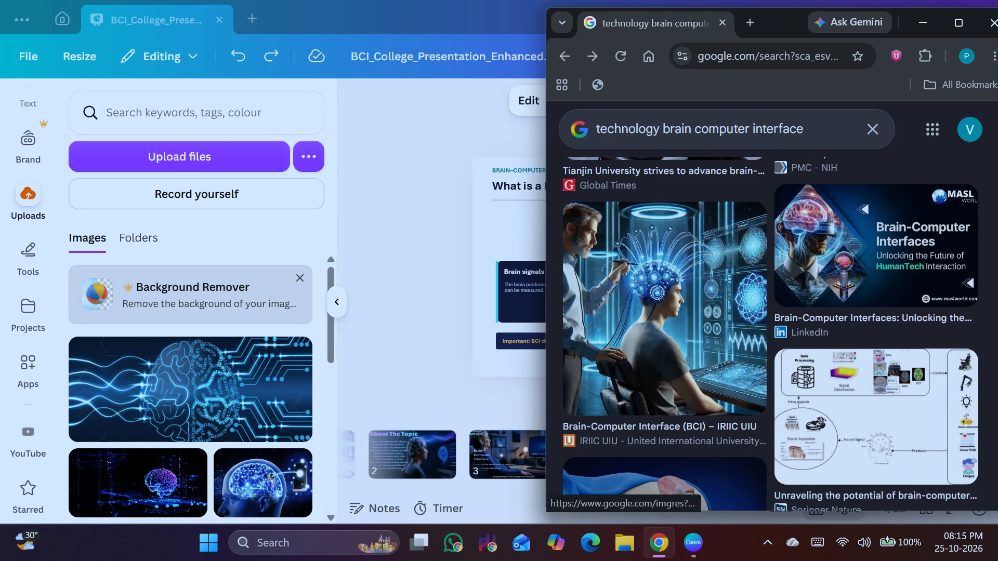
pyautogui.scroll(-2, 726, 259)
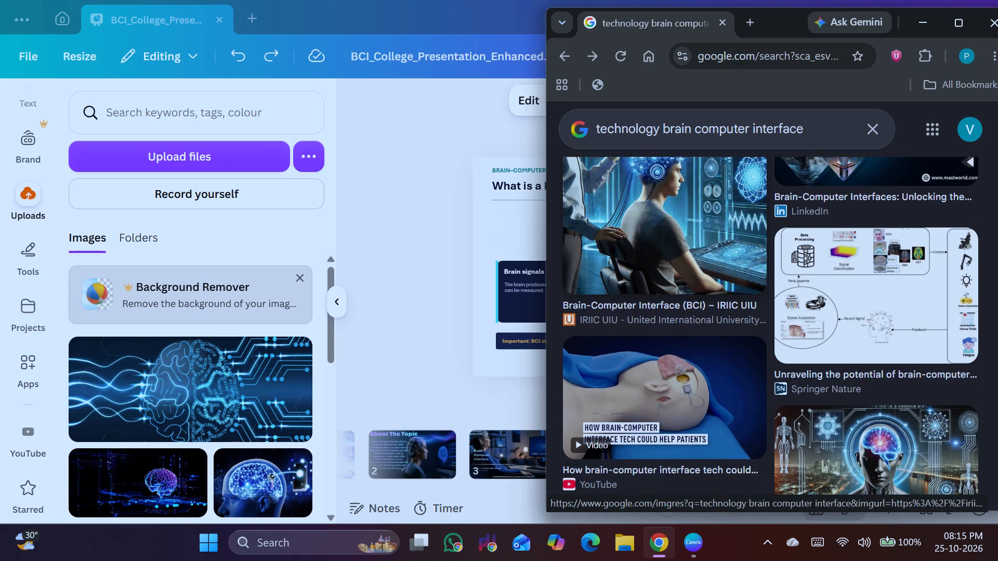
pyautogui.scroll(-8, 733, 250)
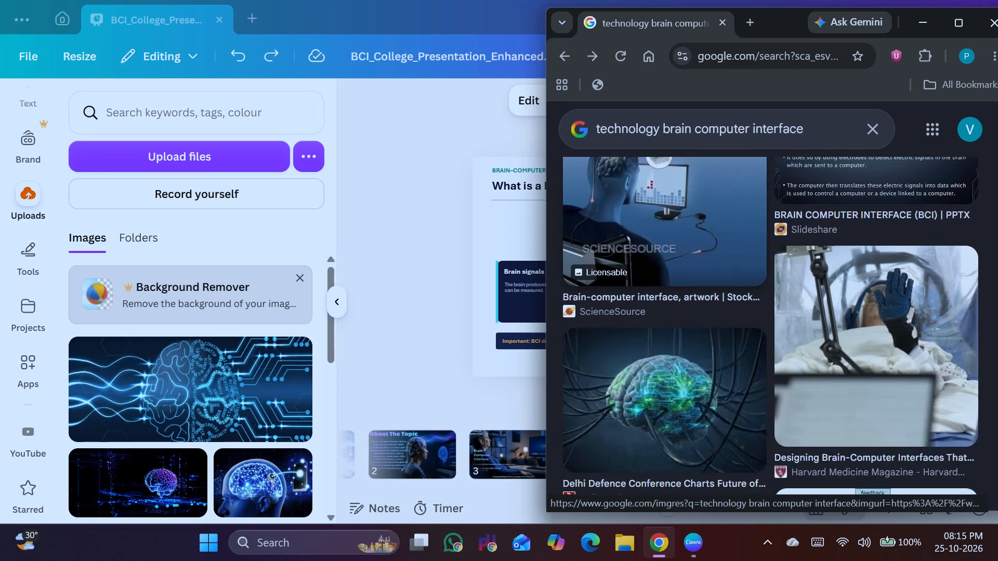
pyautogui.scroll(-9, 735, 249)
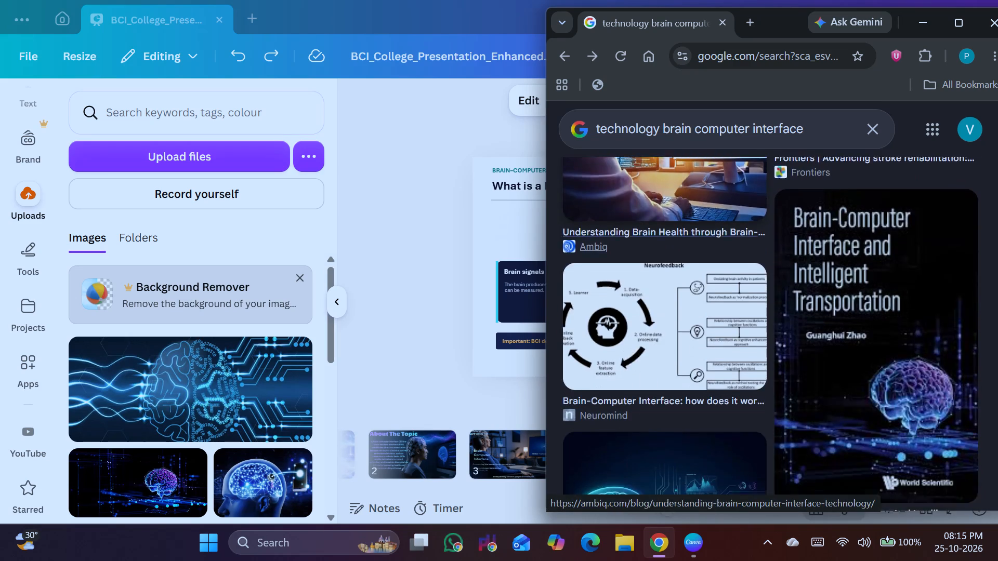
pyautogui.scroll(-12, 738, 245)
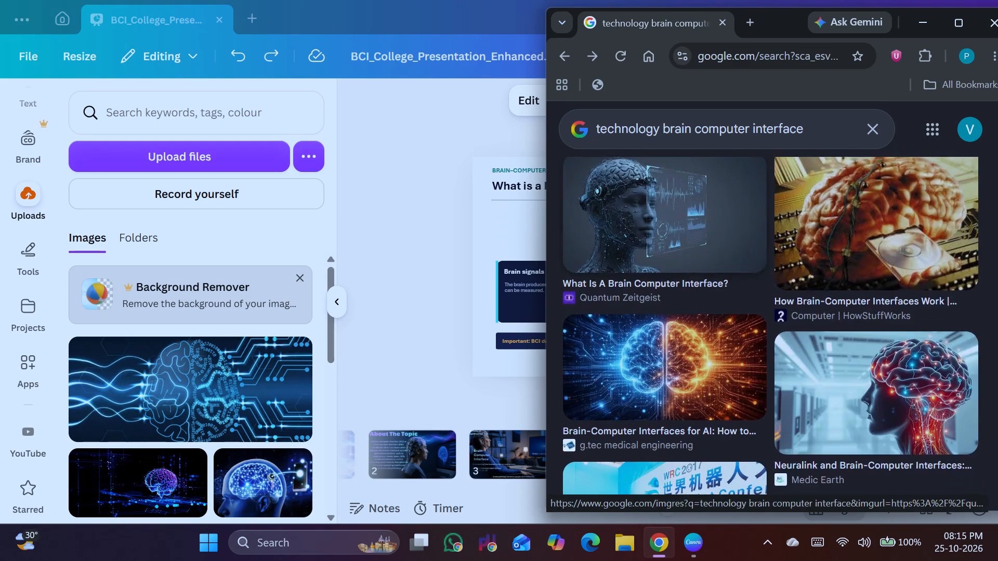
pyautogui.scroll(-2, 740, 241)
pyautogui.scroll(4, 742, 240)
pyautogui.scroll(-3, 741, 242)
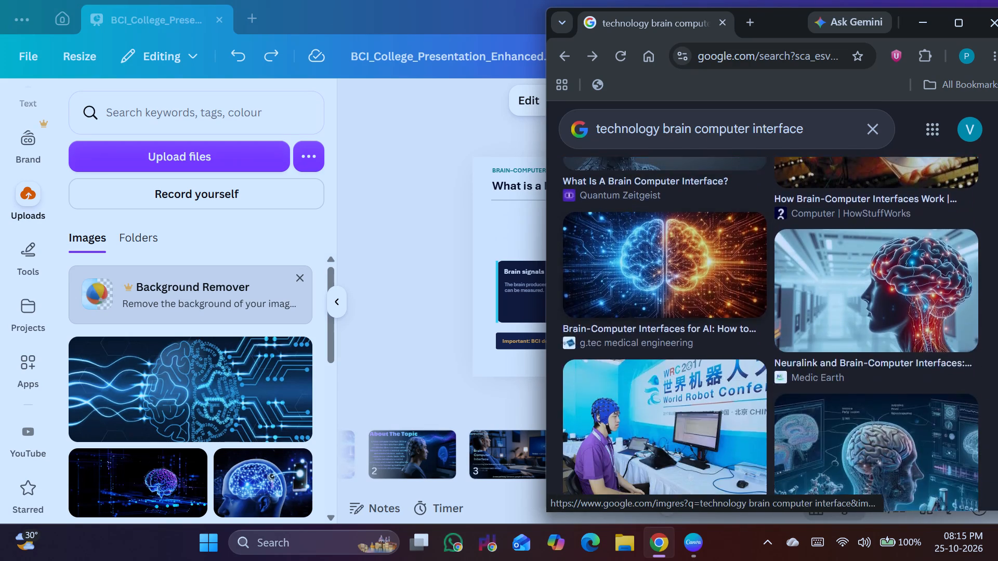
pyautogui.scroll(-6, 741, 243)
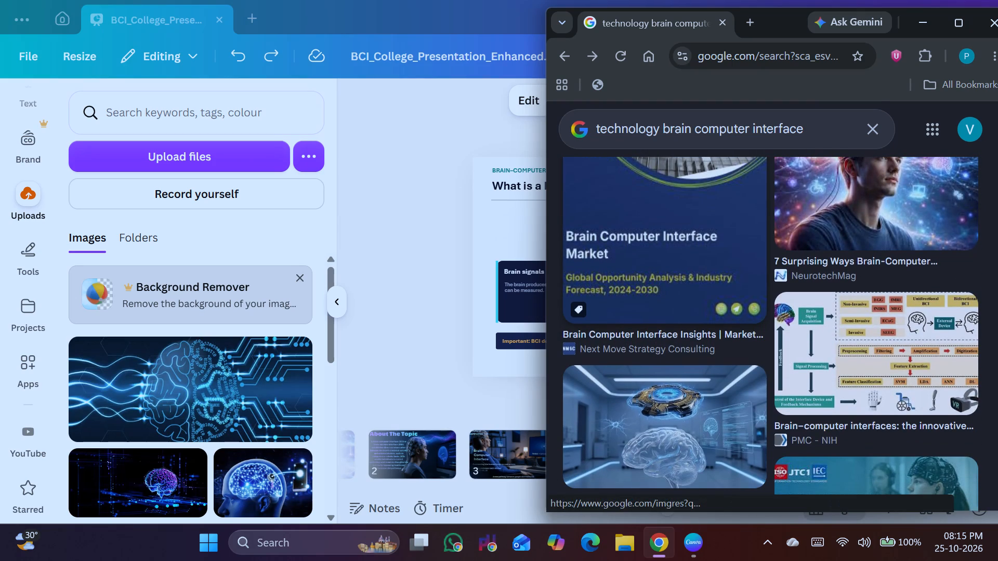
# Preview the Next Move Strategy Consulting market report cover and return to the image results.
pyautogui.click(743, 246)
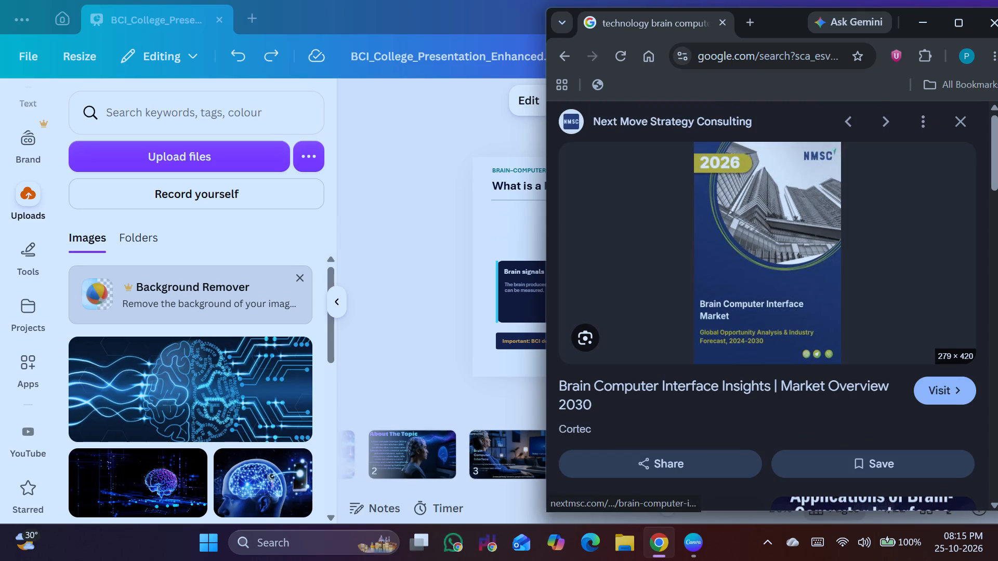
pyautogui.click(555, 50)
# Look through the remaining "technology brain computer interface" image results below the market report cover for a picture suited to slide 4.
pyautogui.scroll(-3, 778, 287)
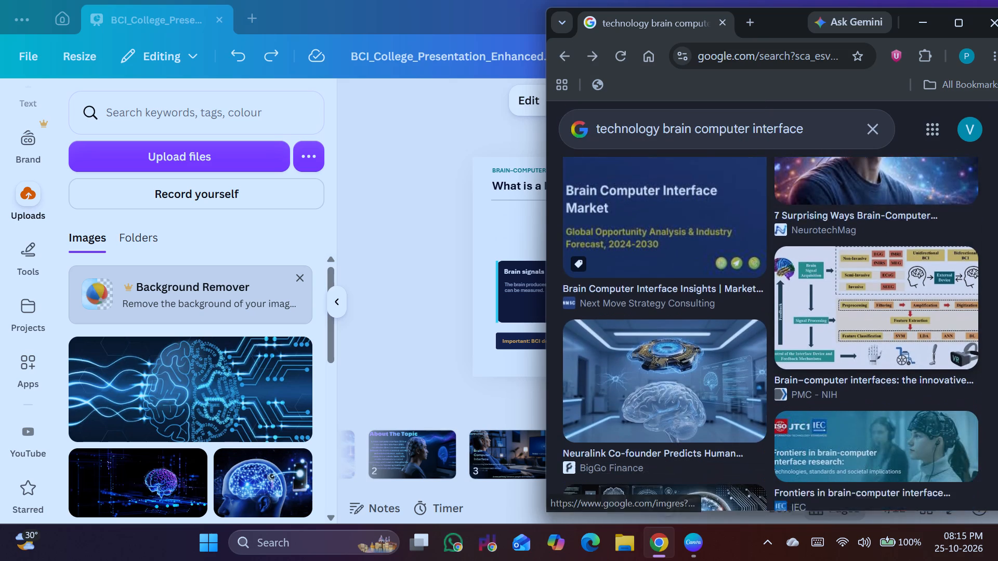
pyautogui.scroll(-1, 661, 292)
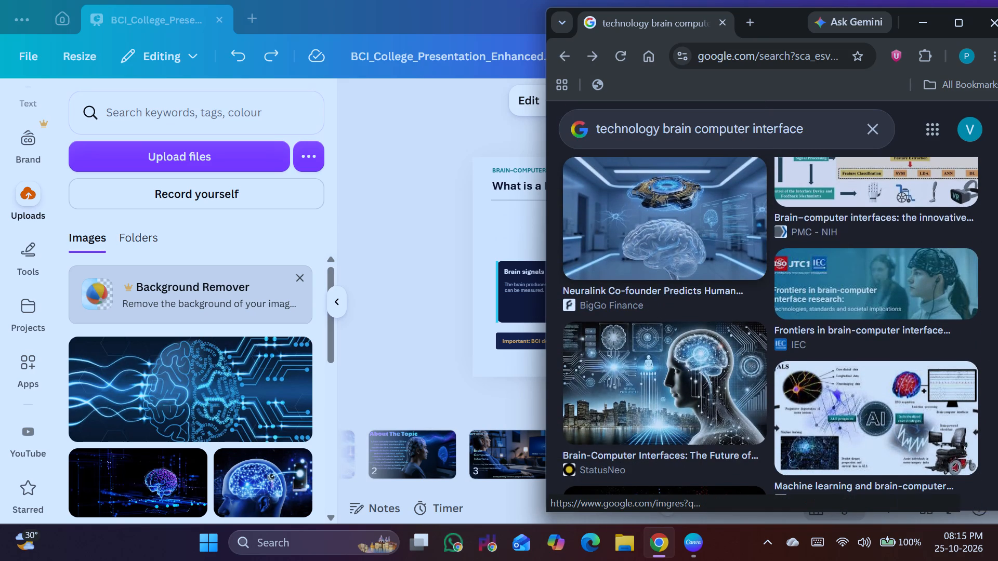
pyautogui.scroll(-5, 688, 251)
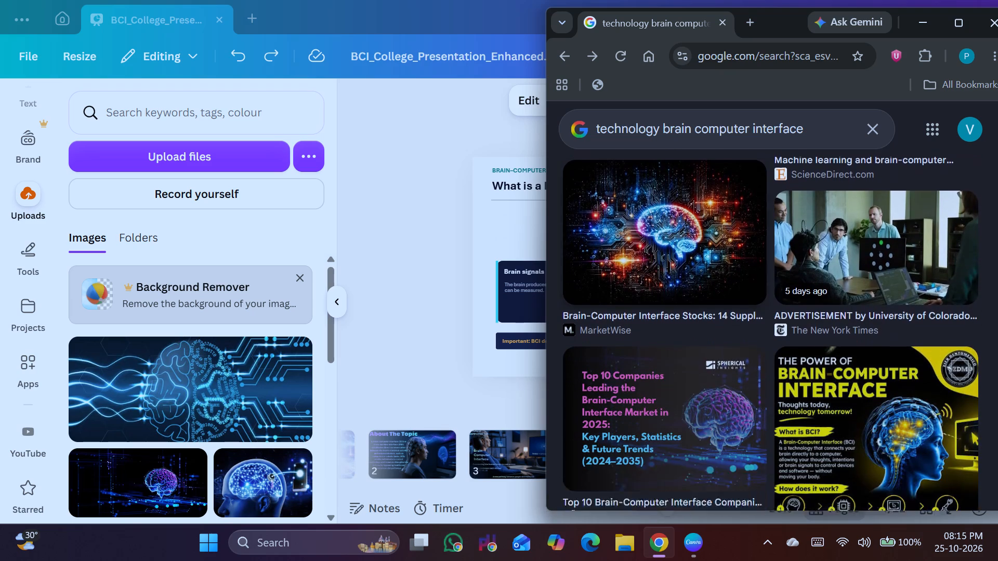
pyautogui.scroll(-5, 690, 251)
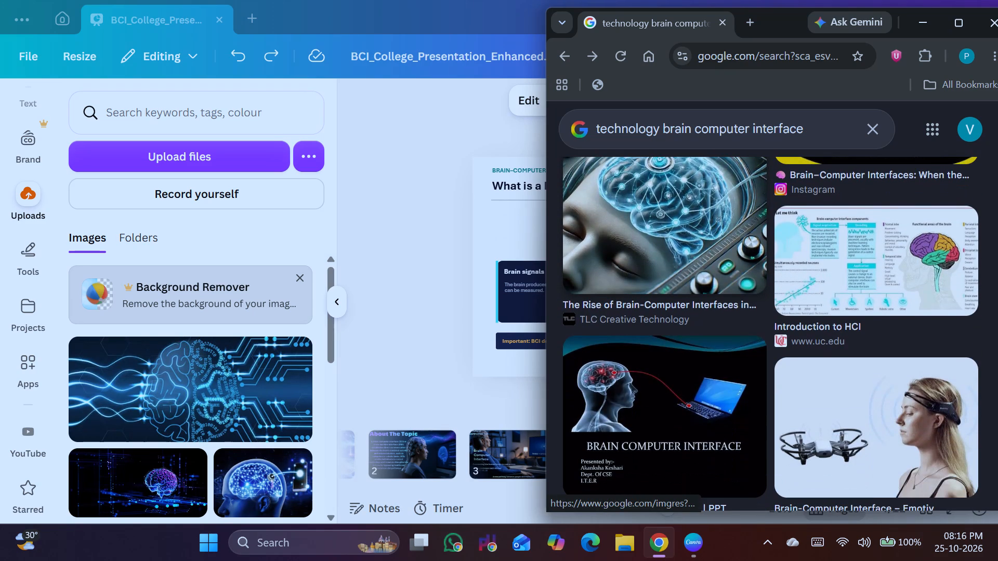
pyautogui.scroll(-5, 690, 250)
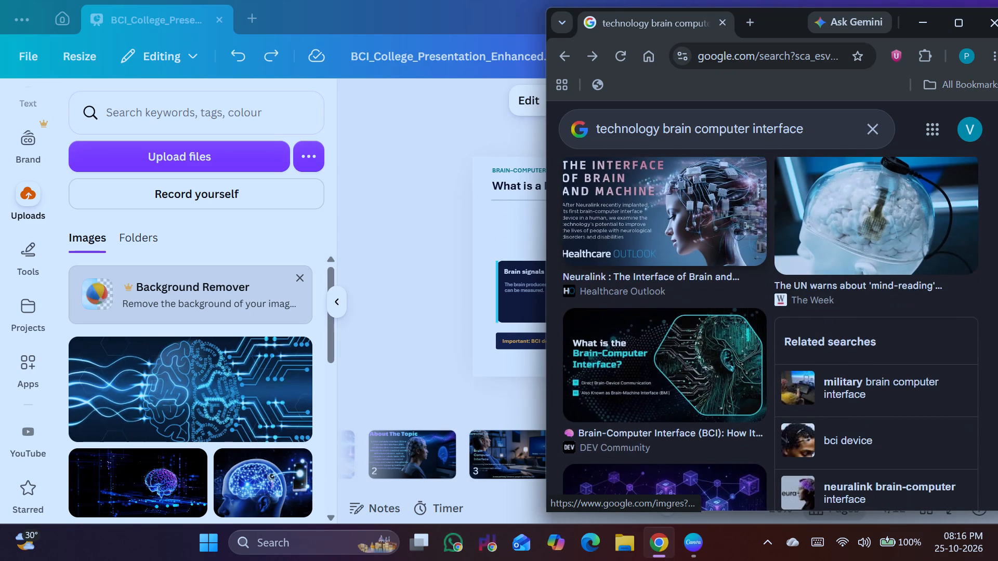
pyautogui.scroll(-5, 690, 247)
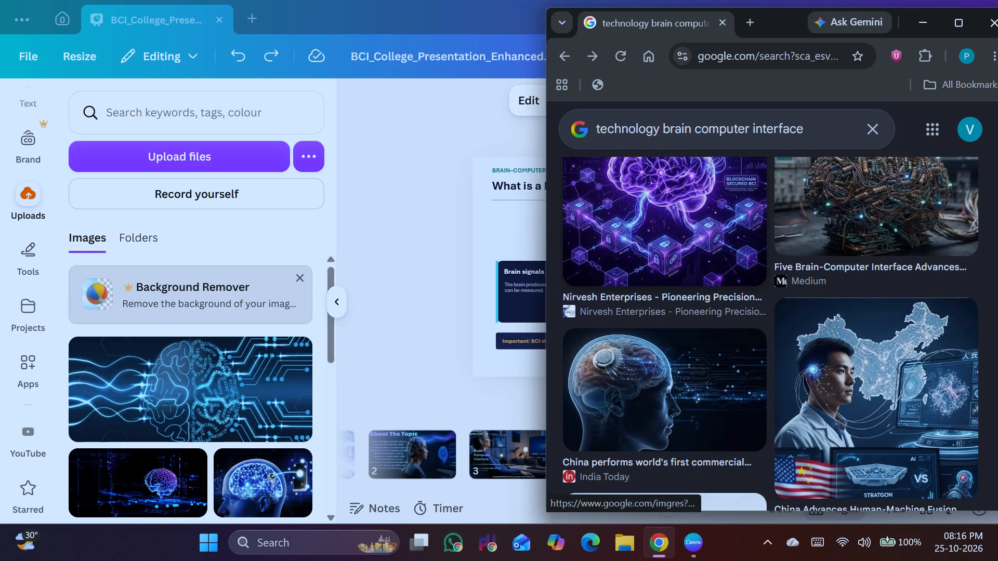
pyautogui.scroll(-1, 691, 242)
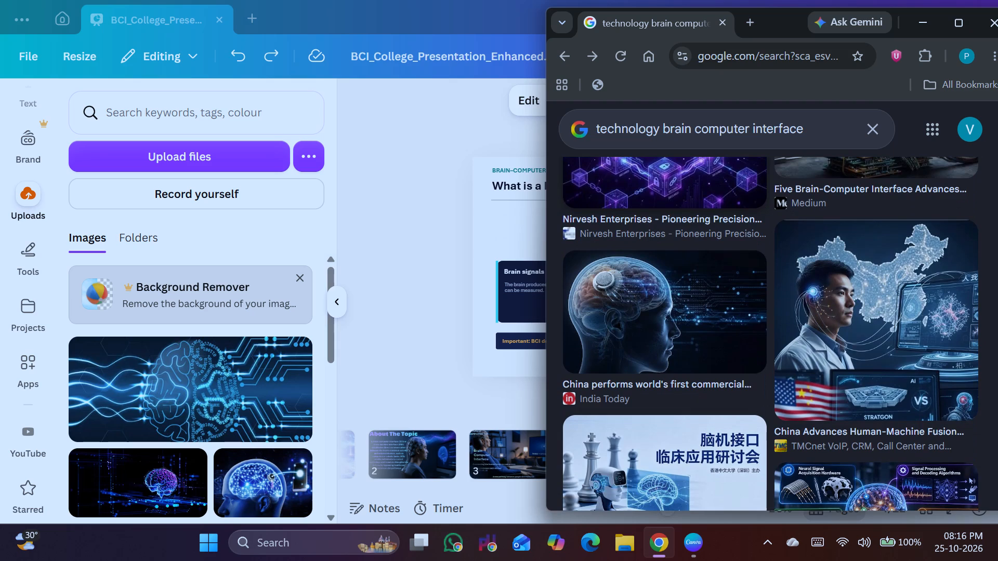
pyautogui.scroll(-2, 693, 244)
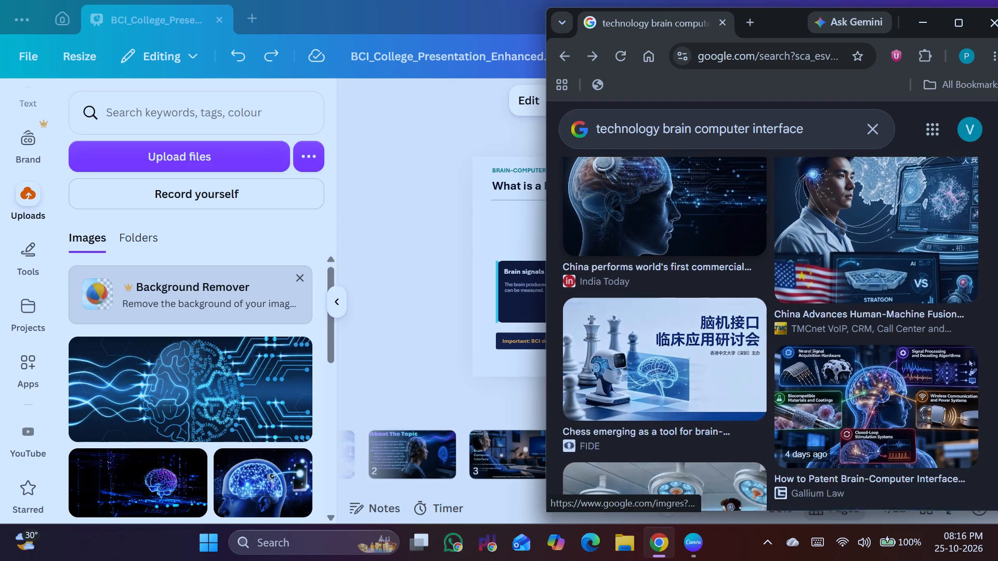
pyautogui.scroll(-2, 693, 239)
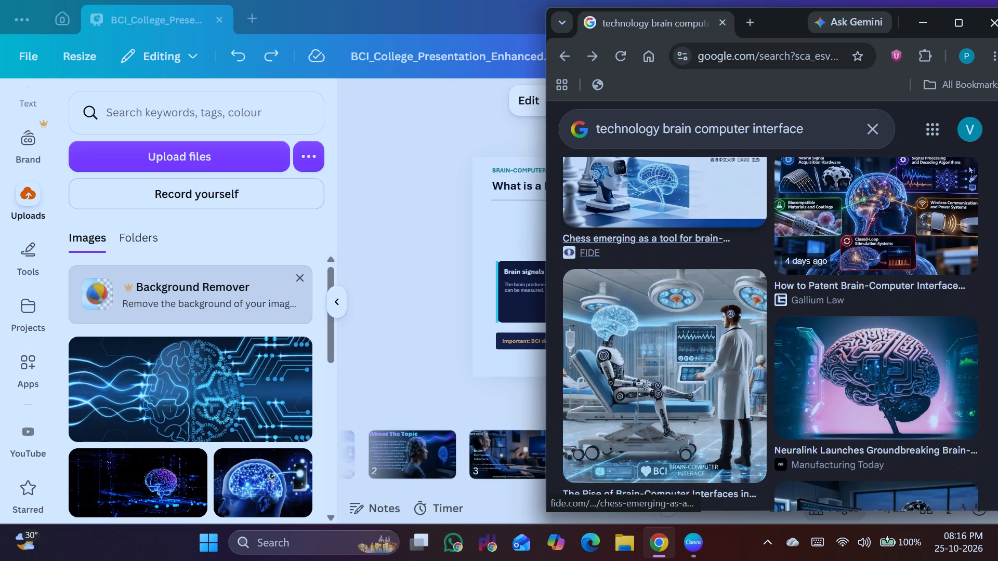
pyautogui.scroll(-5, 693, 239)
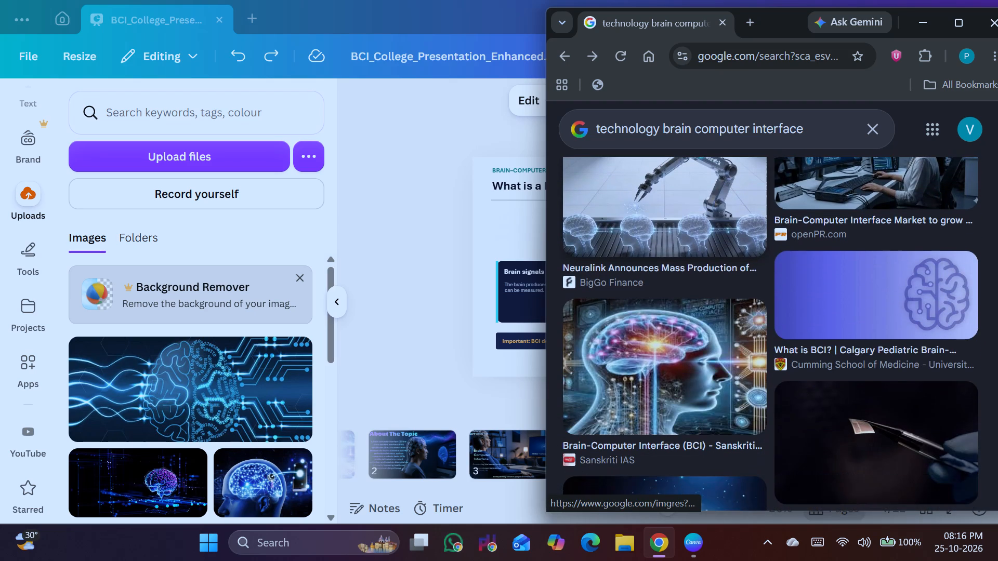
pyautogui.scroll(-6, 692, 242)
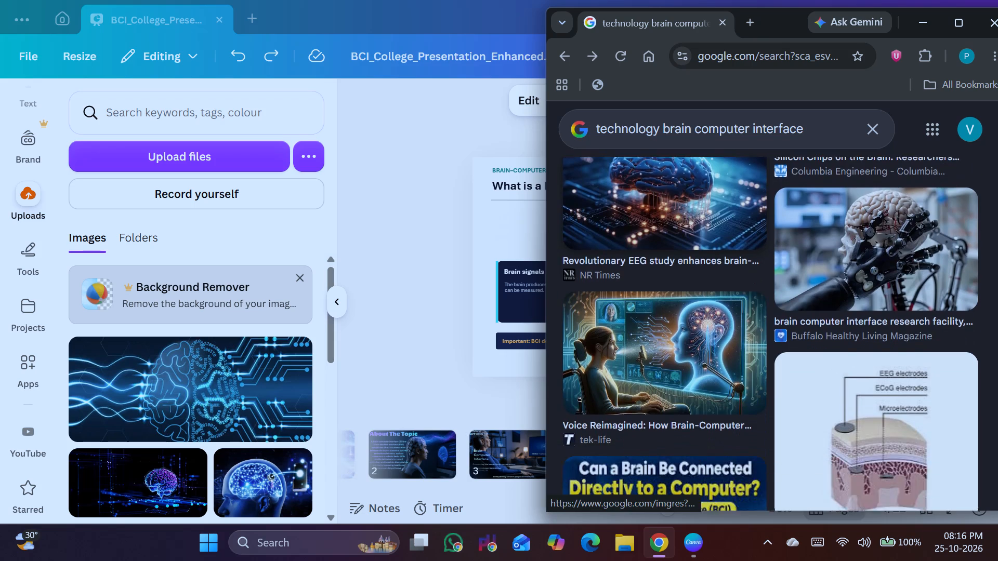
pyautogui.scroll(-6, 692, 242)
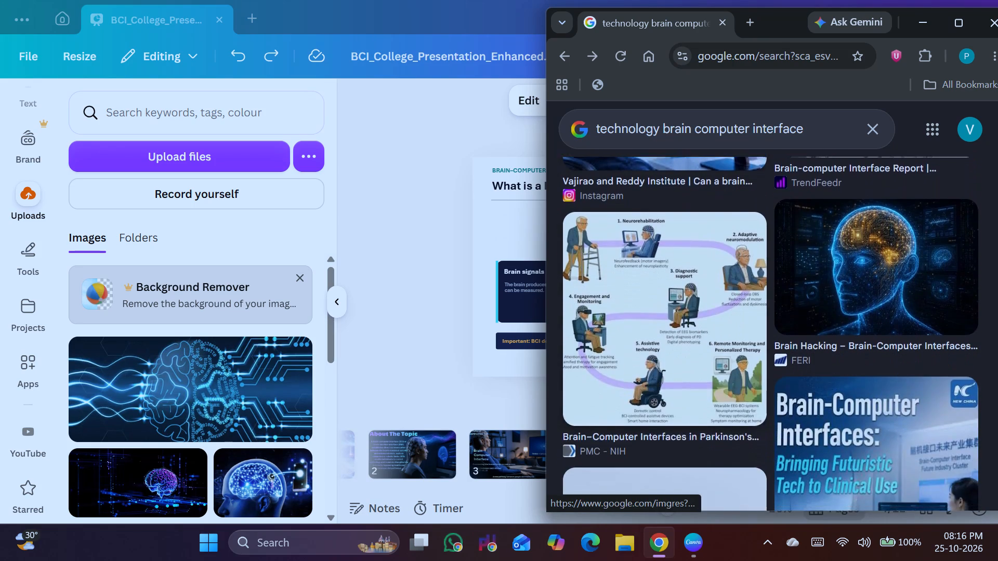
pyautogui.scroll(-10, 692, 242)
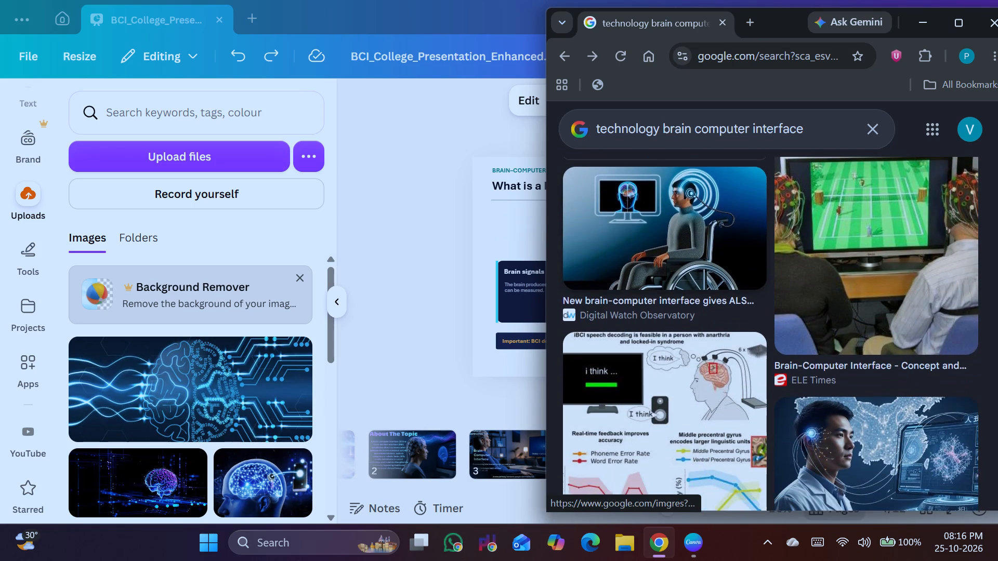
pyautogui.scroll(-5, 692, 242)
pyautogui.scroll(12, 692, 242)
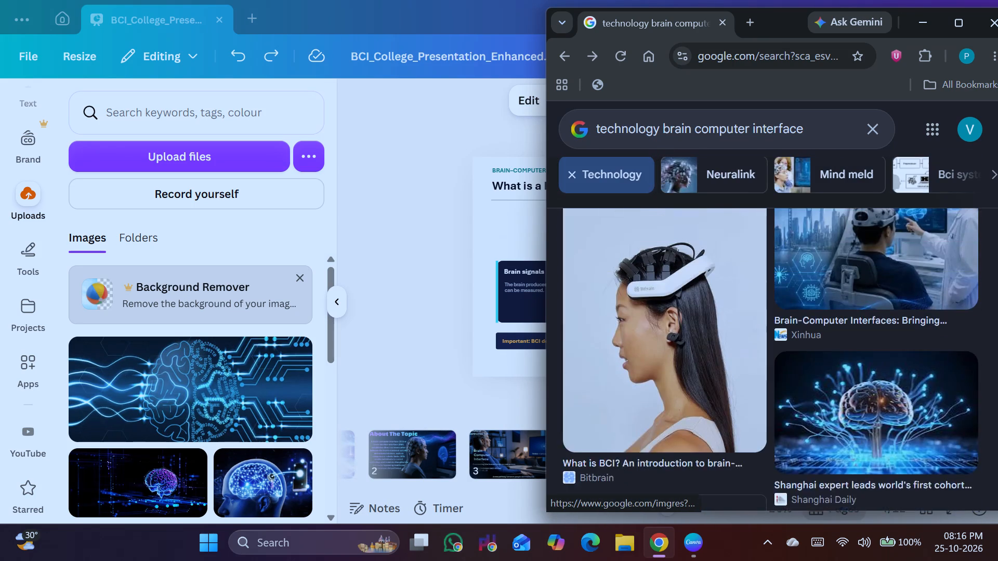
pyautogui.scroll(12, 689, 212)
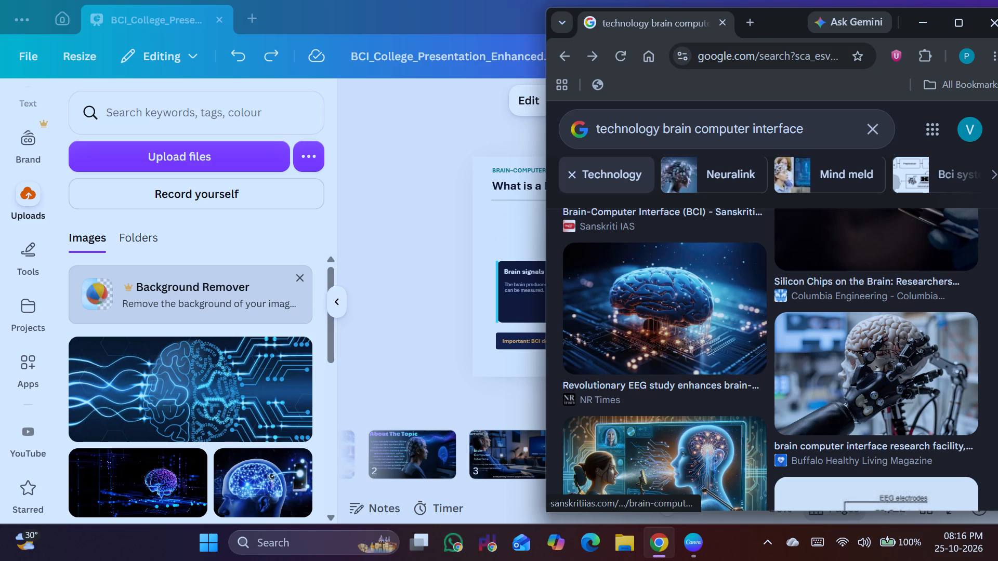
# Remove the Technology refinement so the image search covers only "brain computer interface".
pyautogui.click(577, 173)
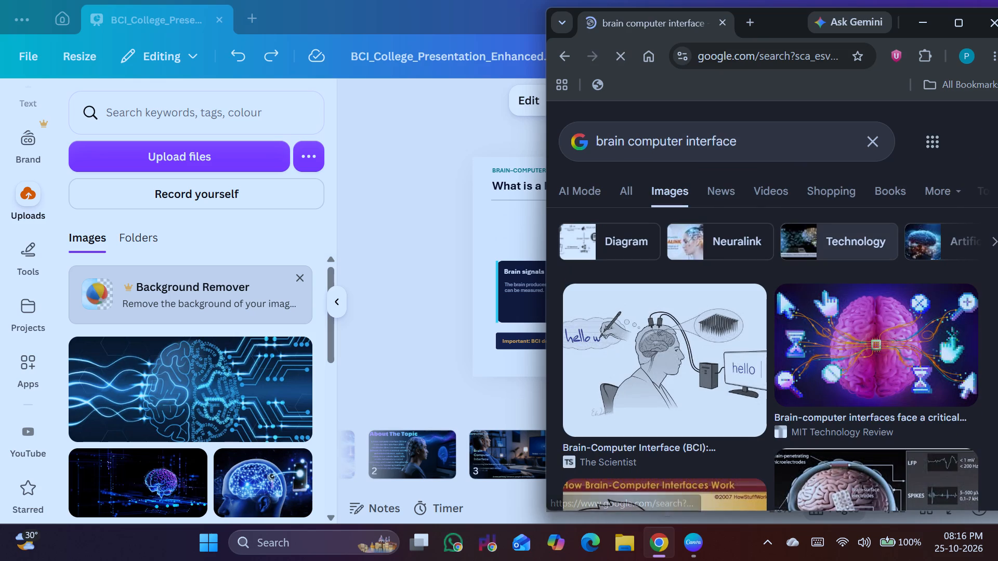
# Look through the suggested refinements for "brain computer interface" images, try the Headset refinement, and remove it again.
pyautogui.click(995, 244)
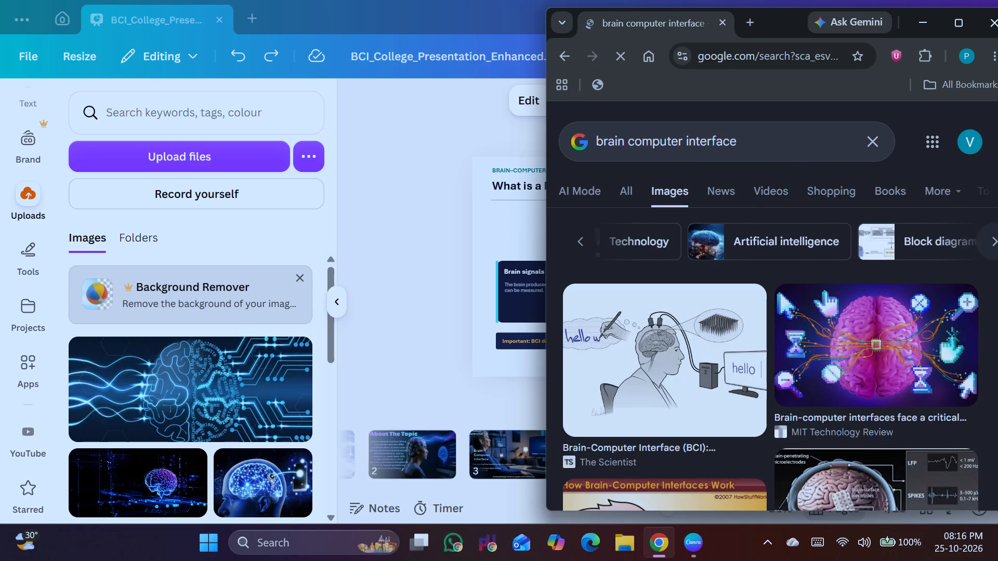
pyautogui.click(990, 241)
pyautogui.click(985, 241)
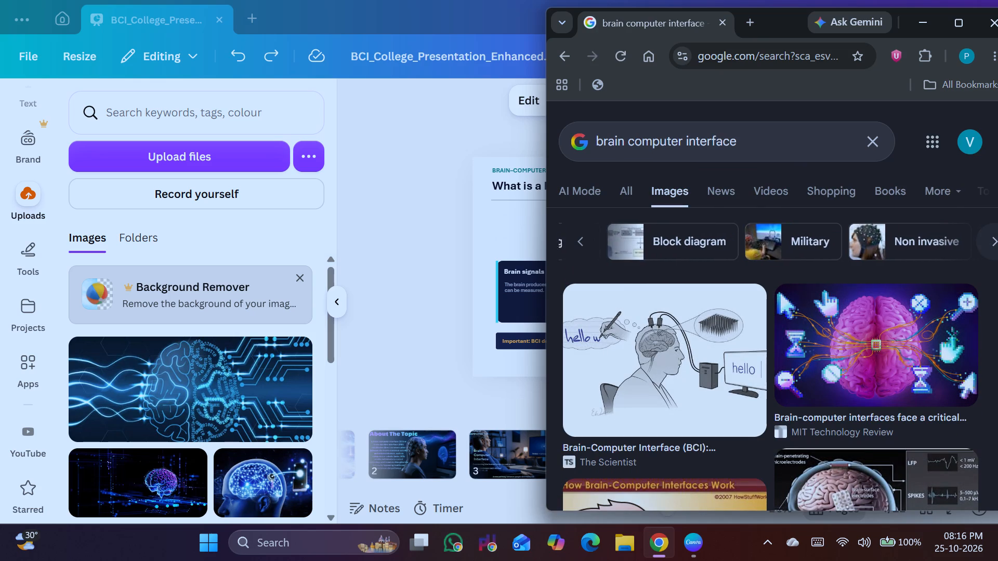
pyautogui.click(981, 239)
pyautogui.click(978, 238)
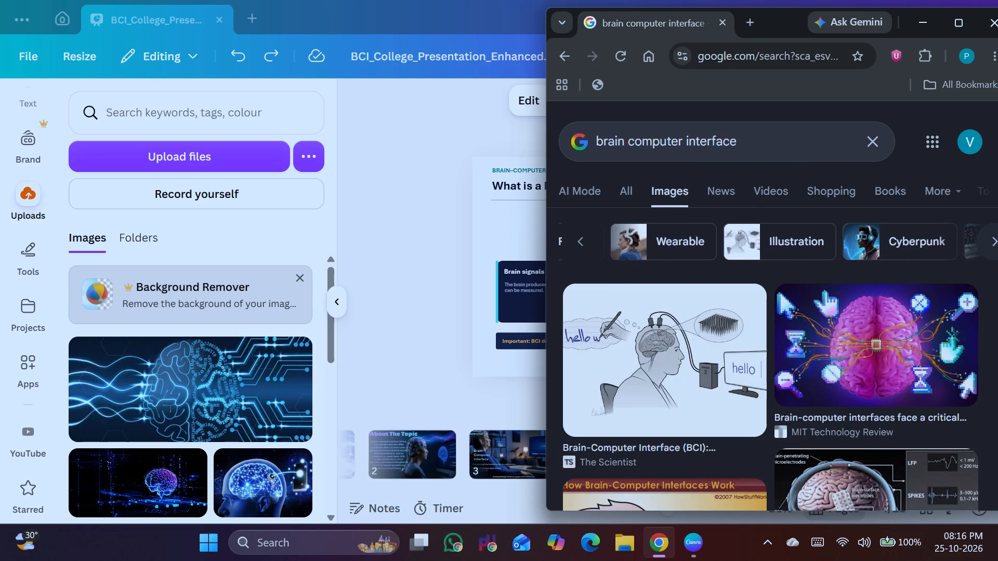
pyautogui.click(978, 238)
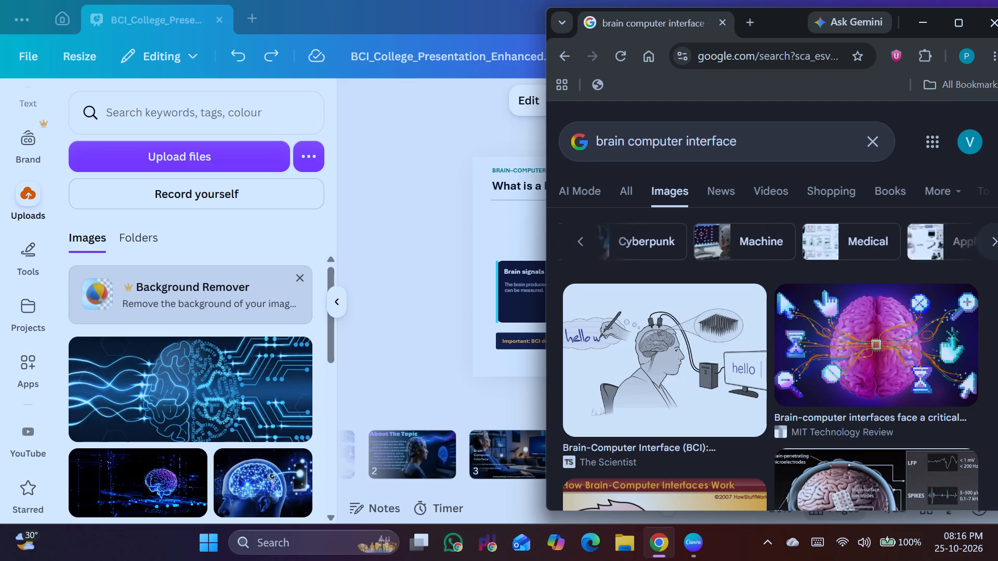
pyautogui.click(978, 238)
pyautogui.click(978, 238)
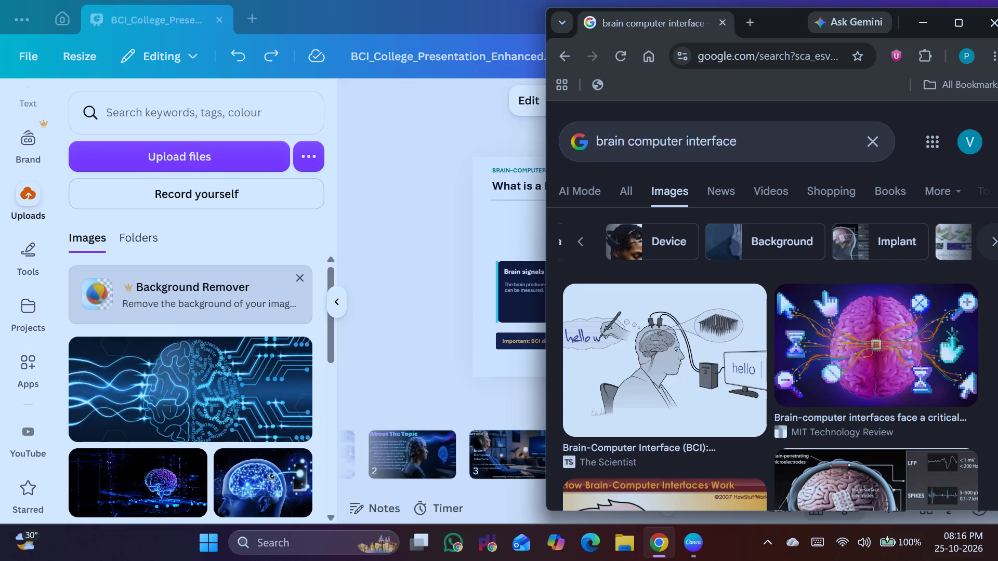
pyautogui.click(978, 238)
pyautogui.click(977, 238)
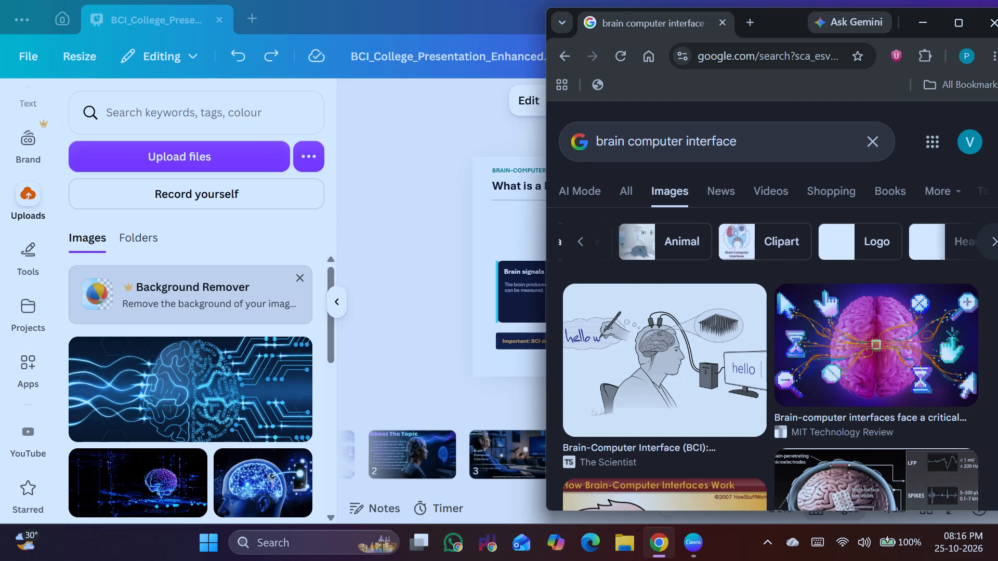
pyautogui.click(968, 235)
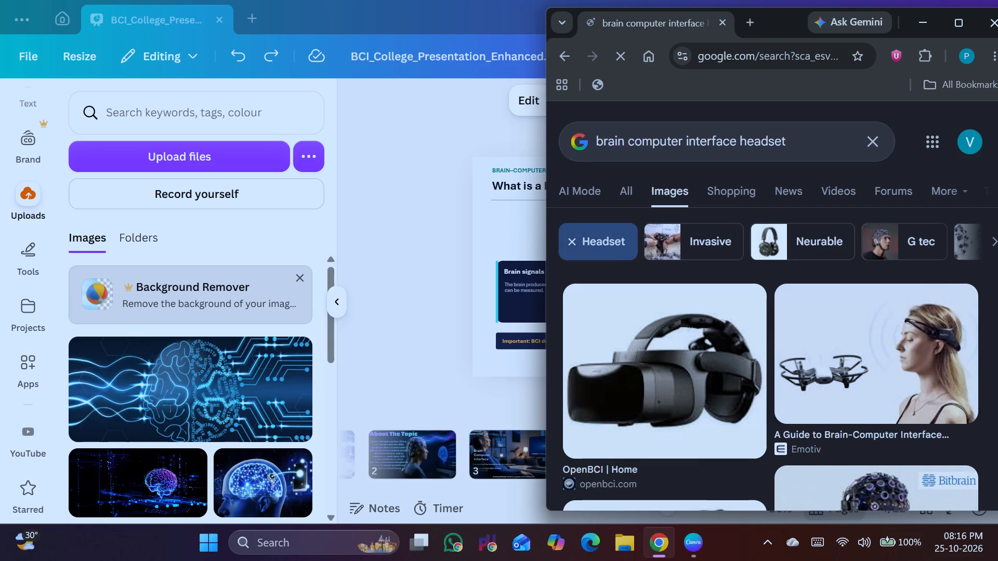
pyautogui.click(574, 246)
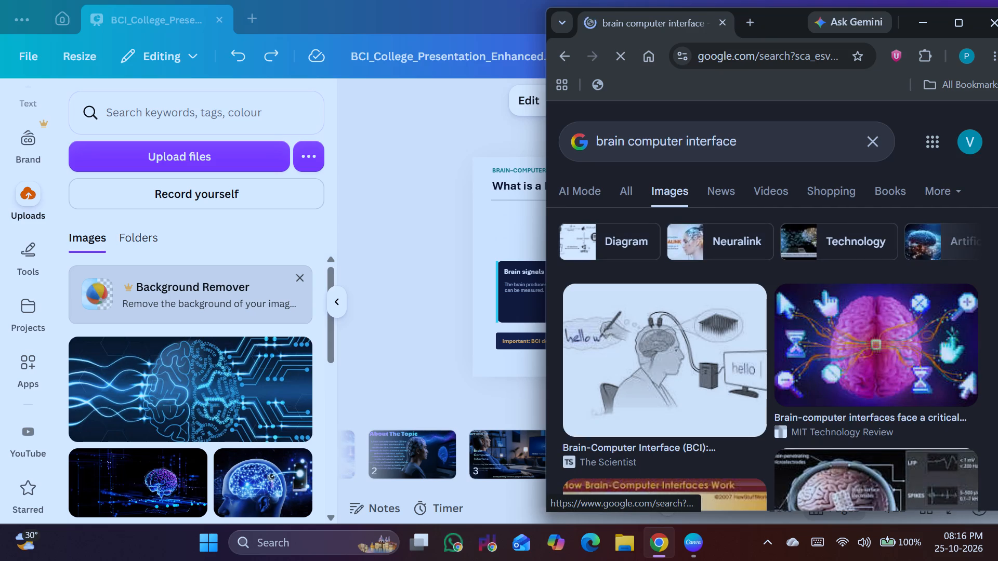
# Look through the suggested refinements for "brain computer interface" images, try the Interface market size refinement, and remove it again.
pyautogui.moveTo(957, 241); pyautogui.dragTo(927, 233)
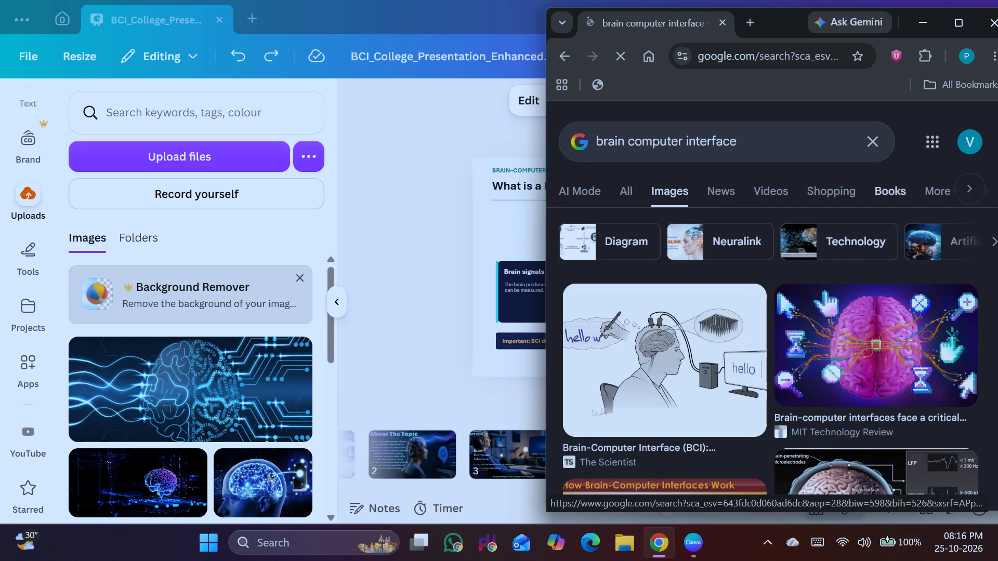
pyautogui.click(954, 25)
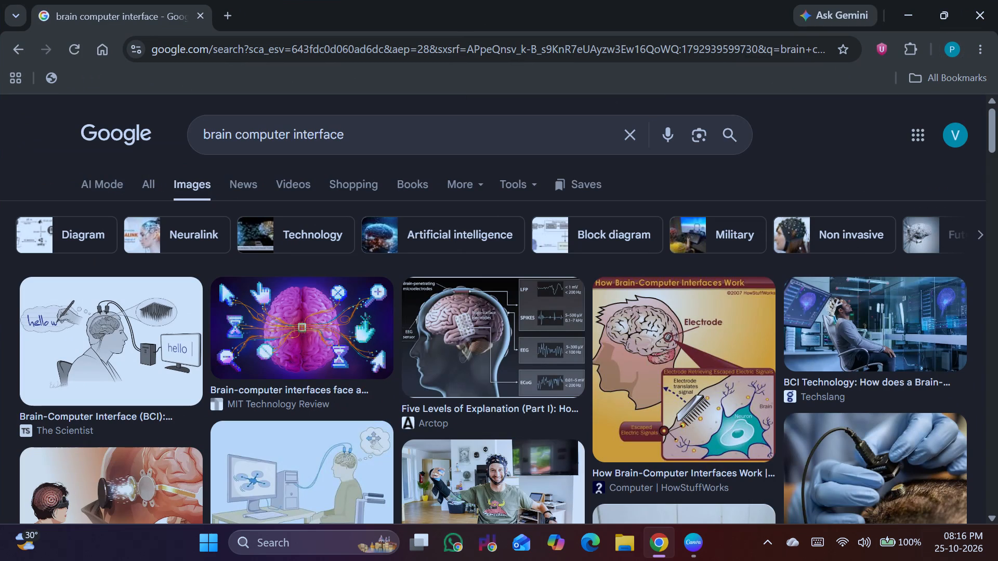
pyautogui.click(981, 231)
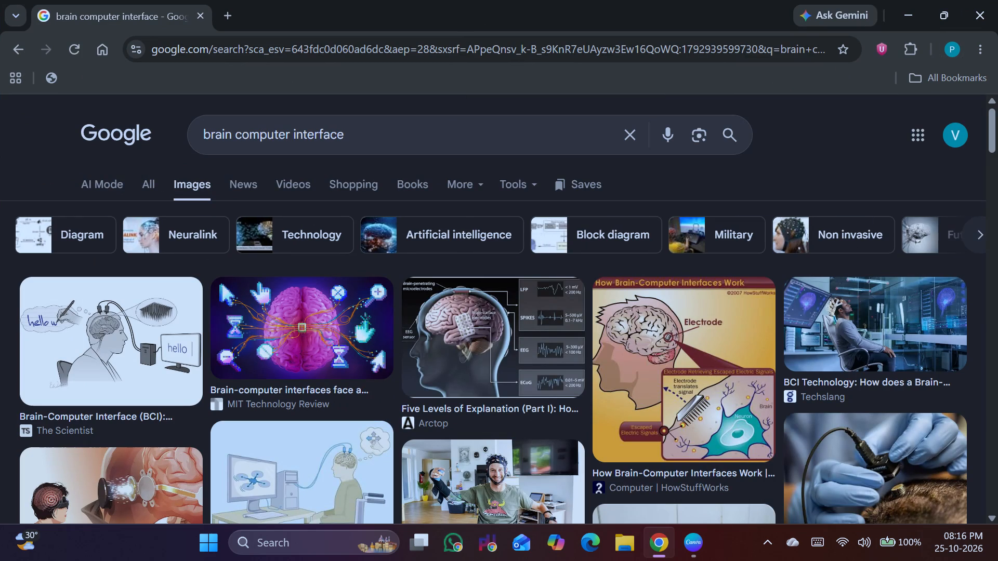
pyautogui.click(981, 232)
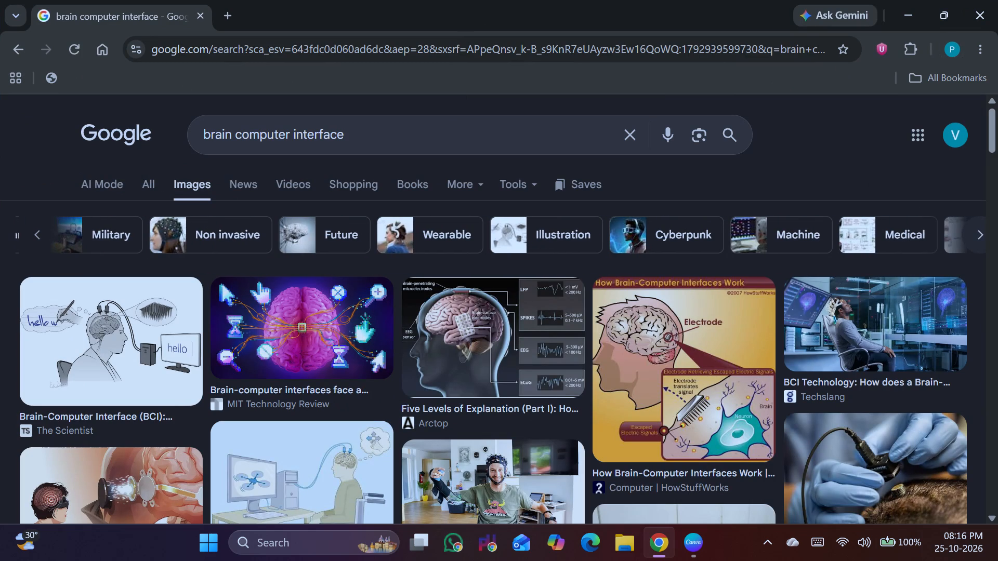
pyautogui.click(976, 229)
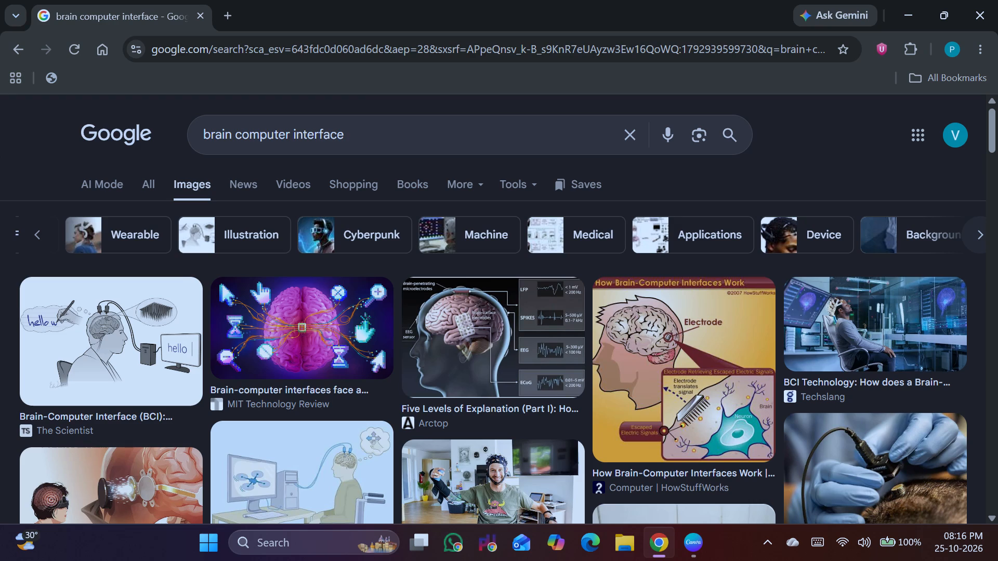
pyautogui.click(975, 226)
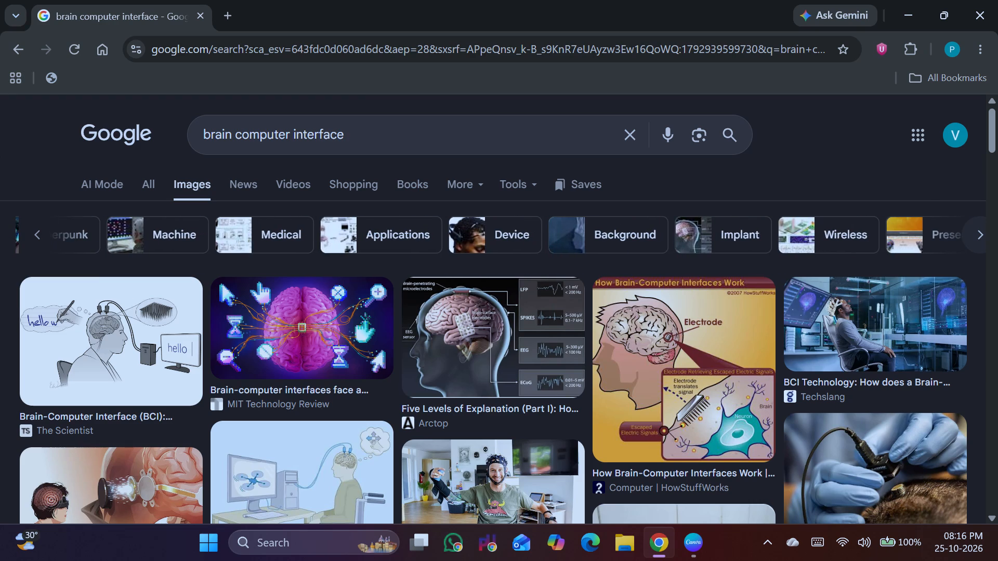
pyautogui.click(976, 233)
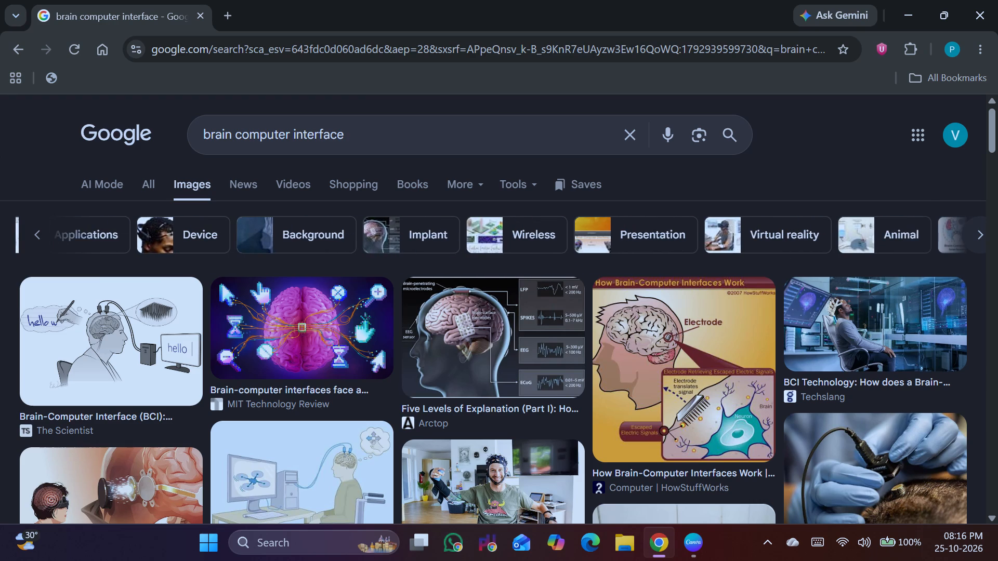
pyautogui.click(977, 233)
pyautogui.click(977, 233)
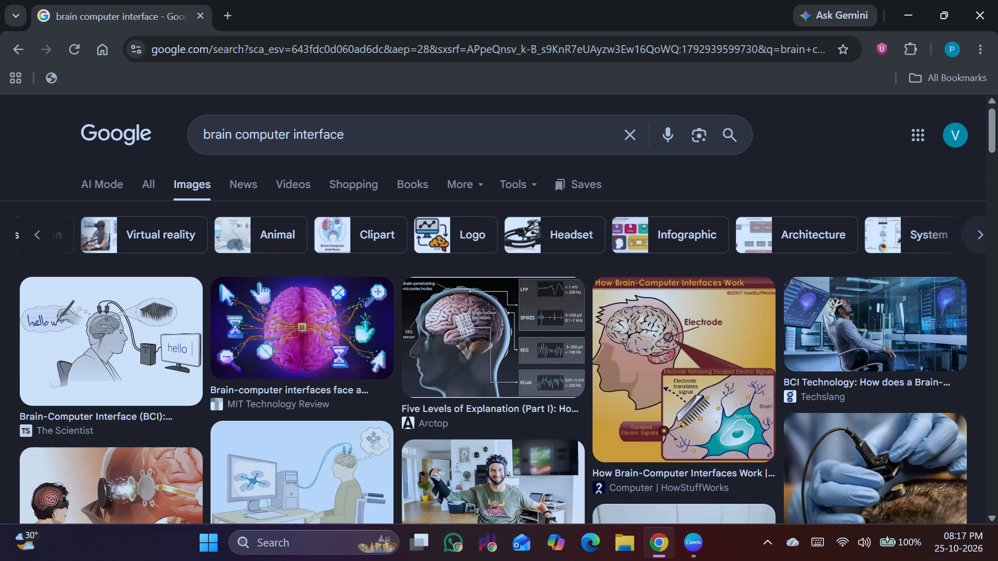
pyautogui.click(977, 233)
pyautogui.click(977, 233)
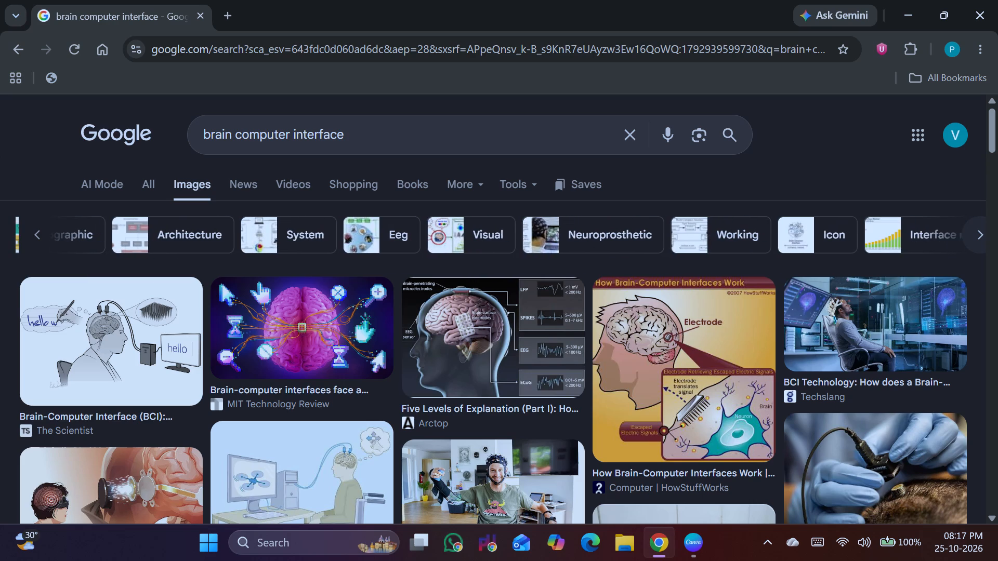
pyautogui.click(977, 233)
pyautogui.click(977, 233)
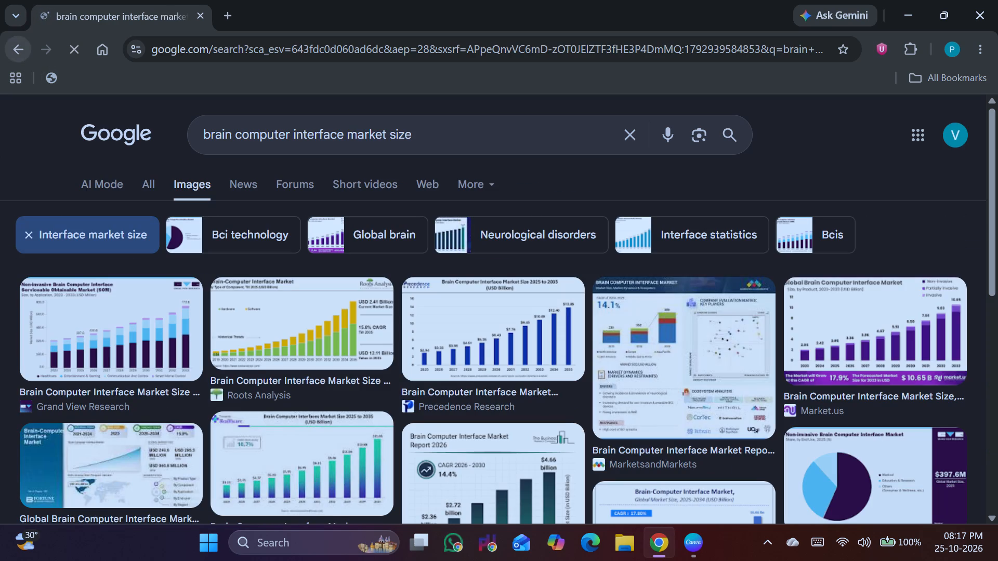
pyautogui.click(27, 237)
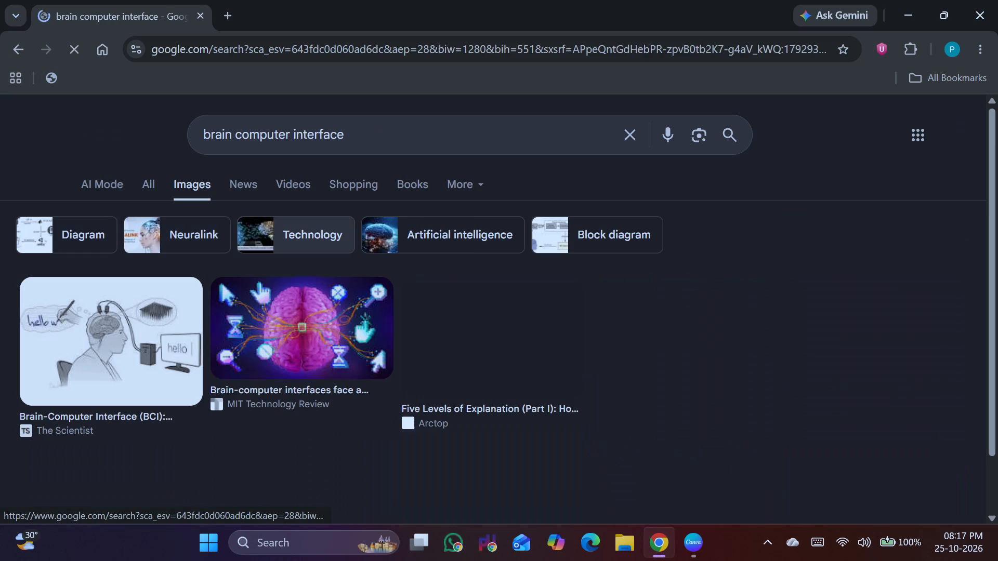
# Compare the top "brain computer interface" image results with the pictures already uploaded to Canva for slide 4.
pyautogui.scroll(-3, 393, 250)
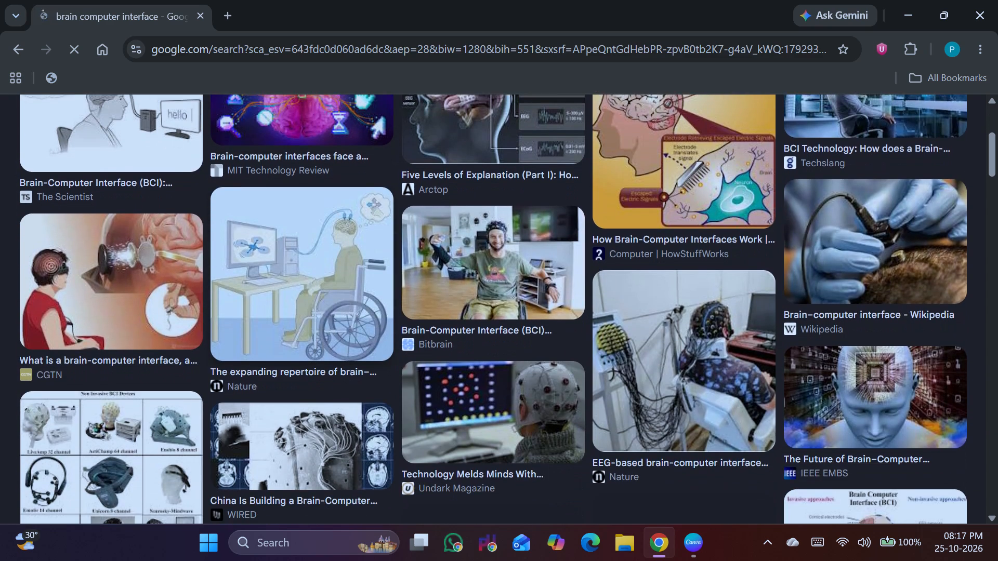
pyautogui.scroll(-1, 426, 252)
pyautogui.scroll(2, 428, 253)
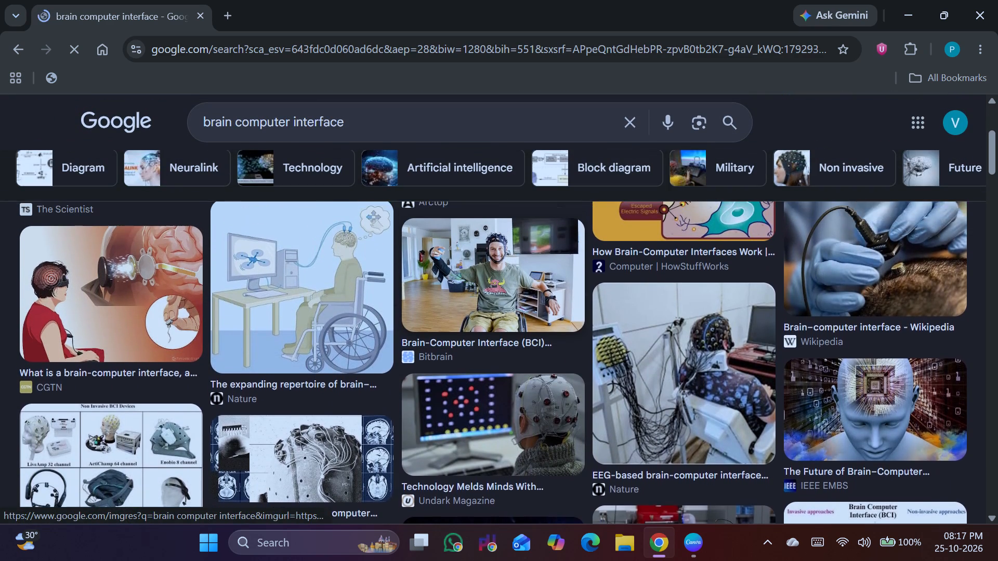
pyautogui.scroll(1, 432, 254)
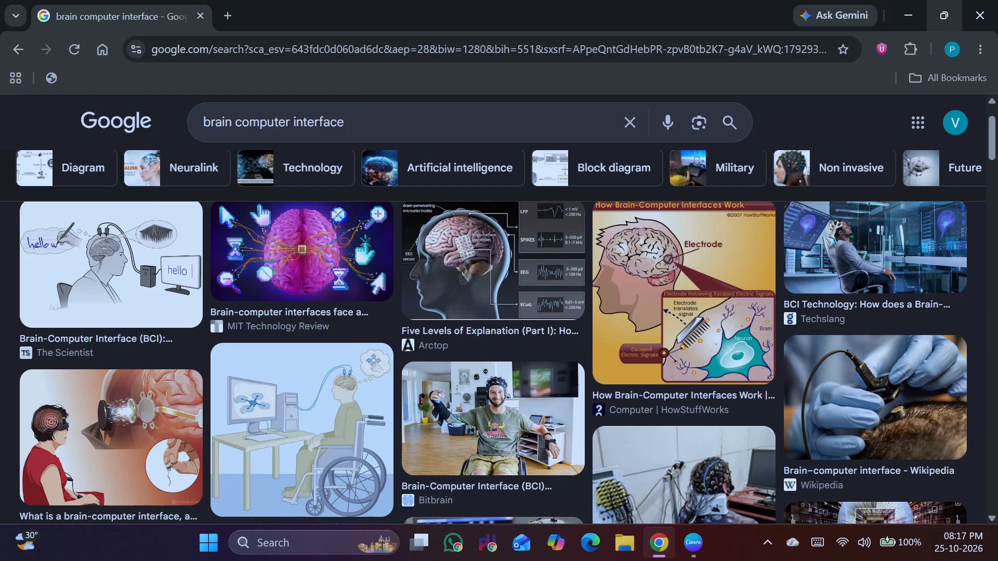
pyautogui.click(908, 9)
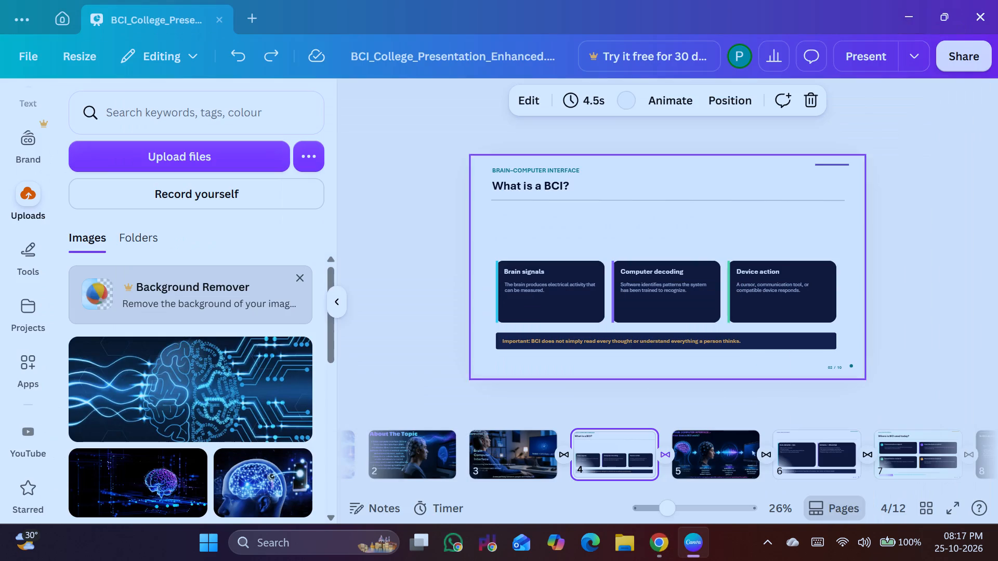
pyautogui.scroll(-7, 180, 348)
pyautogui.scroll(2, 180, 347)
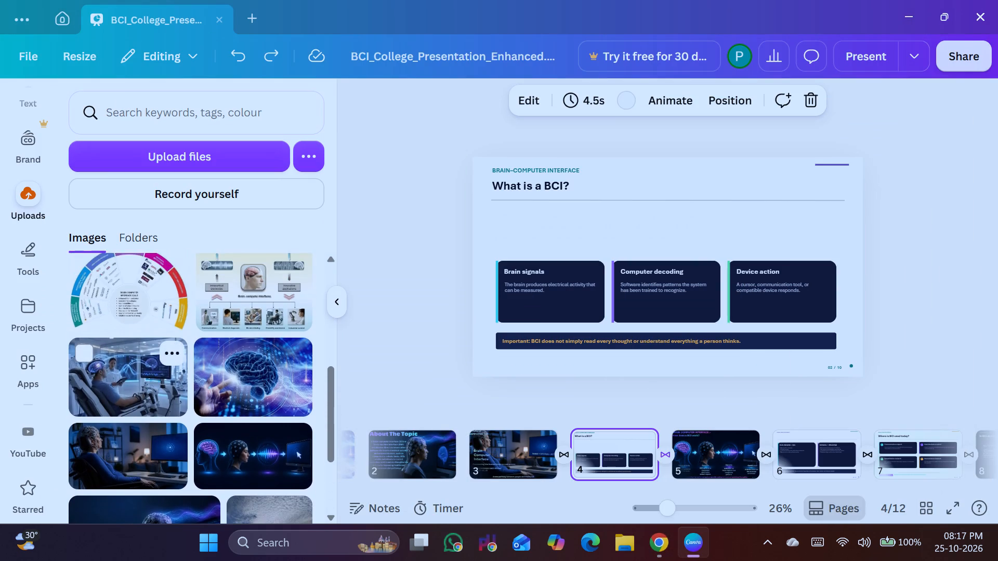
pyautogui.scroll(-3, 180, 345)
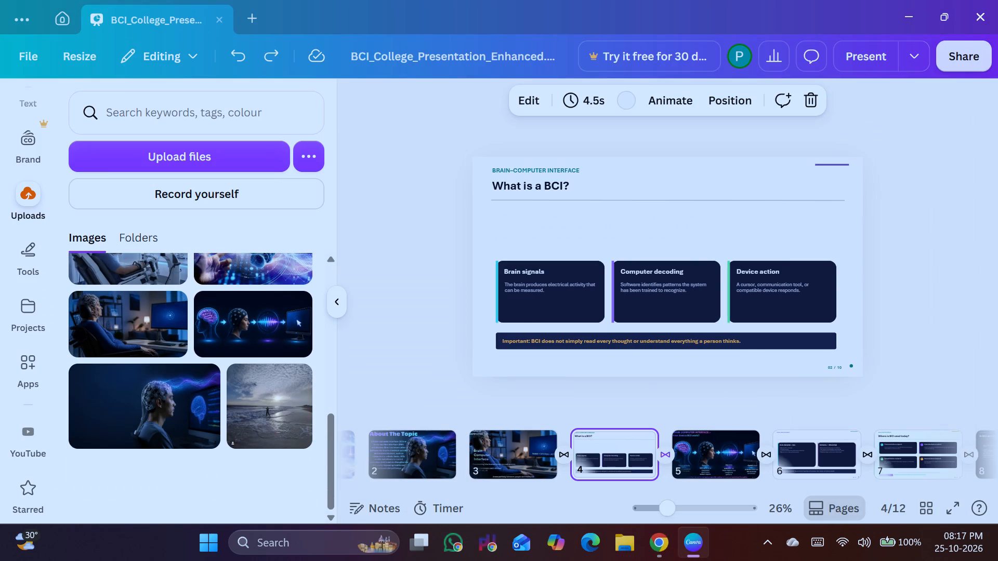
# Return to Chrome and look further down the "brain computer interface" image results for a picture suited to slide 4.
pyautogui.click(663, 540)
pyautogui.scroll(-2, 694, 340)
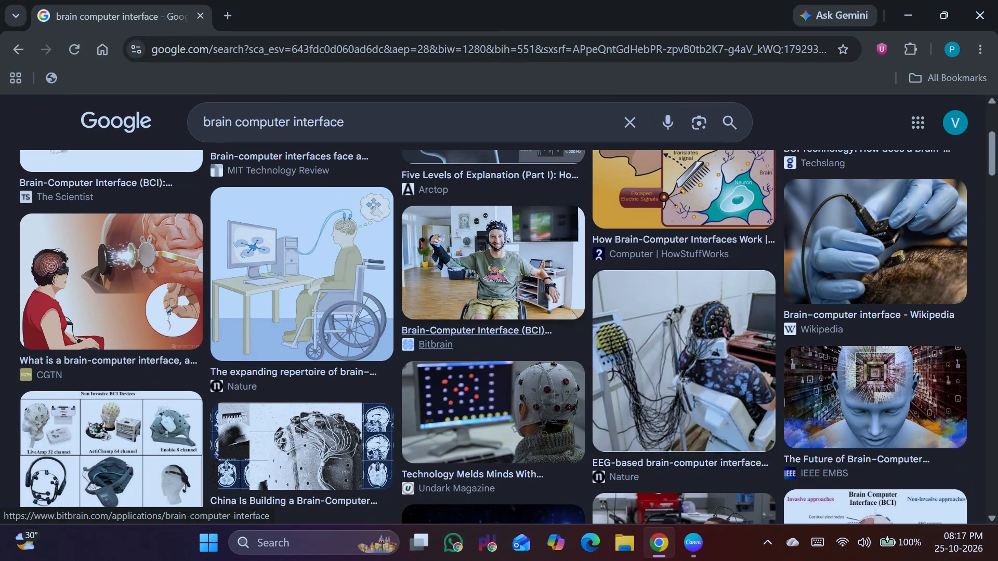
pyautogui.scroll(-3, 473, 298)
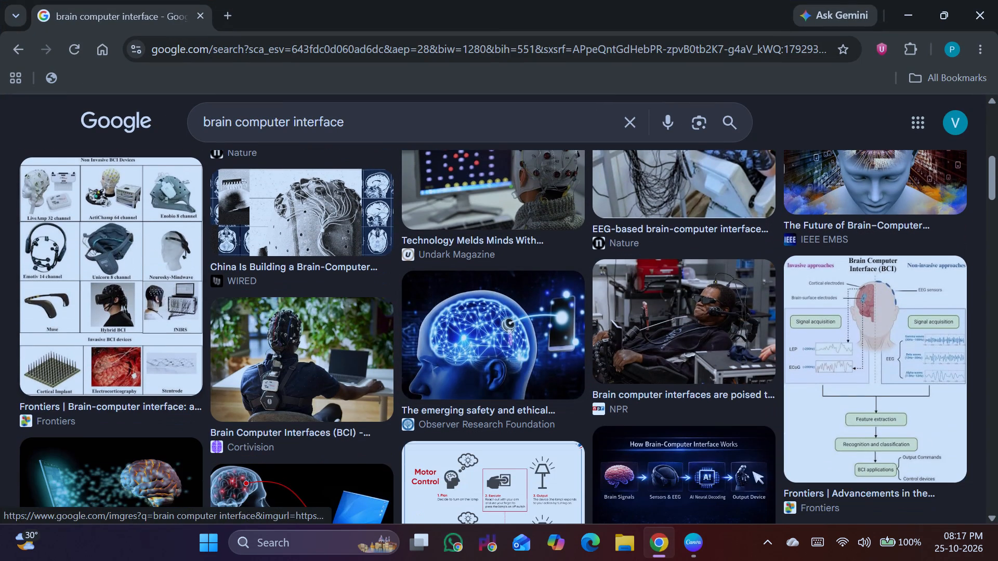
pyautogui.scroll(-2, 337, 343)
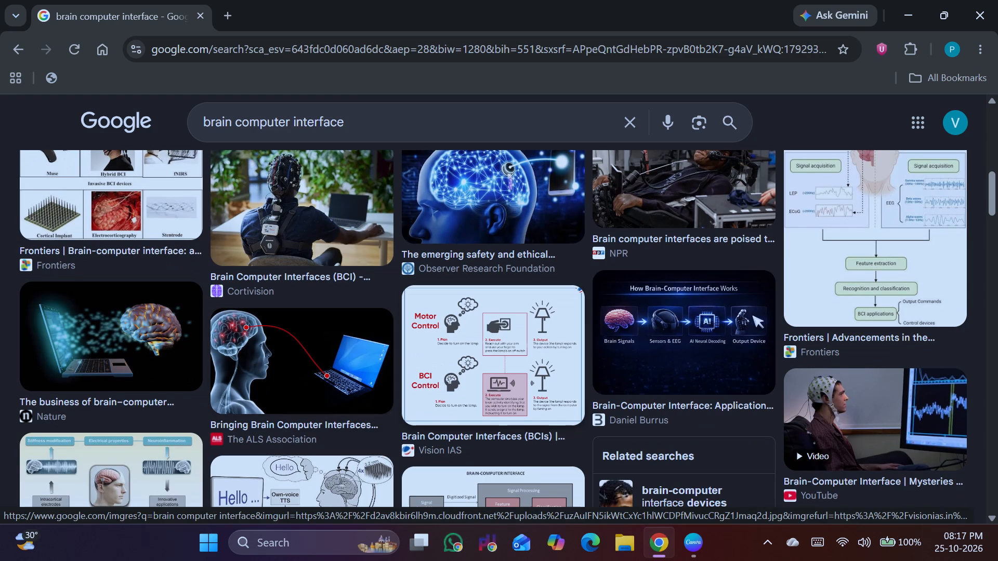
pyautogui.scroll(-4, 606, 327)
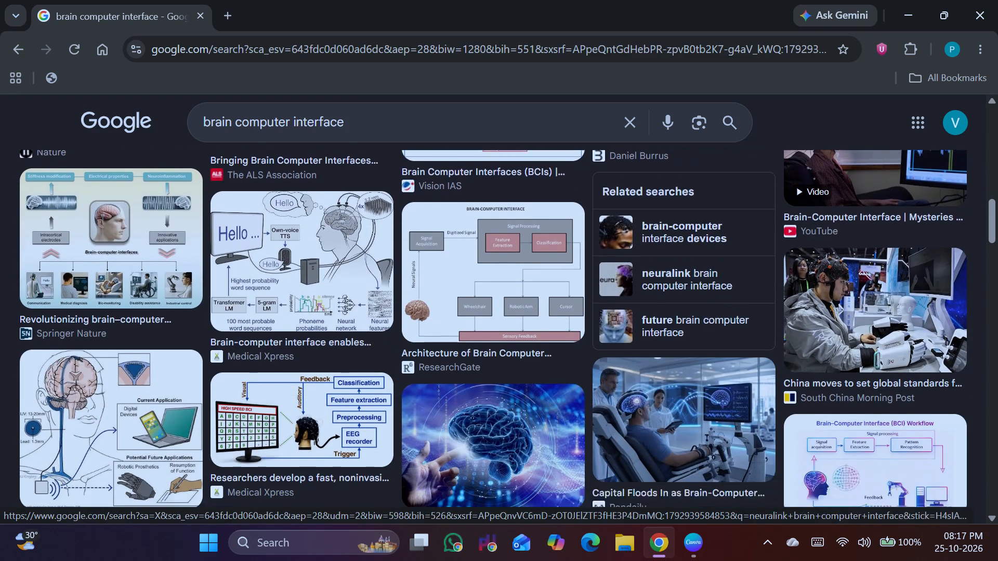
pyautogui.scroll(-1, 590, 323)
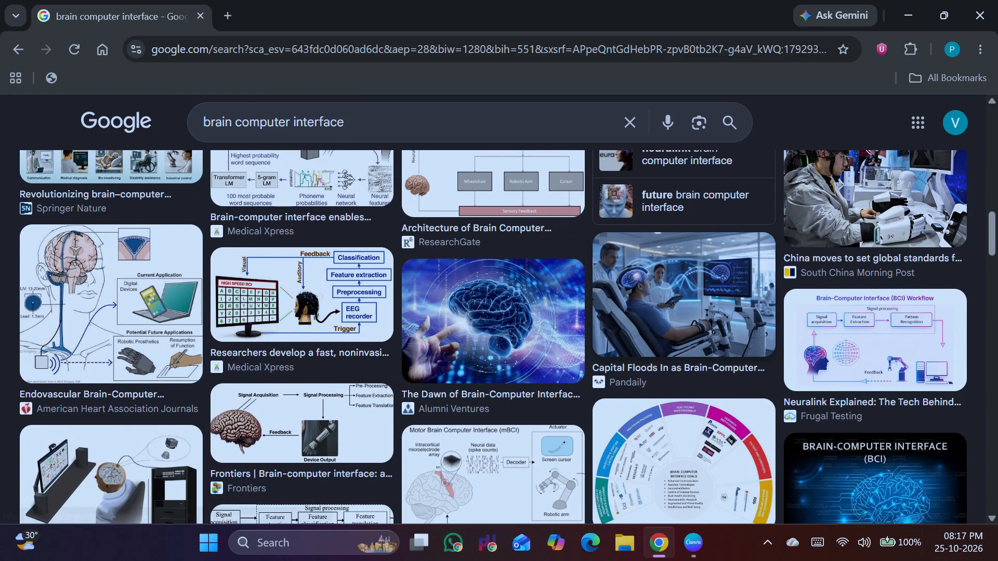
# Open the Pandaily picture of a patient in a robotic chair in a split view beside the image results.
pyautogui.moveTo(698, 298); pyautogui.dragTo(647, 287)
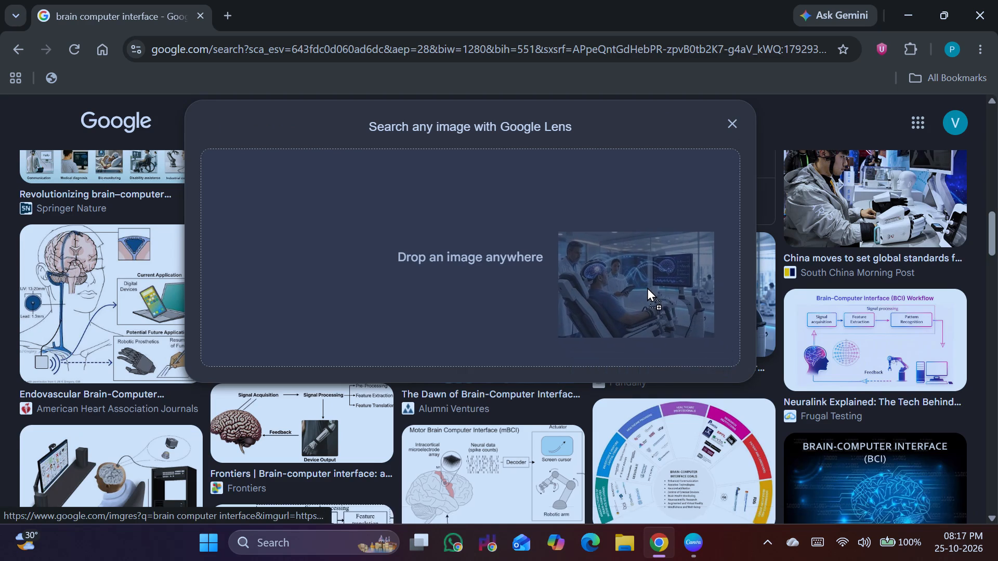
pyautogui.moveTo(647, 287); pyautogui.dragTo(930, 291)
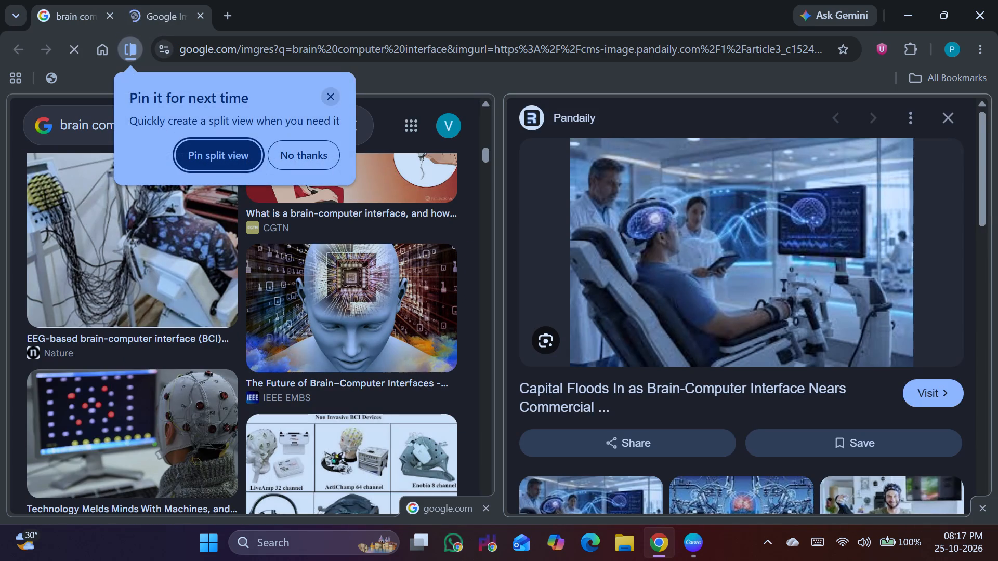
pyautogui.click(334, 92)
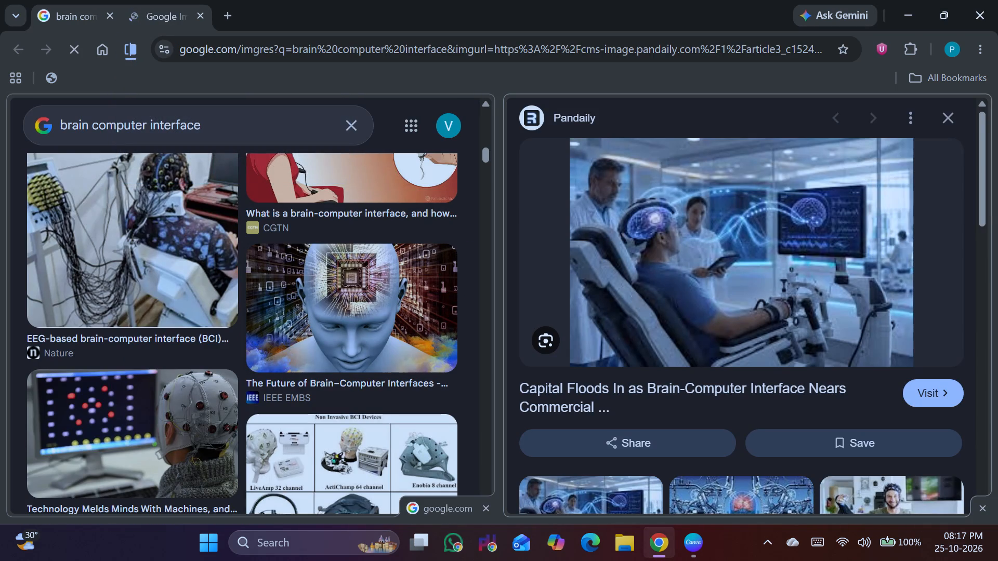
# Place Chrome beside Canva to compare the Pandaily picture with the uploaded images, close its preview, and restore the full-size browser.
pyautogui.click(686, 541)
pyautogui.click(647, 543)
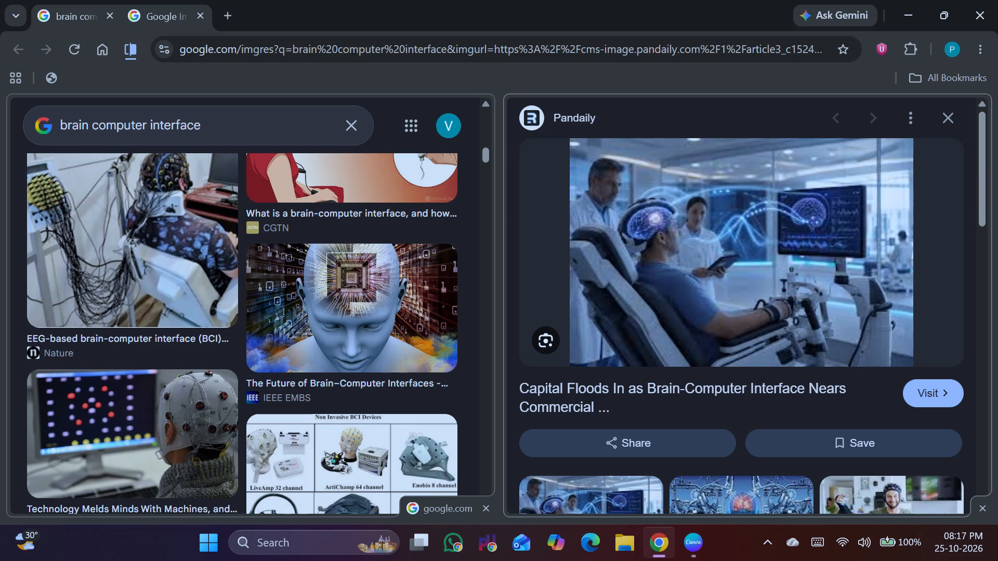
pyautogui.click(898, 14)
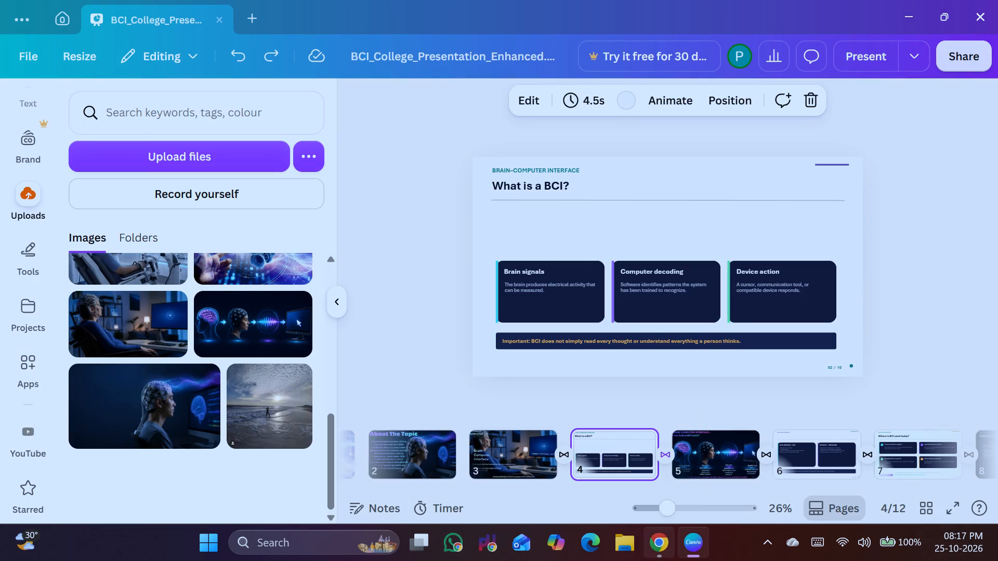
pyautogui.click(654, 547)
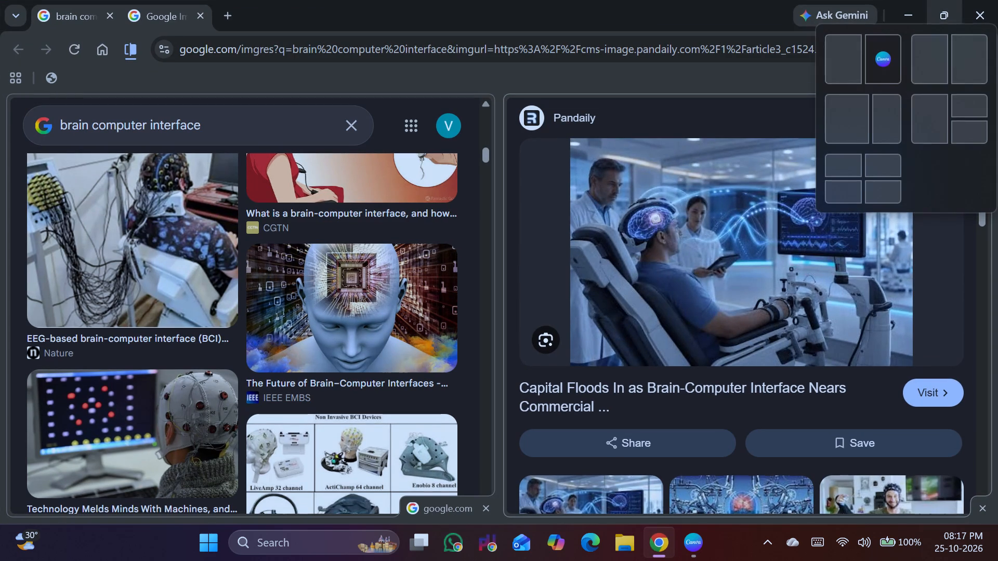
pyautogui.click(851, 61)
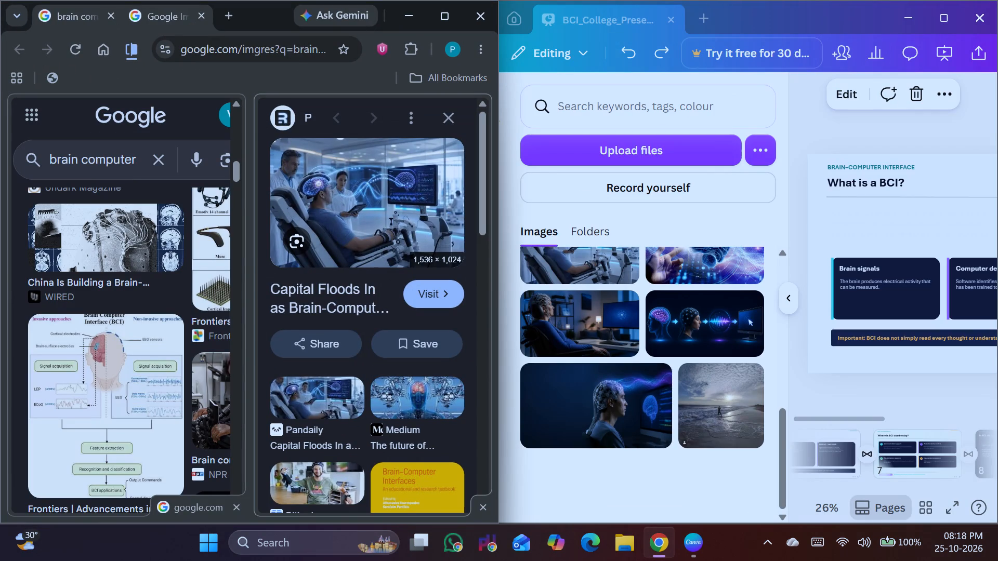
pyautogui.moveTo(383, 212); pyautogui.dragTo(400, 221)
pyautogui.scroll(1, 627, 299)
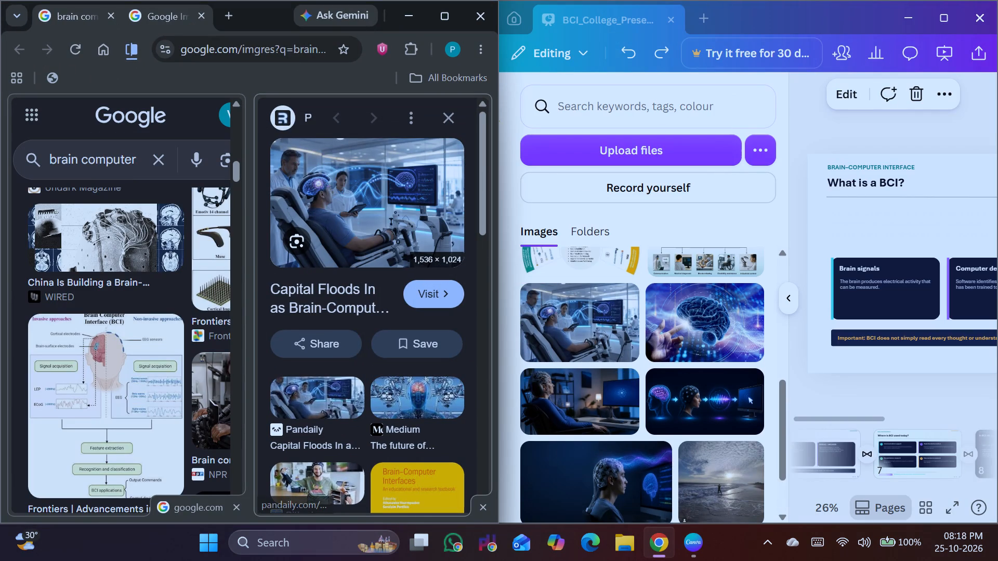
pyautogui.click(444, 112)
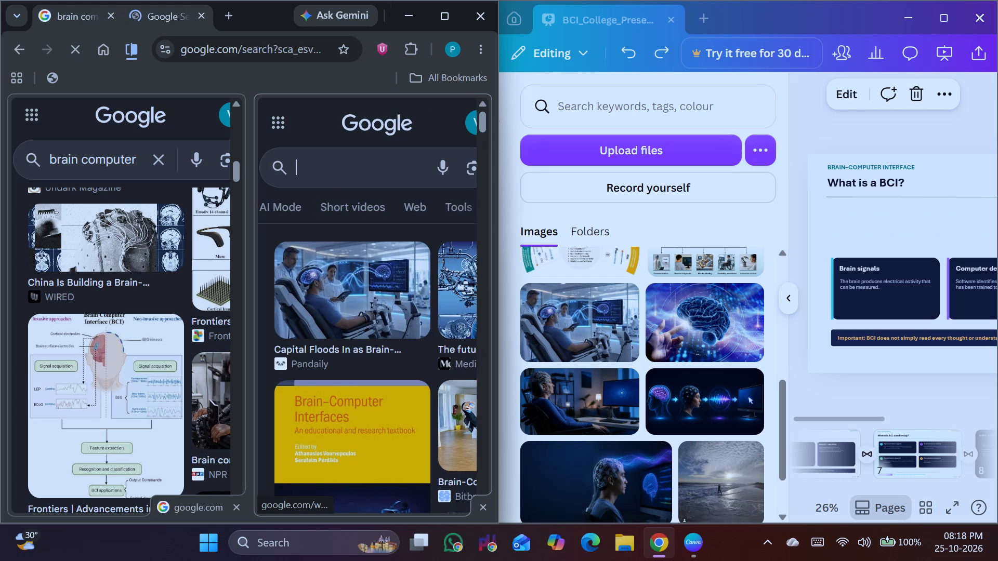
pyautogui.click(445, 17)
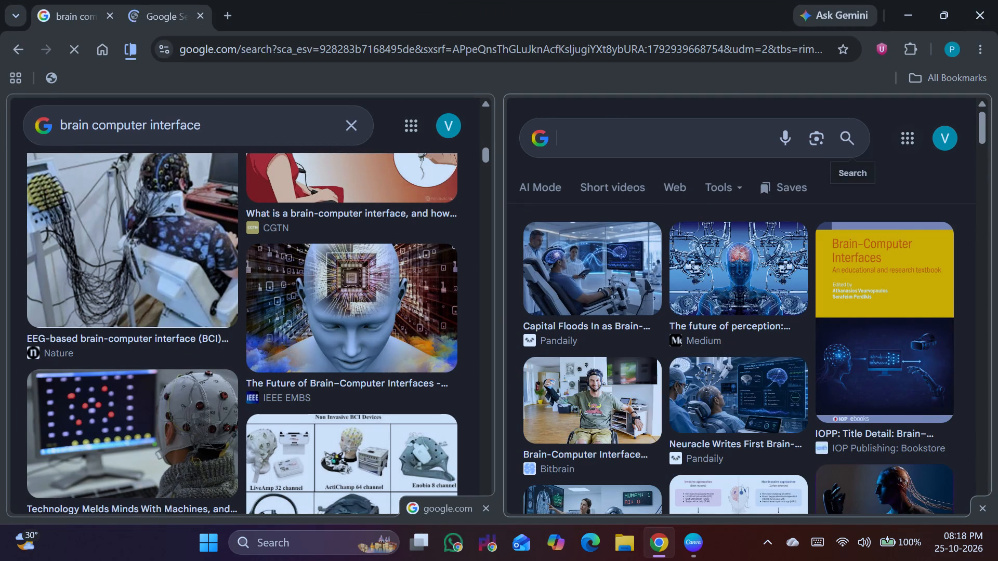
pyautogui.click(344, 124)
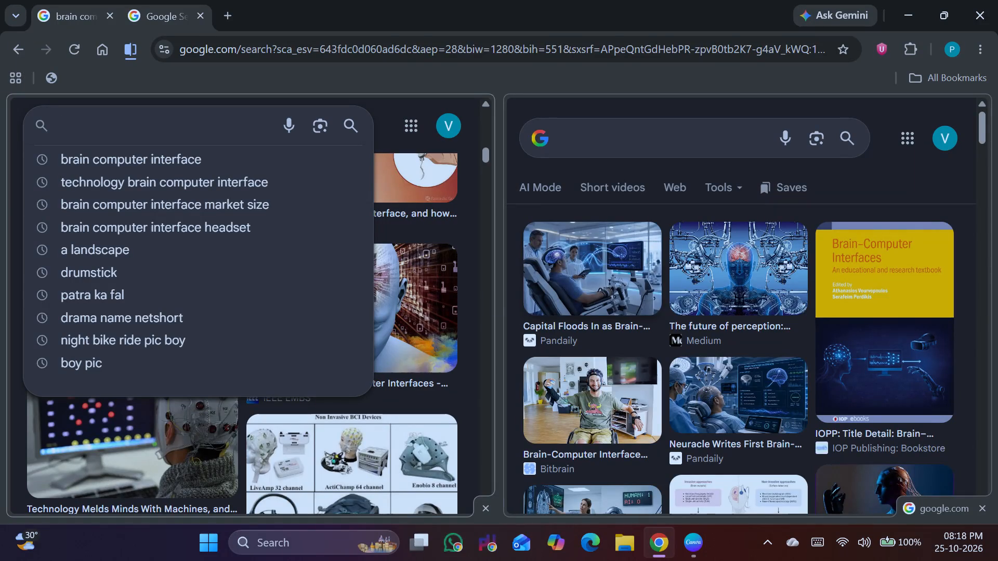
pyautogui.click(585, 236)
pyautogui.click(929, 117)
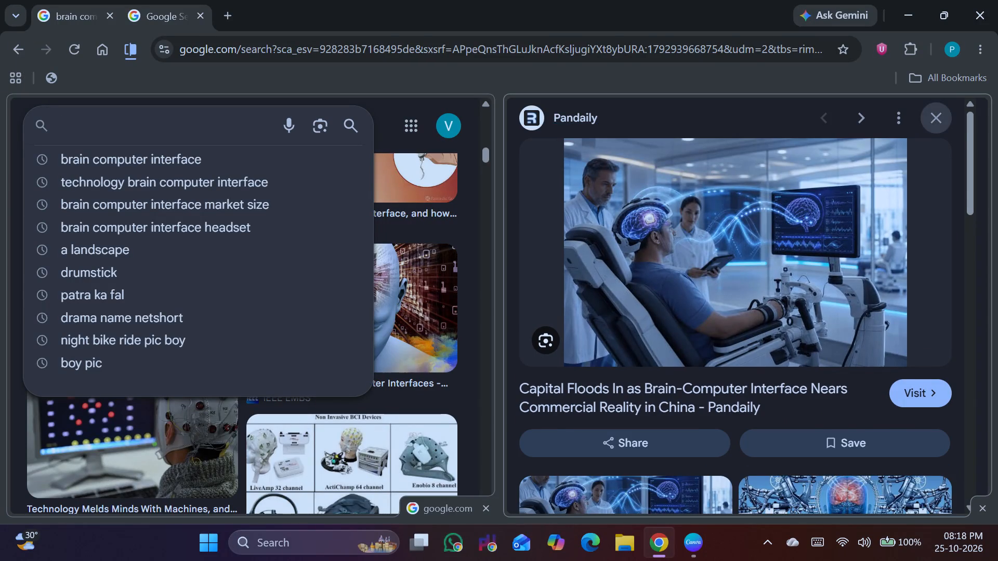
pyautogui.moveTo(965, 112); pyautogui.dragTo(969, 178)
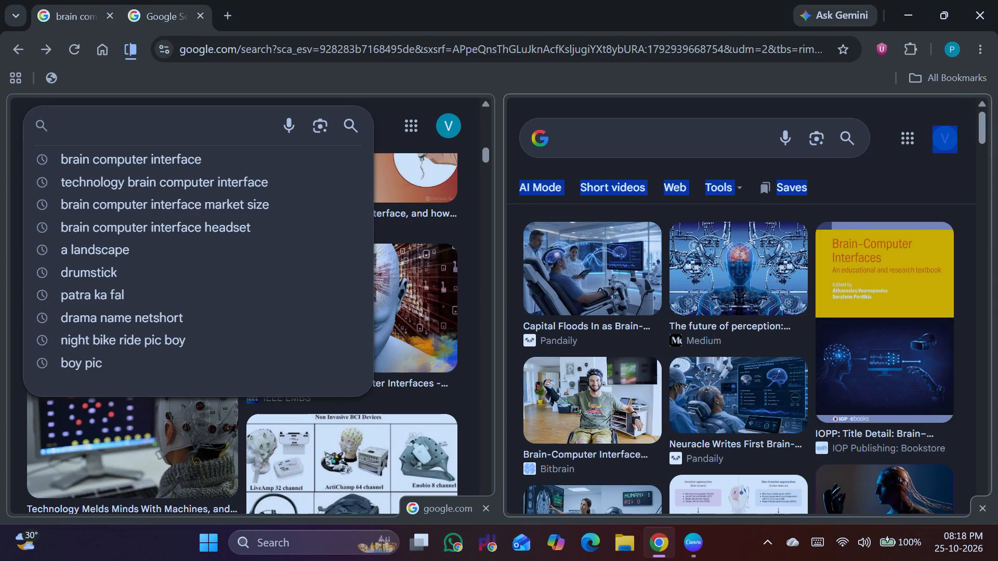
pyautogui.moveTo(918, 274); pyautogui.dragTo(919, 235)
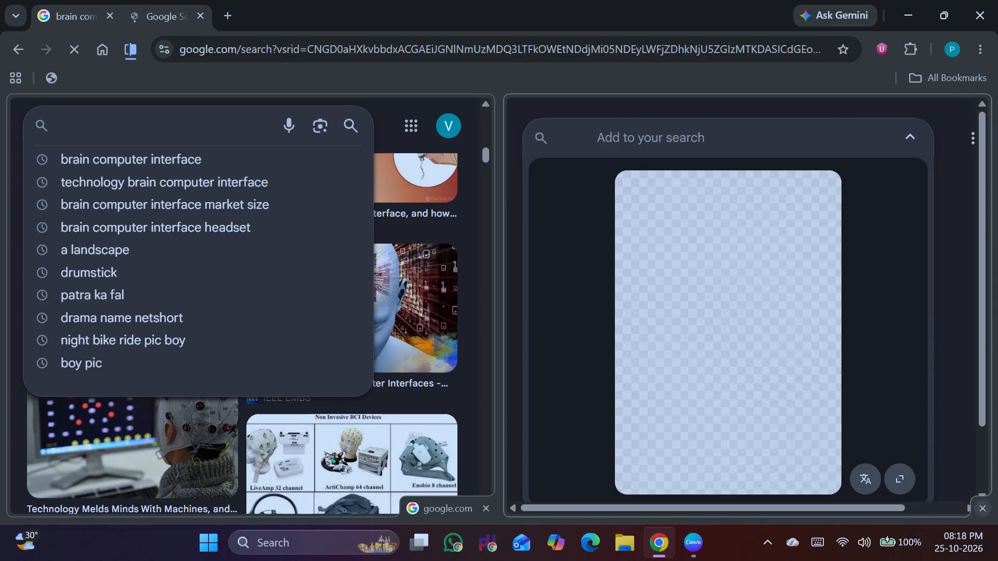
# Close the second pane of the split view, keeping the "brain computer interface" image results.
pyautogui.click(986, 510)
pyautogui.click(766, 112)
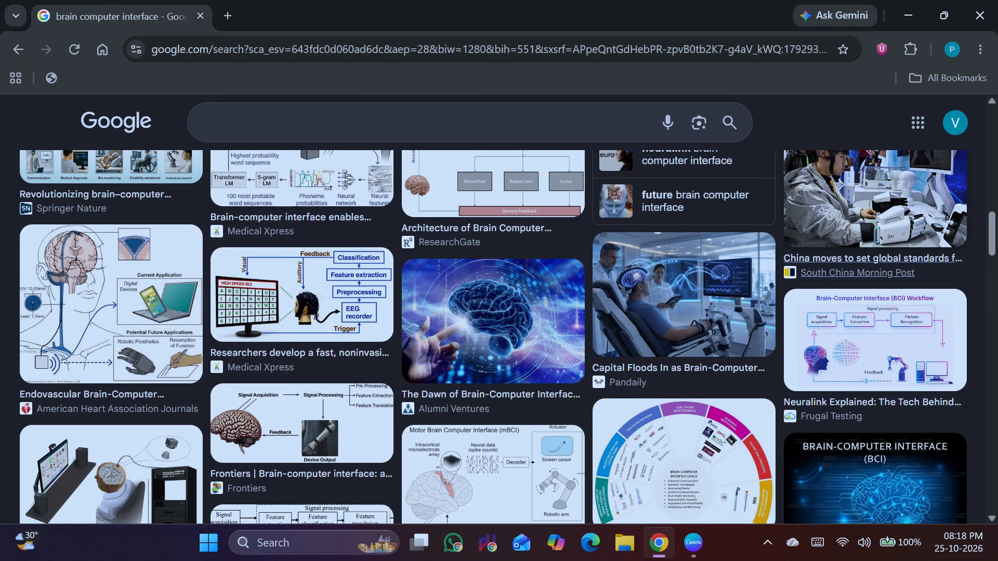
# Look through the full-width "brain computer interface" image results for a picture suited to slide 4.
pyautogui.scroll(3, 902, 271)
pyautogui.scroll(-3, 896, 282)
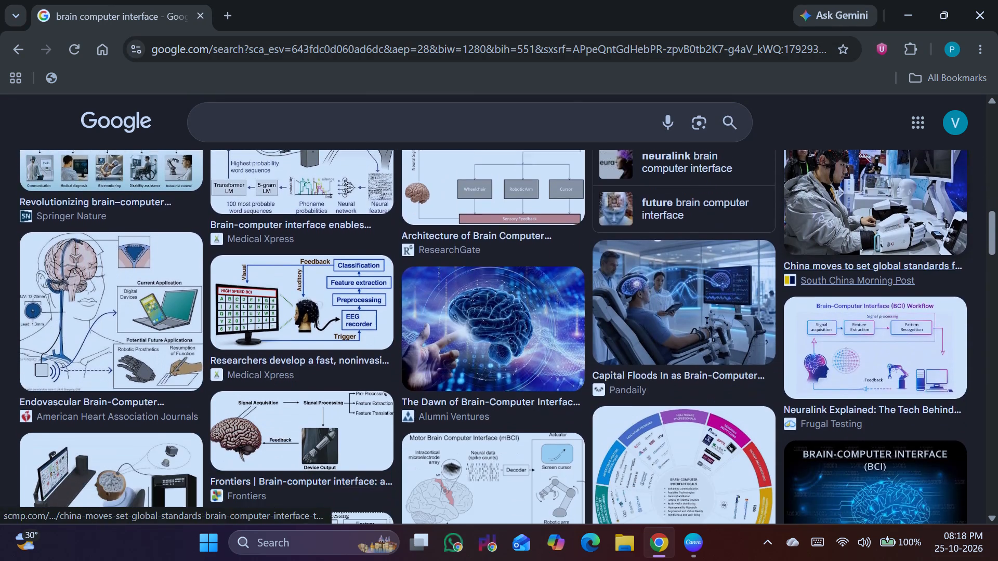
pyautogui.scroll(-4, 892, 282)
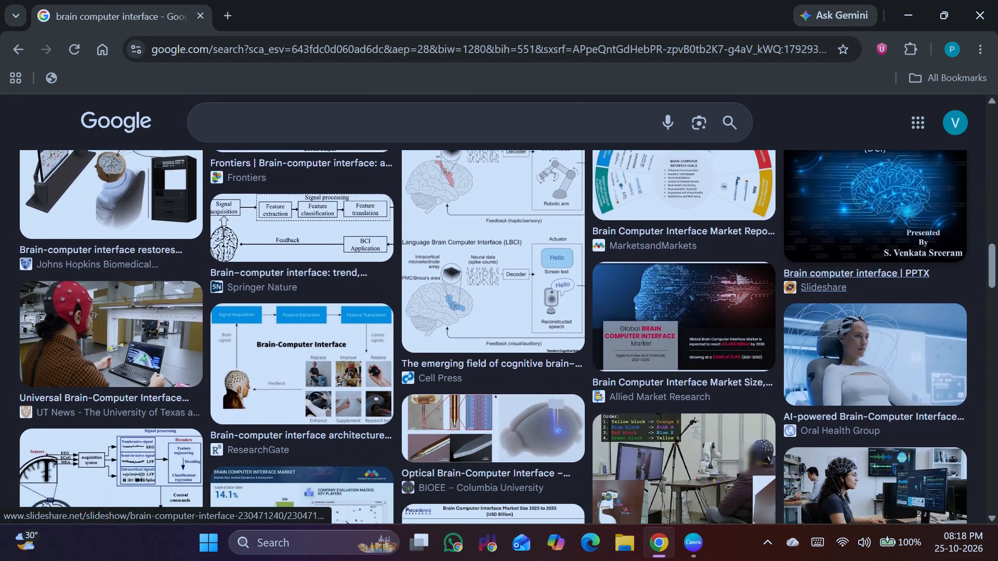
pyautogui.scroll(-2, 891, 283)
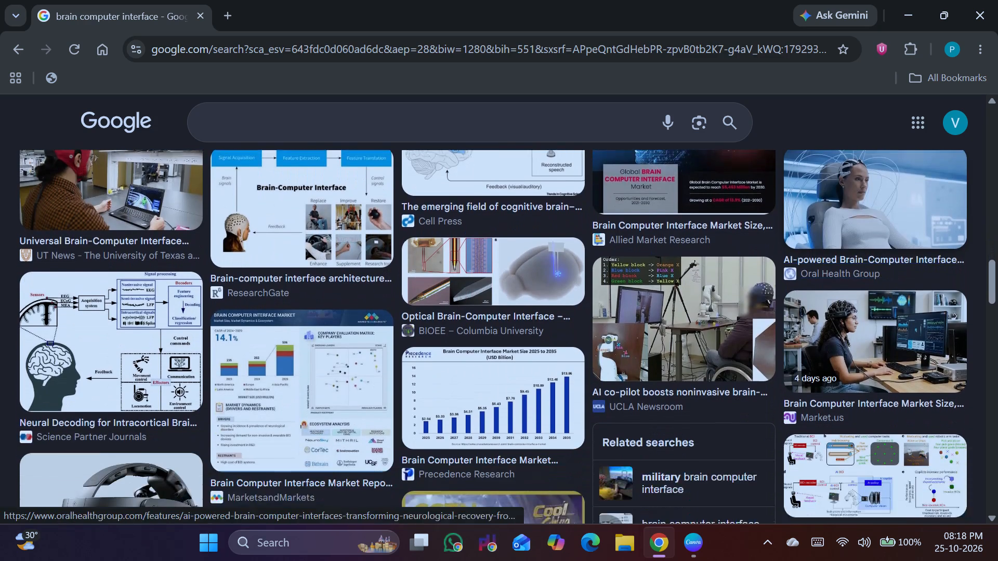
pyautogui.scroll(-1, 892, 283)
pyautogui.scroll(1, 892, 283)
pyautogui.scroll(1, 881, 235)
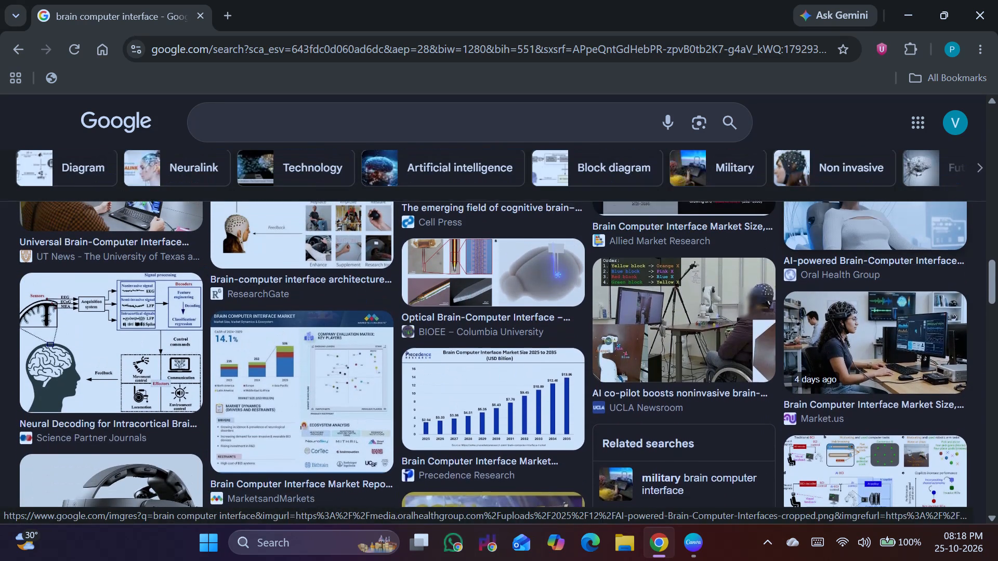
pyautogui.scroll(1, 881, 235)
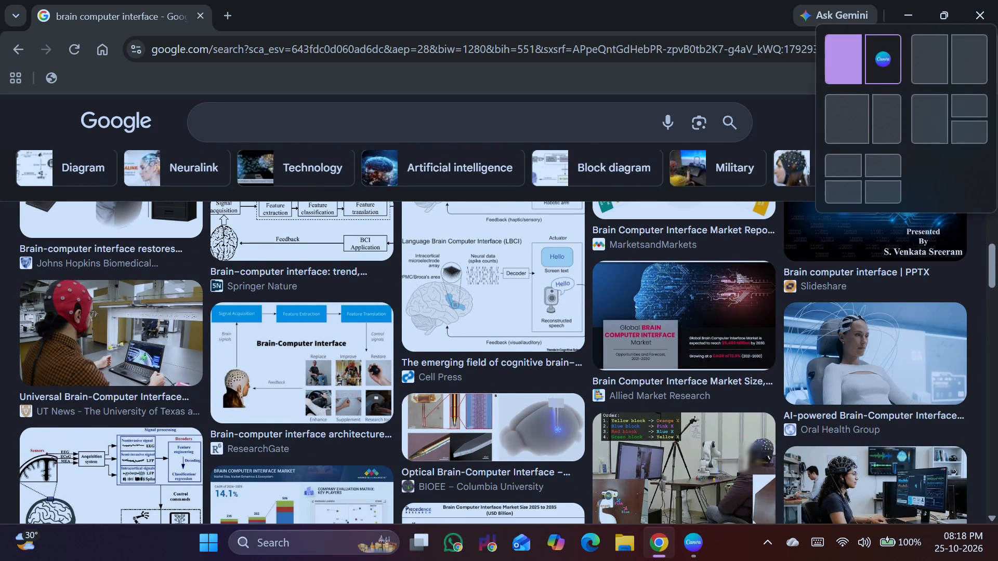
# Place Chrome beside Canva and upload the Oral Health Group picture of a seated woman wearing head electrodes to Canva's images.
pyautogui.click(835, 49)
pyautogui.scroll(-2, 145, 290)
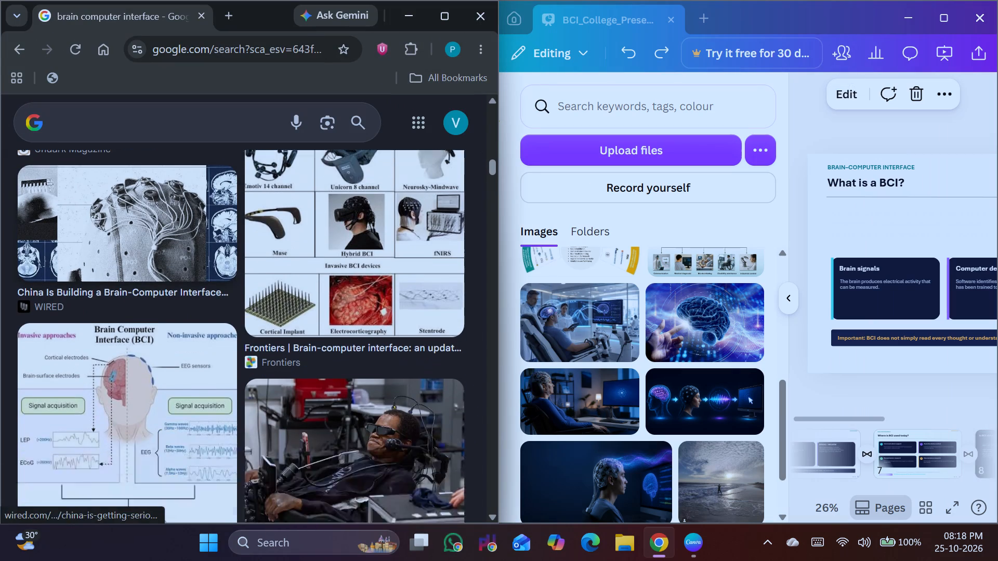
pyautogui.scroll(7, 146, 292)
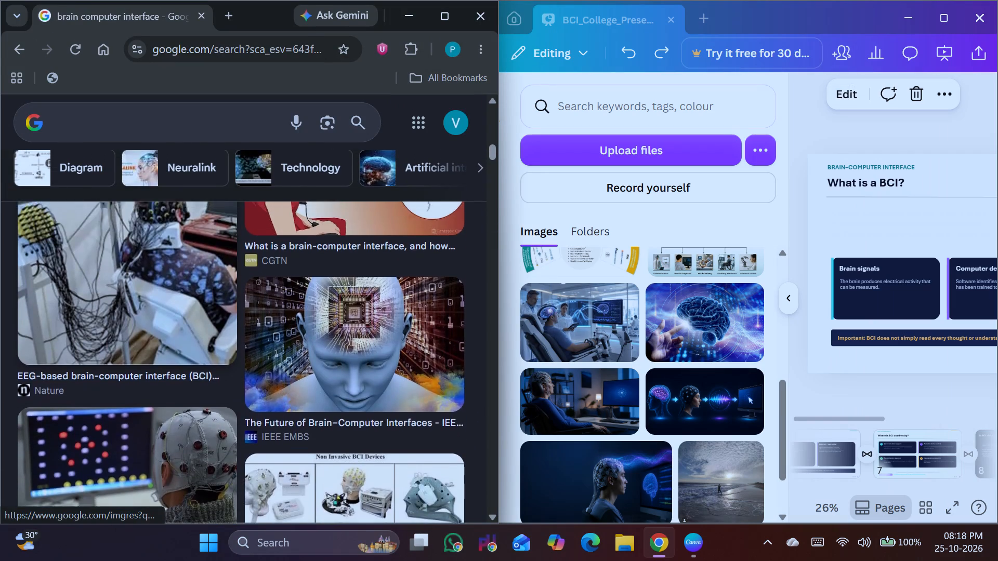
pyautogui.scroll(2, 149, 295)
pyautogui.scroll(-13, 149, 295)
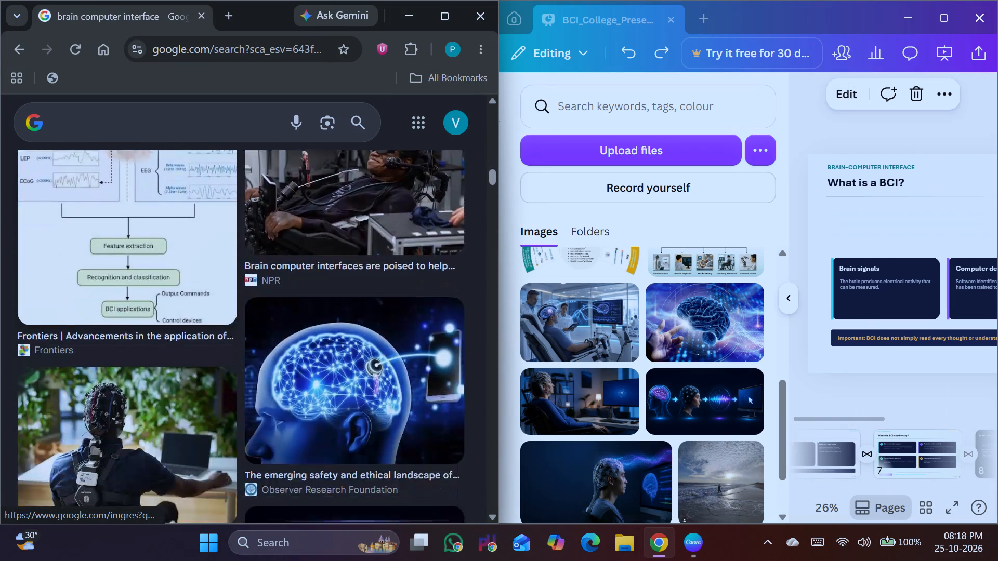
pyautogui.scroll(-10, 153, 299)
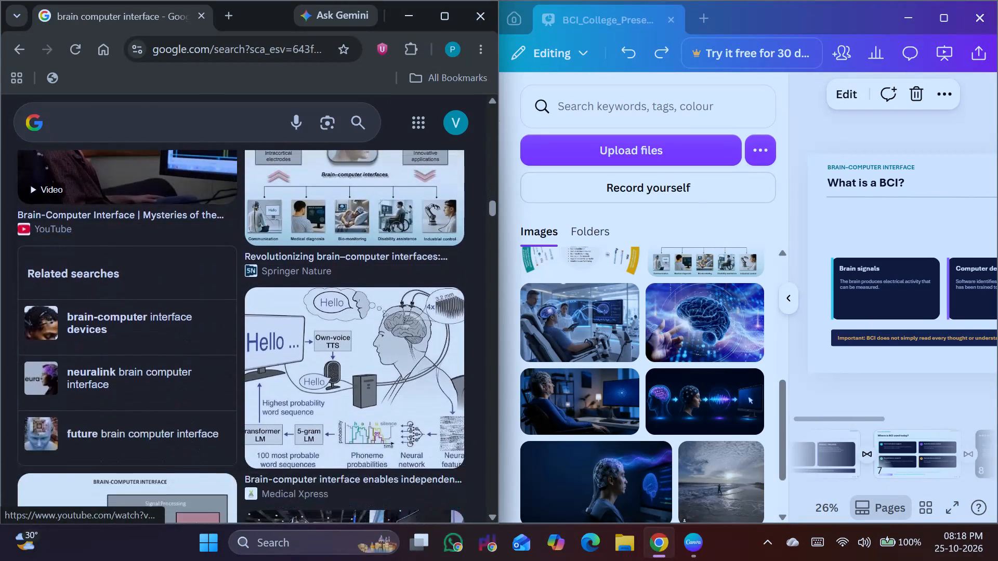
pyautogui.scroll(2, 153, 299)
pyautogui.scroll(-10, 153, 299)
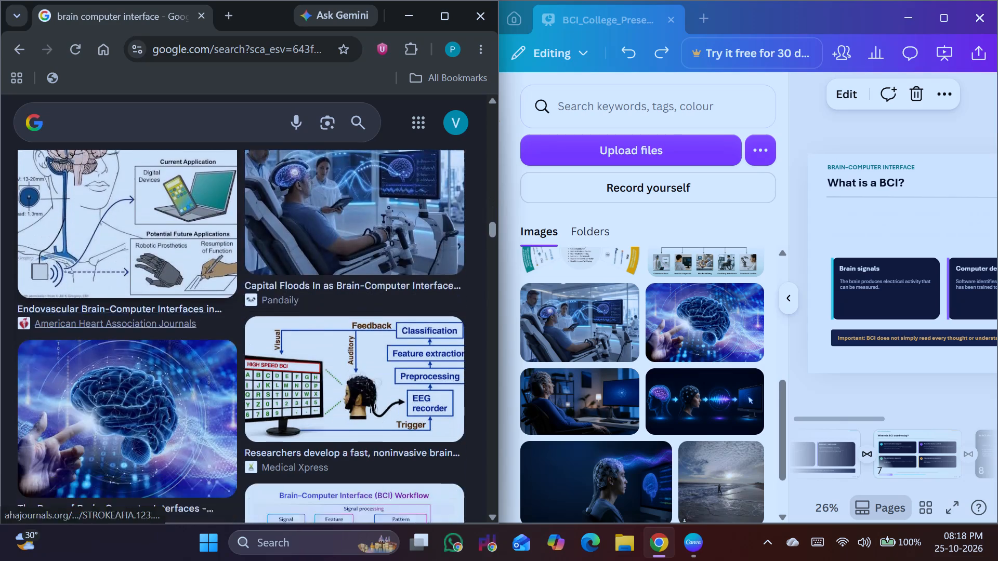
pyautogui.scroll(-13, 153, 299)
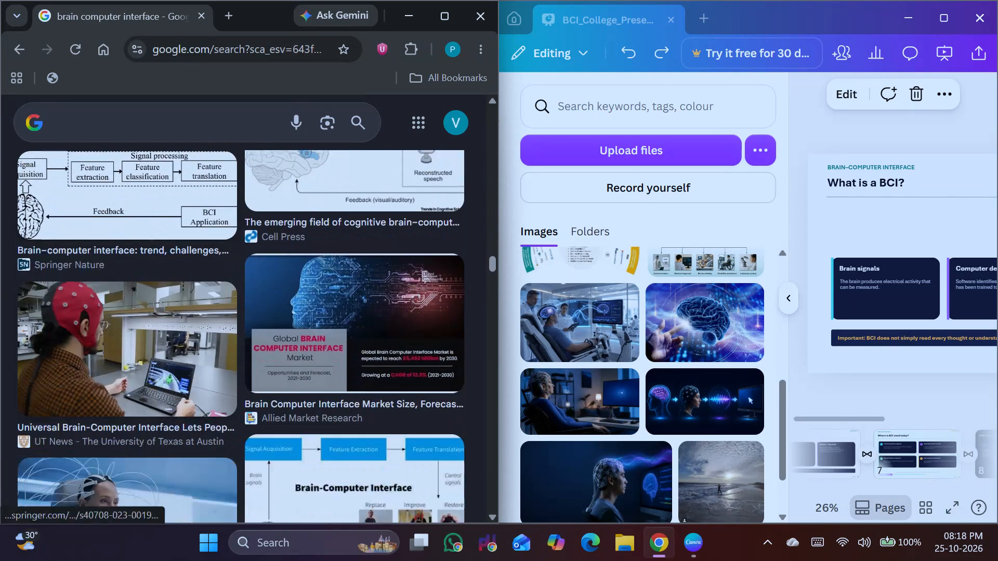
pyautogui.scroll(-4, 153, 297)
pyautogui.scroll(2, 153, 297)
pyautogui.moveTo(132, 273); pyautogui.dragTo(298, 337)
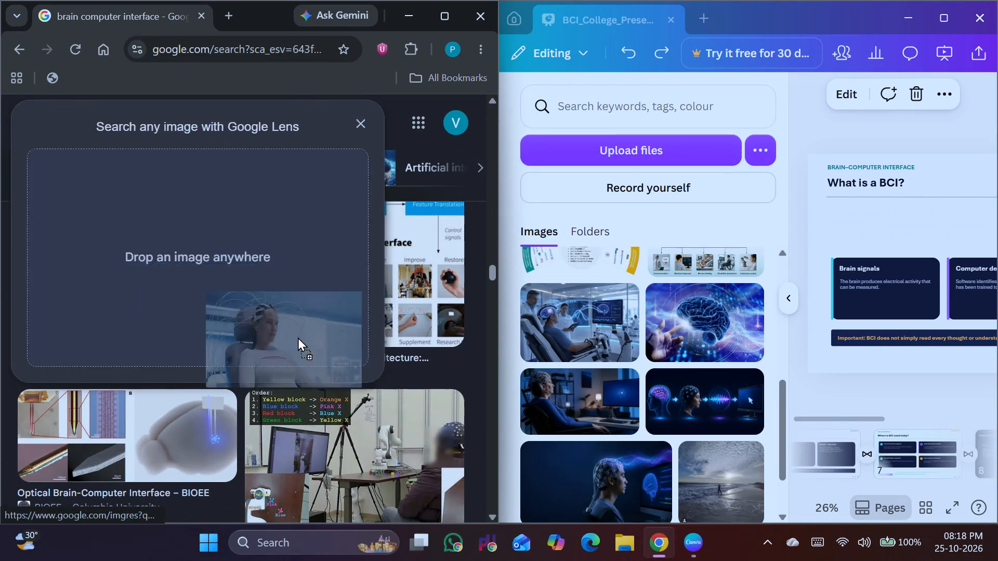
pyautogui.moveTo(298, 337); pyautogui.dragTo(665, 359)
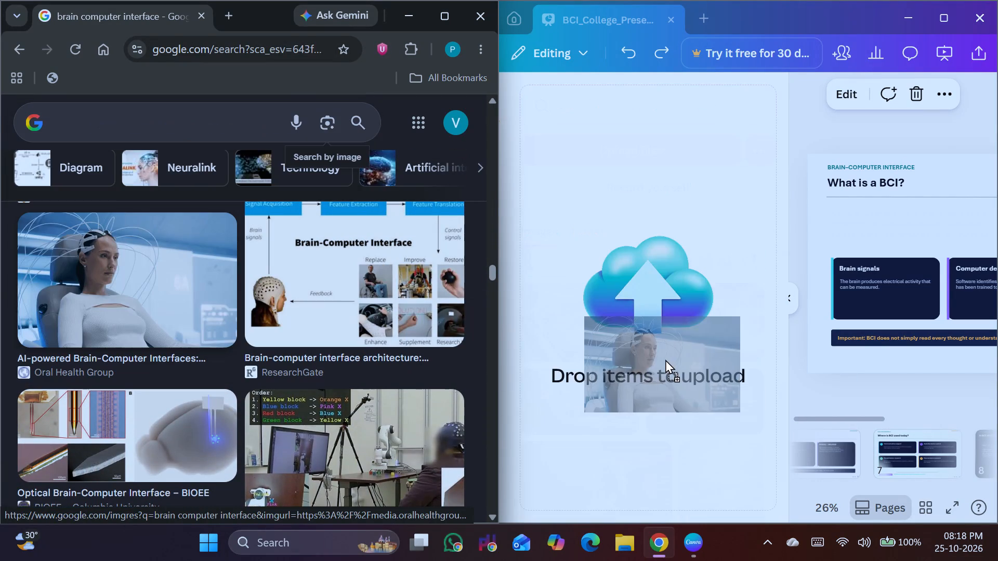
pyautogui.moveTo(665, 359); pyautogui.dragTo(666, 360)
pyautogui.scroll(-5, 670, 376)
pyautogui.scroll(11, 671, 376)
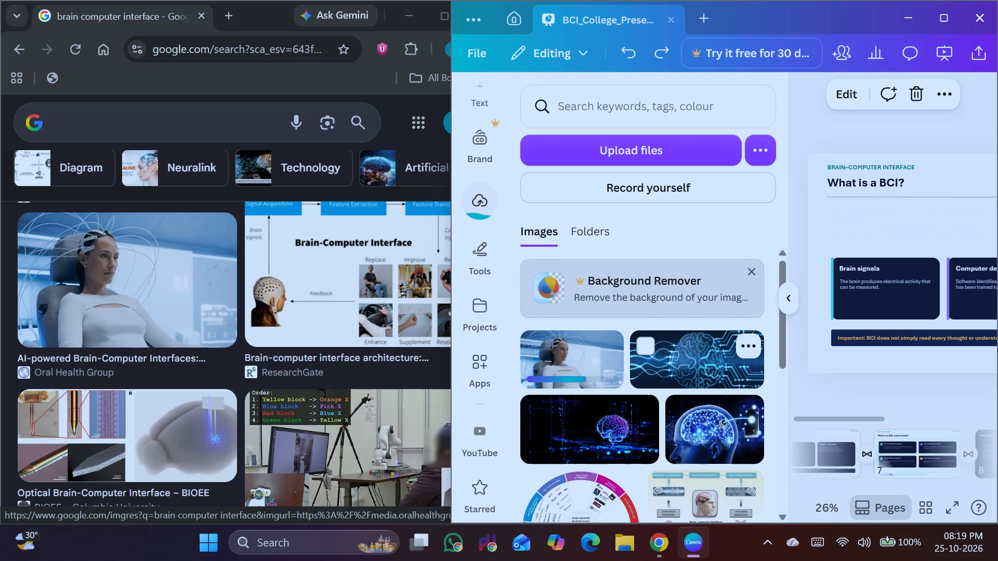
# Look through the "brain computer interface" image results in Chrome for more pictures suited to the presentation's plain dark-card slides.
pyautogui.scroll(-1, 671, 380)
pyautogui.scroll(-5, 271, 277)
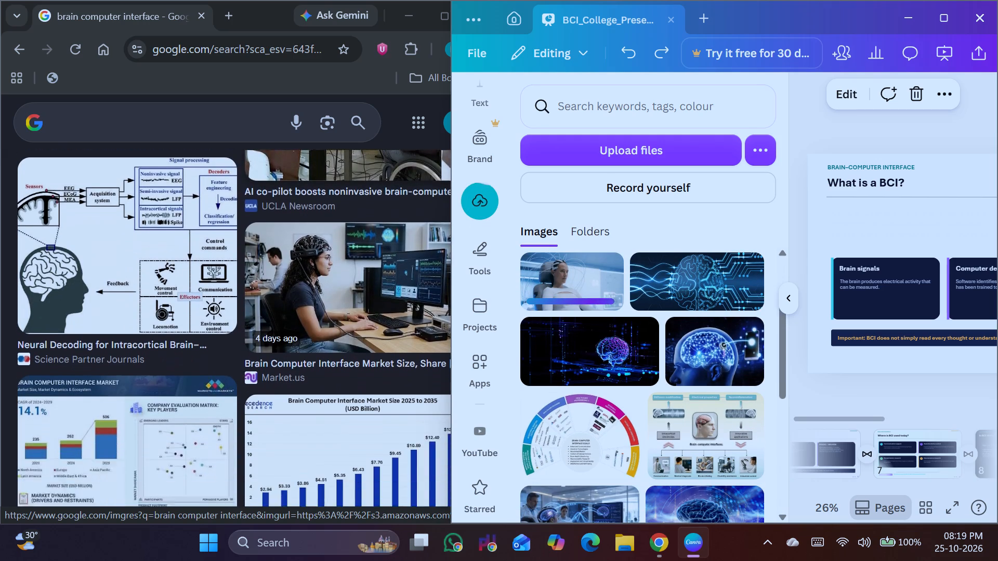
pyautogui.scroll(-3, 270, 278)
pyautogui.scroll(3, 288, 278)
pyautogui.scroll(-4, 298, 310)
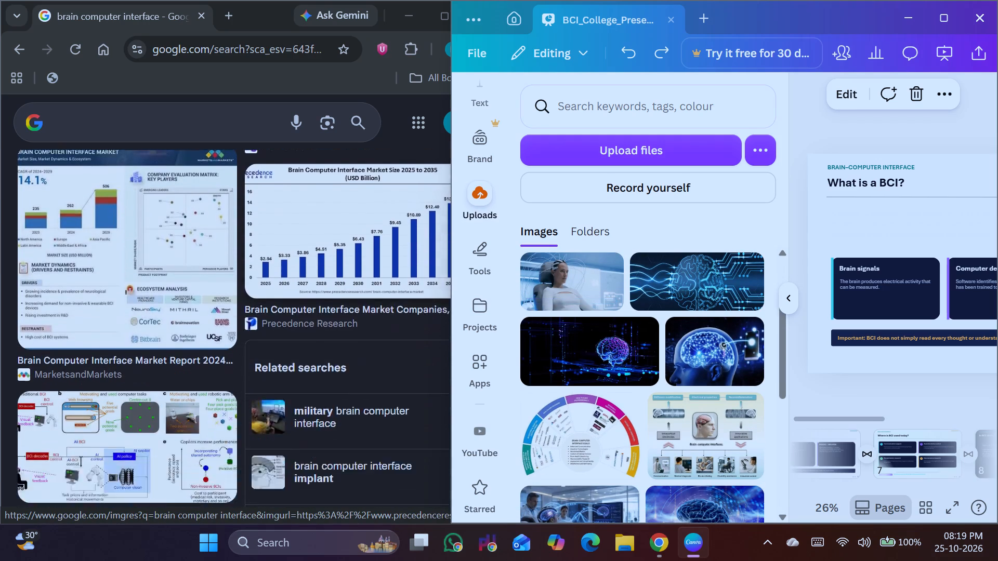
pyautogui.scroll(-6, 298, 316)
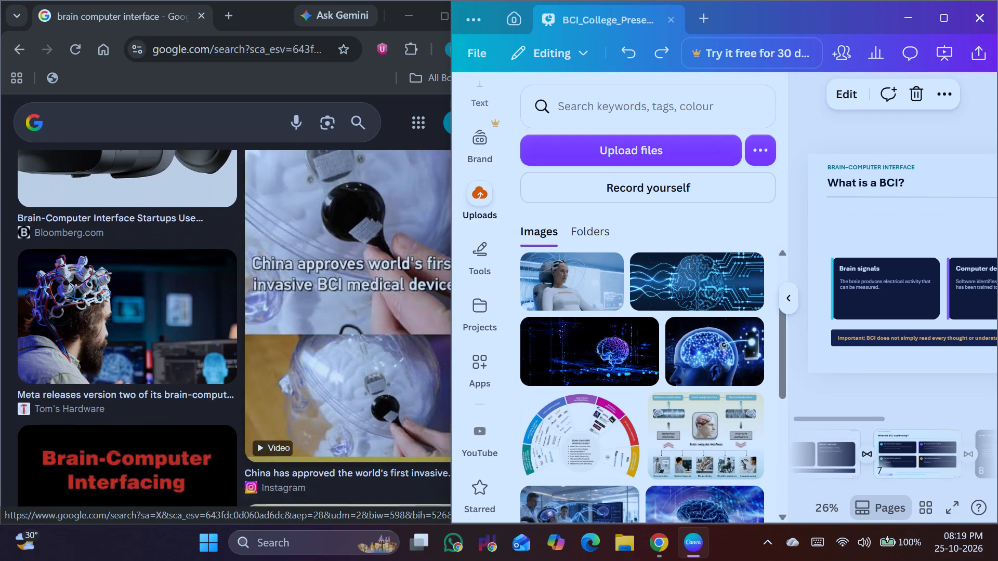
pyautogui.scroll(-6, 297, 329)
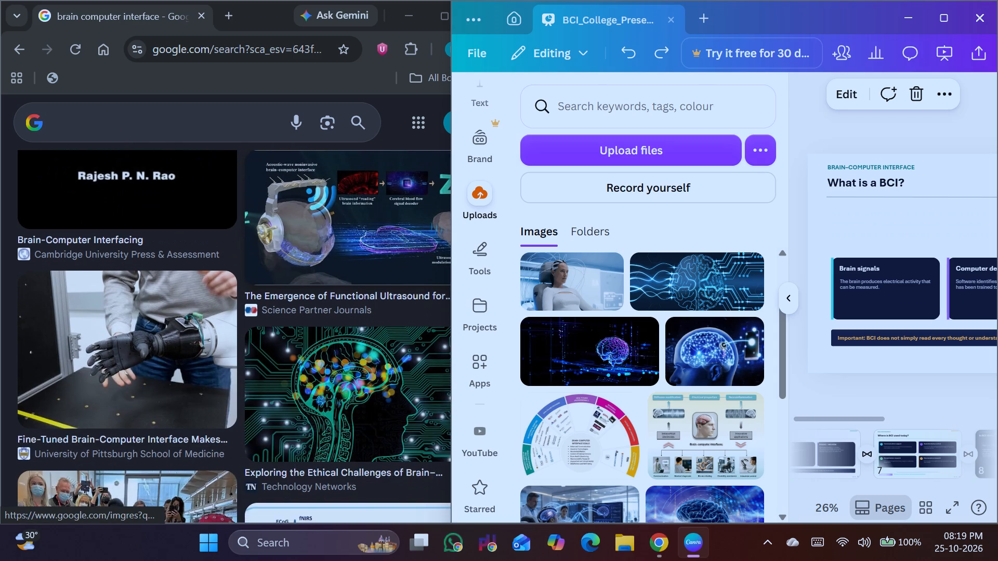
pyautogui.scroll(-4, 304, 329)
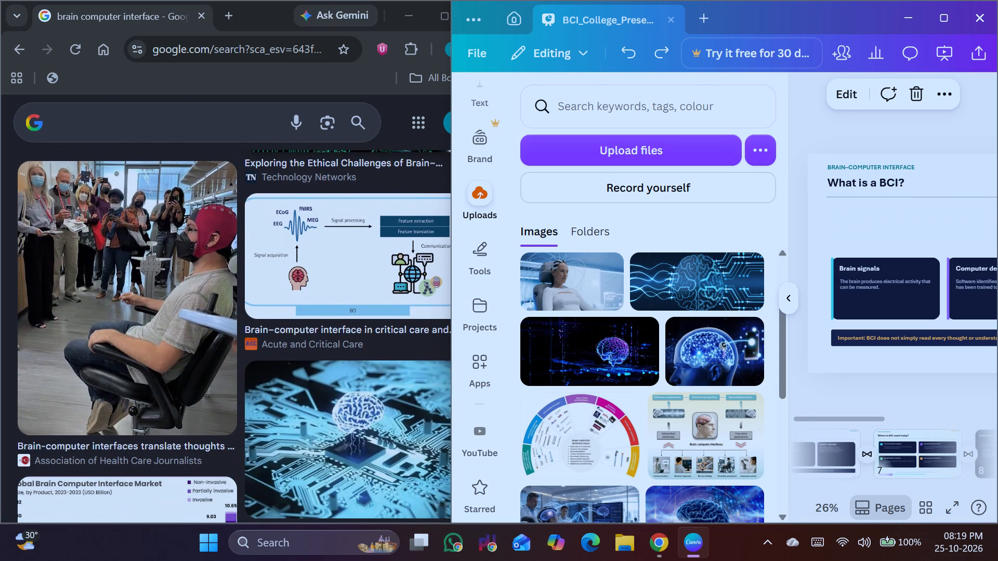
pyautogui.scroll(-5, 304, 329)
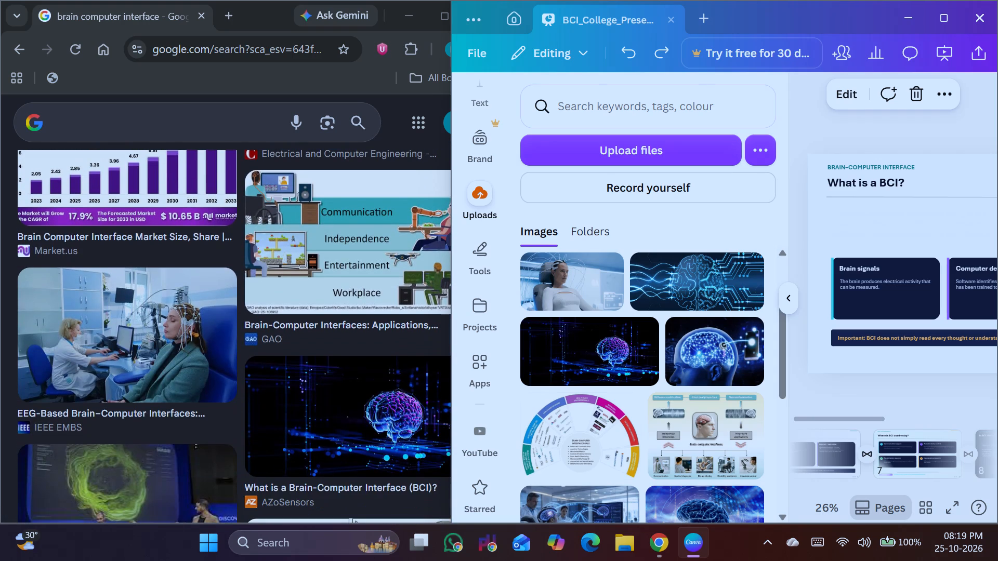
pyautogui.scroll(-5, 304, 329)
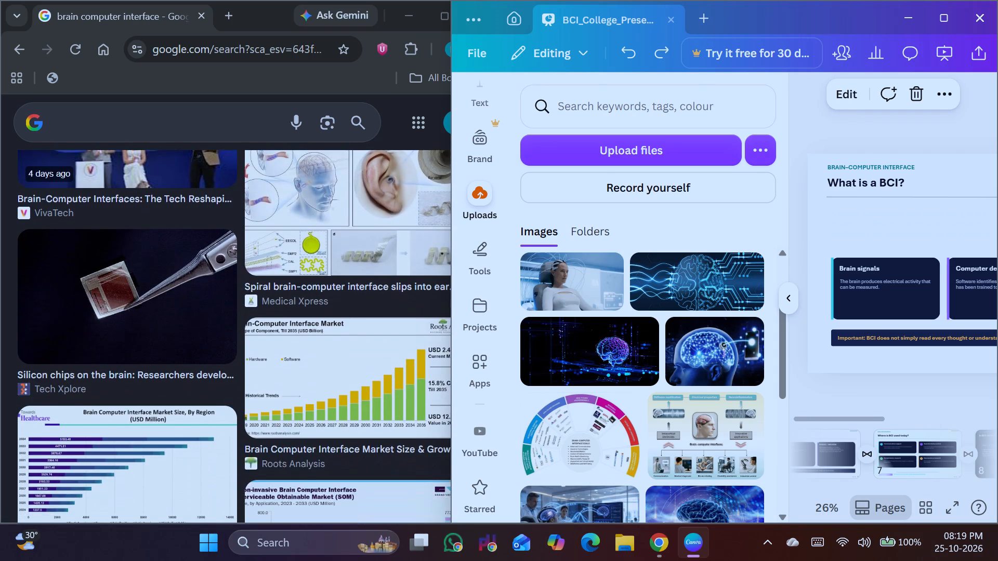
pyautogui.scroll(-3, 304, 329)
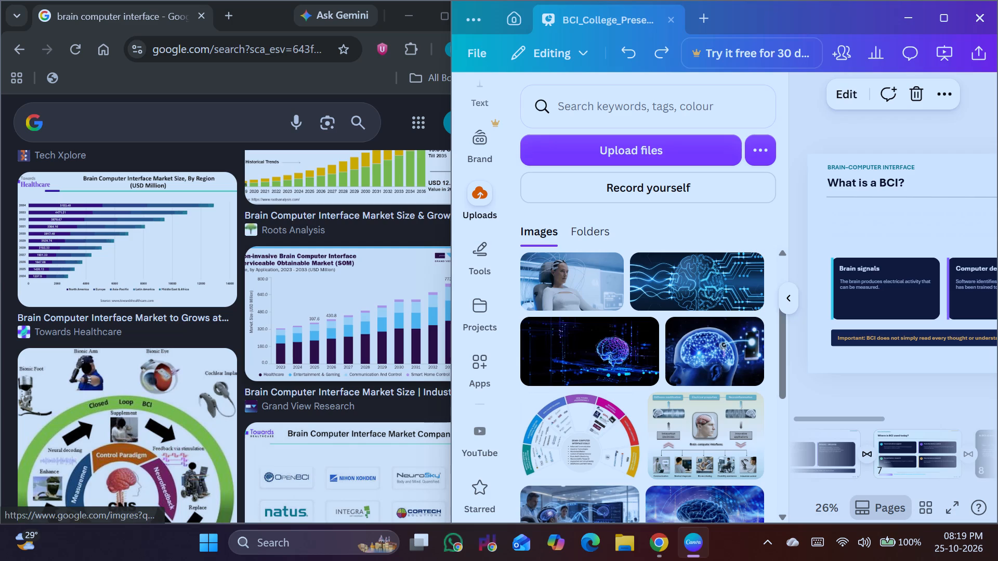
pyautogui.scroll(-4, 430, 327)
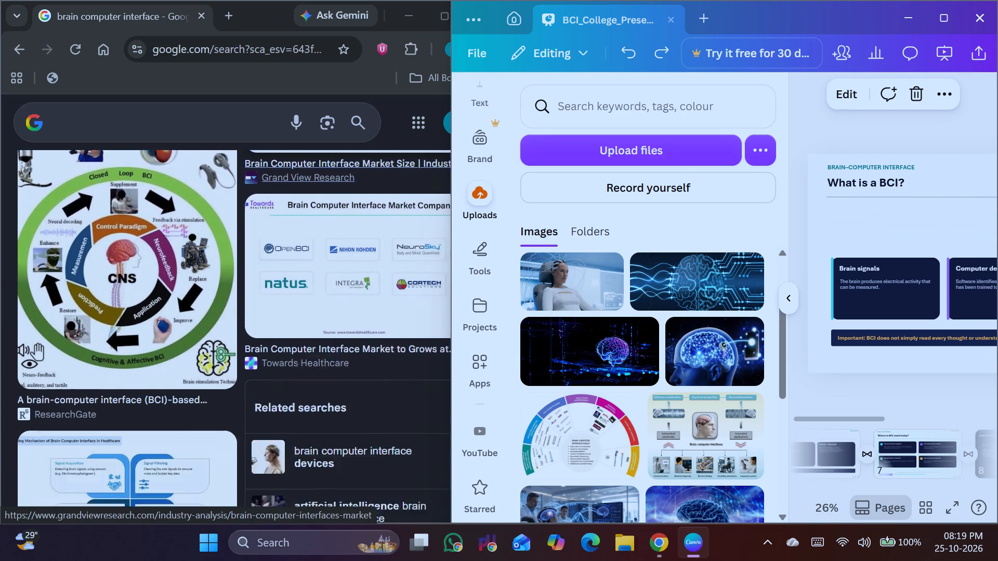
pyautogui.scroll(-5, 311, 333)
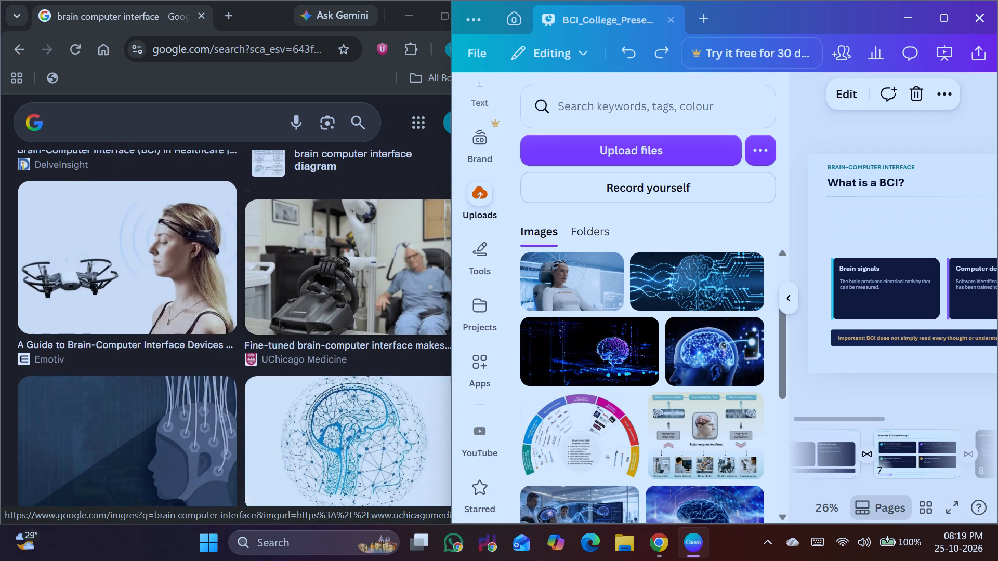
pyautogui.scroll(-6, 304, 317)
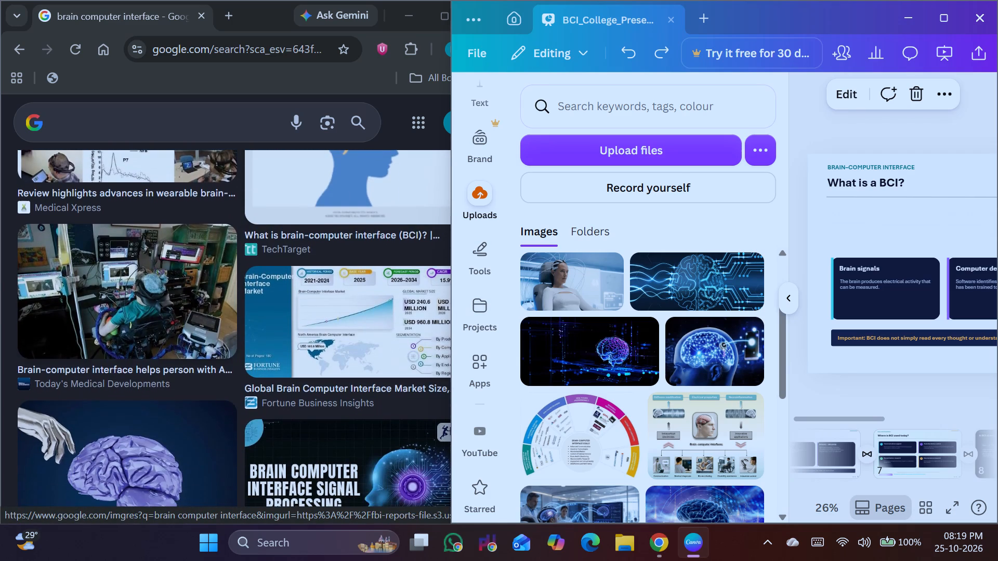
pyautogui.scroll(-6, 192, 364)
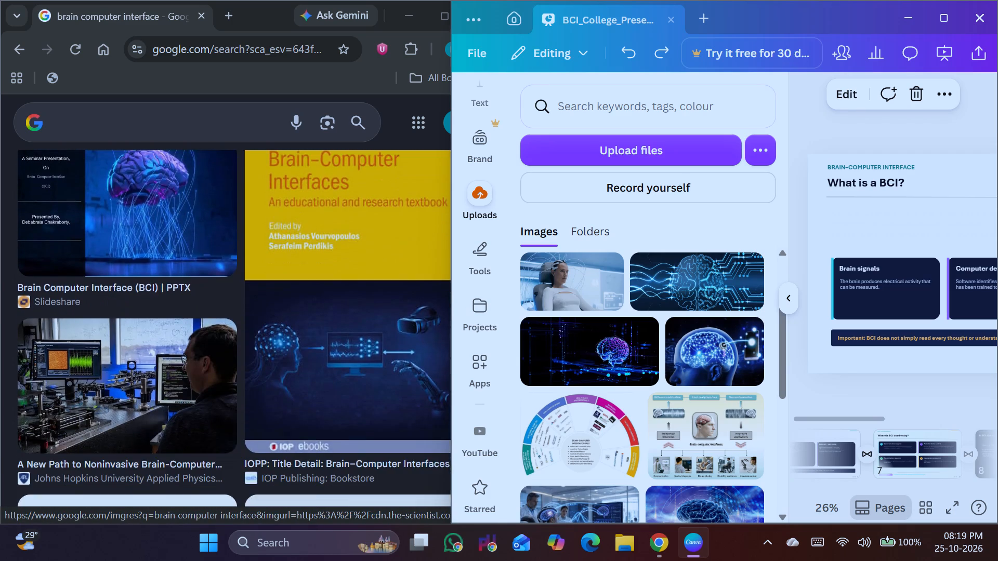
pyautogui.scroll(-8, 191, 365)
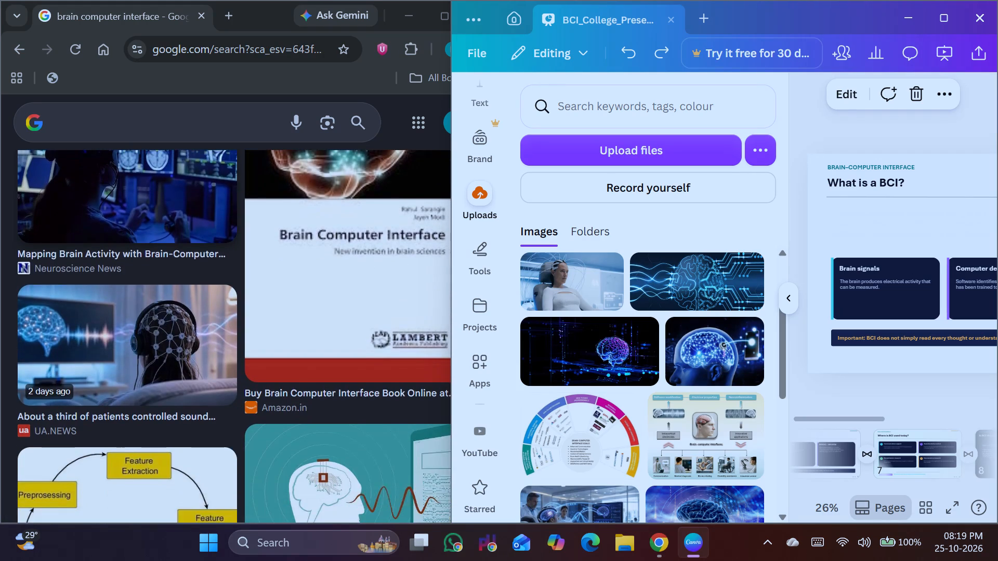
pyautogui.scroll(-8, 190, 363)
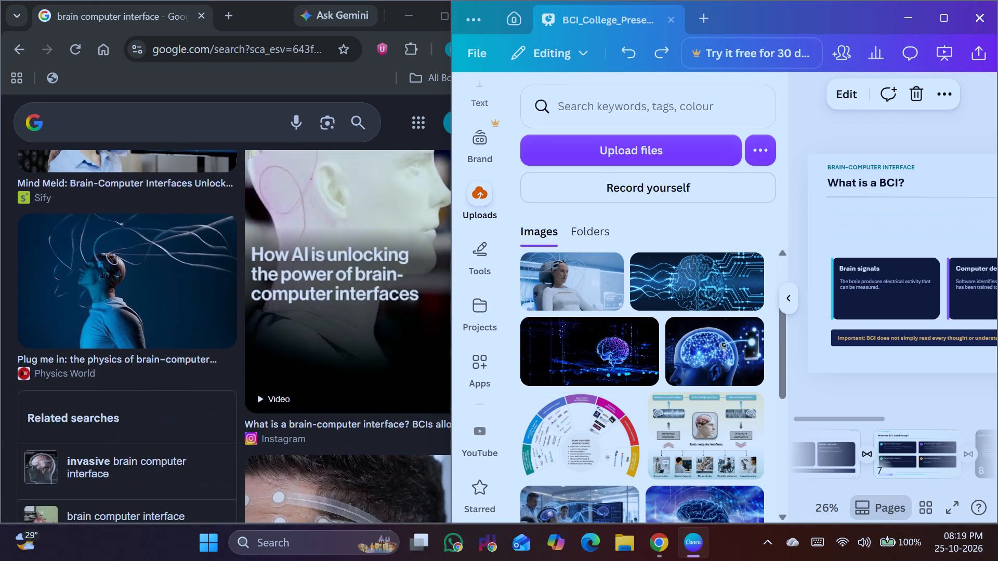
pyautogui.scroll(-7, 189, 362)
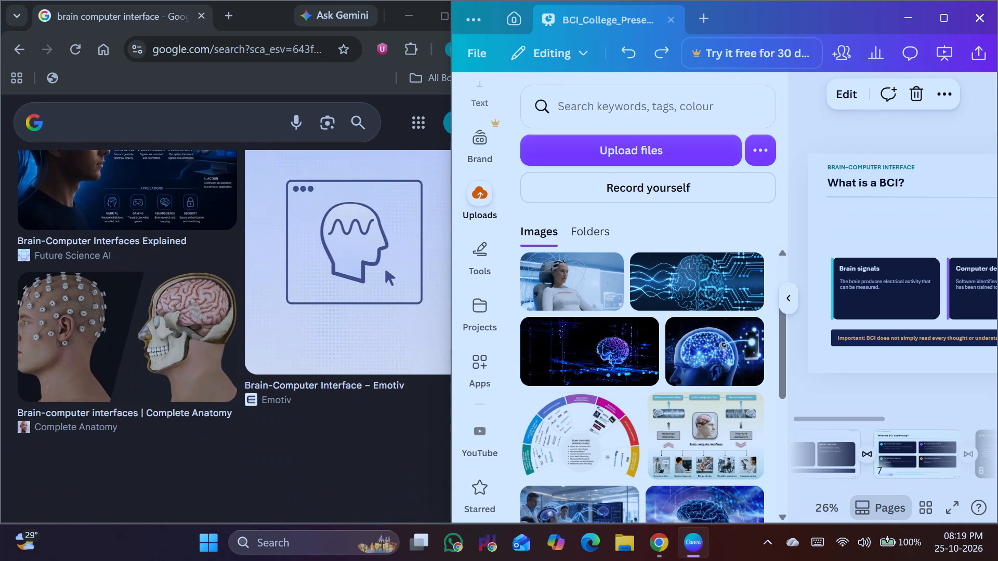
pyautogui.scroll(-7, 189, 362)
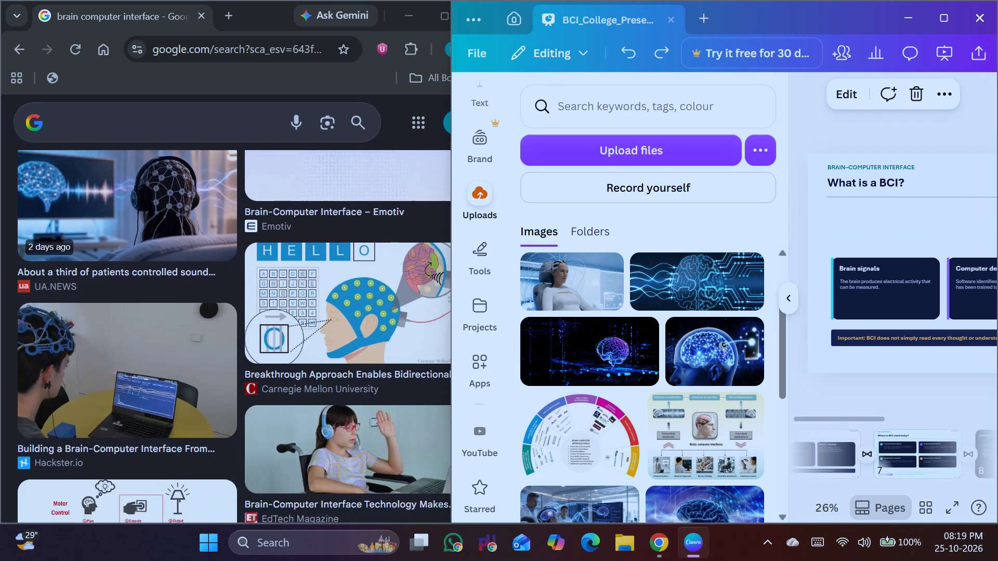
pyautogui.scroll(-6, 189, 362)
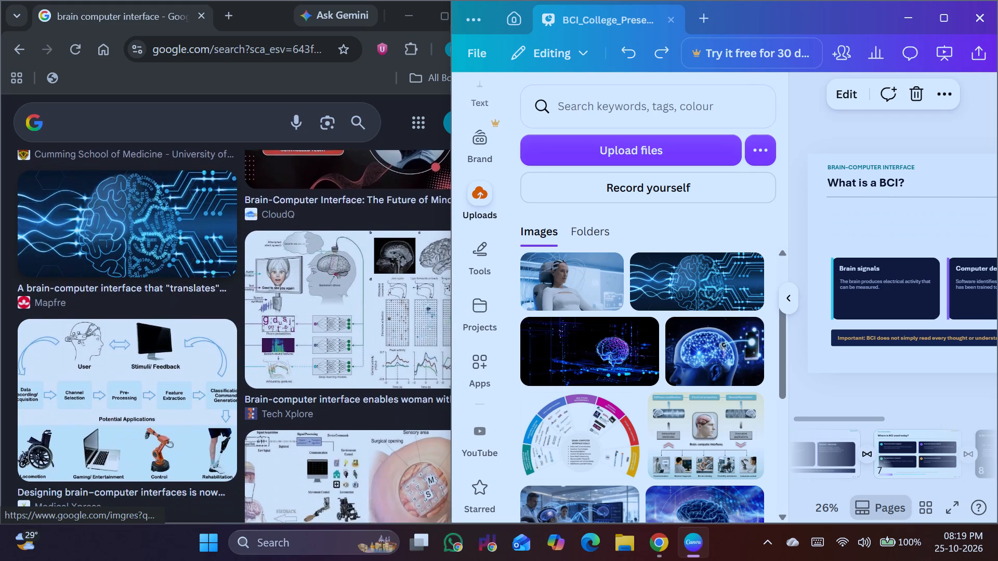
pyautogui.scroll(-9, 200, 345)
pyautogui.scroll(-2, 272, 325)
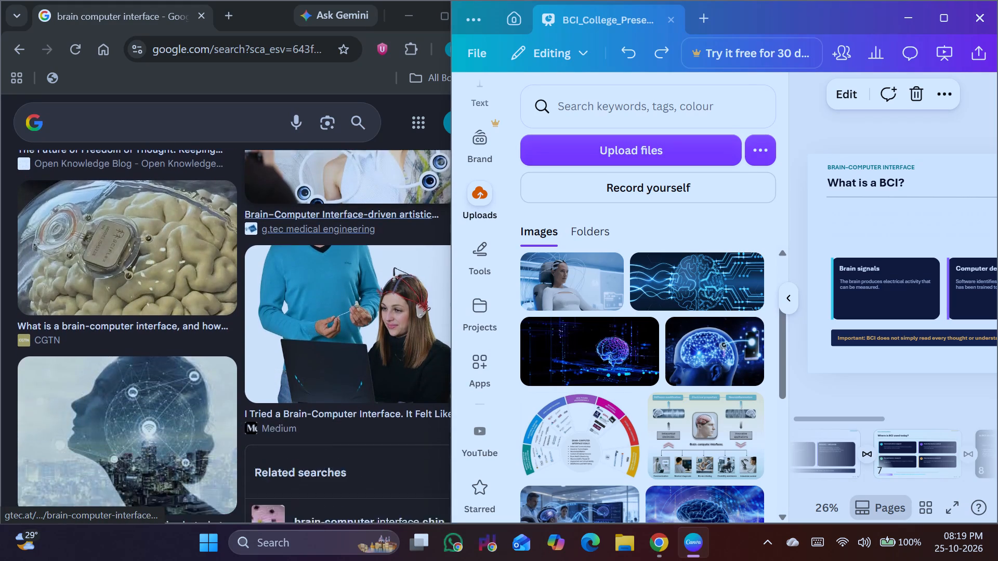
pyautogui.scroll(-3, 272, 326)
pyautogui.scroll(-3, 199, 347)
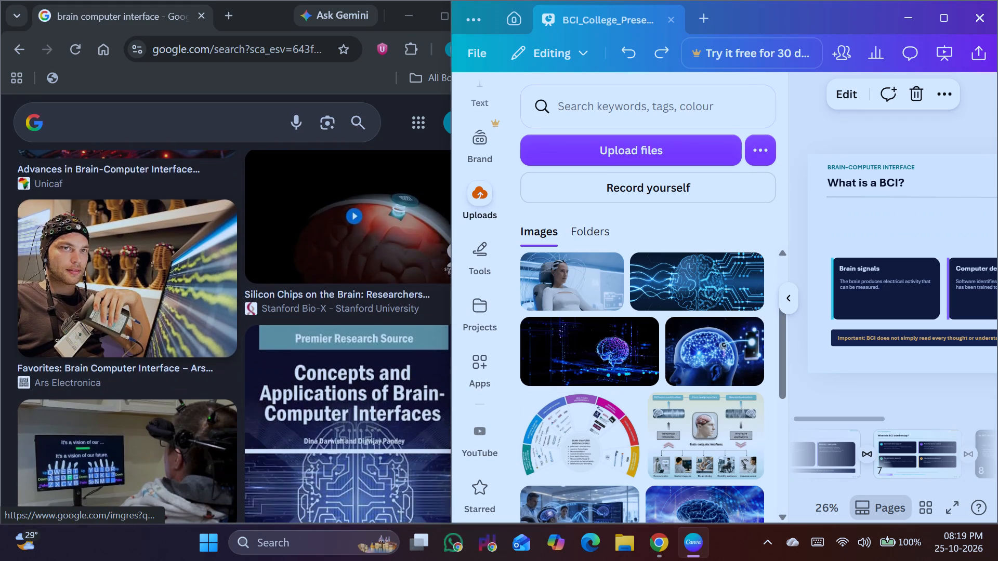
pyautogui.scroll(-5, 187, 300)
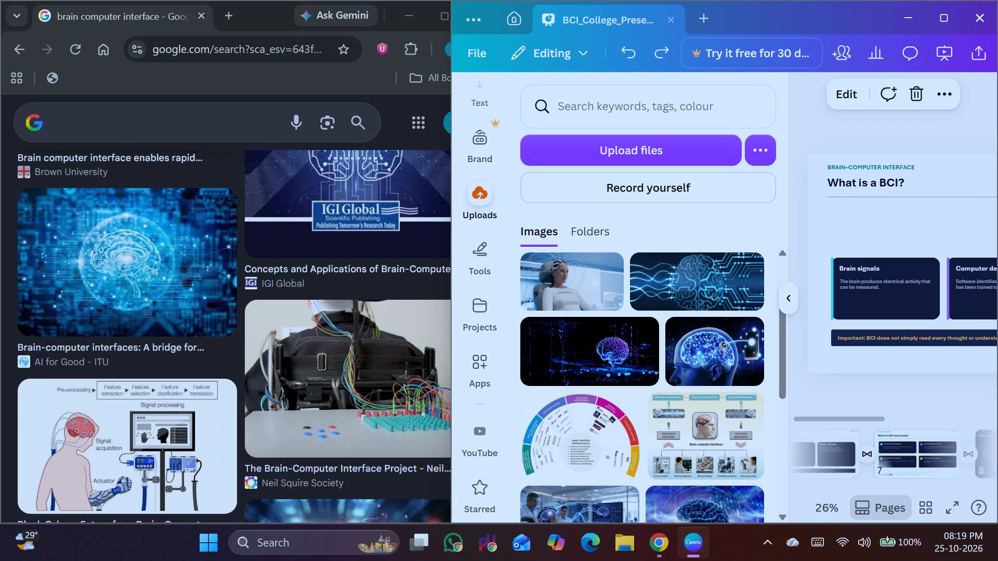
pyautogui.scroll(-7, 189, 302)
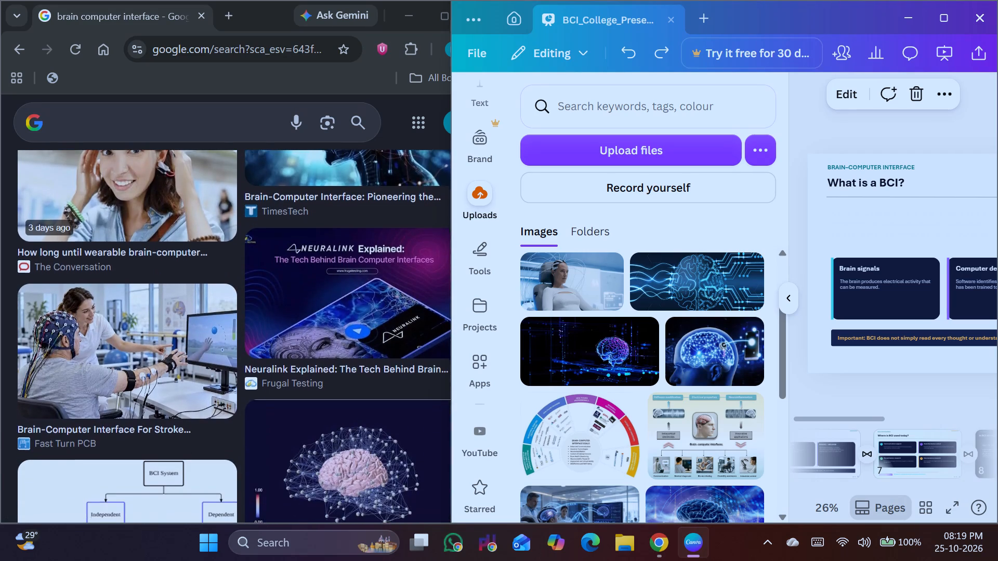
pyautogui.scroll(-1, 183, 316)
pyautogui.scroll(-5, 212, 276)
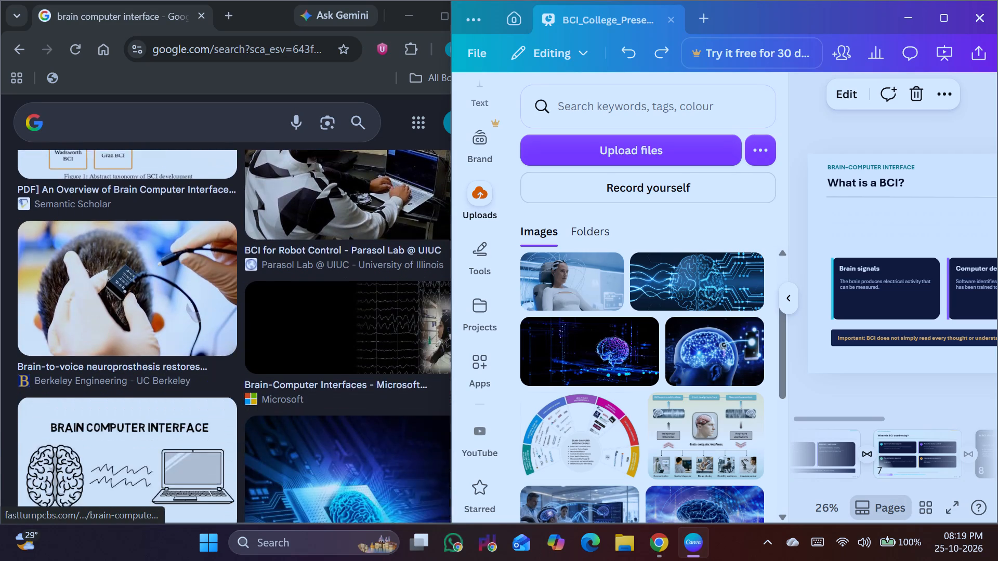
pyautogui.scroll(-8, 212, 278)
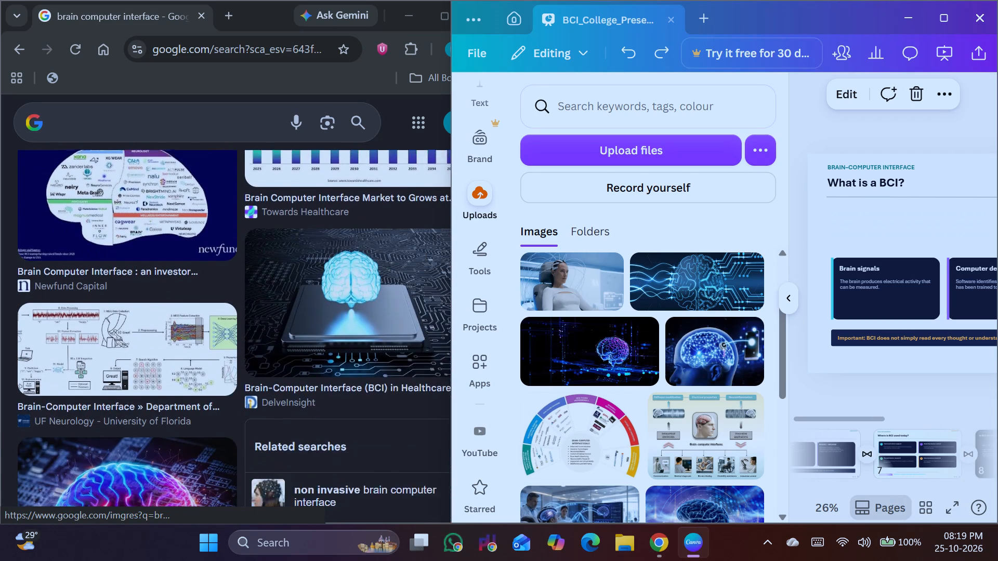
pyautogui.scroll(-9, 212, 278)
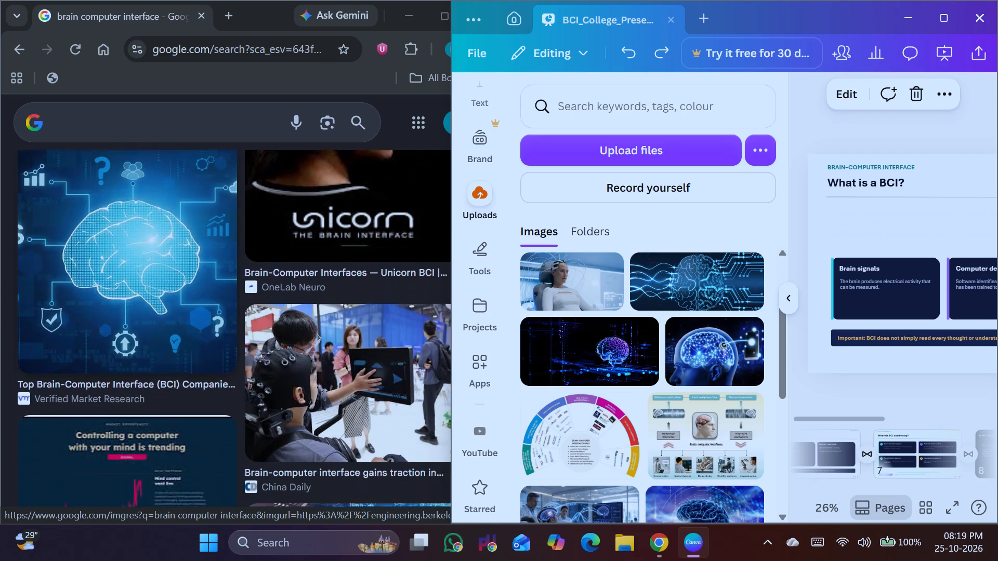
pyautogui.scroll(-1, 212, 279)
pyautogui.scroll(-16, 325, 259)
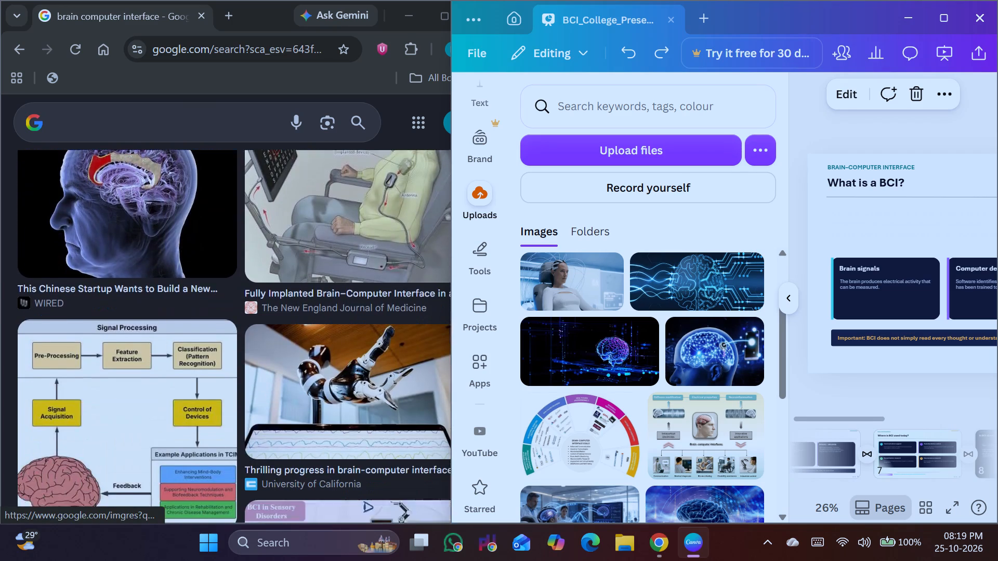
pyautogui.scroll(-8, 318, 258)
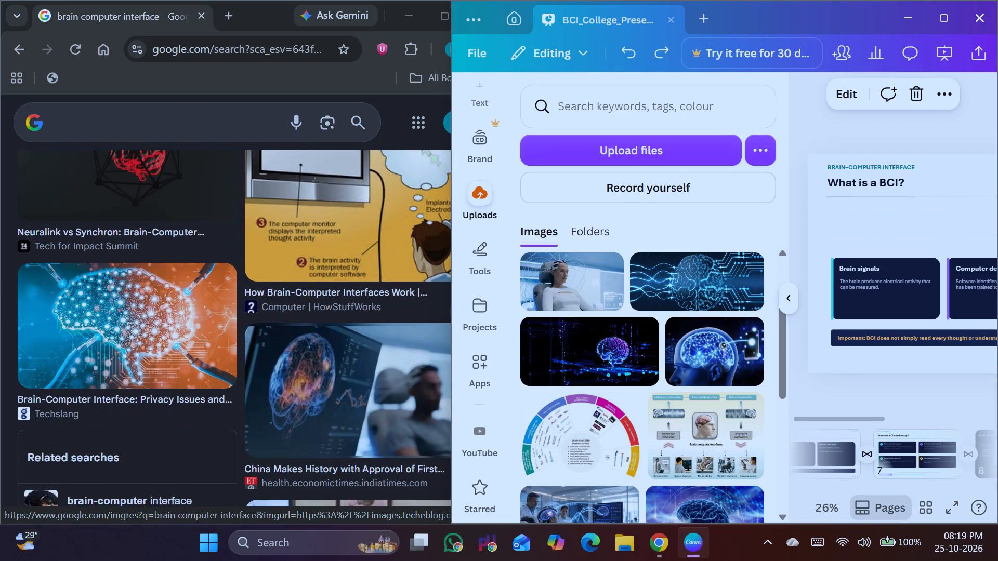
pyautogui.scroll(-10, 318, 258)
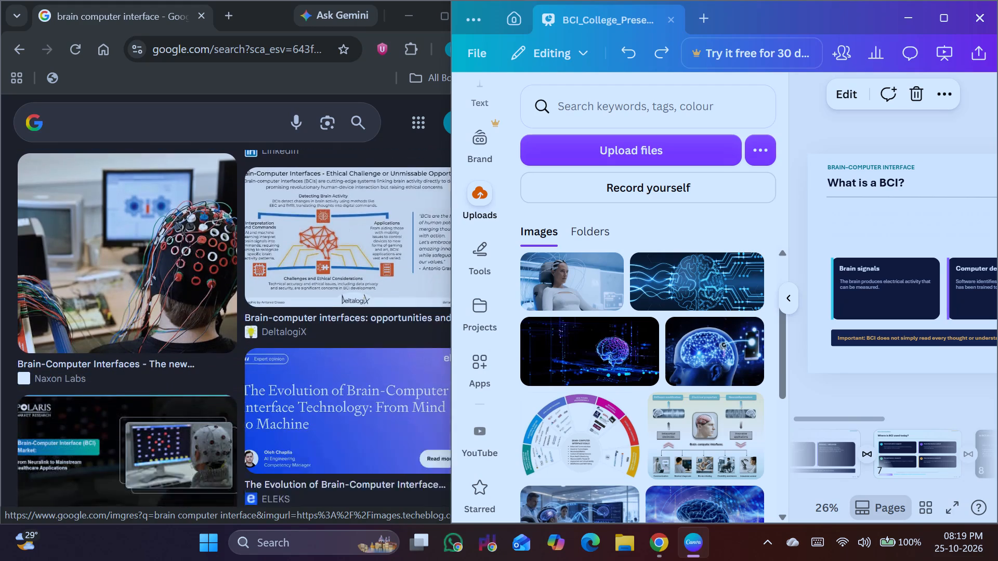
pyautogui.scroll(-9, 316, 257)
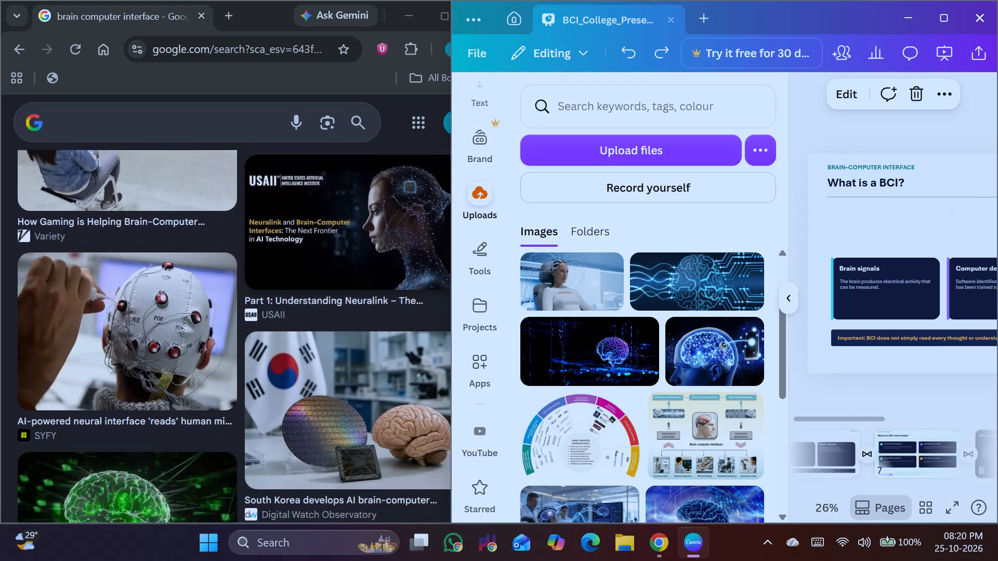
pyautogui.scroll(-7, 316, 257)
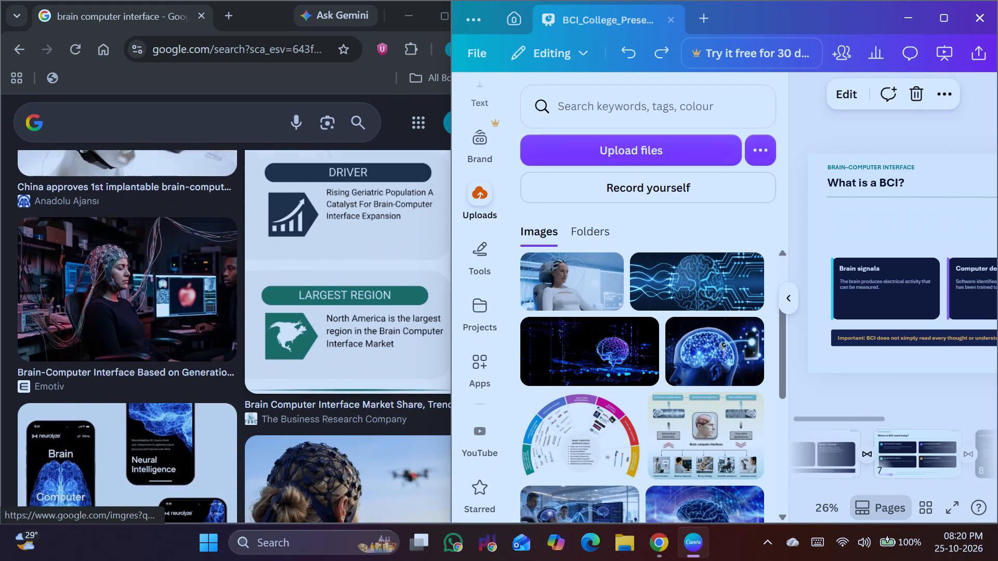
pyautogui.scroll(-5, 311, 259)
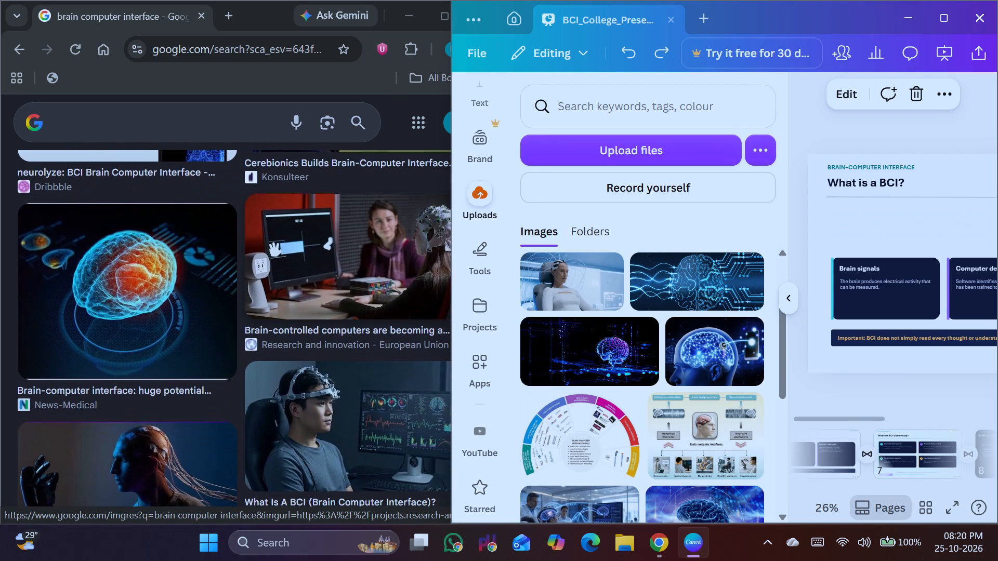
pyautogui.scroll(-3, 310, 260)
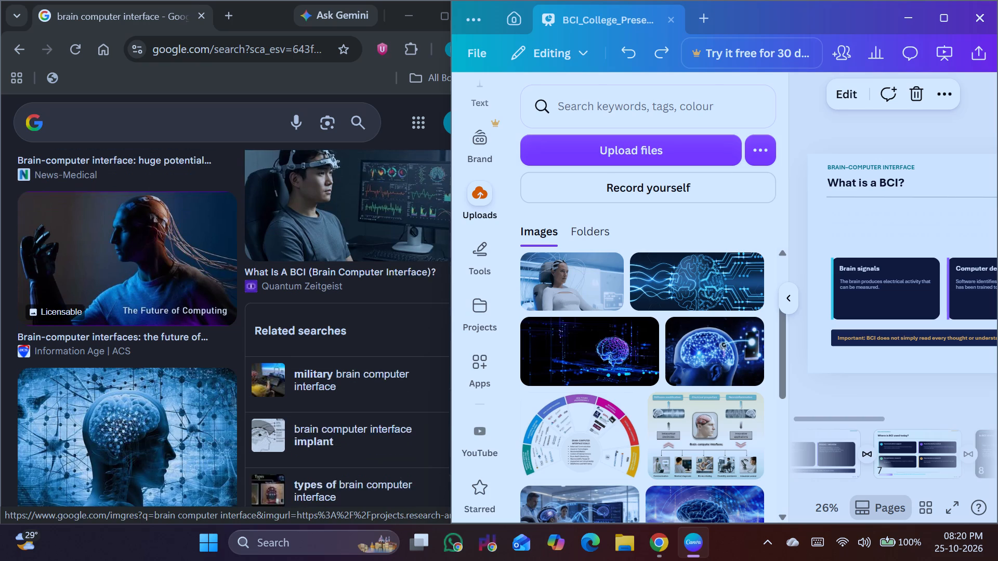
pyautogui.scroll(-12, 310, 258)
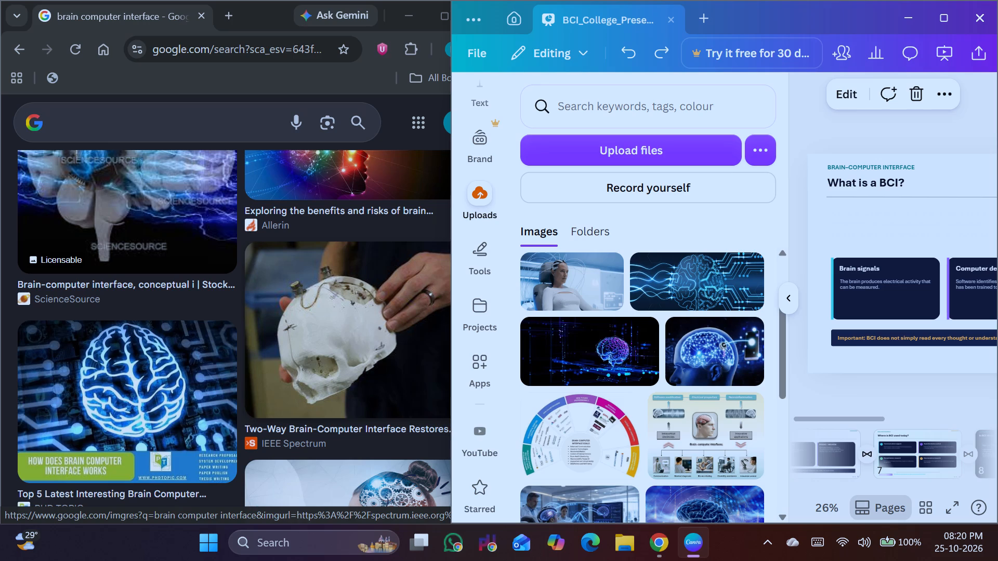
pyautogui.scroll(-6, 247, 296)
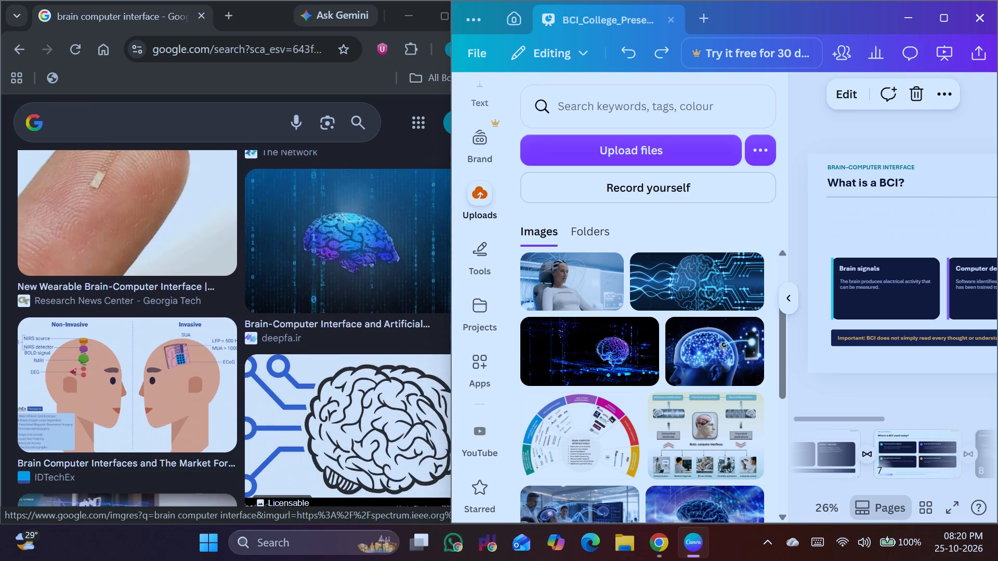
pyautogui.scroll(-9, 247, 296)
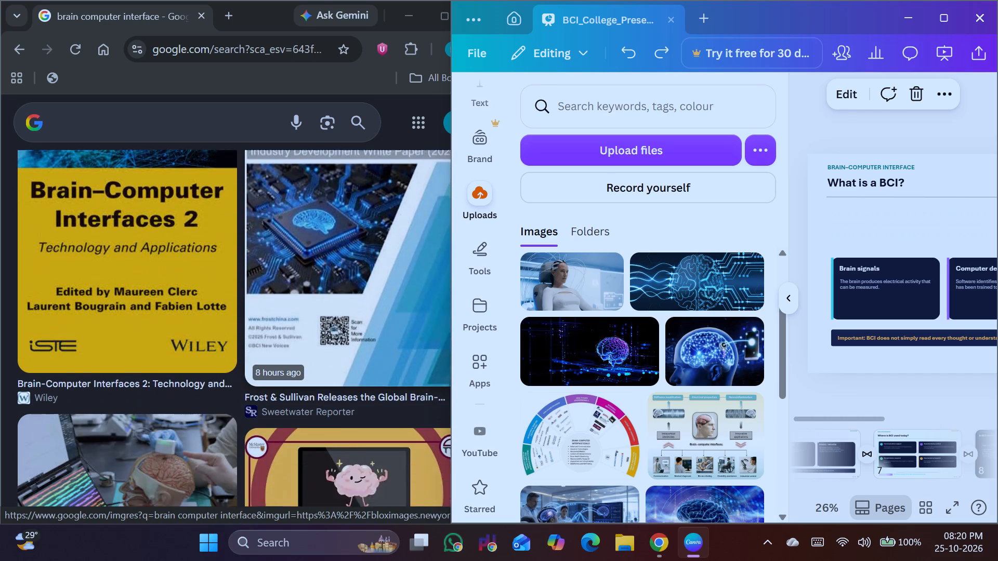
pyautogui.scroll(-1, 248, 292)
pyautogui.scroll(-3, 280, 362)
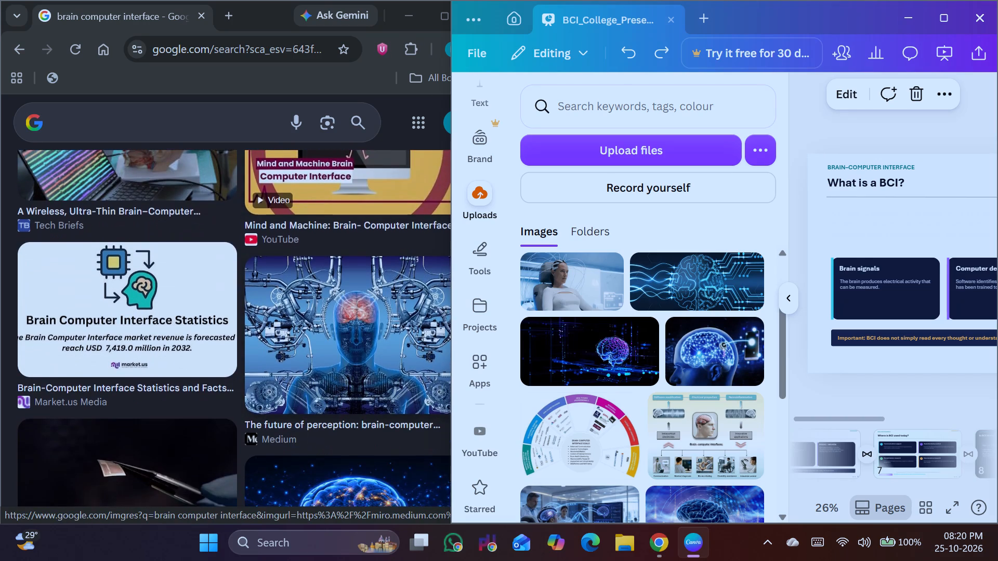
# Look further through the "brain computer interface" image results for more pictures suited to the presentation's plain dark-card slides.
pyautogui.scroll(-10, 282, 356)
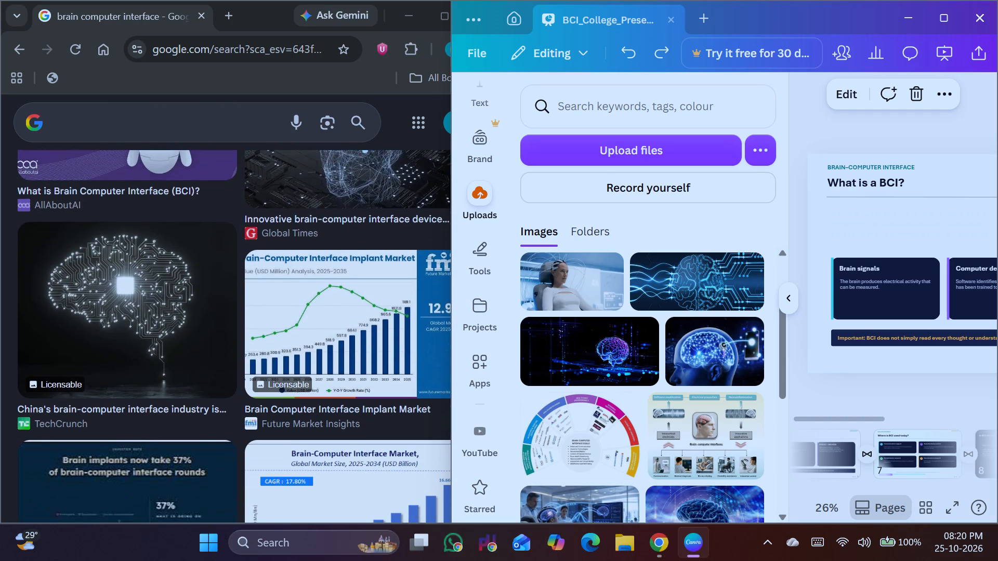
pyautogui.scroll(-8, 282, 355)
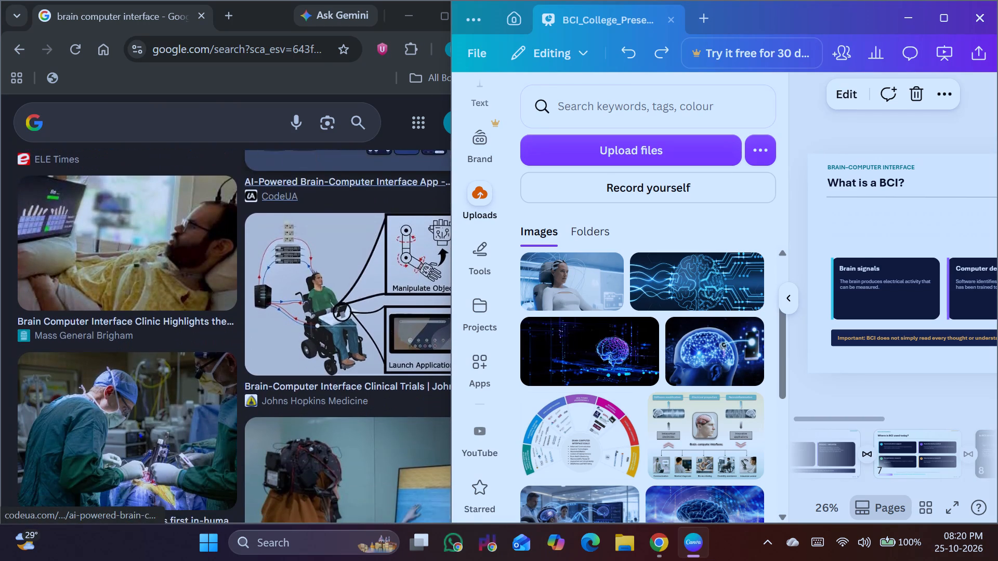
pyautogui.scroll(-4, 282, 354)
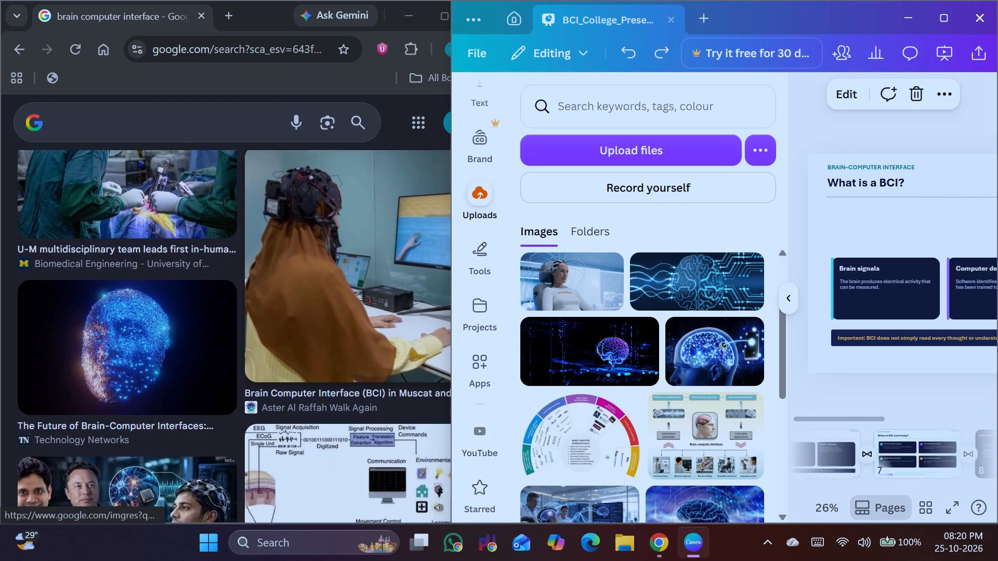
pyautogui.scroll(-5, 282, 352)
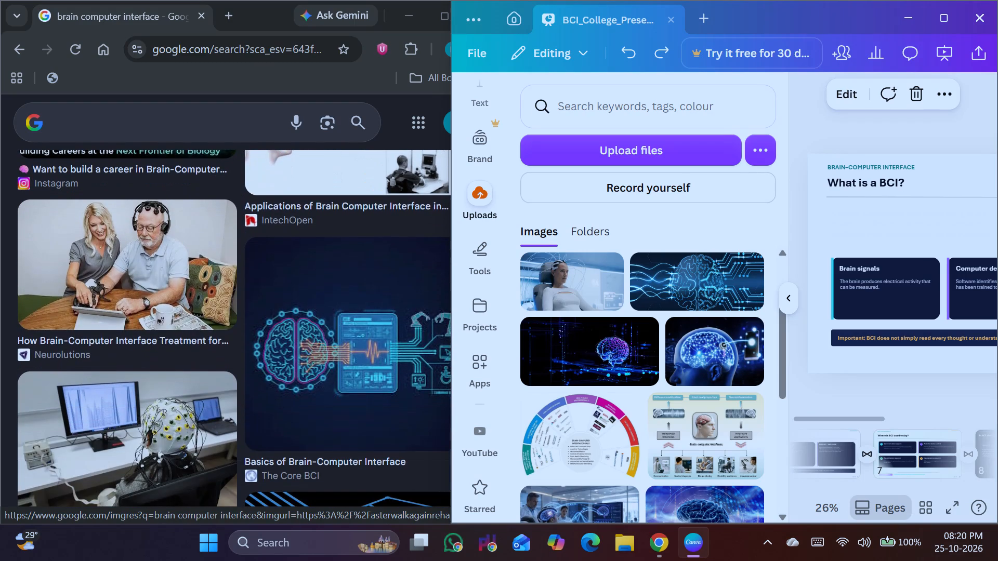
pyautogui.scroll(-2, 266, 304)
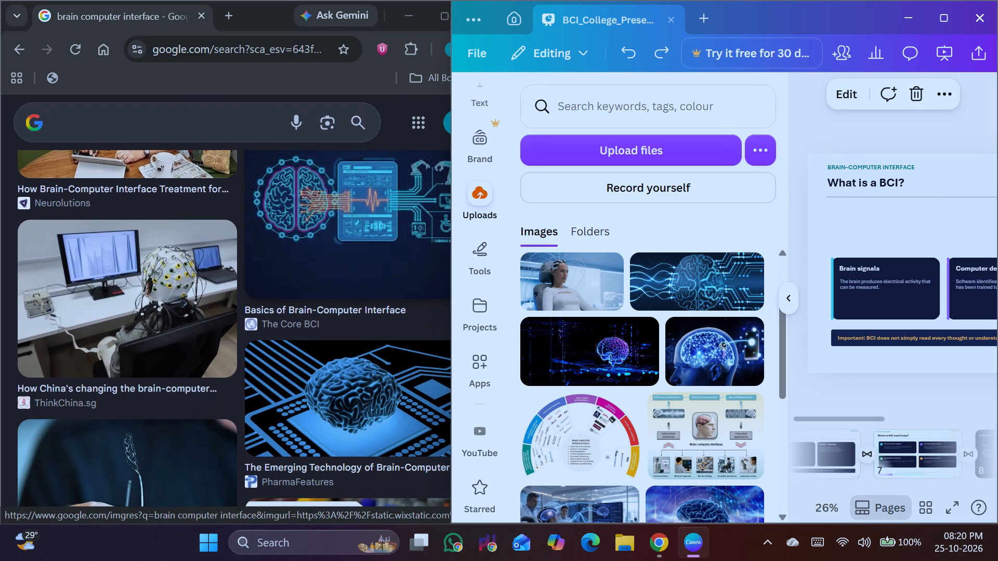
pyautogui.scroll(-4, 336, 343)
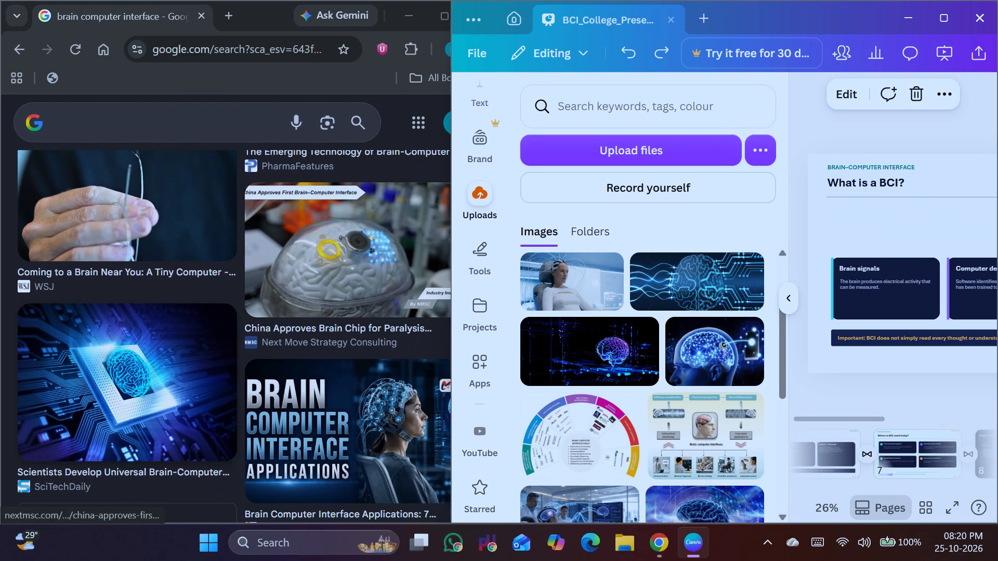
pyautogui.scroll(-5, 308, 380)
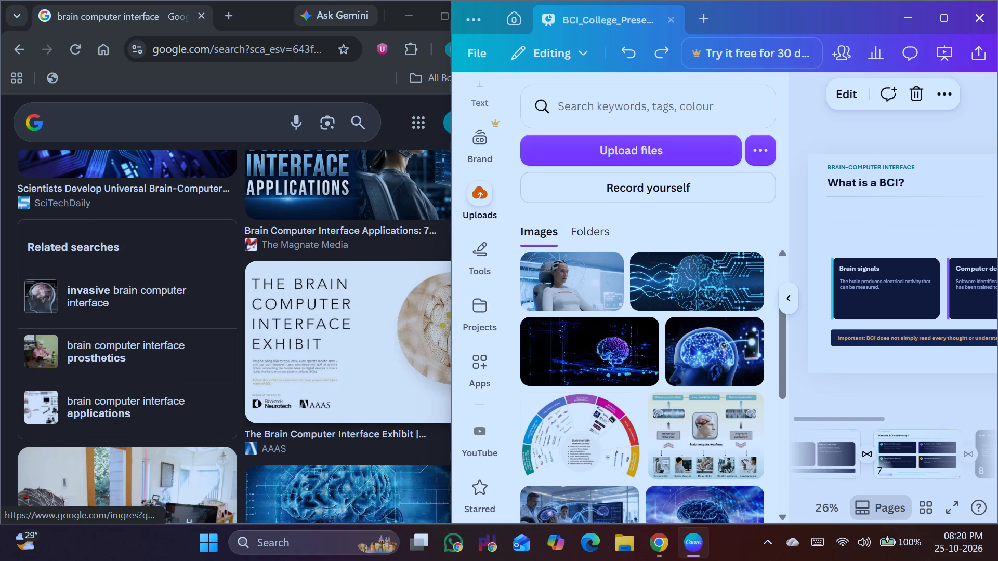
pyautogui.scroll(-2, 307, 372)
pyautogui.scroll(-4, 203, 355)
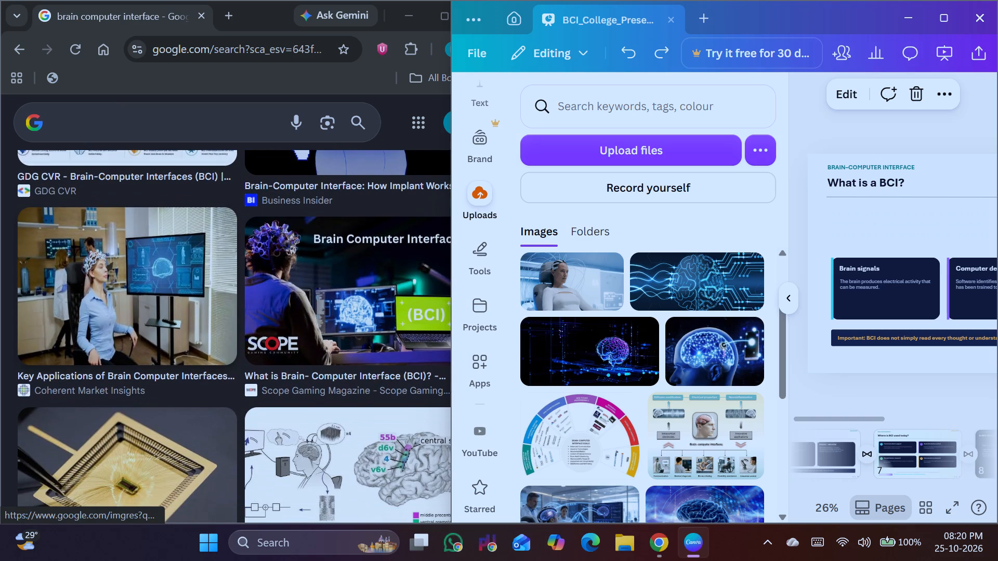
pyautogui.scroll(-6, 276, 340)
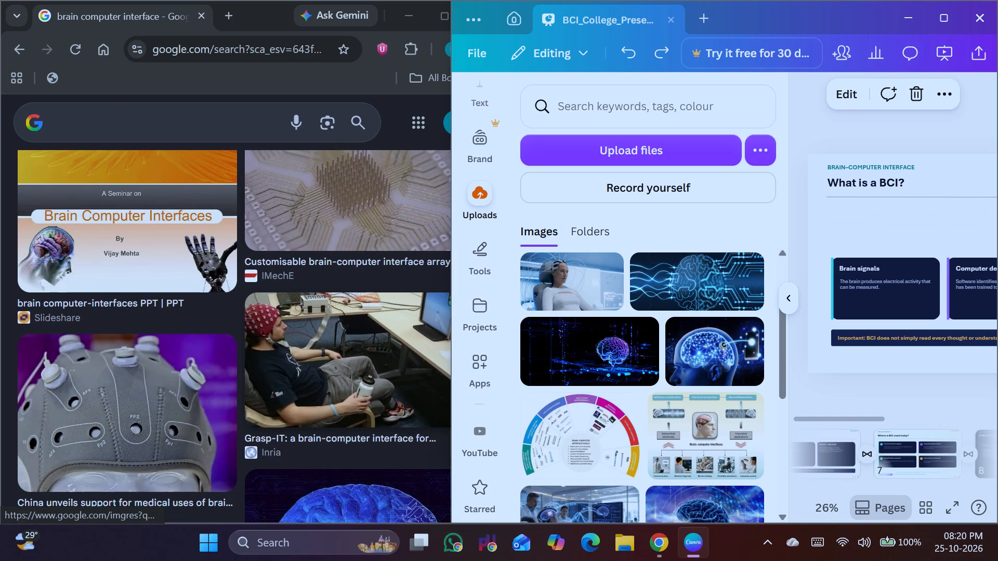
pyautogui.scroll(-7, 285, 340)
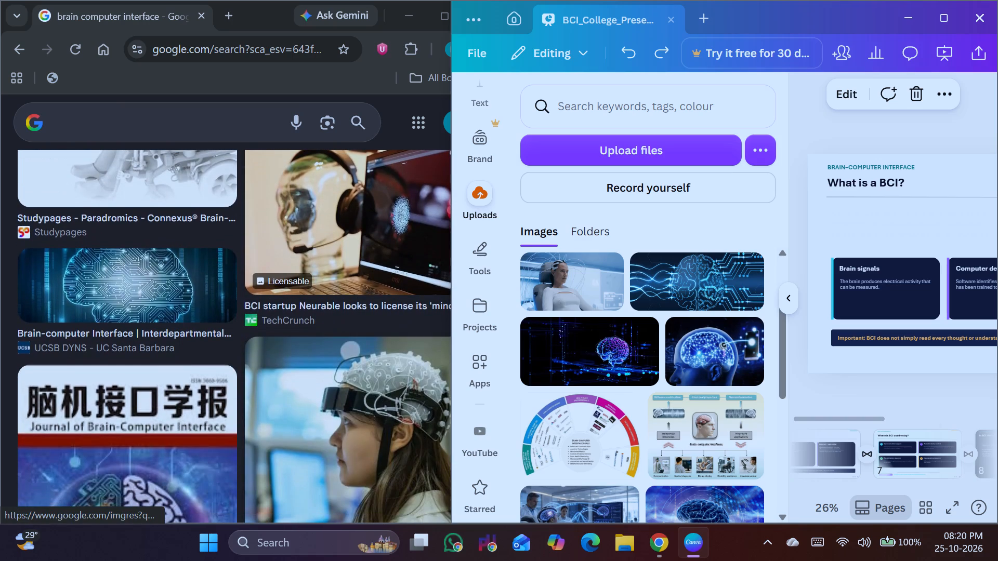
pyautogui.scroll(-5, 299, 320)
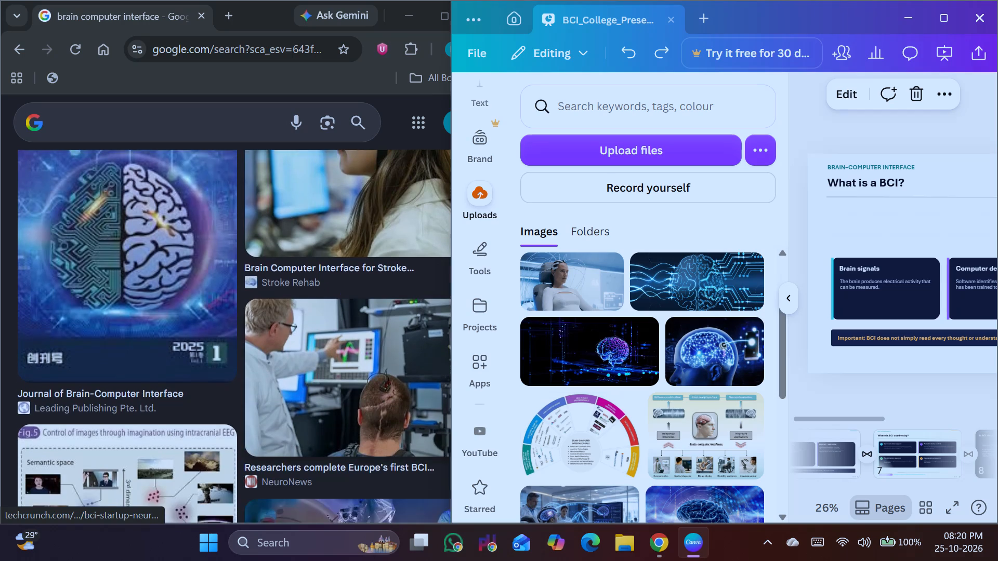
pyautogui.scroll(-7, 300, 319)
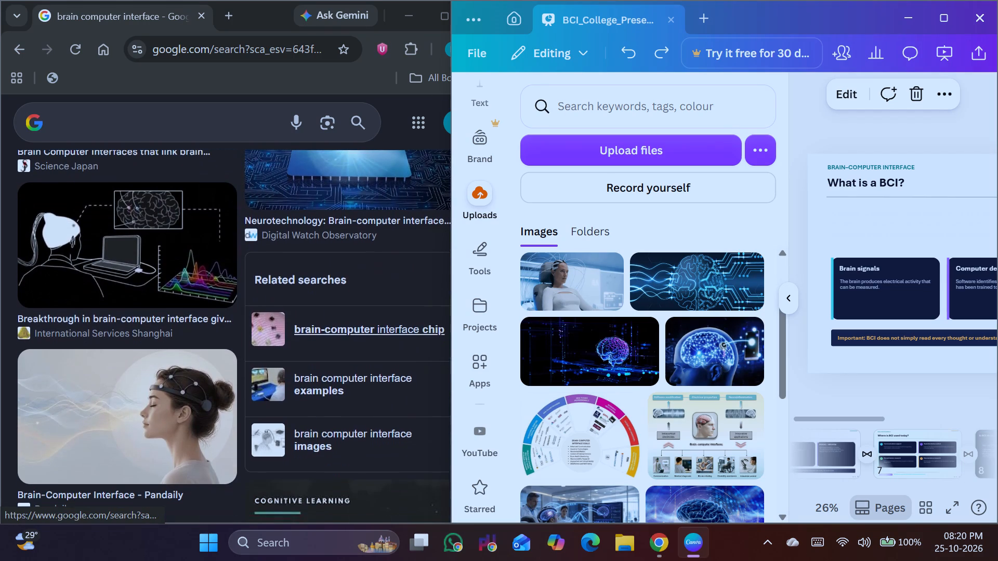
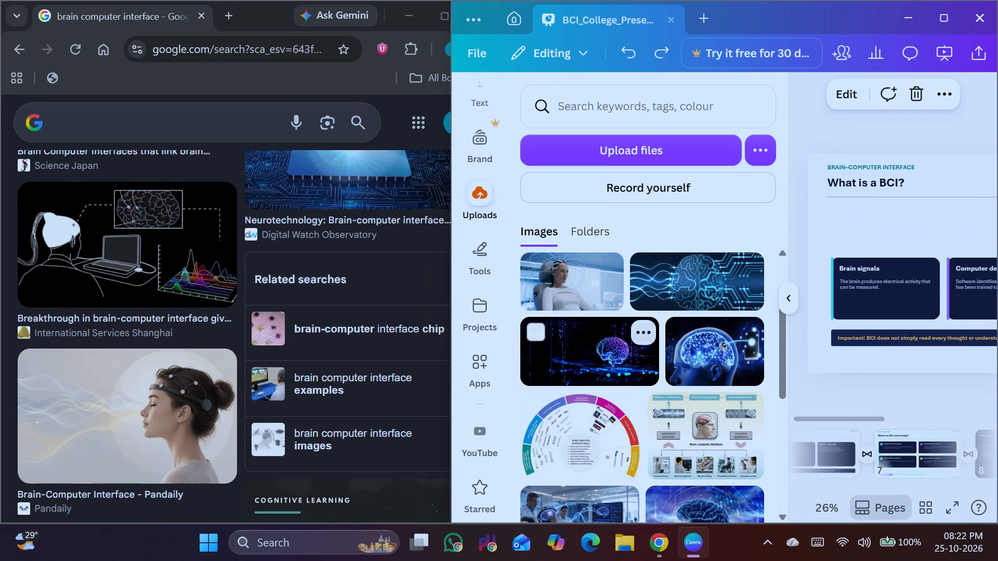
# Upload the Pandaily picture of a woman in profile wearing a head electrode band from the image results to Canva's images.
pyautogui.scroll(-2, 321, 264)
pyautogui.scroll(-3, 198, 334)
pyautogui.scroll(2, 199, 334)
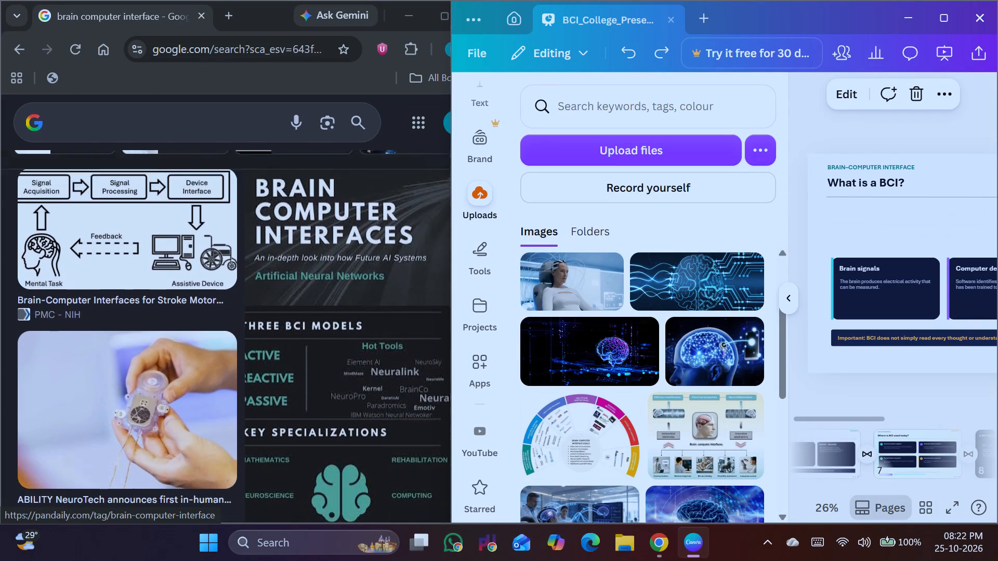
pyautogui.moveTo(190, 209); pyautogui.dragTo(642, 466)
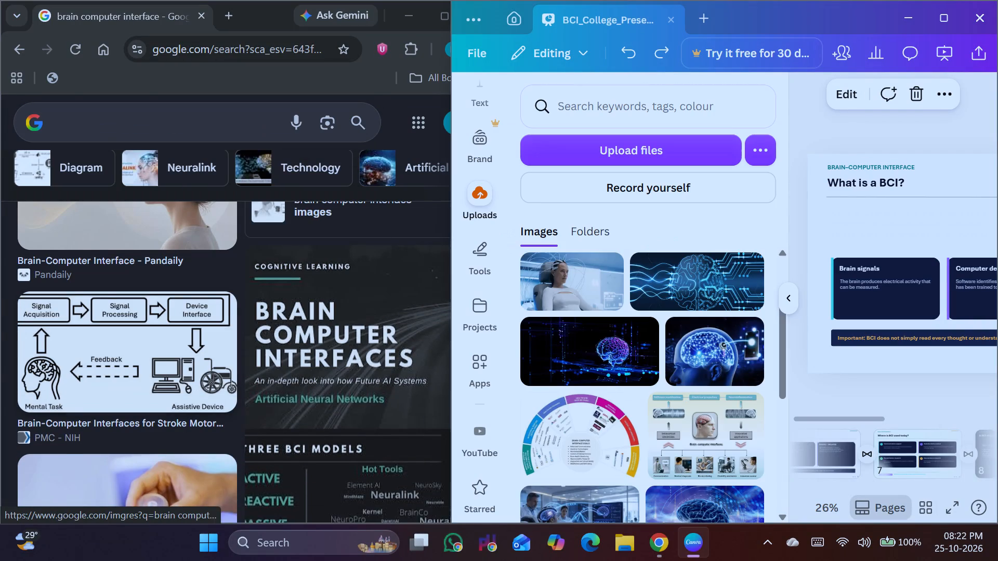
# Look further through the "brain computer interface" image results in Chrome for more pictures suited to the presentation's plain dark-card slides.
pyautogui.scroll(-7, 149, 302)
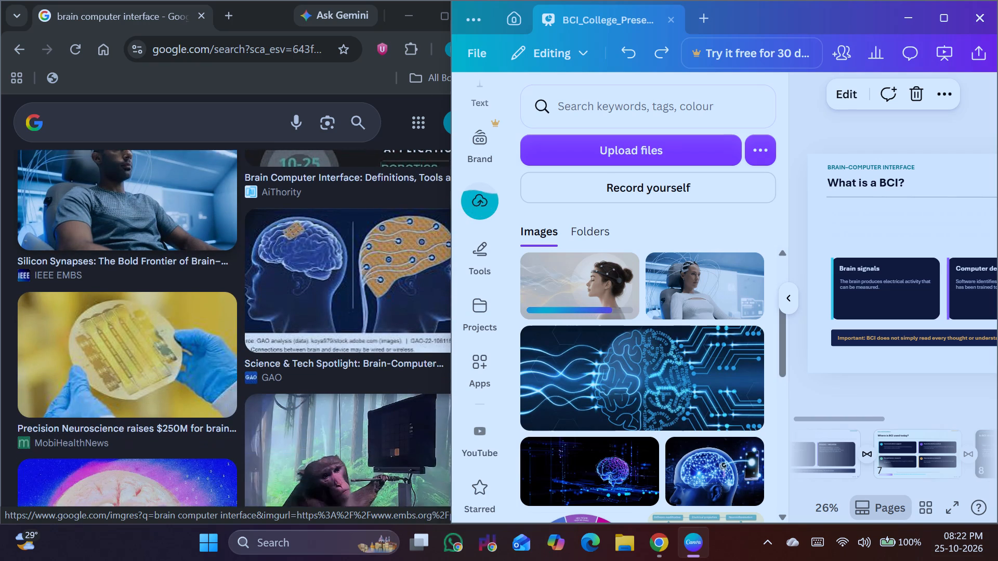
pyautogui.scroll(-4, 133, 281)
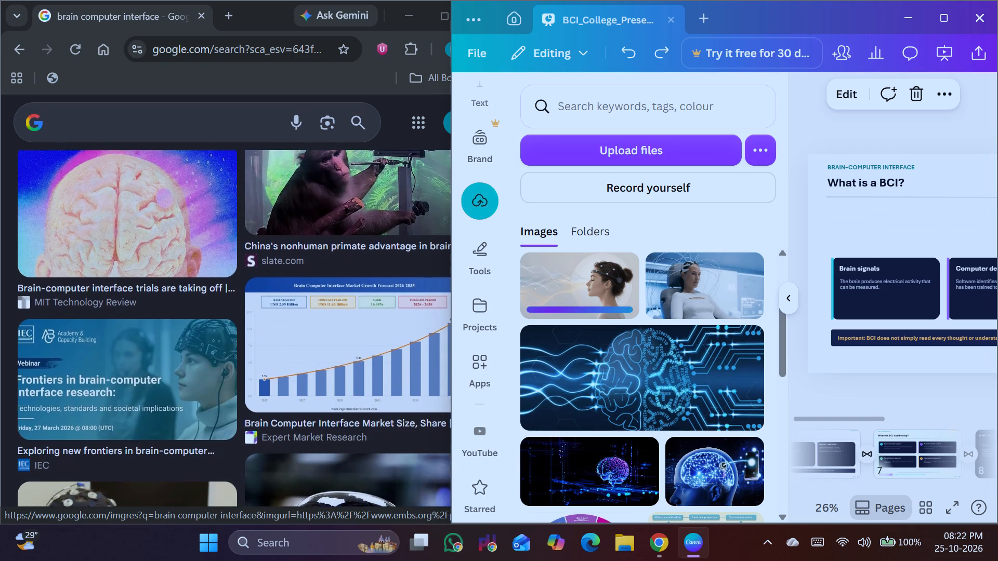
pyautogui.scroll(2, 133, 281)
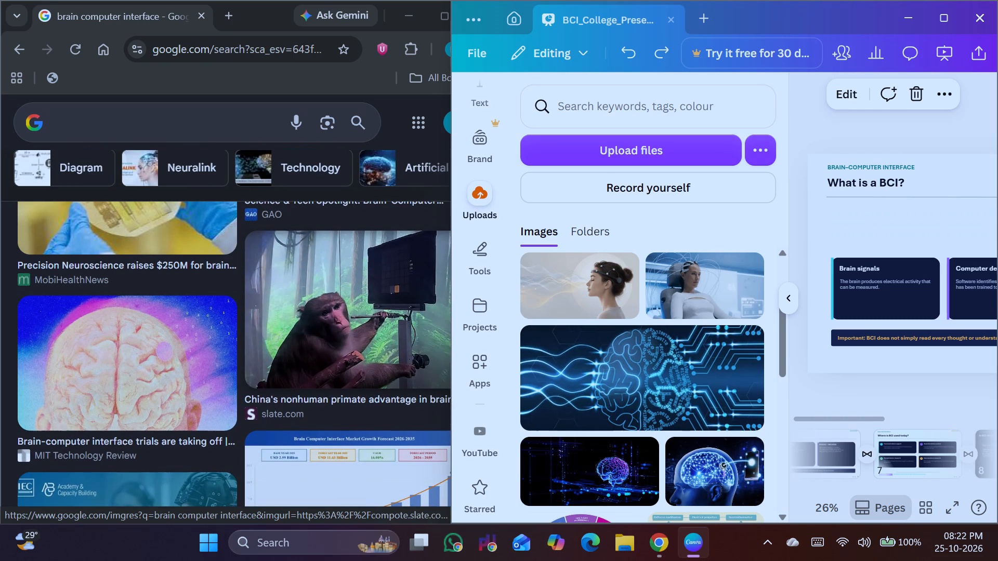
pyautogui.scroll(-5, 175, 363)
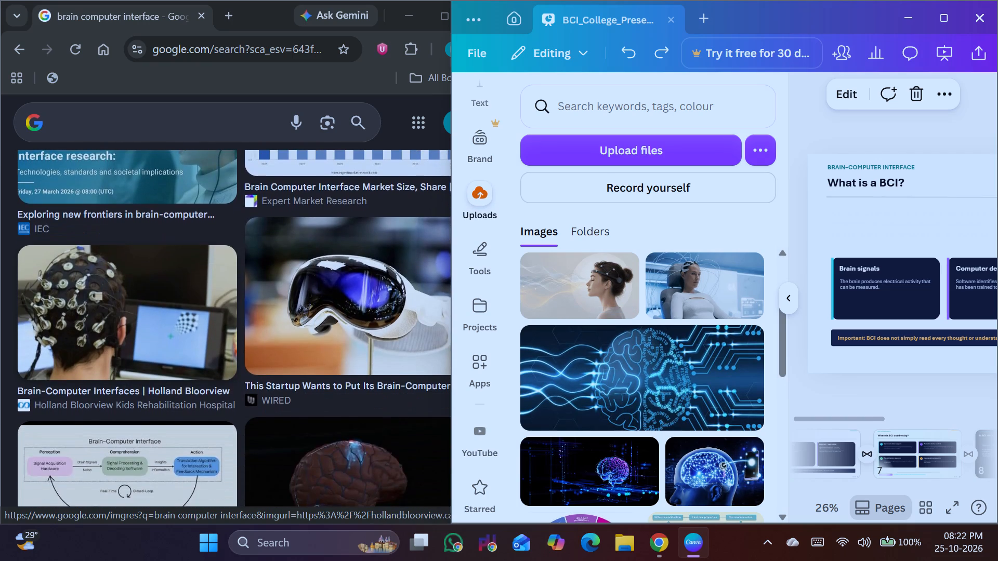
pyautogui.scroll(-7, 164, 345)
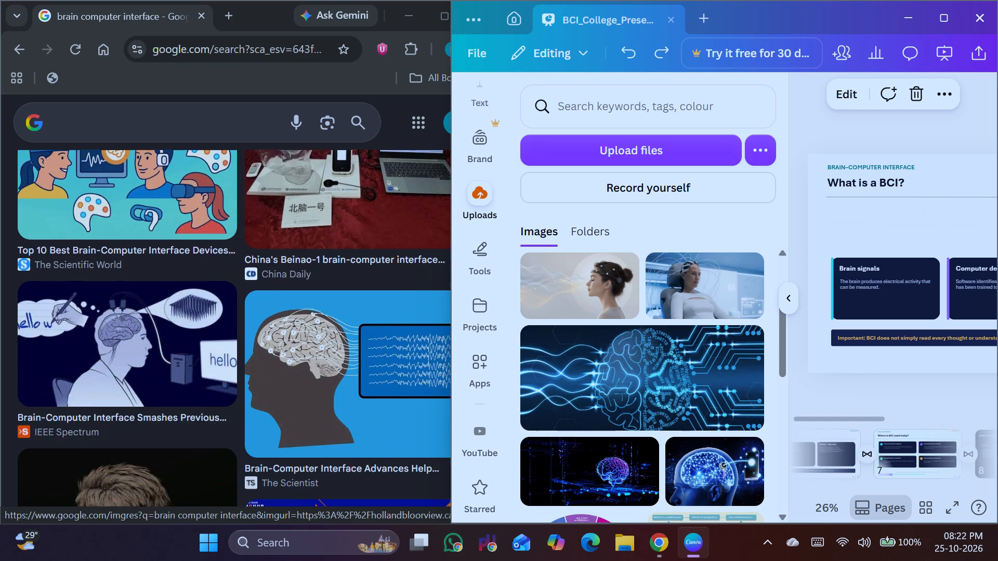
pyautogui.scroll(-7, 164, 345)
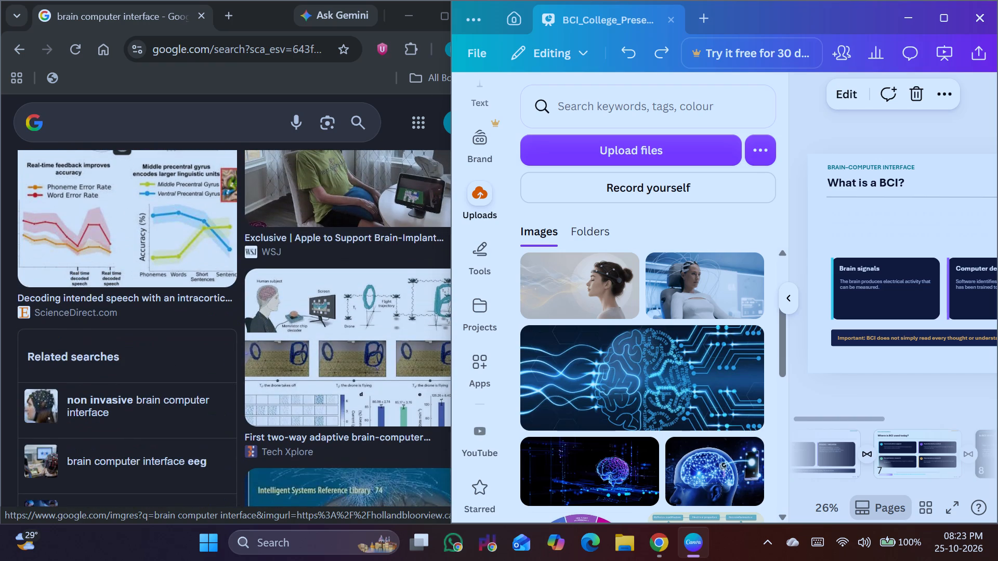
pyautogui.scroll(2, 164, 345)
pyautogui.scroll(-1, 164, 345)
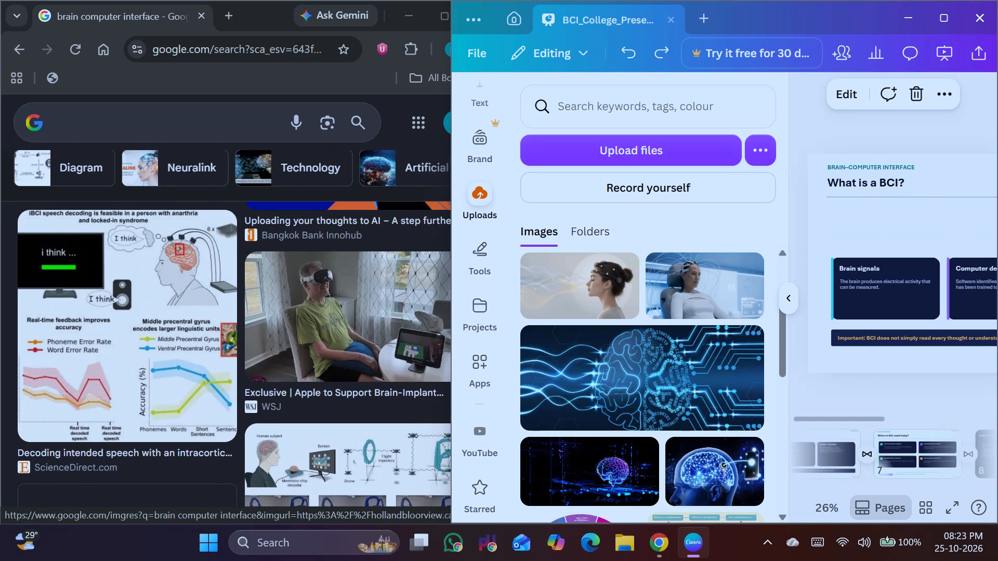
pyautogui.scroll(-7, 164, 345)
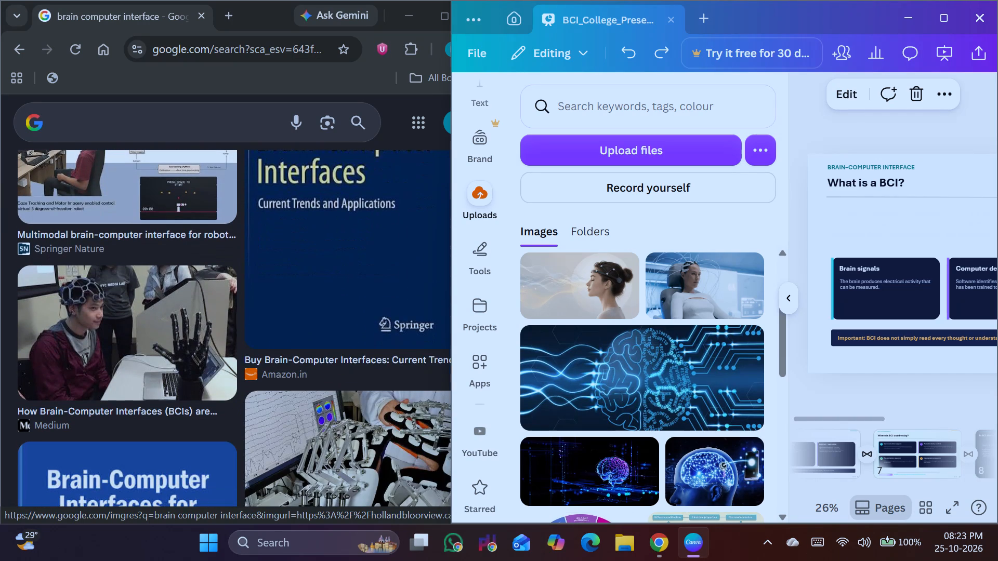
pyautogui.scroll(-2, 164, 344)
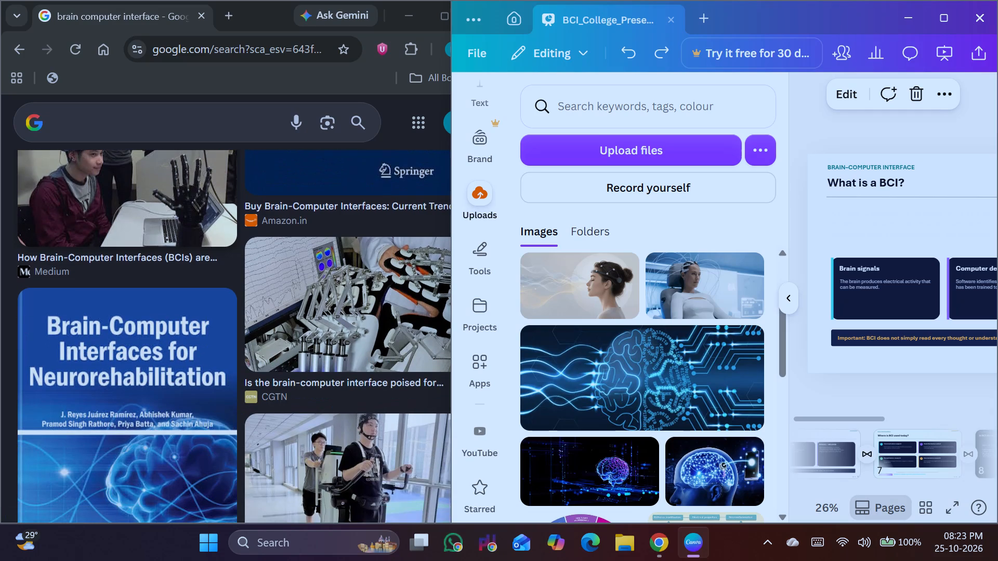
pyautogui.scroll(-5, 164, 344)
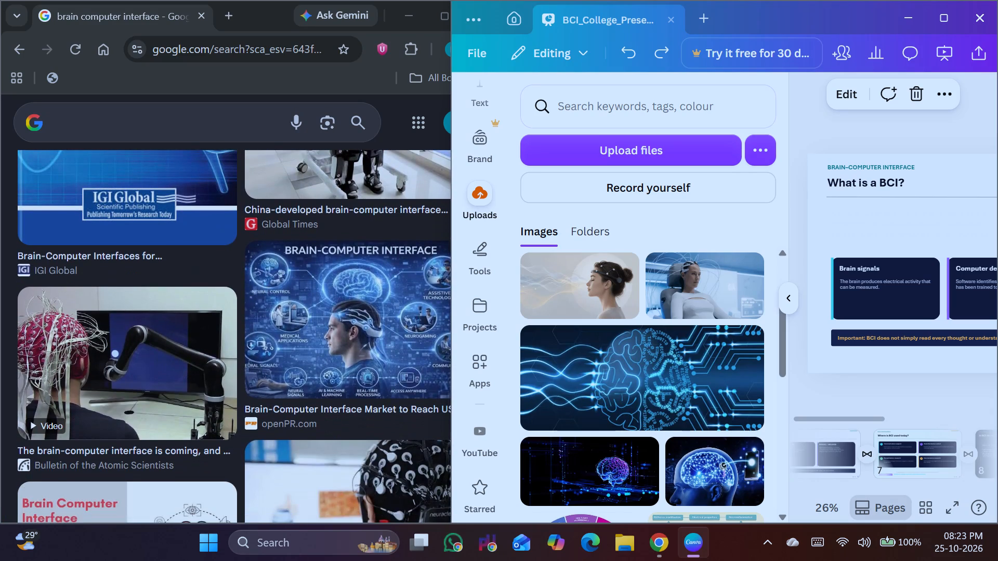
pyautogui.scroll(-7, 164, 343)
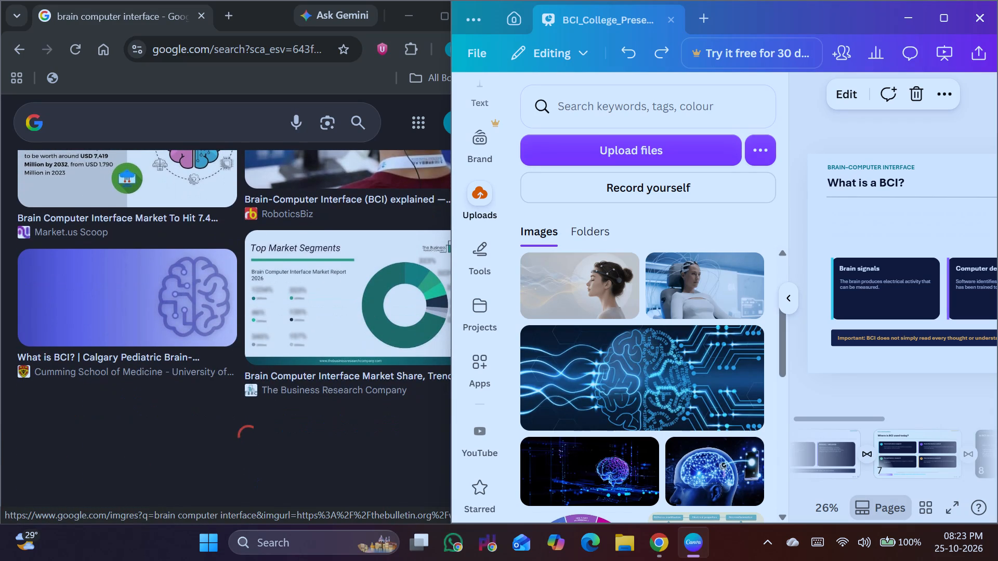
pyautogui.scroll(-10, 164, 343)
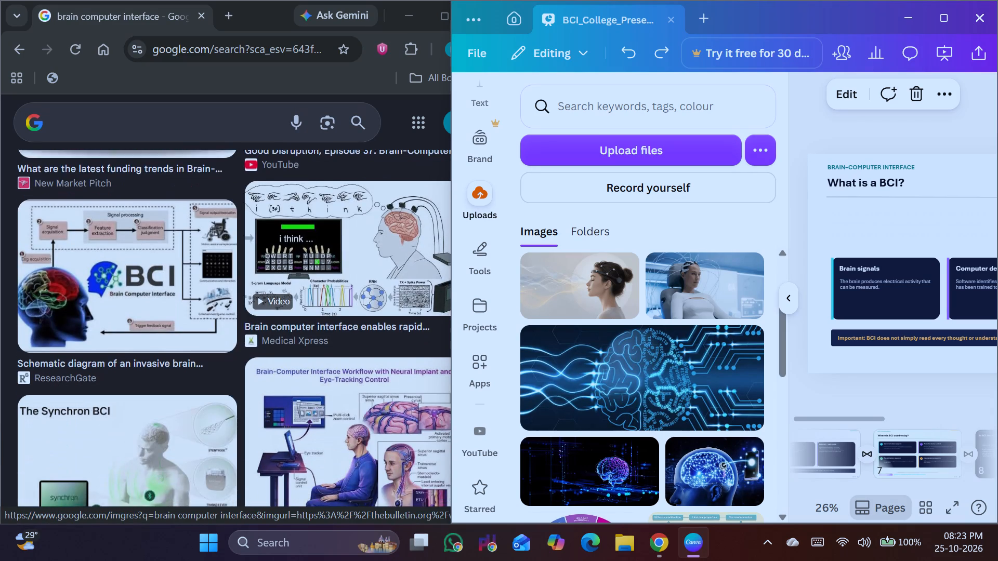
pyautogui.scroll(-4, 164, 343)
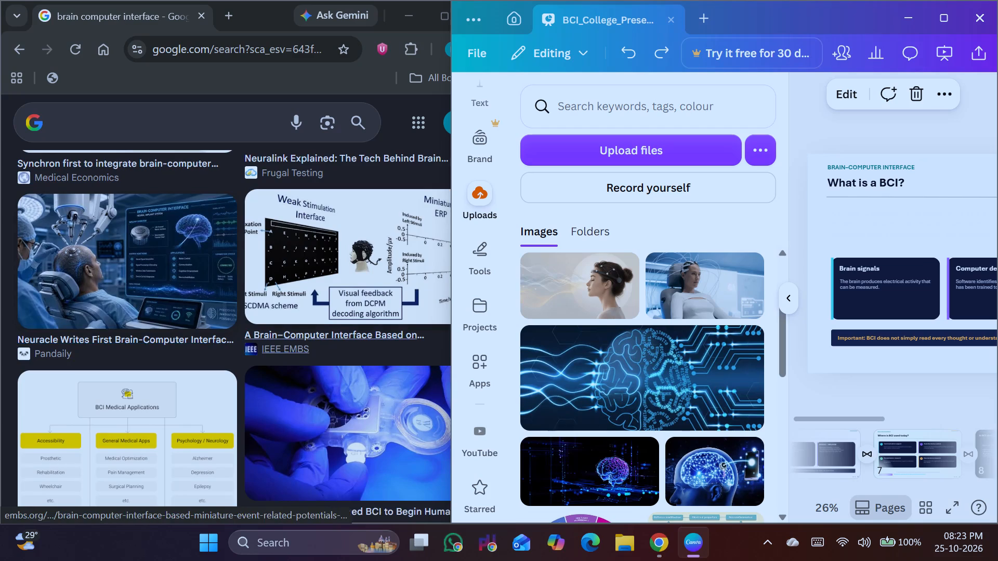
pyautogui.scroll(-7, 278, 351)
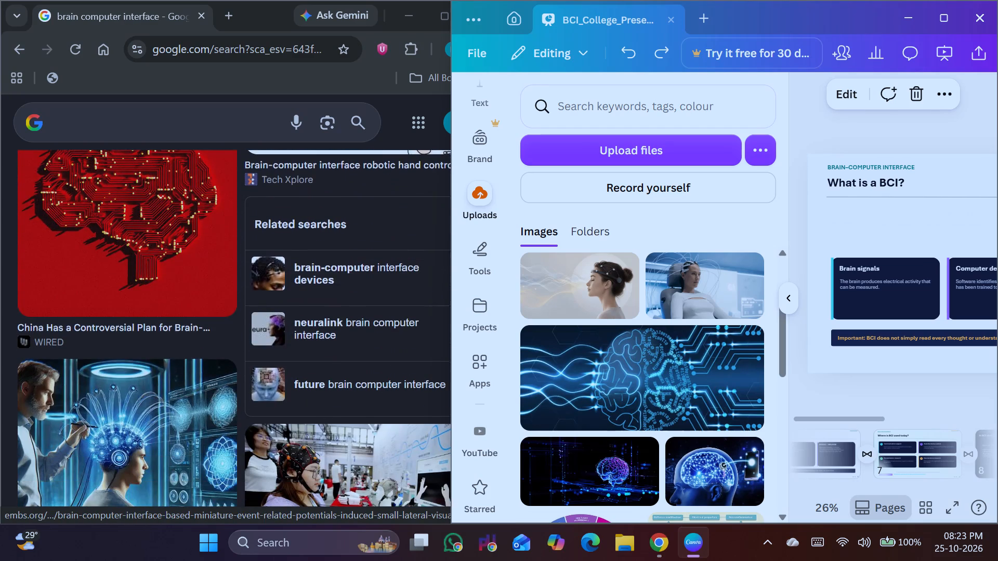
pyautogui.scroll(-2, 278, 351)
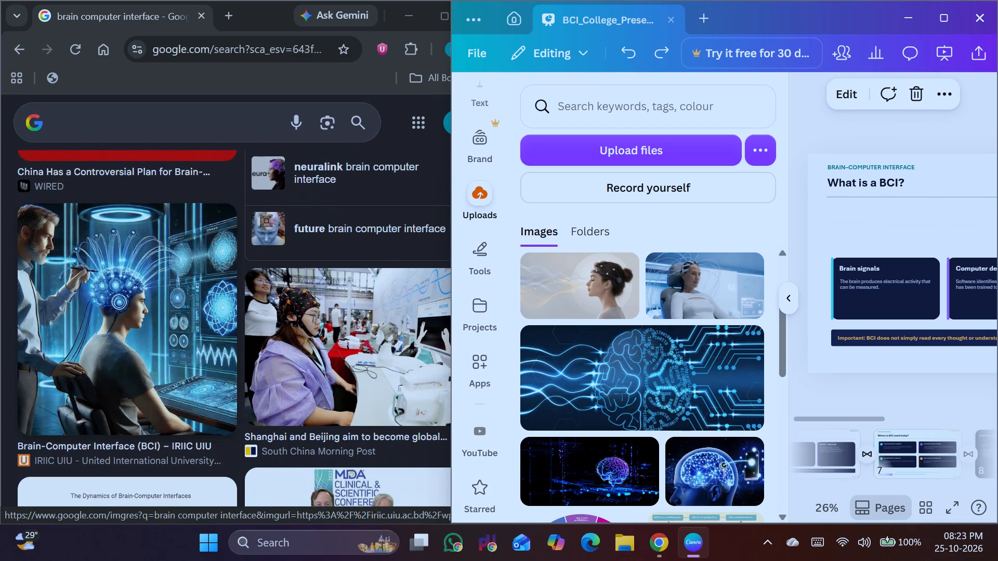
pyautogui.scroll(-5, 149, 261)
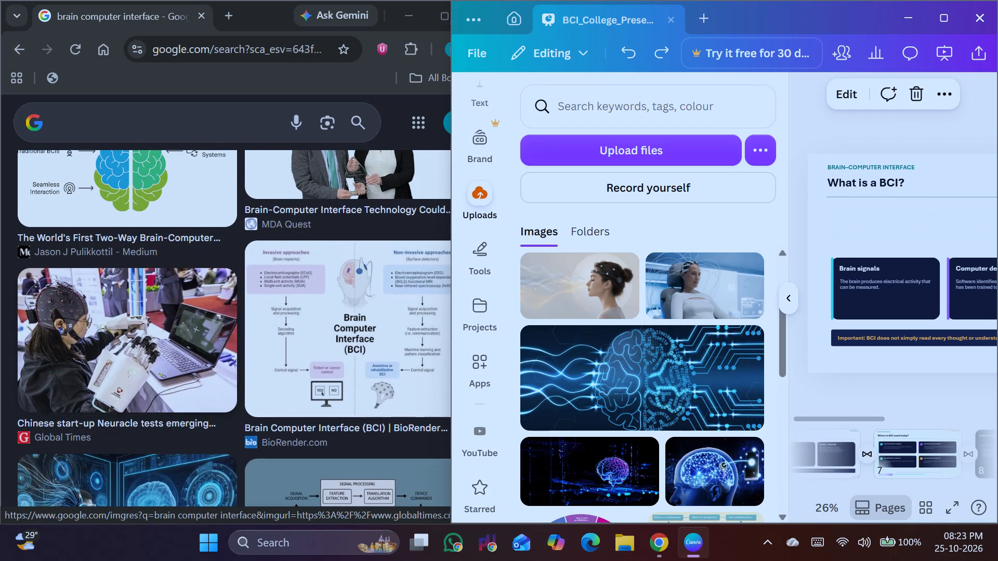
pyautogui.scroll(-2, 231, 340)
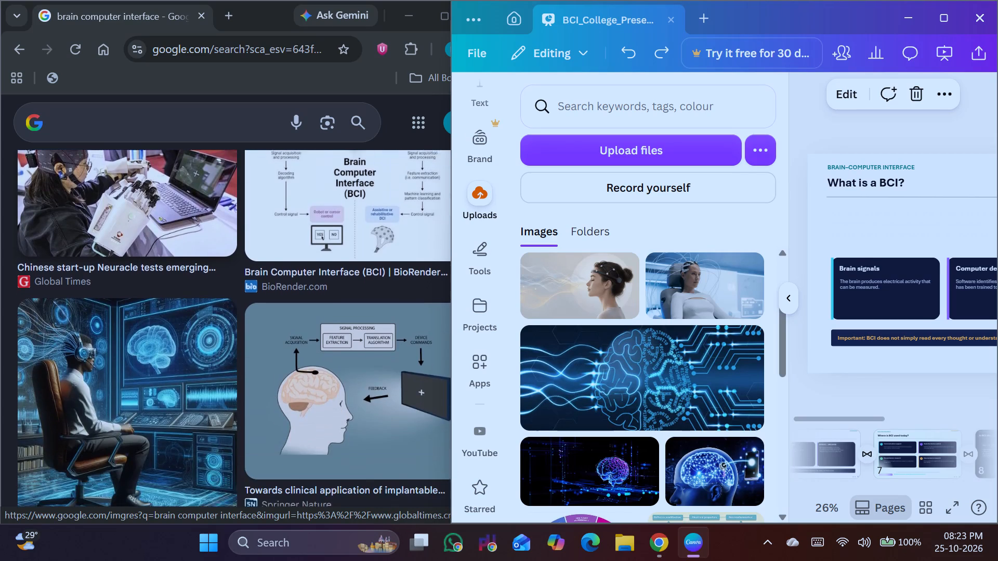
pyautogui.scroll(-1, 231, 340)
pyautogui.scroll(-3, 307, 304)
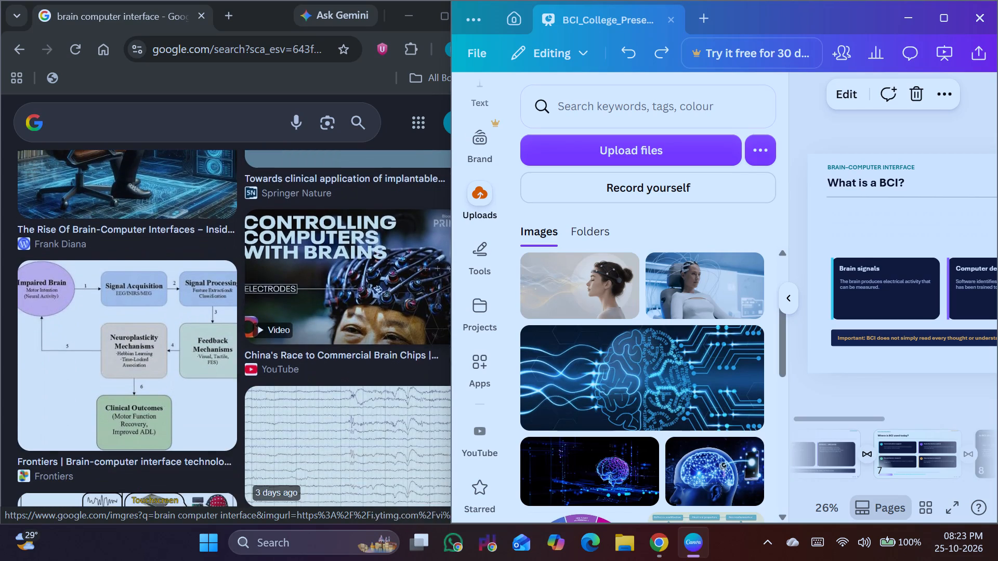
pyautogui.scroll(-2, 367, 348)
pyautogui.scroll(-2, 141, 392)
pyautogui.scroll(-1, 120, 440)
pyautogui.scroll(-1, 266, 394)
pyautogui.scroll(-3, 409, 411)
pyautogui.scroll(-3, 149, 384)
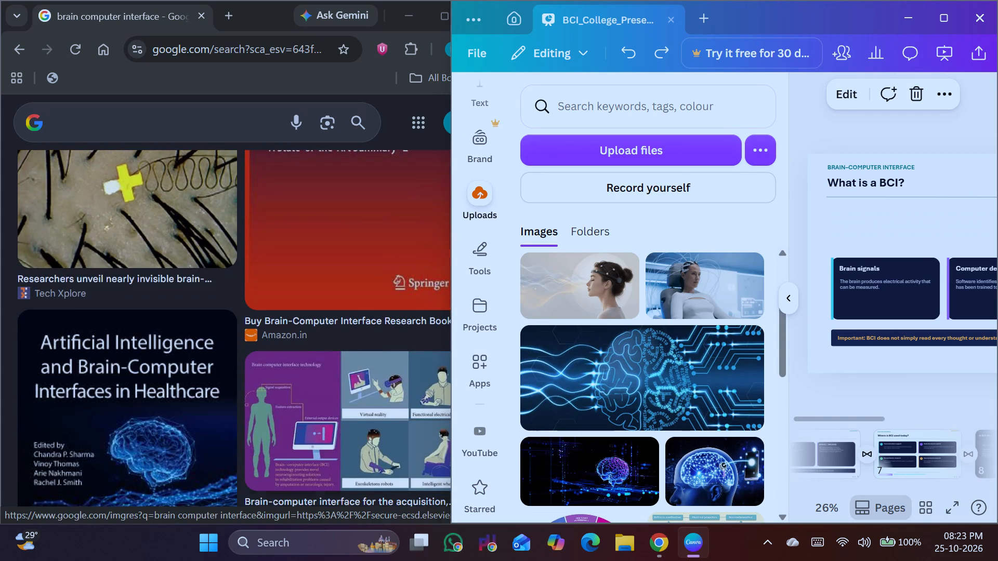
pyautogui.scroll(-2, 339, 359)
pyautogui.scroll(-3, 204, 396)
pyautogui.scroll(-1, 307, 360)
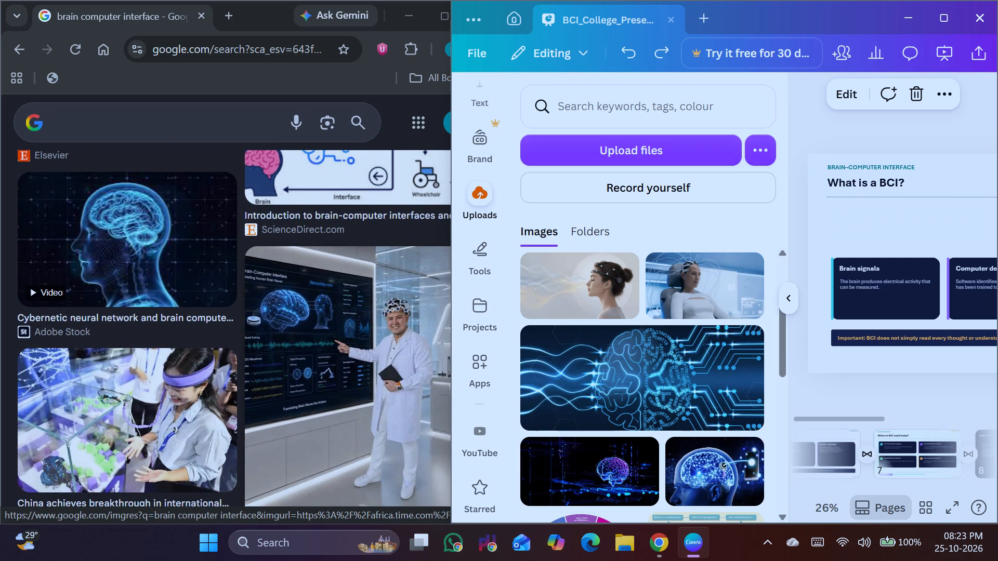
pyautogui.scroll(-4, 329, 328)
pyautogui.scroll(-4, 286, 356)
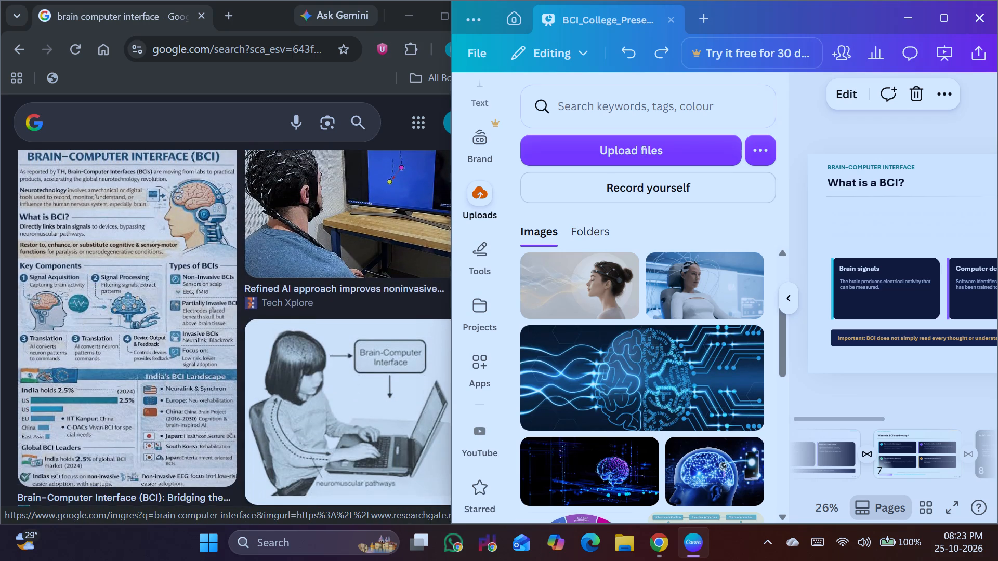
pyautogui.scroll(-10, 286, 338)
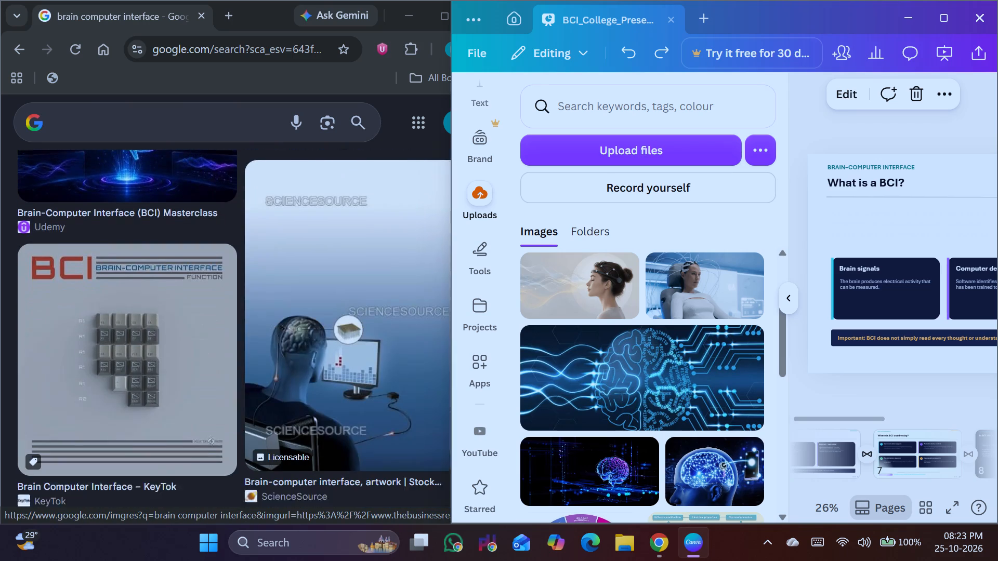
pyautogui.scroll(-9, 284, 329)
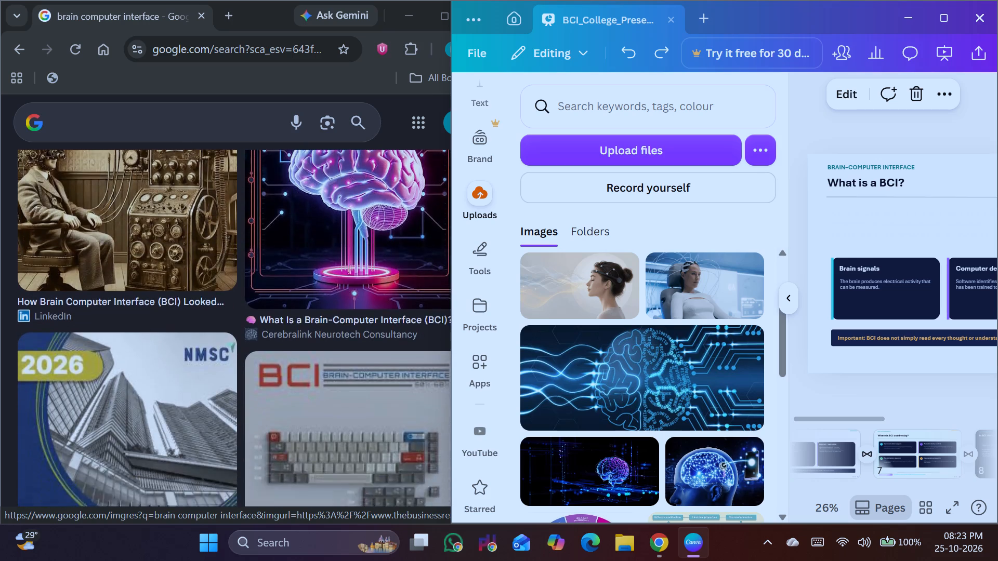
pyautogui.scroll(-8, 284, 329)
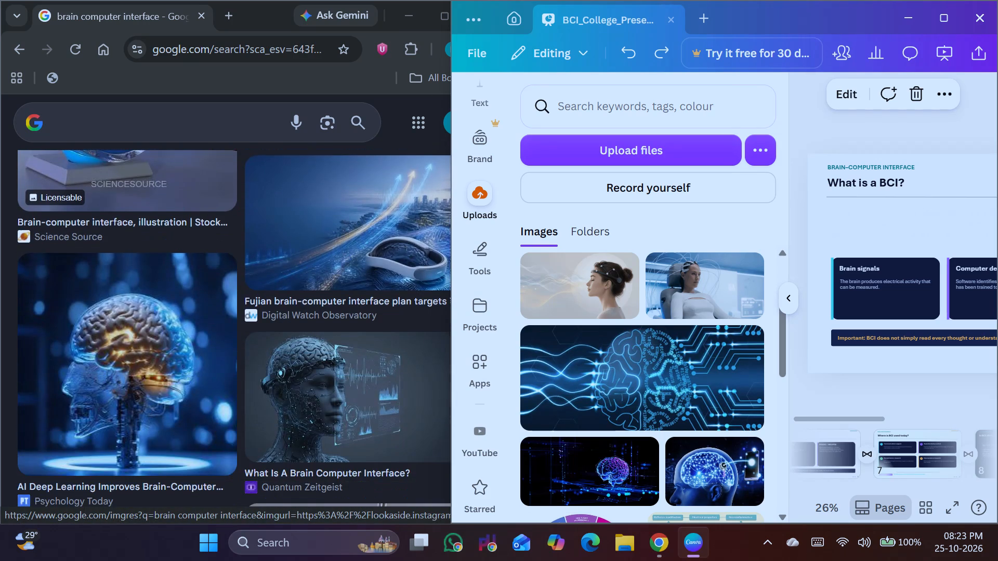
pyautogui.scroll(-7, 282, 327)
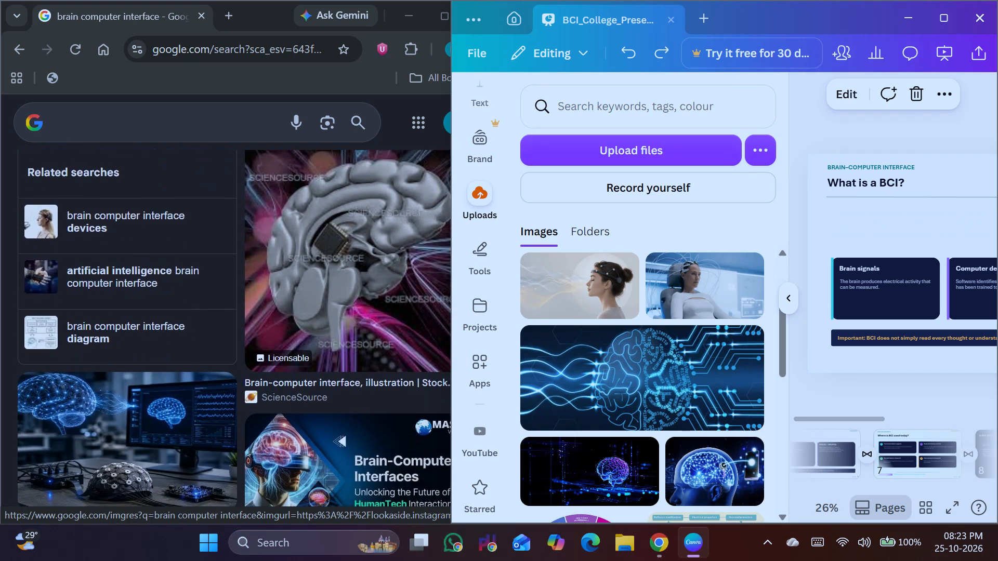
pyautogui.scroll(-6, 282, 327)
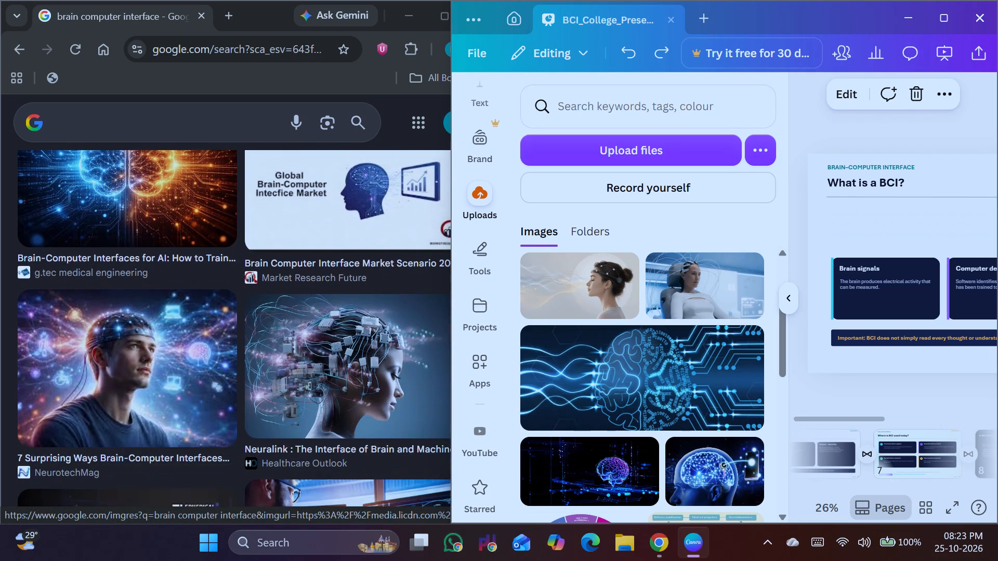
pyautogui.scroll(-13, 282, 326)
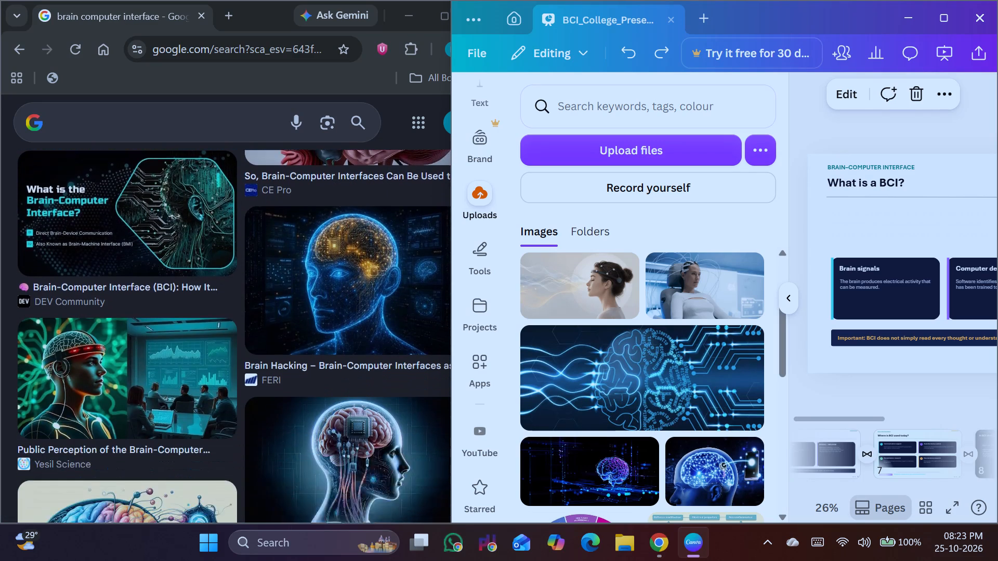
pyautogui.scroll(-4, 282, 325)
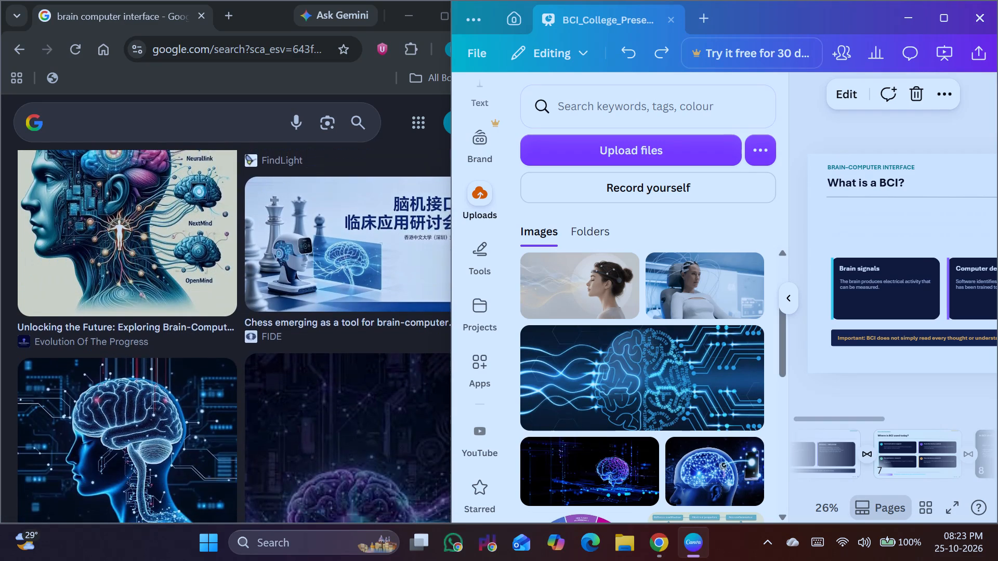
pyautogui.scroll(-5, 282, 323)
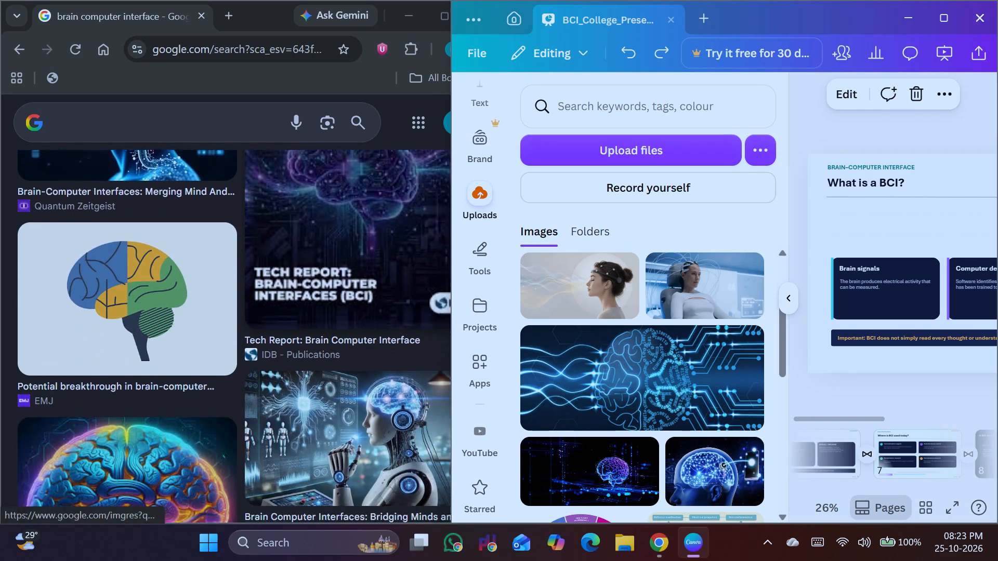
pyautogui.scroll(-7, 282, 320)
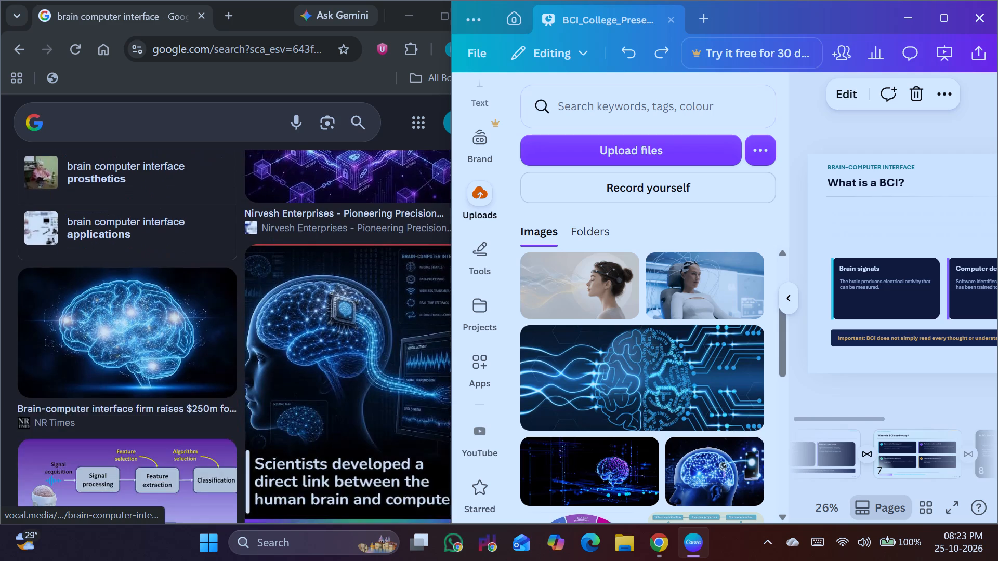
pyautogui.scroll(-1, 284, 319)
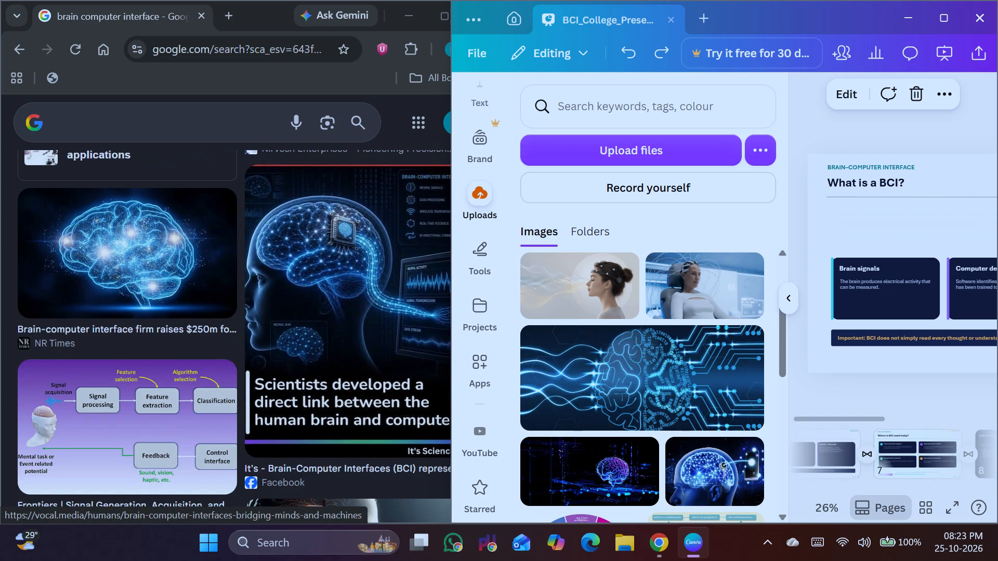
pyautogui.scroll(-7, 284, 319)
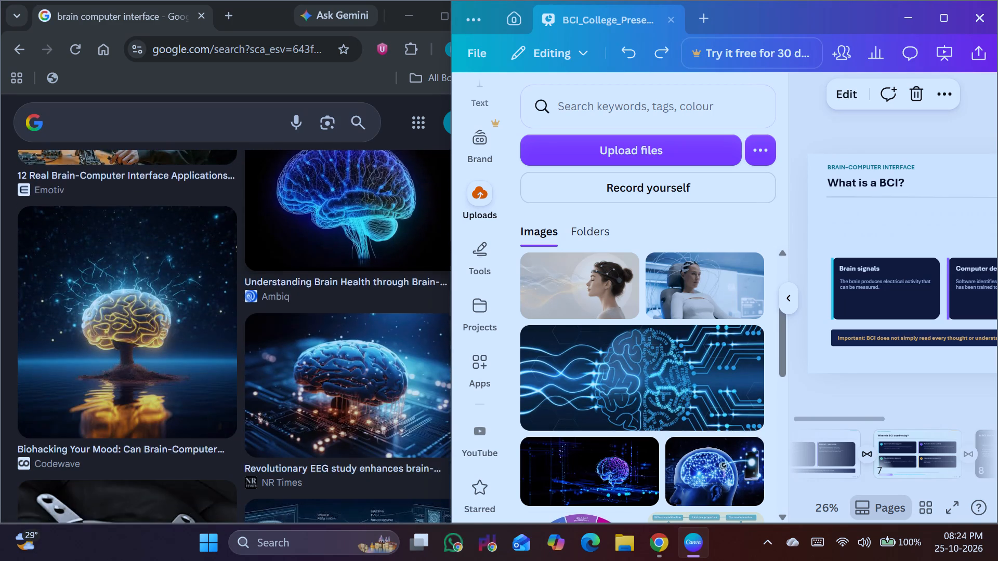
pyautogui.scroll(-13, 283, 318)
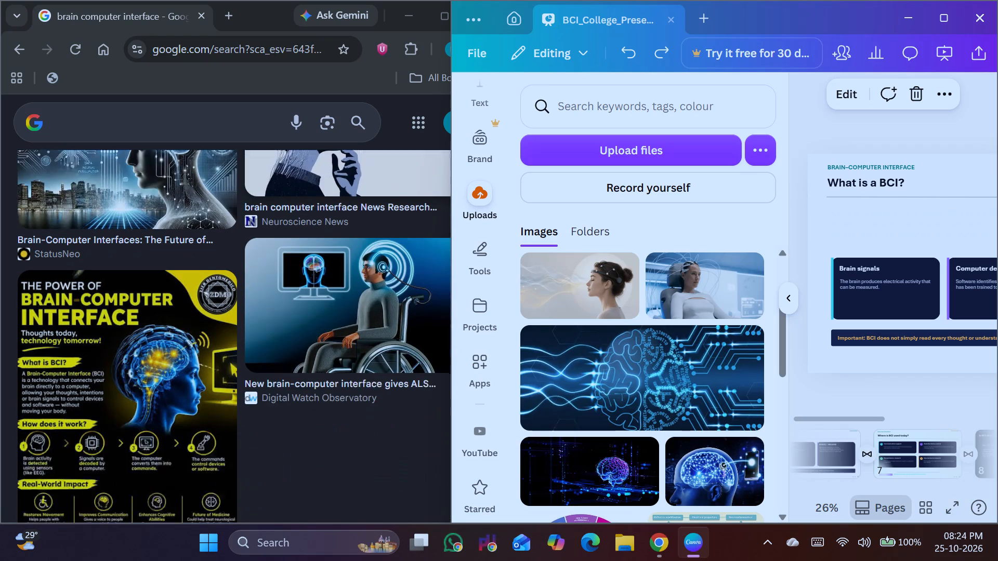
# Look through the remaining "brain computer interface" image results for more pictures suited to the presentation's plain dark-card slides.
pyautogui.scroll(-8, 283, 316)
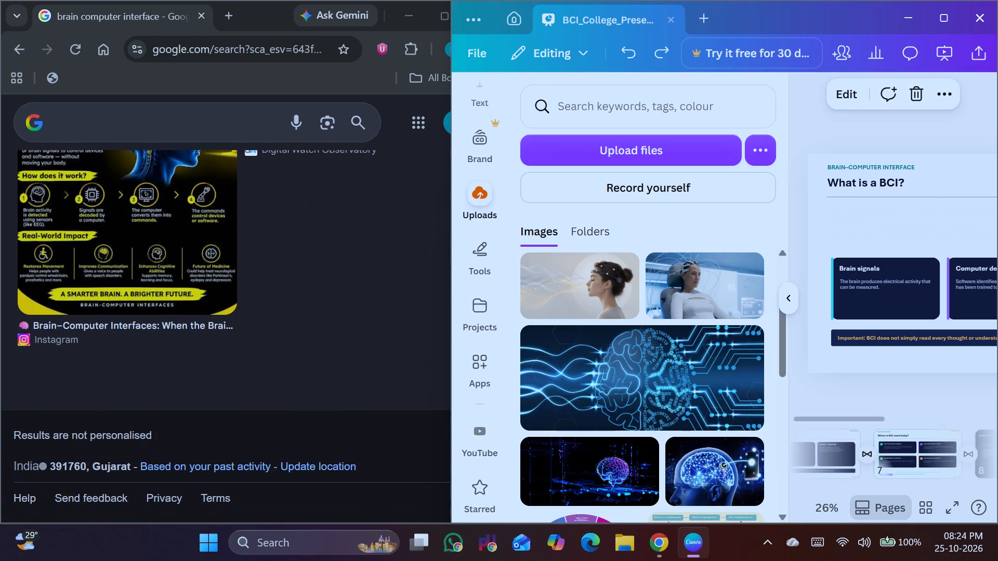
pyautogui.scroll(9, 283, 315)
pyautogui.scroll(-7, 282, 313)
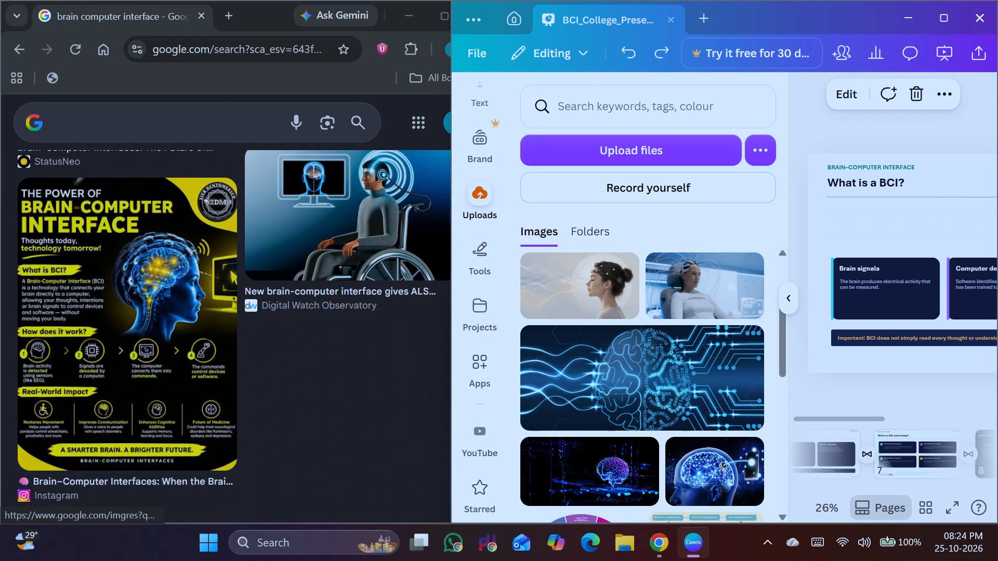
pyautogui.scroll(11, 282, 313)
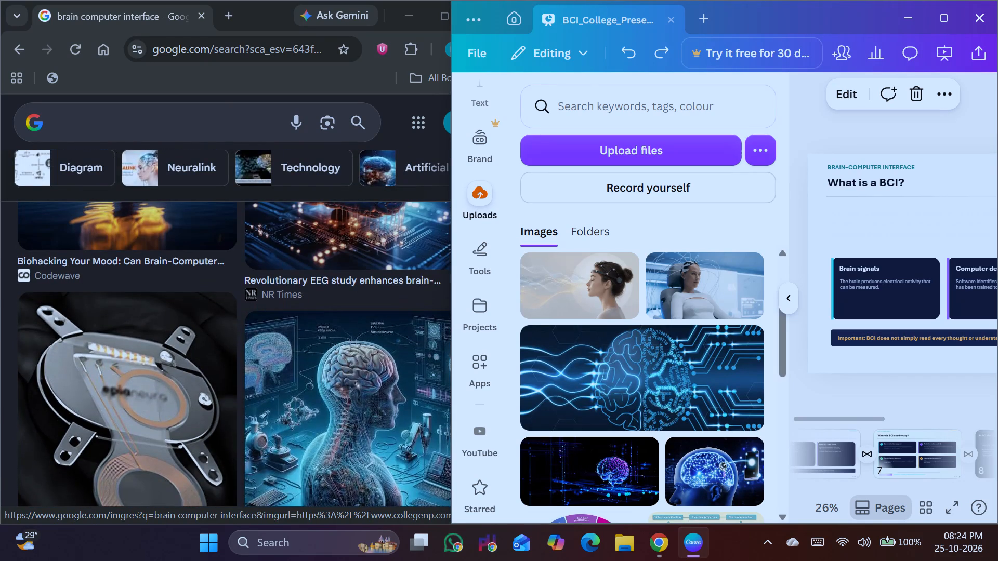
pyautogui.scroll(3, 288, 310)
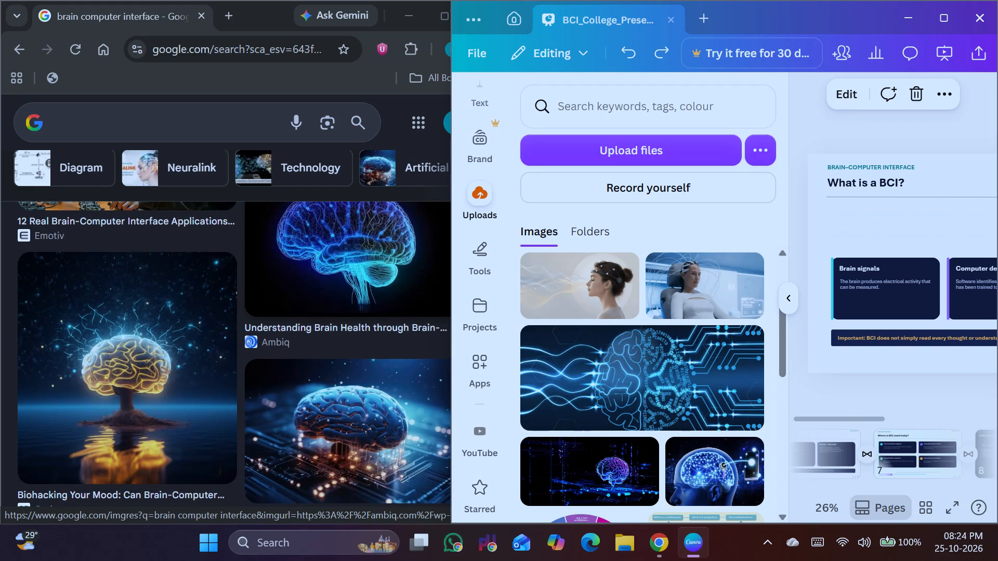
pyautogui.scroll(-1, 295, 314)
pyautogui.scroll(6, 295, 314)
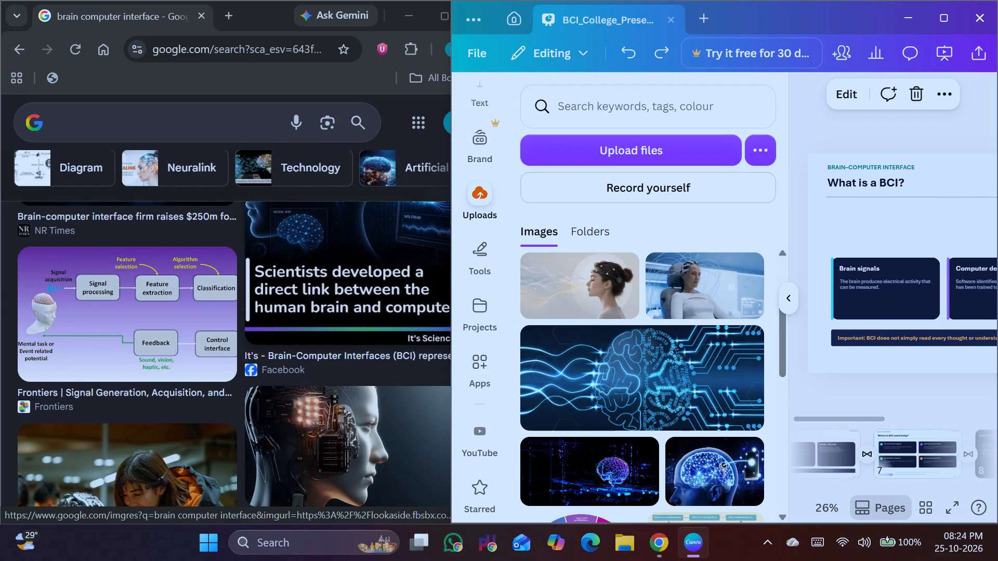
# Enlarge the Chrome window to full screen and narrow the brain computer interface image results to the Cyberpunk suggestion.
pyautogui.click(445, 19)
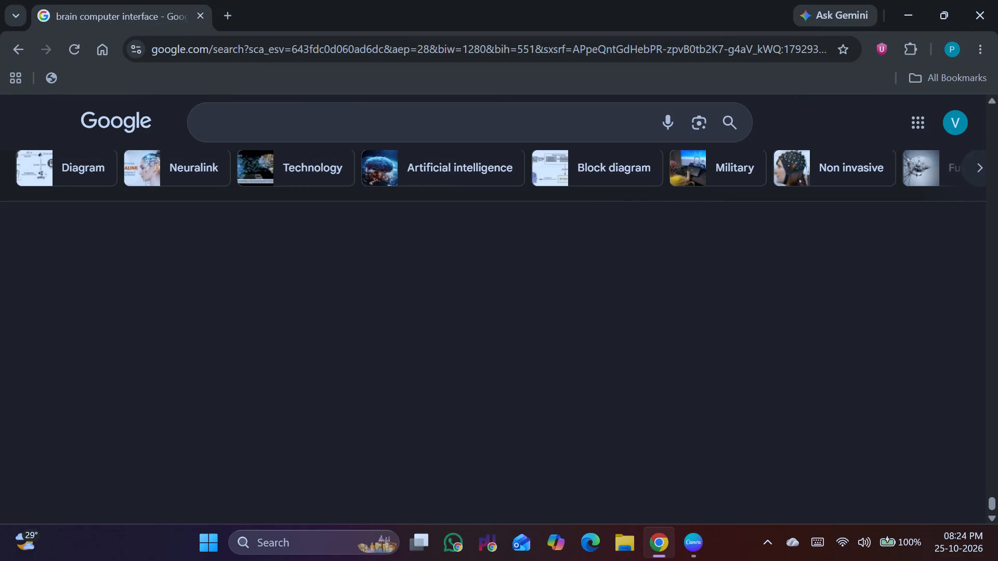
pyautogui.click(980, 166)
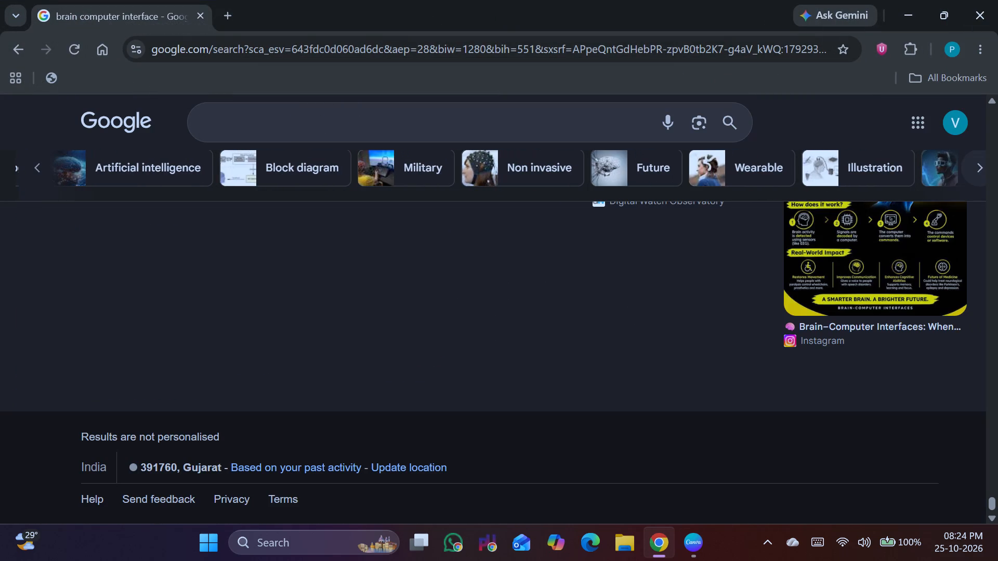
pyautogui.click(979, 164)
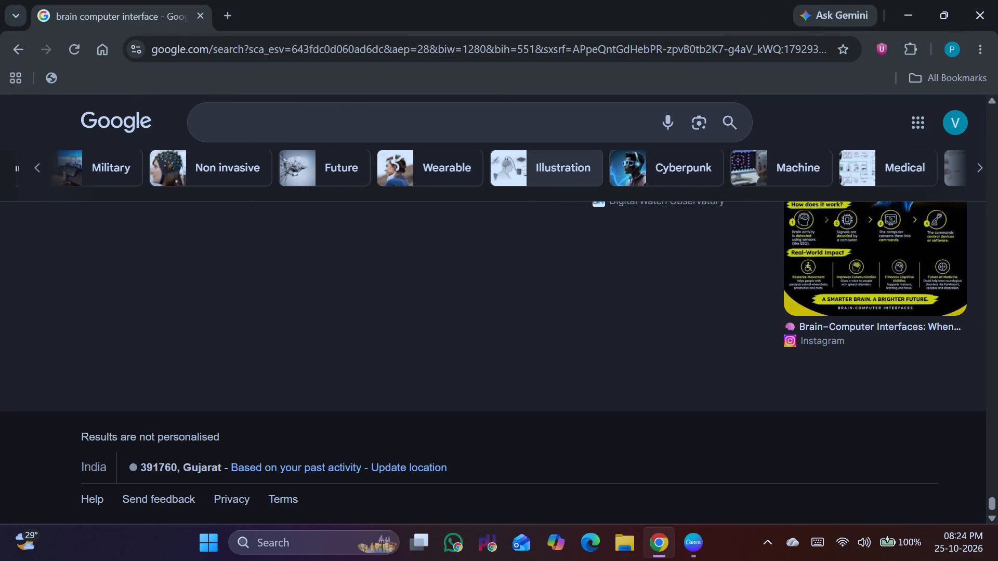
pyautogui.click(985, 166)
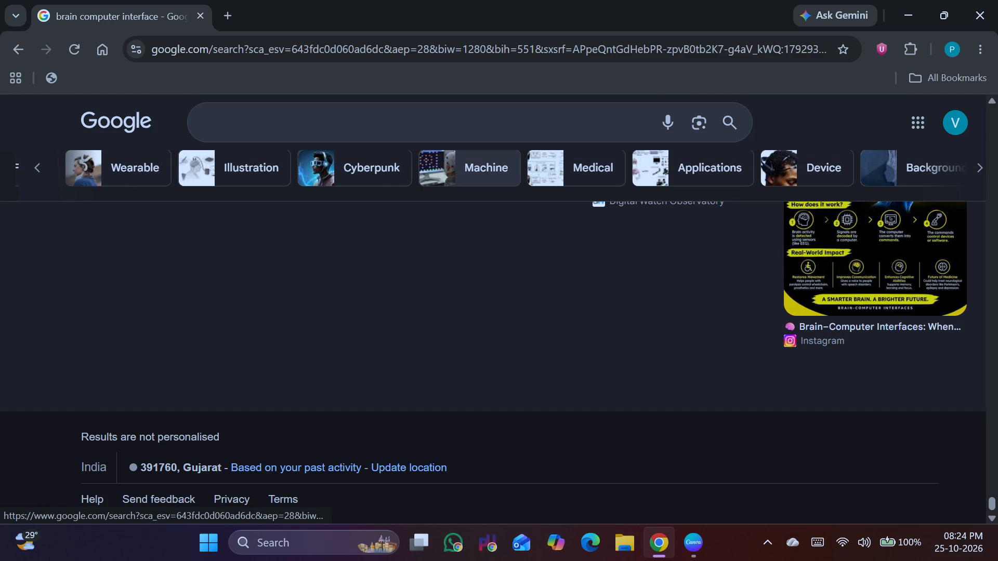
pyautogui.click(362, 176)
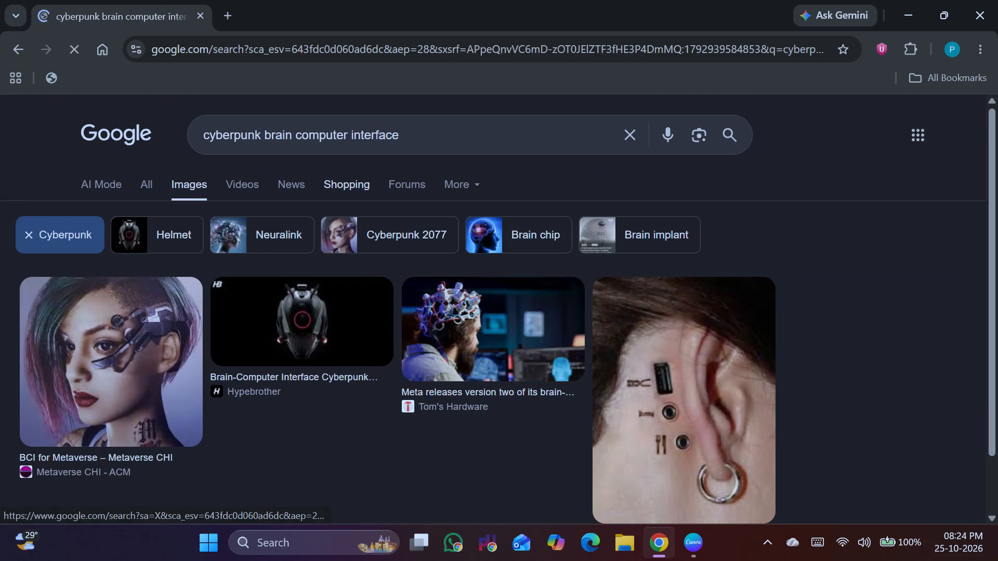
# Look through the "cyberpunk brain computer interface" image results for pictures suited to the presentation's plain dark-card slides.
pyautogui.scroll(-1, 516, 379)
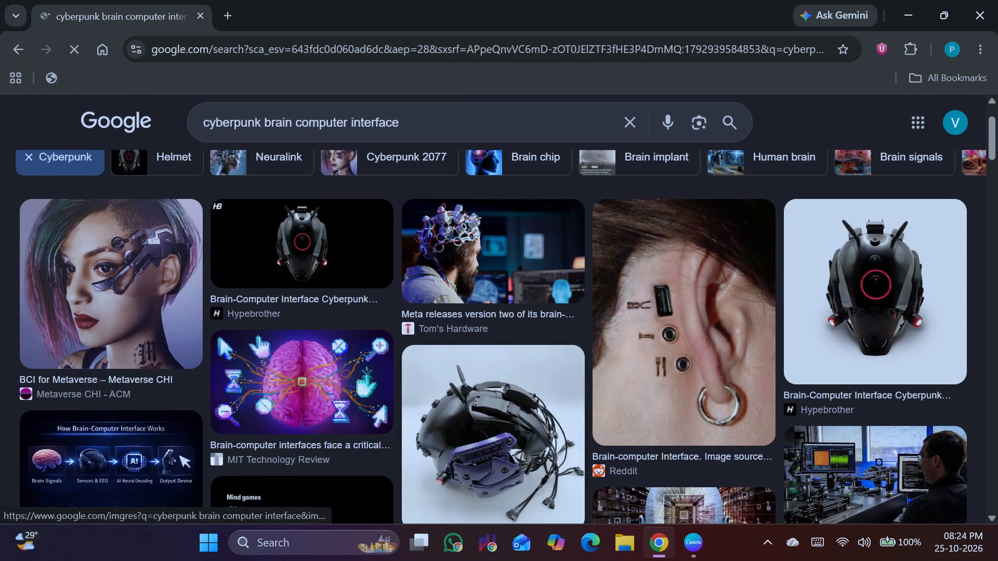
pyautogui.scroll(-2, 516, 379)
pyautogui.scroll(1, 518, 372)
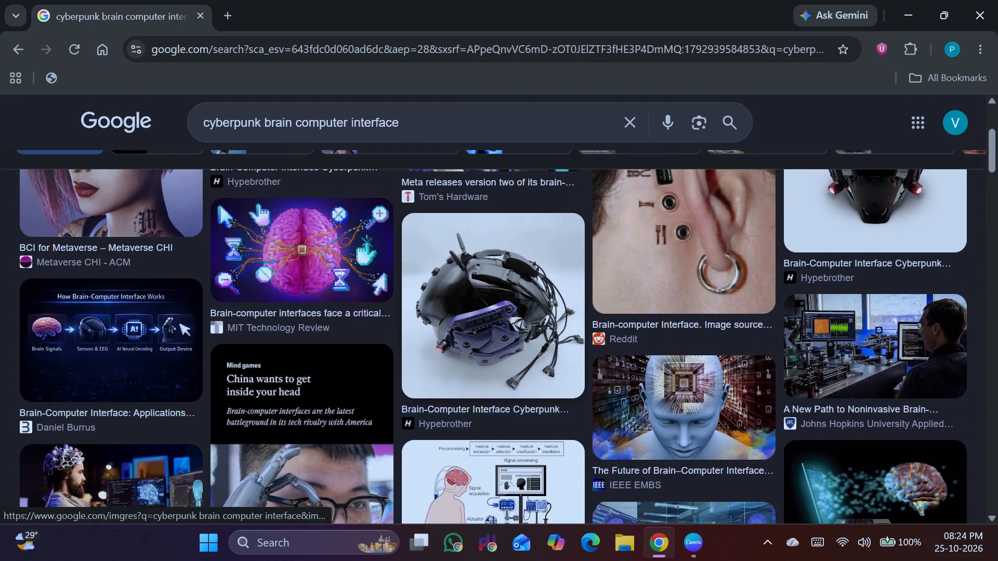
pyautogui.scroll(1, 518, 372)
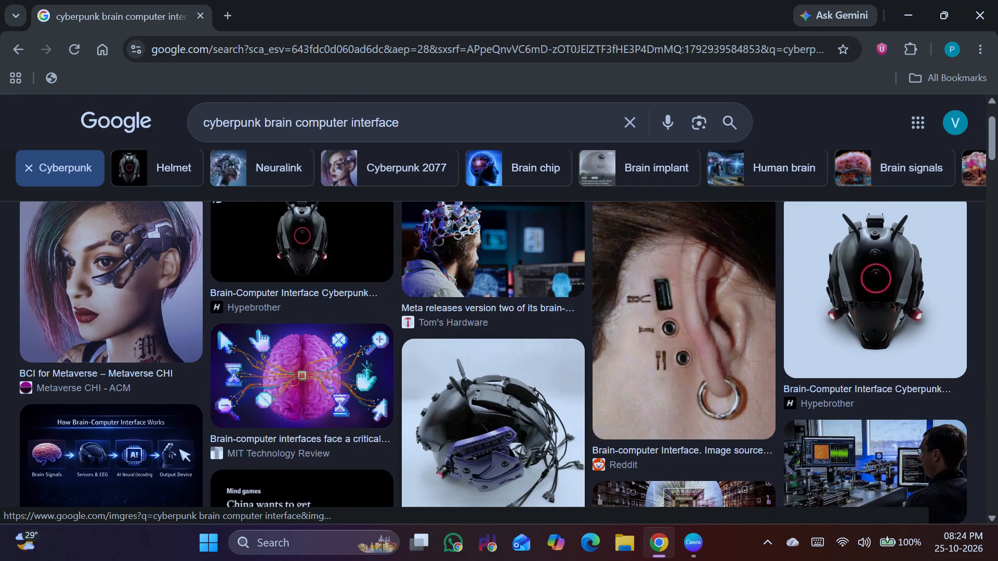
pyautogui.scroll(-4, 518, 372)
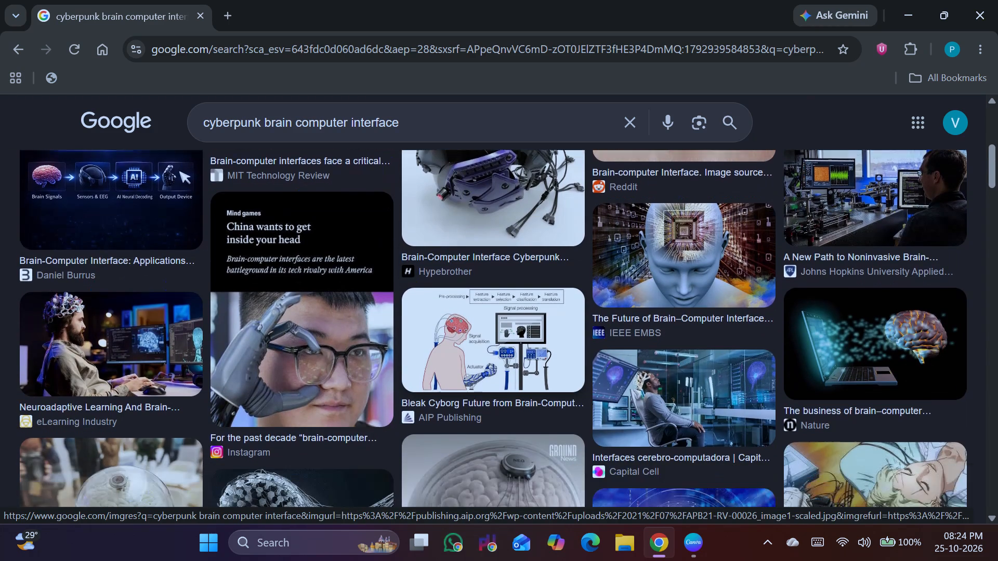
pyautogui.scroll(-3, 518, 372)
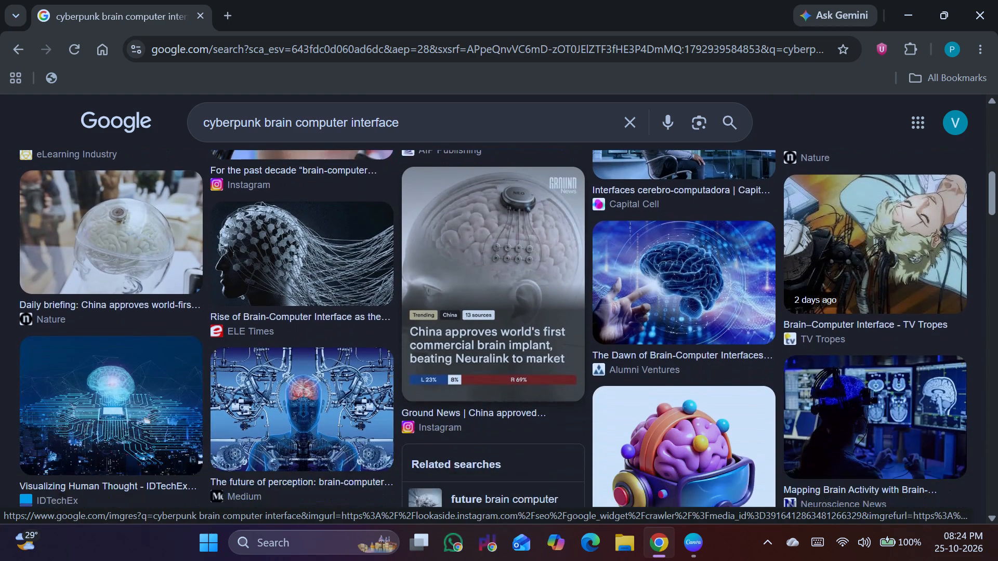
pyautogui.scroll(-4, 518, 372)
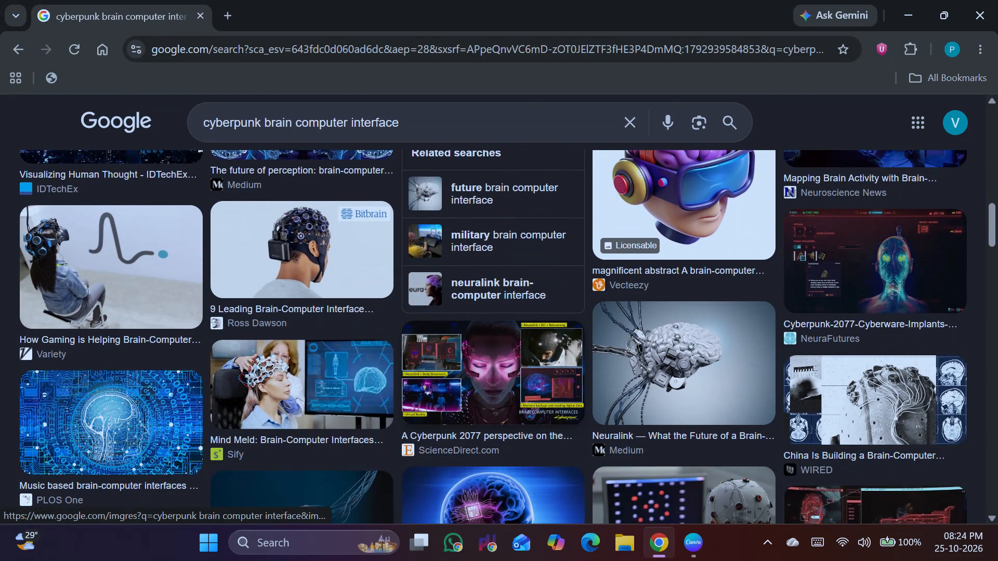
pyautogui.scroll(-3, 518, 371)
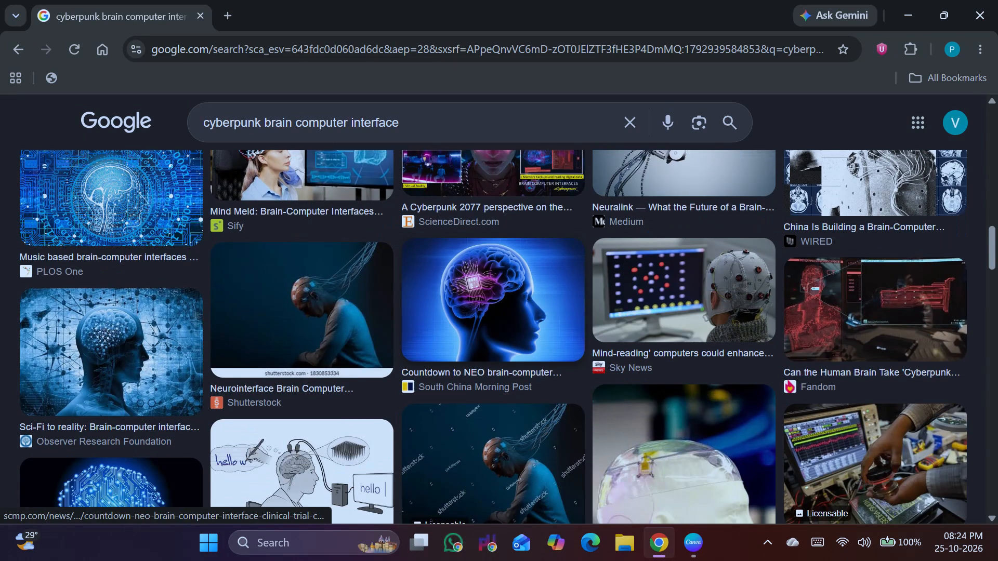
pyautogui.scroll(-6, 518, 371)
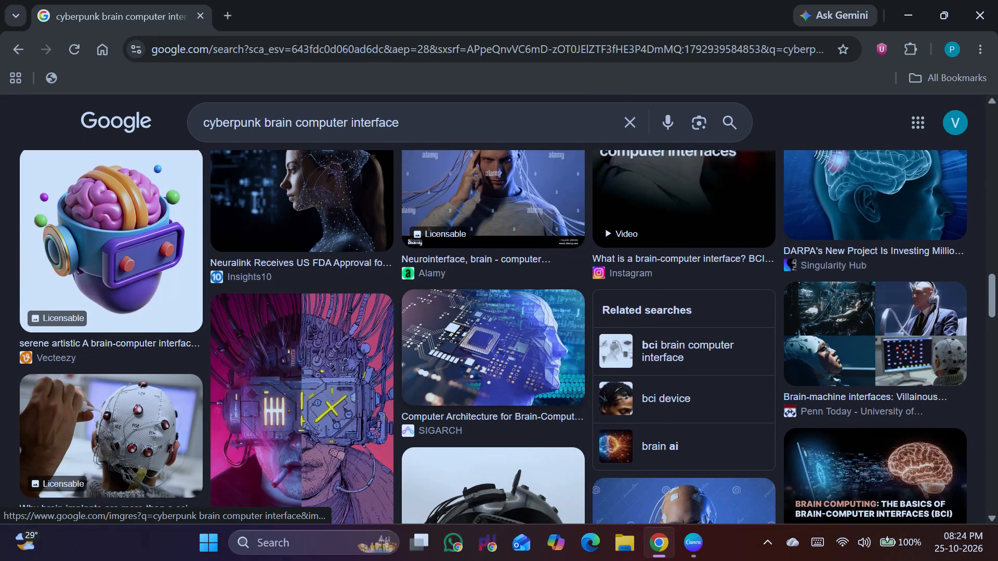
pyautogui.scroll(-3, 518, 370)
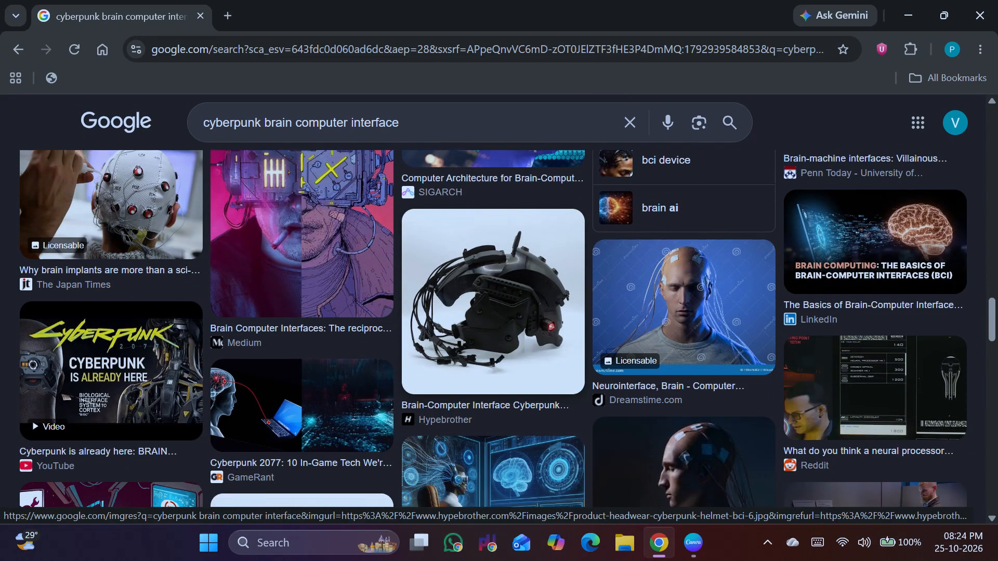
pyautogui.scroll(-5, 517, 369)
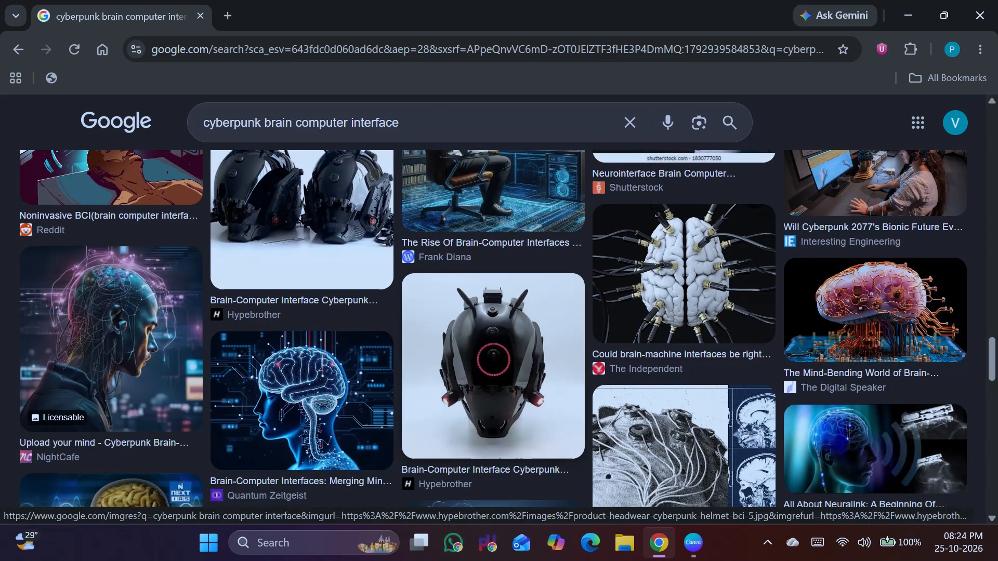
pyautogui.scroll(-3, 517, 369)
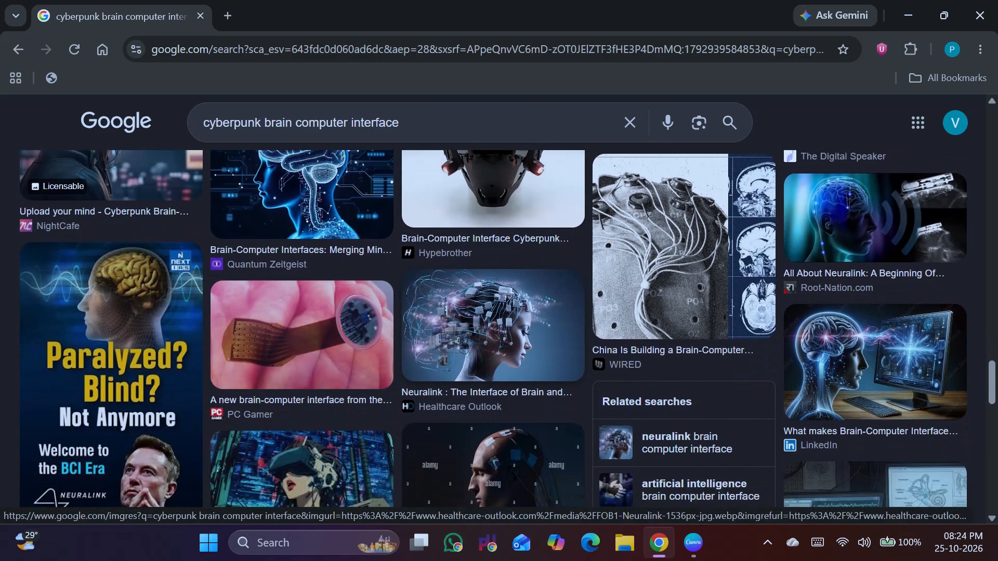
pyautogui.scroll(-4, 517, 369)
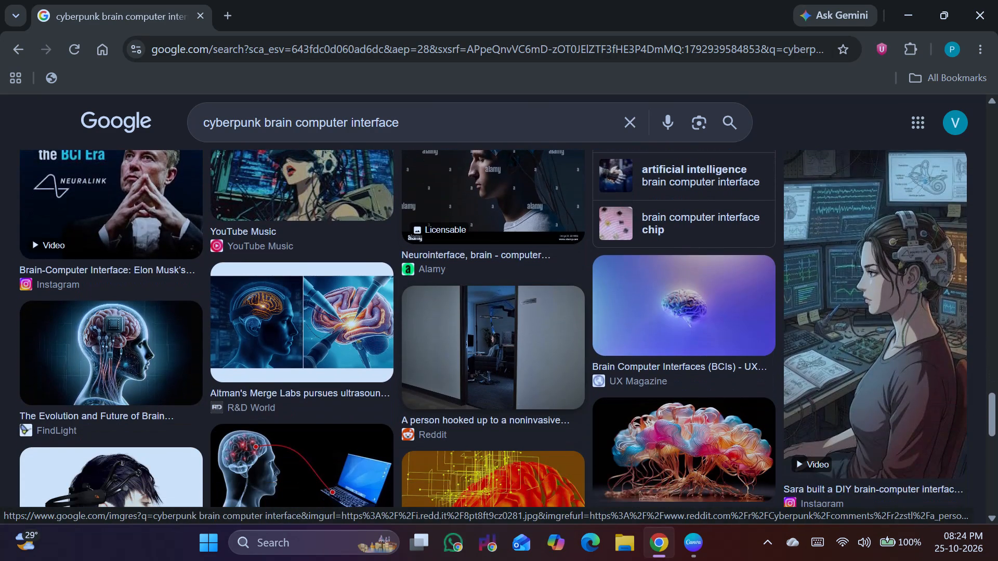
pyautogui.scroll(-5, 517, 369)
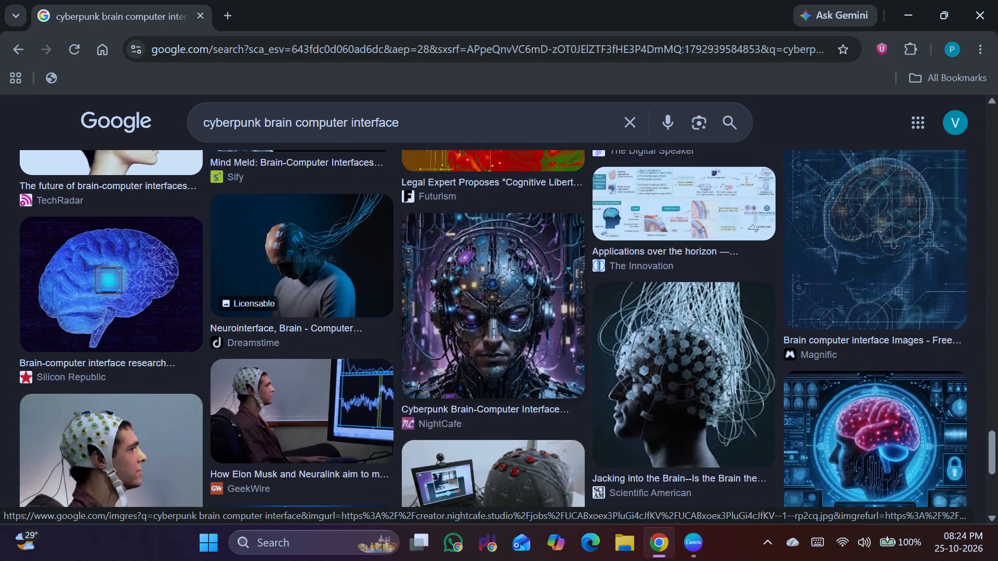
pyautogui.scroll(-4, 517, 369)
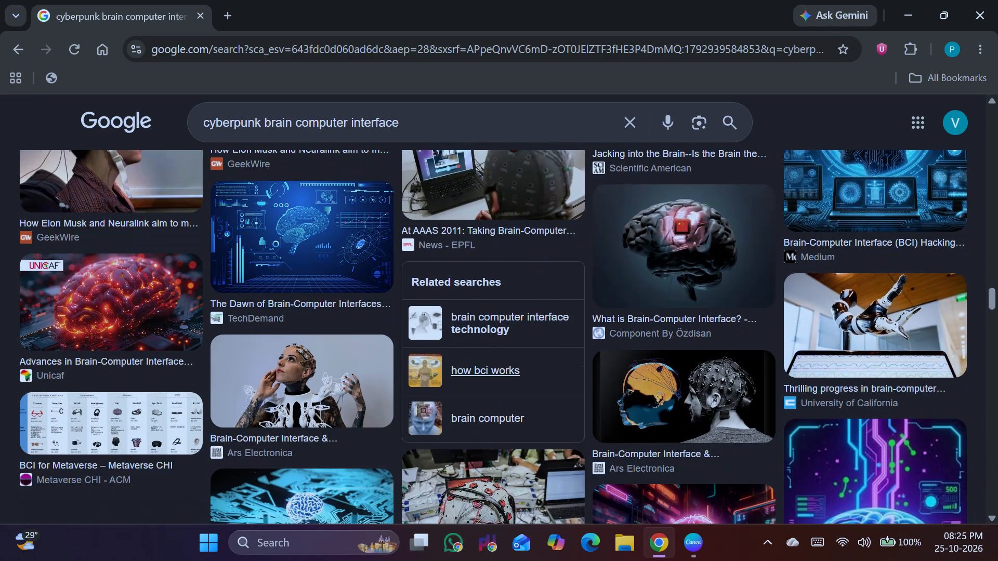
pyautogui.scroll(3, 517, 369)
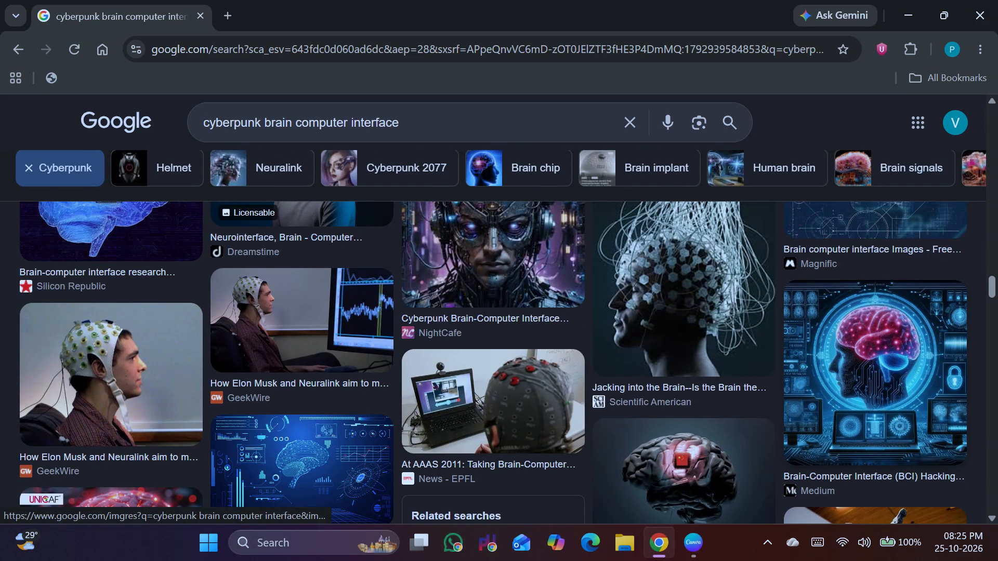
pyautogui.scroll(-6, 341, 341)
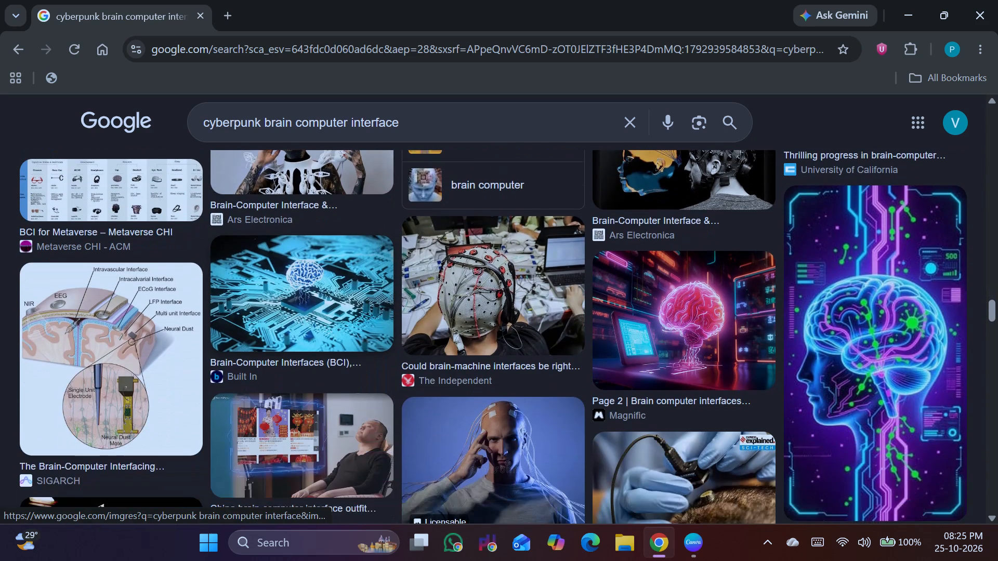
pyautogui.scroll(-4, 344, 343)
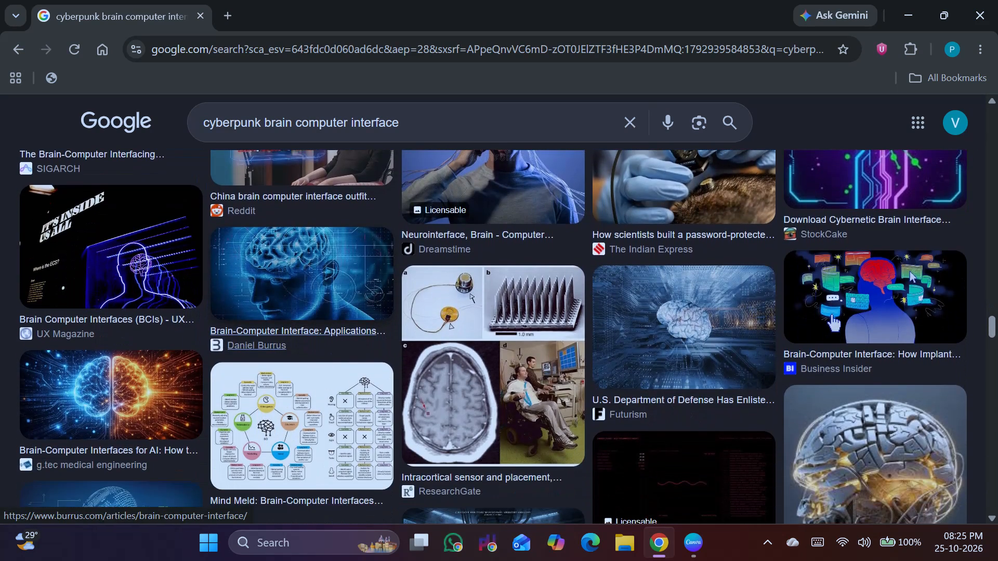
pyautogui.scroll(-6, 345, 343)
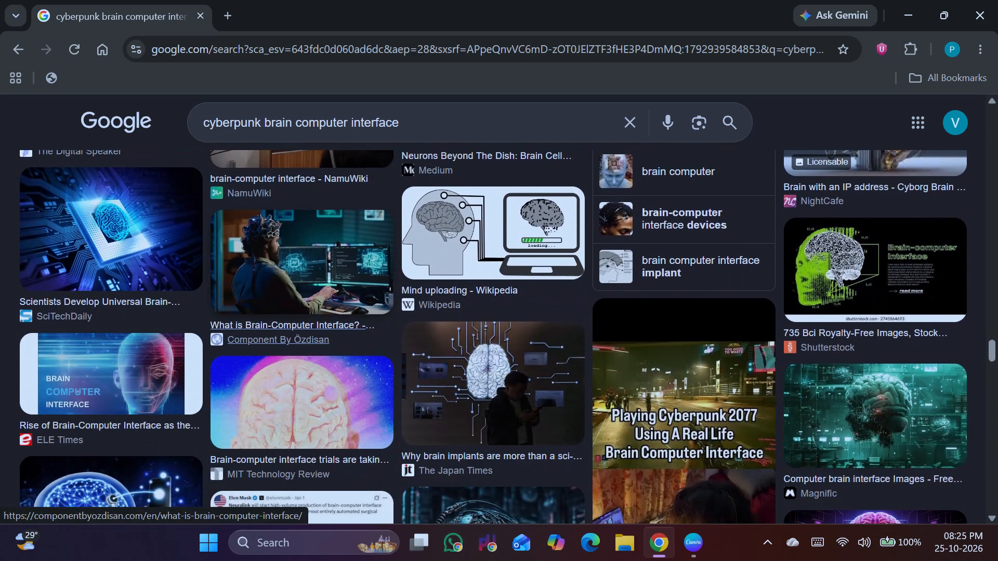
pyautogui.scroll(-6, 346, 345)
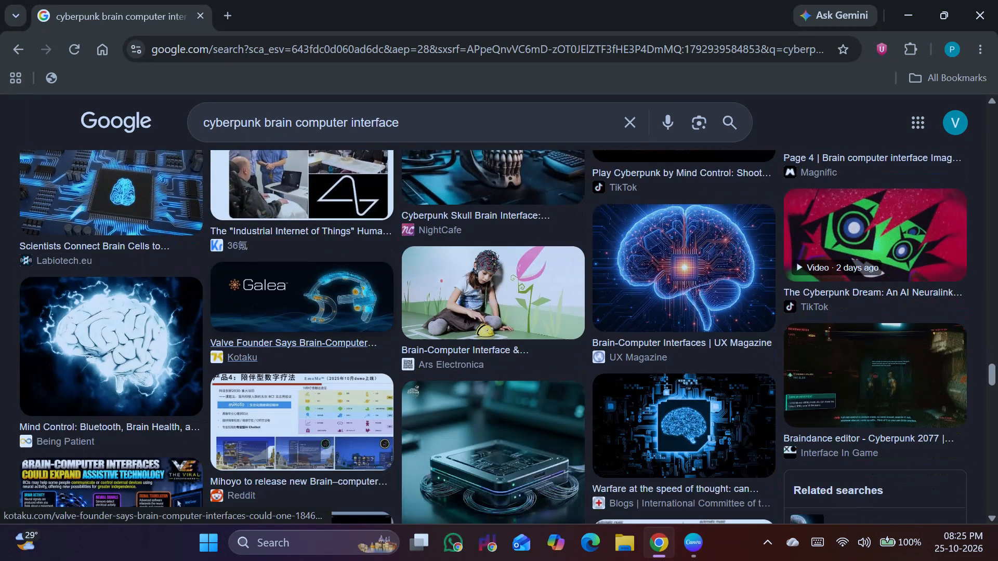
pyautogui.scroll(-1, 346, 345)
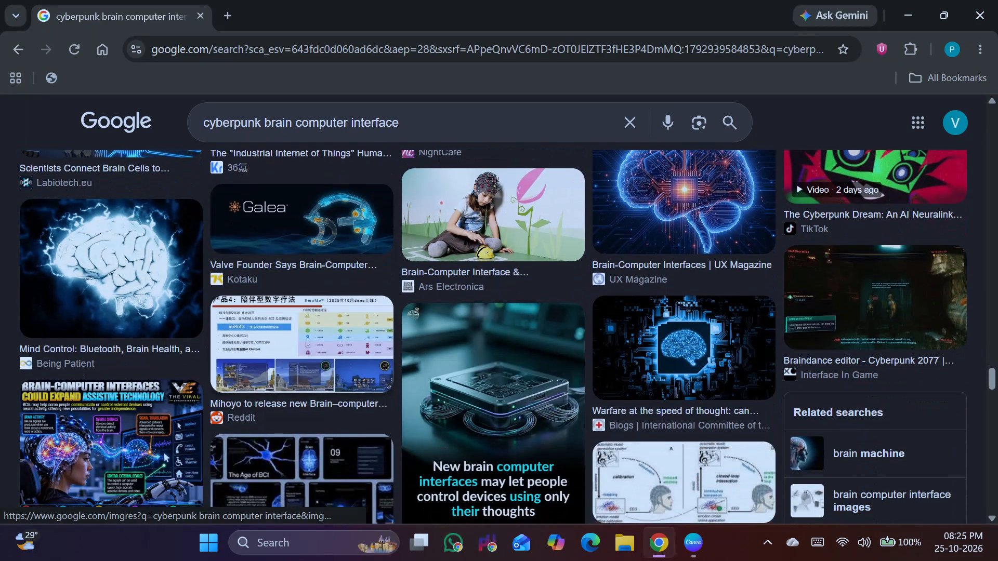
pyautogui.scroll(-3, 504, 327)
pyautogui.scroll(2, 504, 328)
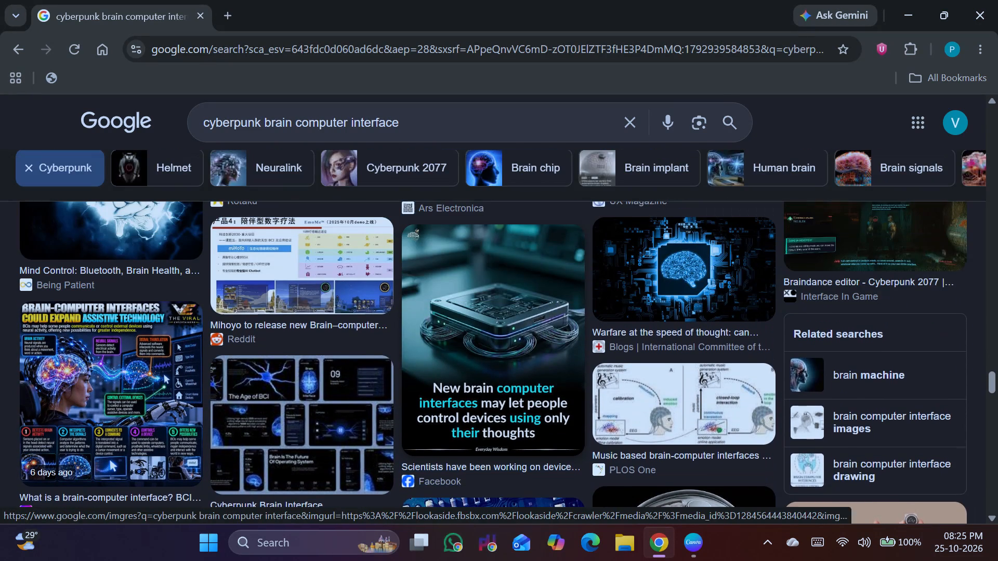
pyautogui.scroll(-3, 322, 333)
pyautogui.scroll(-2, 710, 315)
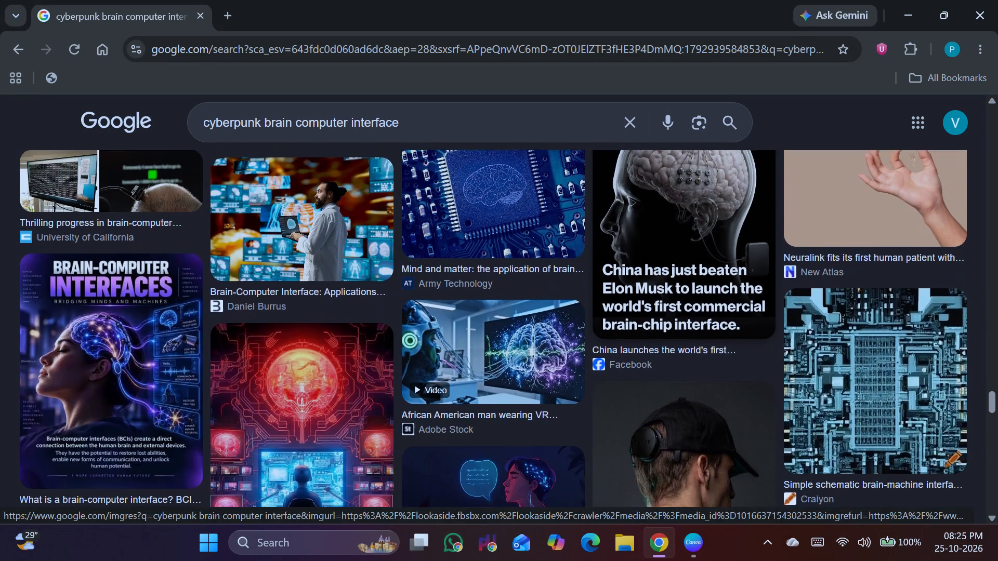
pyautogui.scroll(-1, 159, 390)
pyautogui.scroll(-3, 454, 360)
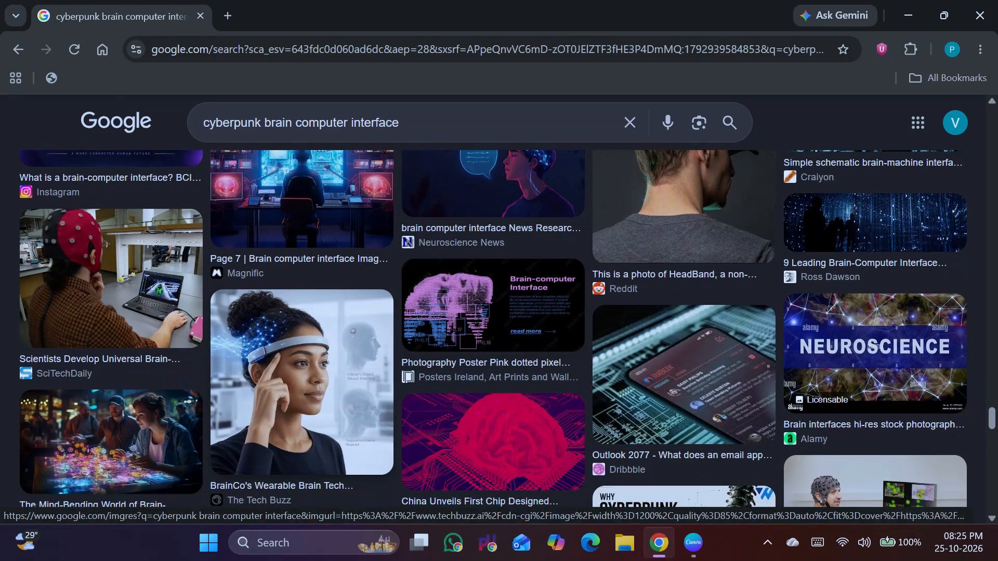
pyautogui.scroll(-3, 548, 327)
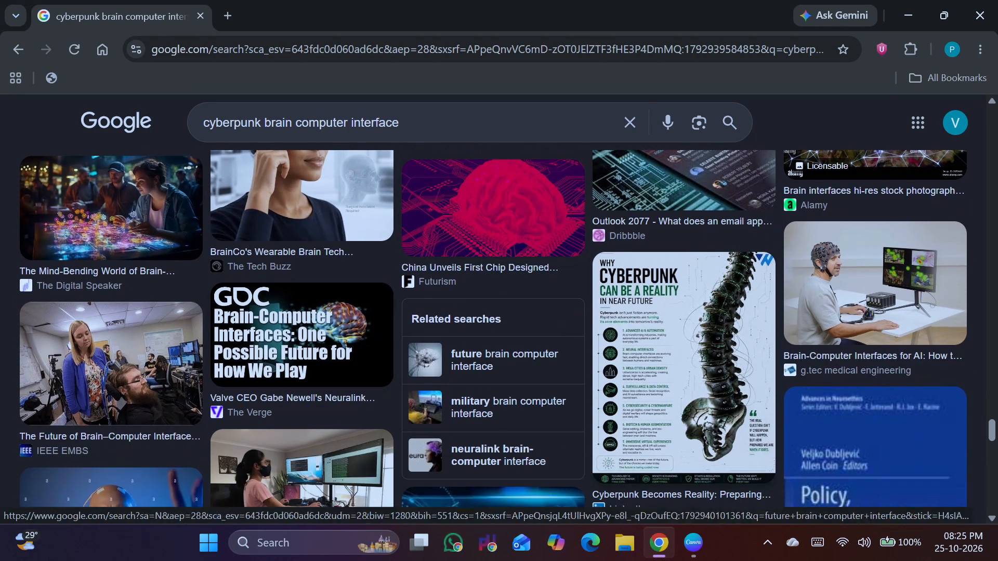
pyautogui.scroll(-1, 375, 350)
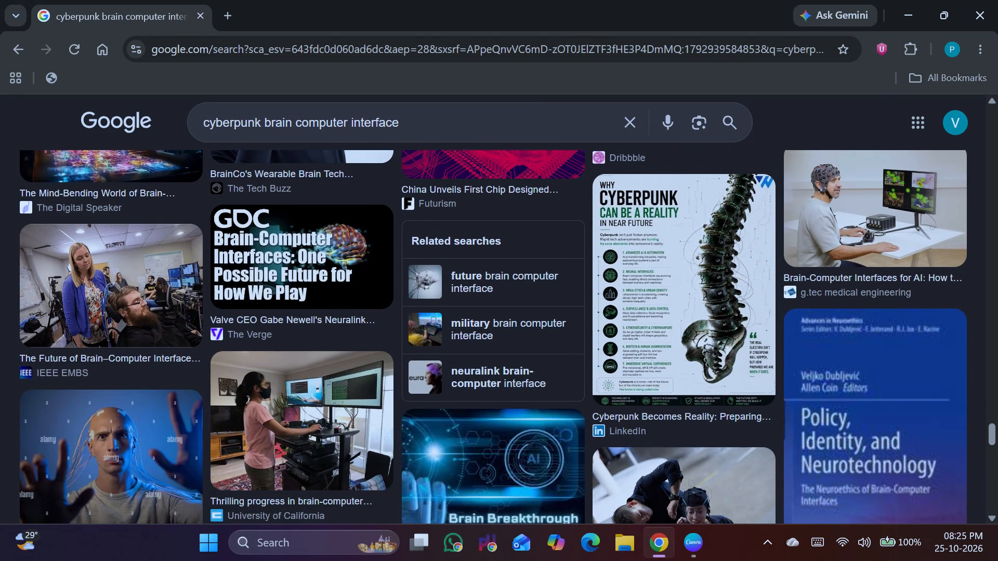
# Look further through the "cyberpunk brain computer interface" image results for pictures suited to the presentation's plain dark-card slides.
pyautogui.scroll(-3, 398, 400)
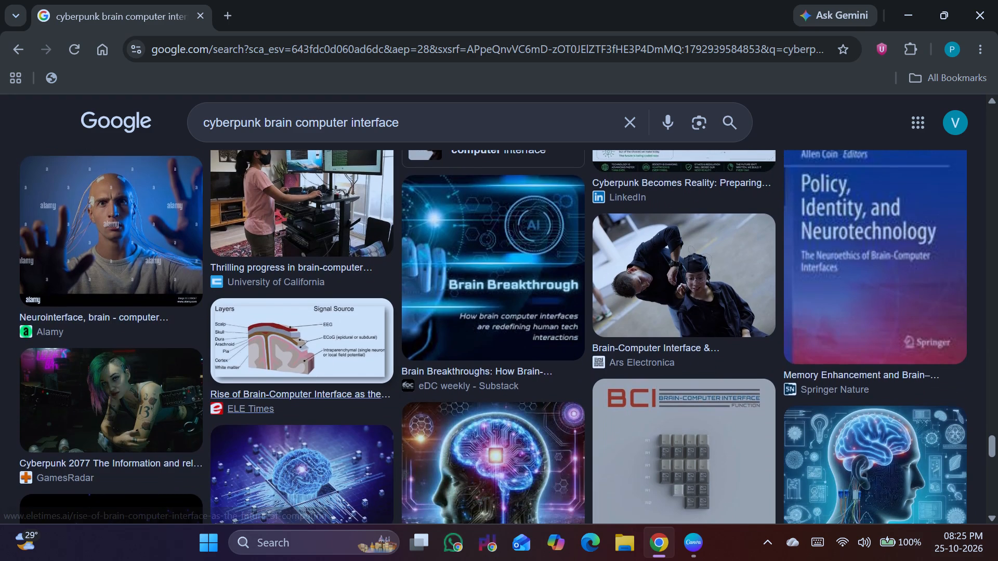
pyautogui.scroll(-3, 649, 368)
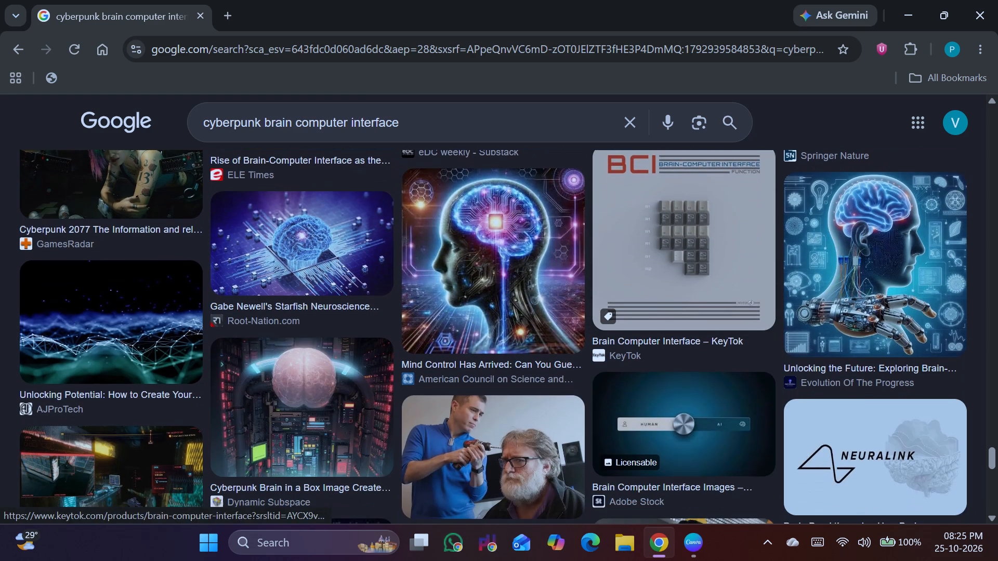
pyautogui.scroll(-1, 644, 369)
pyautogui.scroll(3, 515, 336)
pyautogui.scroll(-5, 516, 339)
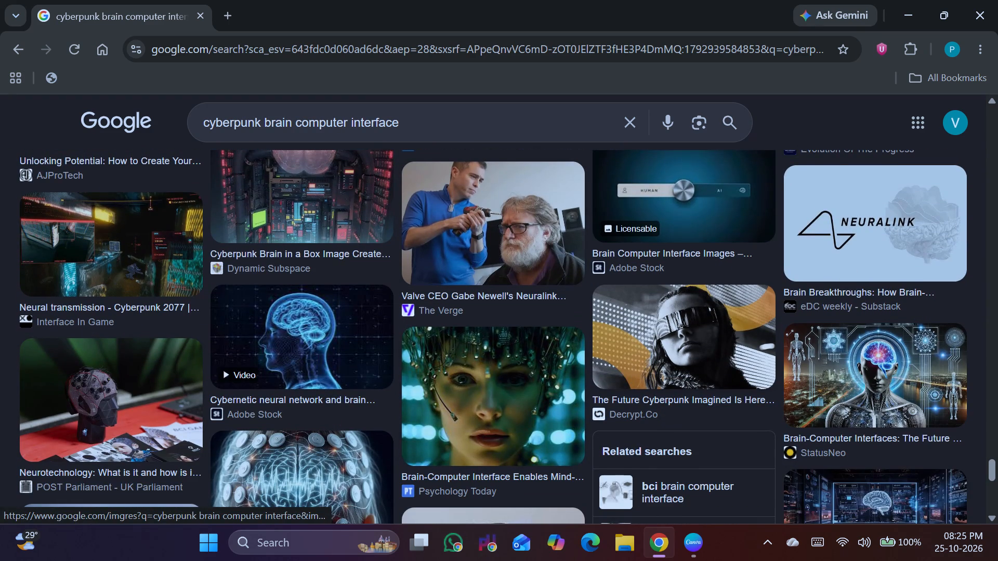
pyautogui.scroll(-4, 676, 338)
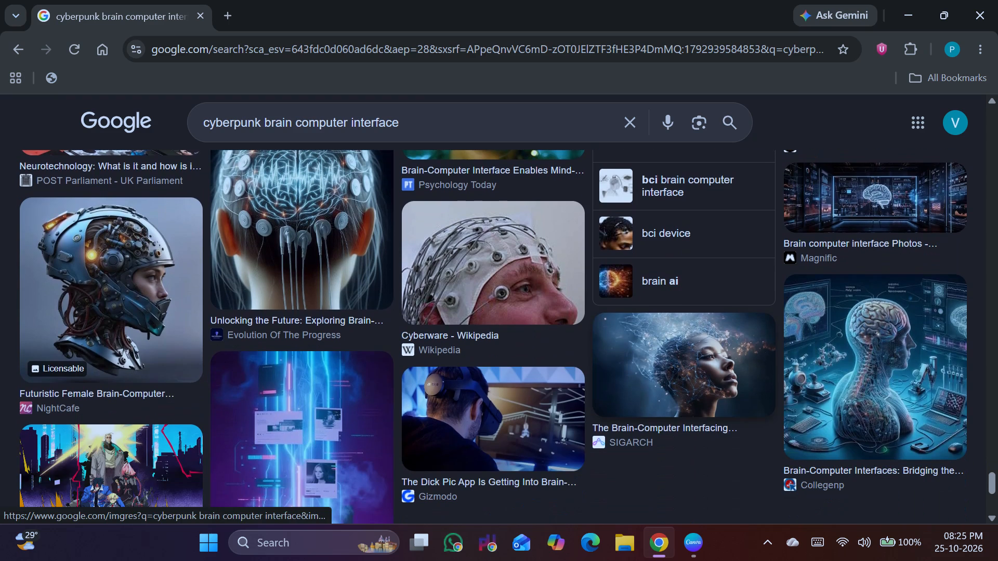
pyautogui.scroll(-4, 675, 340)
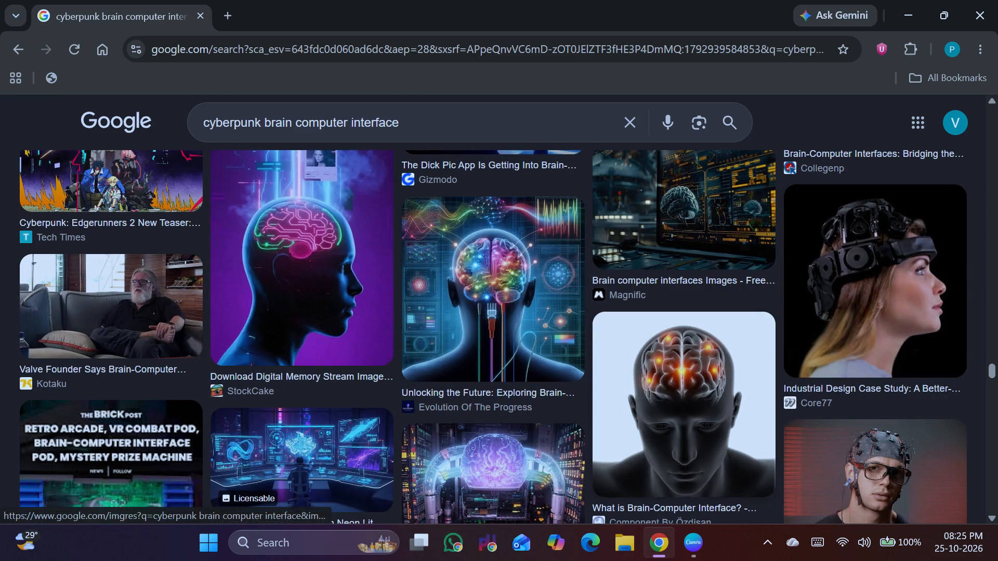
pyautogui.scroll(-1, 753, 291)
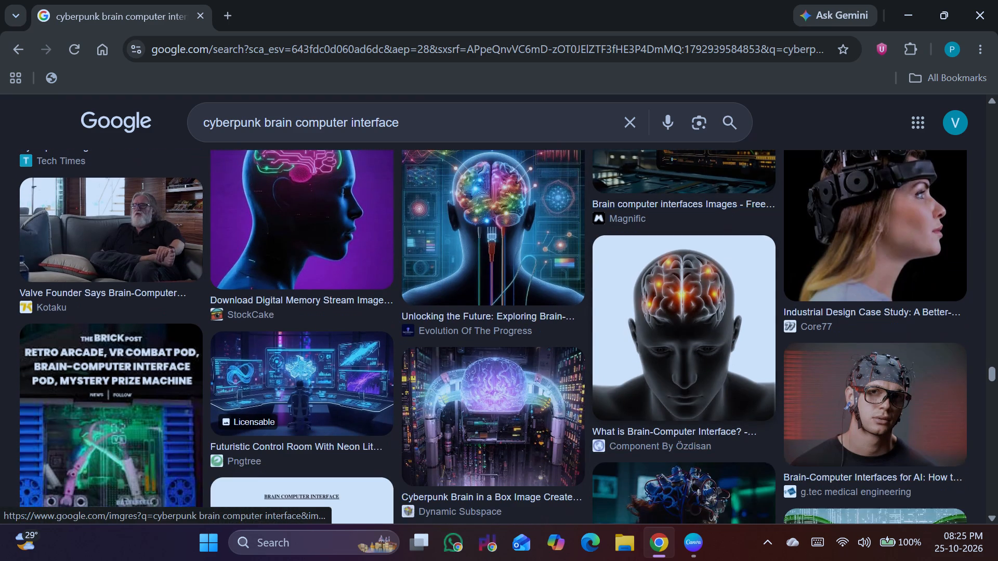
pyautogui.scroll(-4, 753, 291)
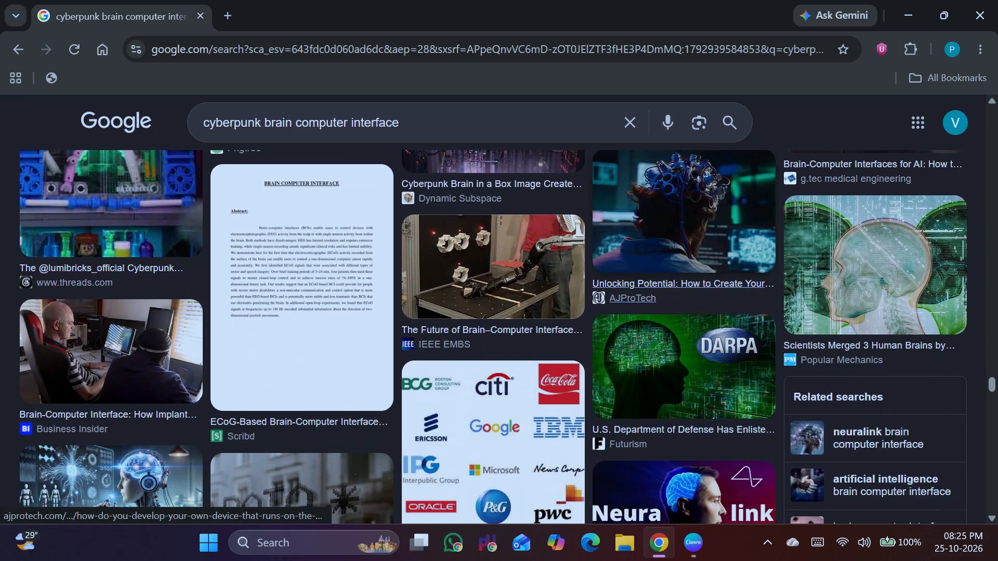
pyautogui.scroll(-3, 753, 294)
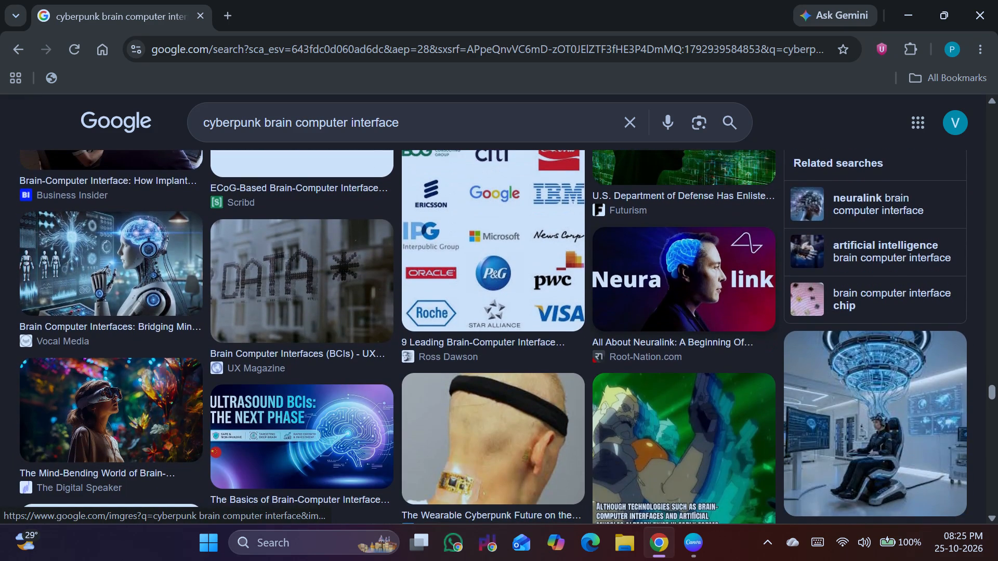
pyautogui.scroll(-3, 753, 296)
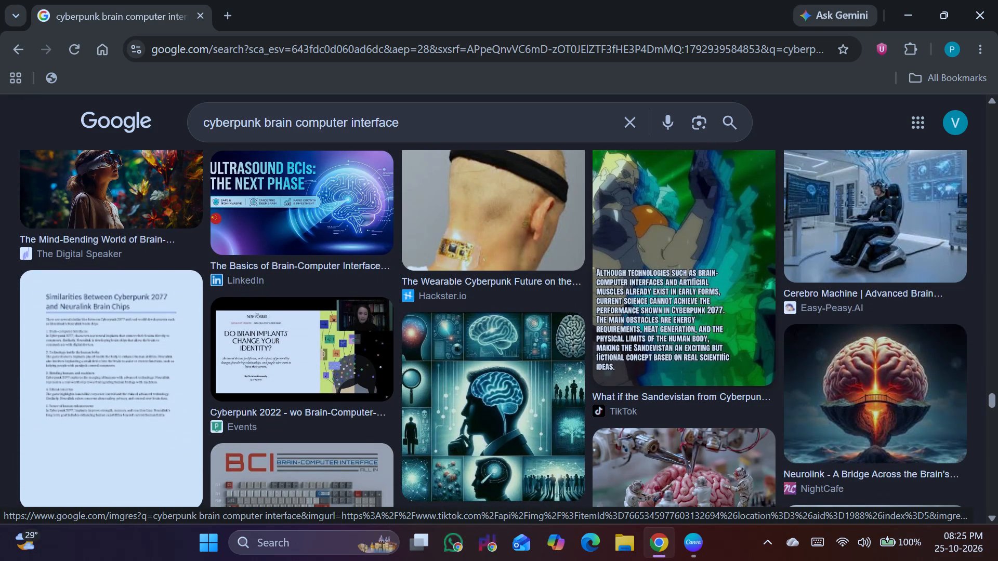
pyautogui.scroll(-3, 753, 300)
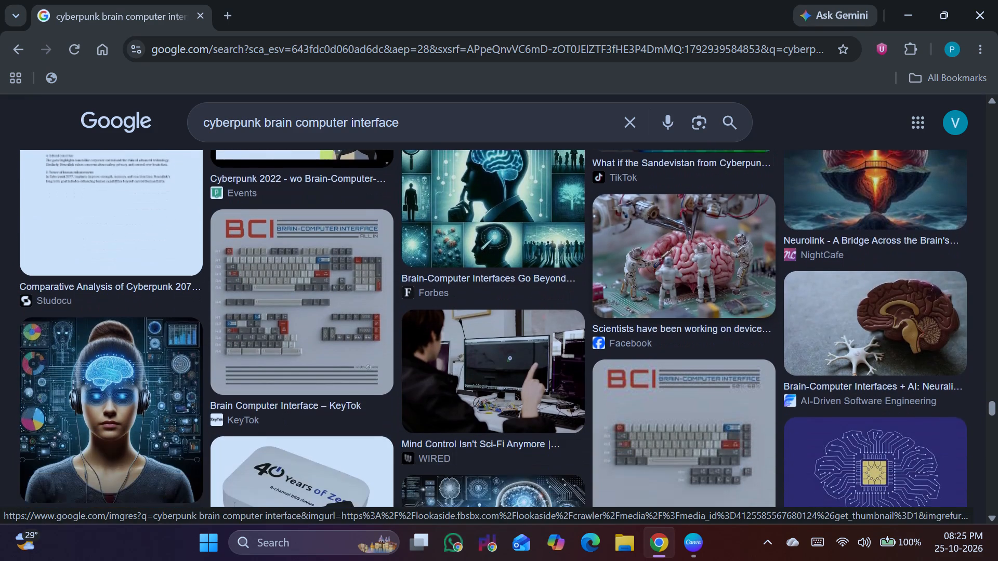
pyautogui.scroll(-3, 753, 300)
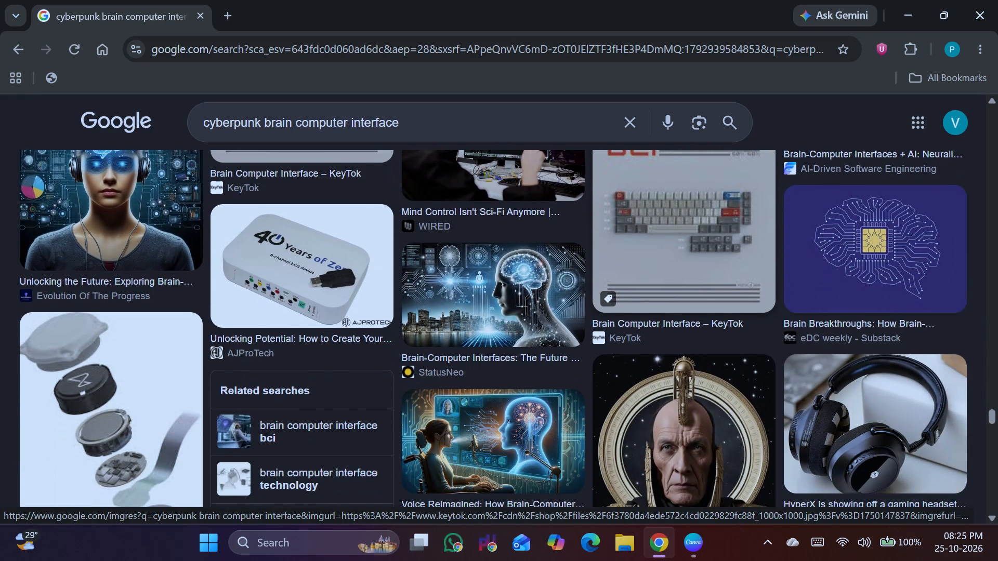
pyautogui.scroll(-2, 753, 303)
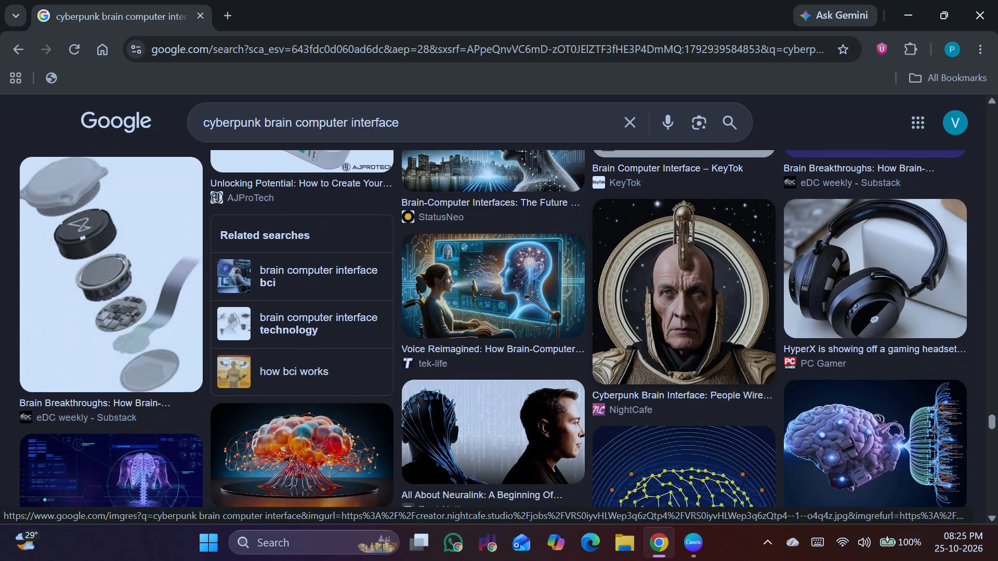
pyautogui.scroll(-1, 753, 306)
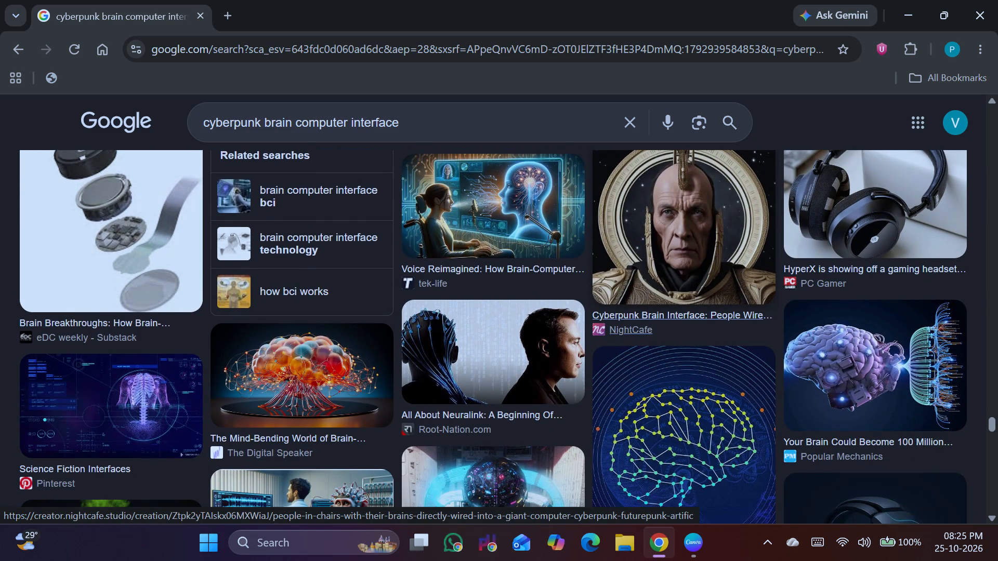
pyautogui.scroll(-2, 753, 306)
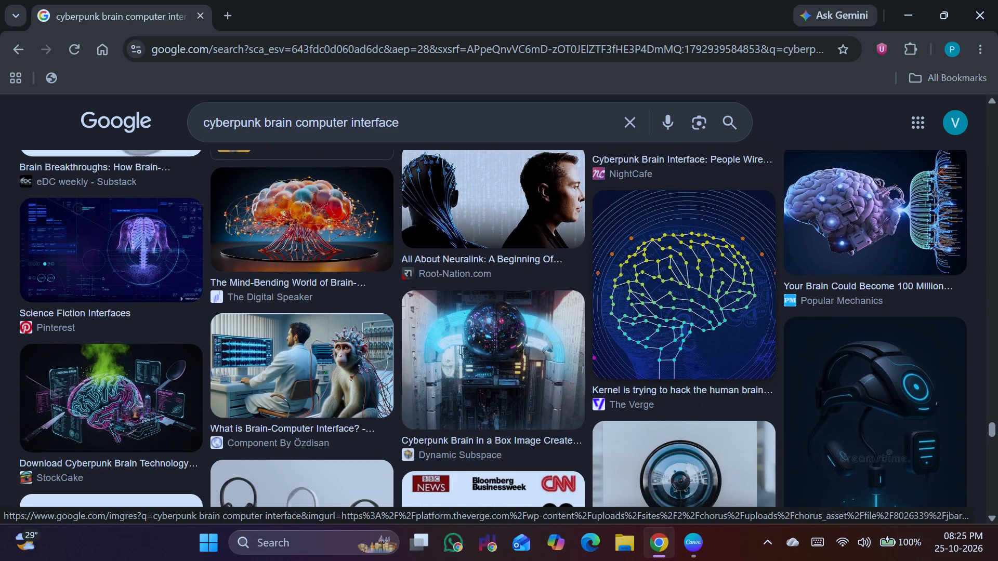
pyautogui.scroll(-2, 753, 306)
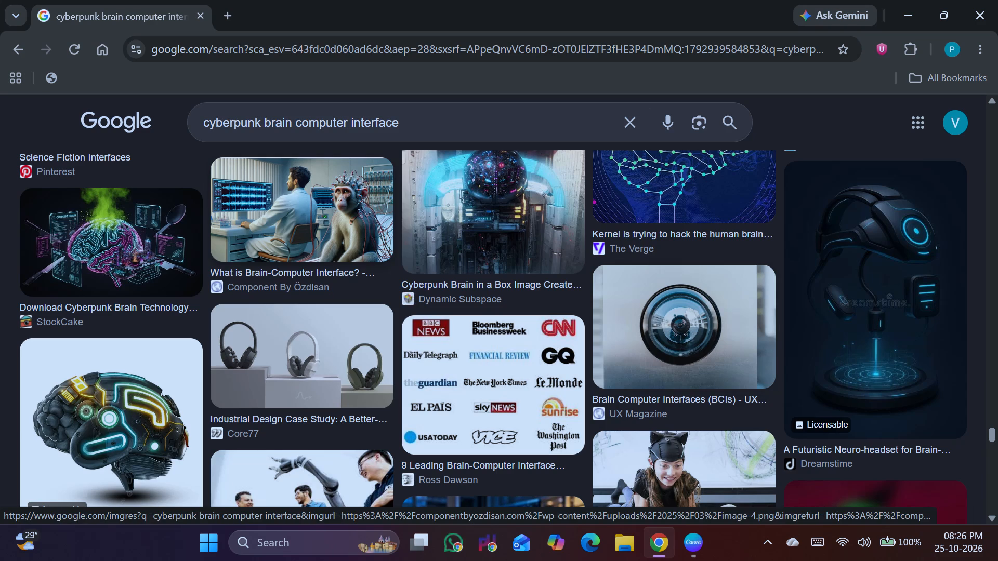
pyautogui.scroll(-1, 639, 330)
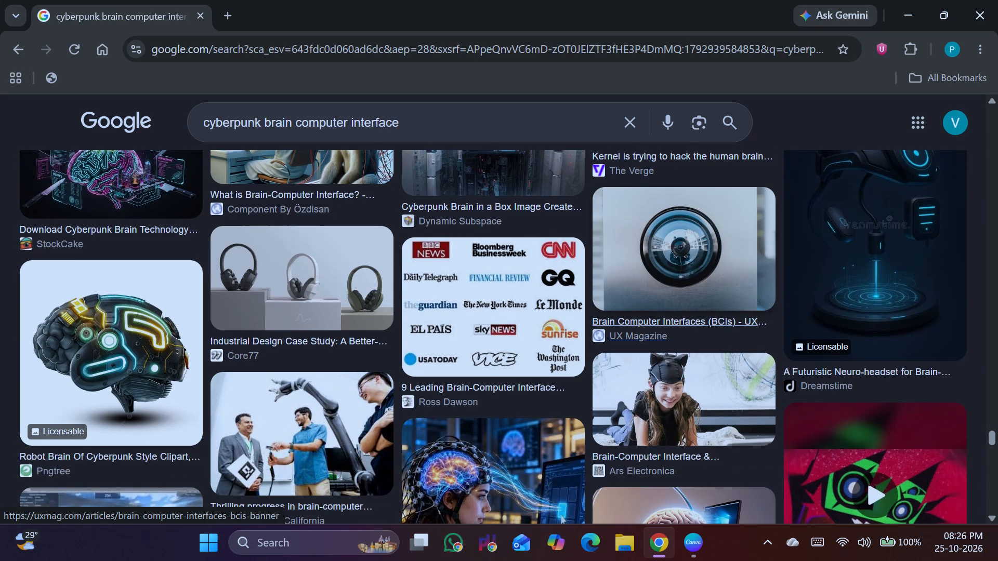
pyautogui.scroll(1, 635, 326)
pyautogui.scroll(-2, 634, 325)
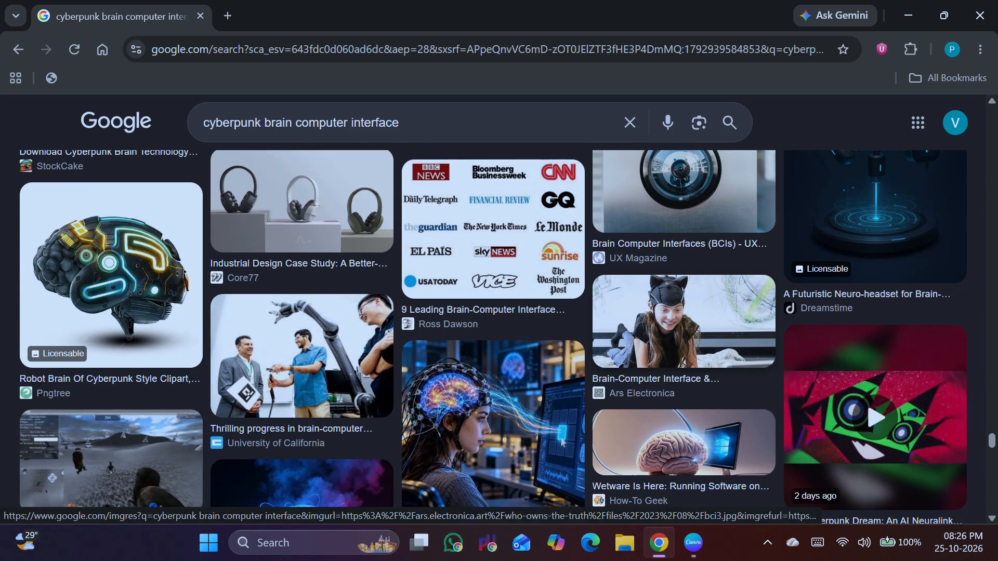
pyautogui.scroll(-1, 634, 319)
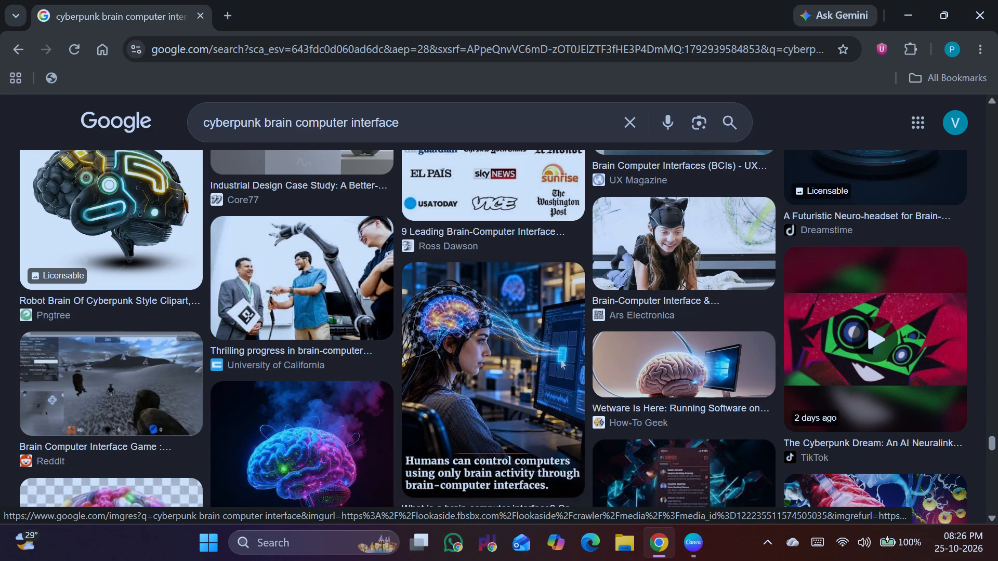
pyautogui.scroll(-1, 607, 360)
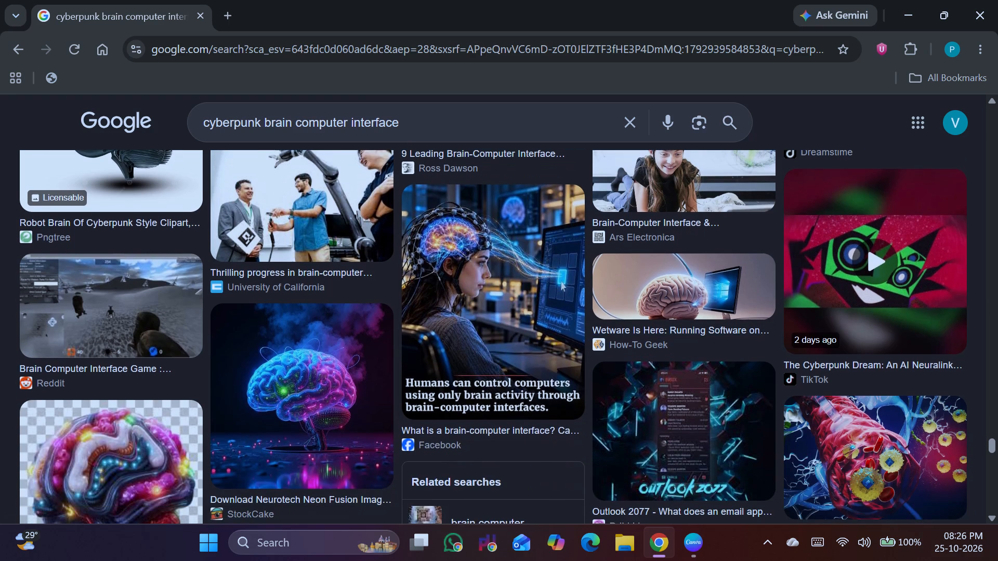
pyautogui.scroll(-6, 608, 360)
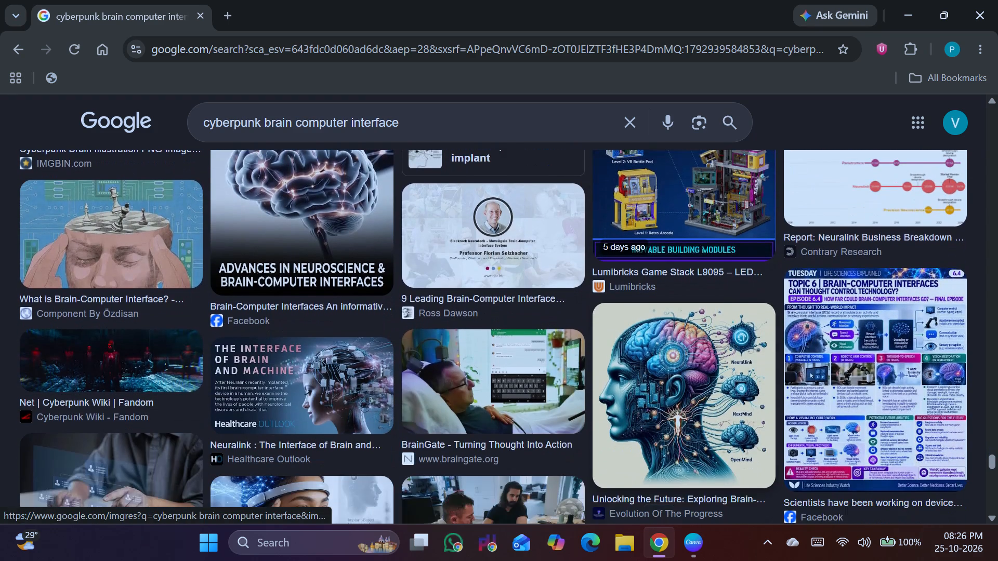
pyautogui.scroll(-2, 608, 360)
# Remove the Cyberpunk refinement from the image search and switch "brain computer interface" to video results.
pyautogui.scroll(7, 608, 360)
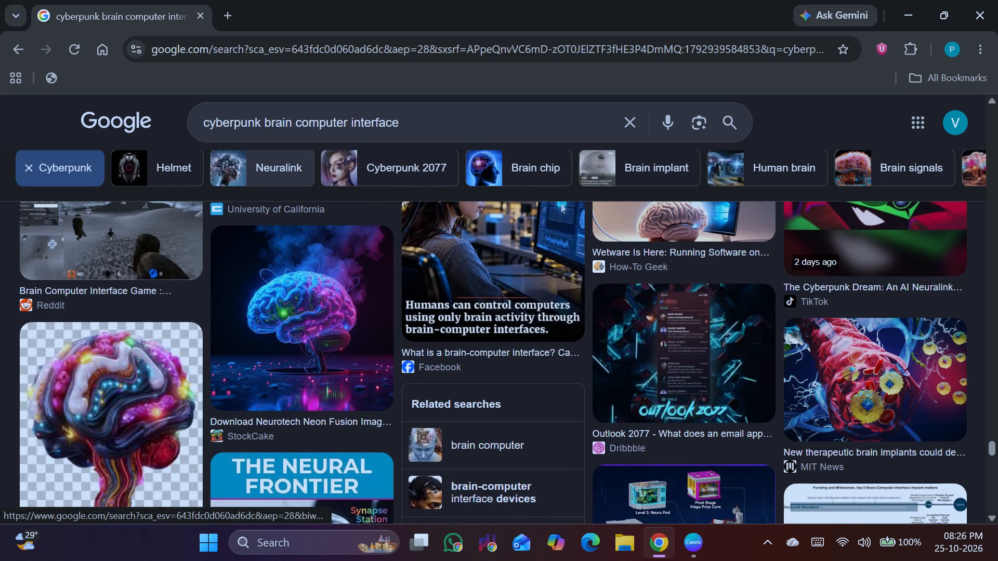
pyautogui.click(24, 170)
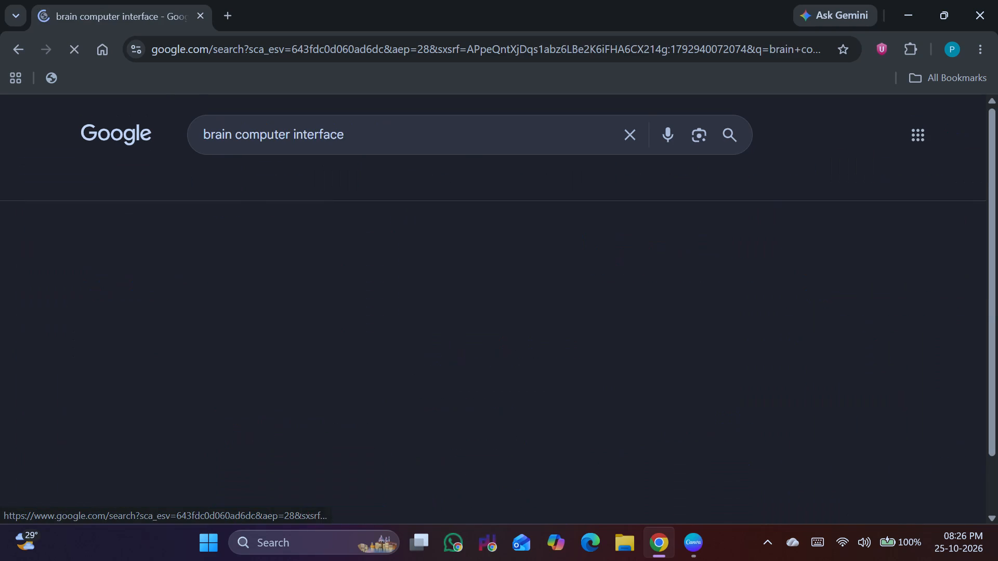
pyautogui.click(300, 182)
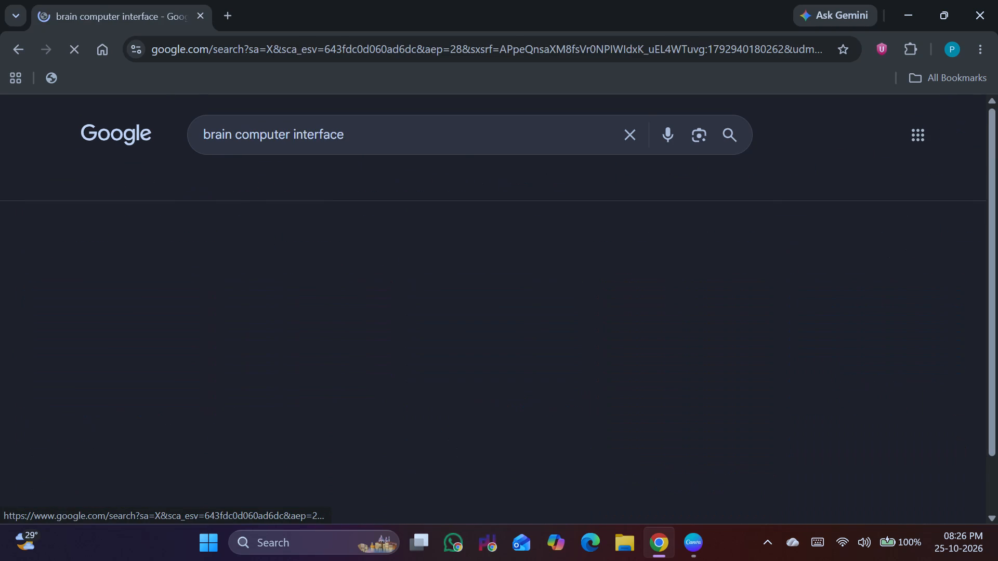
# Look through the "brain computer interface" video results for clips suited to the BCI presentation.
pyautogui.scroll(2, 298, 314)
pyautogui.scroll(-2, 297, 312)
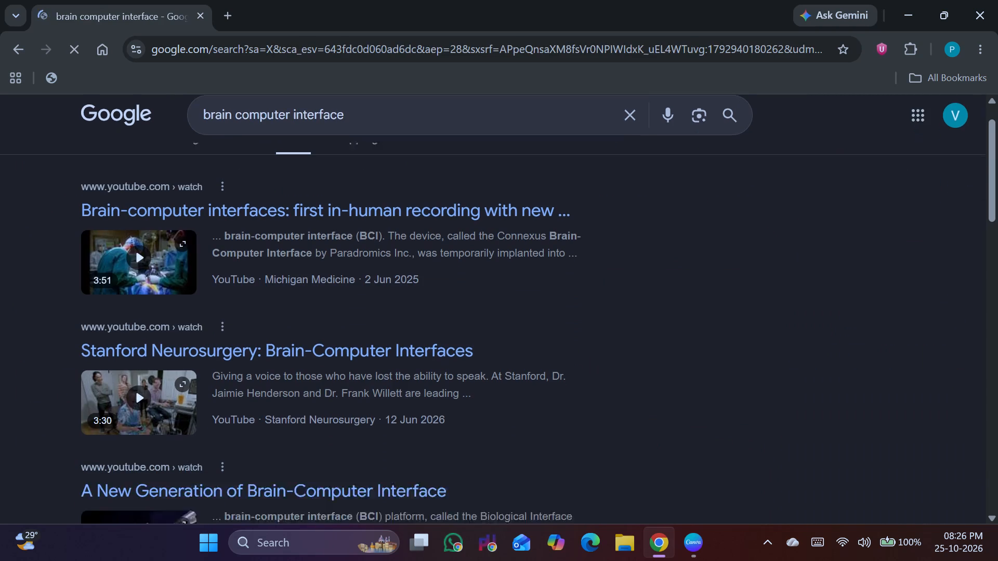
pyautogui.scroll(-8, 297, 312)
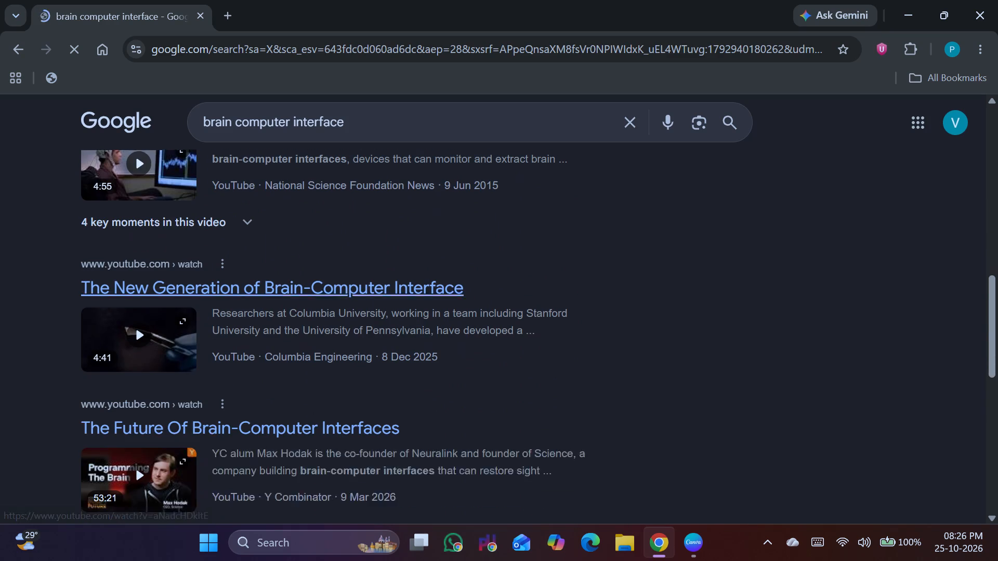
pyautogui.scroll(-6, 294, 306)
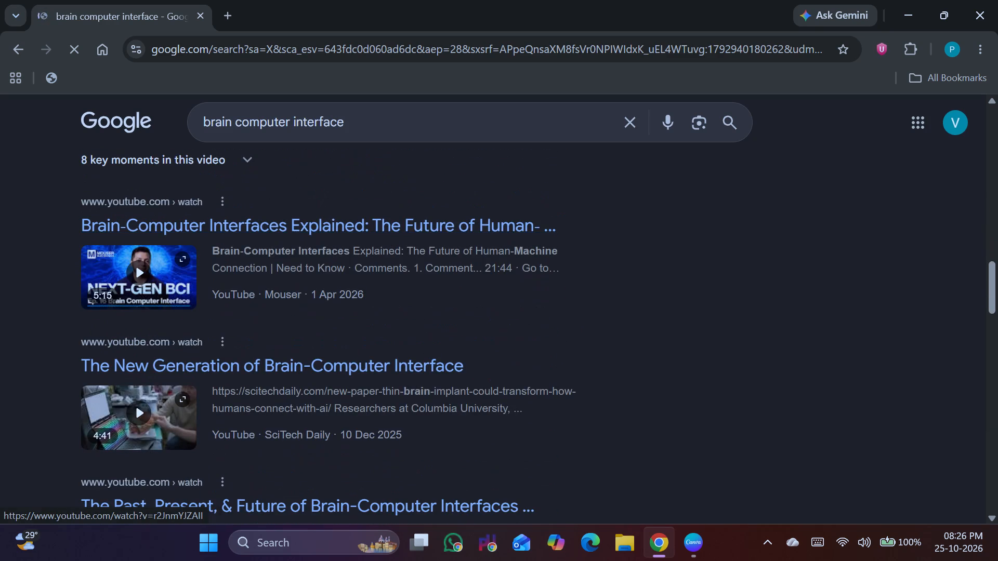
pyautogui.scroll(-8, 294, 306)
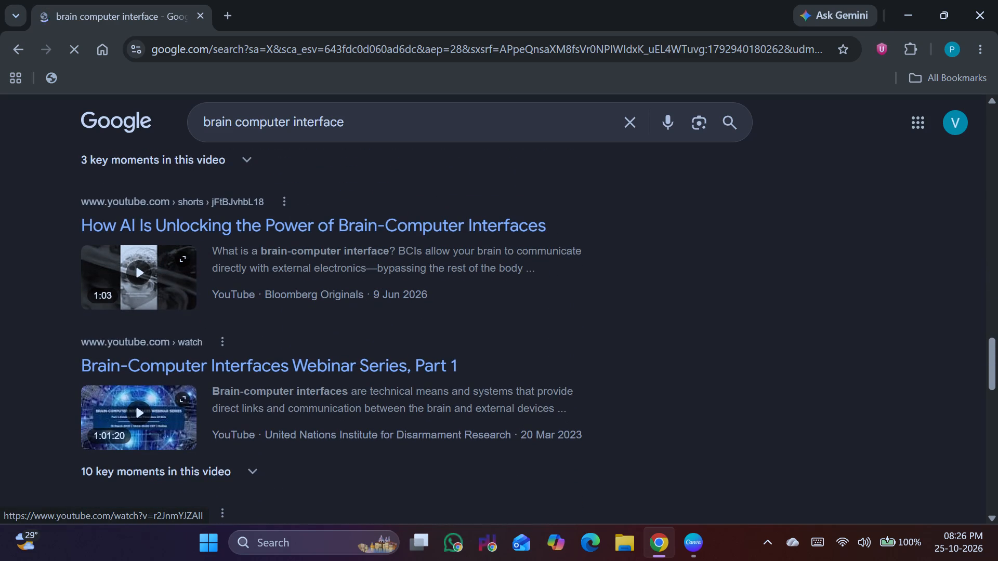
pyautogui.scroll(-7, 163, 266)
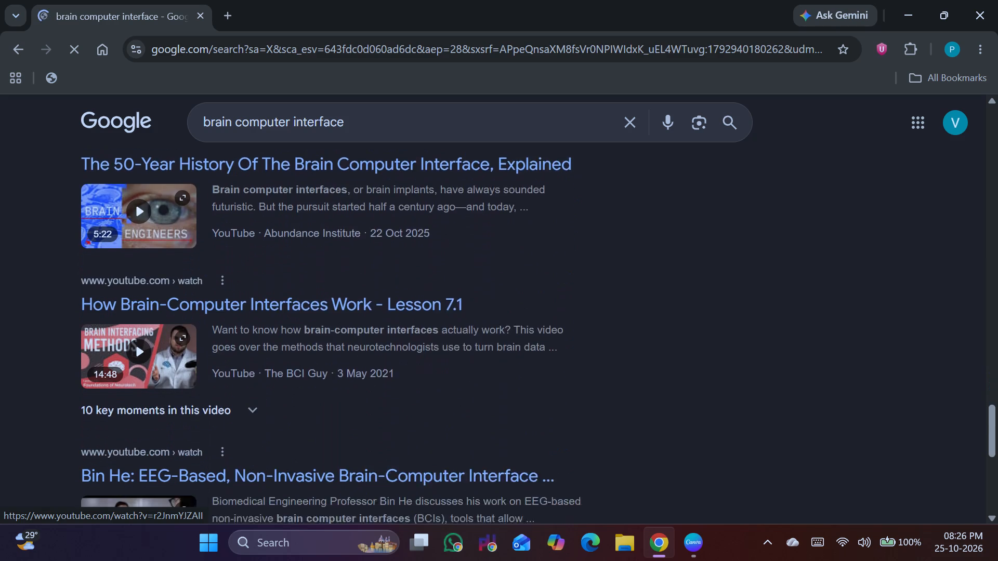
pyautogui.scroll(-6, 164, 266)
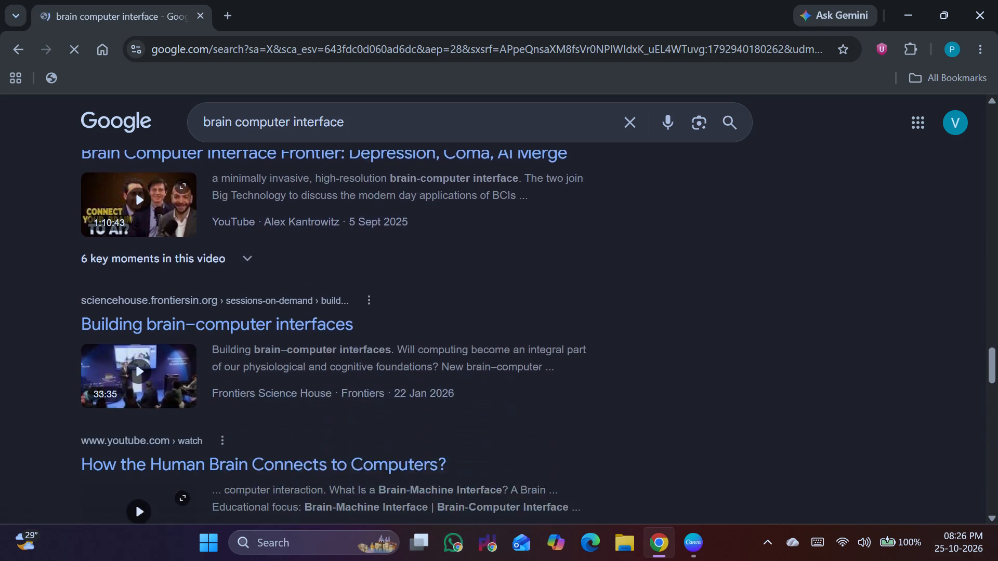
pyautogui.scroll(-5, 165, 265)
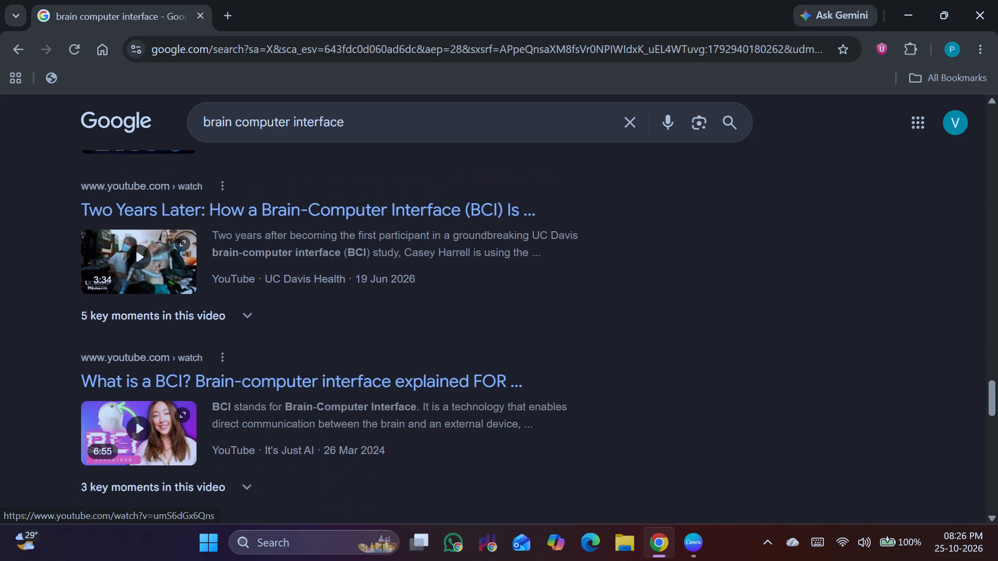
# Look further through the "brain computer interface" video results, down to the end of the loaded list, for clips suited to the presentation.
pyautogui.scroll(-8, 165, 264)
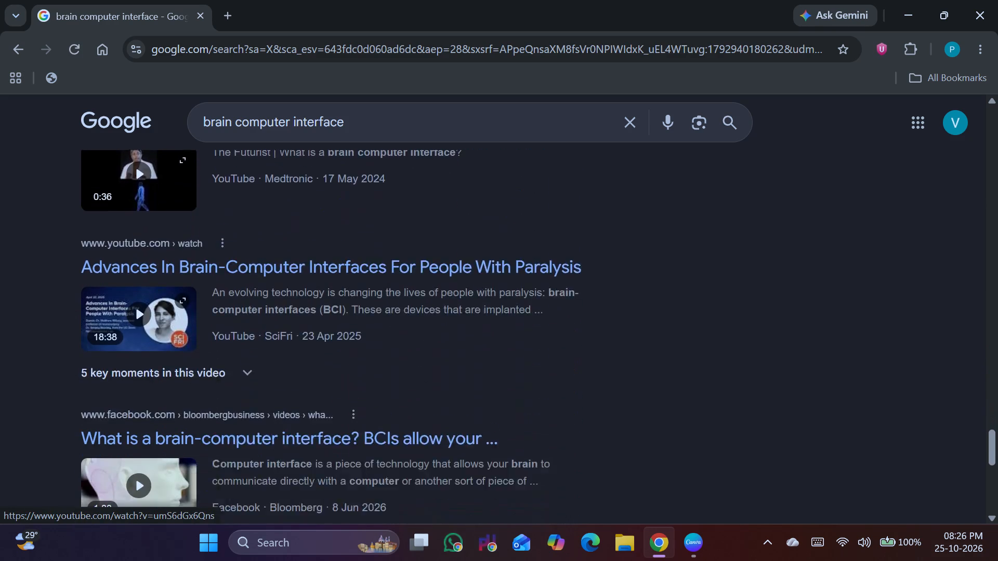
pyautogui.scroll(-8, 165, 264)
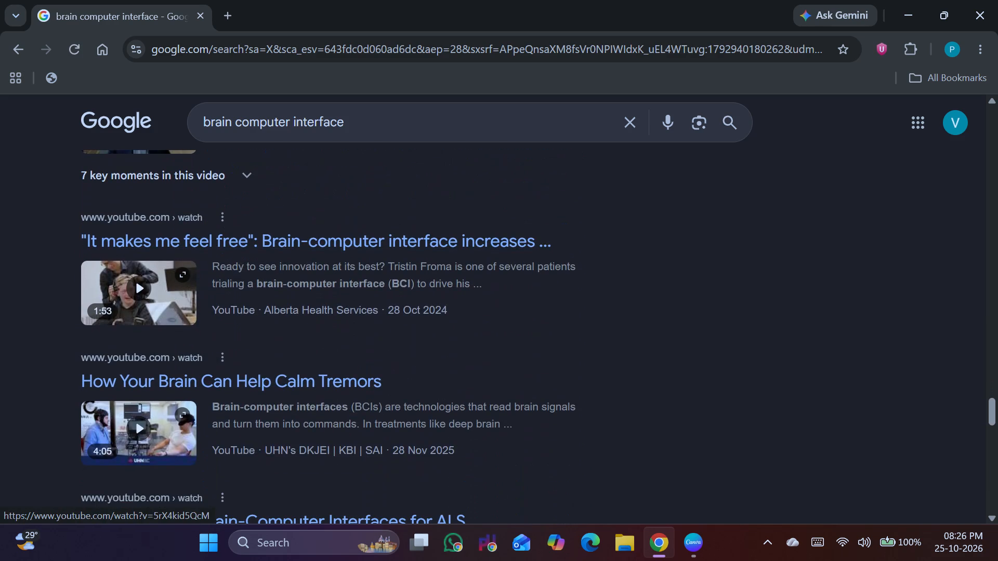
pyautogui.scroll(-5, 165, 262)
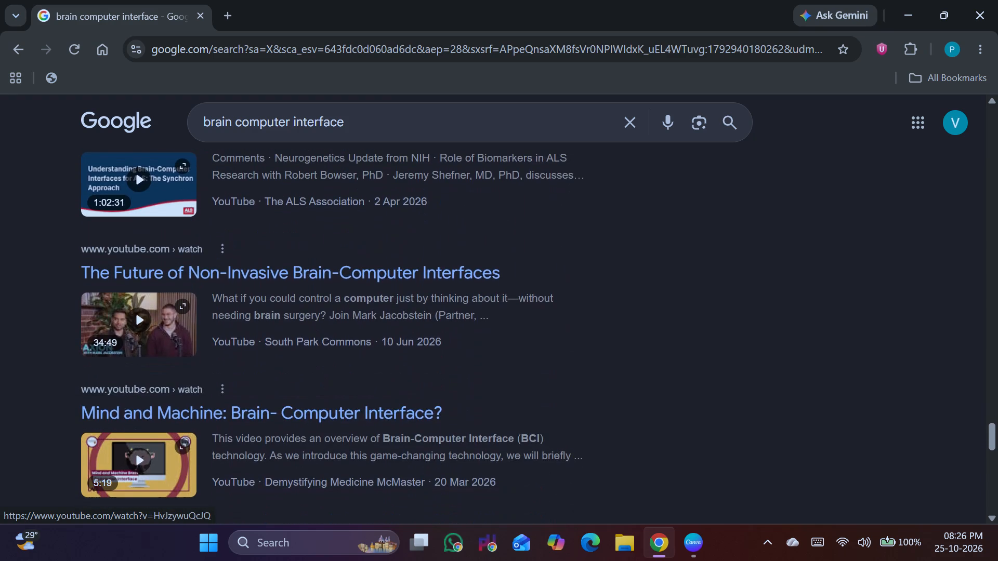
pyautogui.scroll(-5, 165, 262)
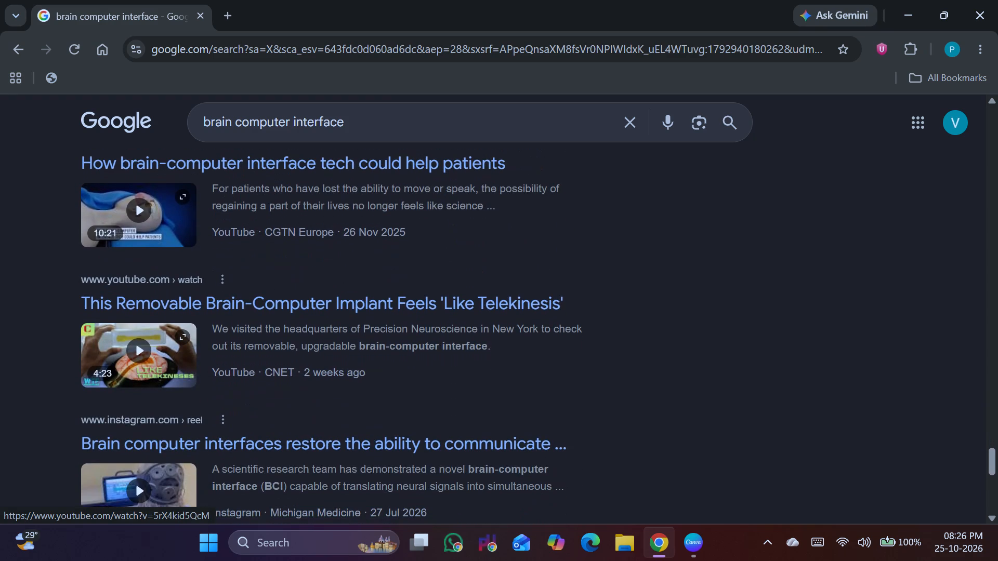
pyautogui.scroll(-5, 165, 262)
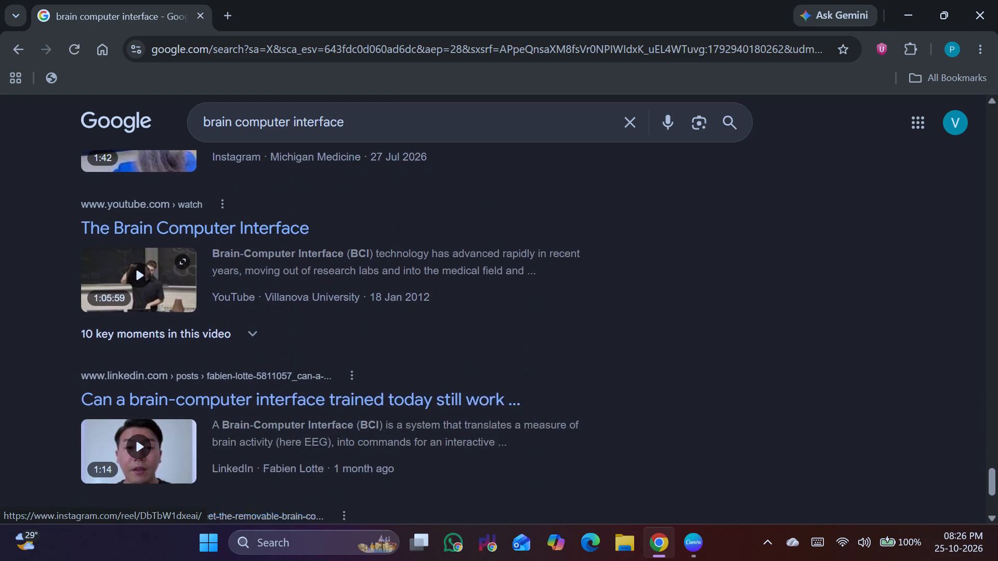
pyautogui.scroll(-5, 165, 262)
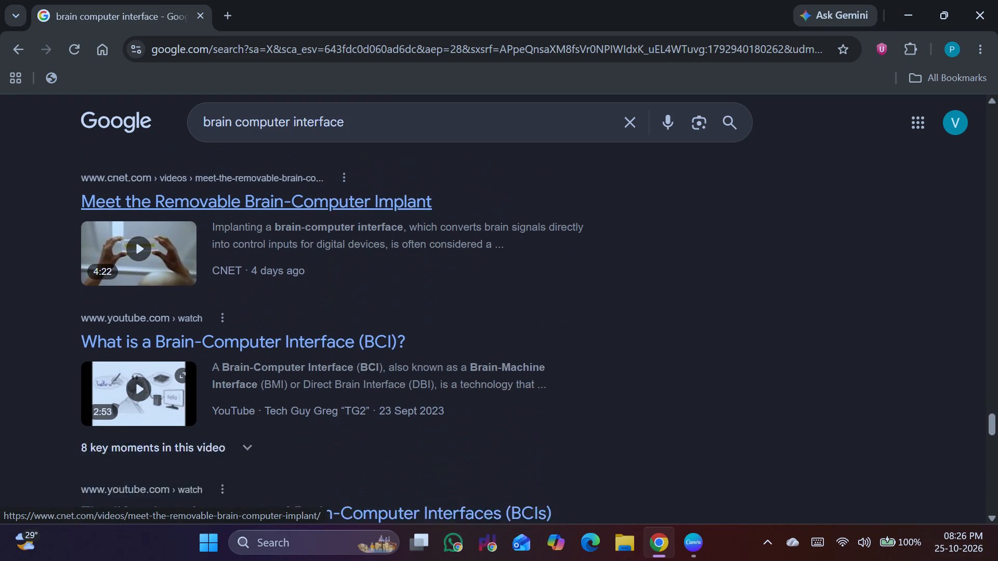
pyautogui.scroll(-6, 165, 262)
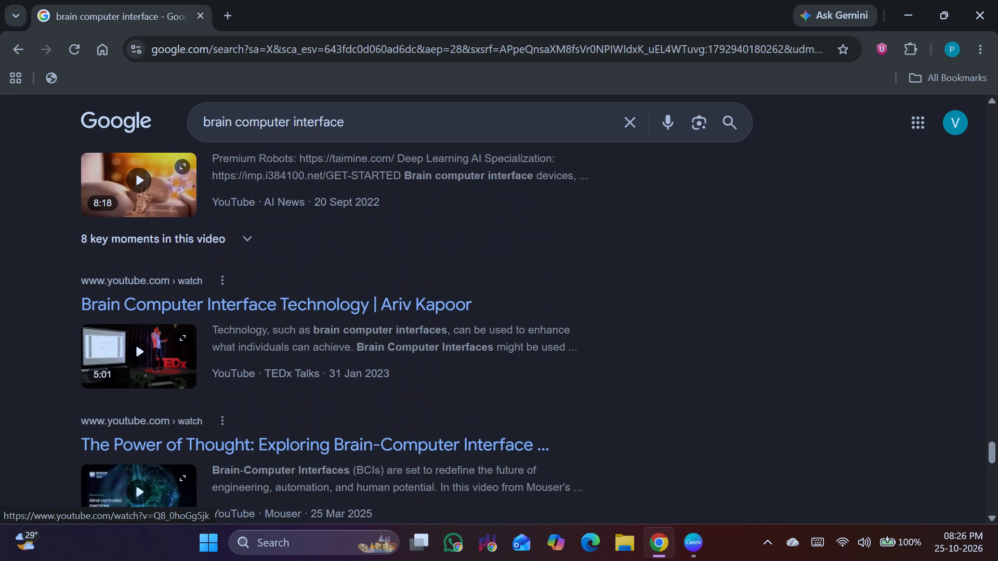
# Look through the remaining "brain computer interface" video results, down to the end of the list, for clips suited to the presentation.
pyautogui.scroll(-4, 165, 262)
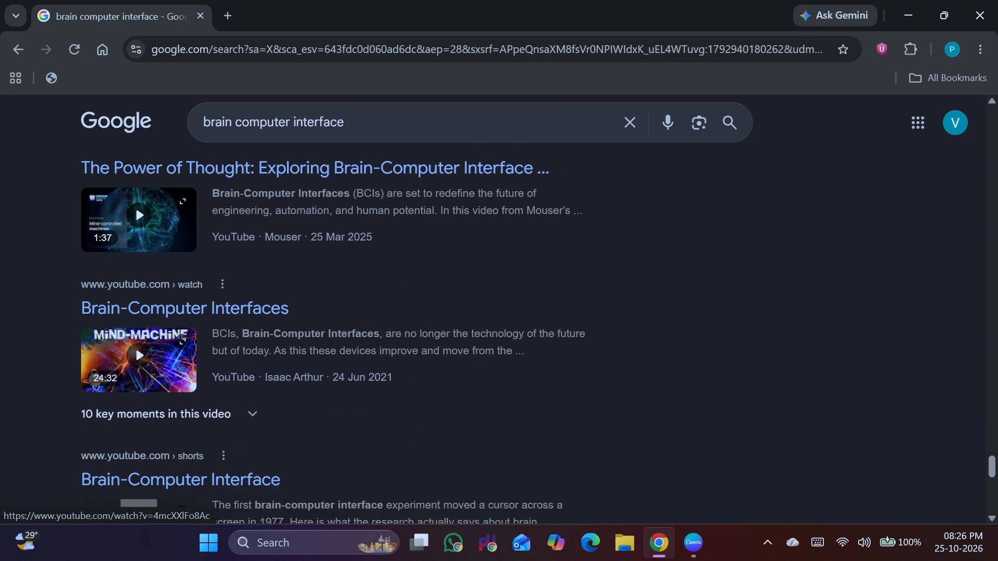
pyautogui.scroll(-5, 165, 262)
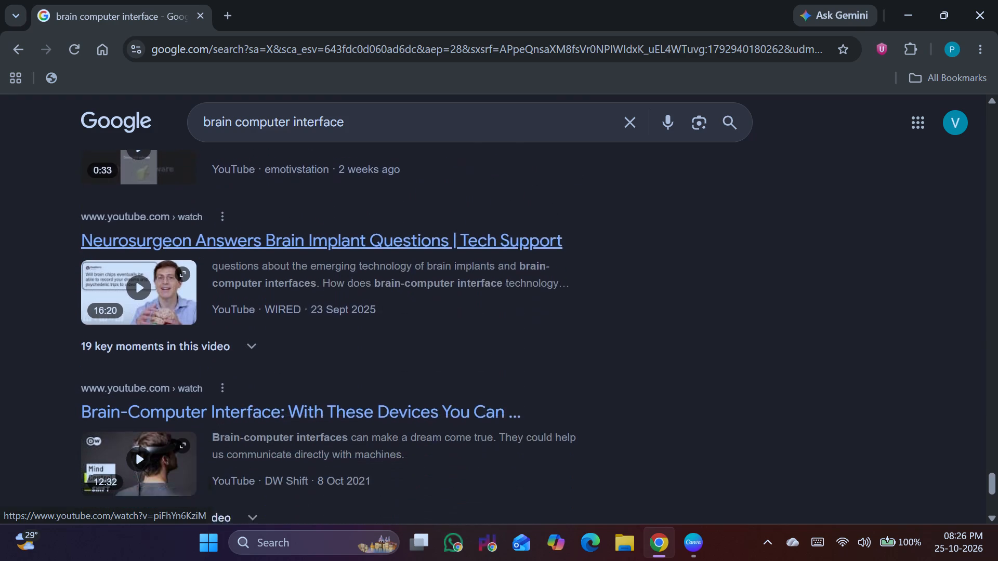
pyautogui.scroll(-4, 165, 262)
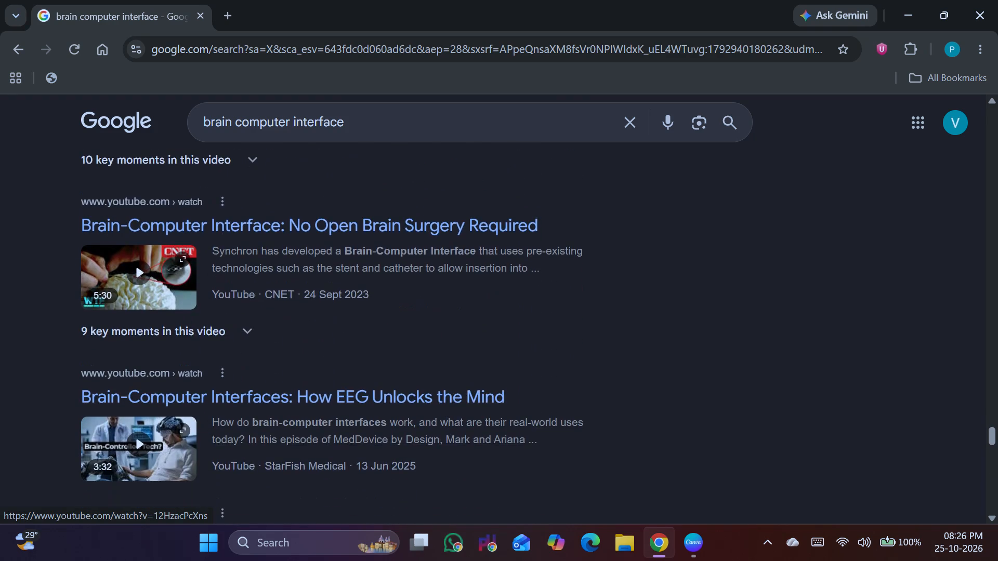
pyautogui.scroll(-4, 165, 262)
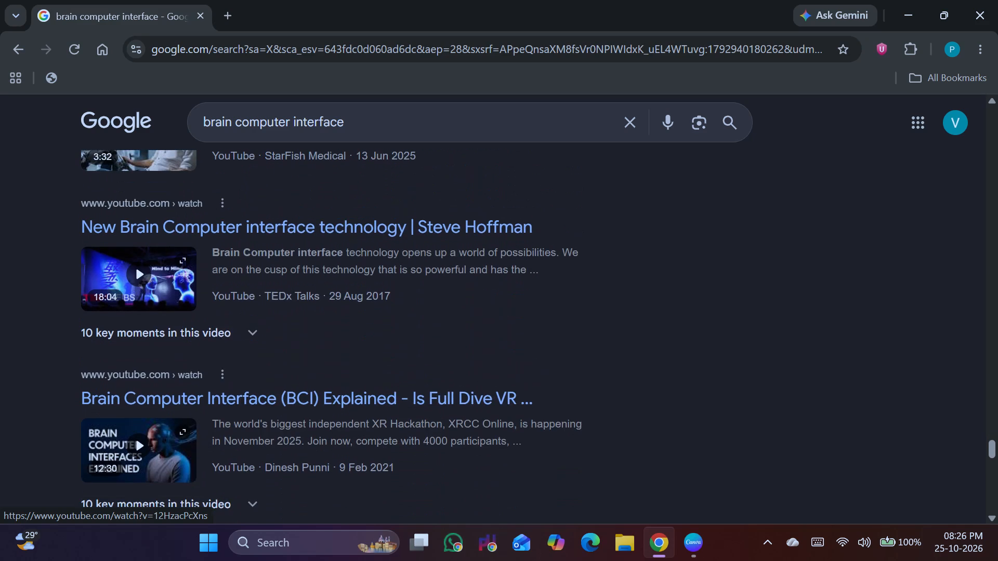
pyautogui.scroll(-11, 165, 262)
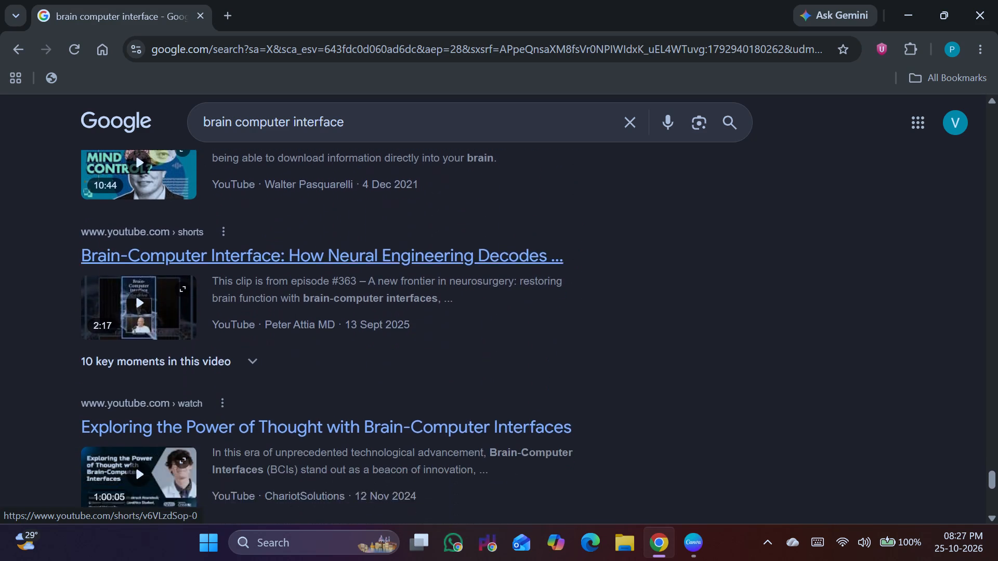
pyautogui.scroll(-5, 165, 262)
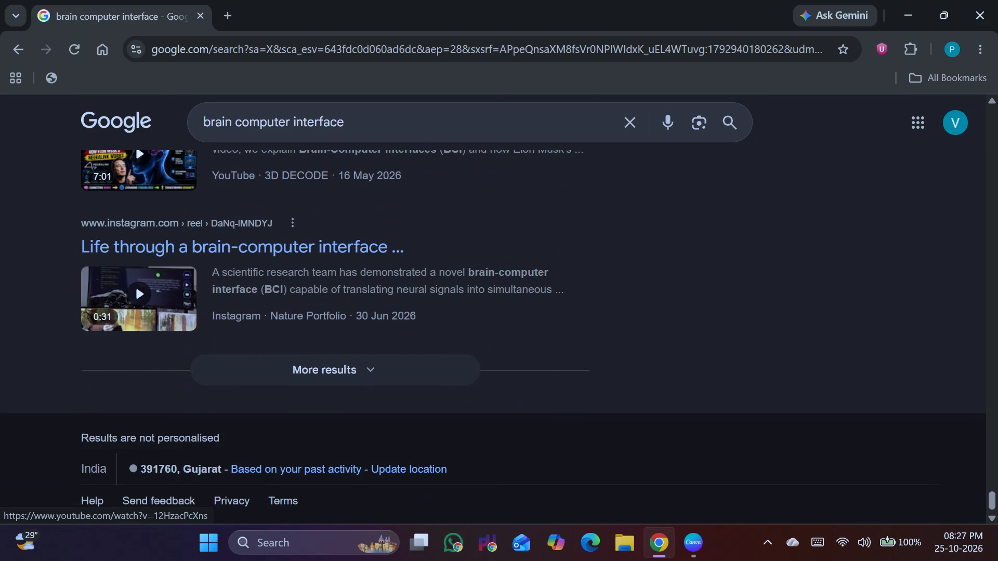
pyautogui.scroll(-2, 165, 262)
# Watch Nature Portfolio's "Life through a brain-computer interface" Instagram reel with sound on, dismissing the sign-up prompt, and return to the video results.
pyautogui.click(142, 288)
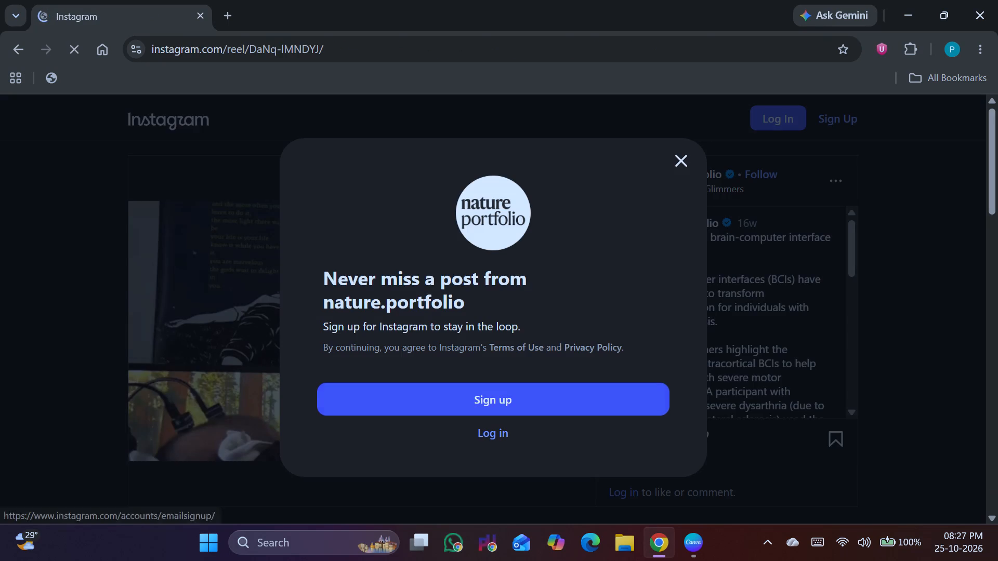
pyautogui.click(681, 158)
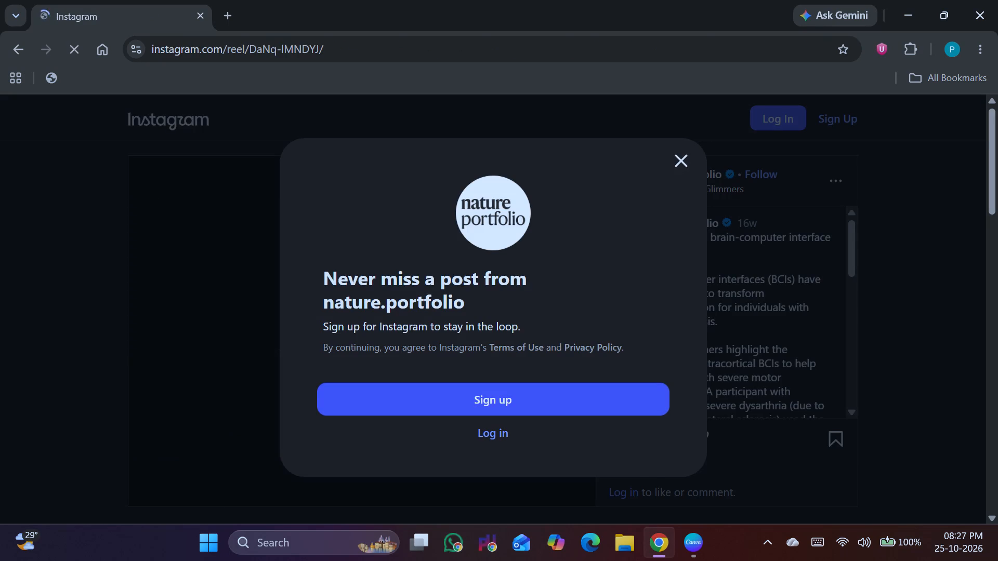
pyautogui.click(678, 160)
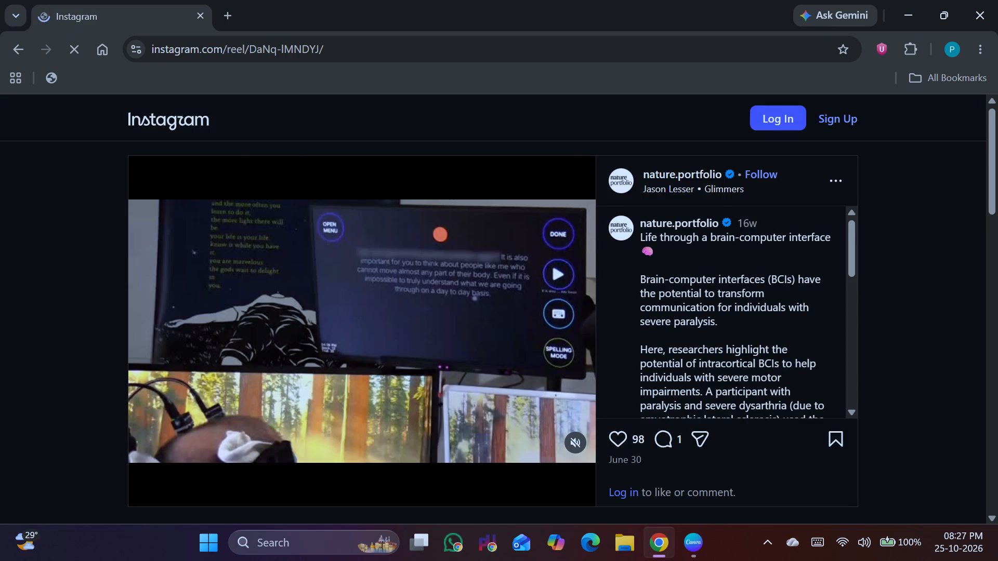
pyautogui.scroll(-1, 374, 298)
pyautogui.scroll(1, 373, 299)
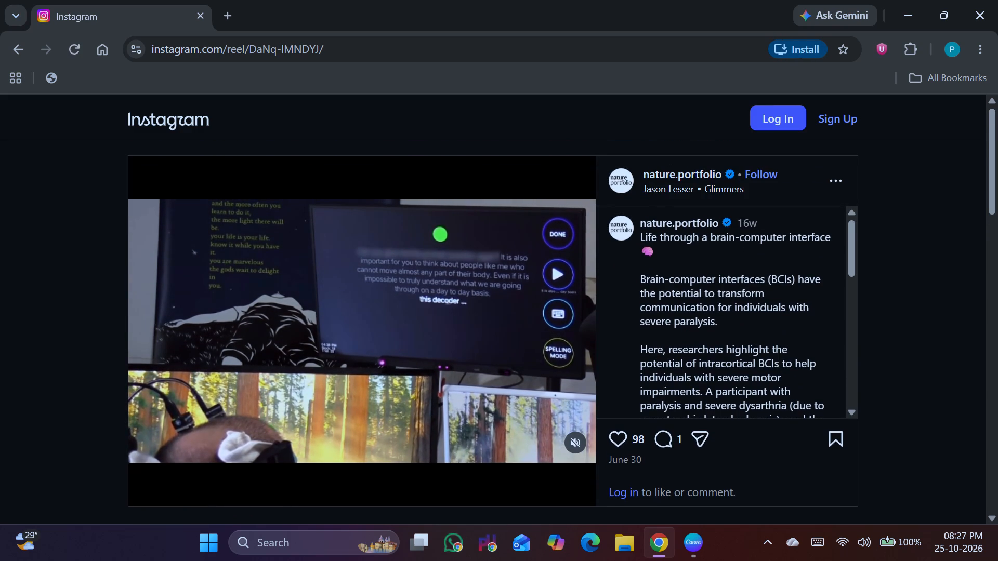
pyautogui.scroll(1, 488, 312)
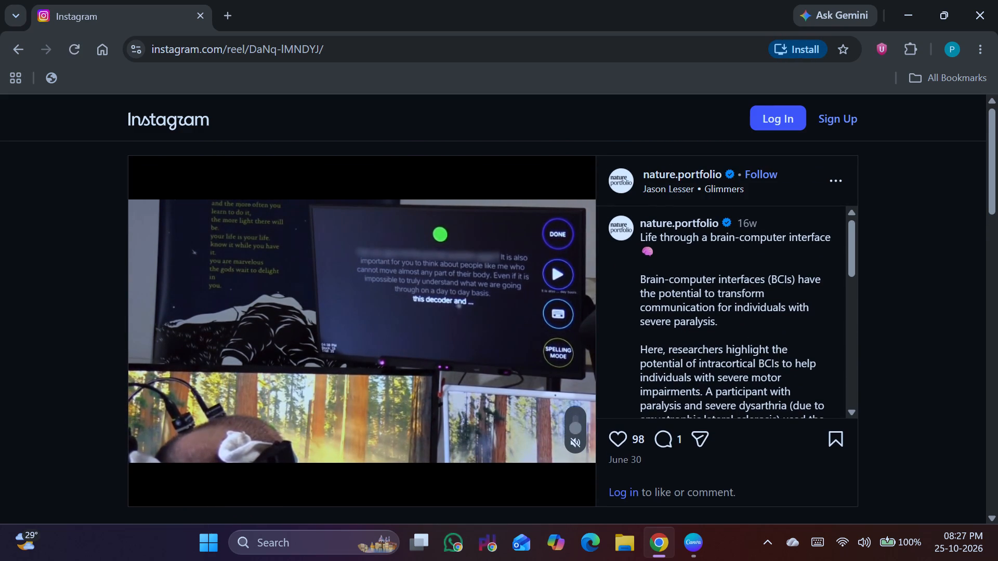
pyautogui.click(569, 437)
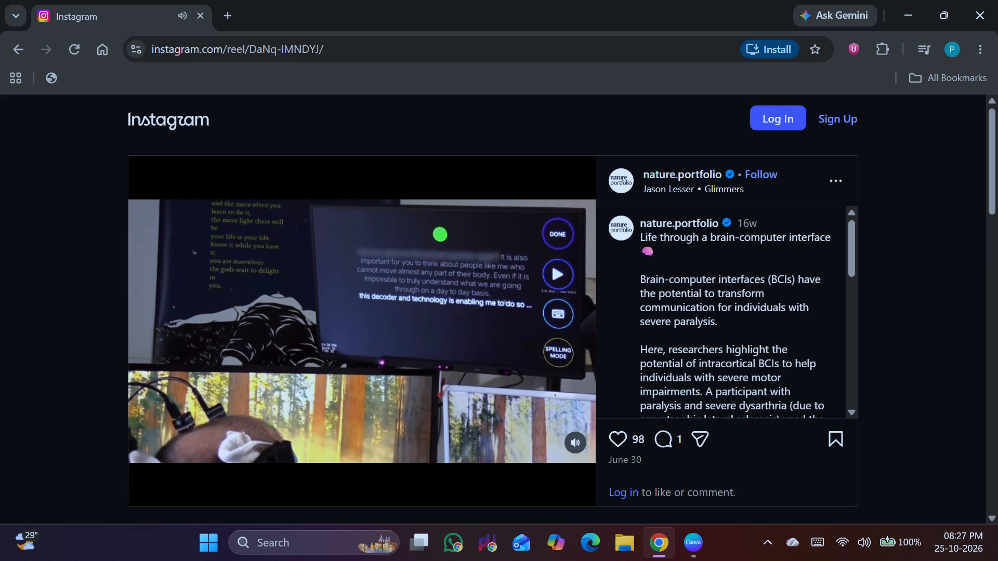
pyautogui.click(23, 46)
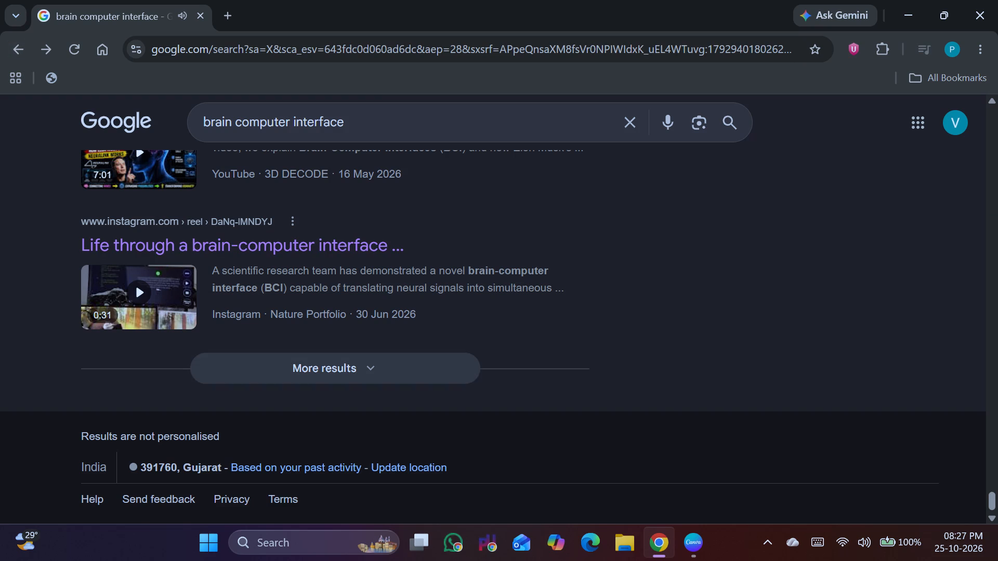
# Try to load more "brain computer interface" video results at the end of the list and check the last entries.
pyautogui.click(347, 366)
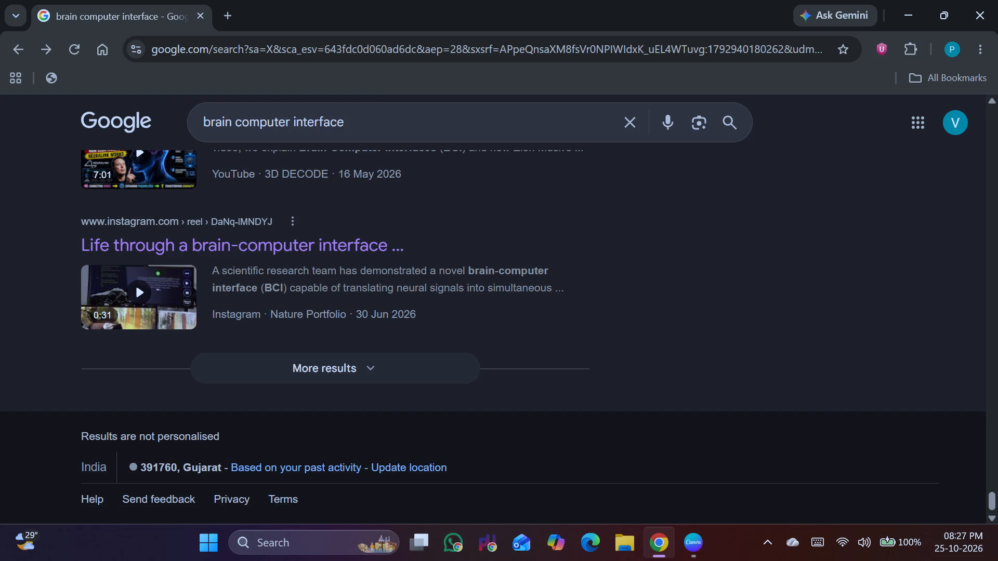
pyautogui.click(373, 363)
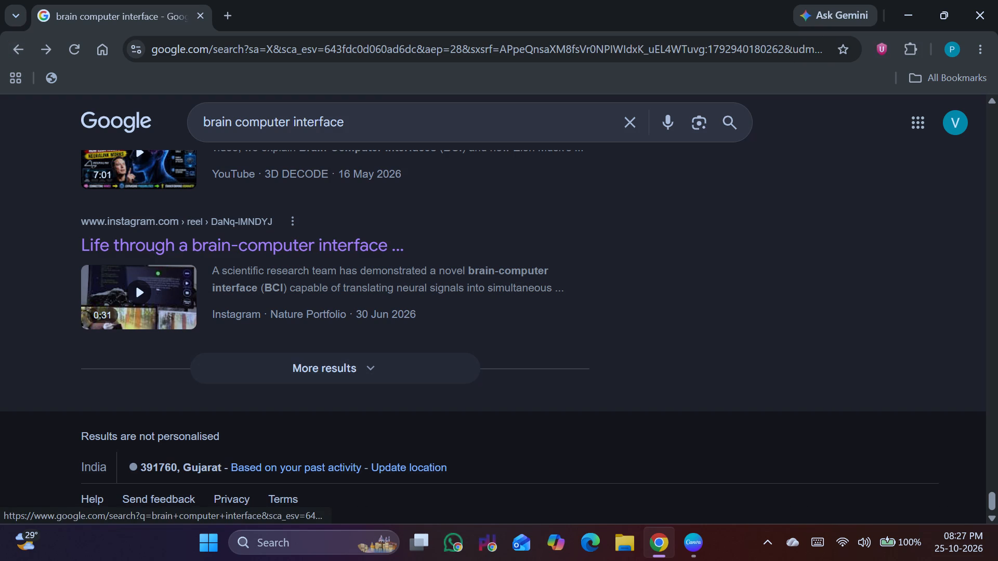
pyautogui.scroll(-2, 374, 283)
pyautogui.scroll(3, 375, 286)
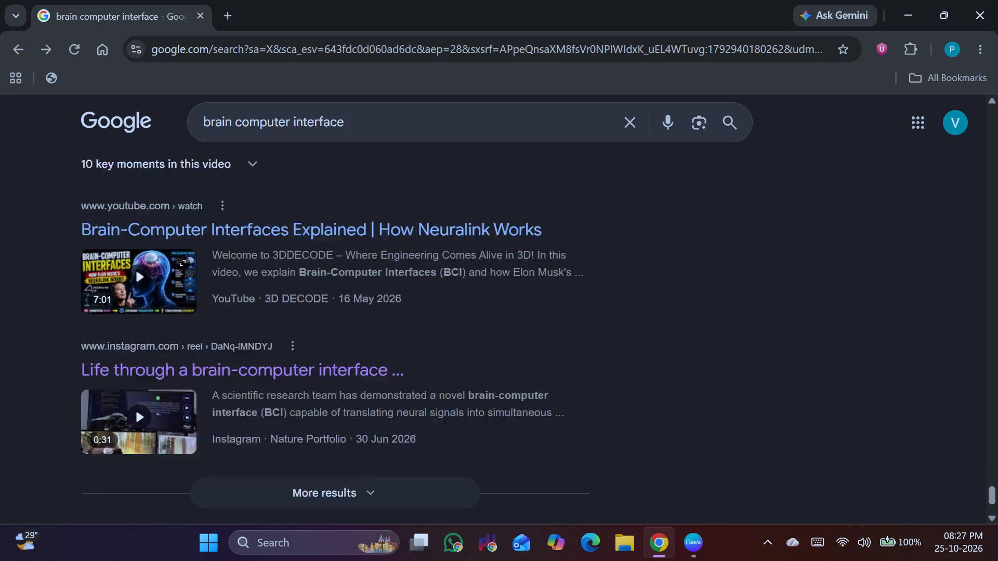
pyautogui.scroll(2, 375, 286)
pyautogui.scroll(-15, 375, 286)
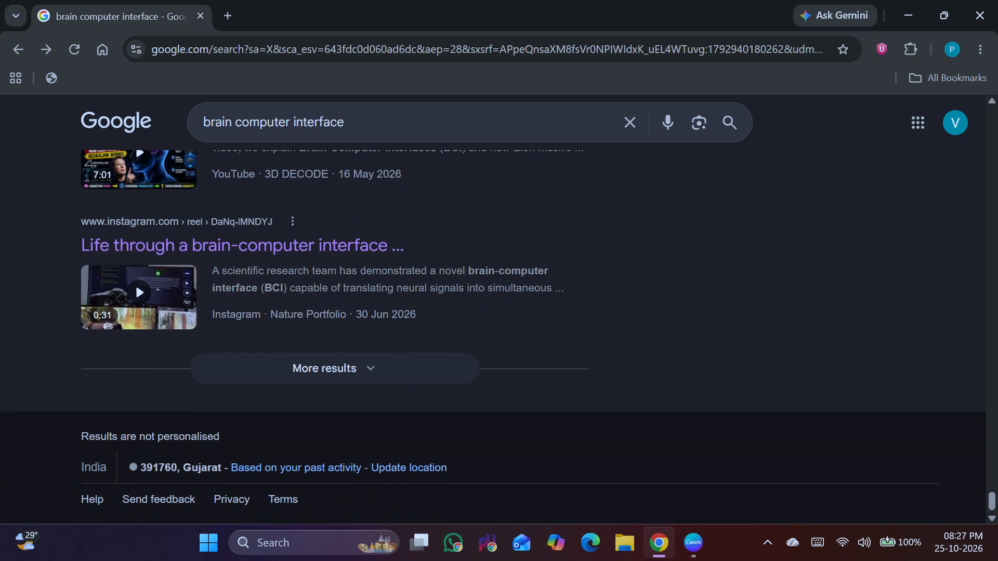
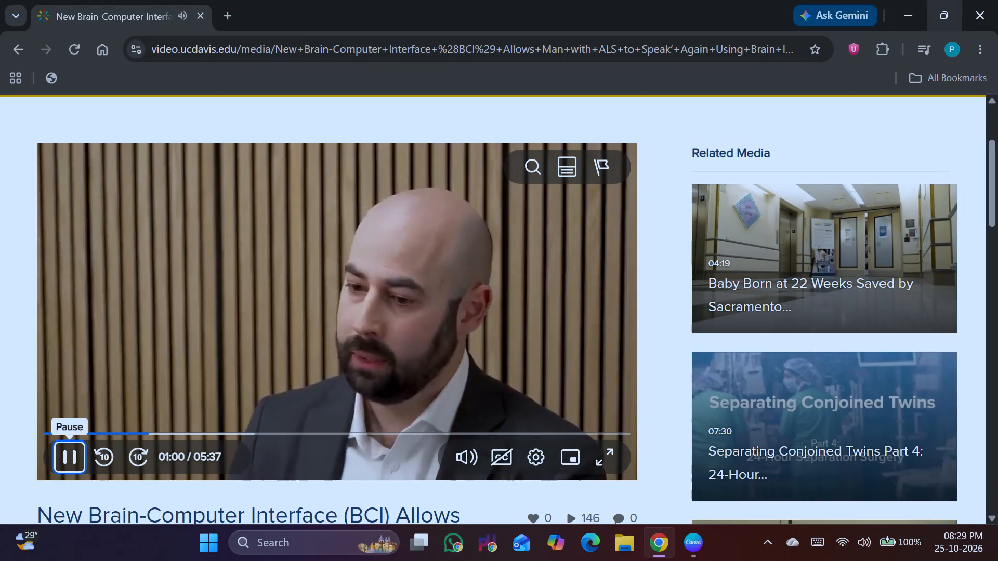
# Arrange the browser and the presentation window side by side, each filling half of the screen.
pyautogui.click(957, 14)
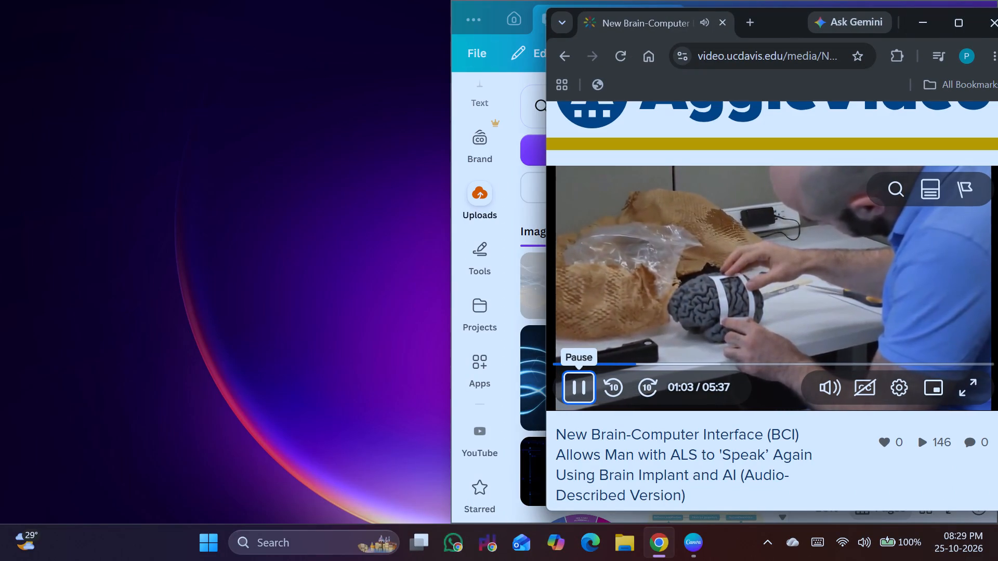
pyautogui.moveTo(482, 7); pyautogui.dragTo(0, 0)
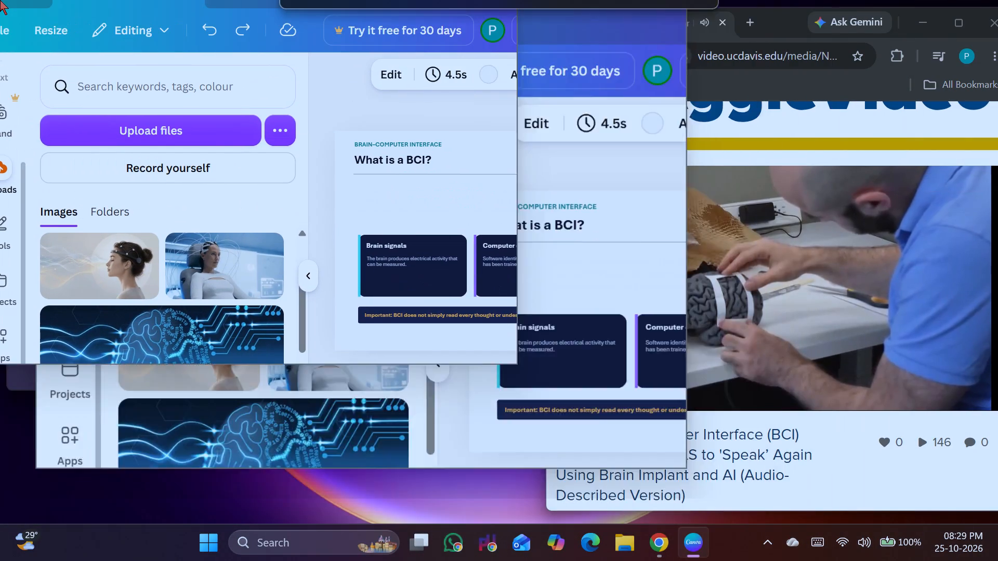
pyautogui.click(755, 214)
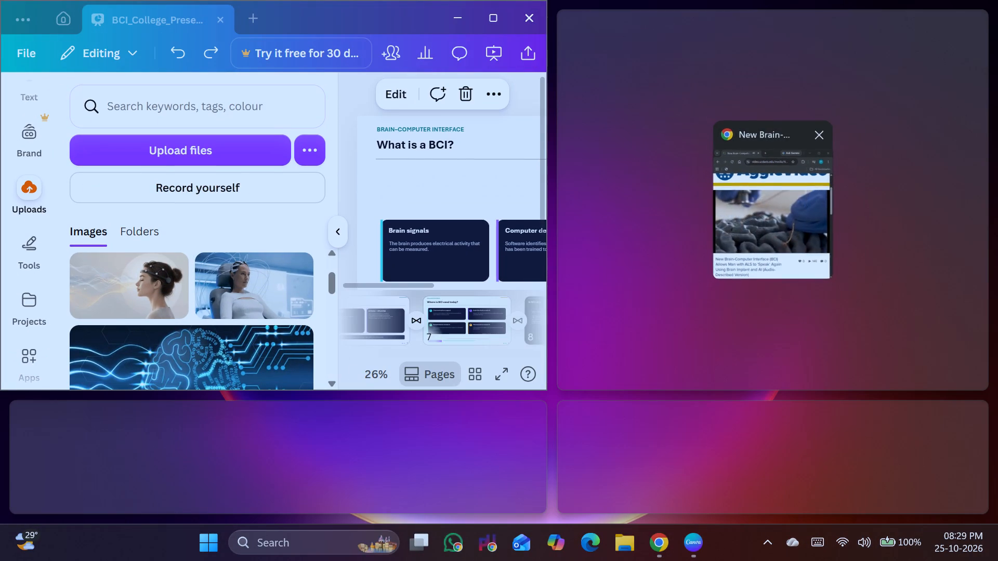
pyautogui.moveTo(742, 199); pyautogui.dragTo(212, 266)
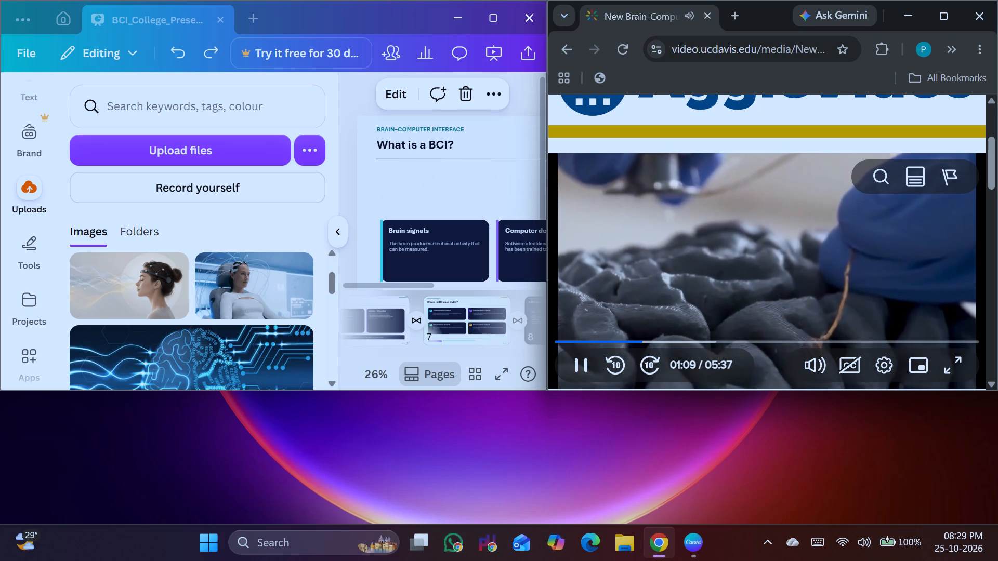
pyautogui.moveTo(212, 266); pyautogui.dragTo(27, 256)
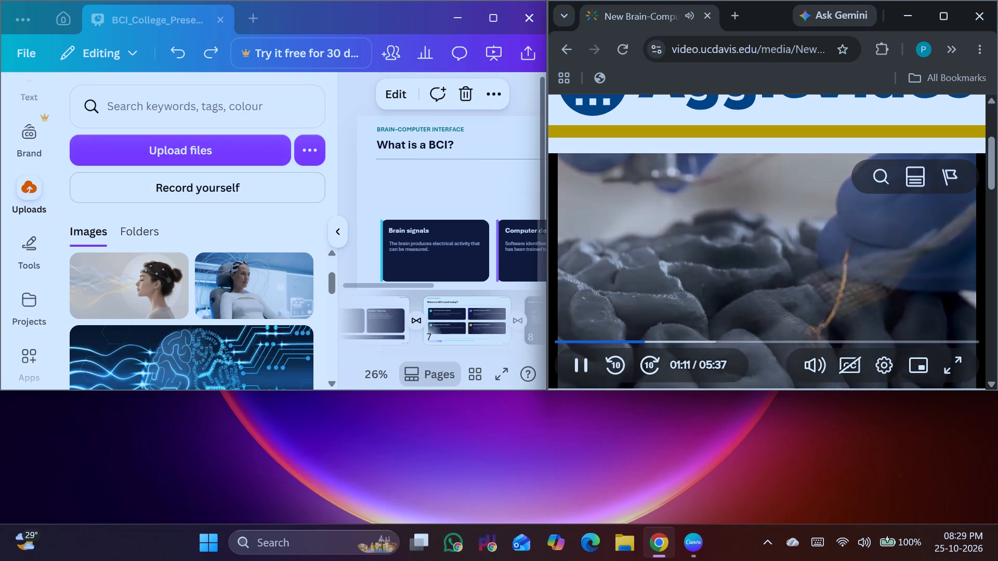
pyautogui.click(942, 9)
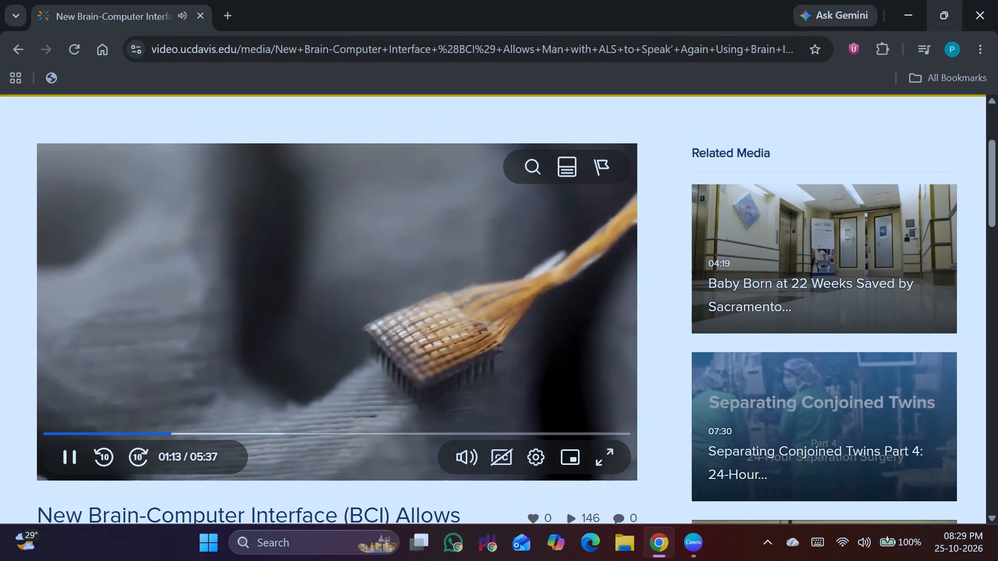
pyautogui.click(944, 16)
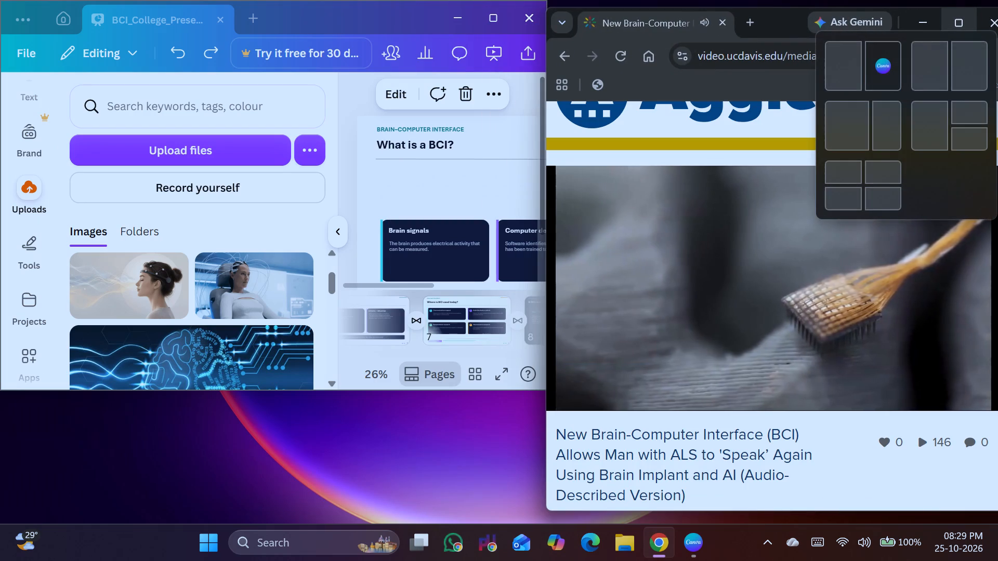
pyautogui.click(837, 68)
pyautogui.moveTo(274, 291); pyautogui.dragTo(671, 379)
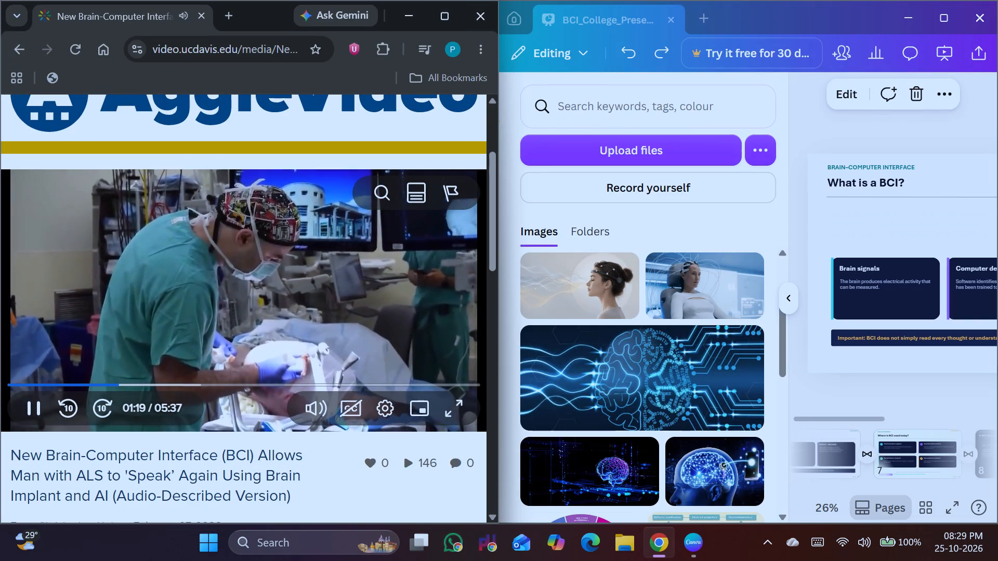
pyautogui.scroll(-1, 246, 197)
pyautogui.scroll(1, 246, 197)
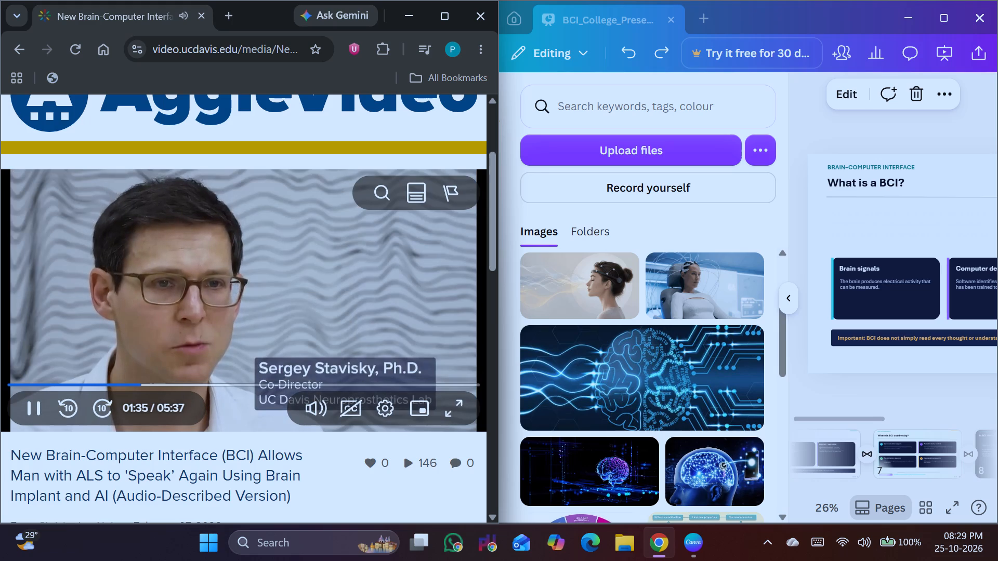
# Return to the "brain computer interface" video results and look through further entries for clips suited to the presentation.
pyautogui.click(20, 56)
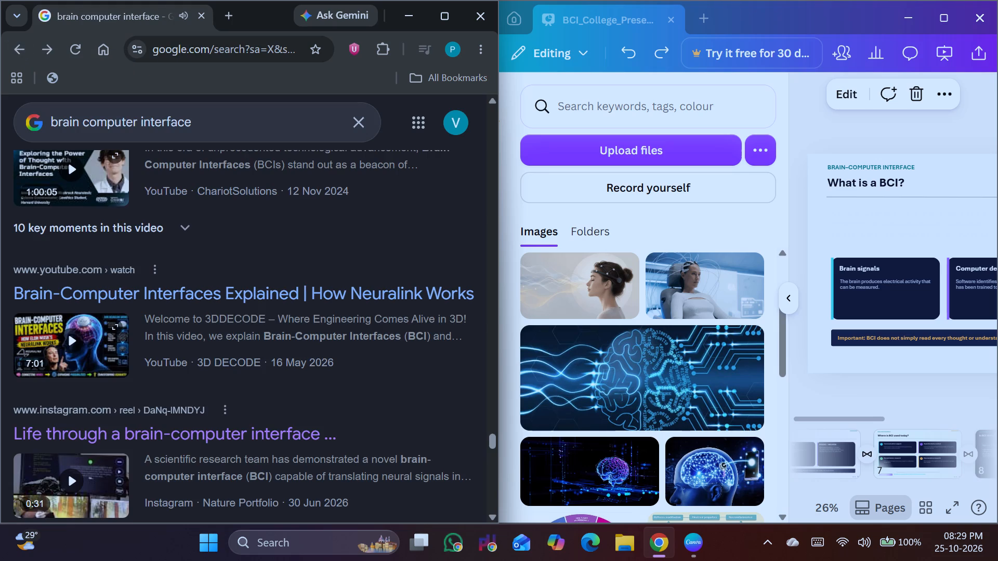
pyautogui.scroll(-3, 129, 207)
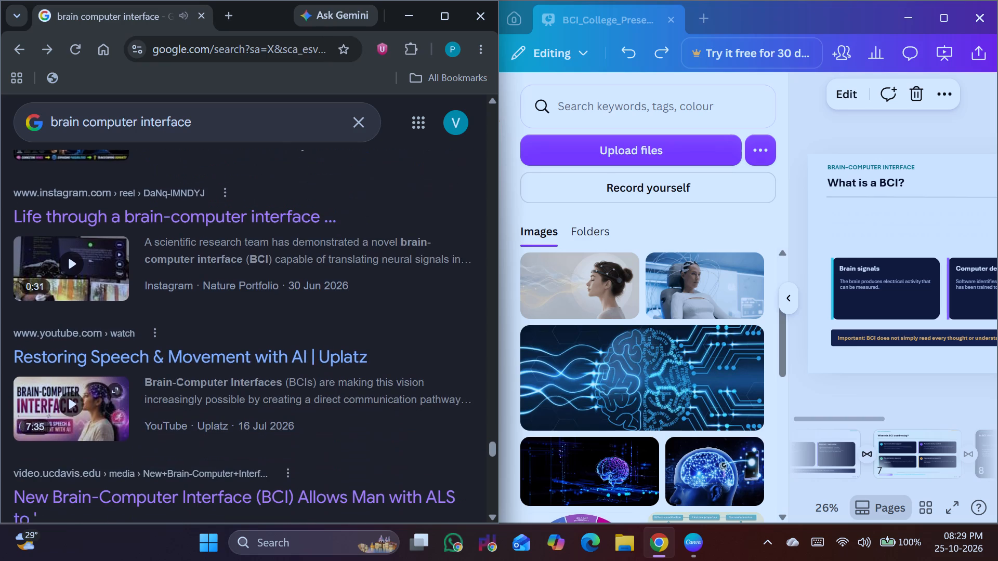
pyautogui.scroll(-3, 132, 211)
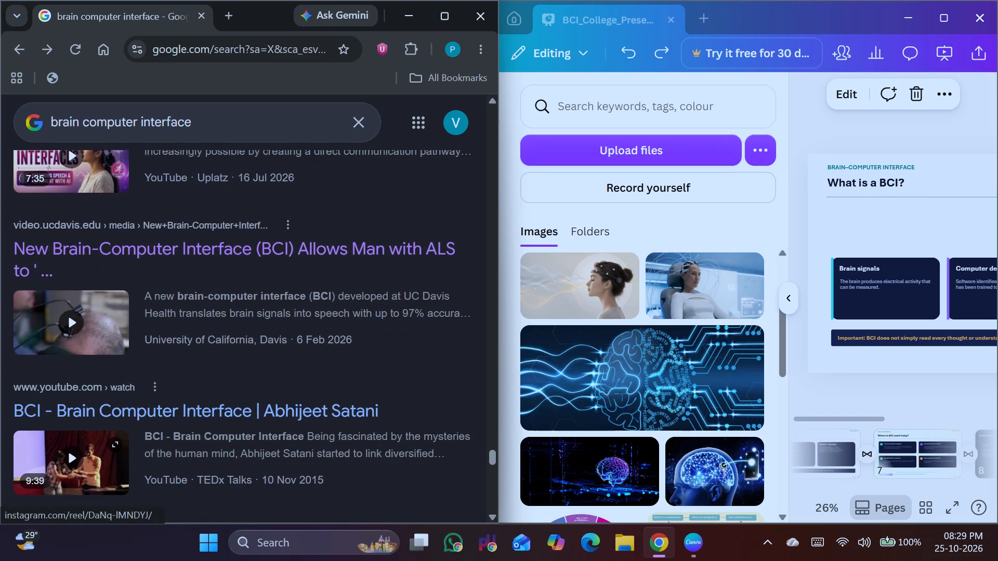
pyautogui.scroll(-5, 132, 212)
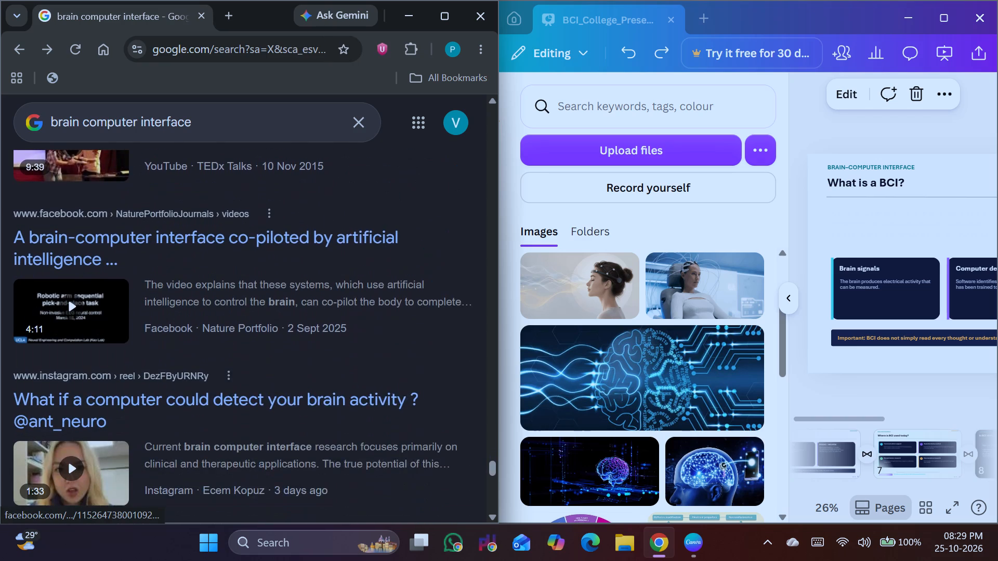
pyautogui.scroll(-1, 133, 218)
# Open the Instagram result "What if a computer could detect your brain activity?" and browse the creator's other posts.
pyautogui.click(135, 249)
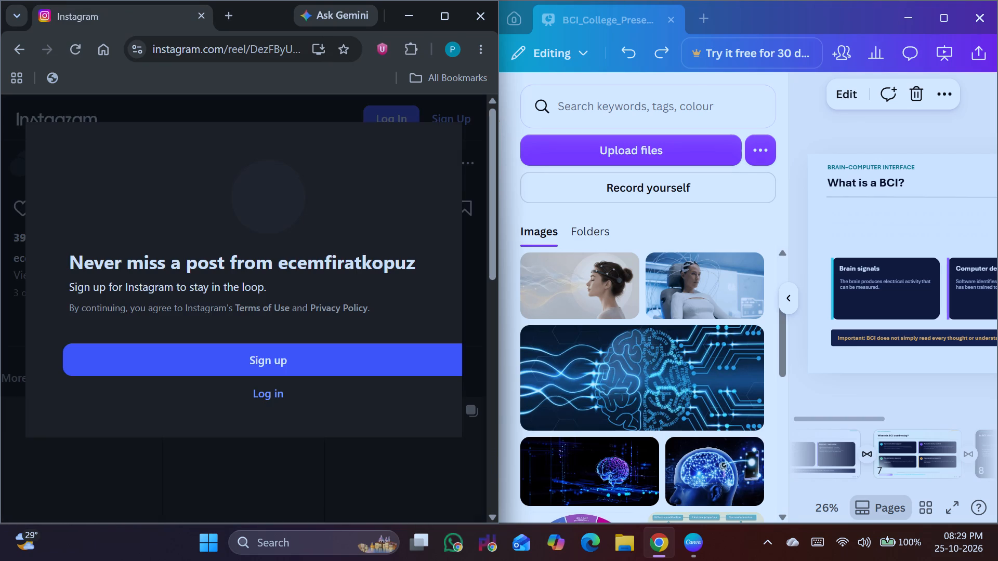
pyautogui.click(301, 116)
pyautogui.scroll(-3, 237, 248)
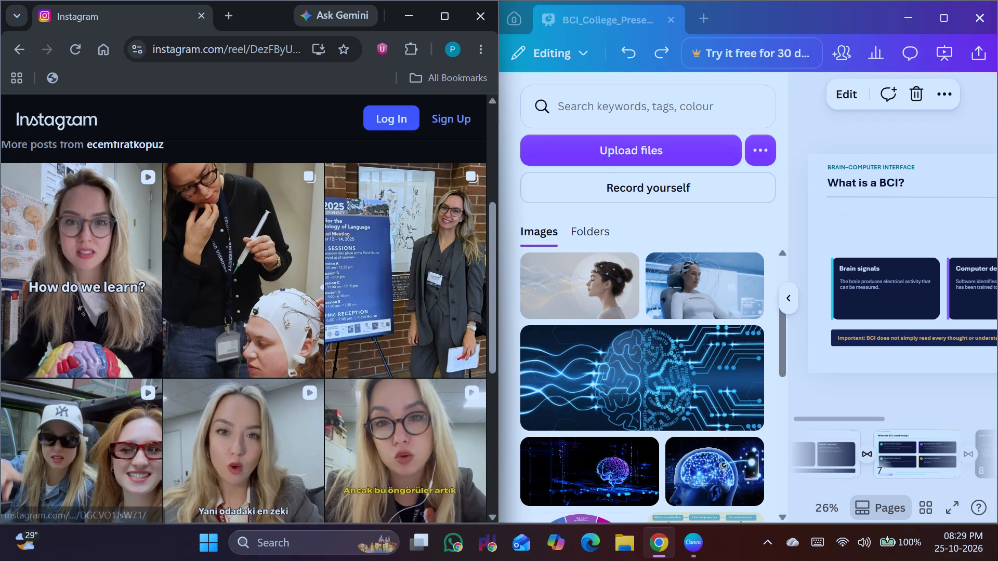
pyautogui.scroll(-3, 242, 245)
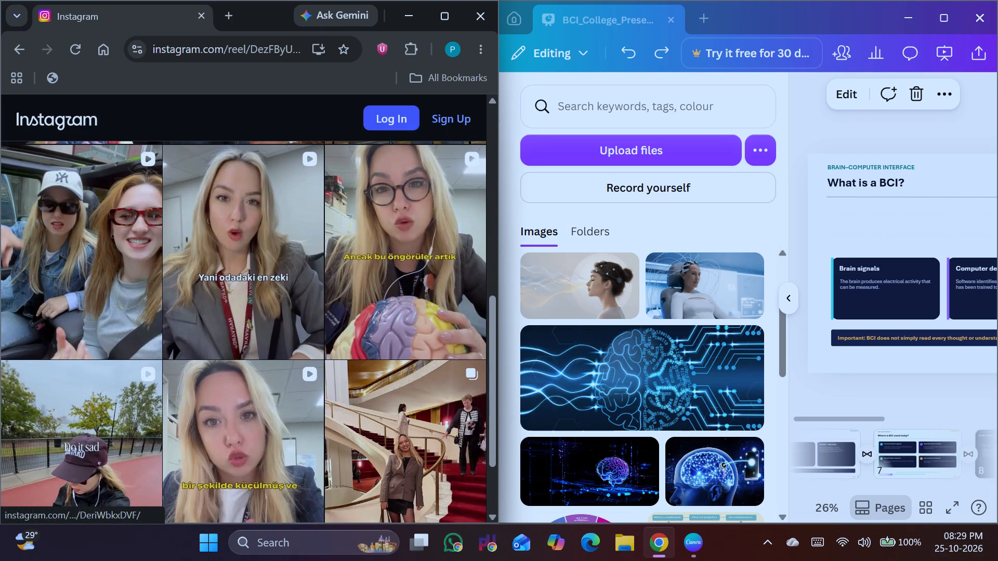
pyautogui.scroll(-4, 243, 241)
pyautogui.scroll(6, 244, 241)
# View the creator's EEG cap and syringe photo post, and return to the video results.
pyautogui.click(245, 362)
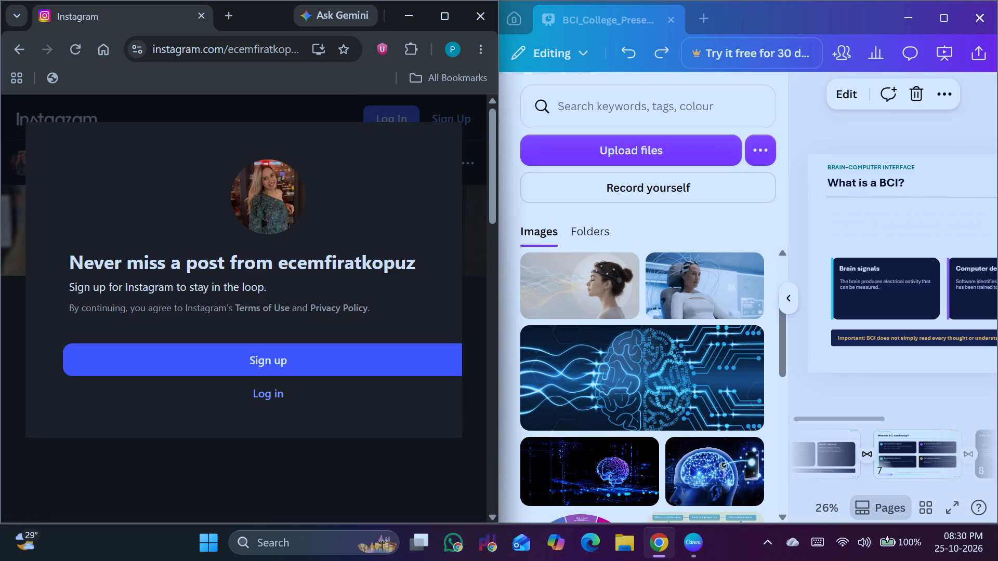
pyautogui.click(310, 109)
pyautogui.click(308, 108)
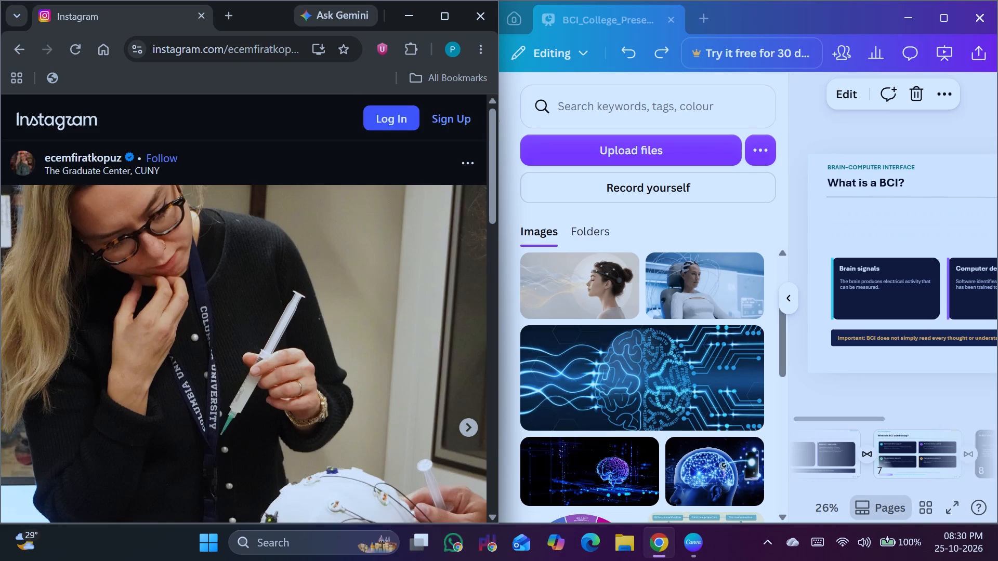
pyautogui.scroll(-3, 256, 304)
pyautogui.scroll(8, 266, 295)
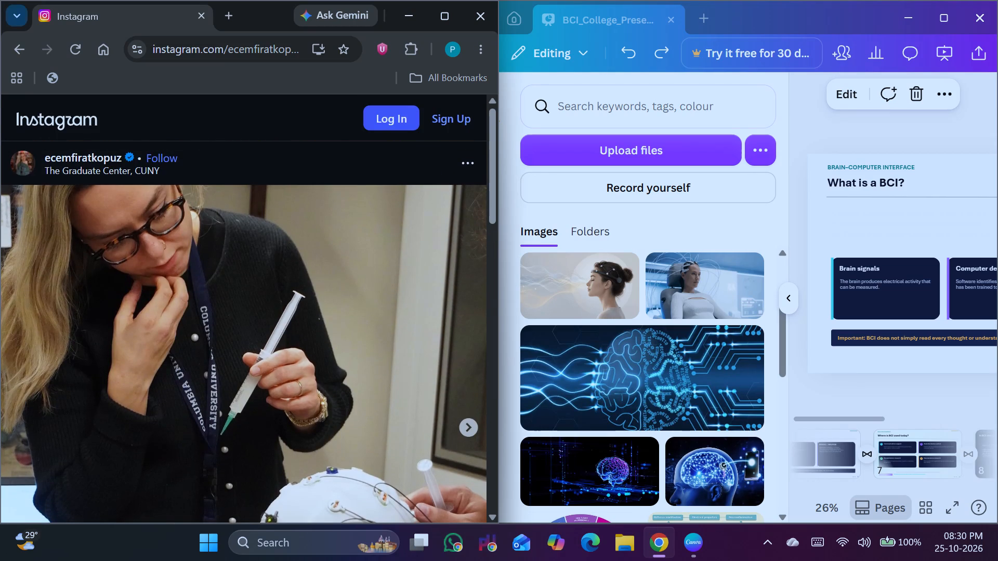
pyautogui.click(21, 53)
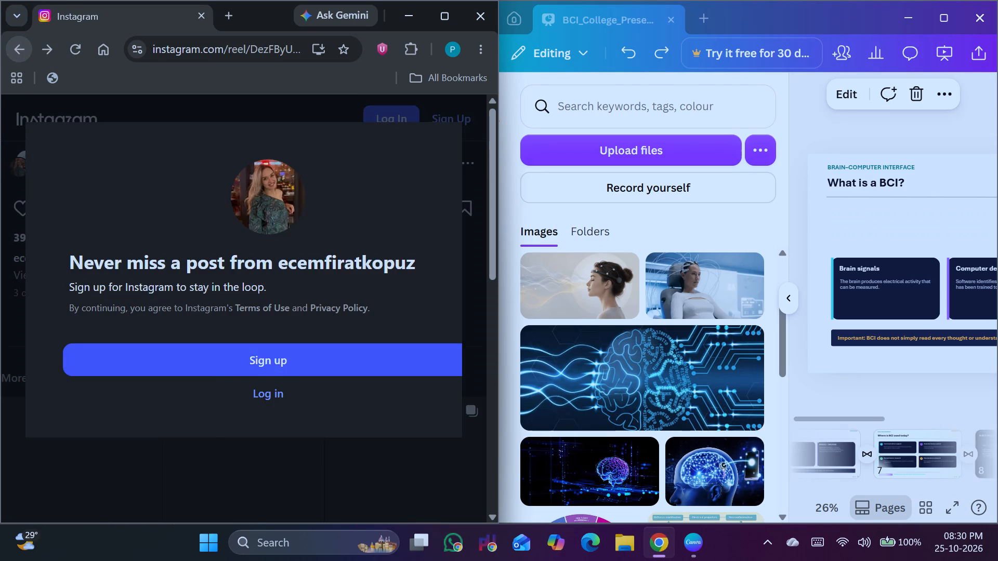
pyautogui.click(21, 54)
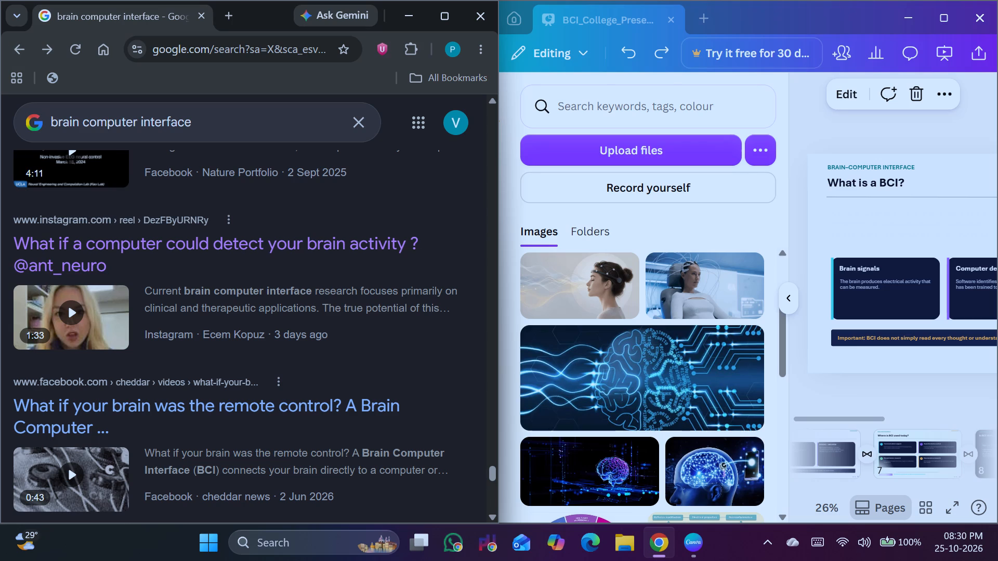
# Reopen the Instagram reel "What if a computer could detect your brain activity?", check its page, and return to the video results.
pyautogui.click(69, 306)
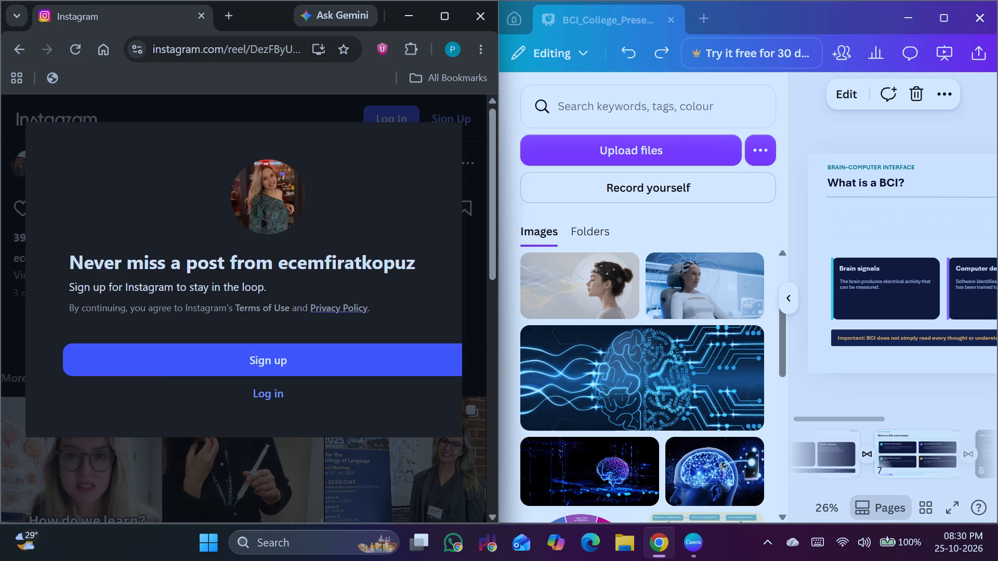
pyautogui.click(464, 157)
pyautogui.scroll(-4, 180, 369)
pyautogui.scroll(4, 159, 357)
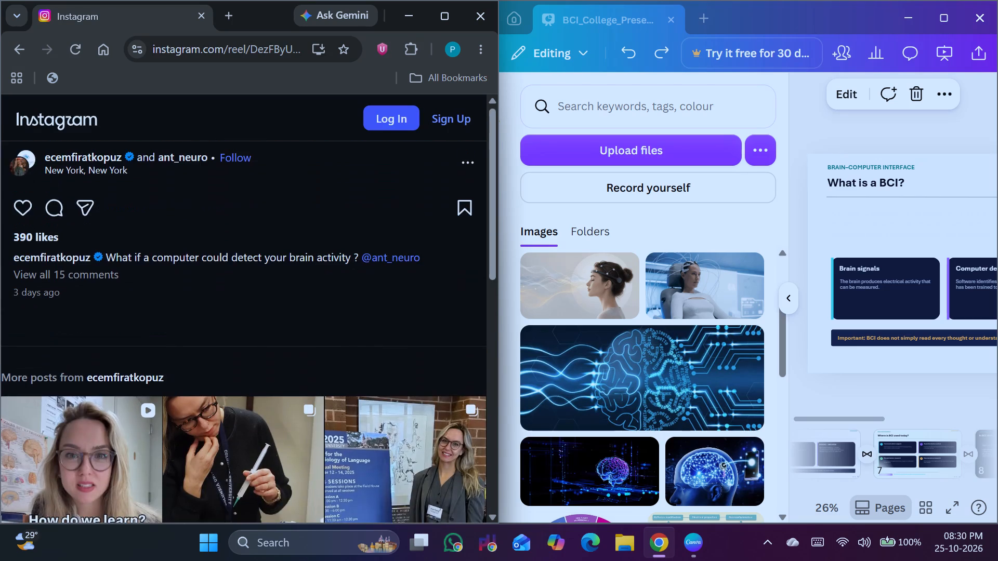
pyautogui.scroll(-4, 96, 444)
pyautogui.scroll(-6, 325, 363)
pyautogui.scroll(4, 326, 363)
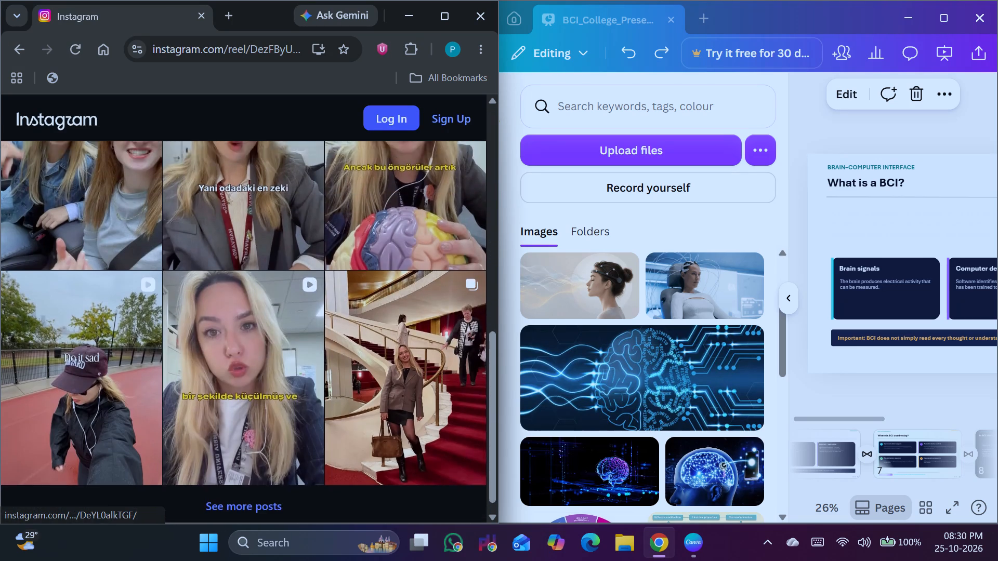
pyautogui.scroll(7, 327, 362)
pyautogui.click(18, 44)
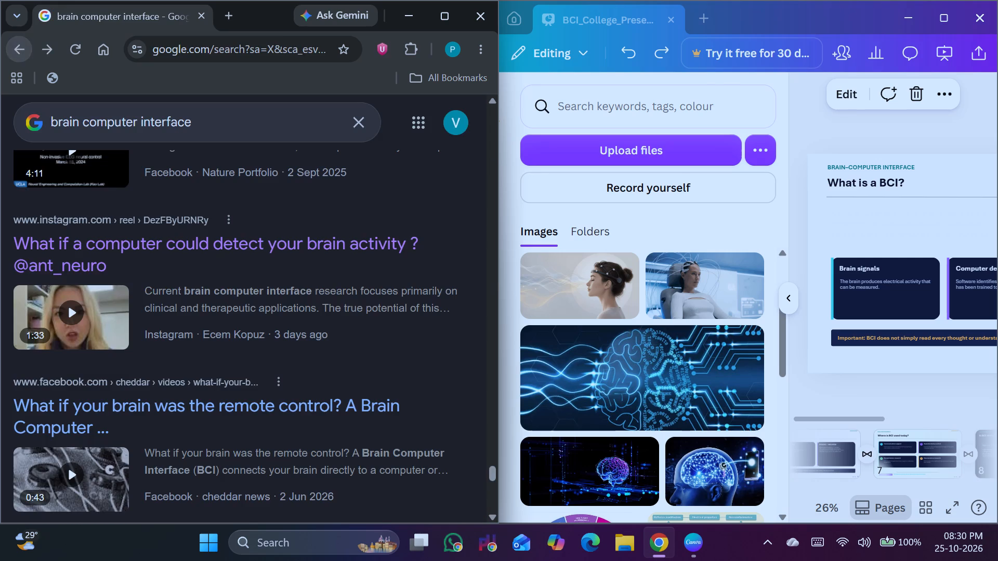
pyautogui.click(18, 44)
pyautogui.click(48, 46)
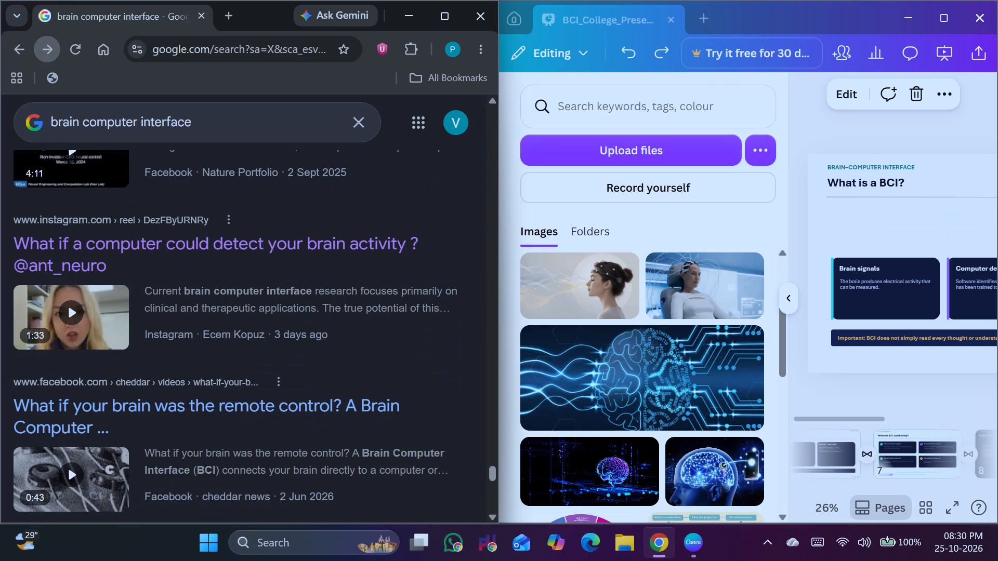
# Open the cheddar news Facebook video "What if your brain was the remote control?" and preview its footage.
pyautogui.click(72, 474)
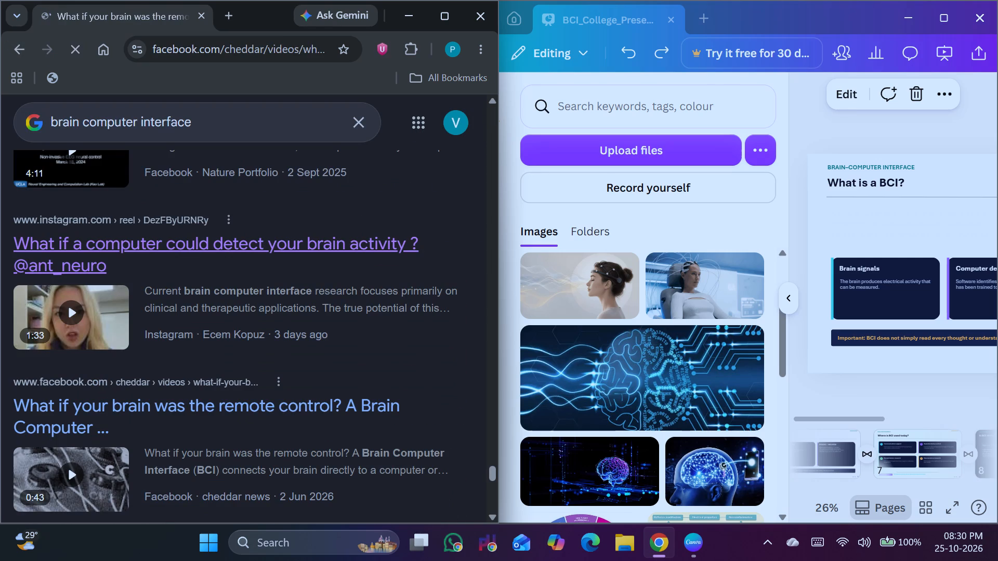
pyautogui.scroll(-2, 127, 310)
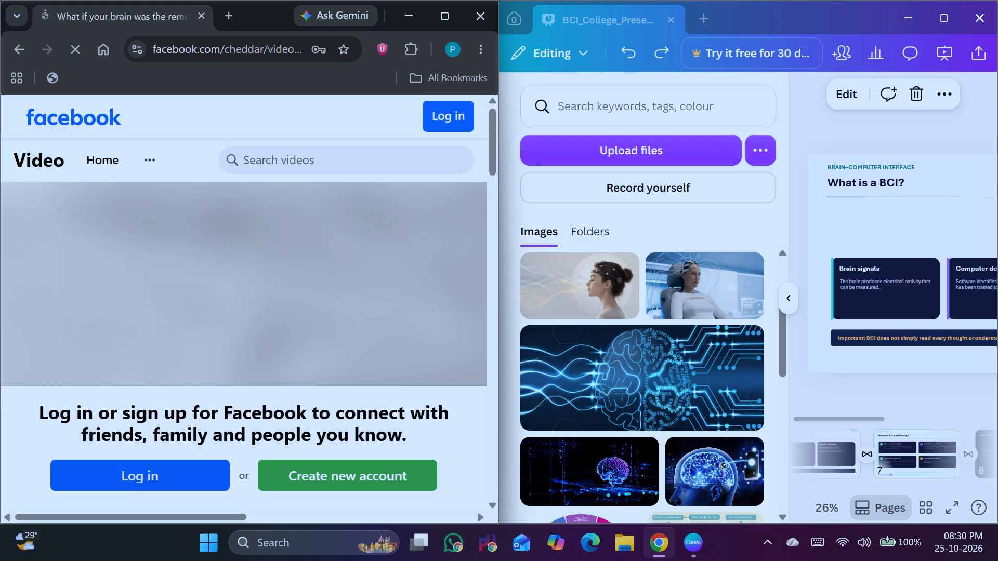
pyautogui.click(300, 286)
pyautogui.scroll(-3, 322, 330)
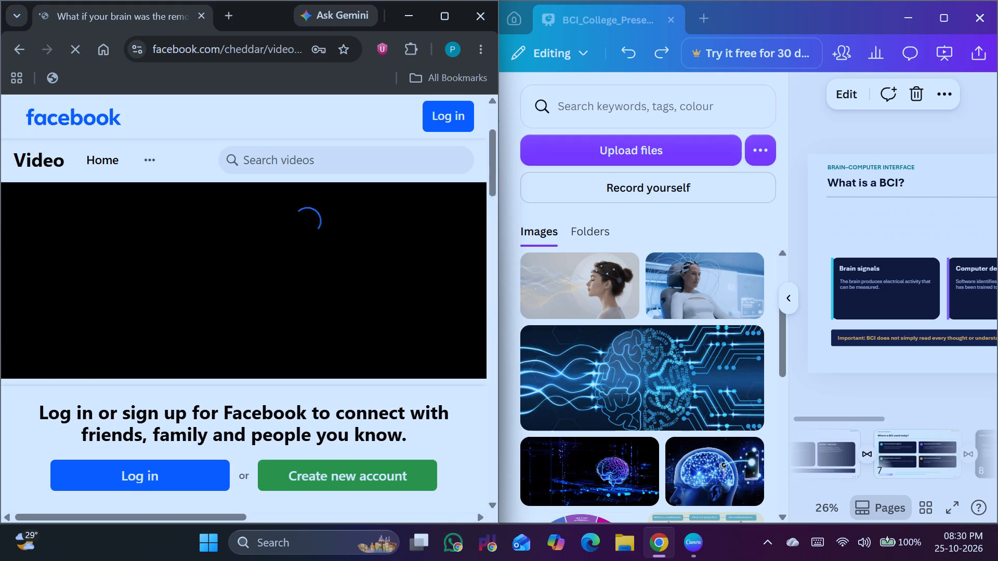
pyautogui.scroll(2, 322, 330)
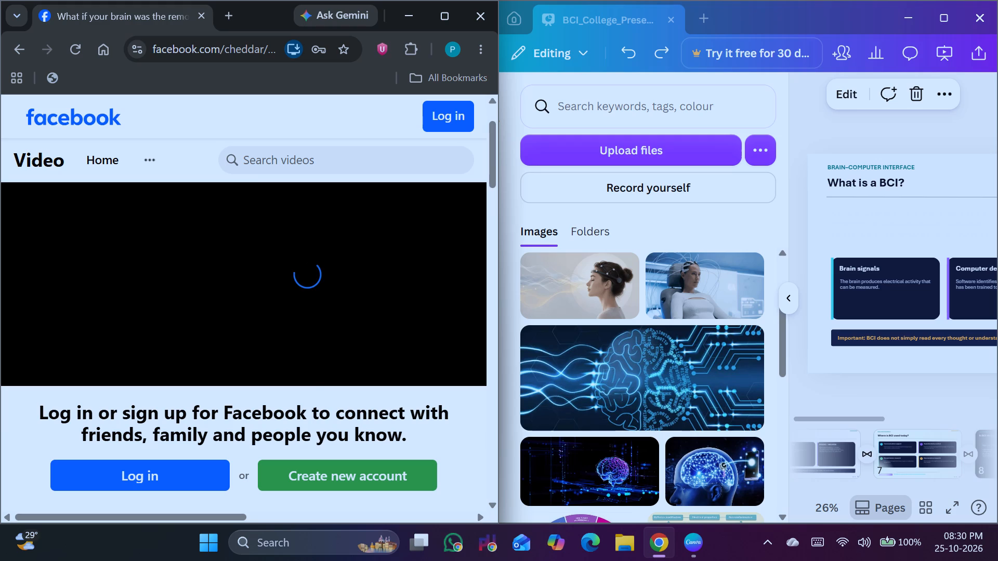
pyautogui.scroll(1, 406, 312)
pyautogui.scroll(-1, 401, 322)
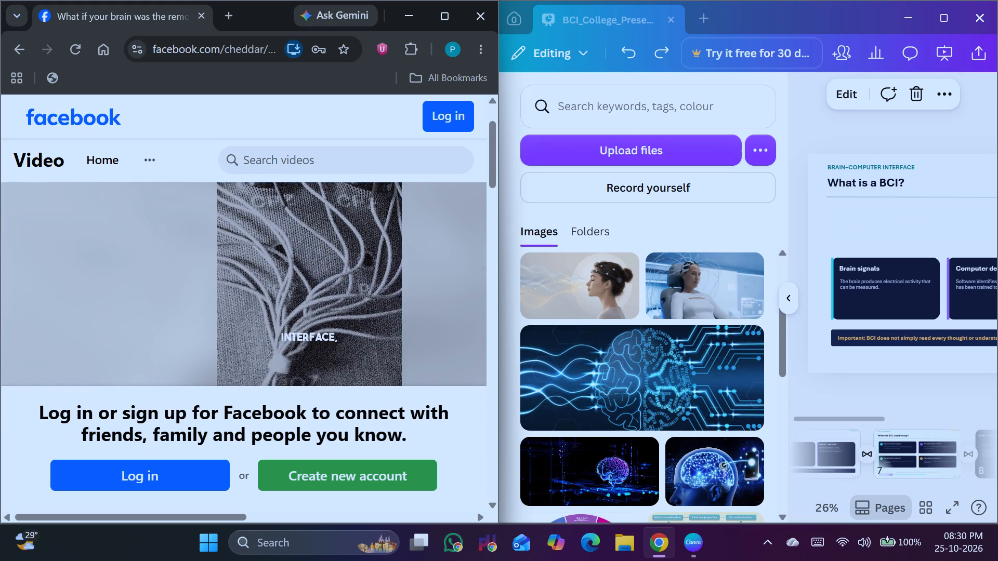
pyautogui.doubleClick(476, 516)
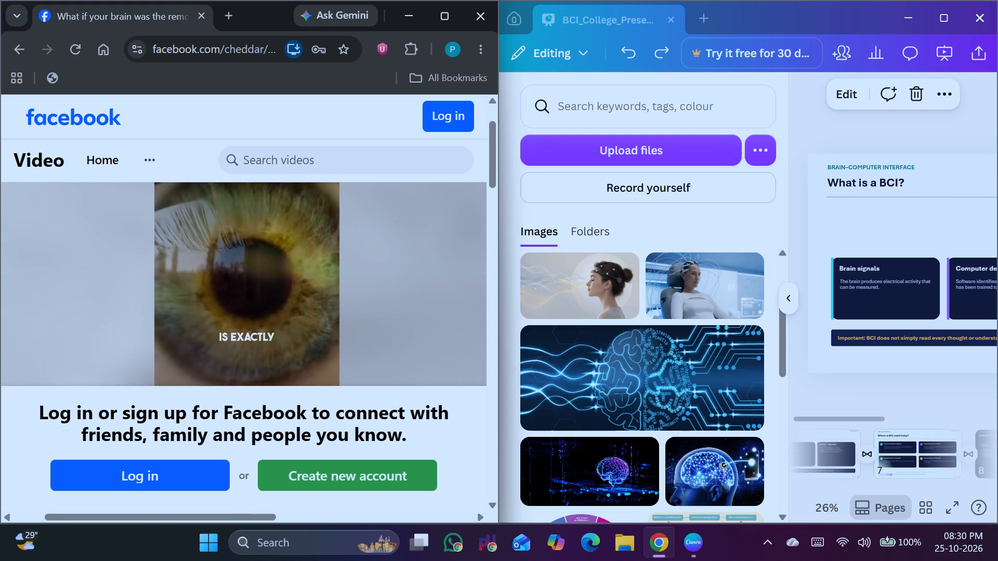
pyautogui.click(261, 305)
pyautogui.click(261, 305)
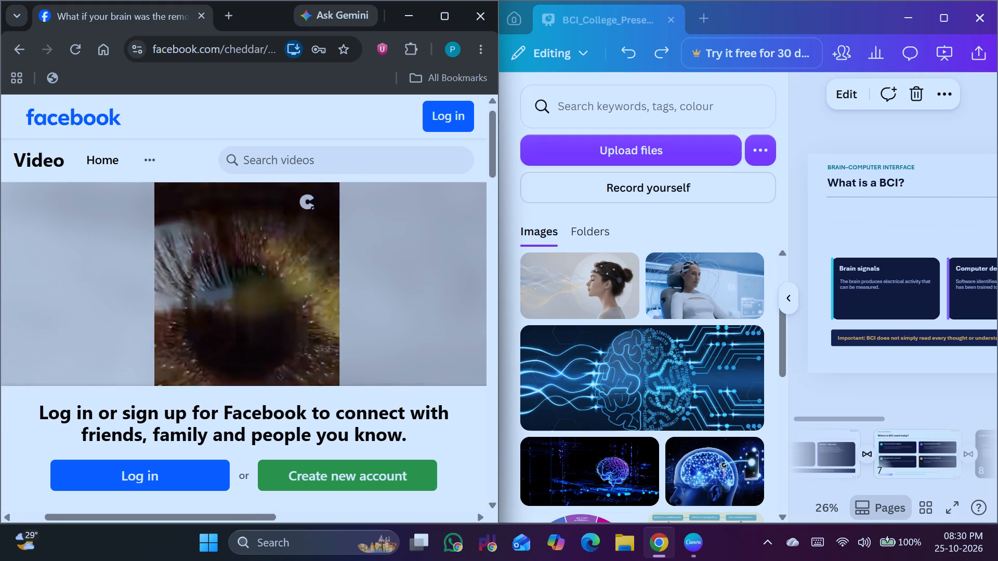
# Watch the cheddar news video to its end with sound in the maximized browser, and return to the video results.
pyautogui.click(434, 19)
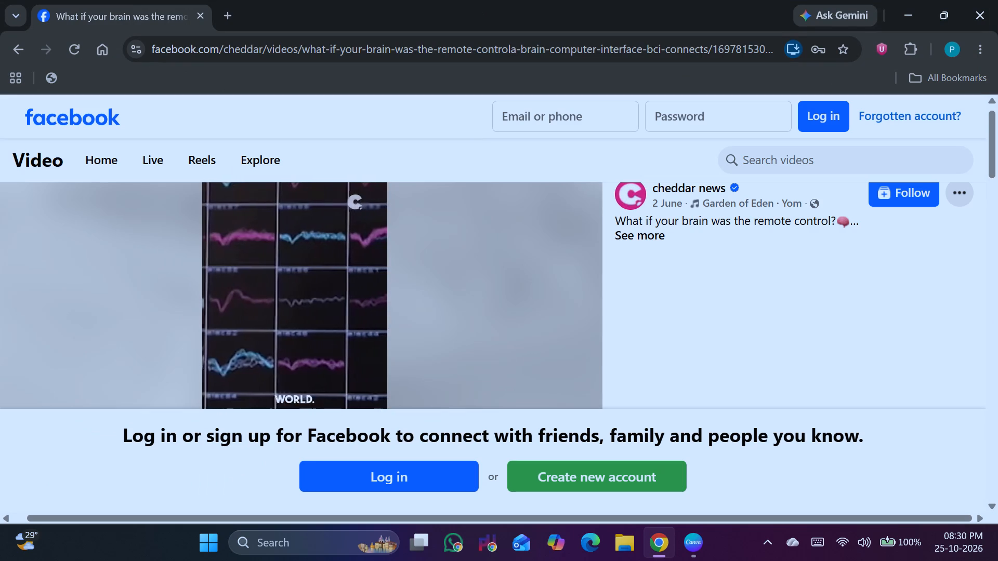
pyautogui.tripleClick(996, 504)
pyautogui.doubleClick(996, 506)
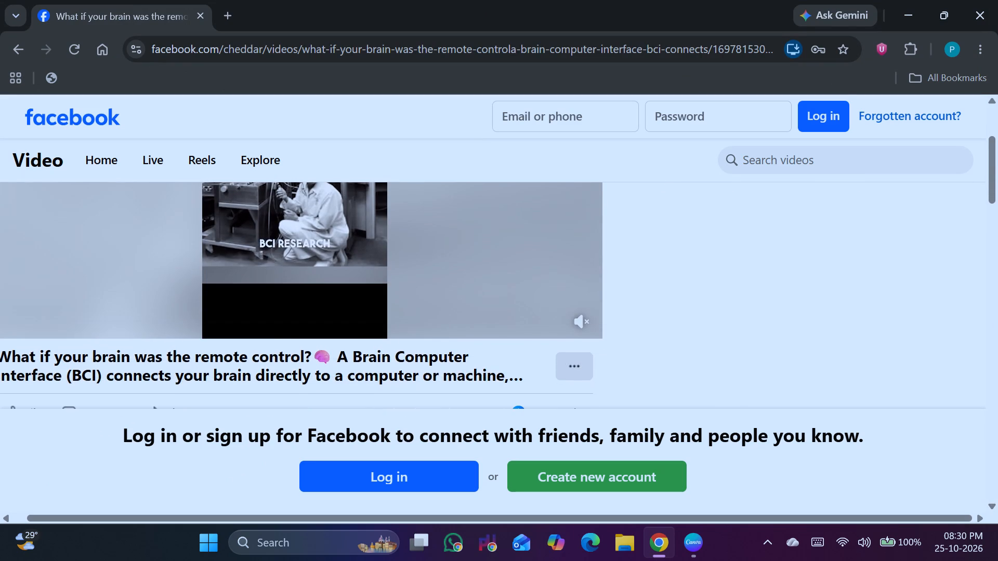
pyautogui.click(577, 325)
pyautogui.scroll(1, 367, 284)
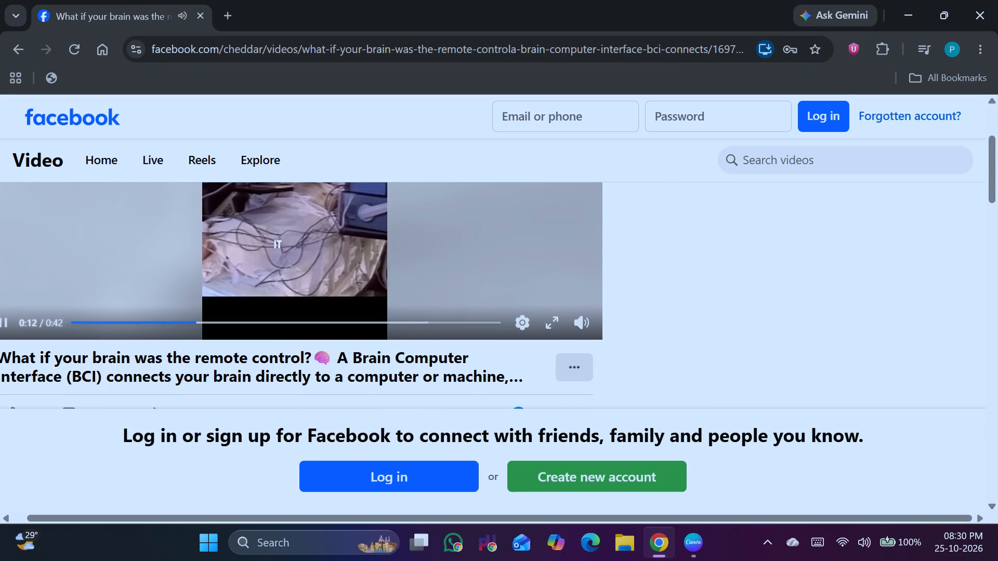
pyautogui.scroll(1, 367, 284)
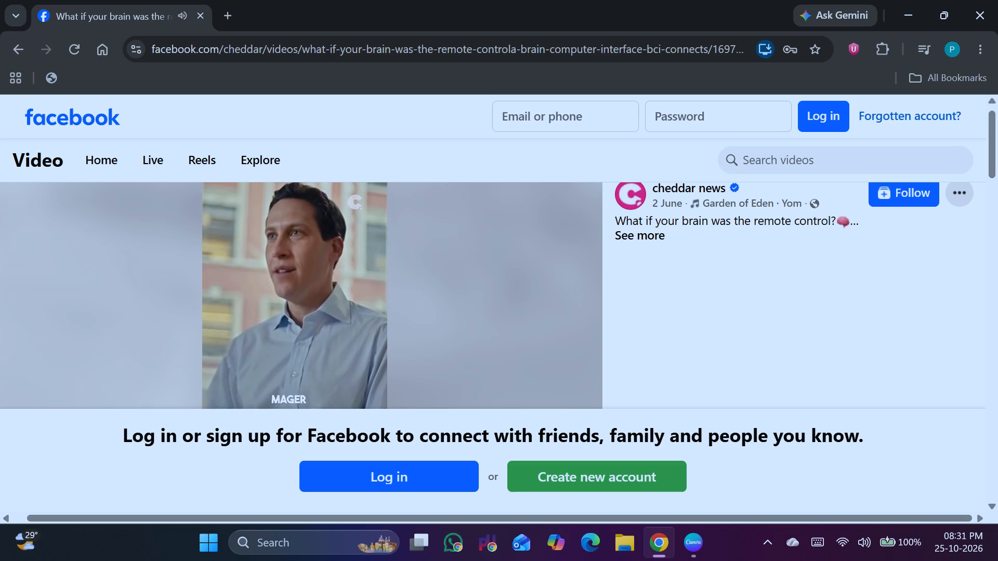
pyautogui.scroll(-3, 384, 253)
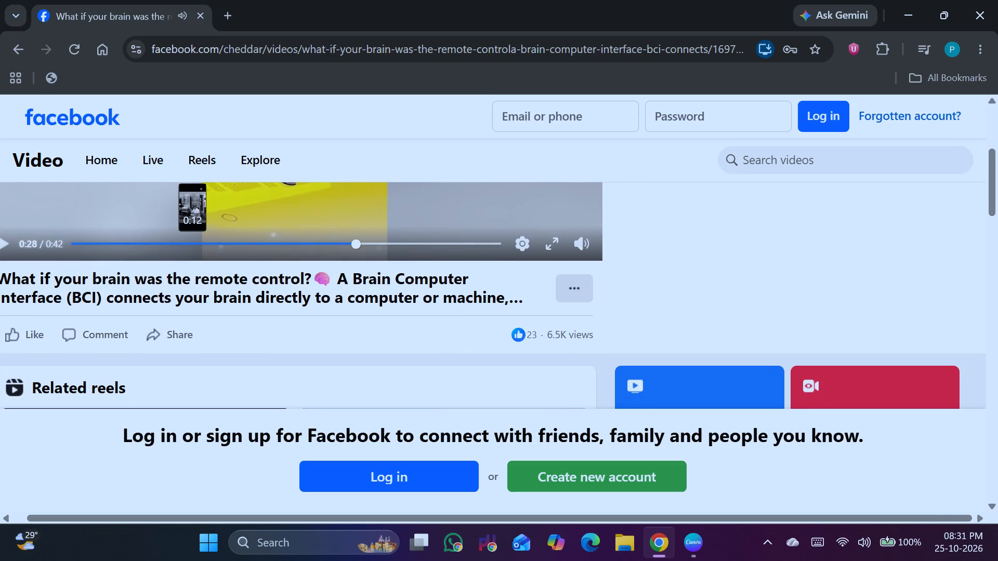
pyautogui.scroll(2, 287, 206)
pyautogui.scroll(1, 329, 317)
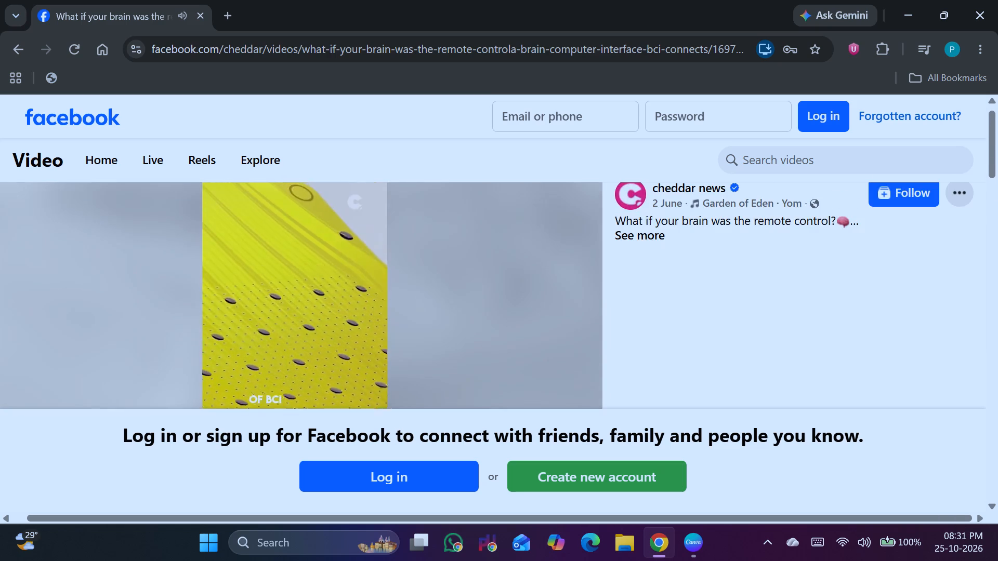
pyautogui.scroll(-3, 544, 332)
pyautogui.click(573, 244)
pyautogui.scroll(2, 403, 244)
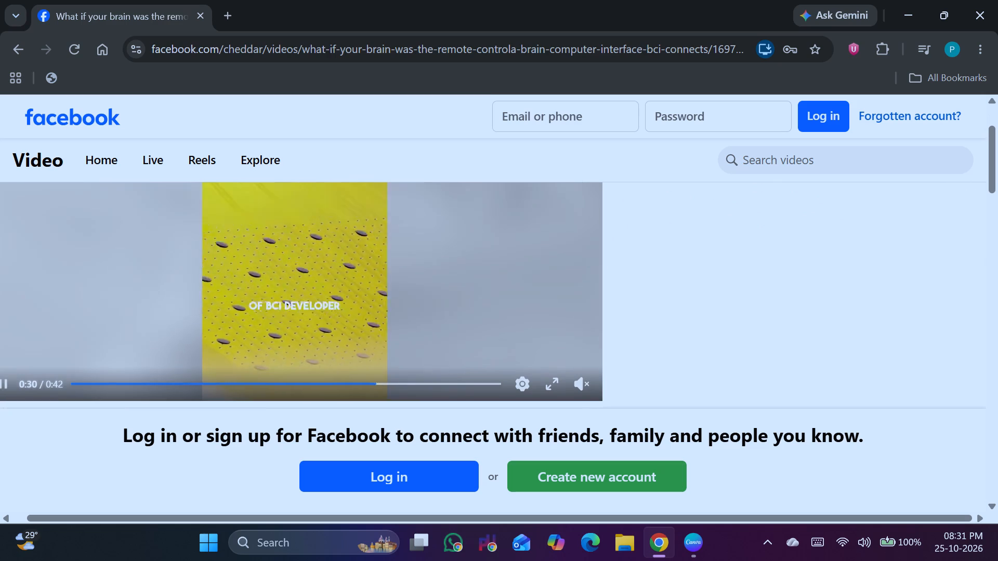
pyautogui.click(584, 400)
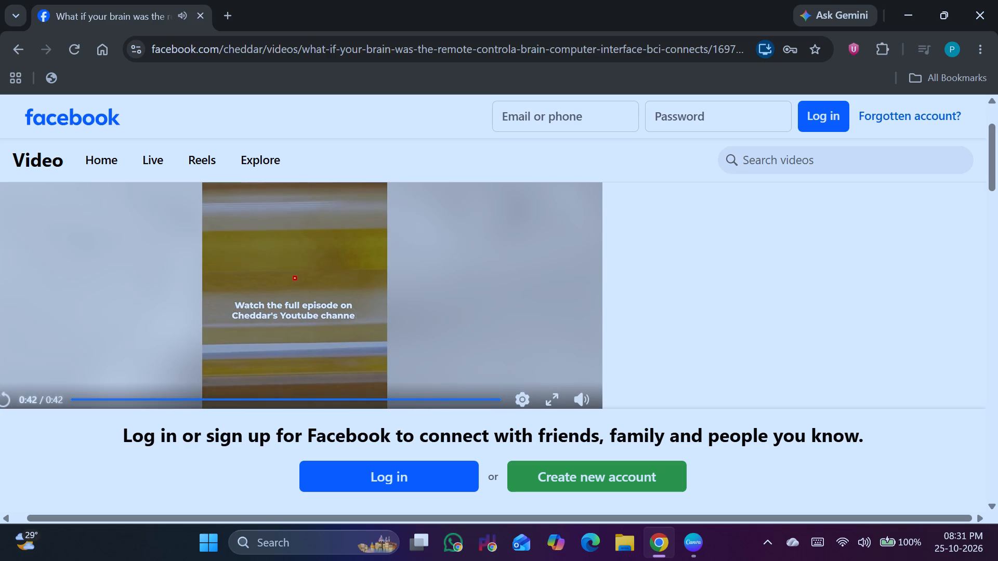
pyautogui.click(22, 50)
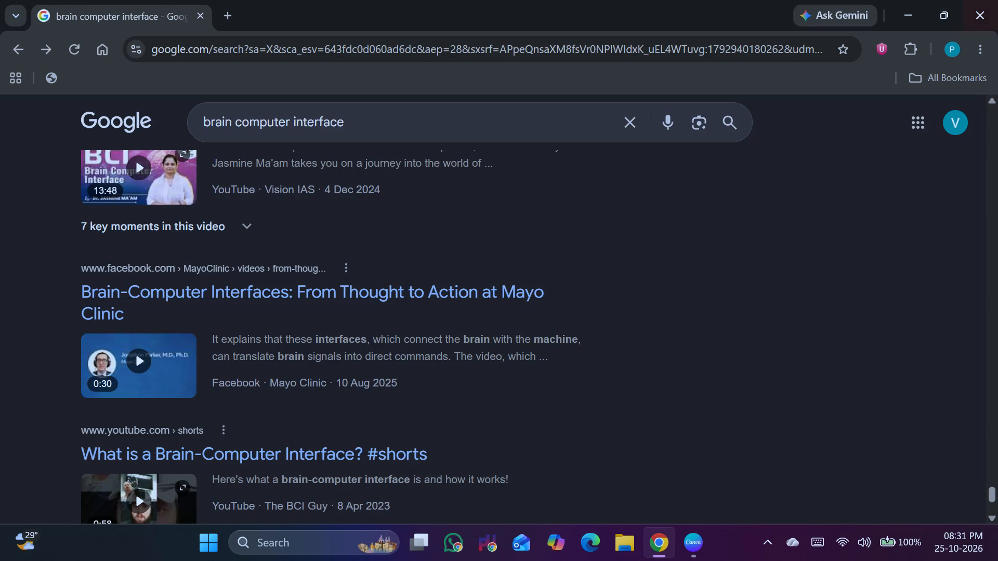
# Restore the side-by-side windows and try to bring the 0:43 cheddar news video from the results into the presentation's uploads.
pyautogui.click(855, 71)
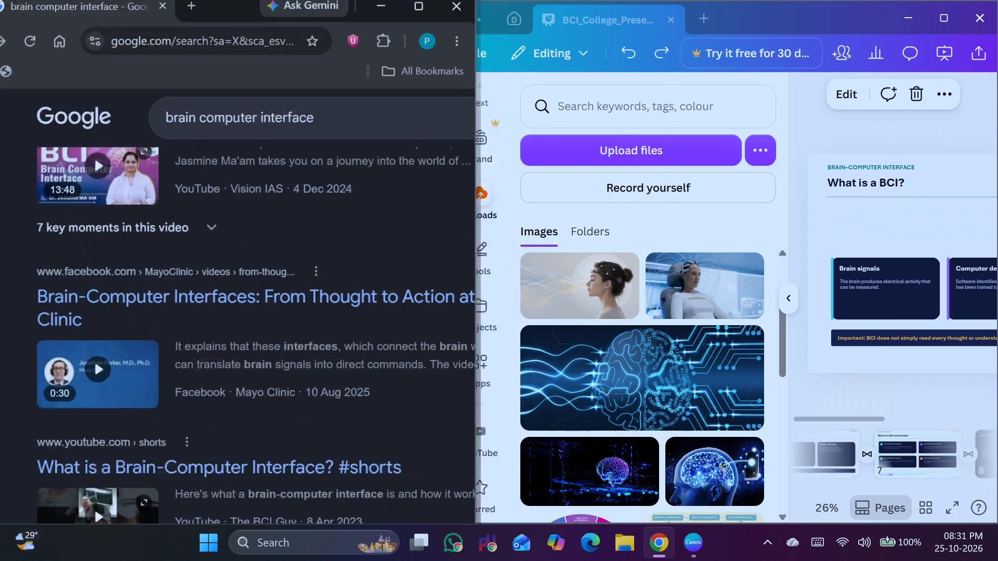
pyautogui.moveTo(99, 476); pyautogui.dragTo(552, 365)
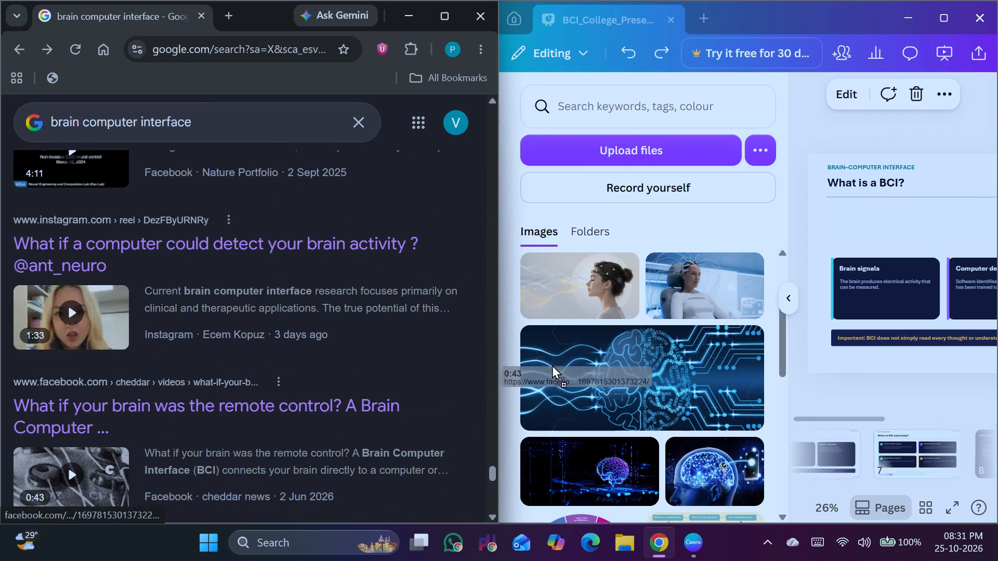
pyautogui.moveTo(552, 365); pyautogui.dragTo(561, 346)
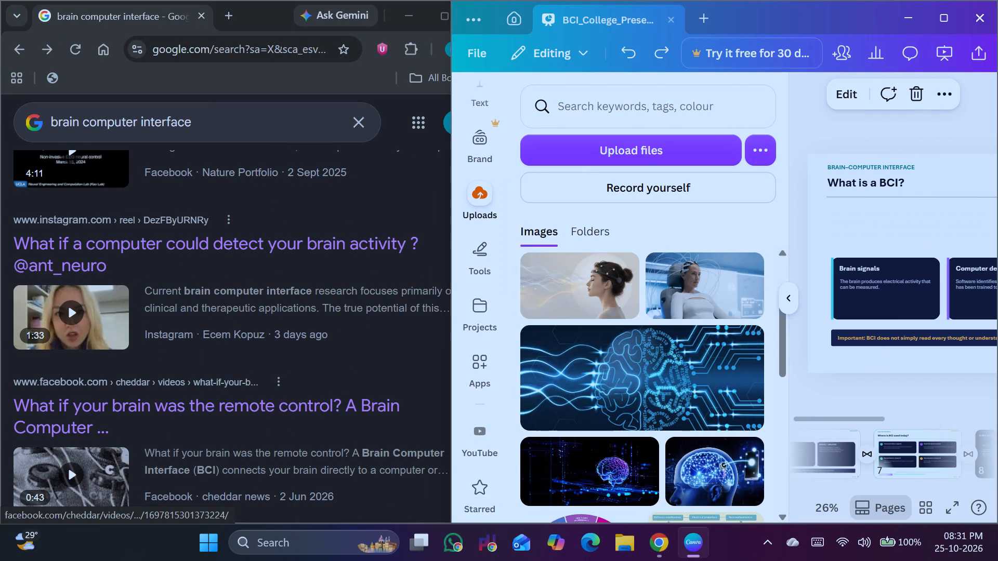
pyautogui.click(609, 182)
pyautogui.click(530, 95)
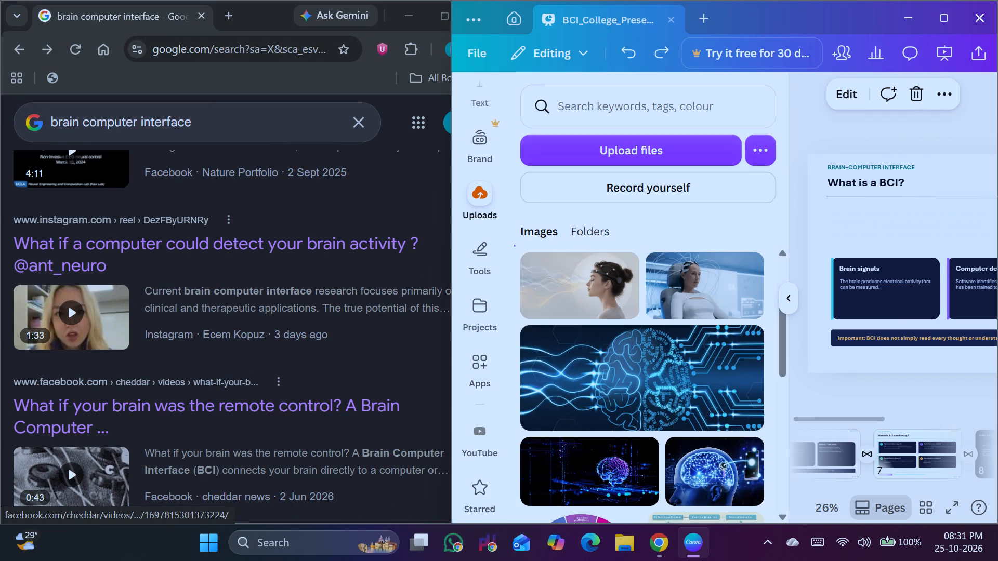
pyautogui.scroll(-1, 196, 382)
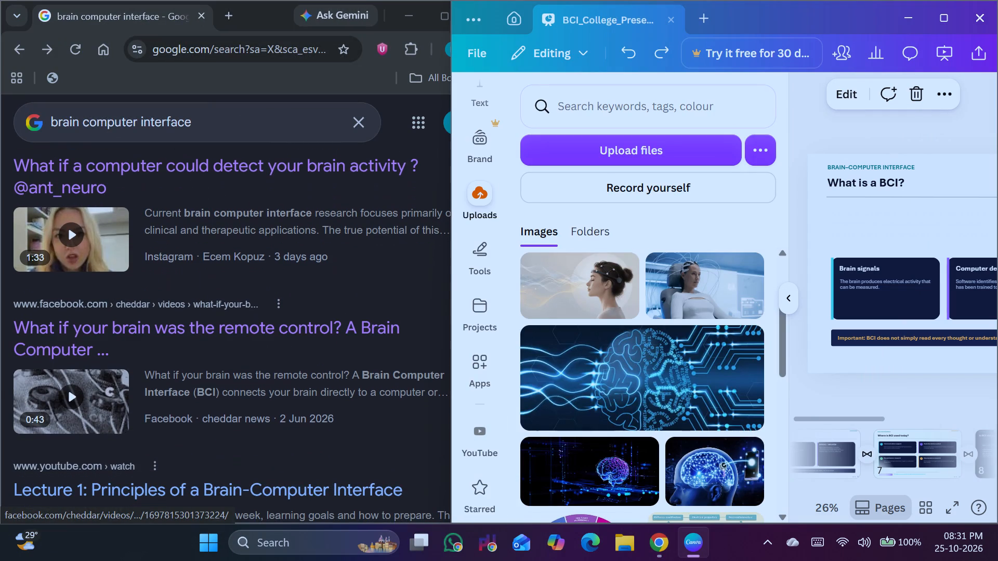
pyautogui.moveTo(79, 413); pyautogui.dragTo(127, 412)
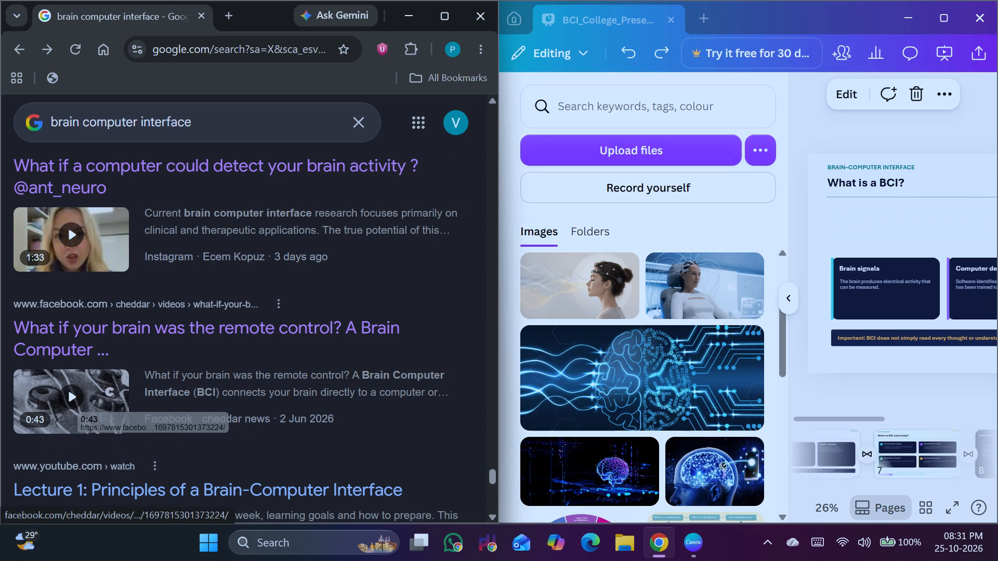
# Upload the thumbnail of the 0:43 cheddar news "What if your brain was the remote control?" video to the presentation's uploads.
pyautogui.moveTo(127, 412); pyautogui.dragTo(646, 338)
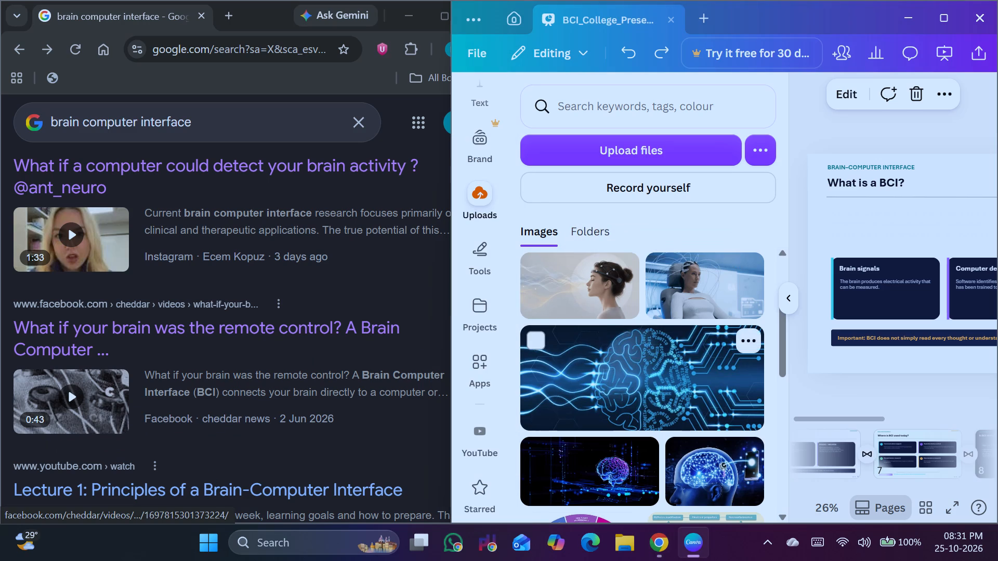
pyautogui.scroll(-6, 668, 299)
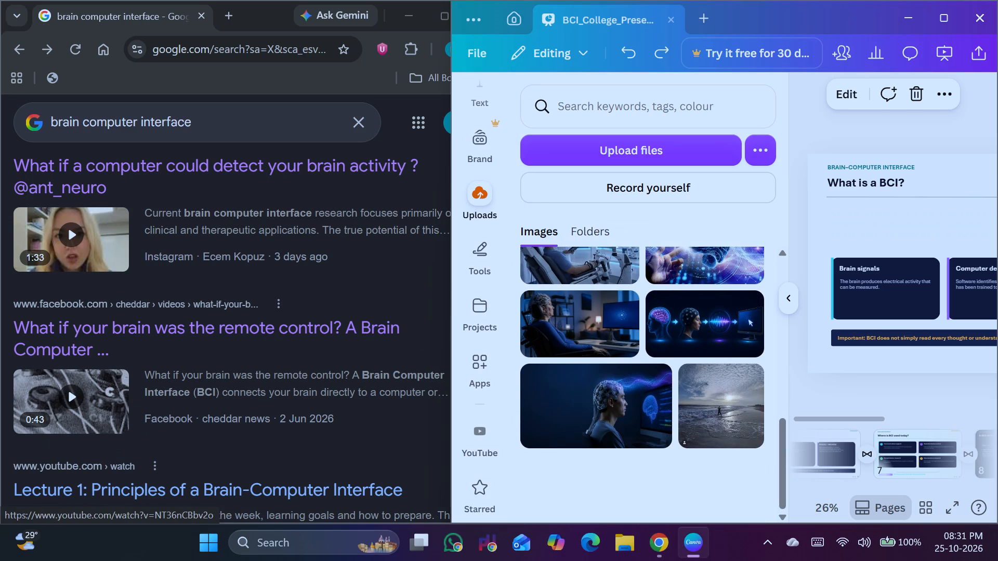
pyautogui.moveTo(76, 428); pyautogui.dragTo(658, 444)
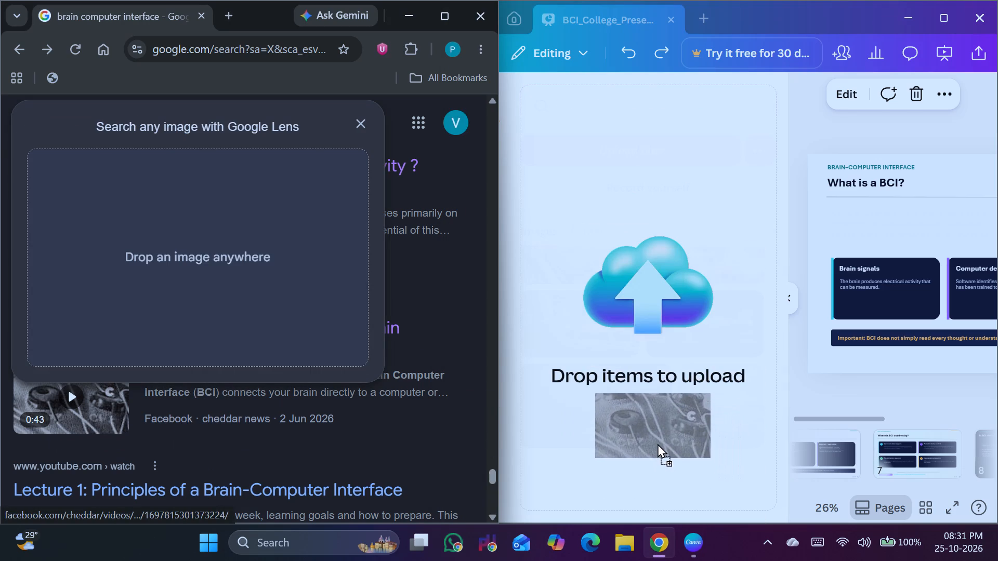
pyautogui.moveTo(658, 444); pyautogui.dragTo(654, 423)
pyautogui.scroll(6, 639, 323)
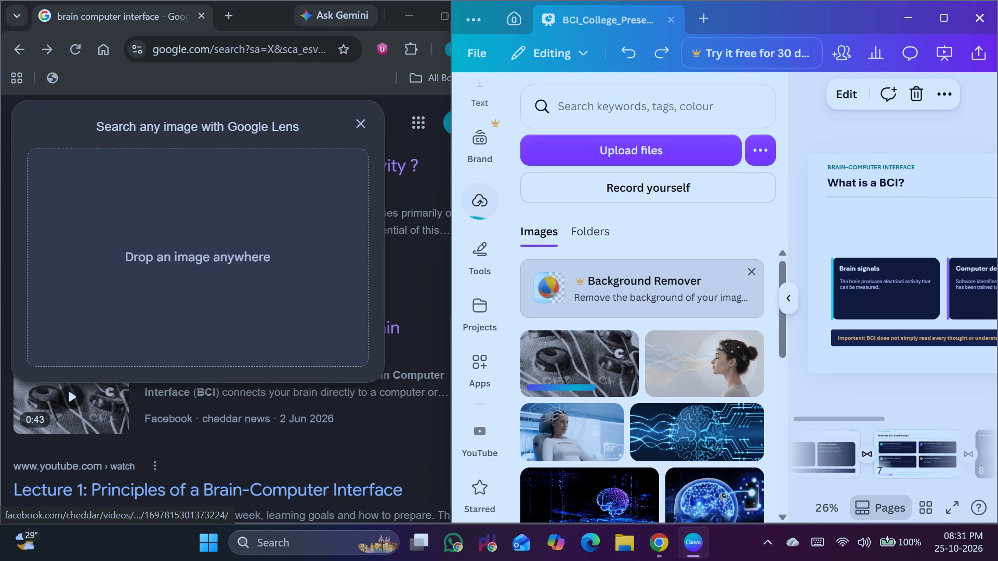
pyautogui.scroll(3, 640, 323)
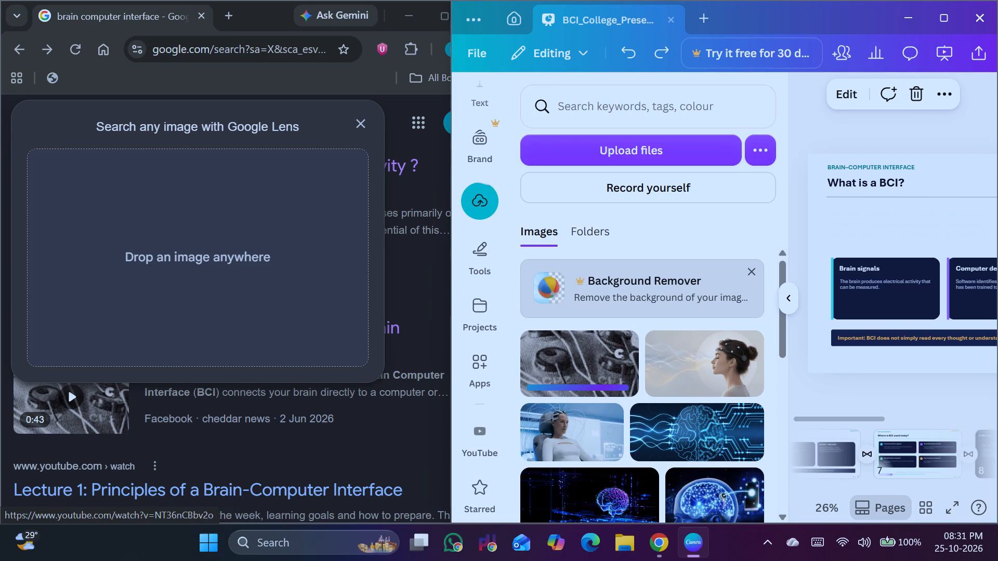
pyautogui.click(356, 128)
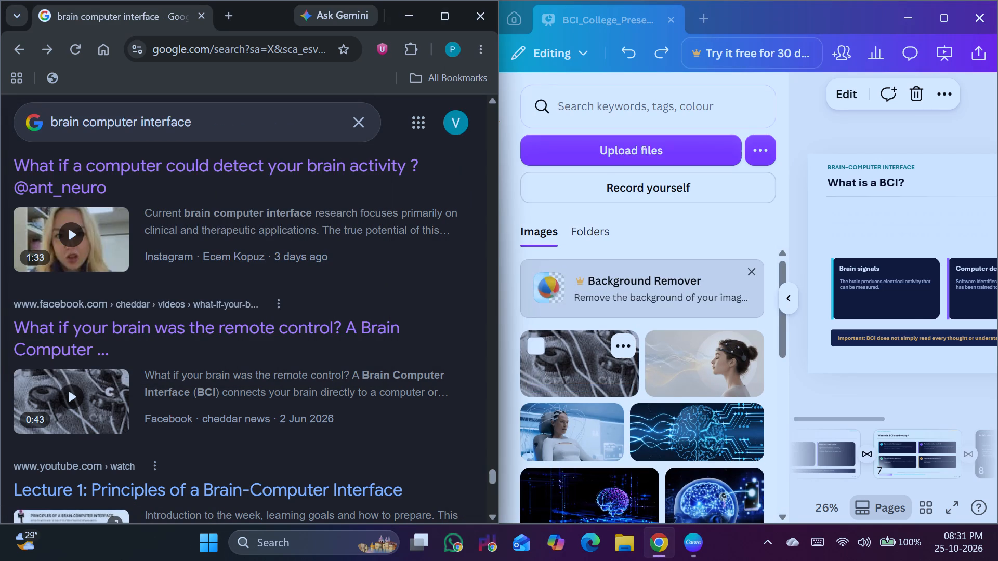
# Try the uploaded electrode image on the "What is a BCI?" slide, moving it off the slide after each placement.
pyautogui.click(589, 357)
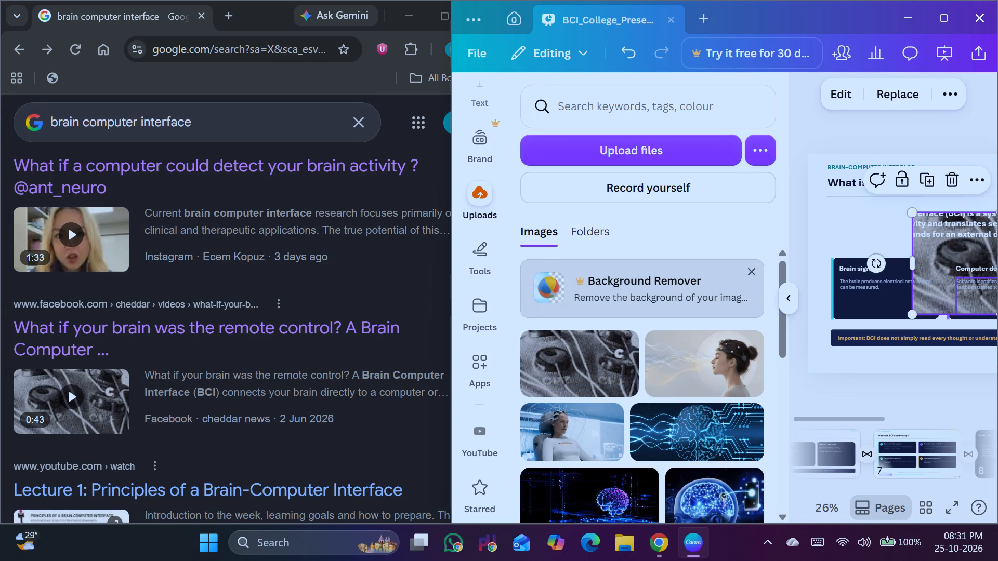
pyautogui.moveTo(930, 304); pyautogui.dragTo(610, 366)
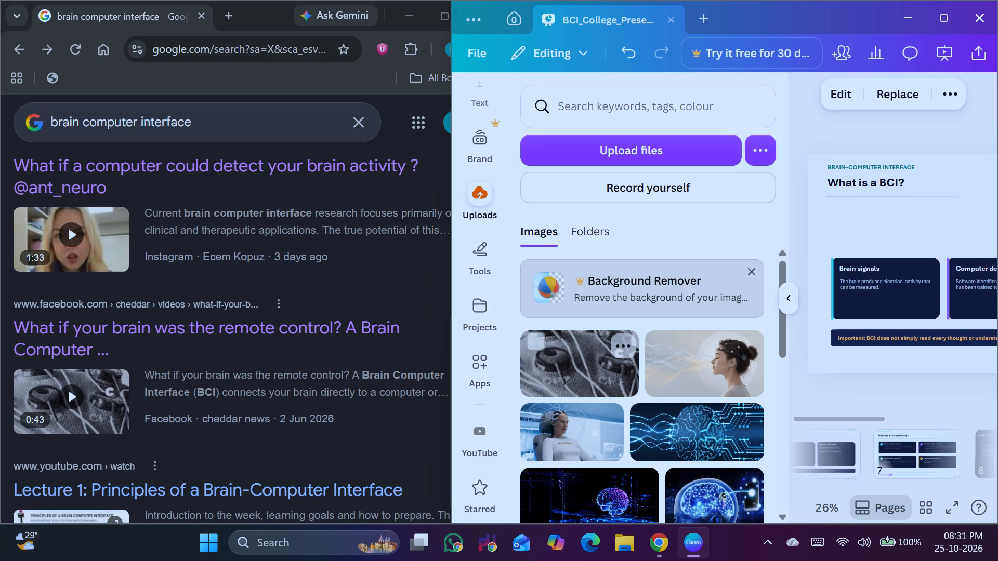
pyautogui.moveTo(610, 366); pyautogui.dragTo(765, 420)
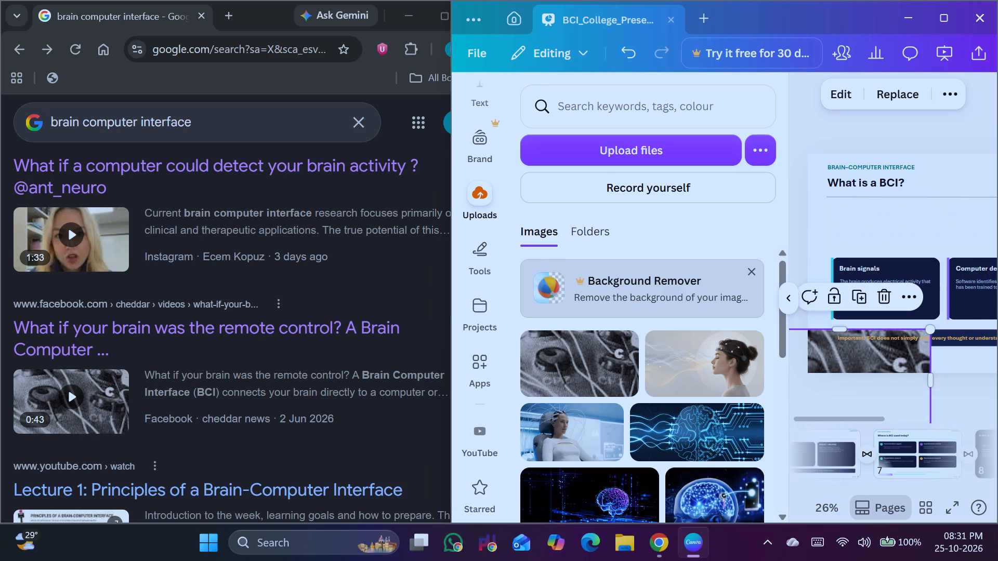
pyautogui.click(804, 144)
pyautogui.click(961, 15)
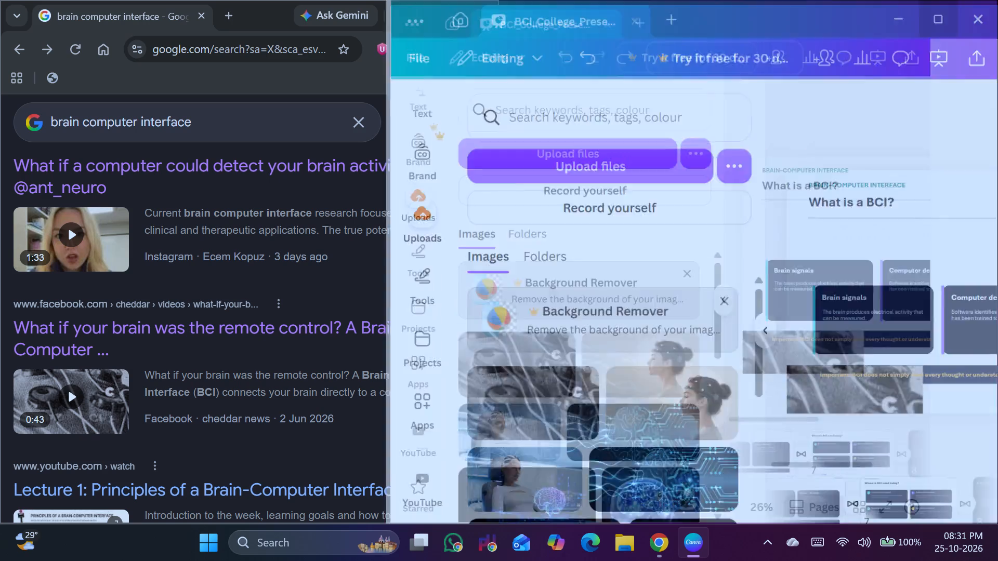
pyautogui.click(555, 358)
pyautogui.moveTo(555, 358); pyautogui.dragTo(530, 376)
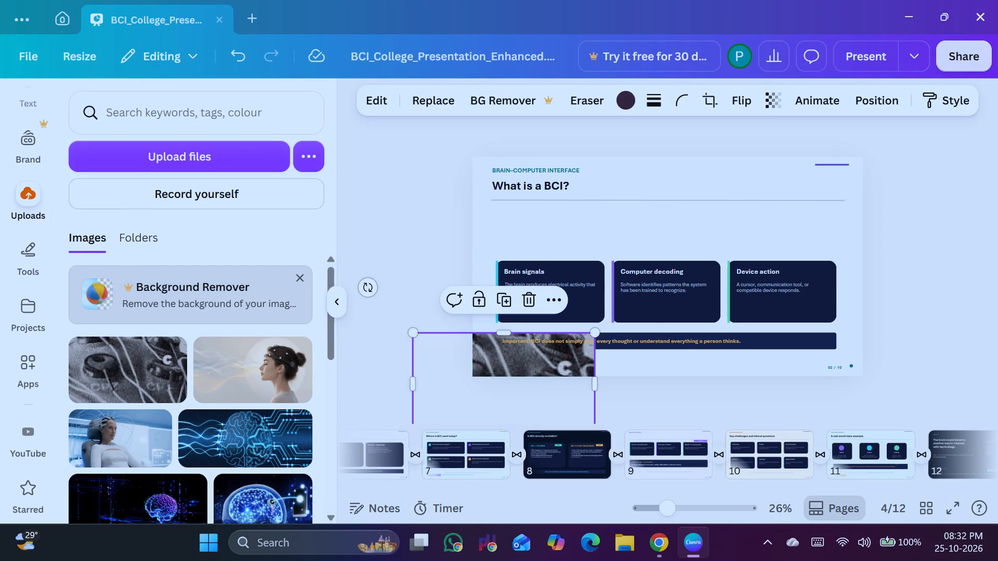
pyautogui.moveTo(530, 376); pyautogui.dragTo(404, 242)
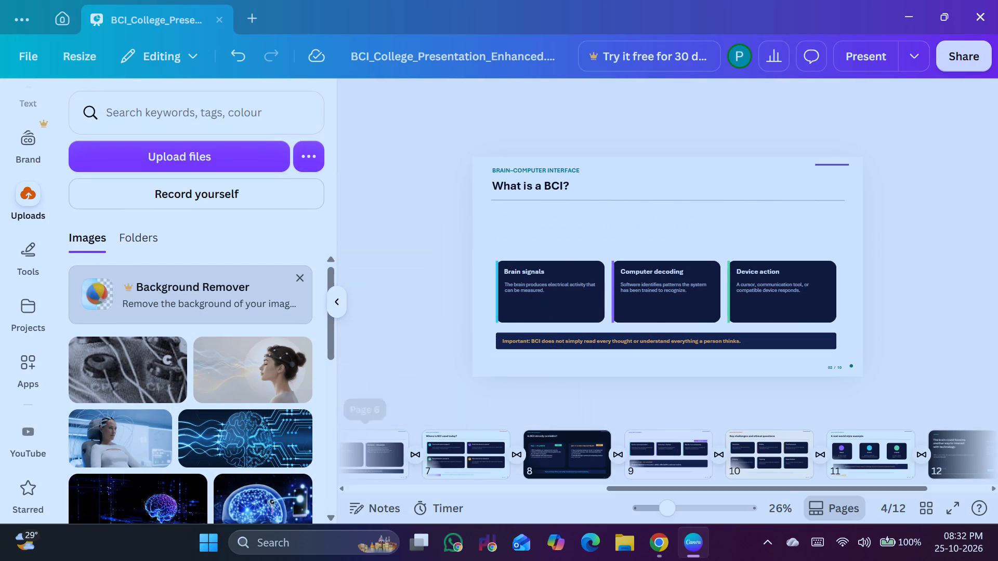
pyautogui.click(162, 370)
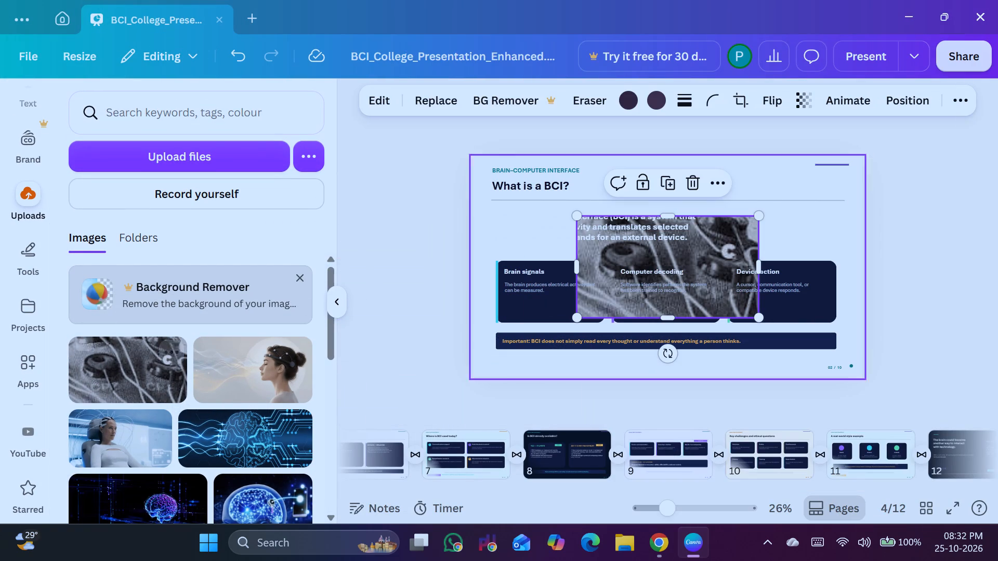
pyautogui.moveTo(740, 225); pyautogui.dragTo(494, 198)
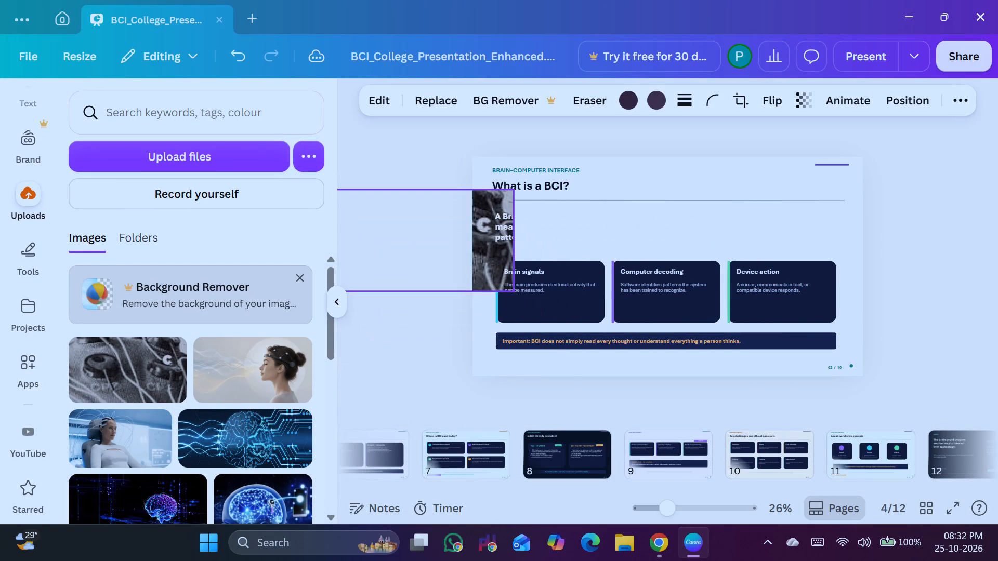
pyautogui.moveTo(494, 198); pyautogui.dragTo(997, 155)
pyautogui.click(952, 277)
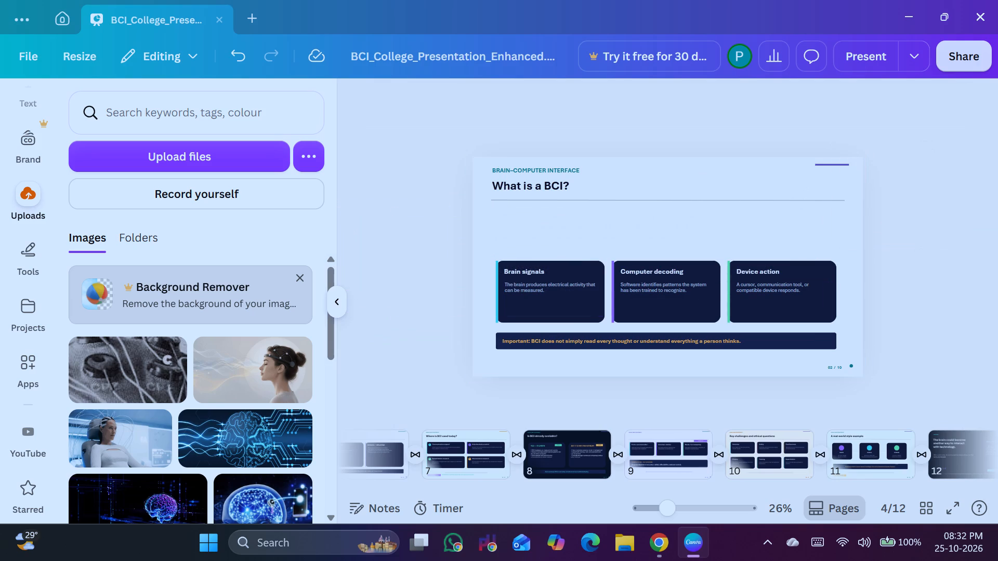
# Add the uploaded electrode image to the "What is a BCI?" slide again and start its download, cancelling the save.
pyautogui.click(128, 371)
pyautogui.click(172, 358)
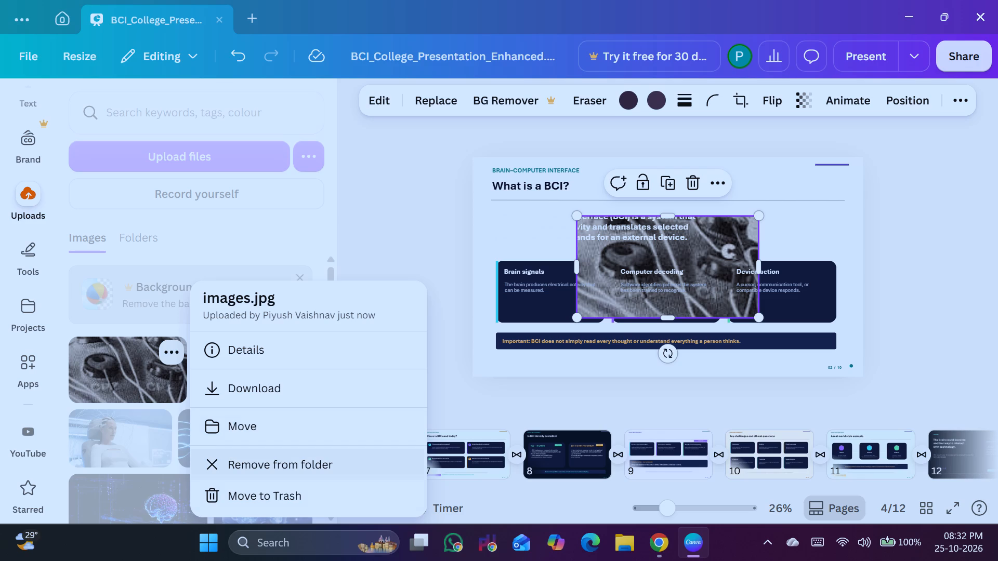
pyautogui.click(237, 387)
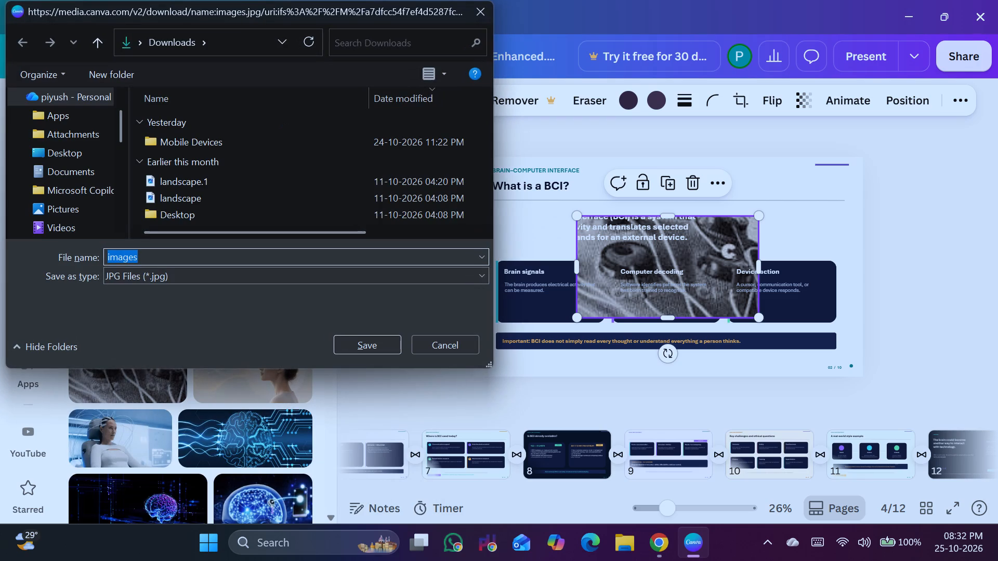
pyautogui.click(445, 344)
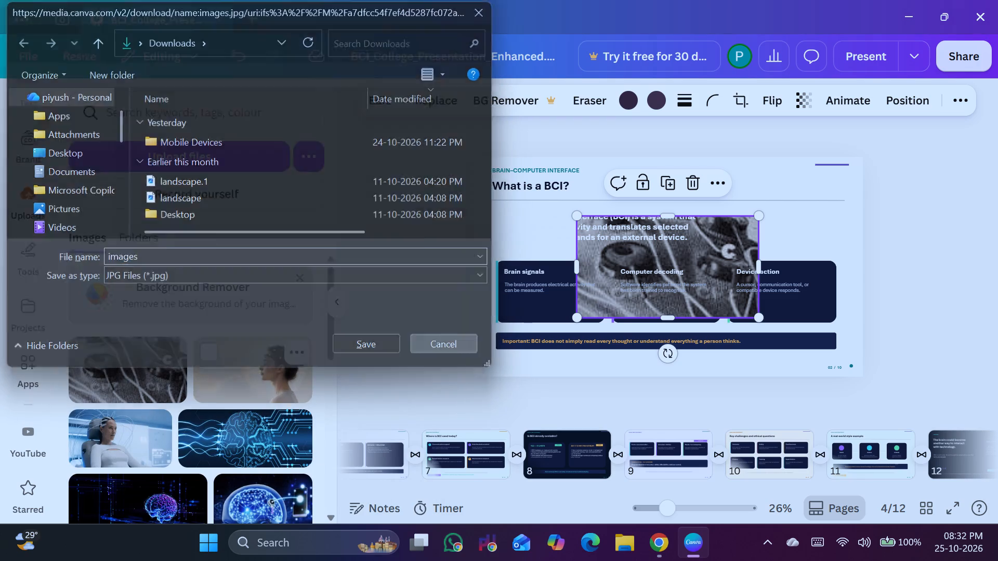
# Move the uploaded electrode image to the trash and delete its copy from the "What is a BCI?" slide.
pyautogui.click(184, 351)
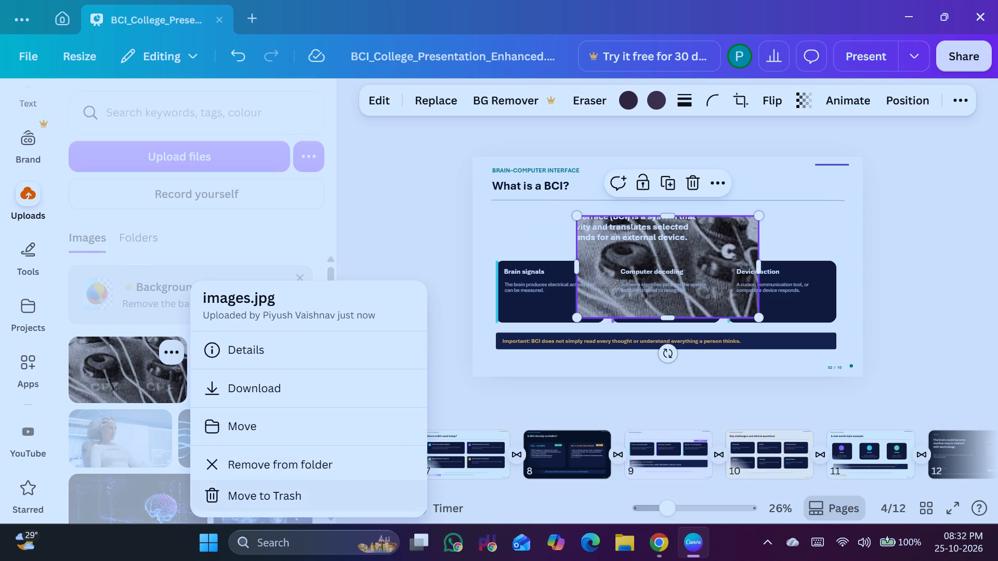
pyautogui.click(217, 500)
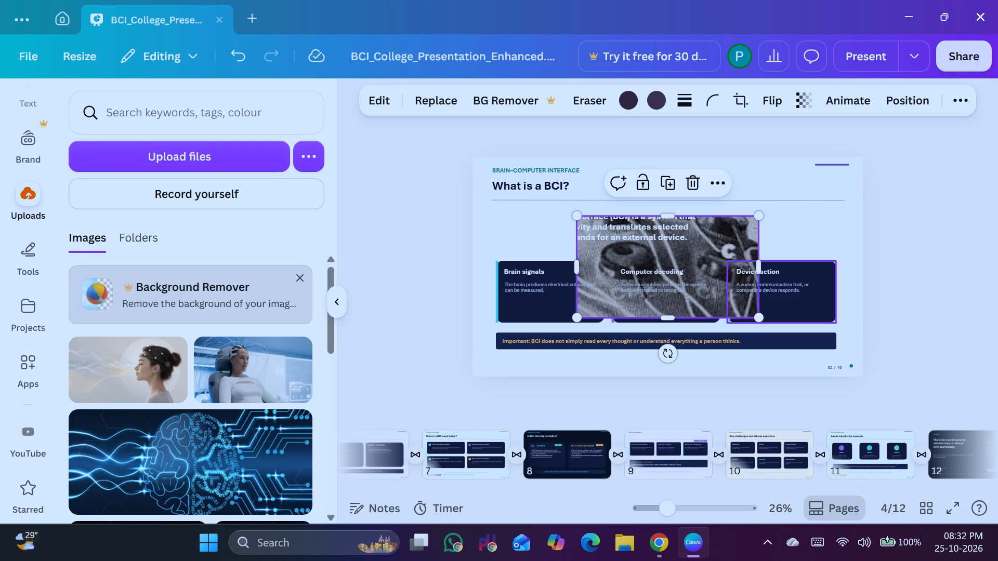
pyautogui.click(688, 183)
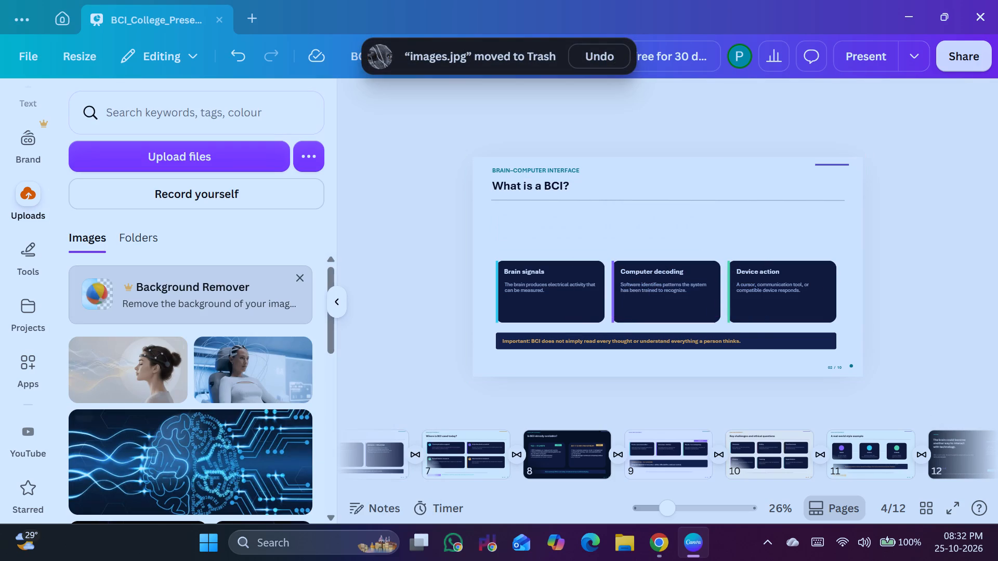
# Arrange the Canva presentation and the Chrome search results side by side in the upper half of the screen.
pyautogui.click(948, 13)
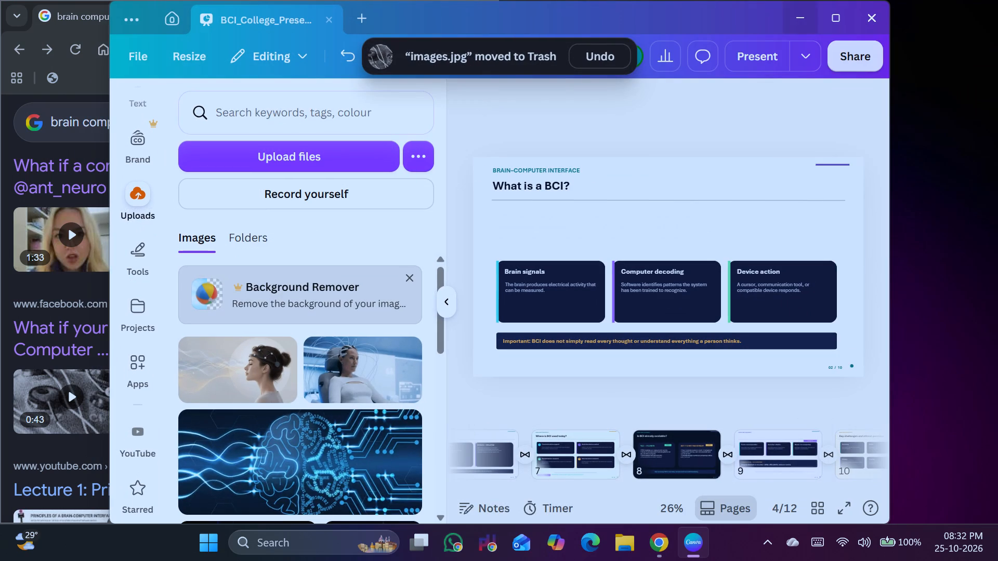
pyautogui.moveTo(662, 23); pyautogui.dragTo(997, 5)
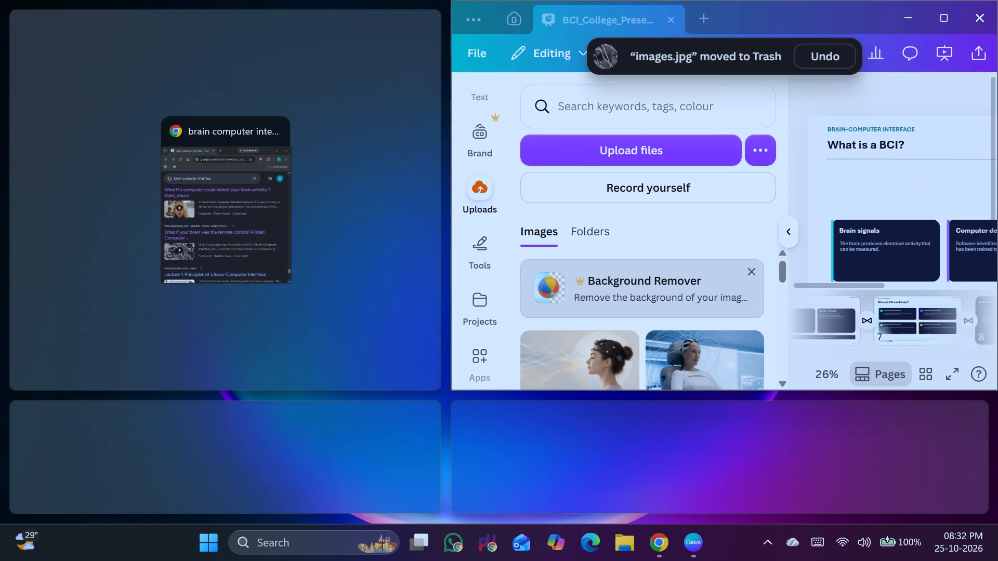
pyautogui.click(209, 246)
# Look through the remaining "brain computer interface" video results for a suitable clip.
pyautogui.scroll(-2, 235, 201)
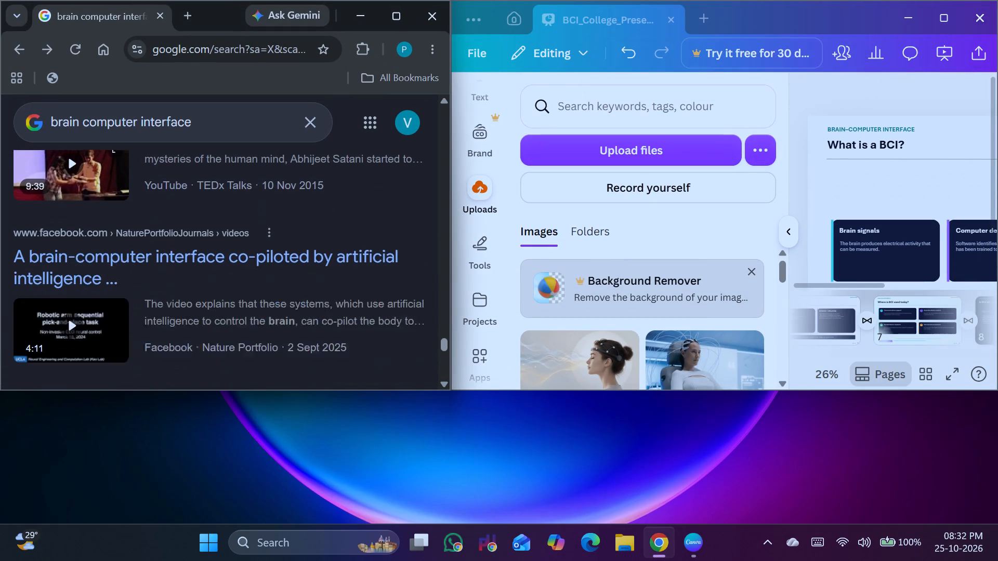
pyautogui.scroll(-6, 231, 202)
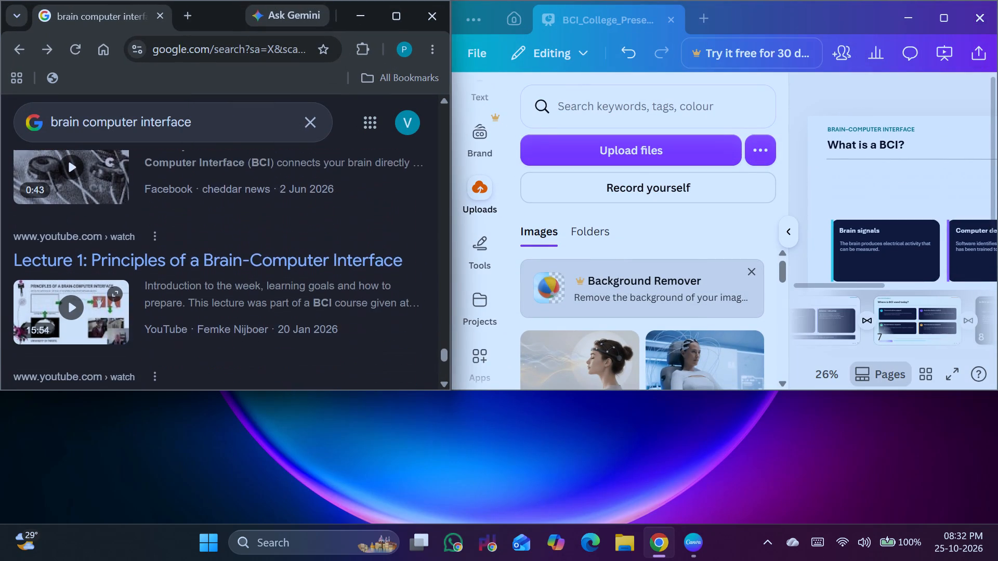
pyautogui.scroll(-5, 228, 195)
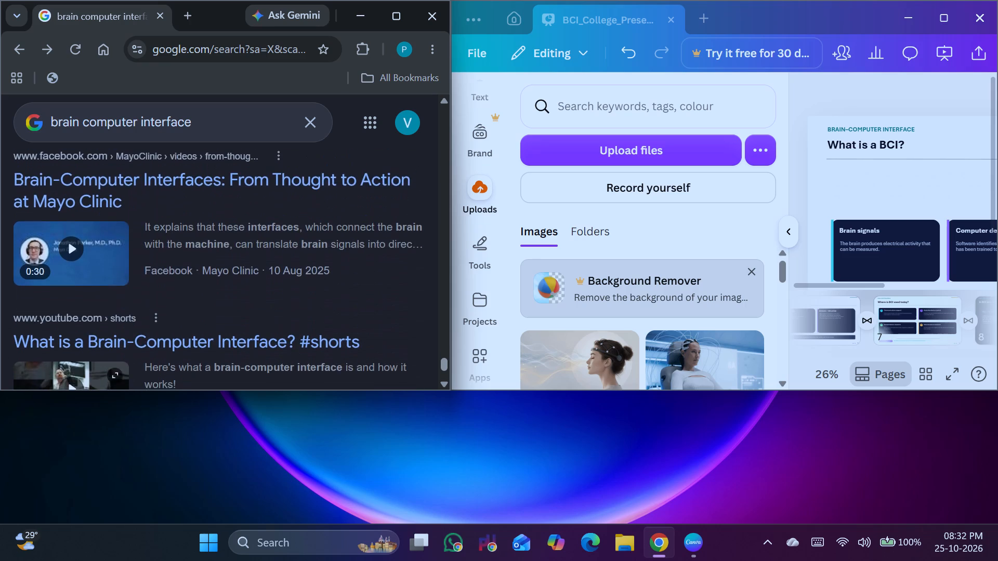
pyautogui.scroll(-1, 226, 196)
pyautogui.scroll(1, 226, 196)
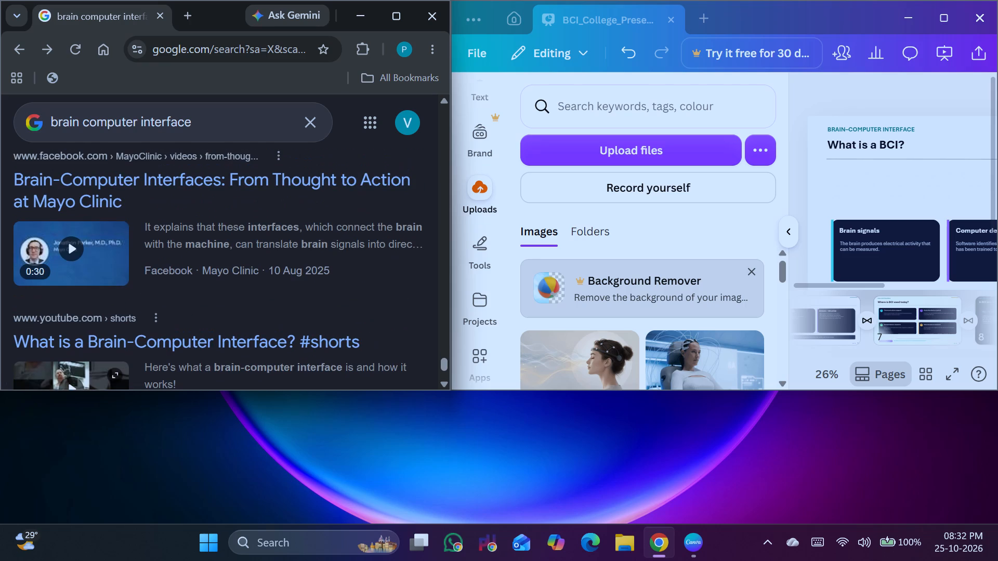
# Open the 0:30 Mayo Clinic "From Thought to Action" video, watch it in a maximized window with sound, and return to the results.
pyautogui.click(69, 246)
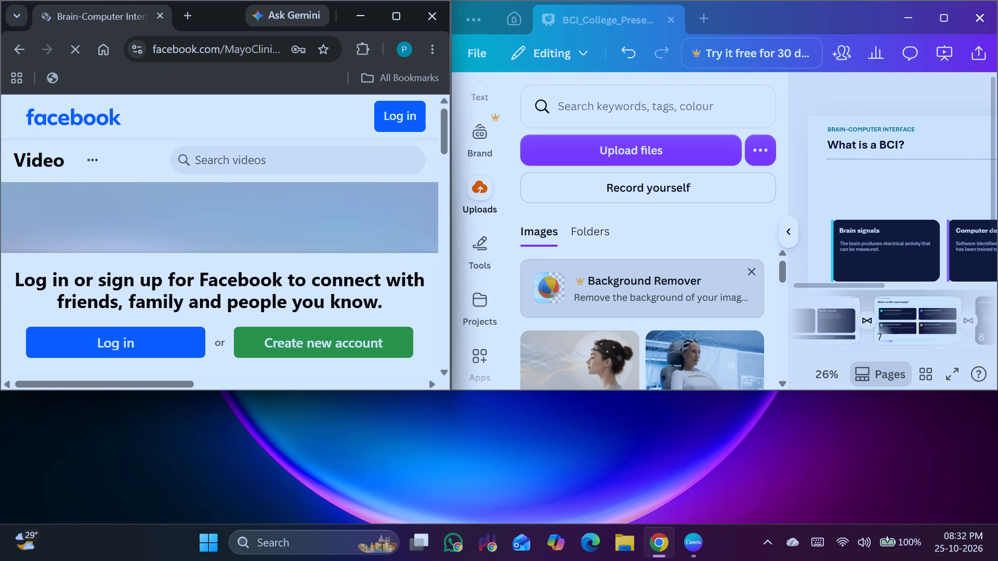
pyautogui.scroll(-3, 263, 215)
pyautogui.scroll(1, 262, 217)
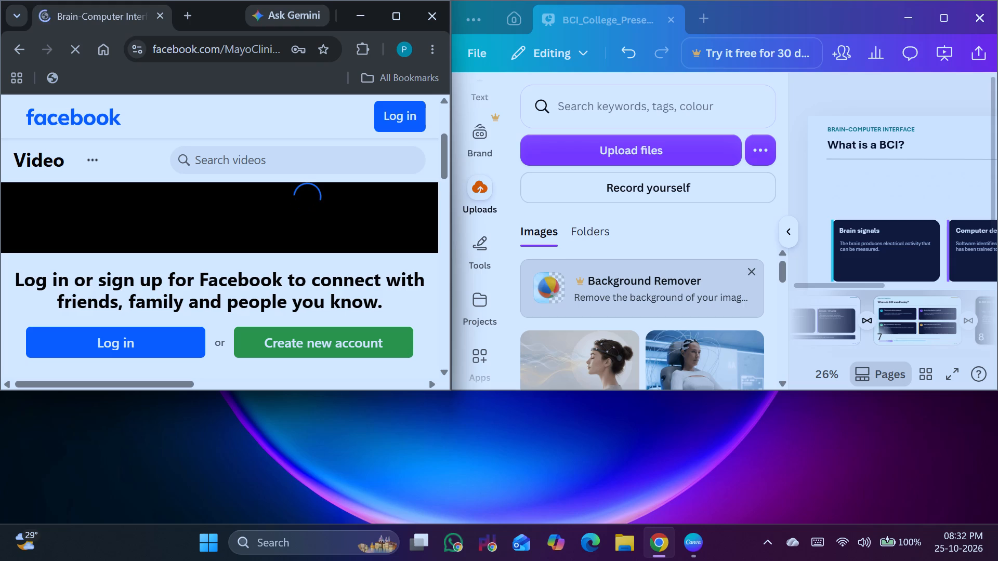
pyautogui.click(394, 16)
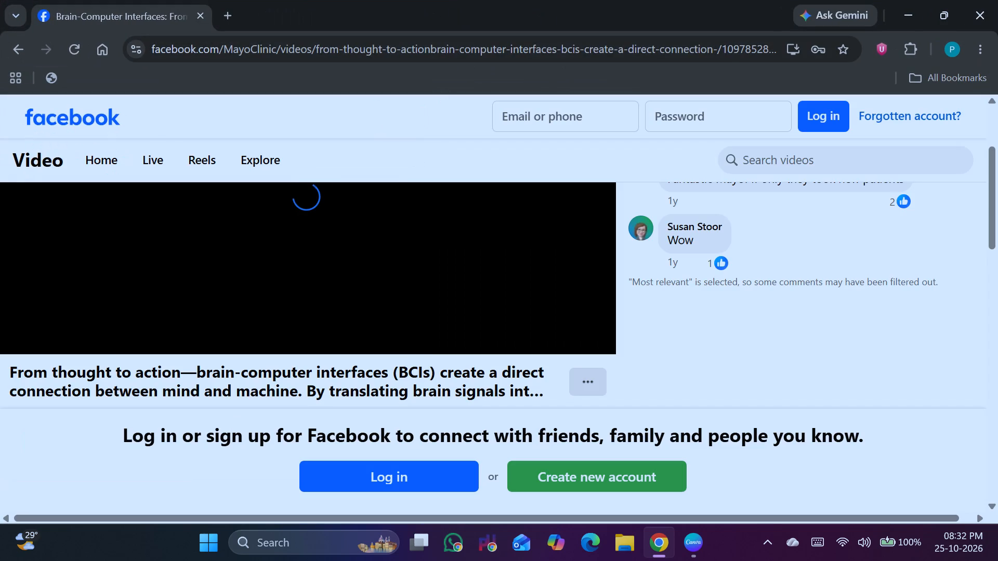
pyautogui.scroll(1, 428, 309)
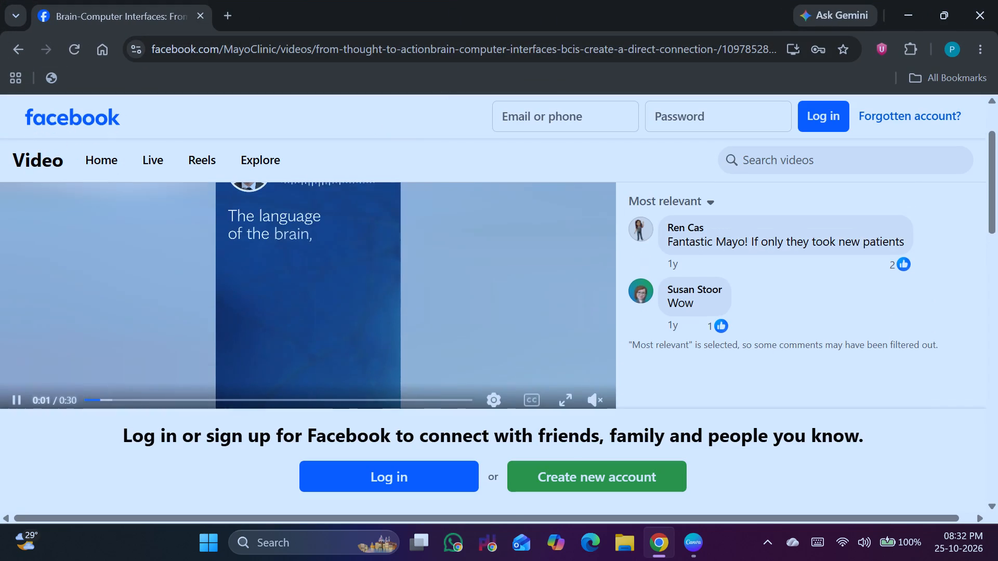
pyautogui.click(573, 372)
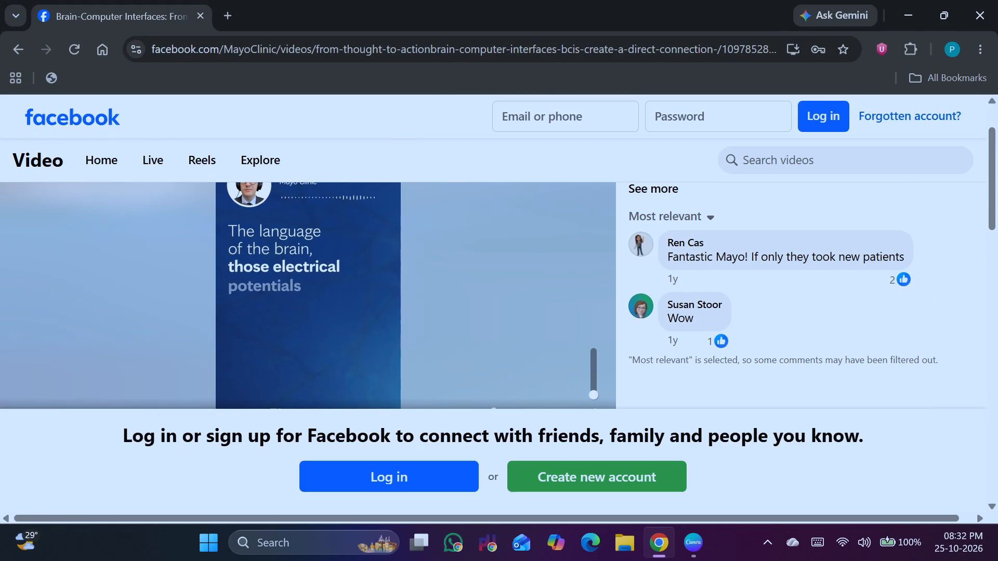
pyautogui.click(594, 351)
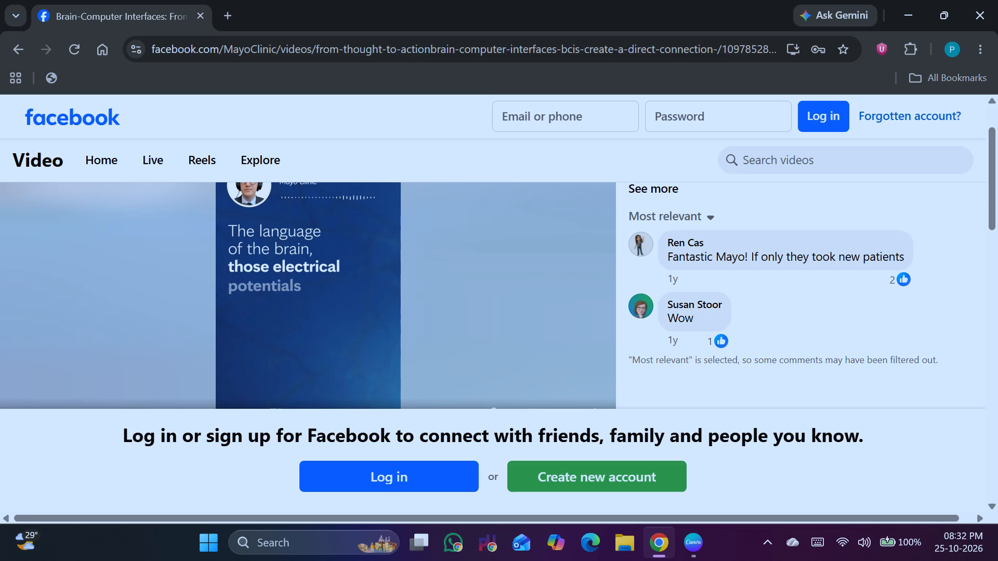
pyautogui.scroll(-1, 358, 289)
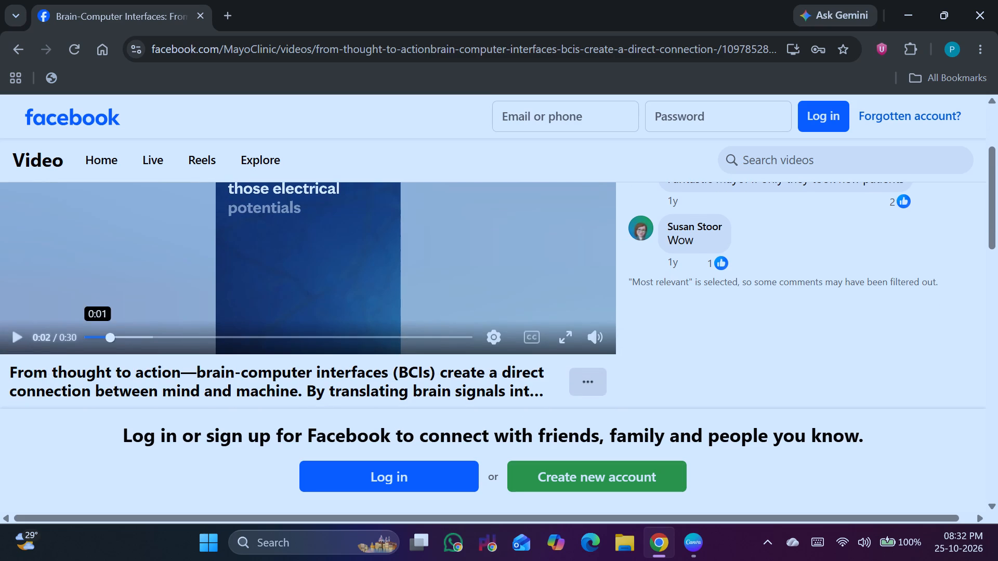
pyautogui.click(9, 331)
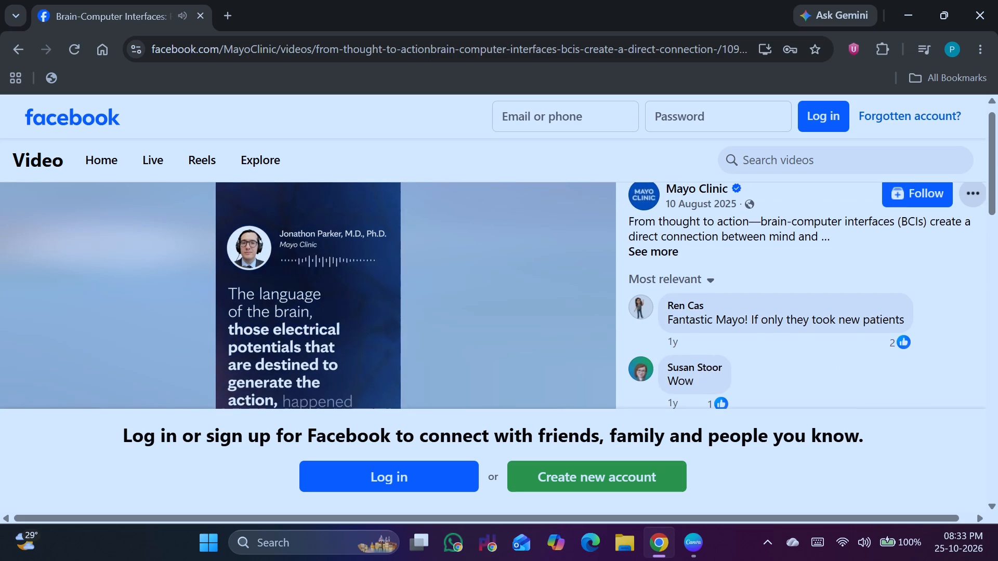
pyautogui.scroll(1, 595, 381)
pyautogui.scroll(-1, 594, 381)
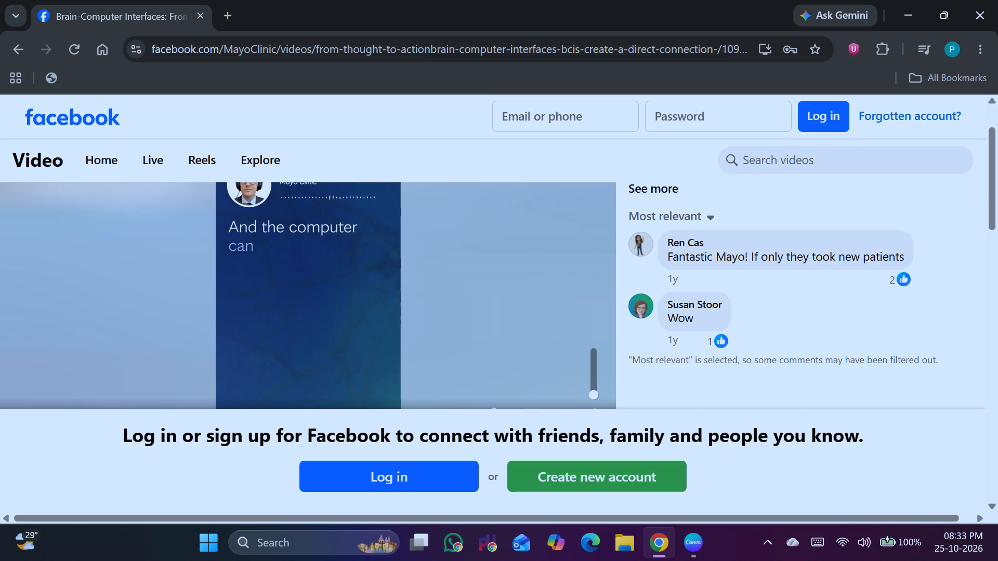
pyautogui.click(593, 349)
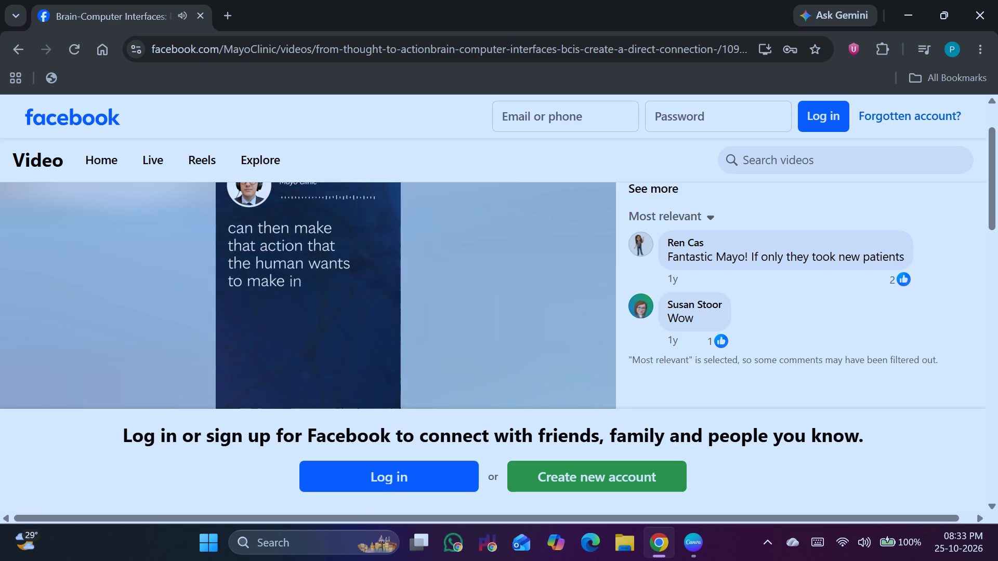
pyautogui.click(12, 52)
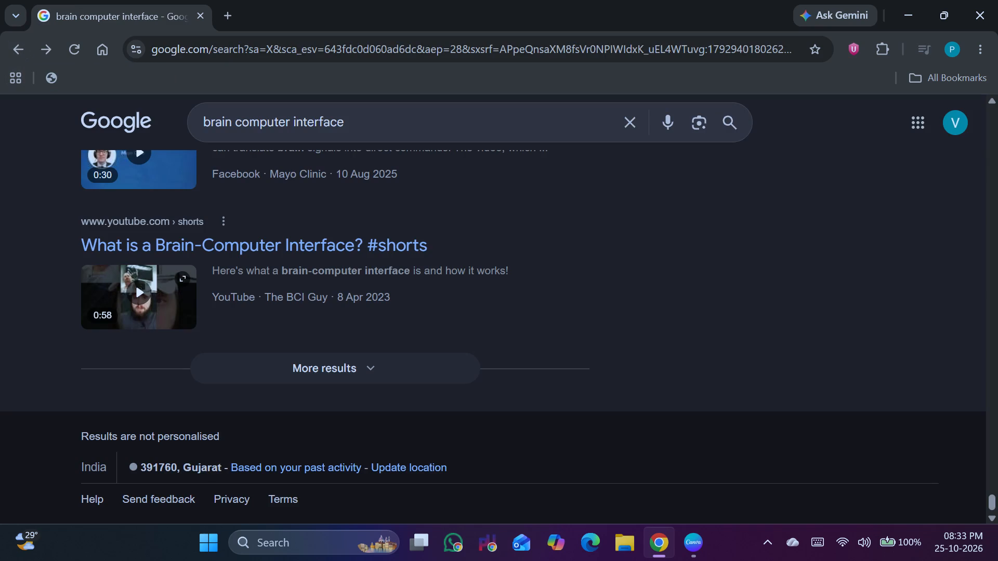
# Review the "brain computer interface" video results again, from the end of the list back to the beginning.
pyautogui.scroll(-4, 367, 329)
pyautogui.scroll(17, 368, 329)
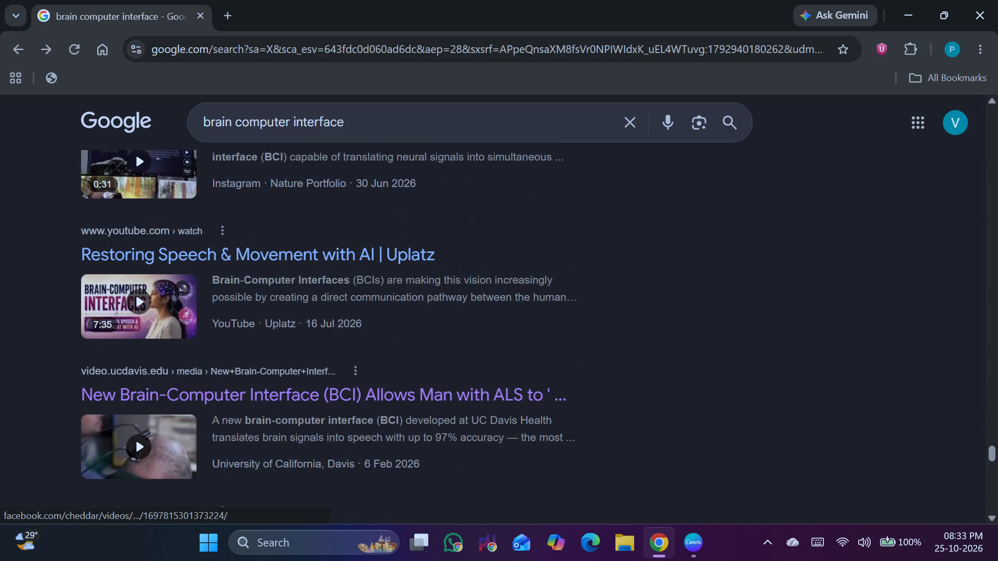
pyautogui.scroll(19, 369, 332)
pyautogui.scroll(16, 369, 334)
pyautogui.scroll(8, 371, 336)
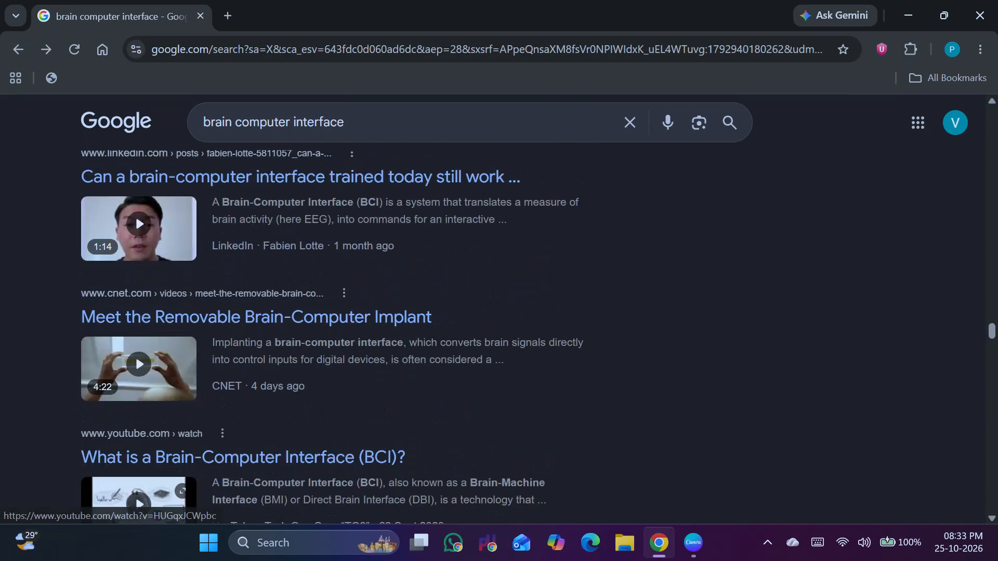
pyautogui.scroll(18, 371, 336)
pyautogui.scroll(17, 371, 334)
pyautogui.scroll(19, 371, 335)
pyautogui.scroll(13, 371, 335)
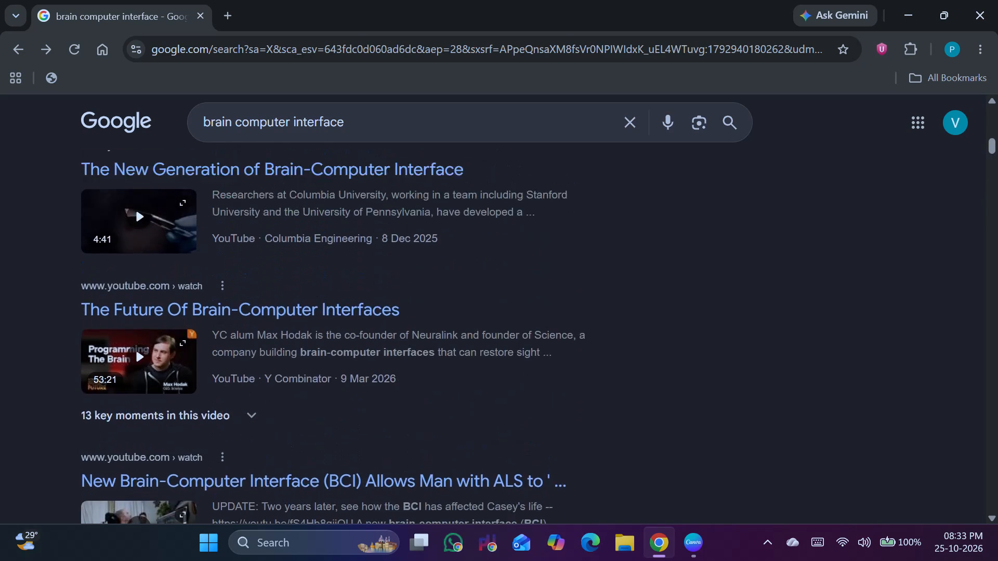
pyautogui.scroll(15, 371, 335)
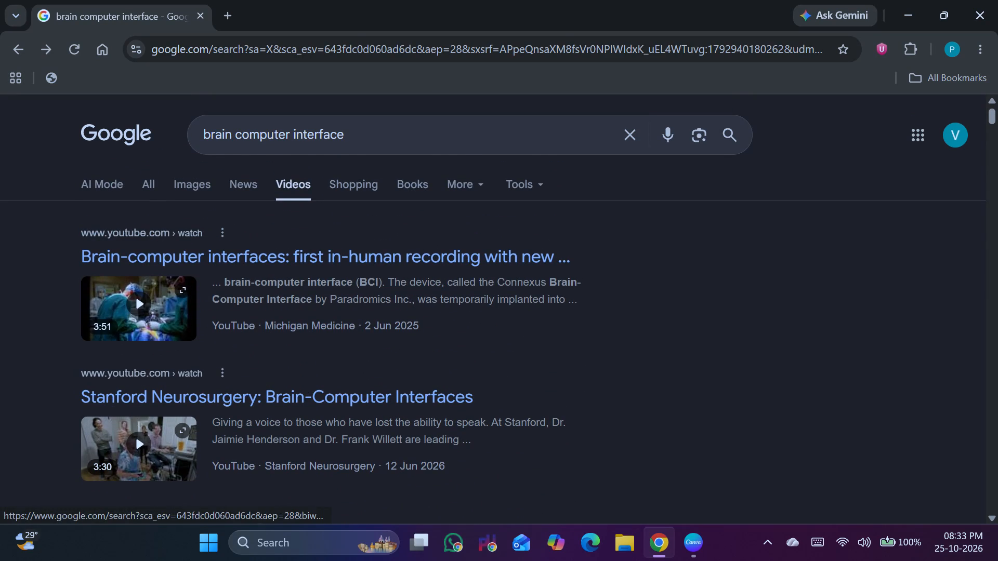
# Search videos for "brain computer interface project" and look through the results for a usable clip.
pyautogui.click(366, 139)
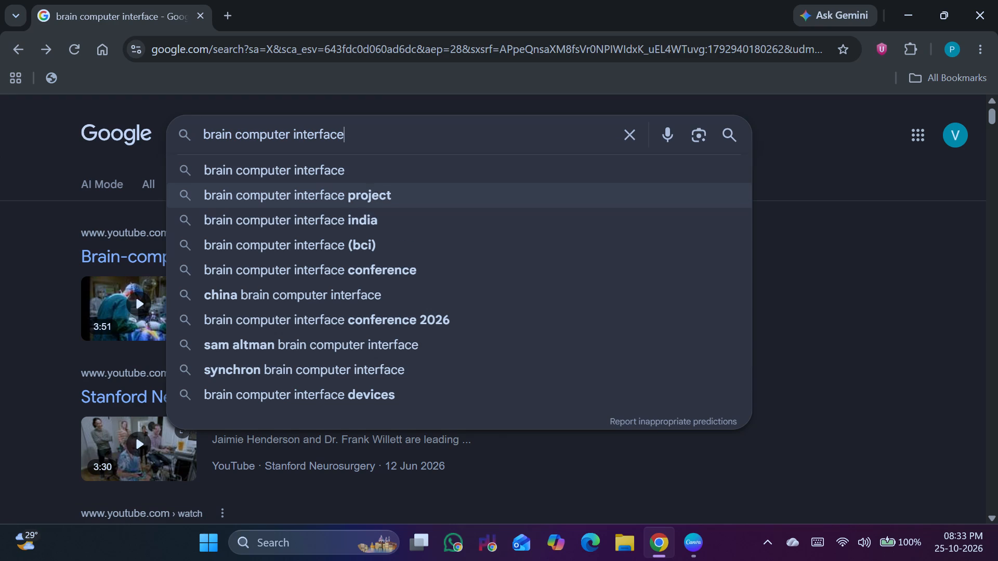
pyautogui.click(358, 195)
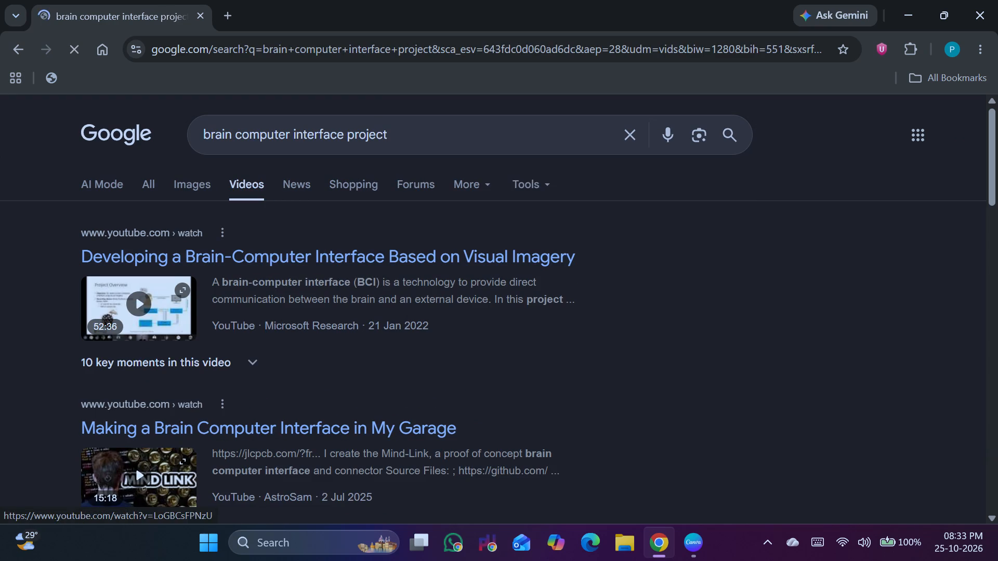
pyautogui.scroll(-5, 266, 349)
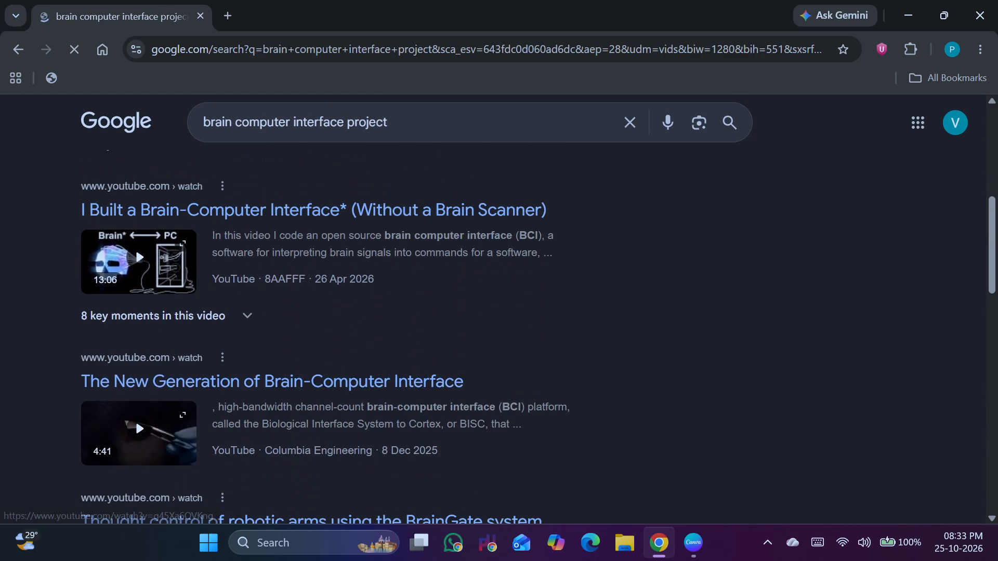
pyautogui.scroll(-5, 278, 363)
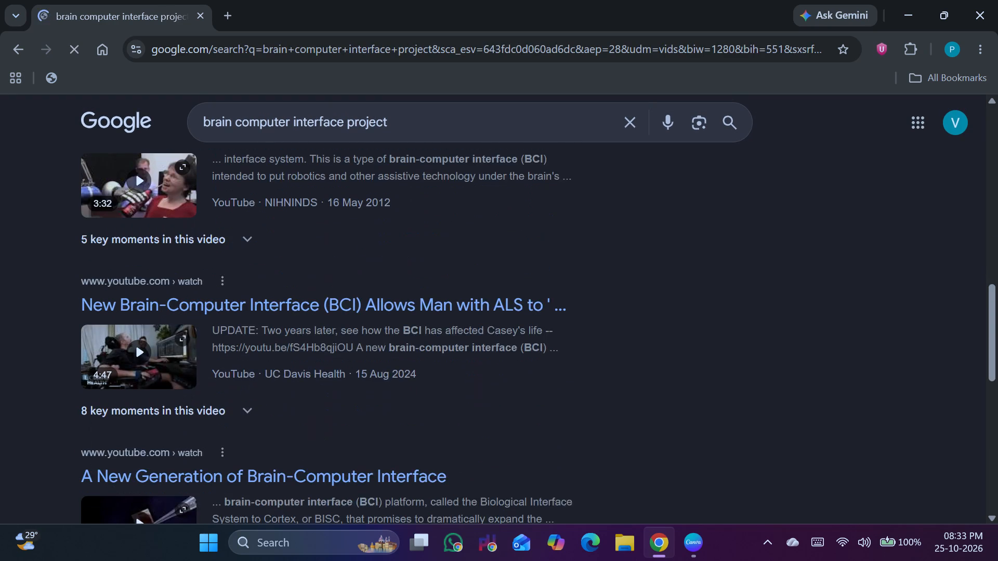
pyautogui.scroll(-6, 283, 381)
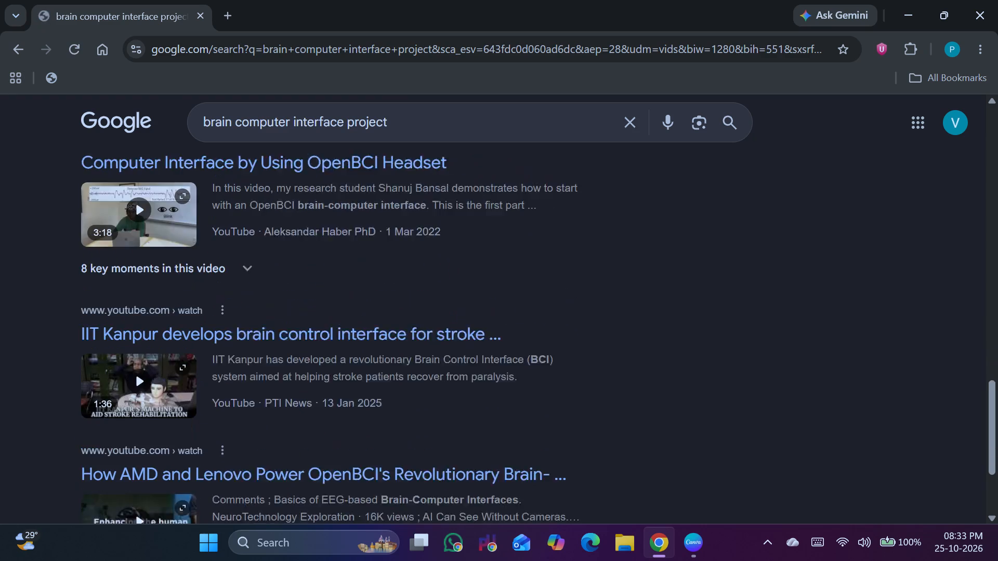
pyautogui.scroll(-2, 284, 382)
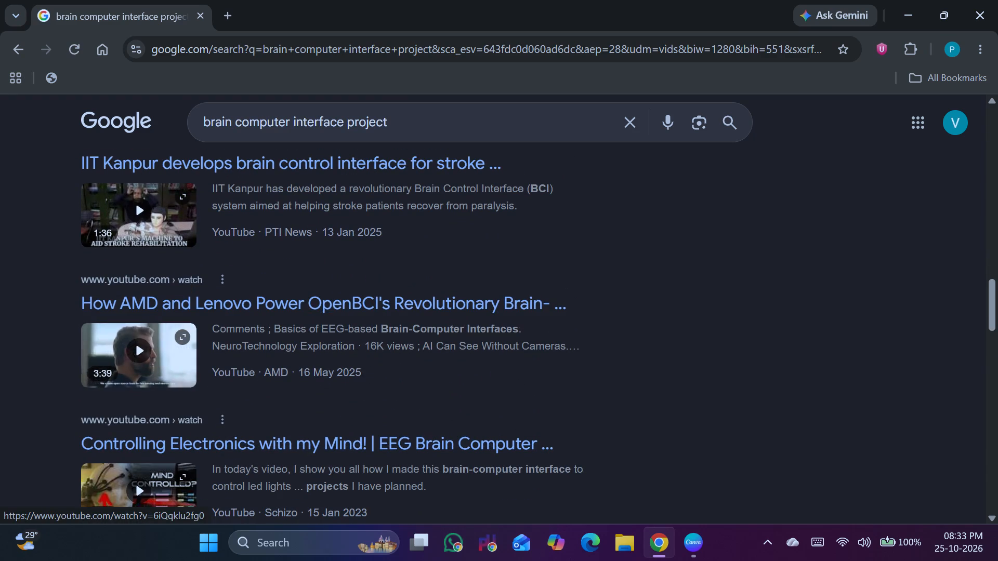
# Open the 1:36 PTI News video on IIT Kanpur's brain control interface for stroke patients to check its footage.
pyautogui.click(139, 203)
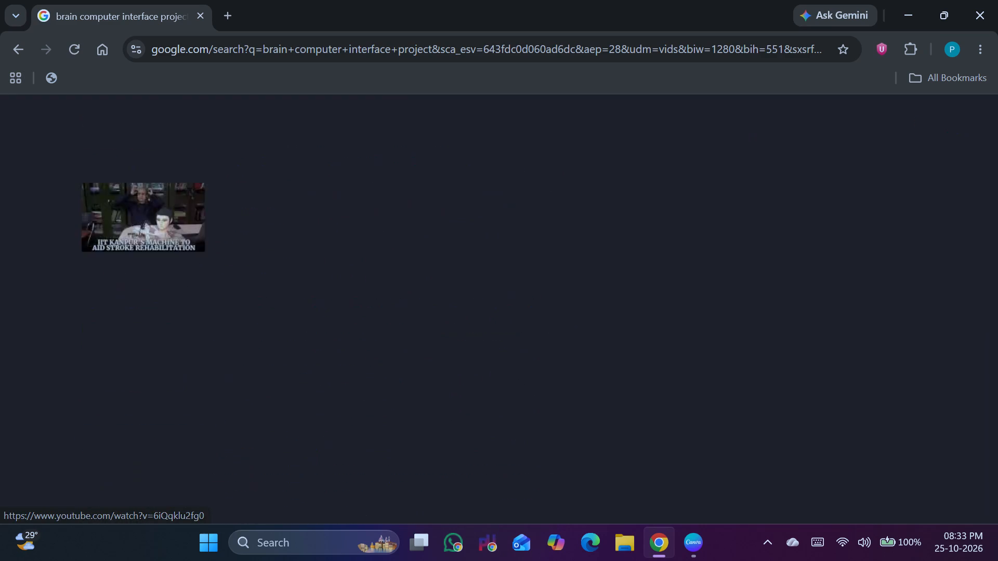
pyautogui.scroll(-1, 605, 282)
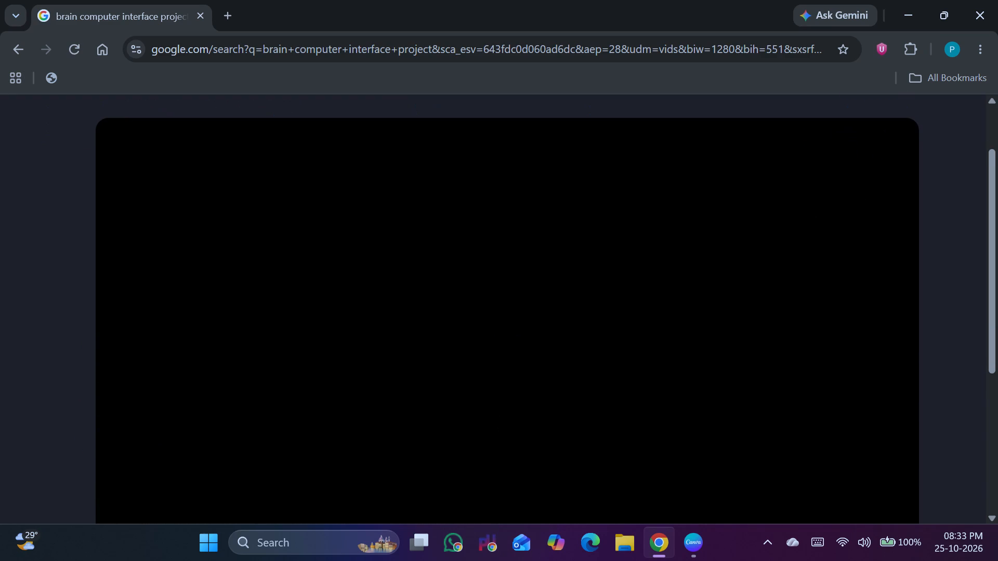